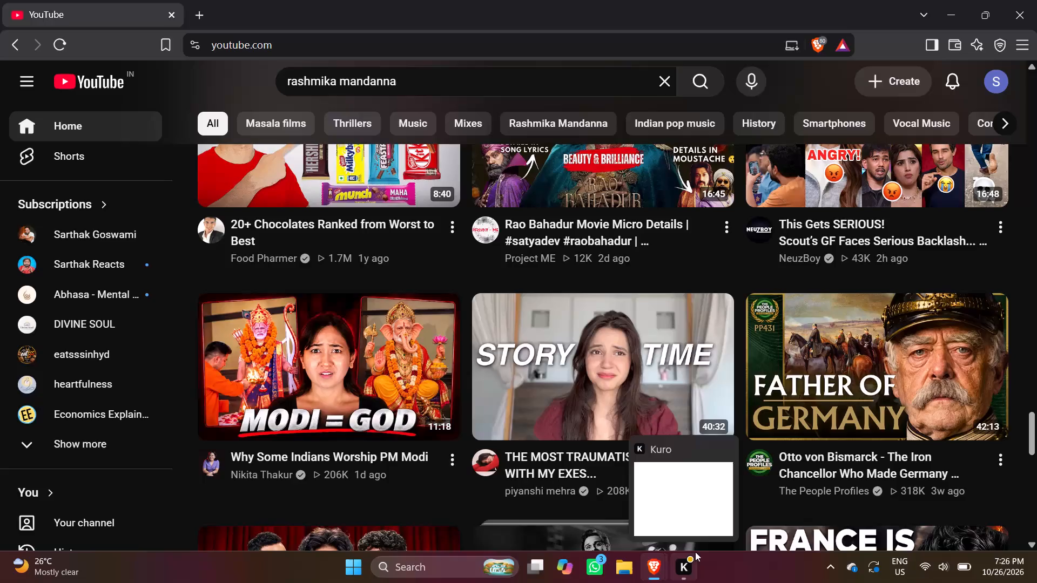
Close the Kuro window.
left_click(728, 456)
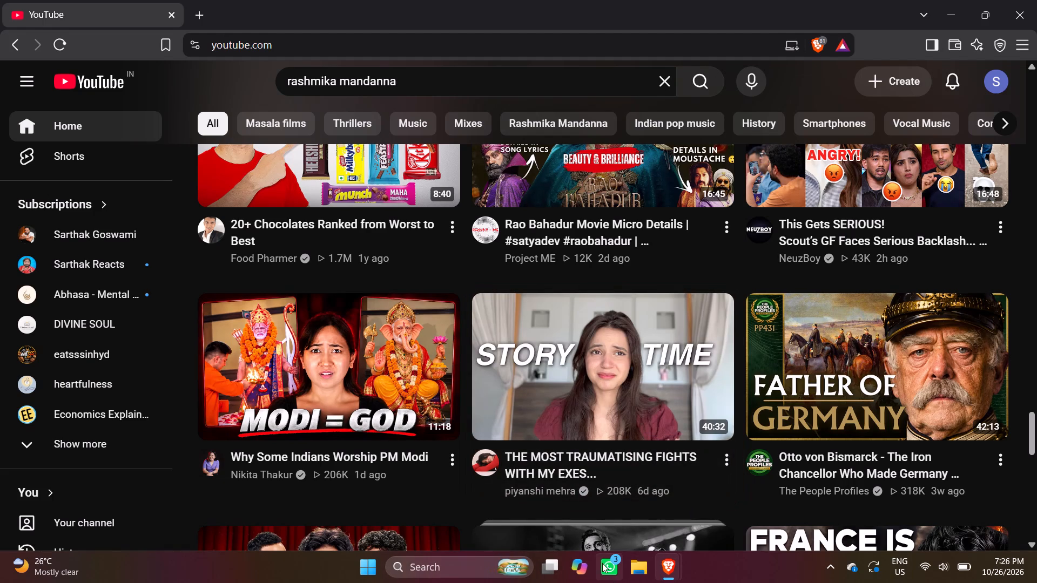
Switch to File Explorer, look through the recent files and go to the Desktop folder.
left_click(641, 580)
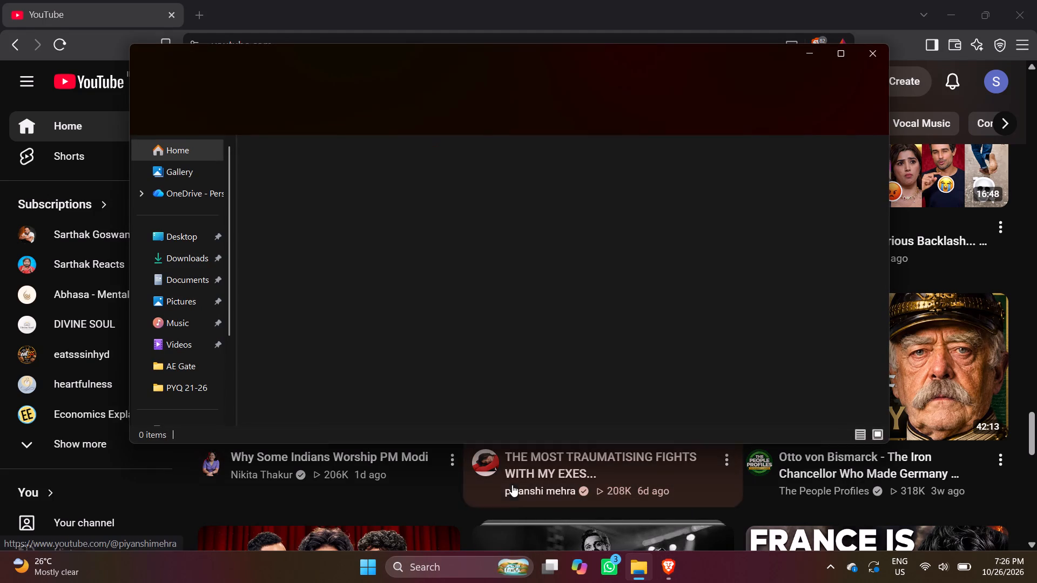
scroll(345, 313, "down", 4)
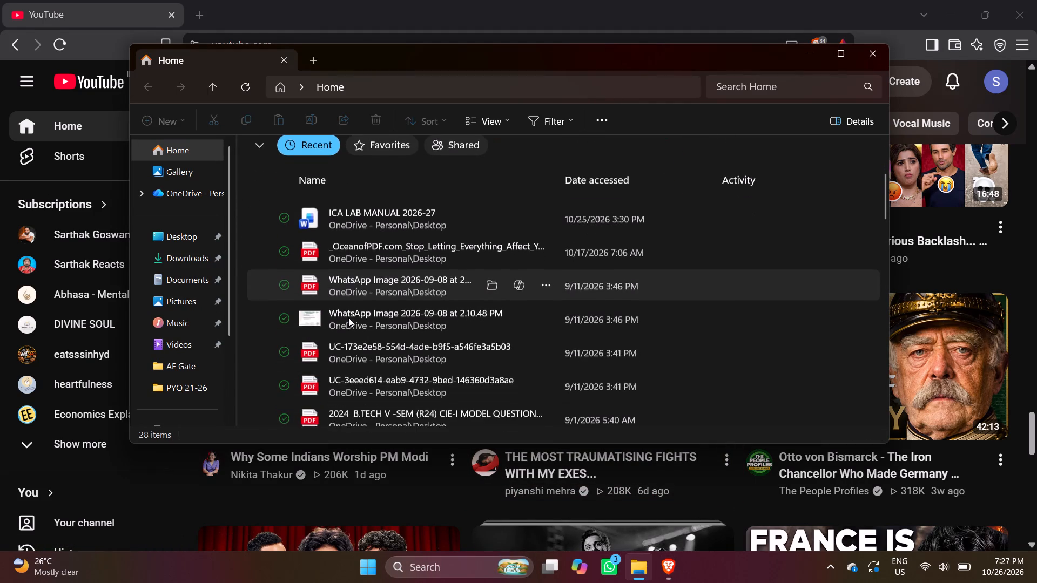
scroll(350, 297, "down", 3)
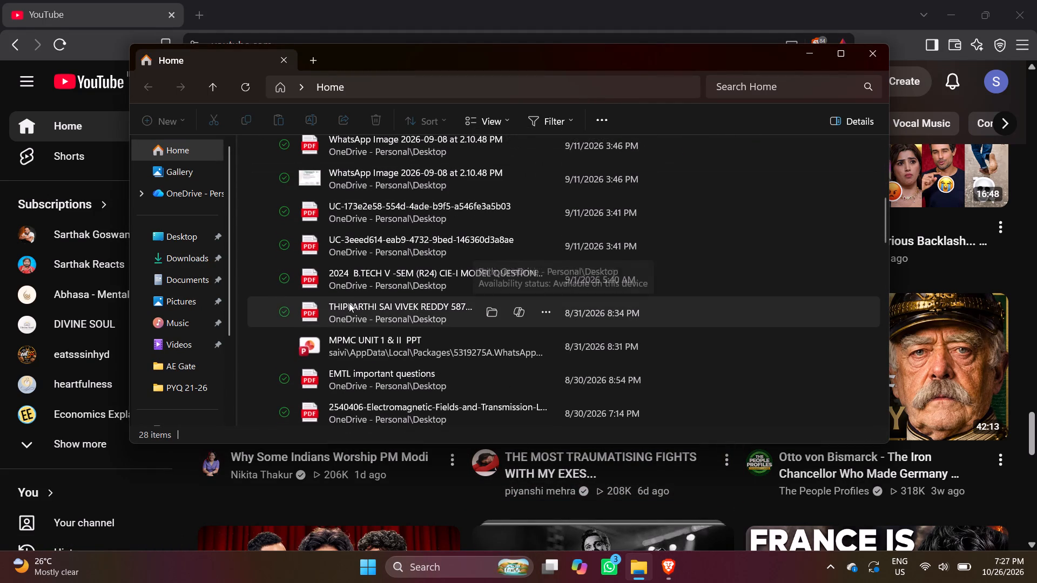
scroll(349, 303, "down", 6)
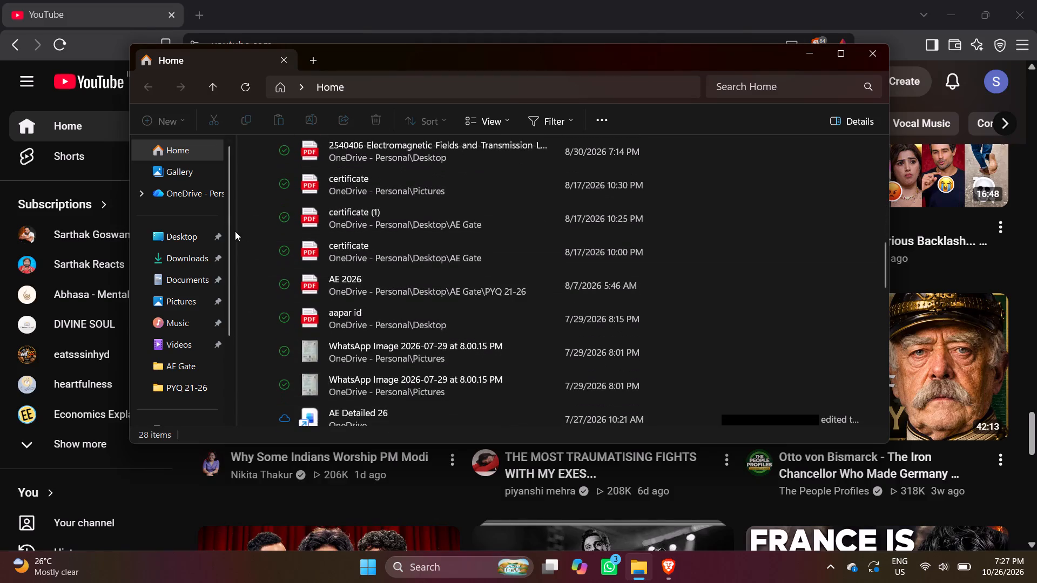
left_click(183, 229)
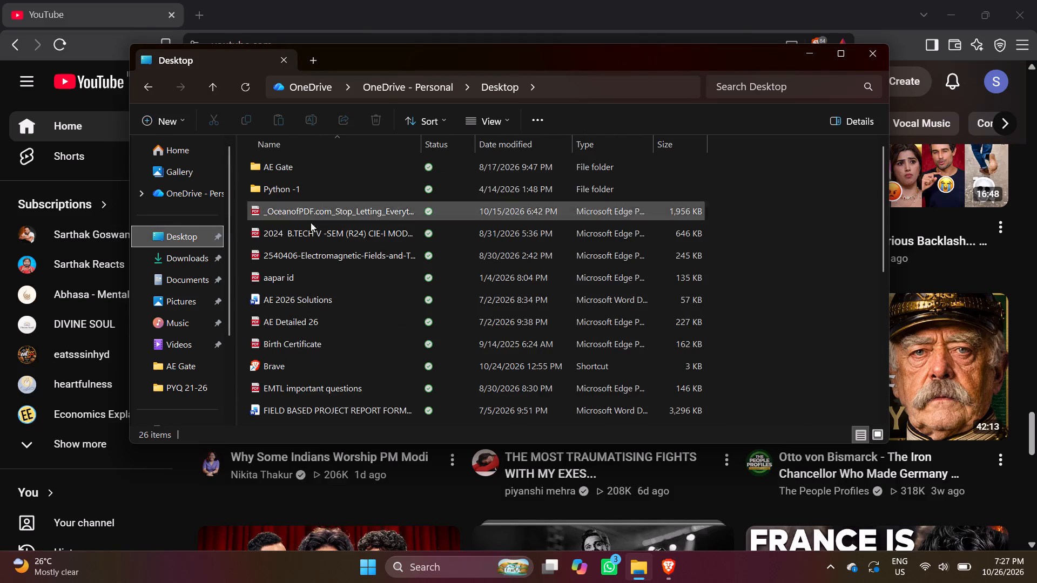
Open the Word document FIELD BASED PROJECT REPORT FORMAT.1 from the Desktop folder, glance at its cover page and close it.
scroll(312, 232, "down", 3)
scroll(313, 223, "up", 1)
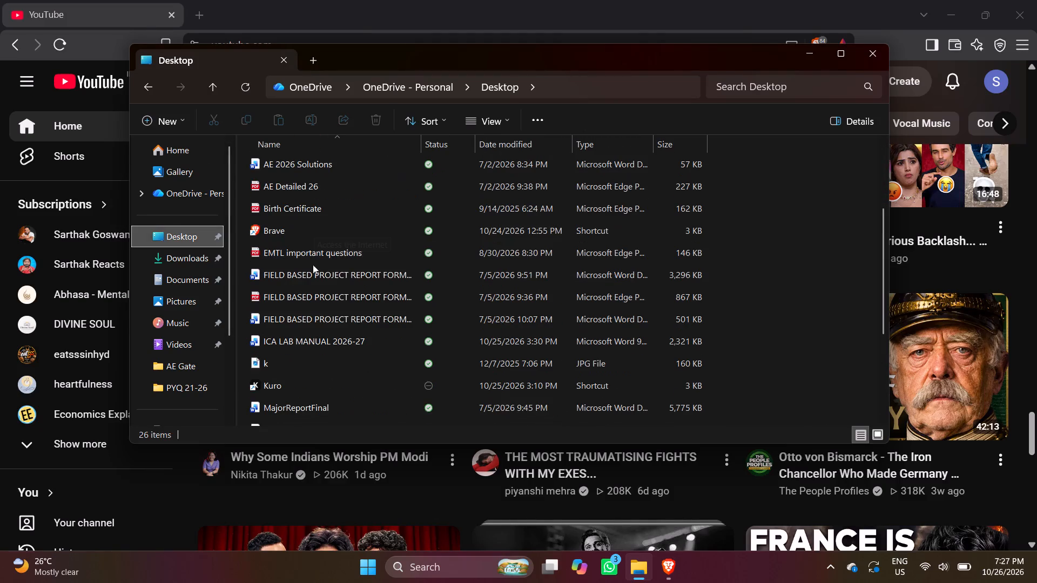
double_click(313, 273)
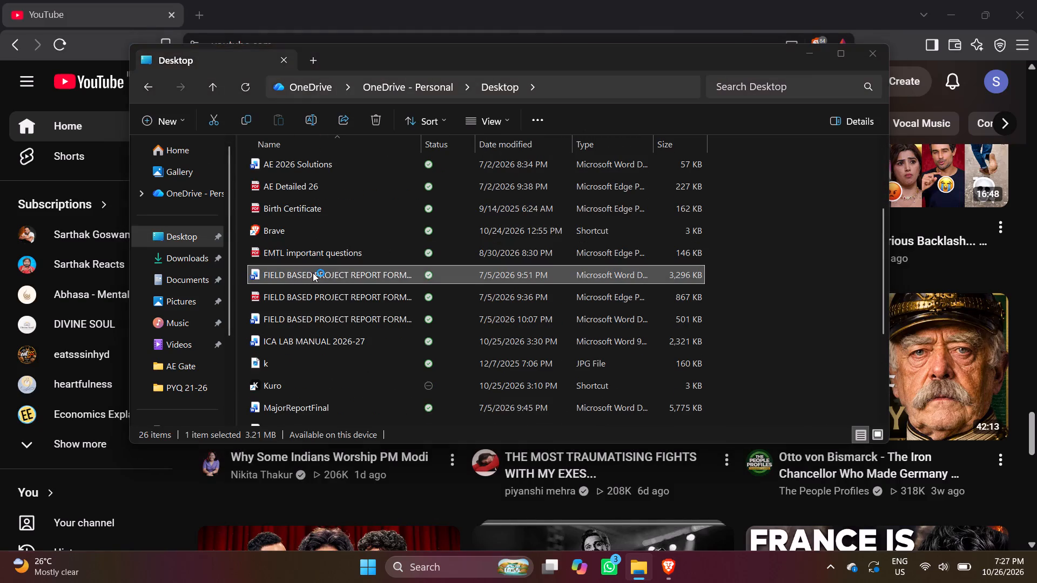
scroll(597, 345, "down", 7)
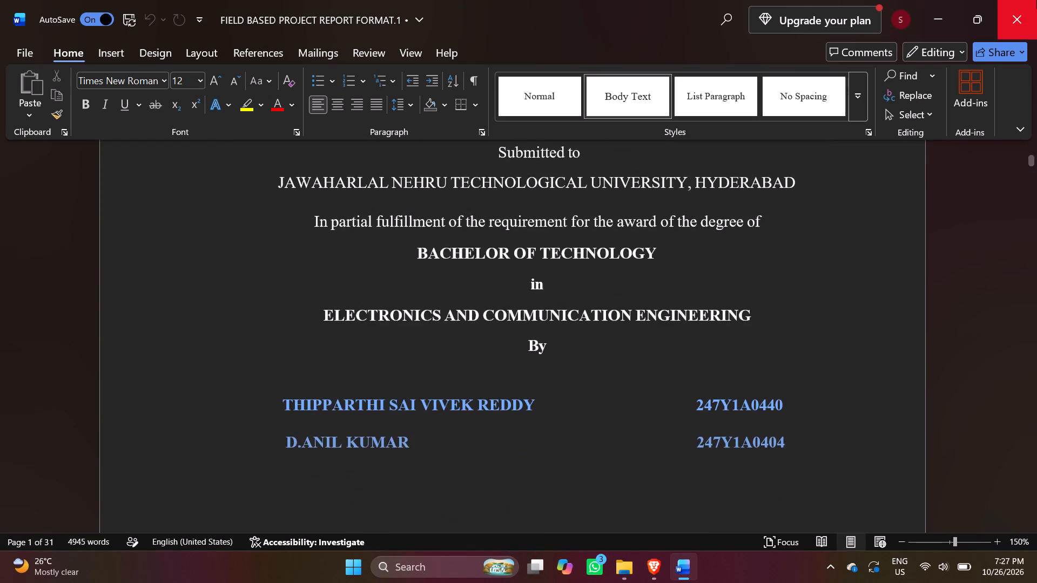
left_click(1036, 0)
Open the Word document FIELD BASED PROJECT REPORT FORMAT.1 again and examine its cover page, certificate and acknowledgement.
double_click(319, 275)
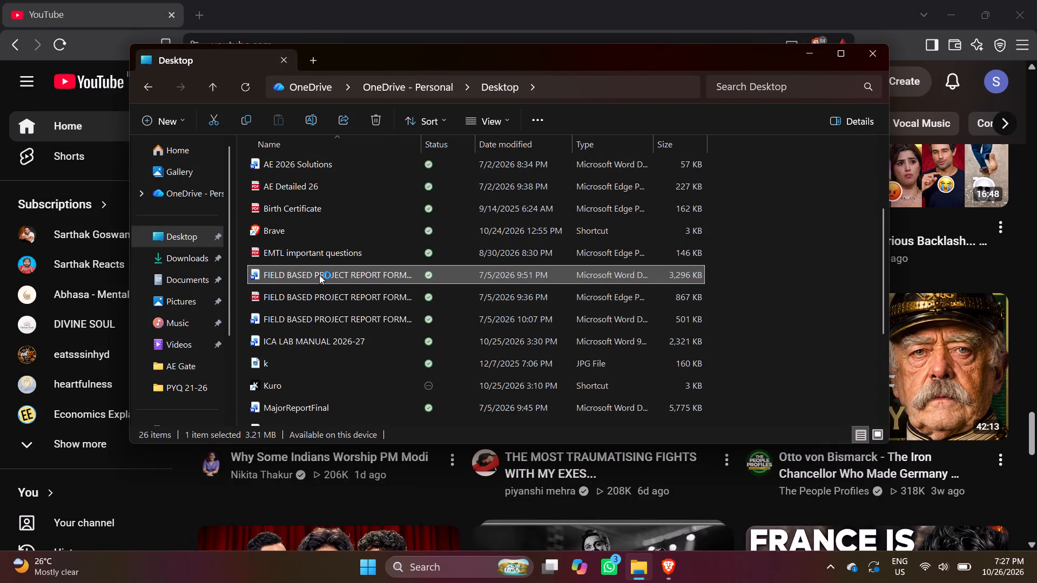
scroll(405, 273, "down", 1)
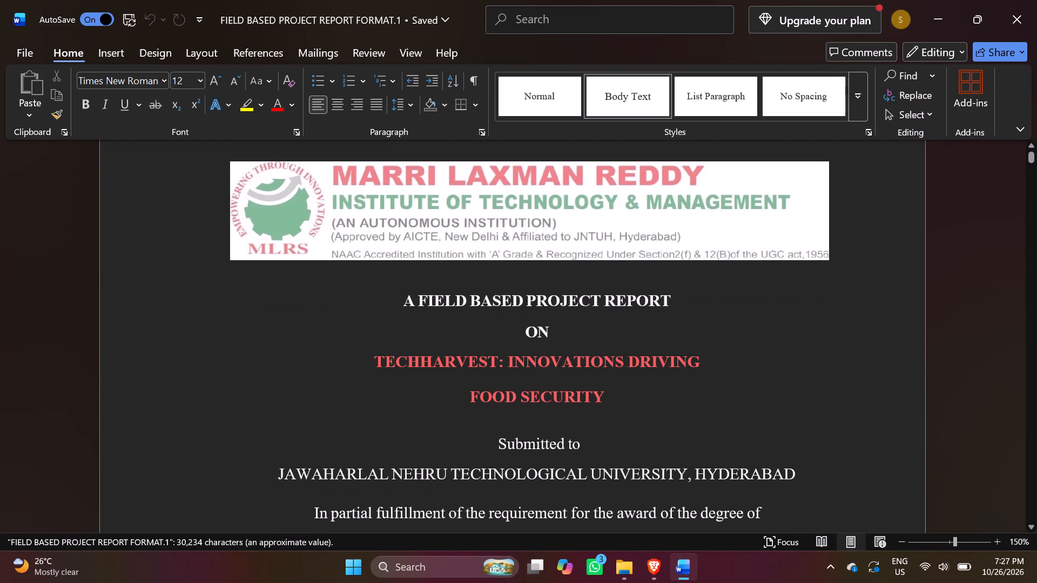
scroll(491, 444, "down", 7)
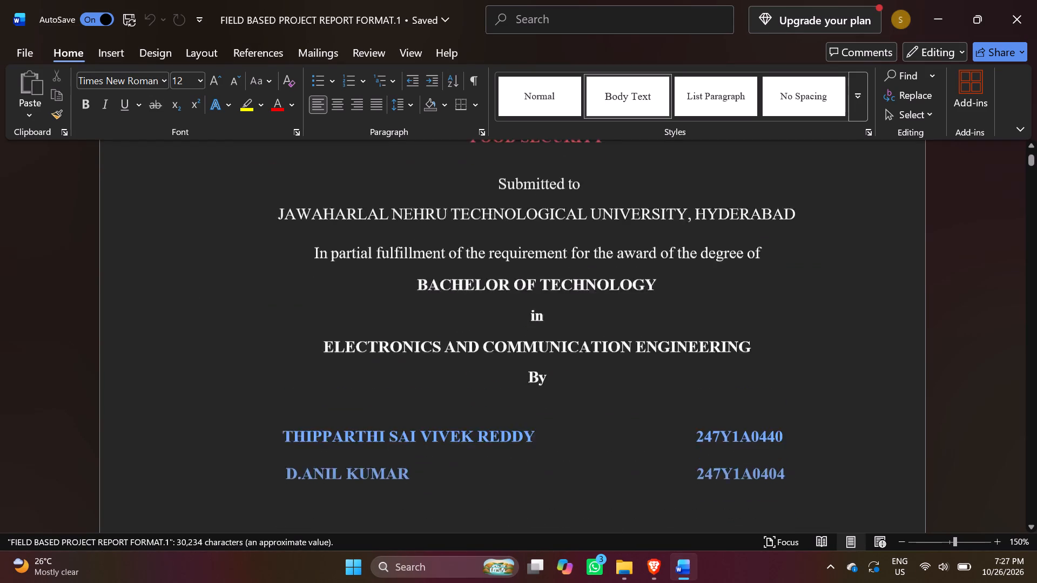
scroll(492, 443, "down", 20)
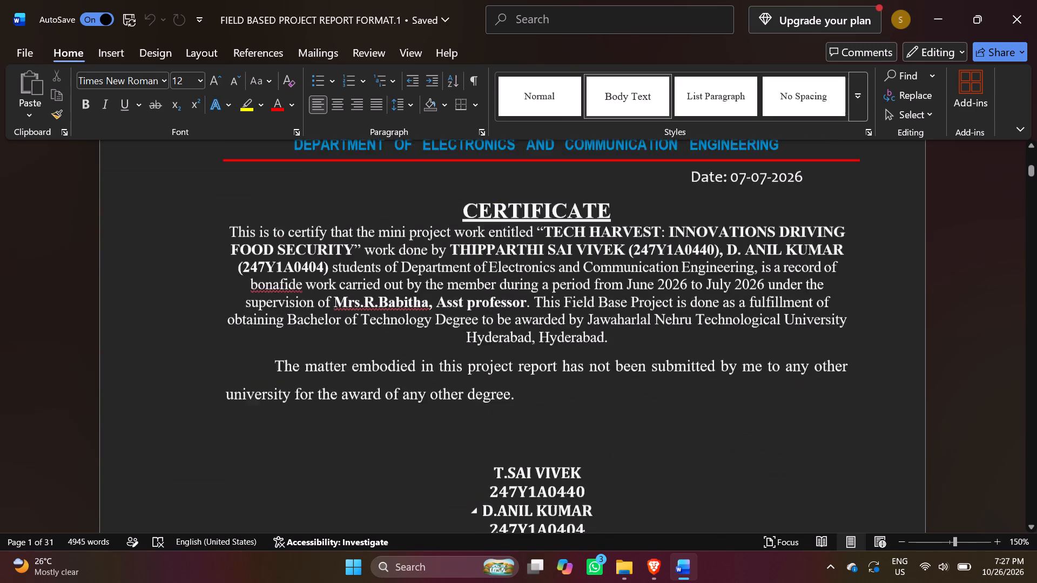
scroll(492, 442, "down", 4)
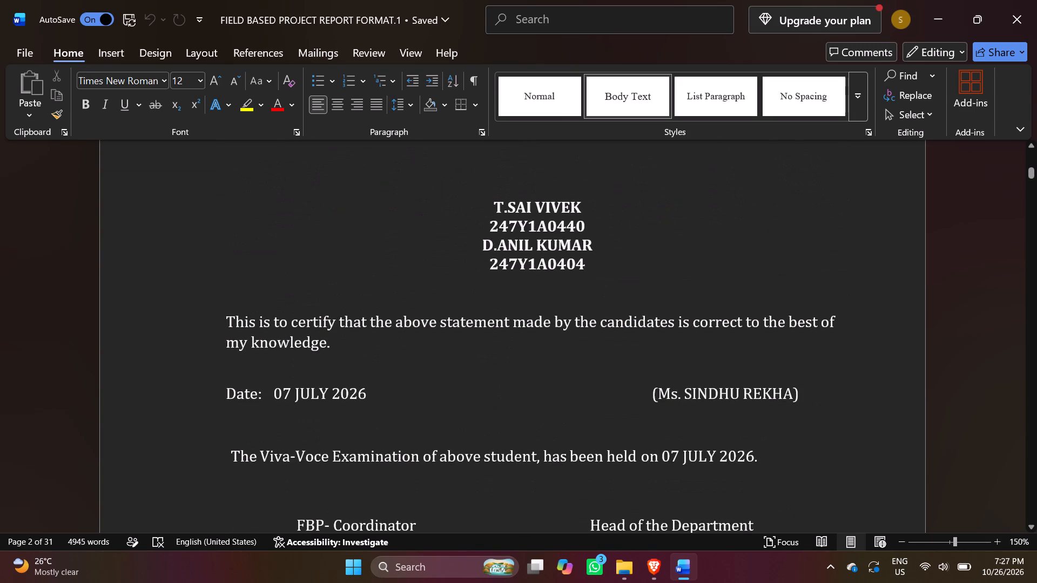
scroll(492, 441, "down", 6)
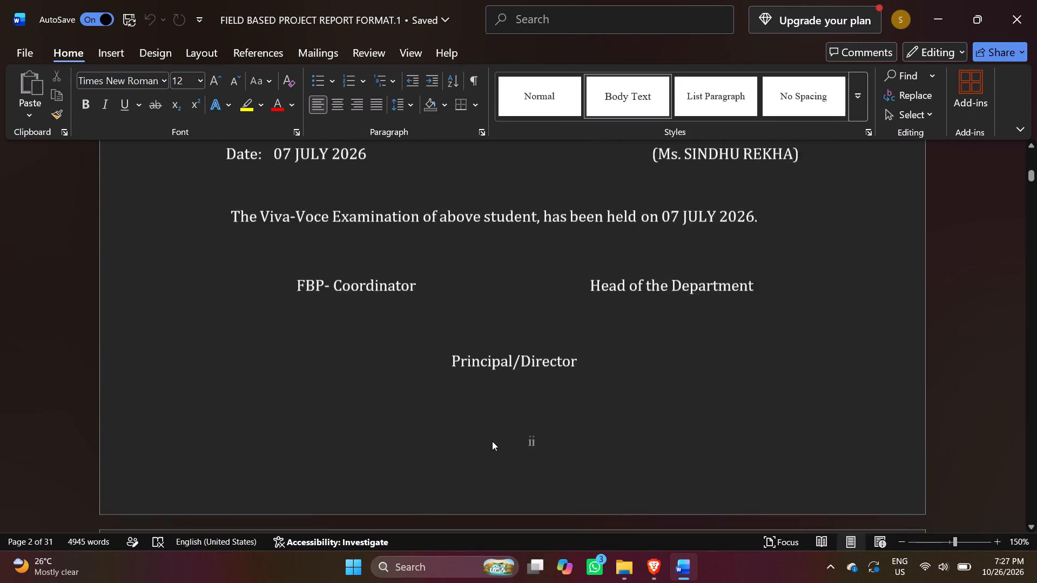
scroll(492, 440, "down", 18)
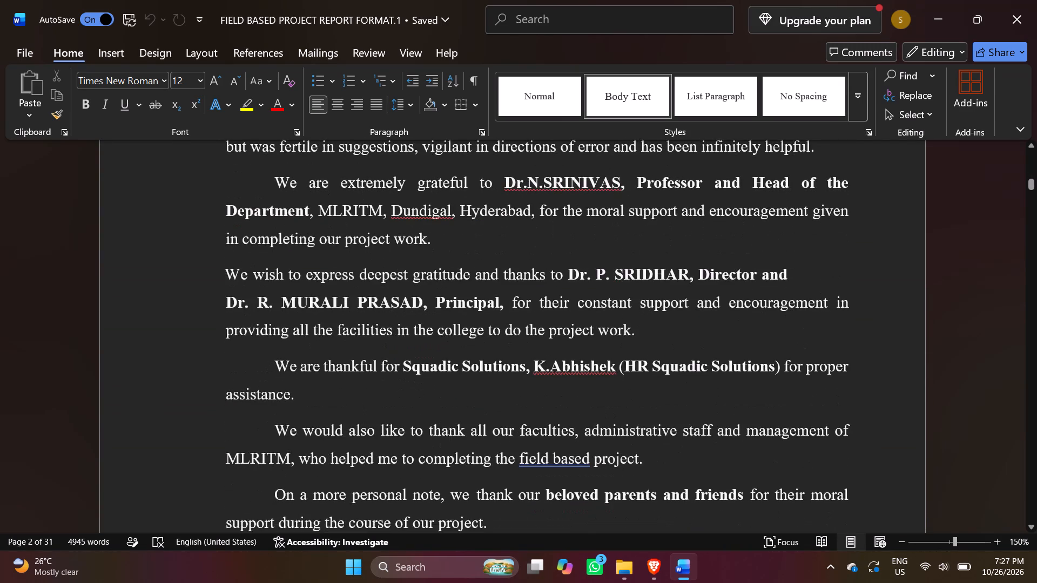
scroll(492, 440, "down", 1)
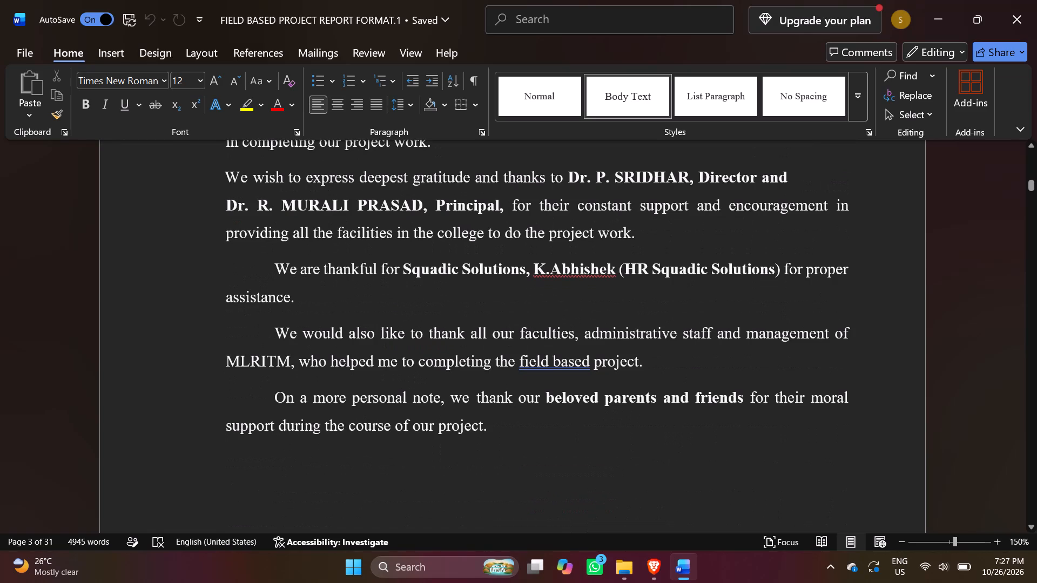
scroll(491, 438, "up", 2)
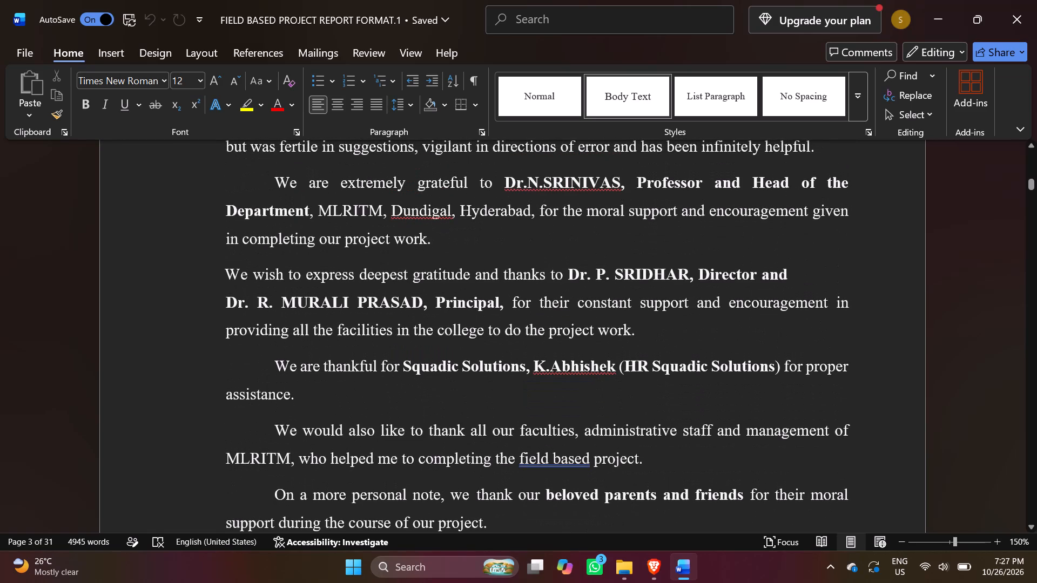
Examine the report's table of contents and List of Figures.
scroll(491, 438, "down", 19)
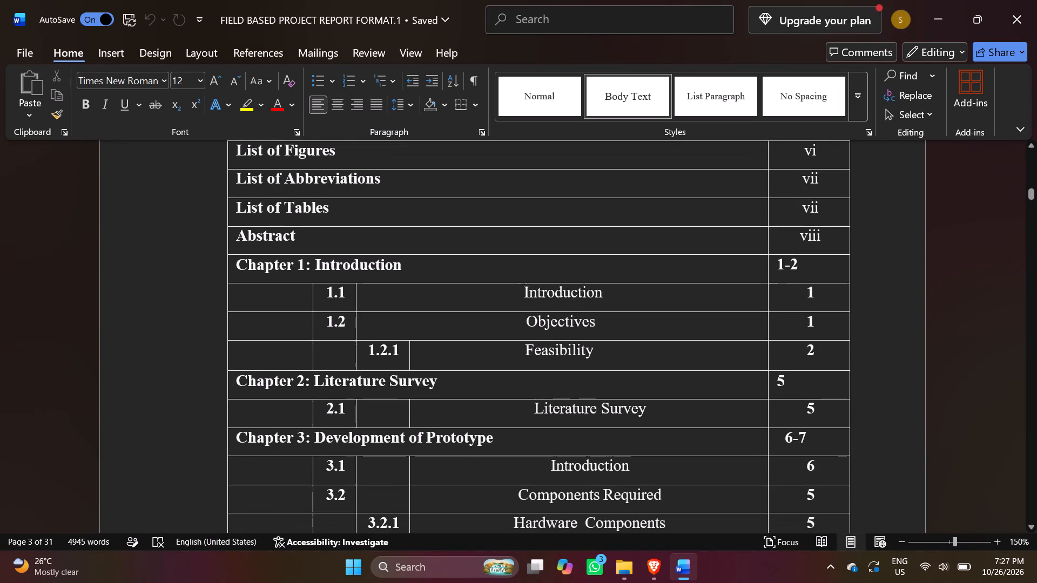
scroll(490, 438, "down", 14)
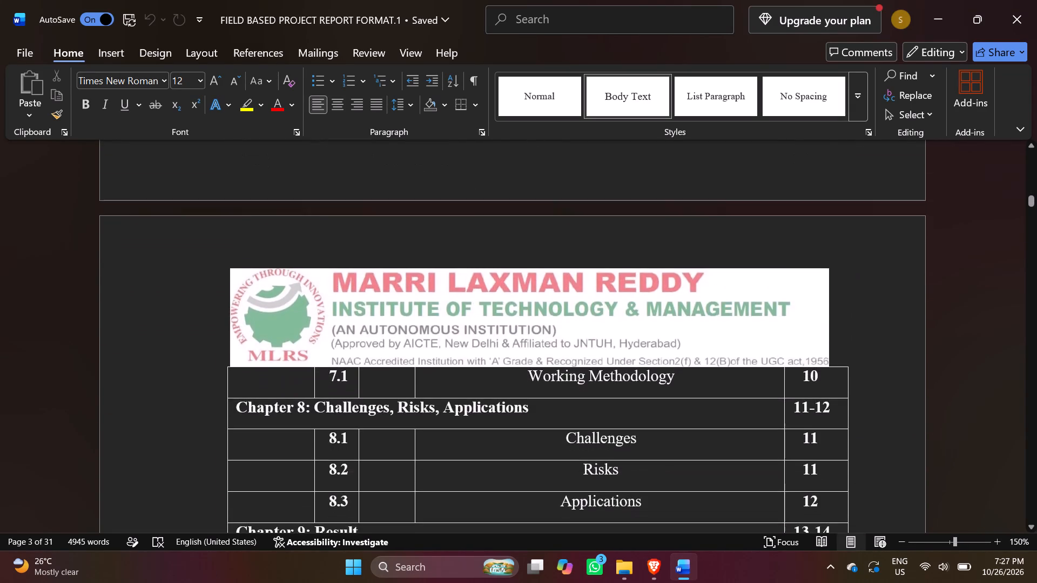
scroll(490, 438, "down", 10)
scroll(490, 438, "down", 13)
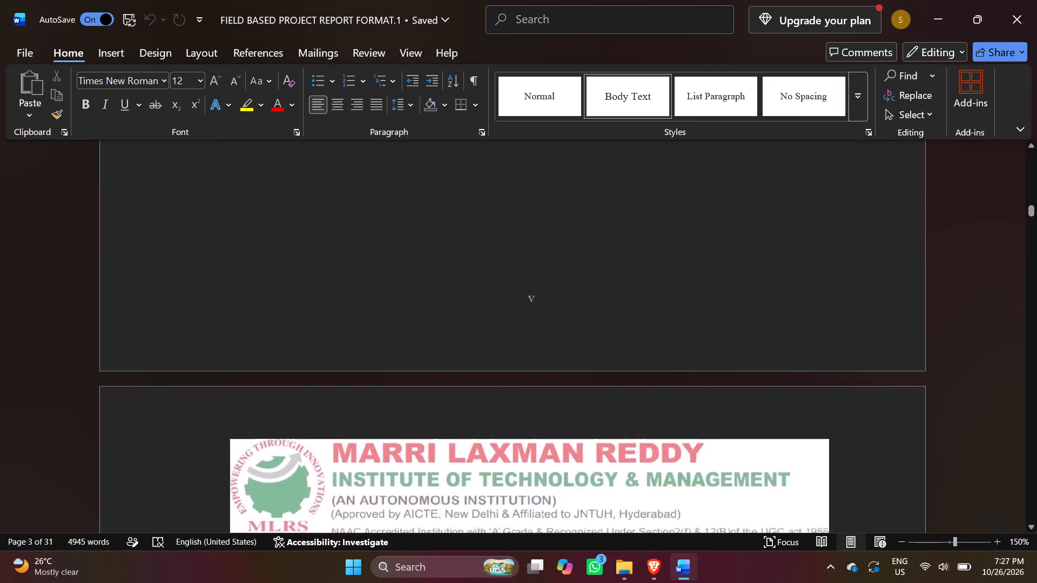
scroll(490, 439, "down", 6)
scroll(490, 439, "up", 3)
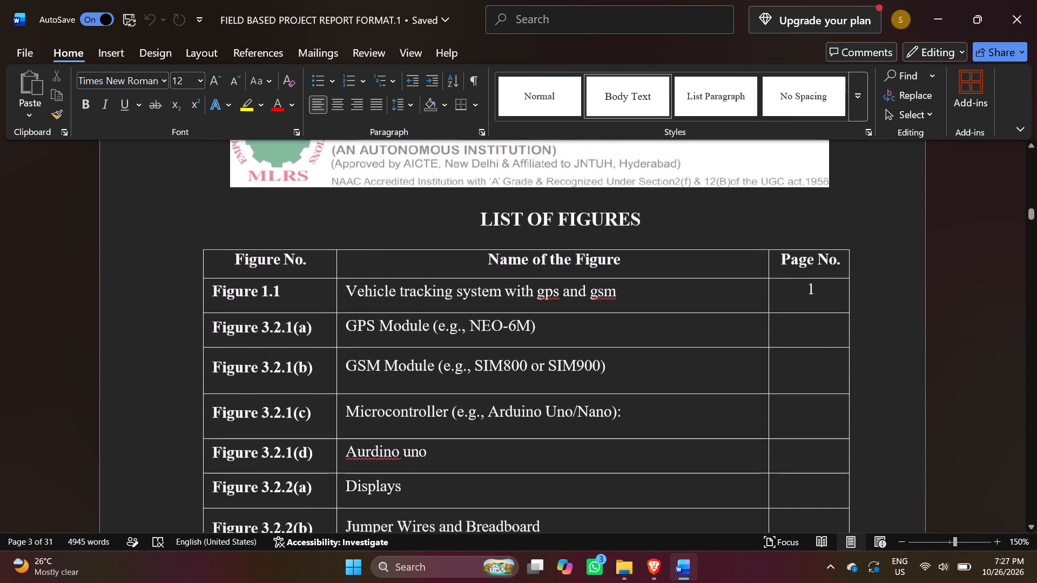
scroll(490, 439, "down", 8)
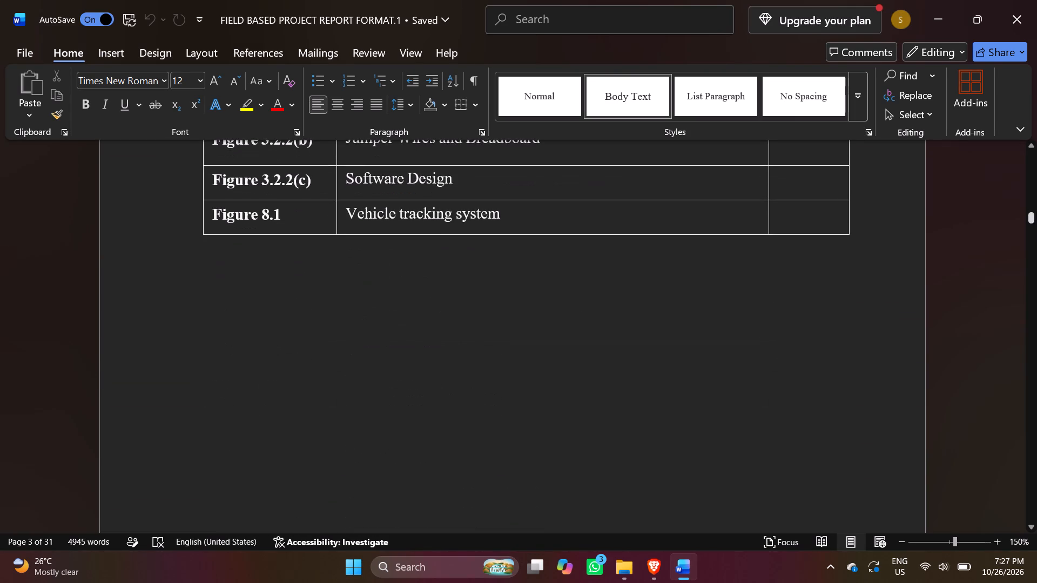
Skim the report's early chapters from the objectives and feasibility study to preprocessing, and return to the cover page.
left_click_drag(1031, 209, 1036, 237)
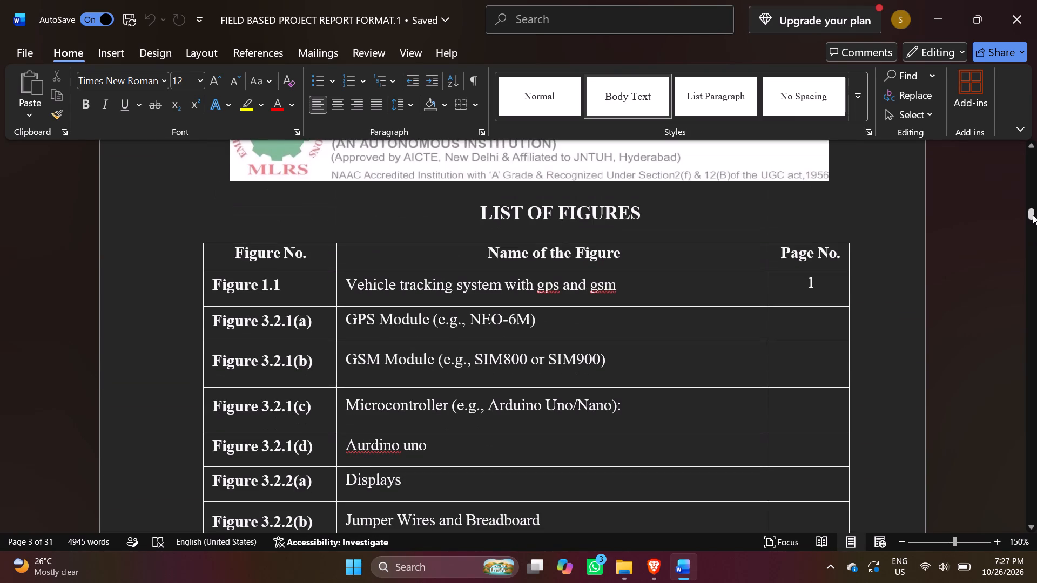
left_click_drag(1031, 216, 1035, 266)
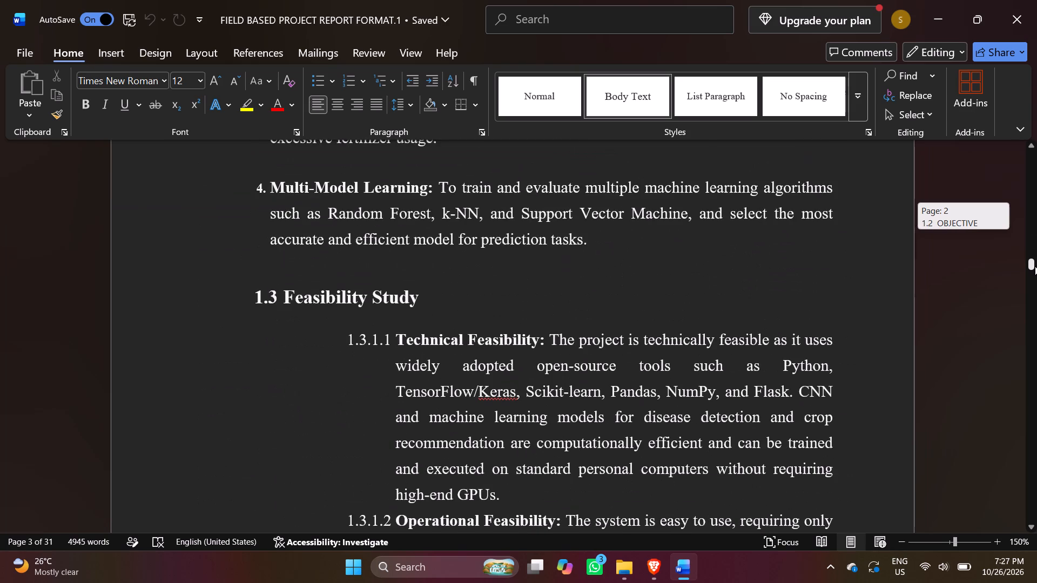
left_click_drag(1035, 266, 1036, 290)
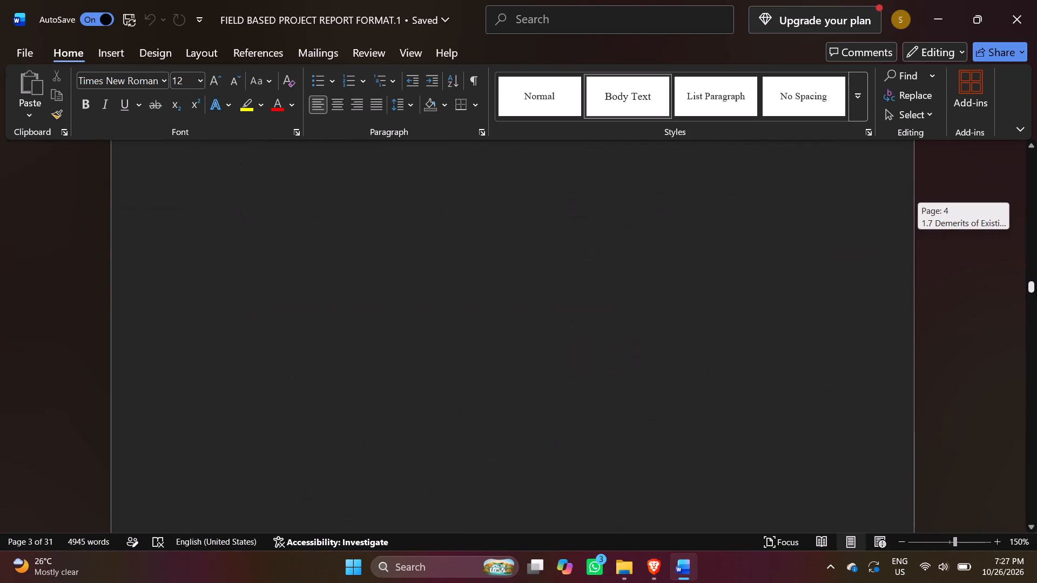
left_click_drag(1036, 290, 1035, 338)
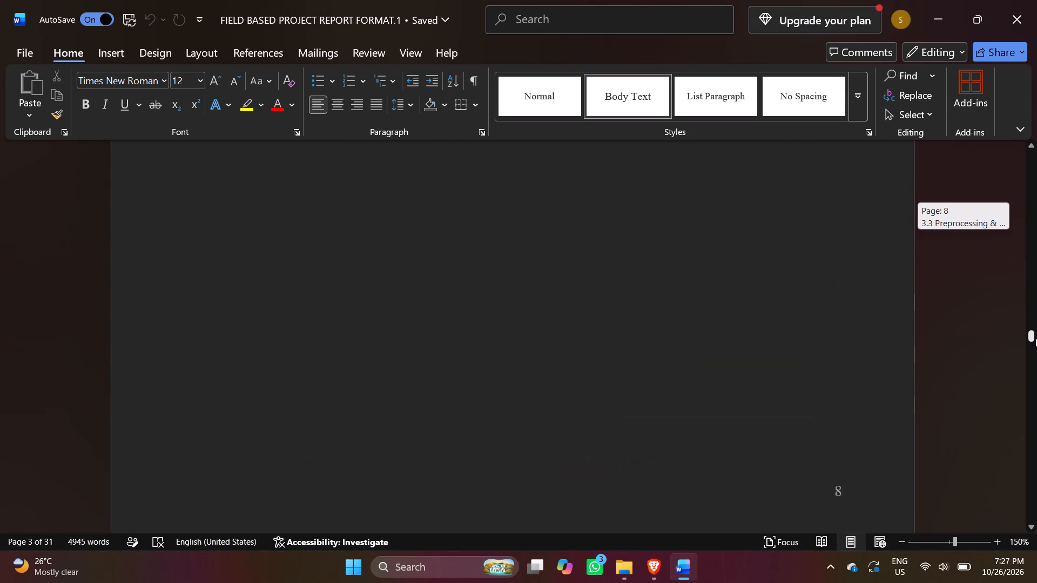
left_click_drag(1035, 338, 995, 121)
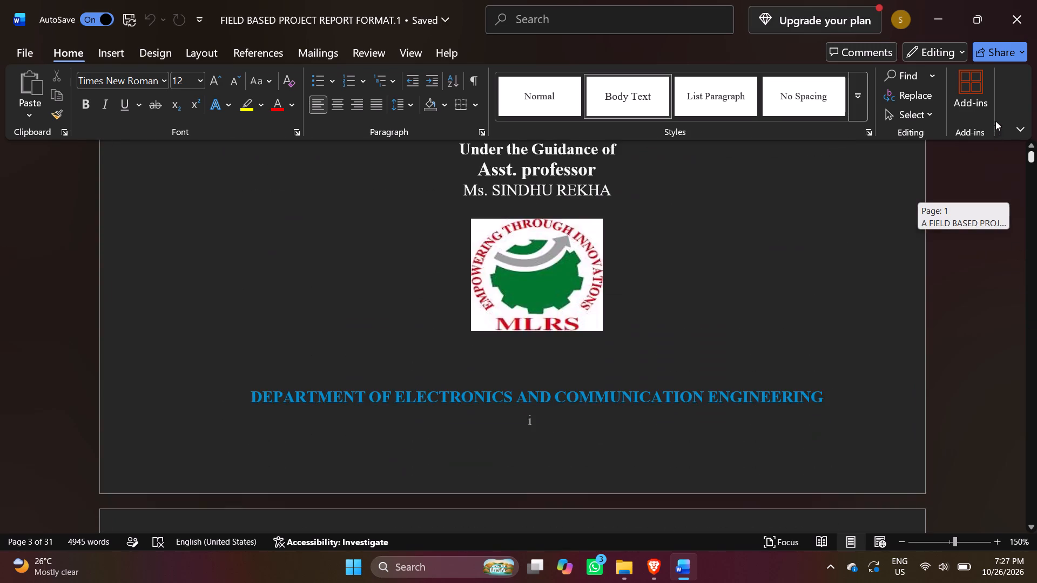
left_click_drag(995, 121, 994, 112)
scroll(601, 376, "down", 3)
scroll(812, 492, "down", 3)
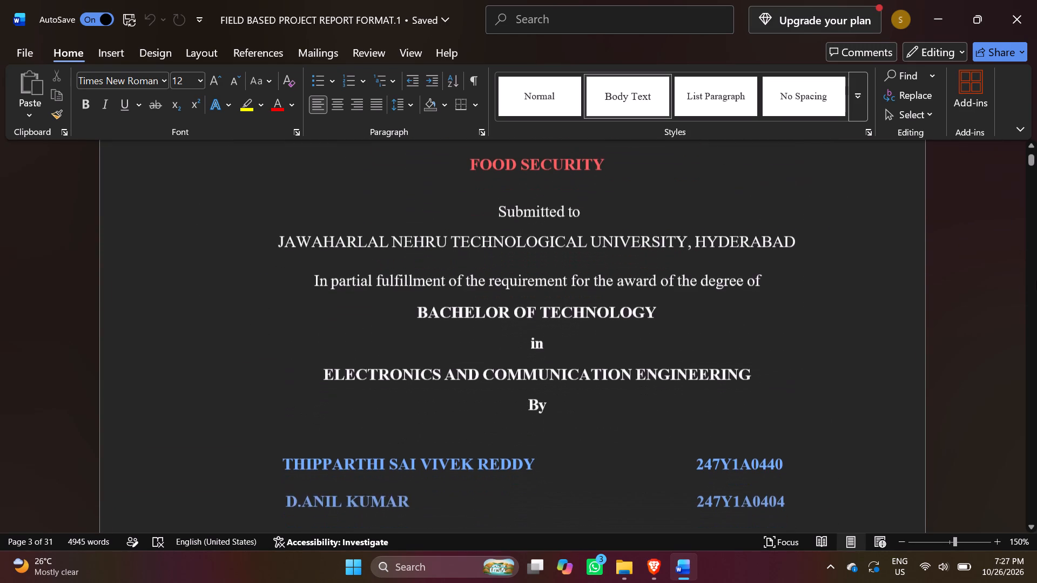
Examine the report's figures and classification tables in the late results chapters, and close the document.
left_click_drag(1029, 160, 1027, 464)
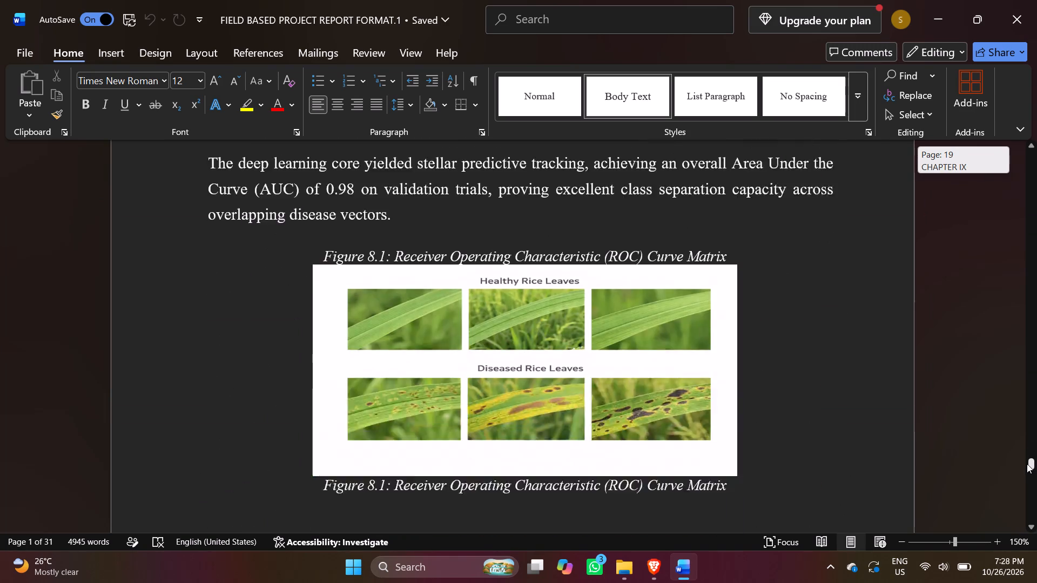
left_click_drag(1027, 464, 1025, 490)
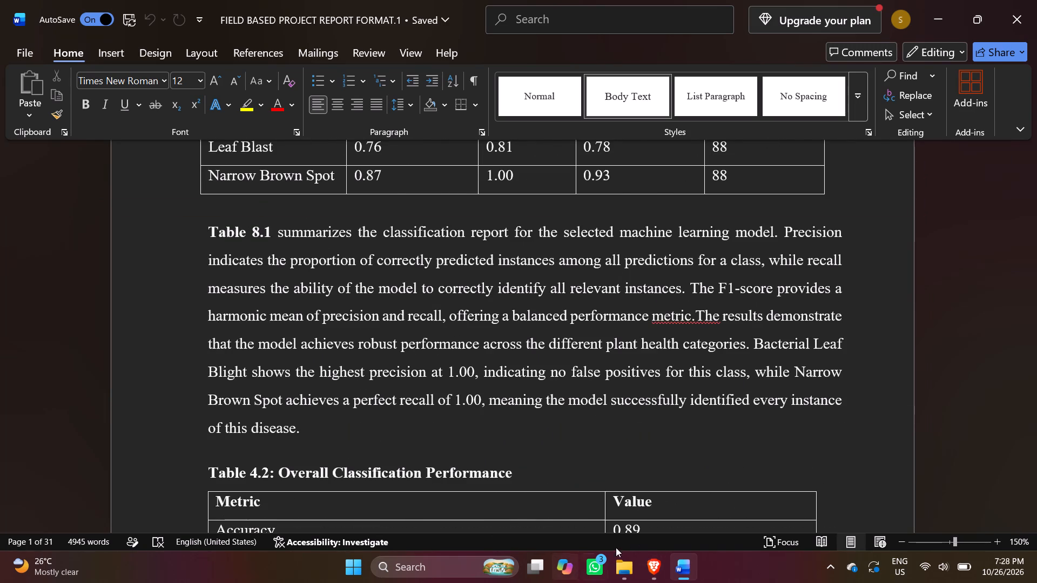
scroll(669, 423, "down", 5)
scroll(454, 312, "down", 7)
left_click(1036, 0)
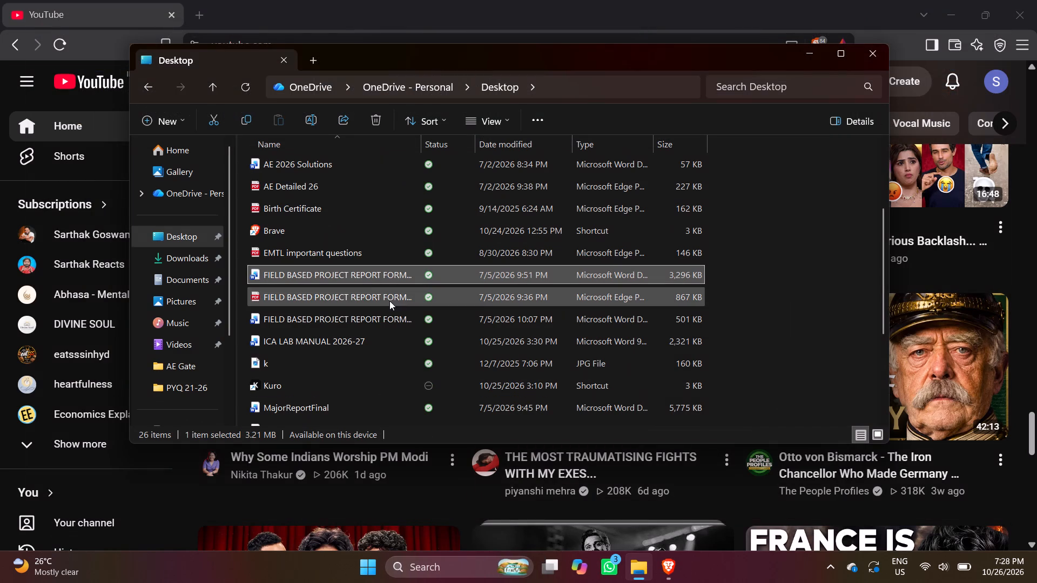
Open the PDF version of FIELD BASED PROJECT REPORT FORMAT.1 full-screen and examine its pages from preprocessing to the proposed technologies.
double_click(390, 299)
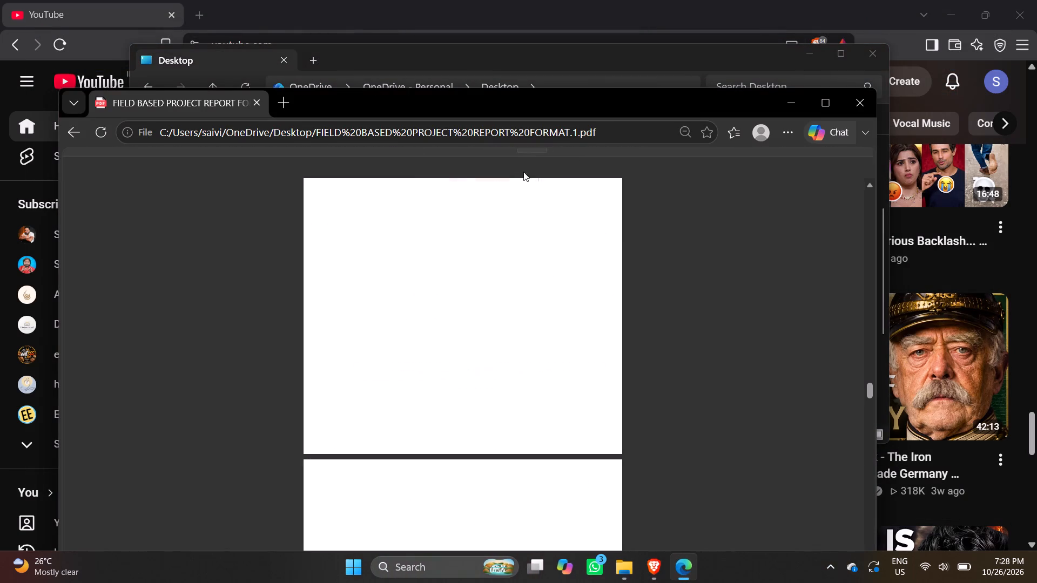
left_click(823, 110)
scroll(416, 361, "down", 5)
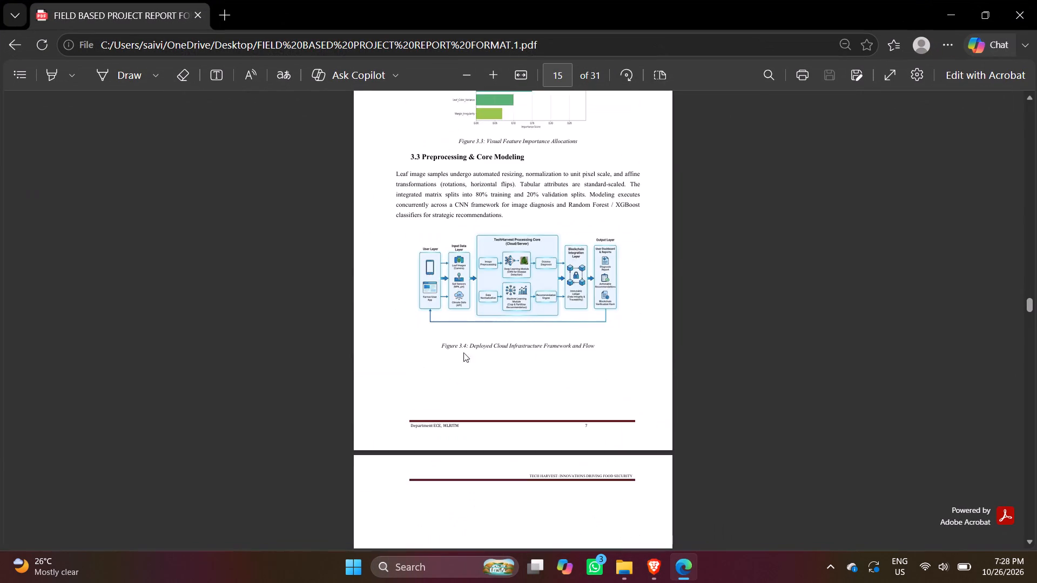
scroll(489, 335, "down", 6)
scroll(489, 335, "down", 17)
scroll(489, 335, "up", 6)
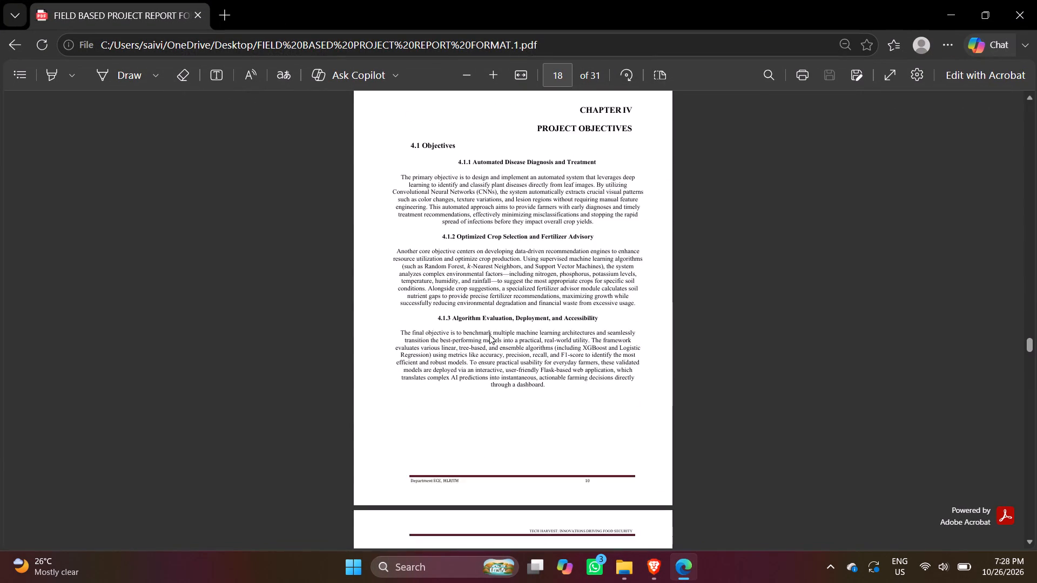
scroll(489, 335, "up", 16)
scroll(489, 335, "down", 8)
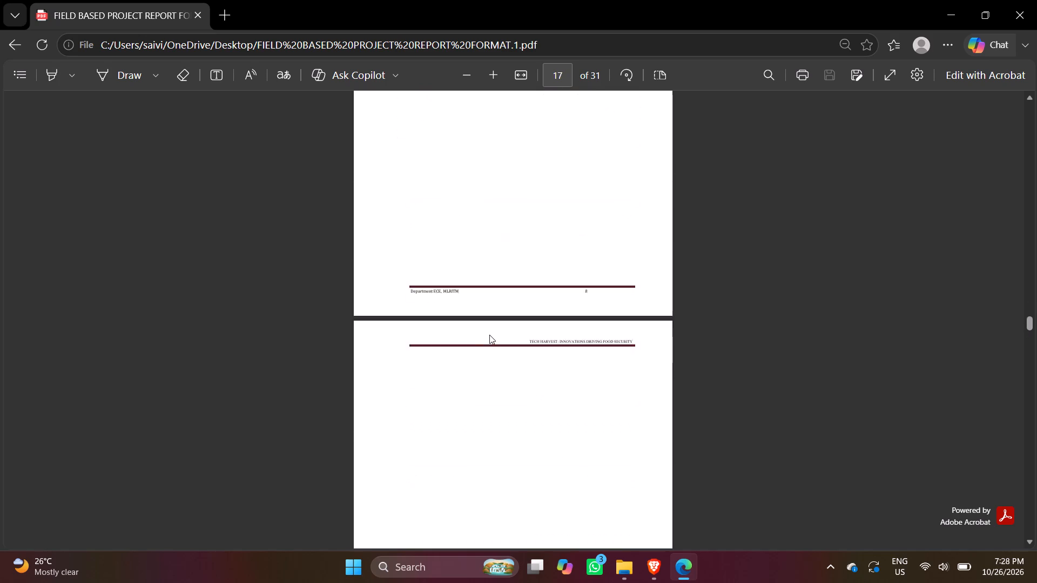
scroll(489, 335, "down", 20)
scroll(489, 335, "down", 16)
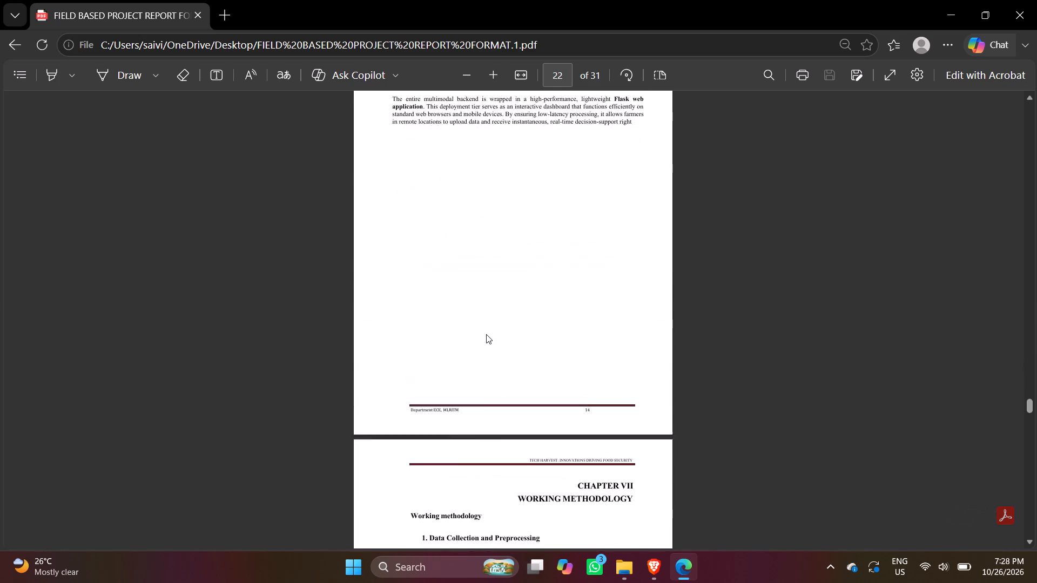
Examine the PDF's working methodology, confusion matrix, model comparison table and references up to the last page.
scroll(486, 334, "down", 6)
scroll(486, 334, "down", 19)
scroll(485, 334, "down", 10)
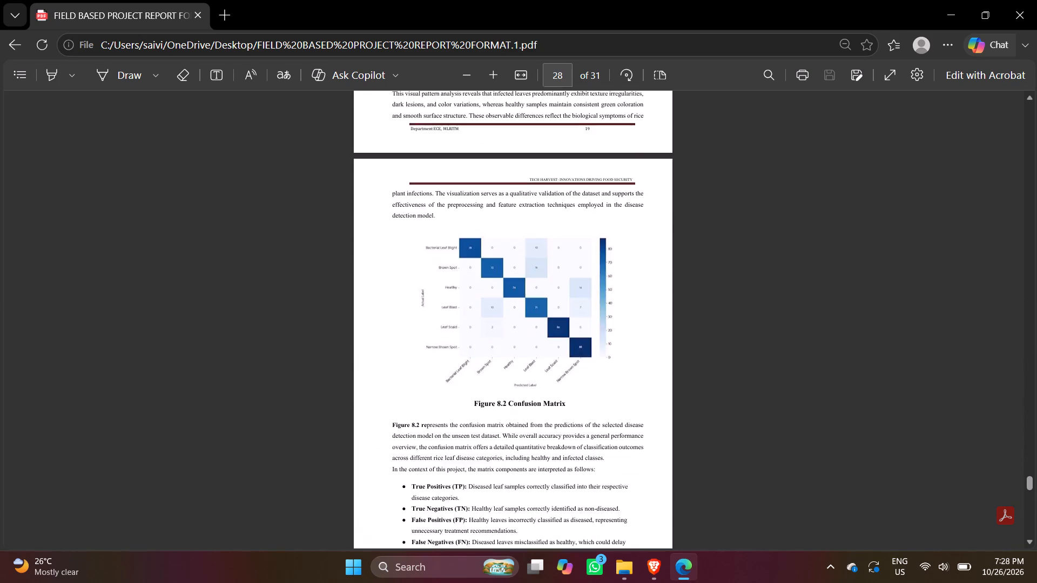
scroll(485, 334, "down", 16)
scroll(485, 335, "down", 6)
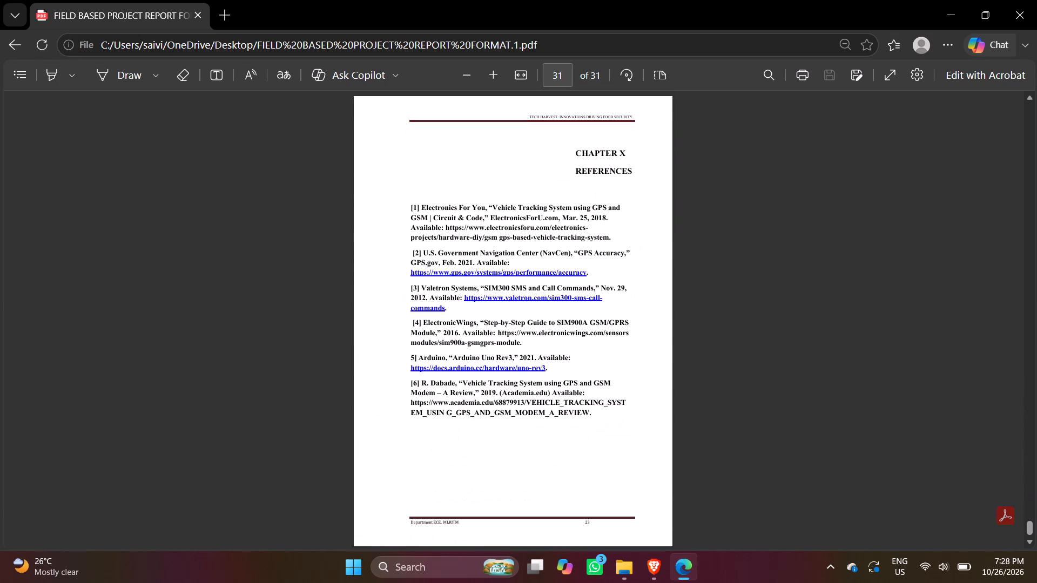
scroll(484, 336, "up", 1)
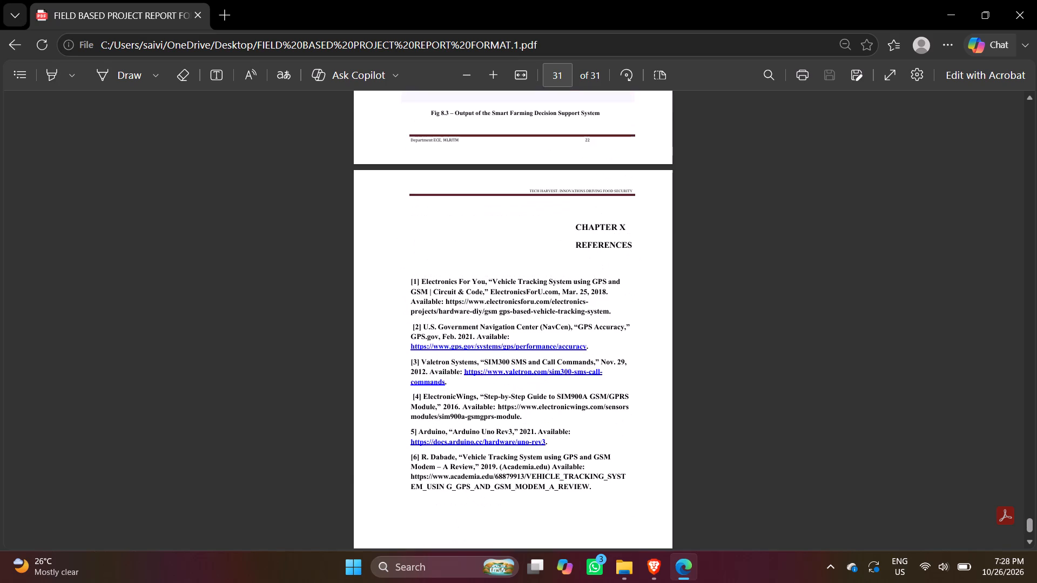
scroll(484, 336, "down", 3)
scroll(480, 361, "up", 6)
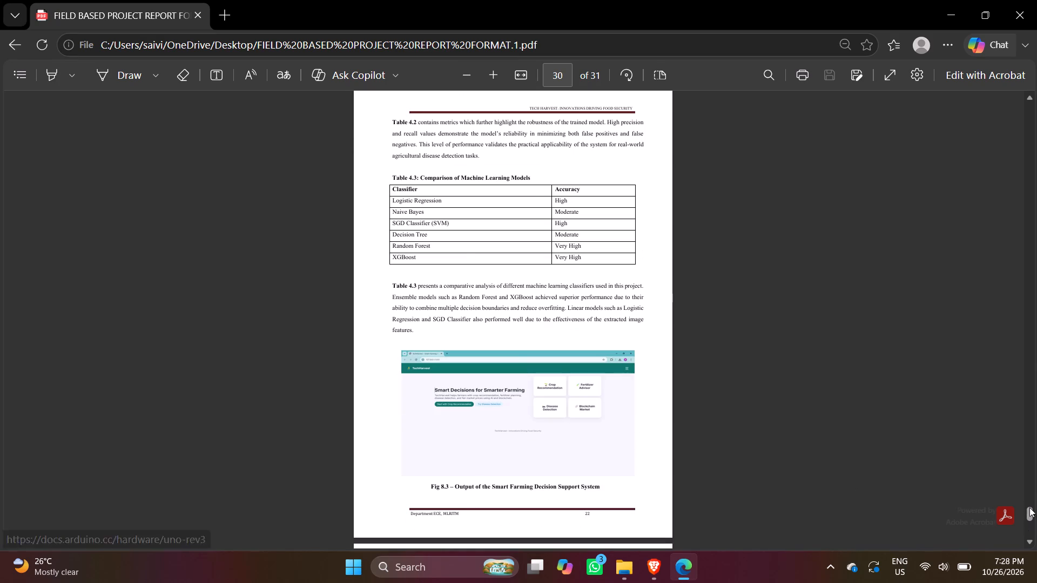
Return to the start of the PDF and examine its cover page and certificate.
left_click_drag(1030, 510, 1036, 30)
scroll(553, 247, "down", 3)
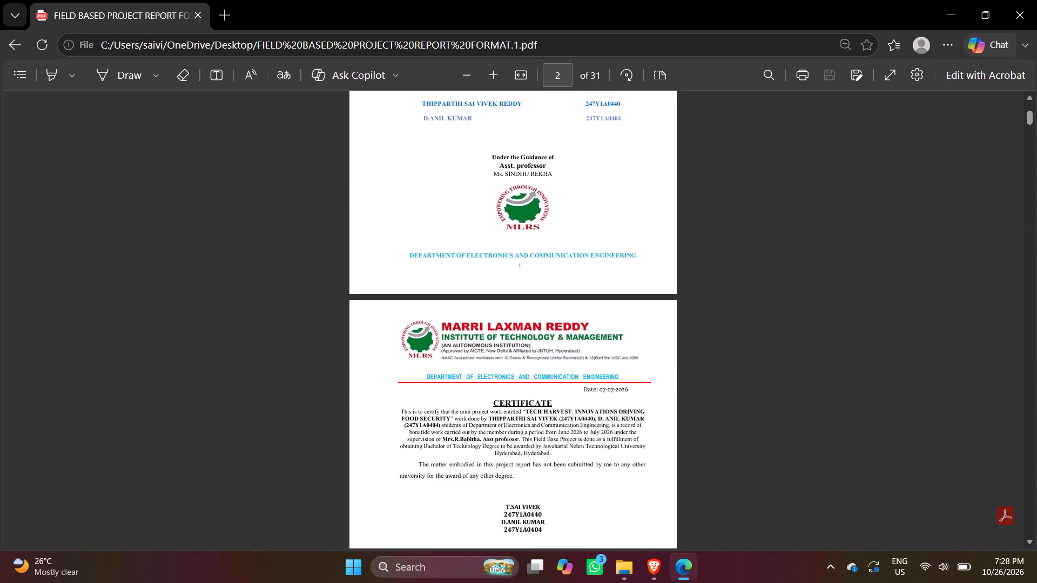
scroll(553, 247, "down", 4)
scroll(553, 247, "up", 3)
scroll(816, 128, "up", 4)
scroll(682, 192, "up", 4)
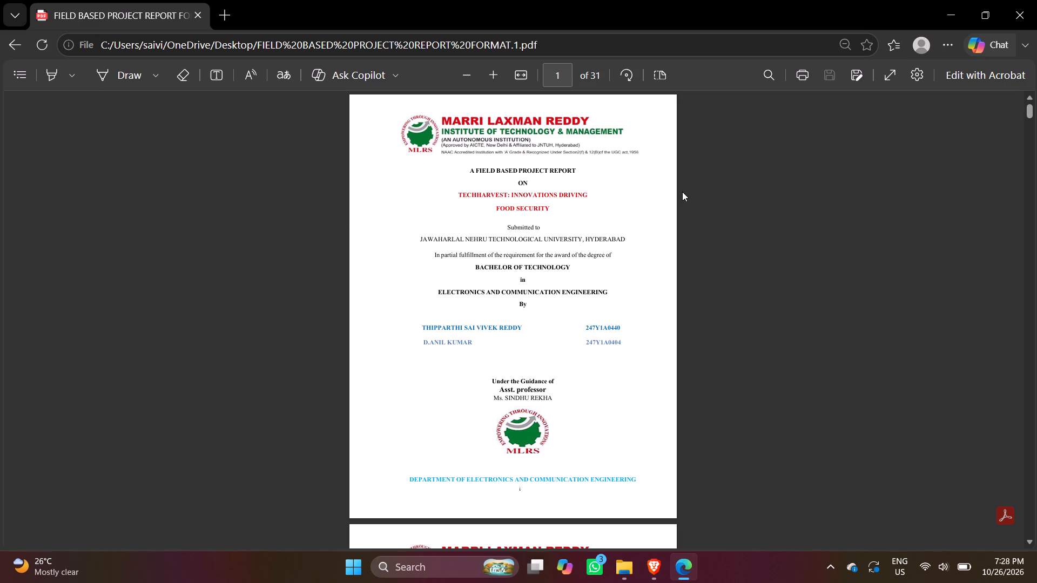
scroll(682, 192, "up", 9)
scroll(514, 220, "up", 12)
Examine the PDF's front matter from the certificate through the table of contents, abbreviations, List of Tables and abstract.
scroll(511, 273, "down", 6)
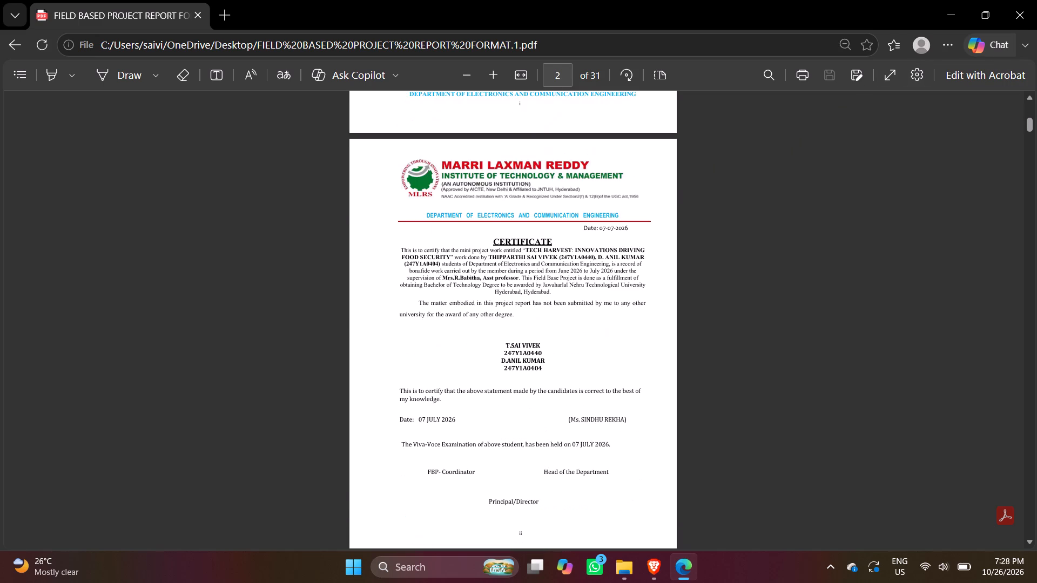
scroll(509, 274, "down", 12)
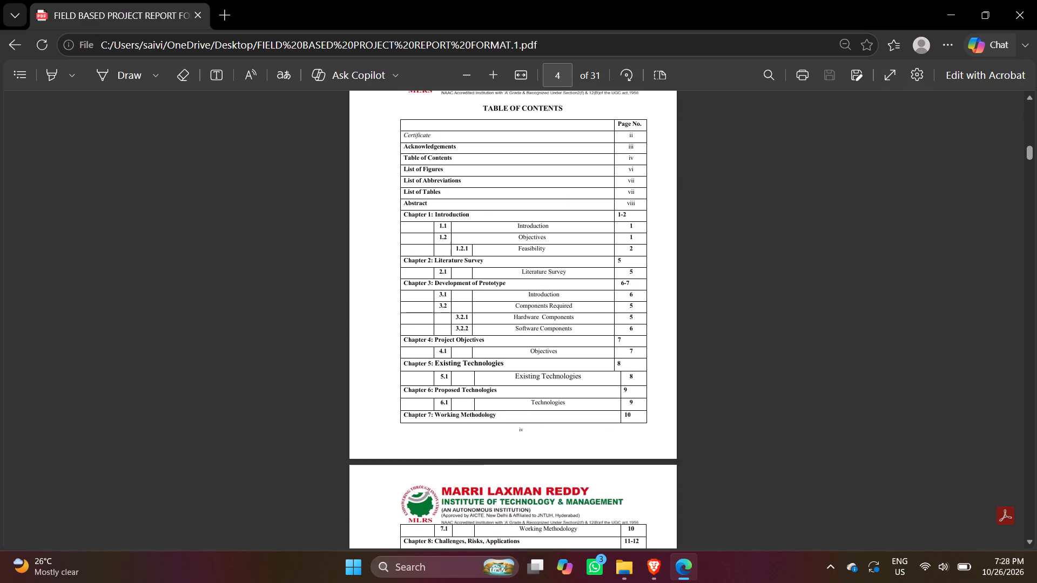
scroll(509, 275, "down", 3)
scroll(509, 275, "up", 2)
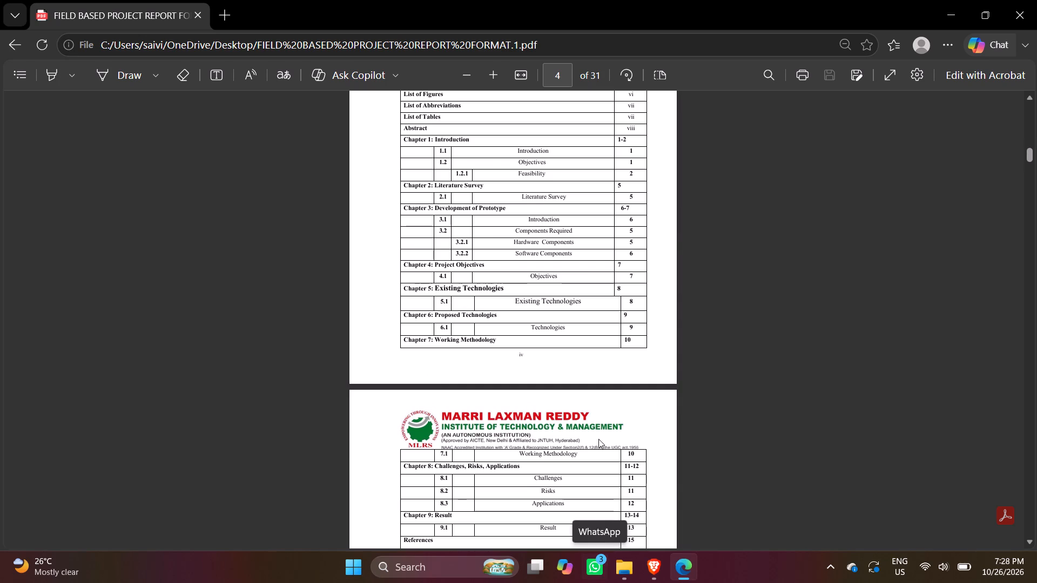
scroll(592, 388, "down", 4)
scroll(592, 387, "down", 17)
scroll(592, 387, "up", 3)
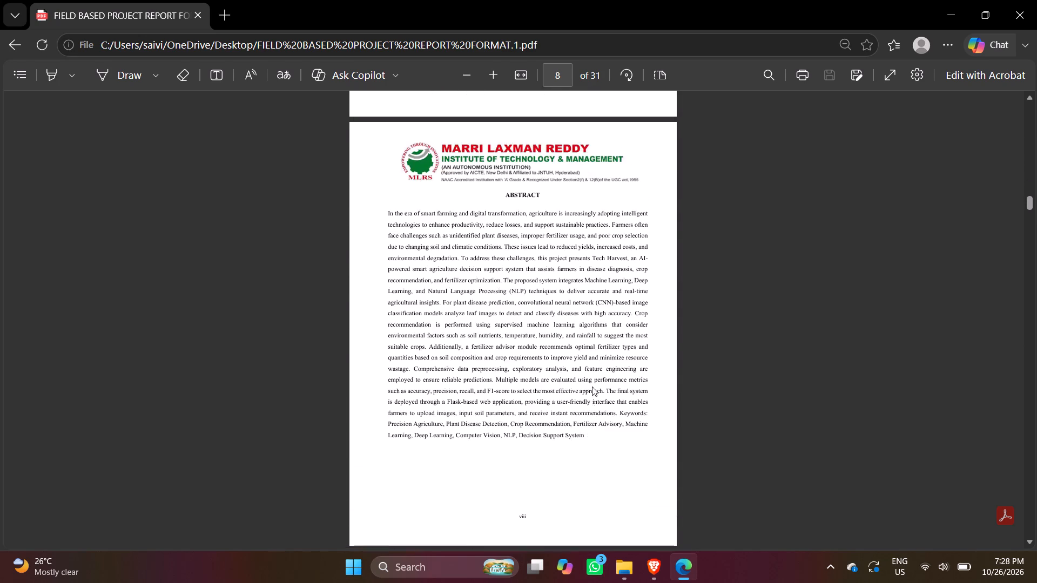
scroll(592, 387, "up", 7)
scroll(568, 384, "down", 4)
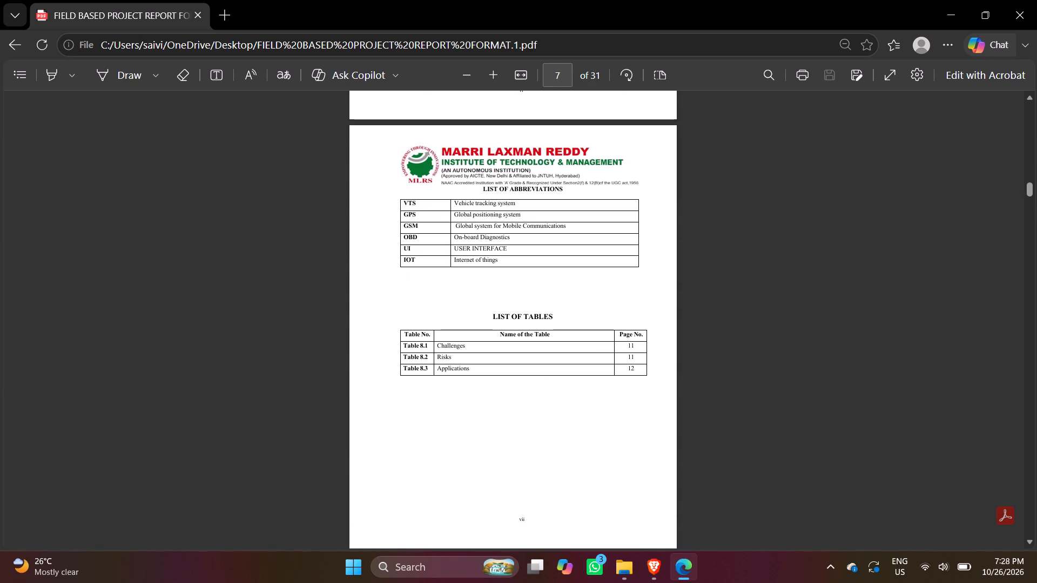
scroll(474, 239, "up", 3)
scroll(474, 239, "down", 3)
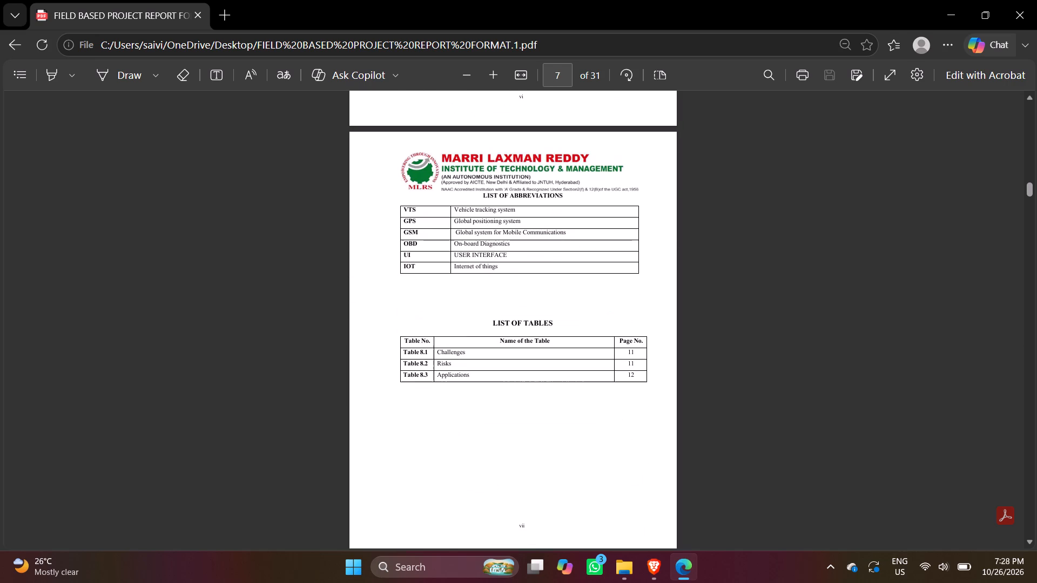
Skim the PDF's introduction chapter, including the objectives, feasibility study and existing methodologies, and go back to the List of Tables.
scroll(476, 243, "down", 13)
scroll(479, 248, "down", 14)
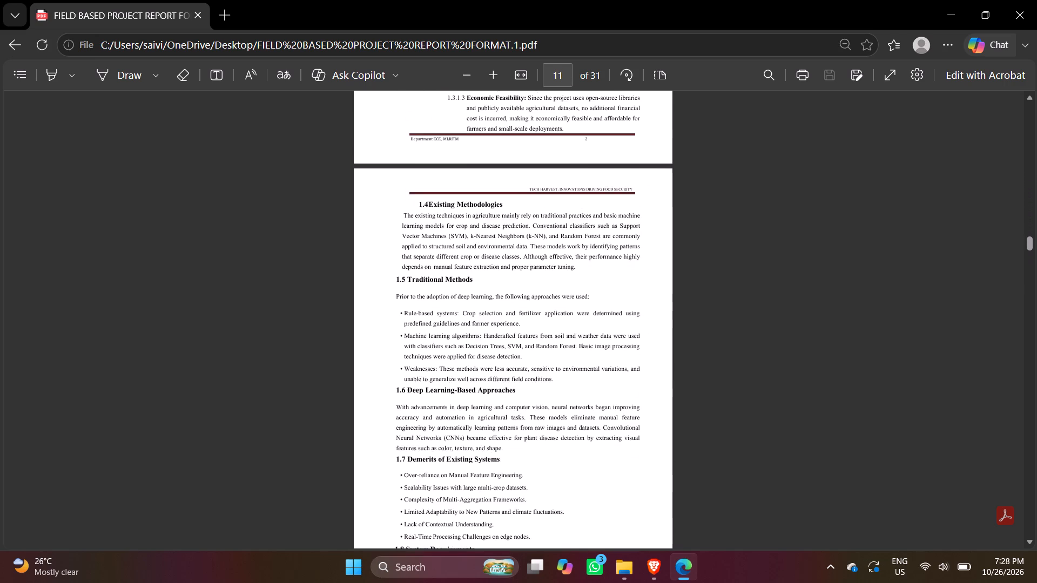
scroll(479, 248, "down", 7)
scroll(479, 250, "up", 19)
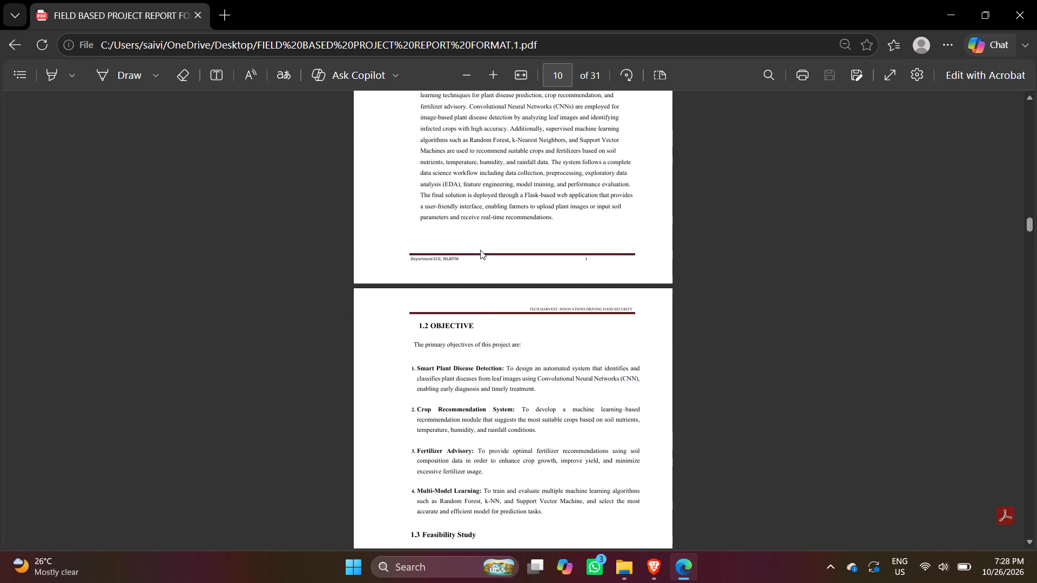
scroll(480, 250, "up", 14)
scroll(481, 251, "down", 6)
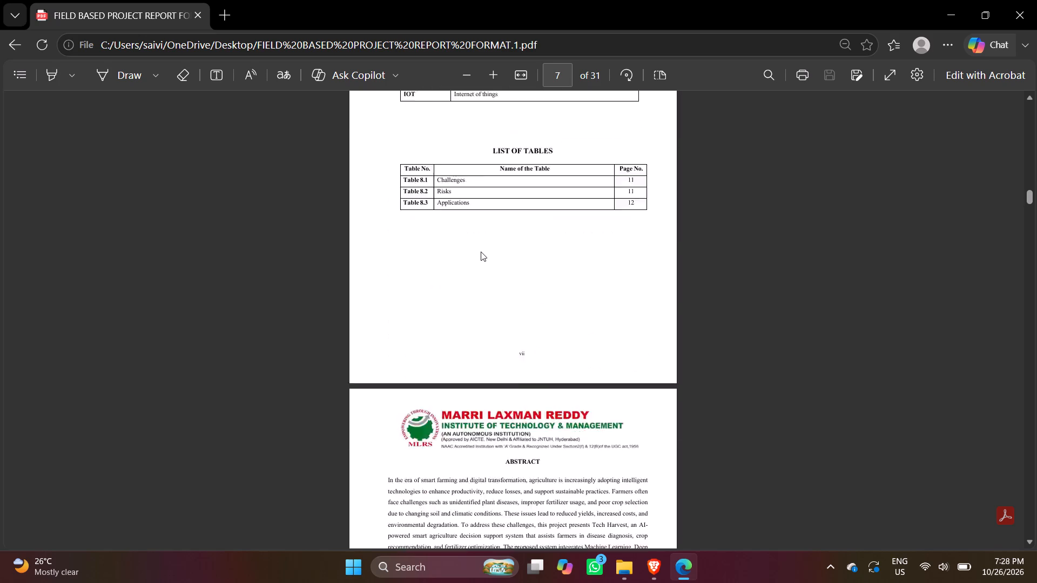
Examine the PDF's chapters from the prototype development and its figures through project objectives and existing technologies to the working methodology.
scroll(481, 252, "down", 20)
scroll(481, 252, "down", 13)
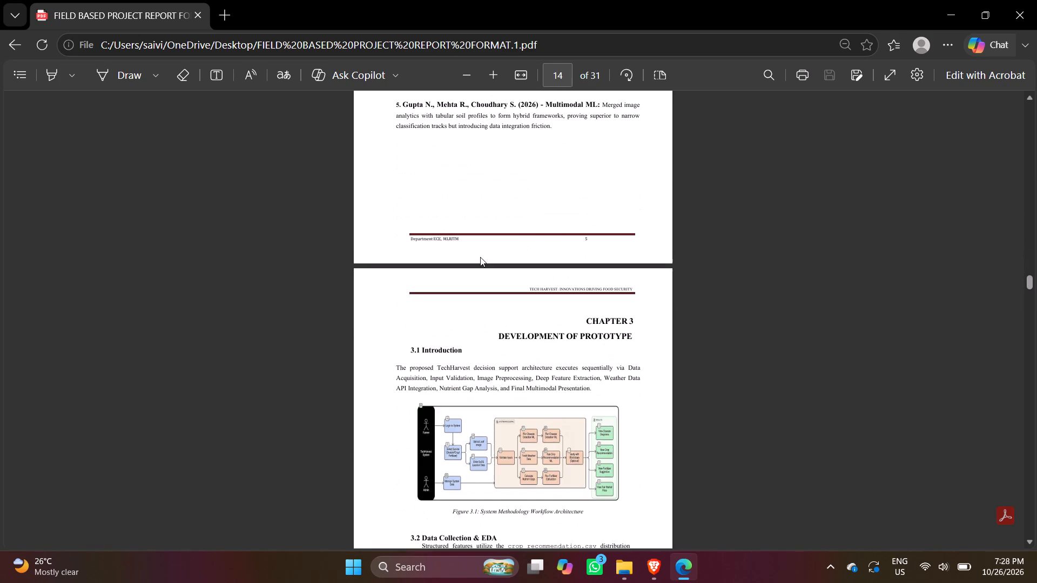
scroll(480, 257, "down", 8)
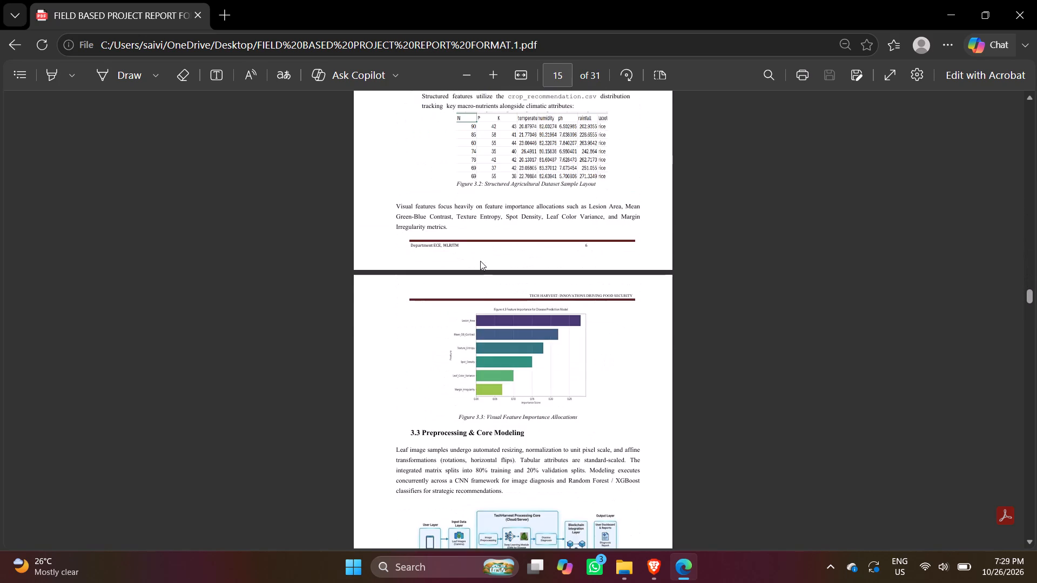
scroll(480, 261, "down", 17)
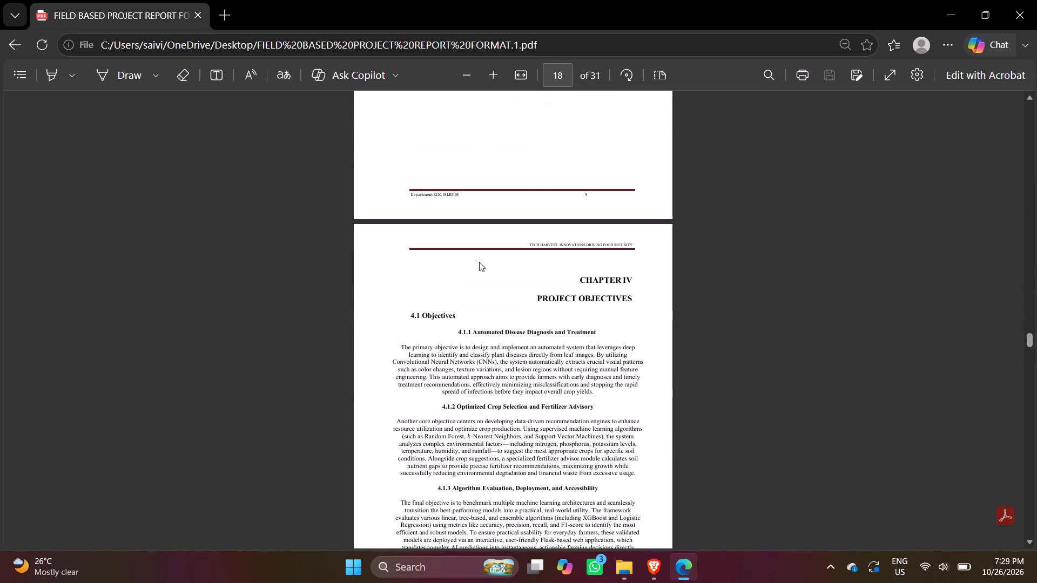
scroll(479, 262, "down", 11)
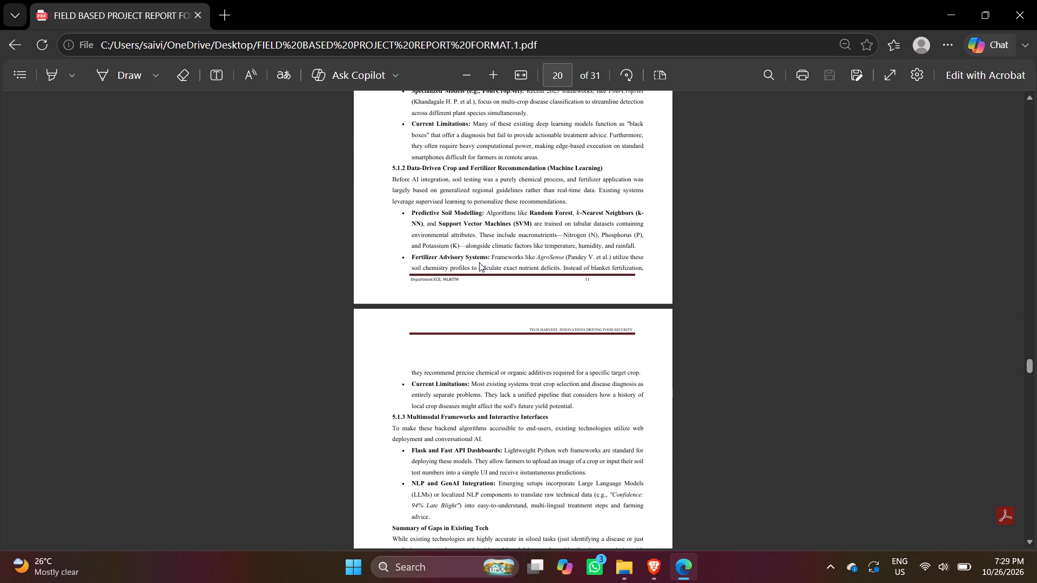
scroll(479, 262, "down", 20)
scroll(479, 262, "down", 13)
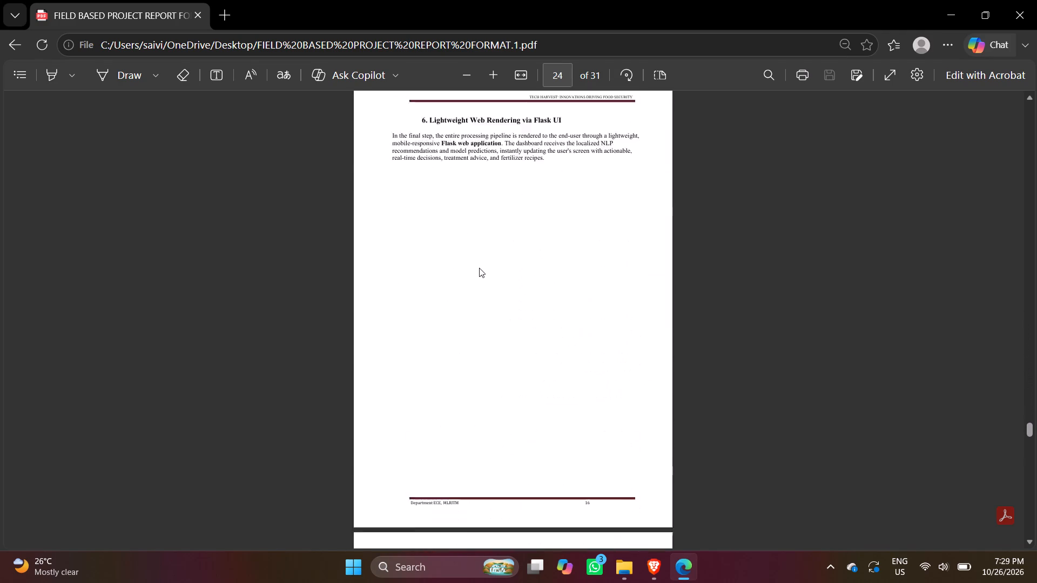
Check the classification tables in the PDF's results chapter and close the PDF.
scroll(479, 268, "down", 16)
scroll(479, 268, "down", 11)
scroll(488, 283, "up", 2)
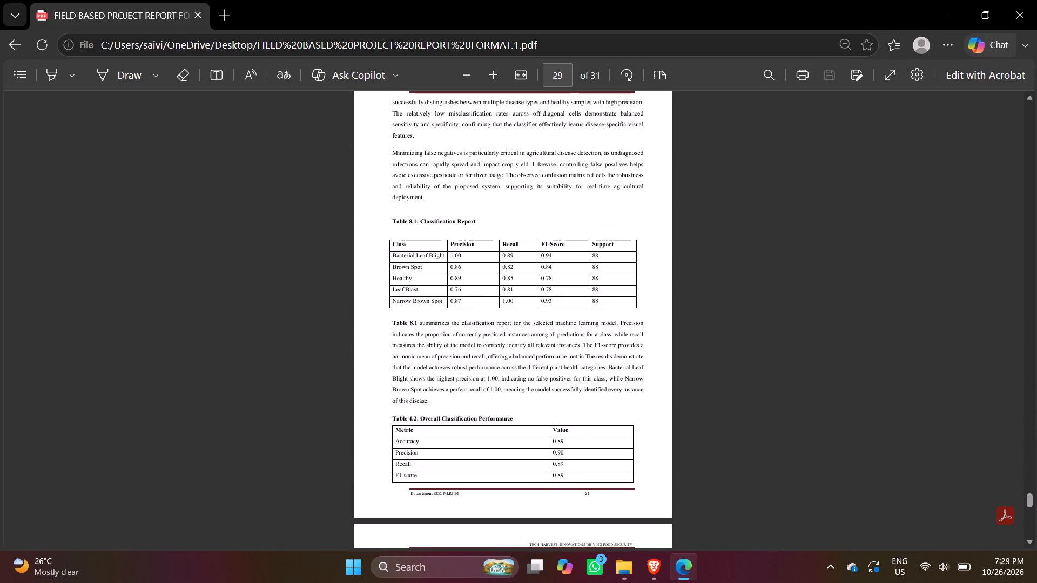
scroll(553, 356, "up", 14)
left_click(1028, 0)
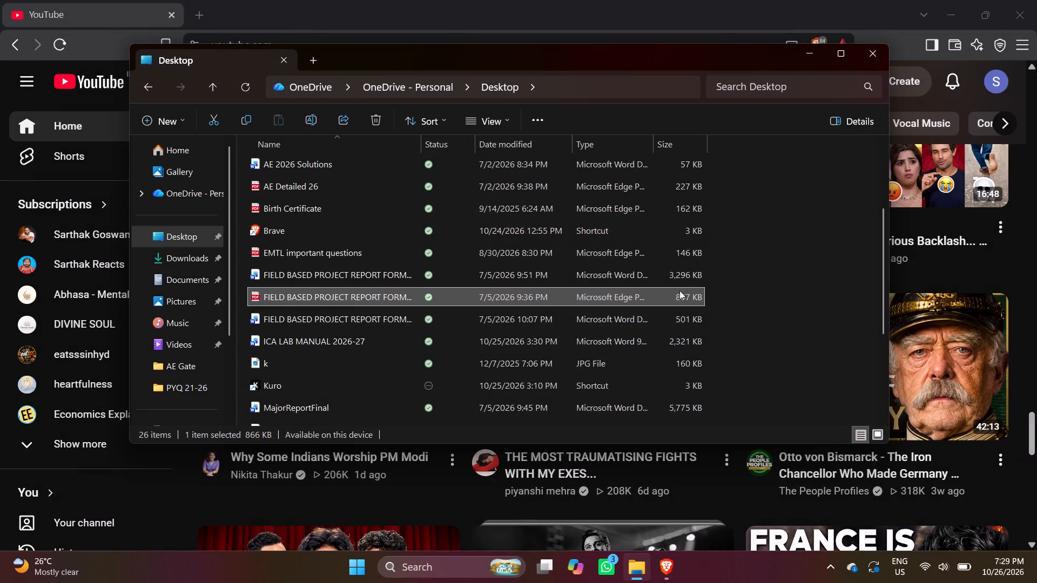
Switch to the Brave browser and search Google in a new tab for "remove page from pdf".
left_click(802, 62)
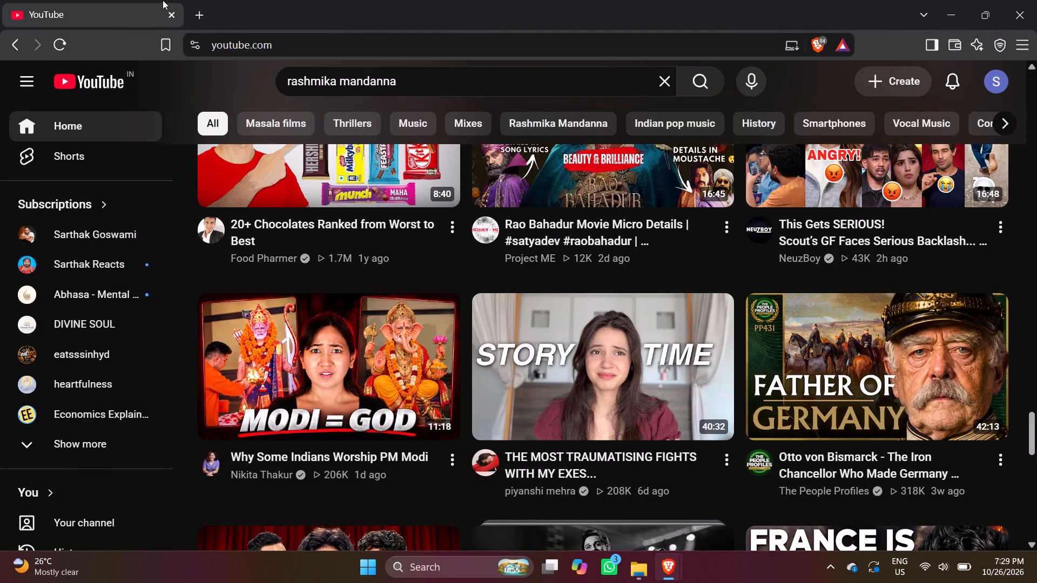
left_click(204, 16)
left_click(453, 133)
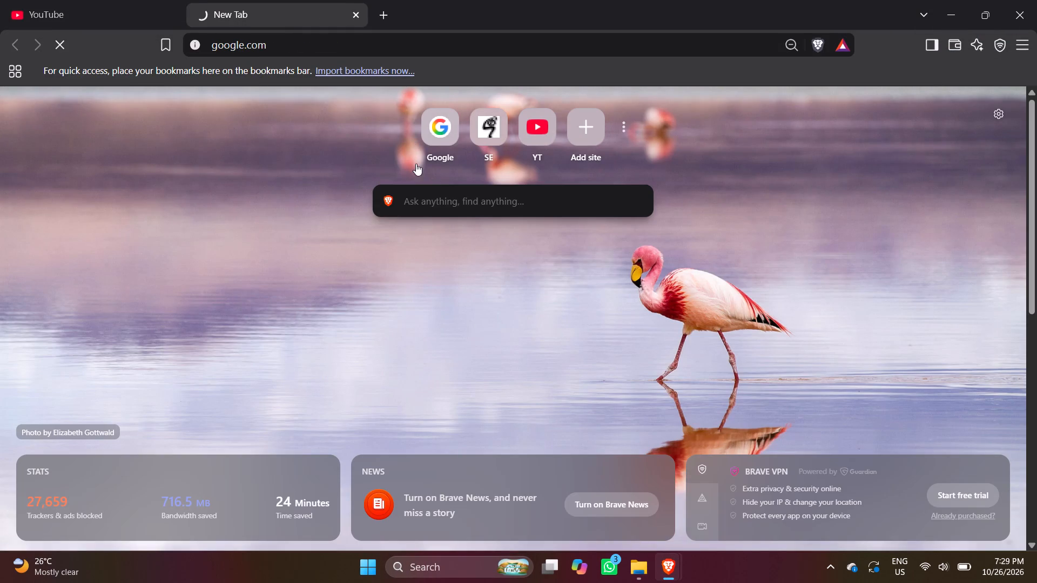
key("r")
key("e")
type("movew")
key("space")
key("BackSpace")
key("BackSpace")
key("space")
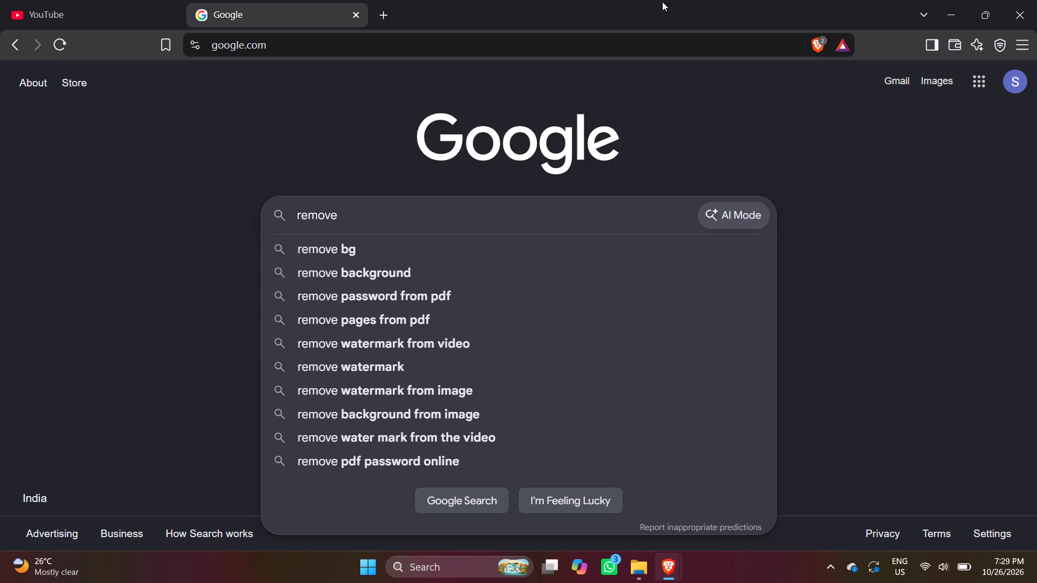
type("page")
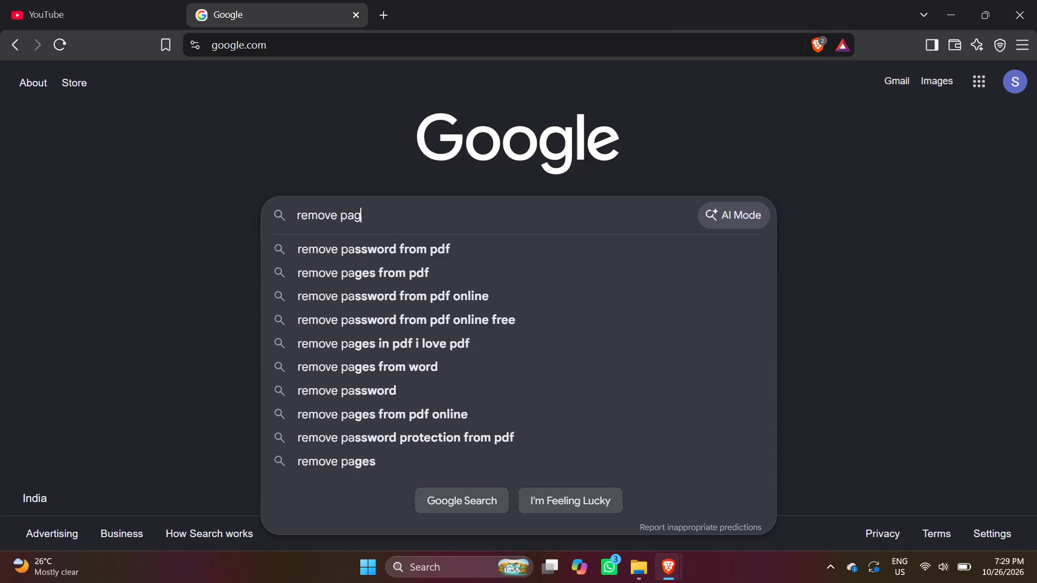
key("space")
key("Down")
key("Return")
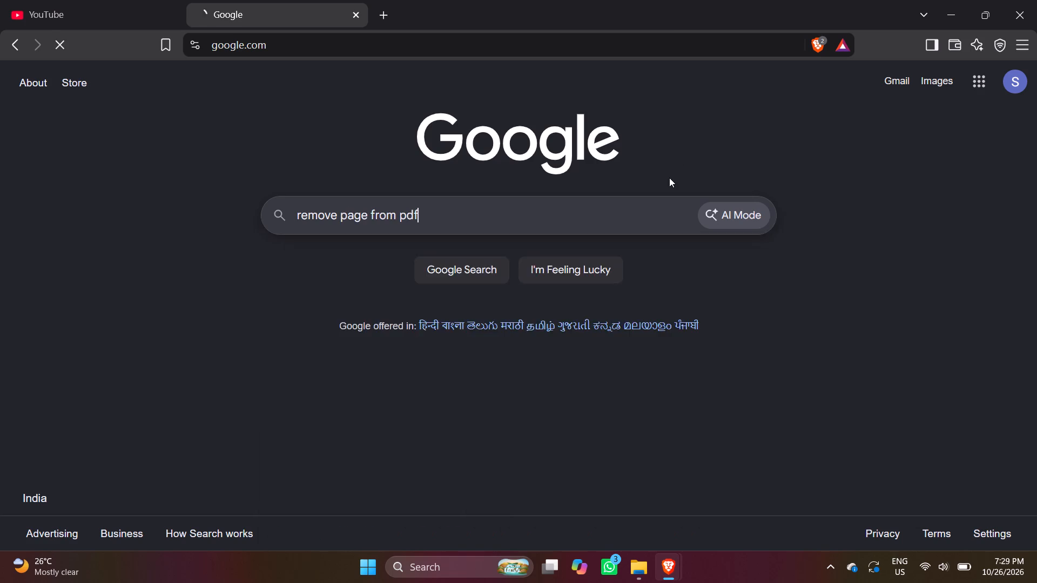
Open iLovePDF's page removal tool from the search results and load the PDF FIELD BASED PROJECT REPORT FORMAT.1 from the Desktop.
left_click(159, 236)
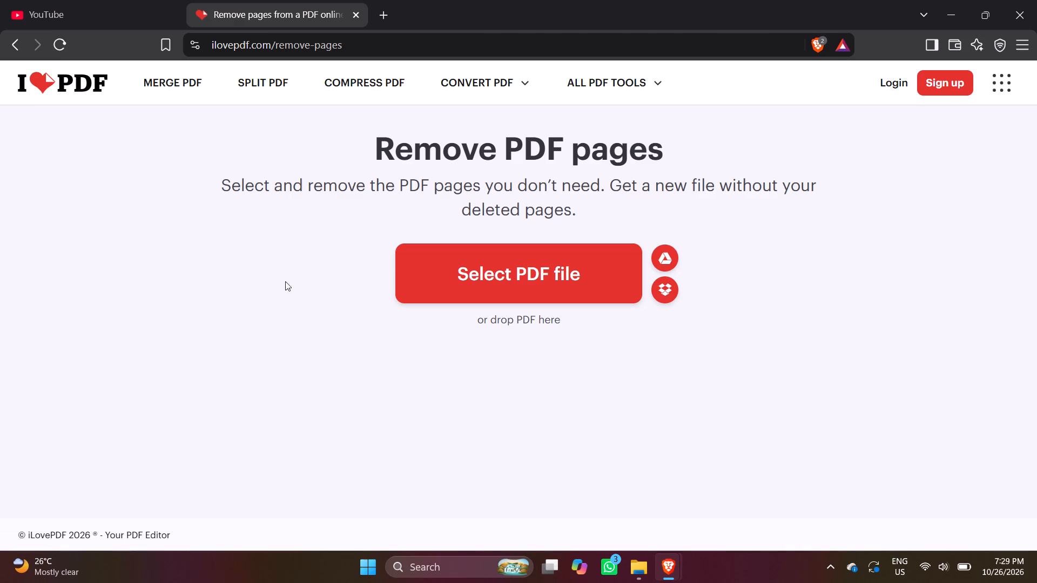
left_click(460, 247)
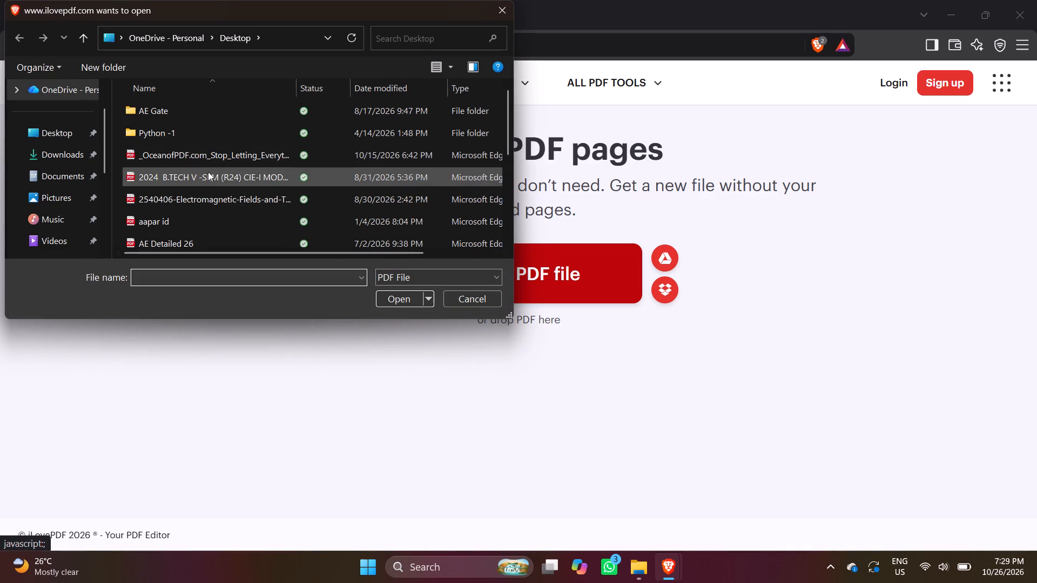
scroll(211, 151, "down", 5)
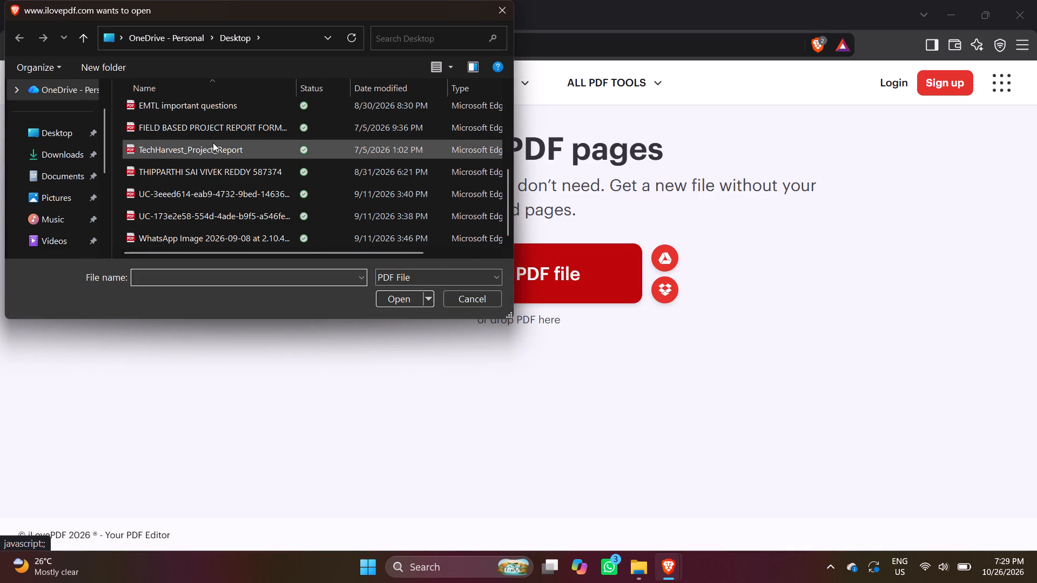
scroll(213, 143, "up", 1)
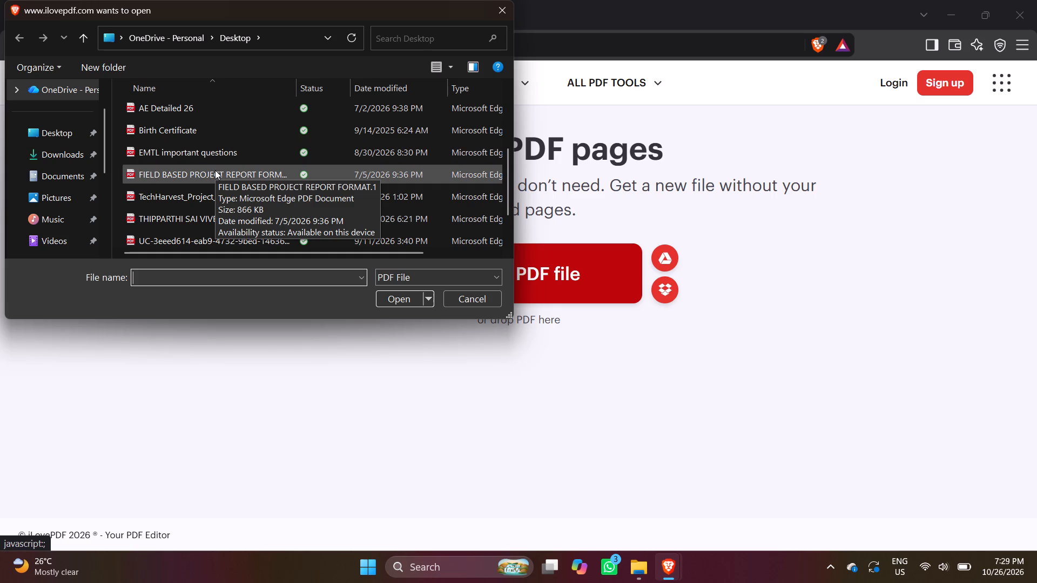
left_click(215, 170)
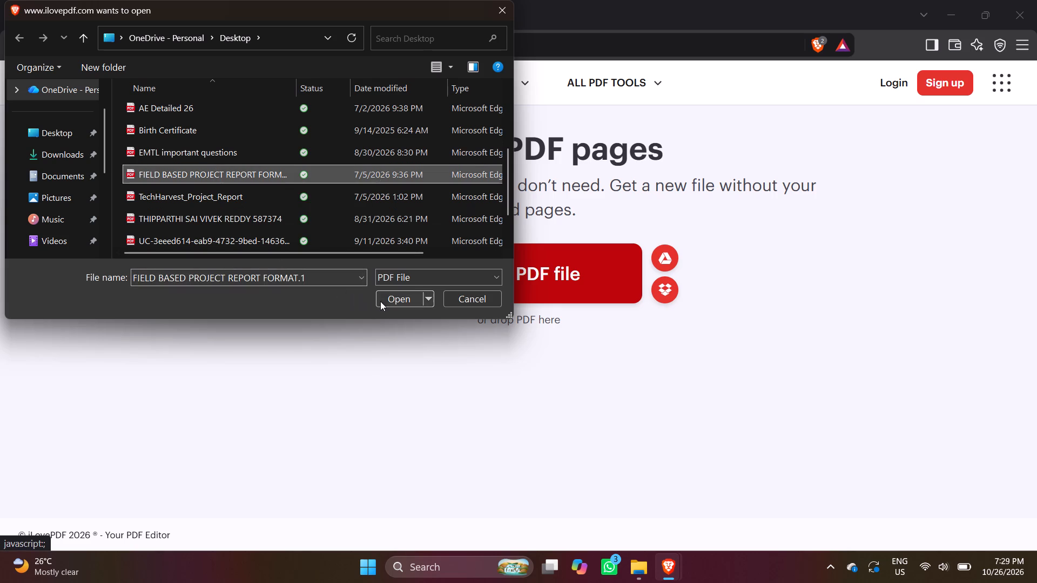
left_click(382, 301)
Mark the blank pages 16 and 17 for removal, check the remaining pages, and remove the marked ones from the PDF.
scroll(407, 335, "down", 4)
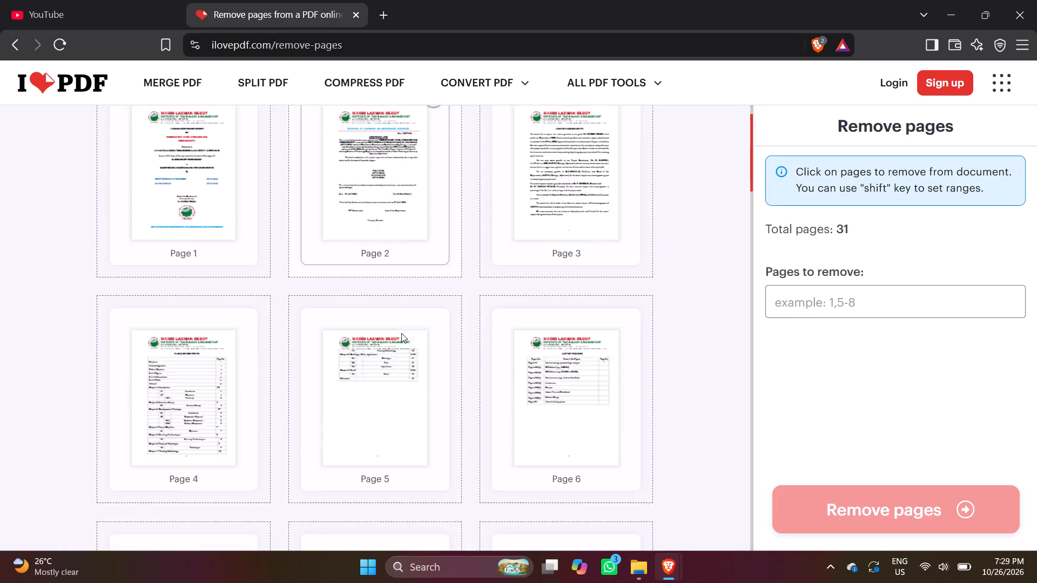
scroll(373, 342, "down", 9)
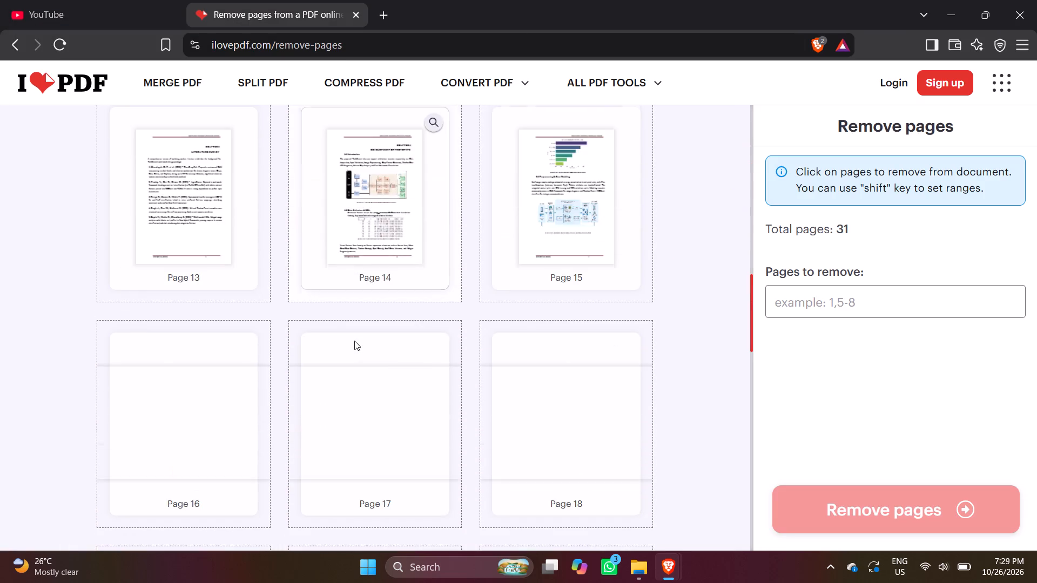
scroll(354, 341, "down", 4)
scroll(349, 299, "up", 3)
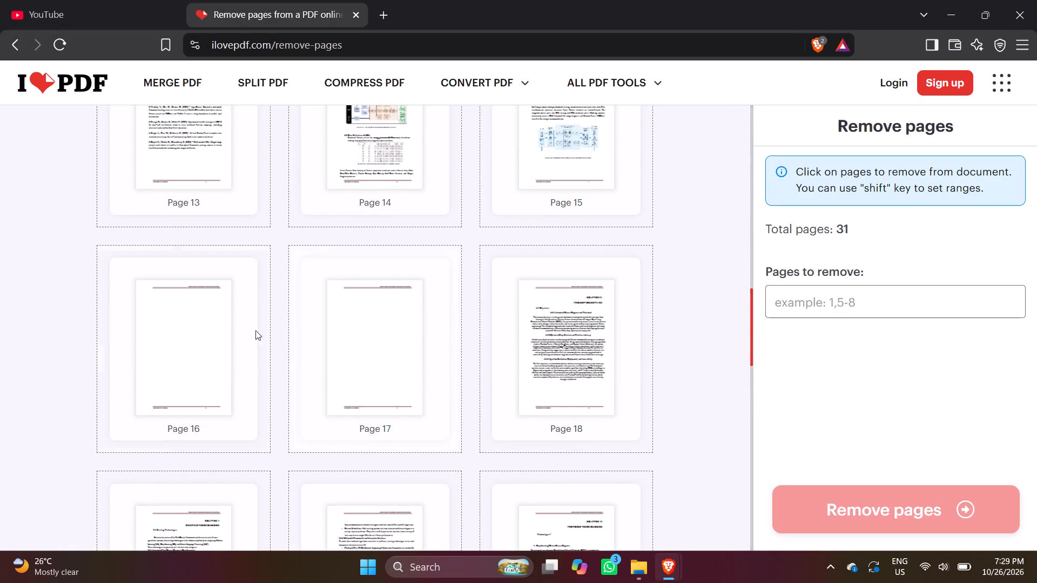
left_click(196, 329)
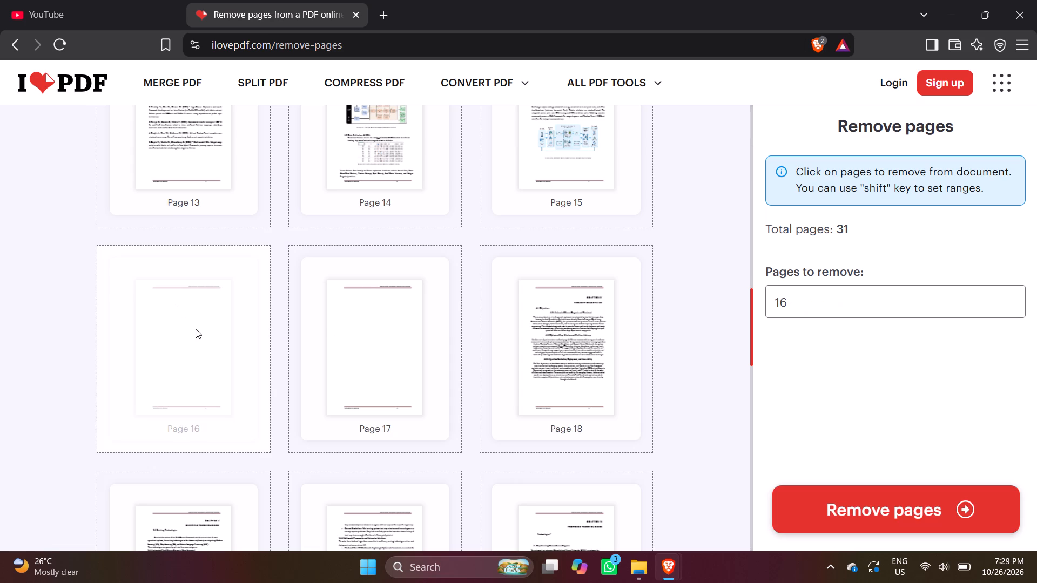
left_click(368, 358)
scroll(367, 357, "down", 8)
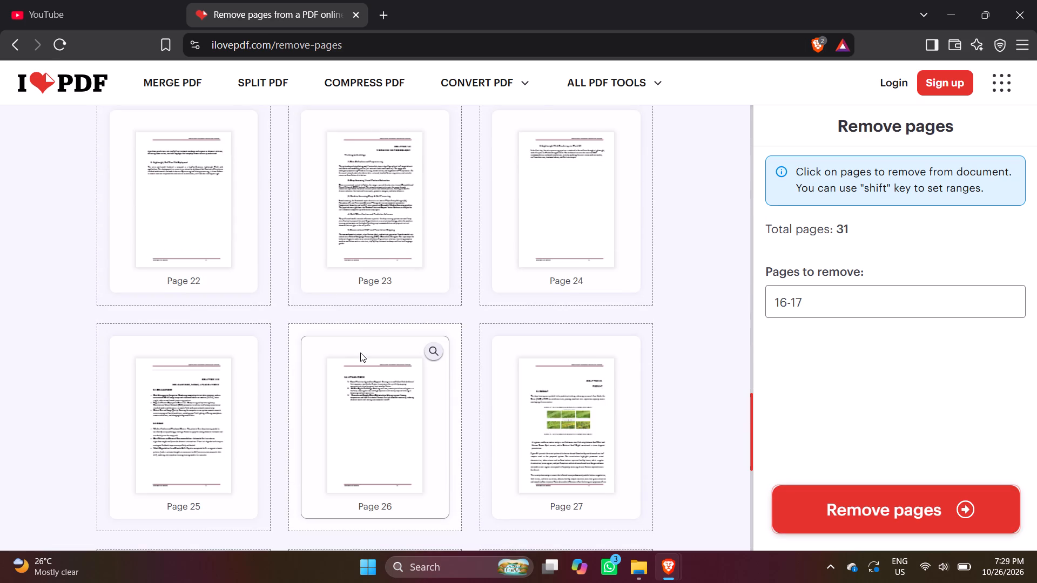
scroll(358, 352, "down", 4)
scroll(349, 305, "down", 7)
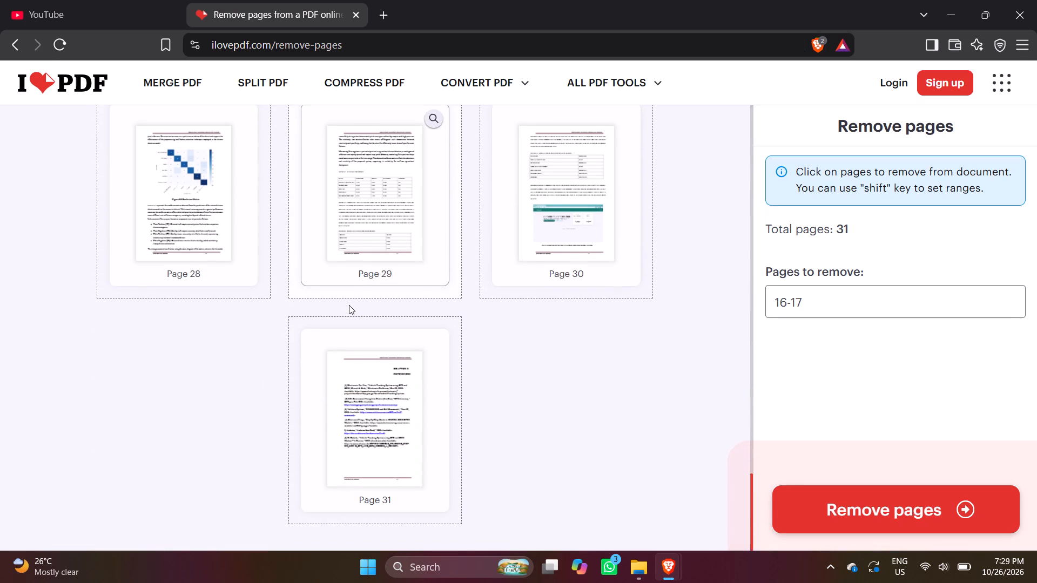
scroll(349, 305, "down", 1)
left_click(957, 503)
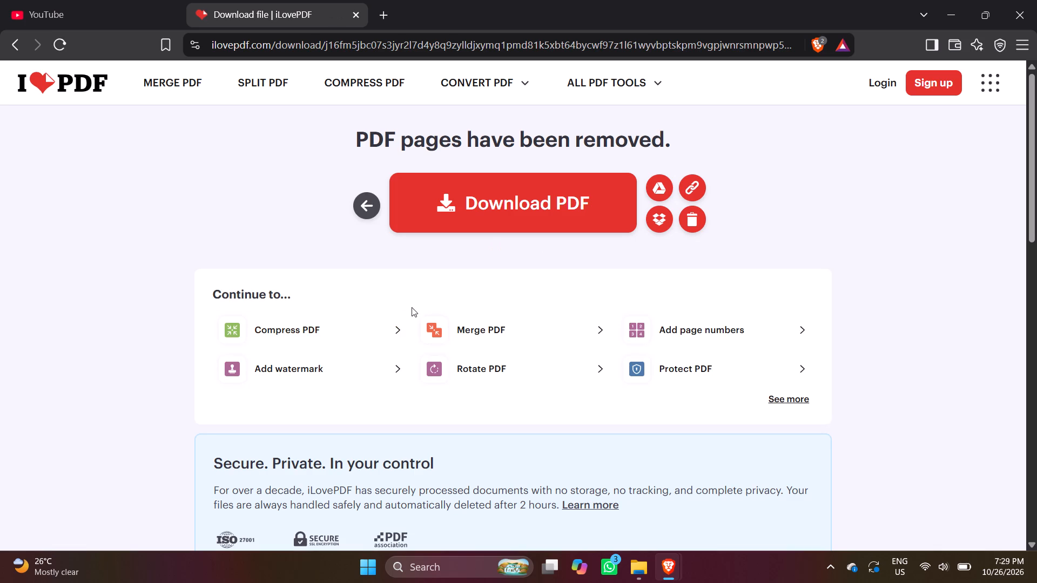
Download the processed PDF to the Desktop under the name FIELD BASED PROJECT REPORT v 1.
left_click(504, 198)
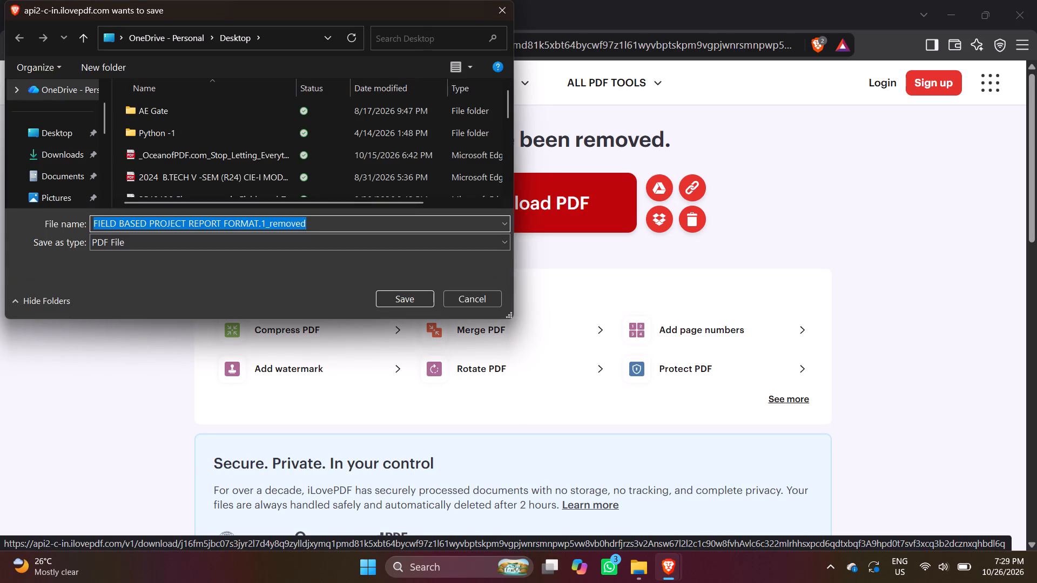
left_click(332, 222)
key("BackSpace")
key("BackSpace")
key("BackSpace")
key("BackSpace")
key("BackSpace")
key("BackSpace")
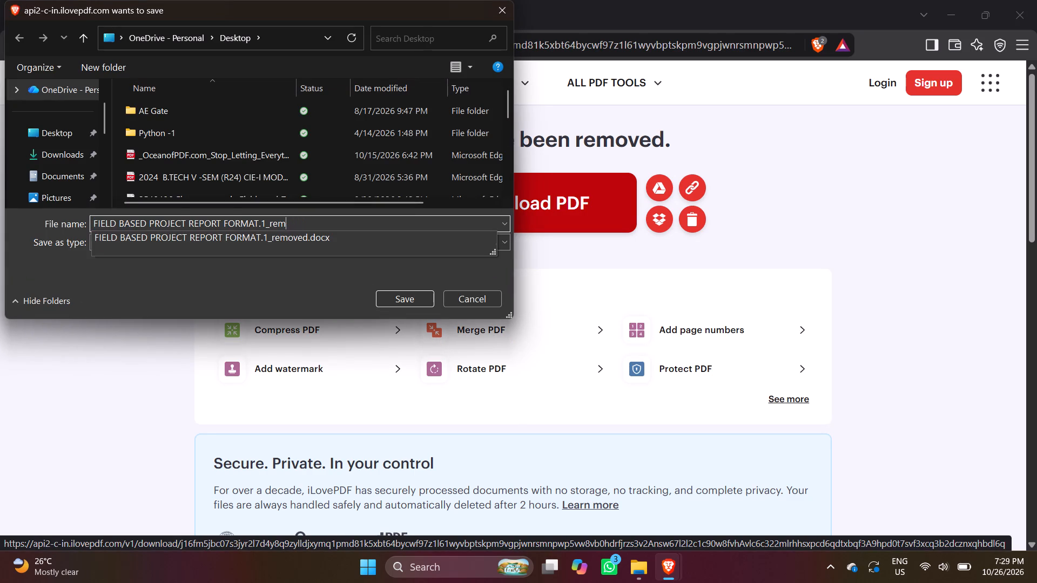
key("BackSpace")
key("BackSpace")
key("BackSpace")
key("BackSpace")
key("BackSpace")
key("BackSpace")
key("BackSpace")
key("BackSpace")
key("BackSpace")
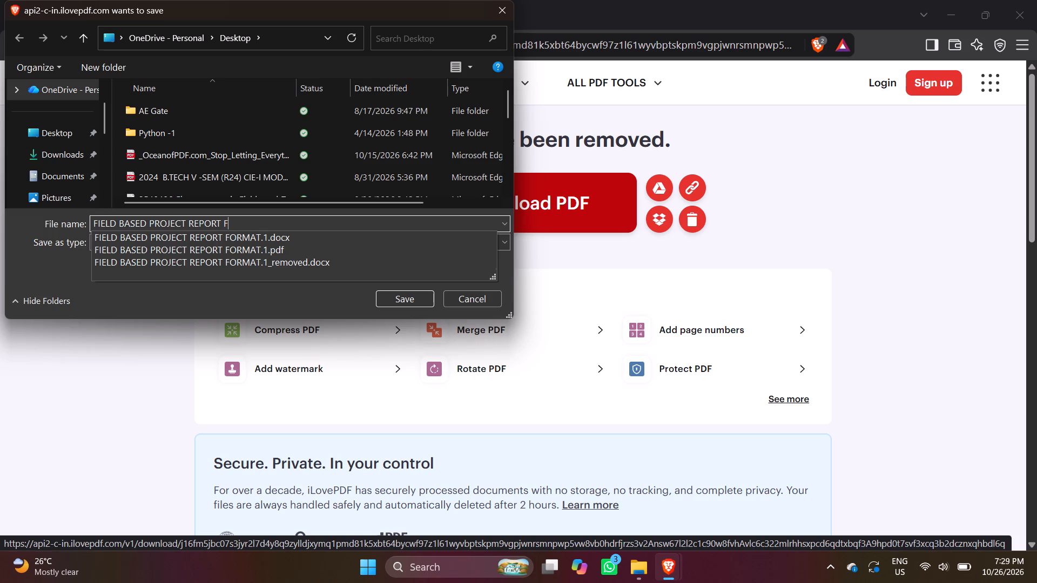
key("BackSpace")
type("v")
key("space")
key("1")
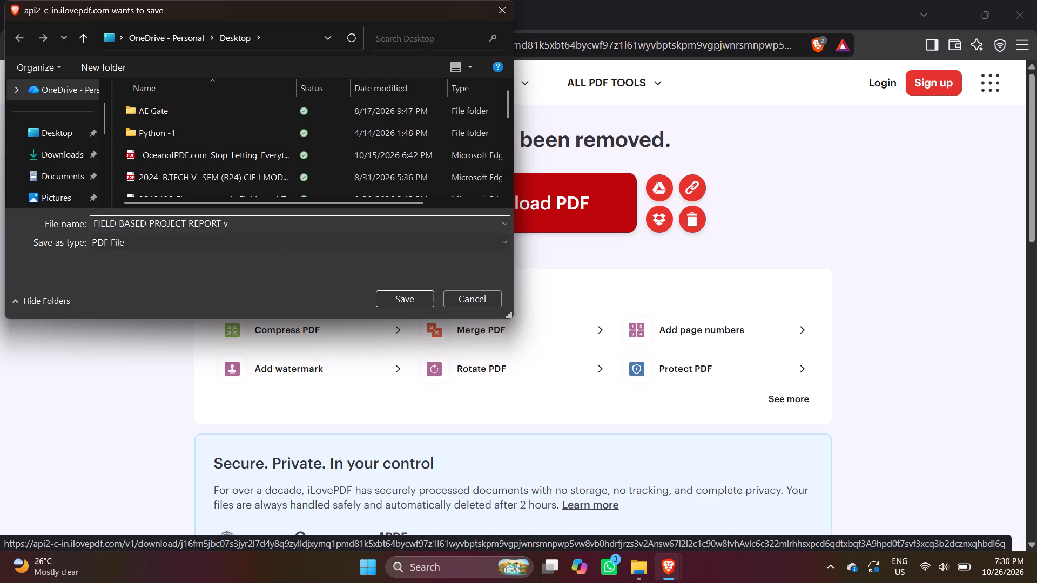
left_click(384, 293)
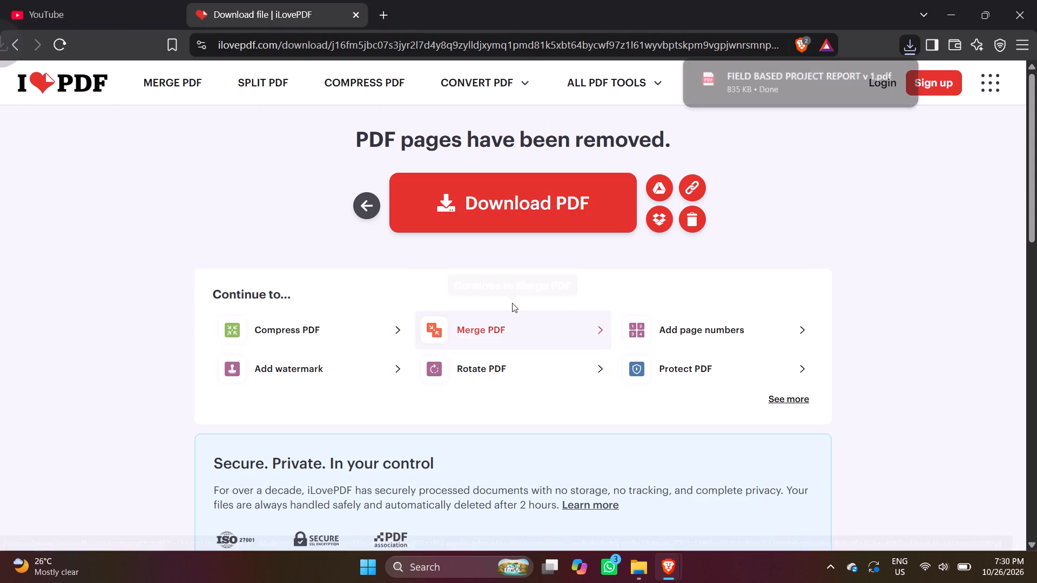
Open the downloaded PDF and check its front pages from the title page through the acknowledgements to the end of the table of contents.
left_click(793, 89)
scroll(618, 207, "down", 6)
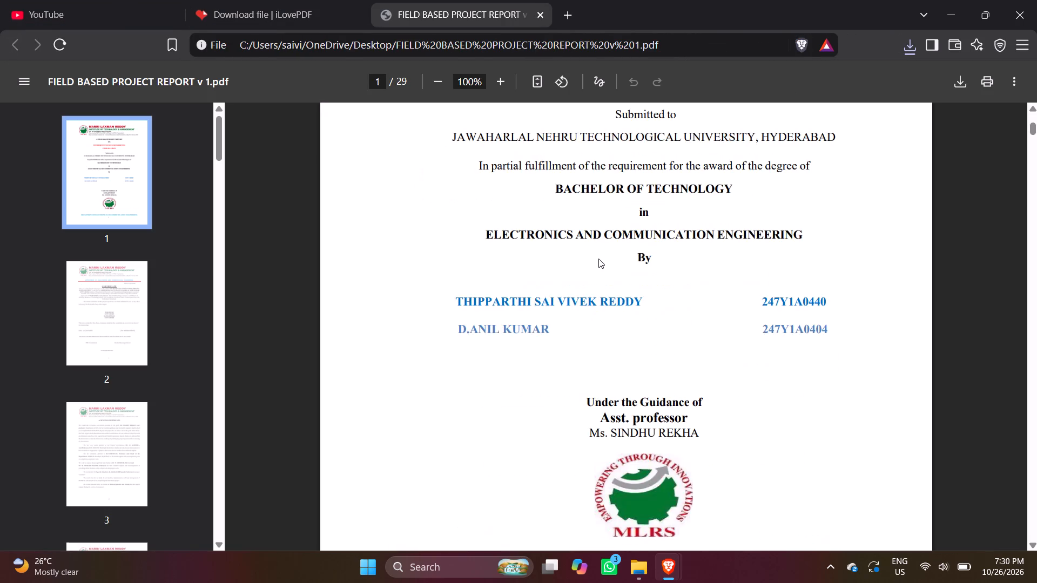
scroll(598, 259, "down", 18)
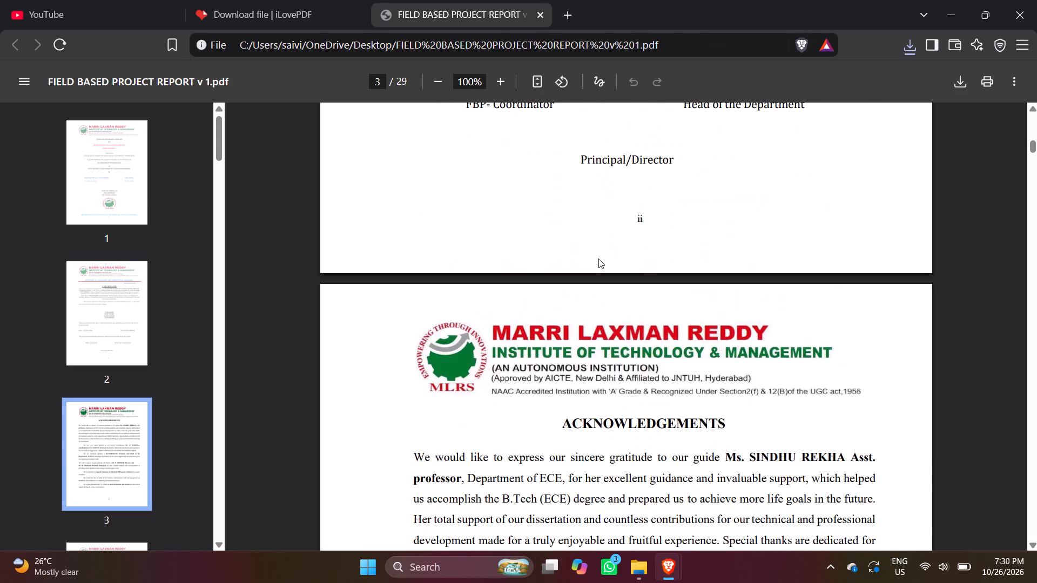
scroll(598, 259, "down", 17)
scroll(598, 259, "up", 5)
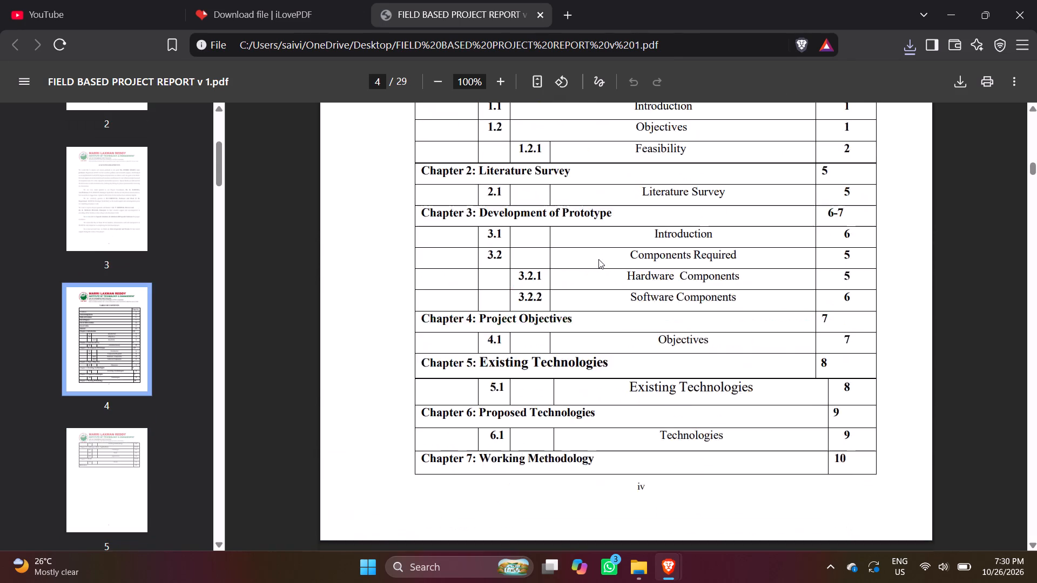
scroll(598, 260, "down", 4)
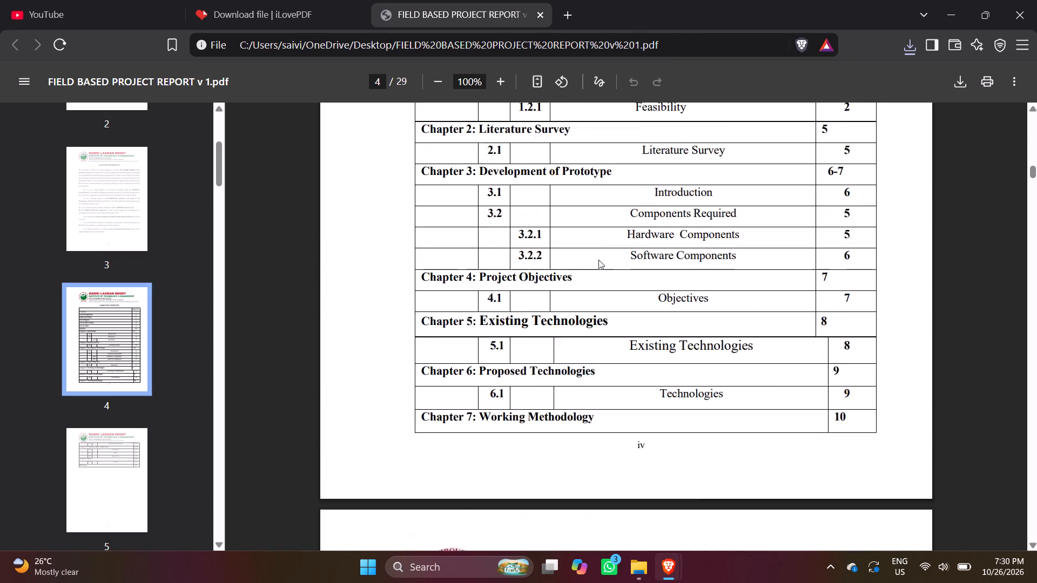
scroll(598, 260, "down", 5)
scroll(598, 260, "up", 4)
scroll(598, 260, "down", 8)
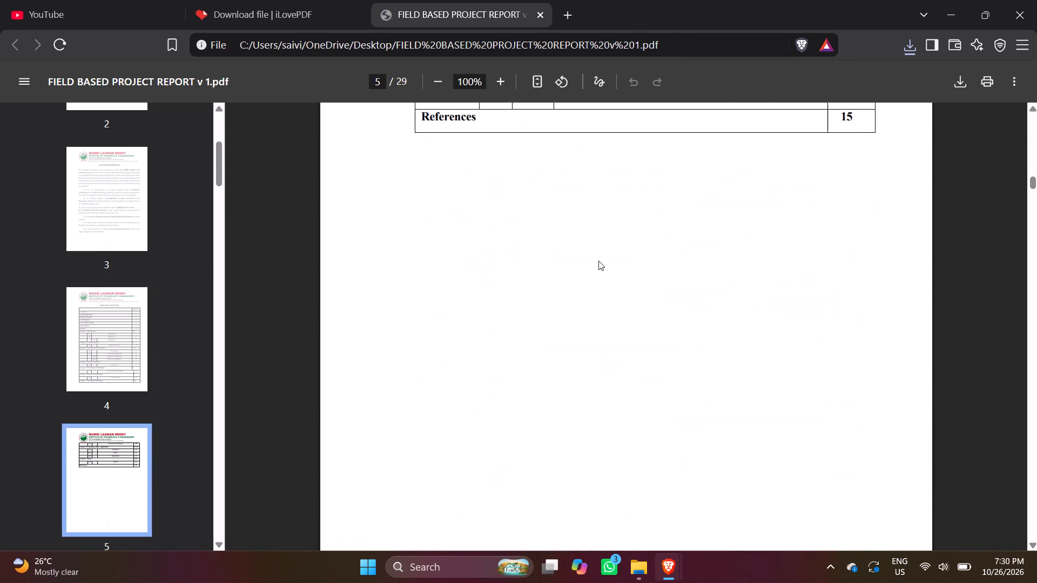
scroll(598, 261, "down", 9)
scroll(599, 263, "up", 12)
scroll(599, 263, "down", 6)
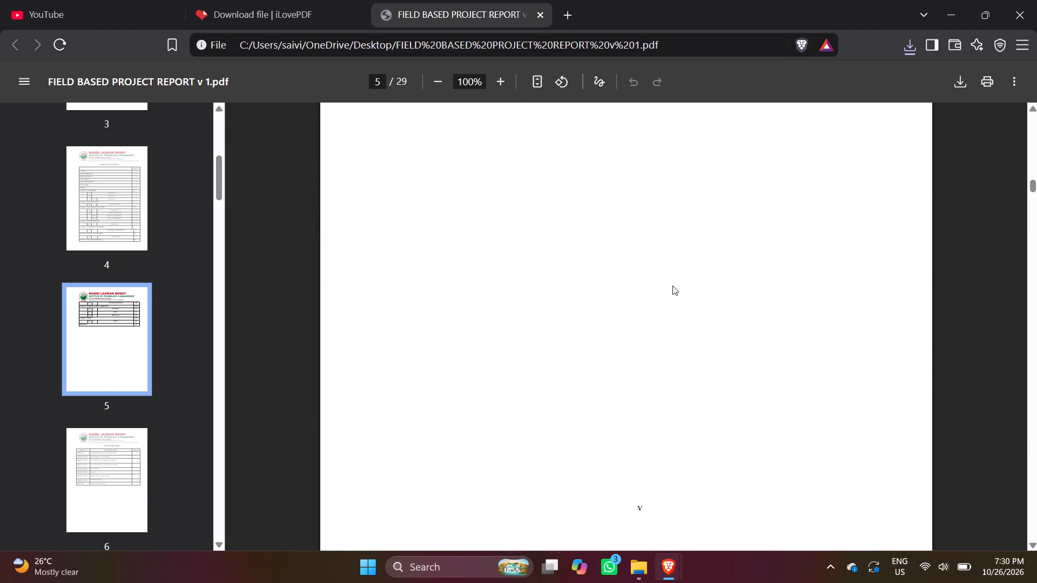
Skip ahead in the PDF to the introduction chapter's feasibility study and existing methodologies.
left_click_drag(1034, 188, 1034, 237)
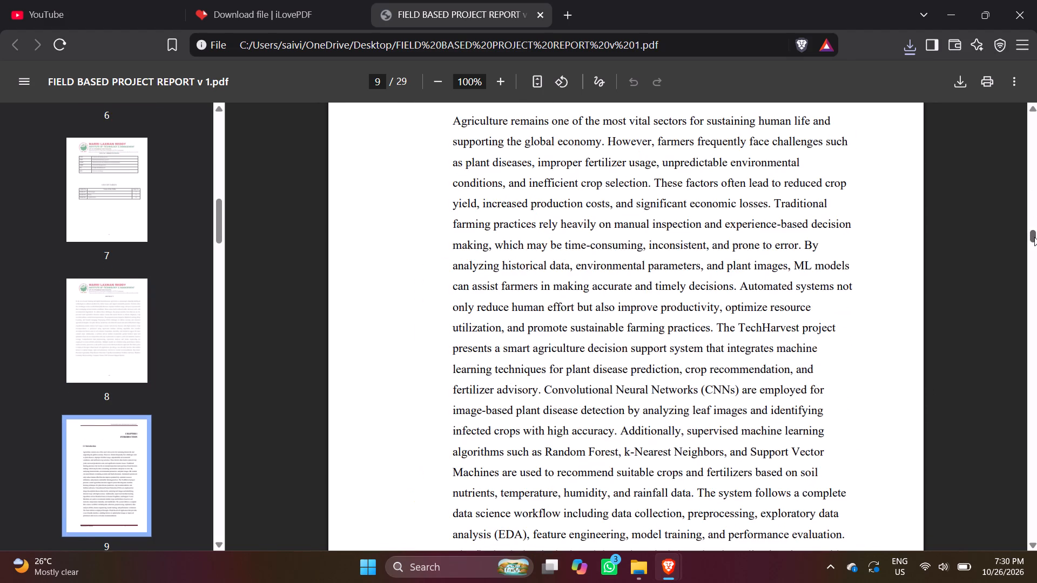
left_click_drag(1034, 237, 1035, 256)
left_click(1035, 257)
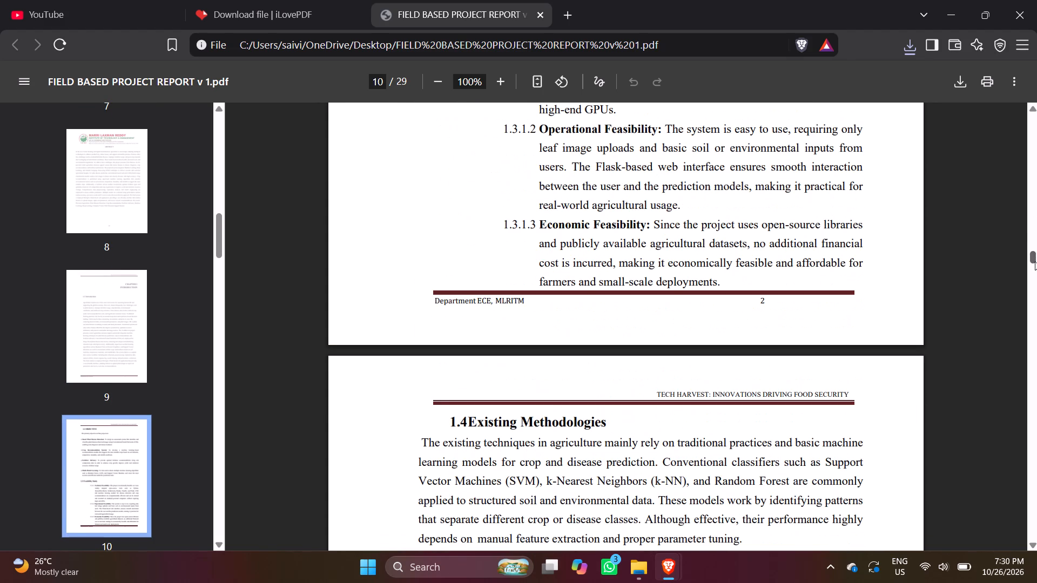
Check the report's body pages in the PDF from the feasibility study on page 10 through the chapter 4 objectives to page 22.
left_click_drag(1036, 248, 1036, 266)
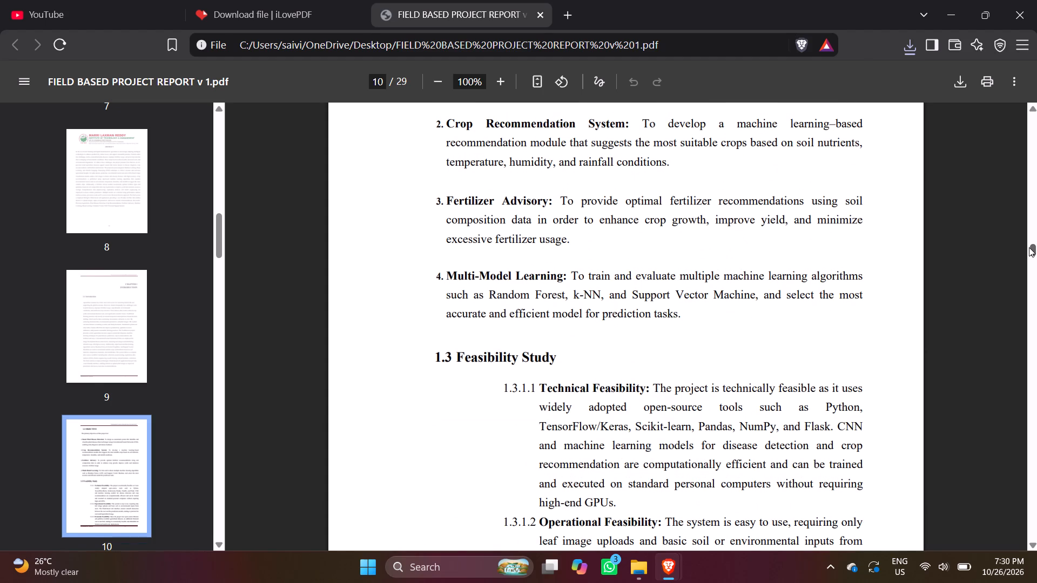
left_click_drag(1029, 247, 1031, 315)
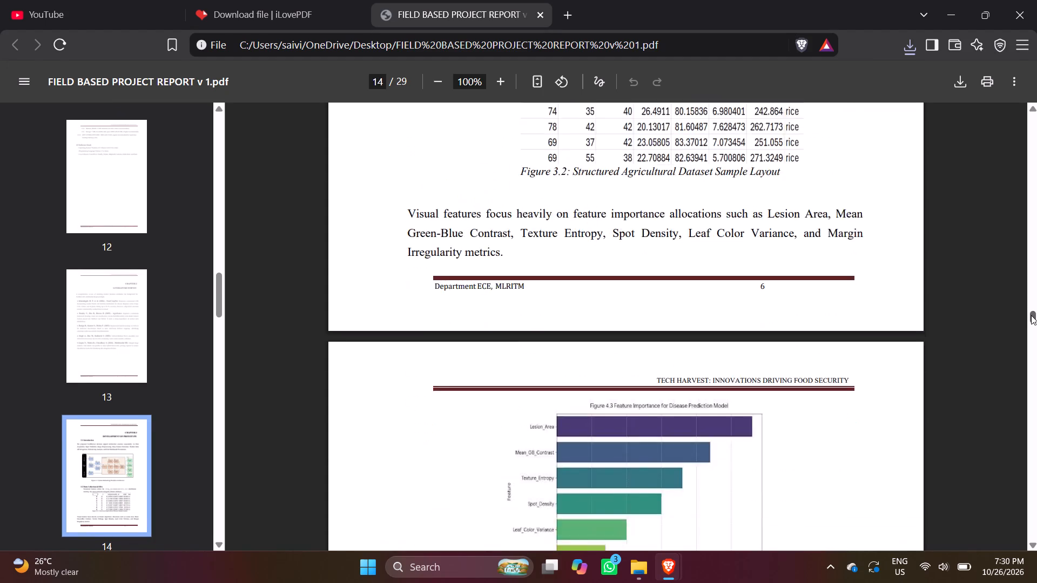
left_click_drag(1031, 315, 1033, 335)
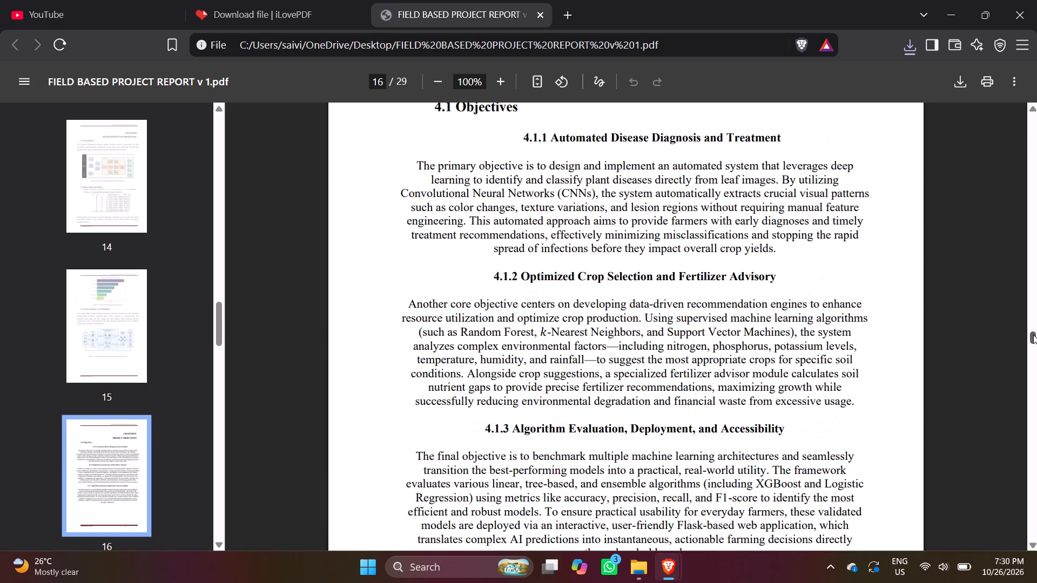
left_click_drag(1033, 335, 1035, 338)
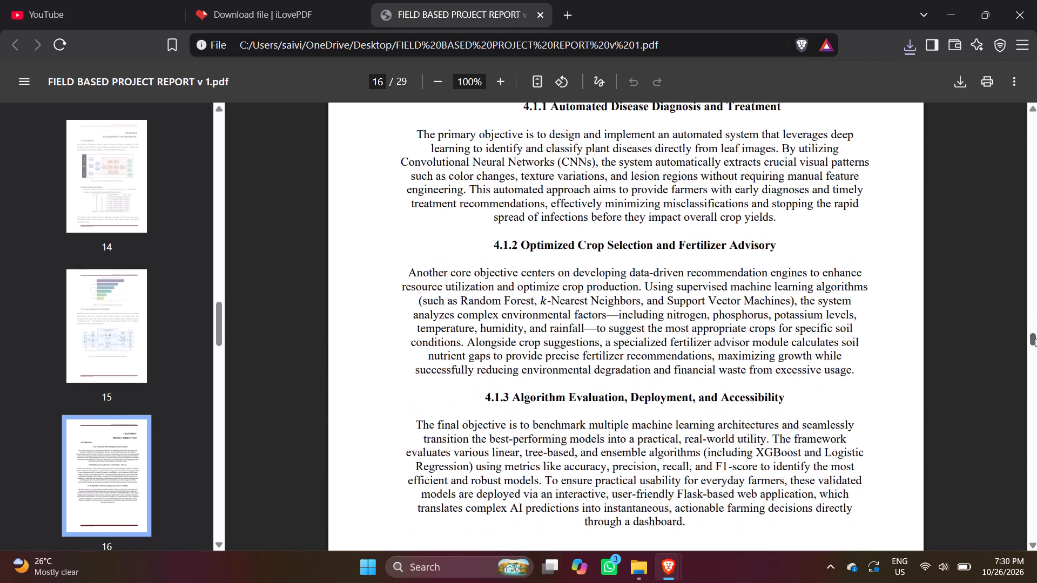
left_click_drag(1035, 338, 1035, 424)
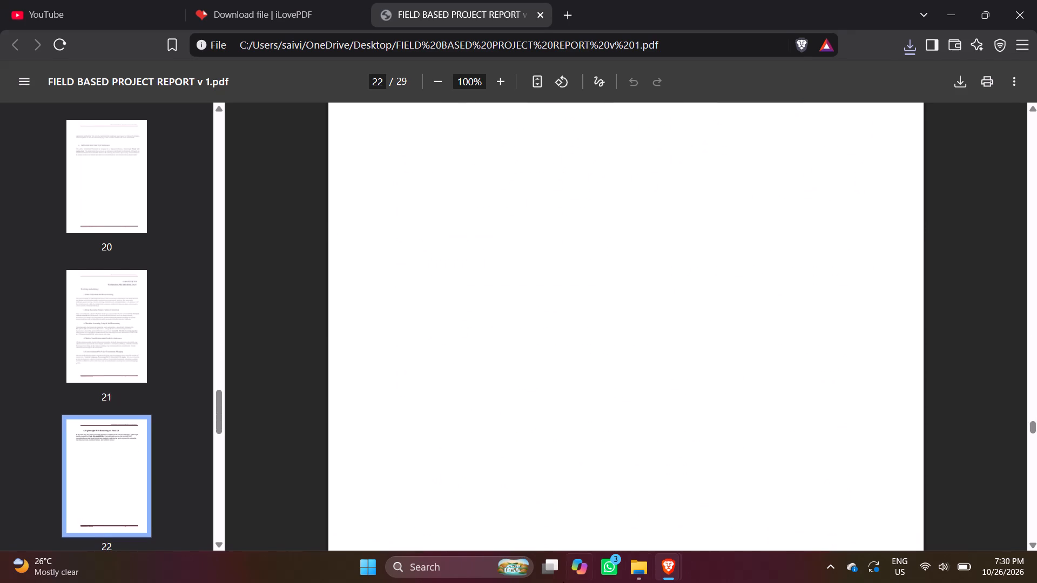
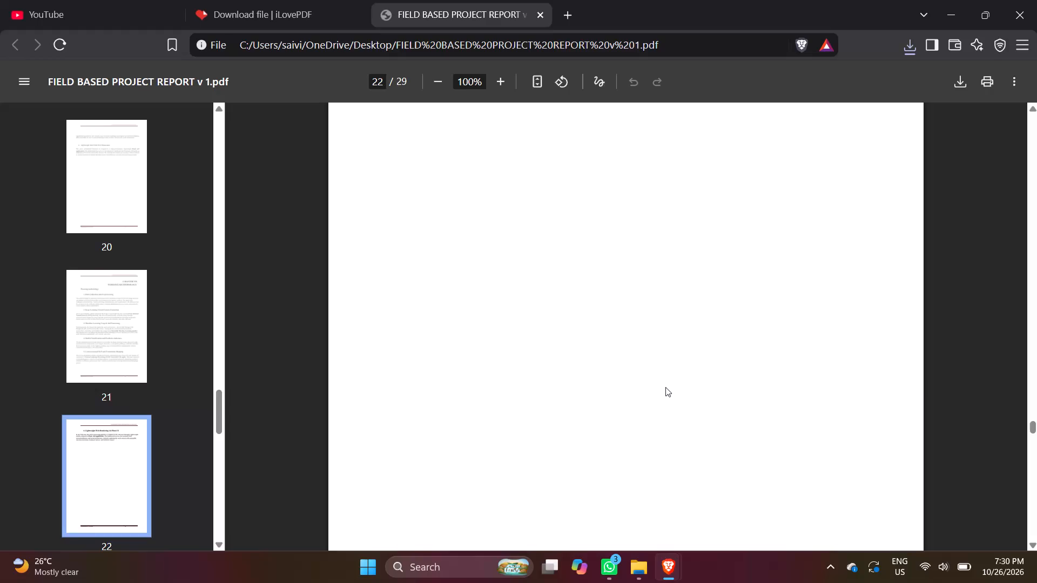
Look back over the report from the Working Methodology chapter and return to its title page.
scroll(665, 387, "up", 15)
left_click_drag(1036, 404, 1036, 382)
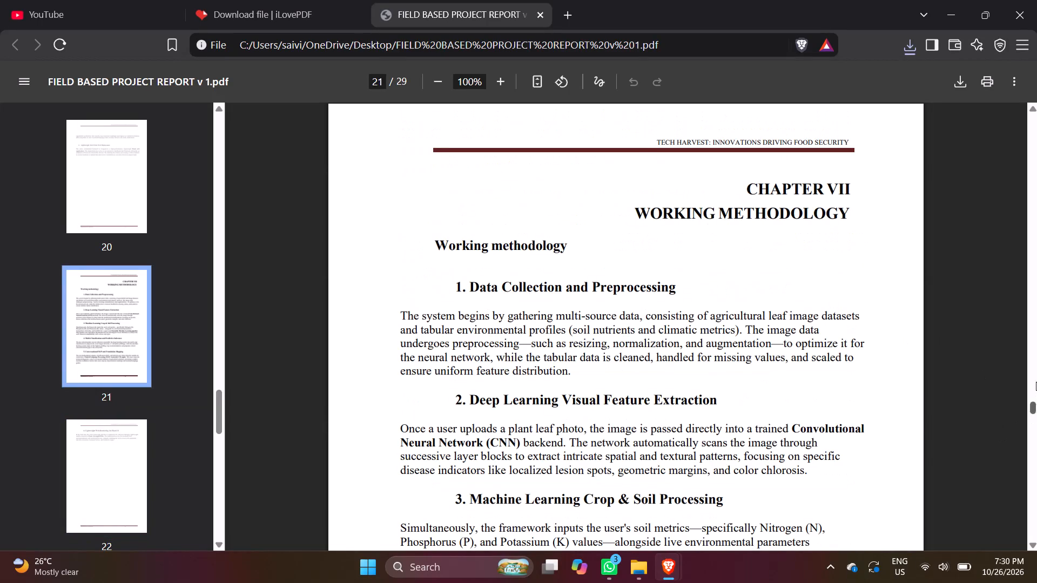
left_click_drag(1036, 382, 1036, 0)
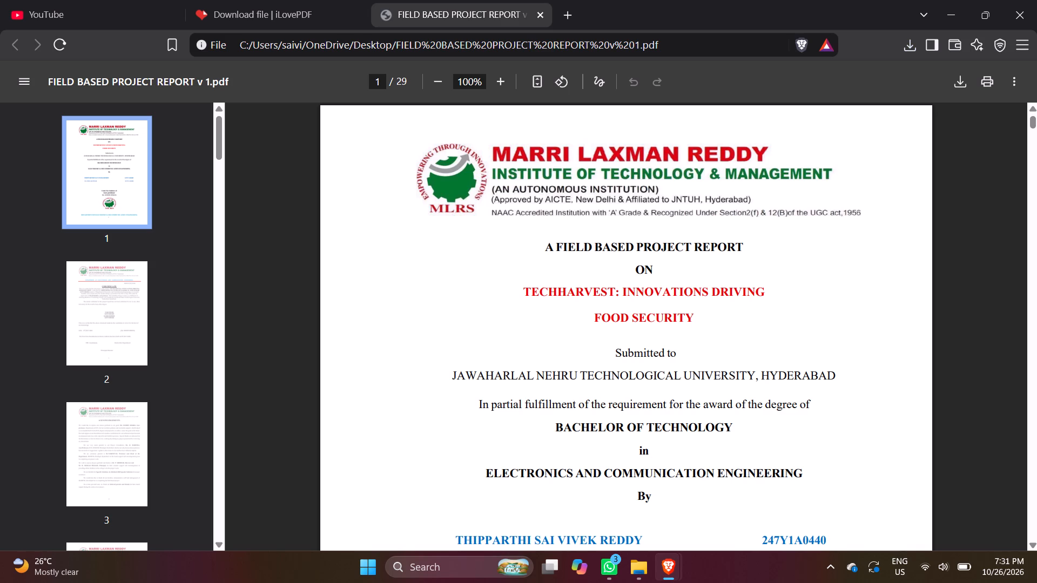
Read the report's front pages again, from the title page through the certificate and acknowledgements to the table of contents.
scroll(808, 372, "down", 13)
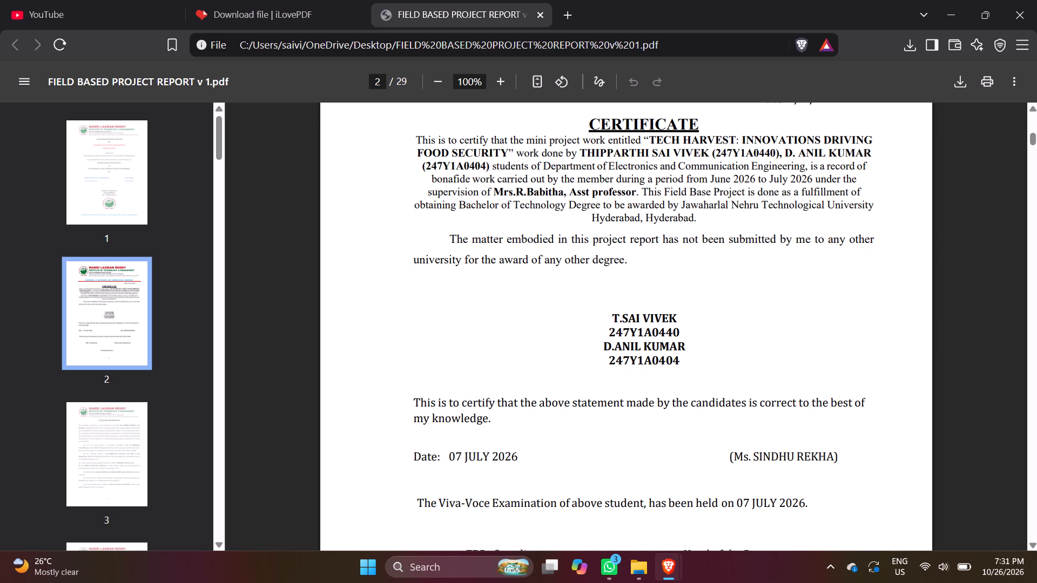
scroll(786, 182, "down", 7)
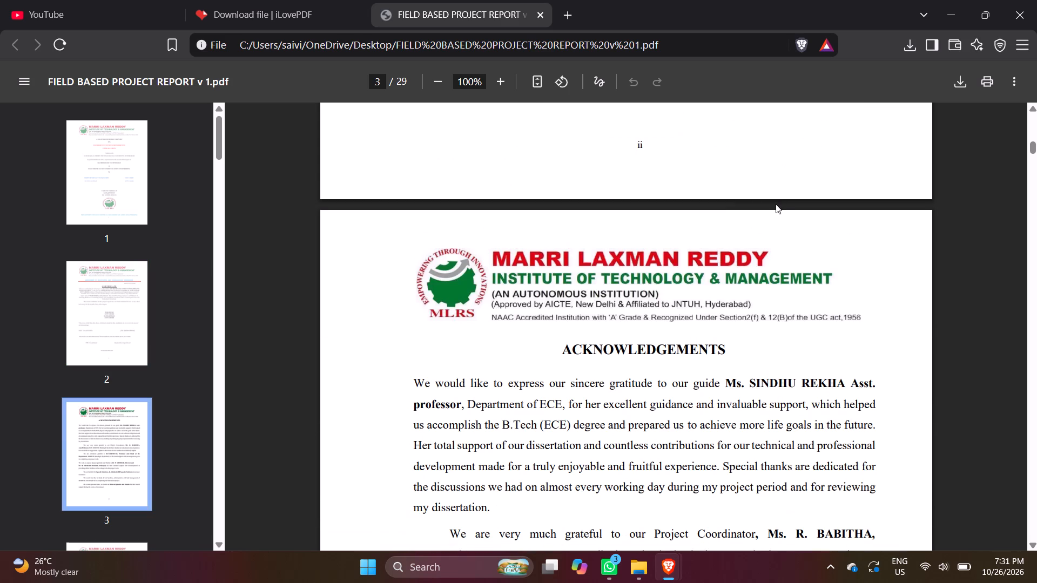
scroll(773, 213, "down", 2)
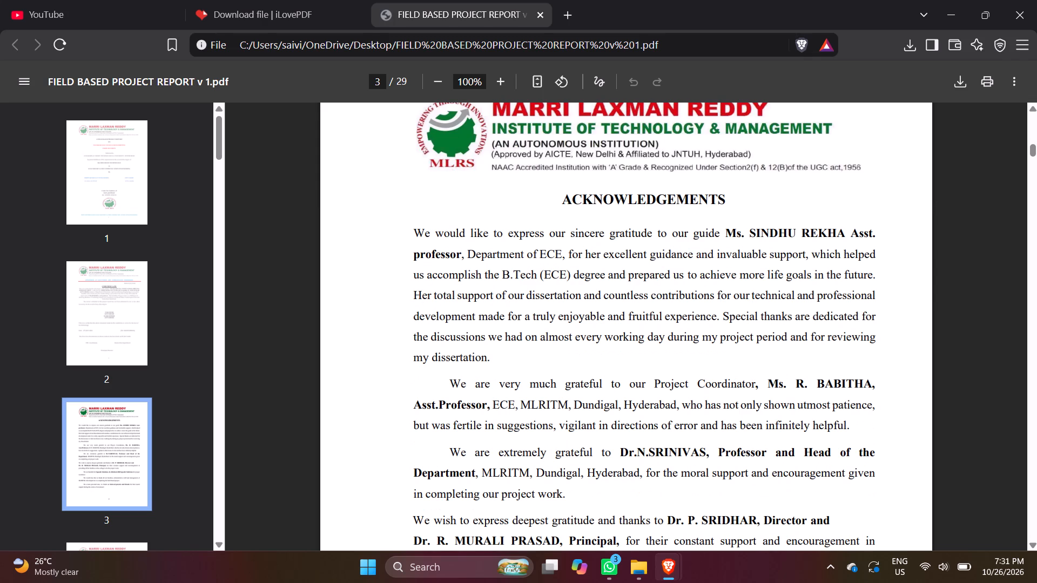
scroll(779, 378, "down", 1)
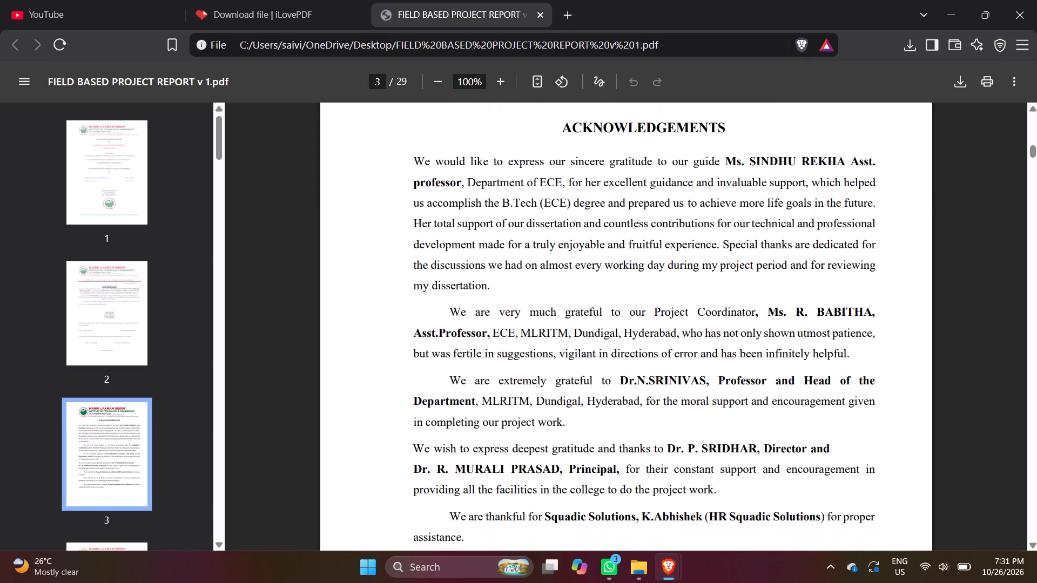
scroll(659, 403, "down", 1)
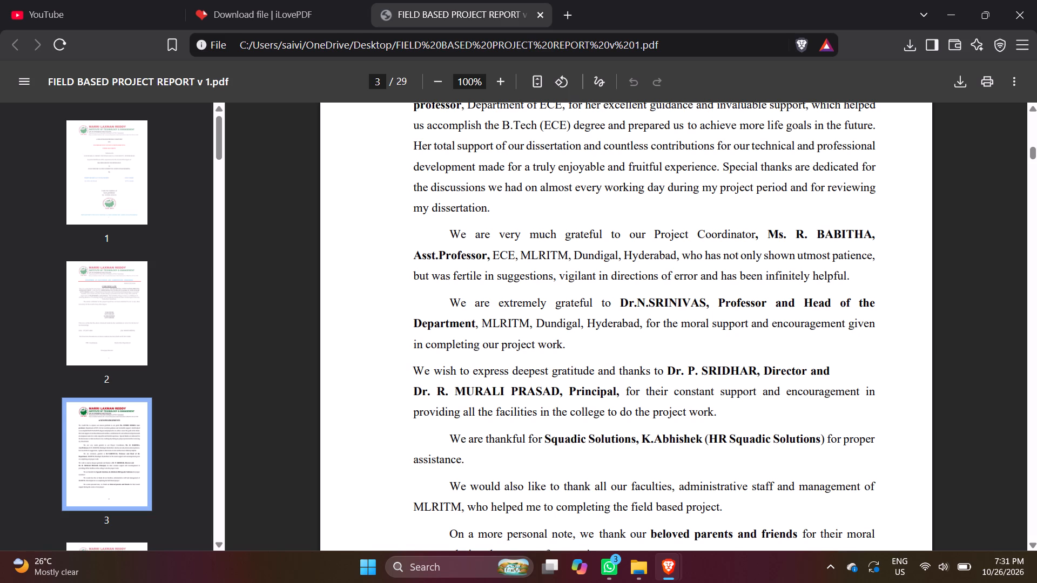
scroll(638, 401, "down", 1)
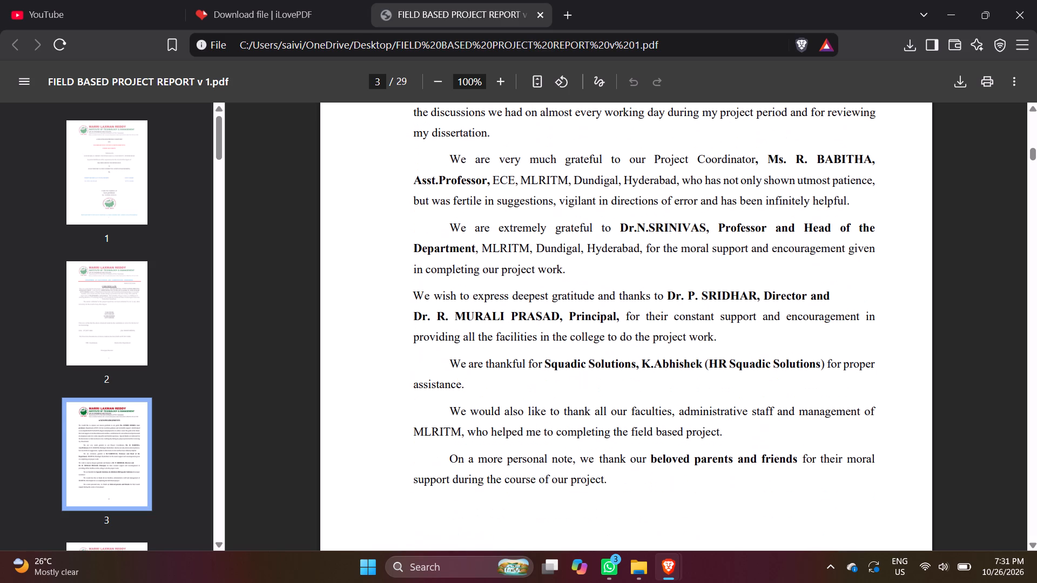
scroll(638, 406, "down", 3)
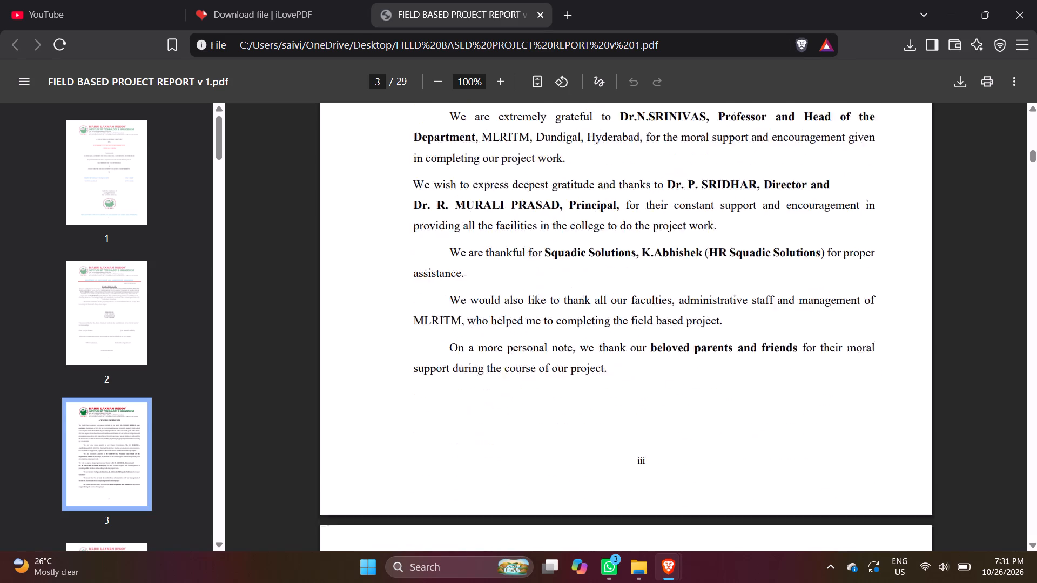
scroll(637, 406, "down", 5)
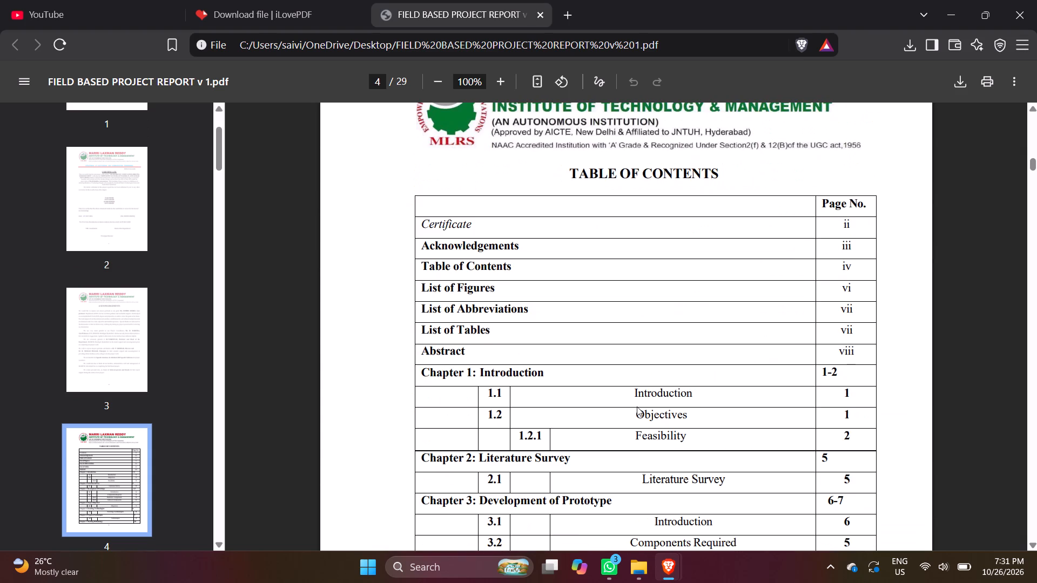
scroll(637, 406, "down", 7)
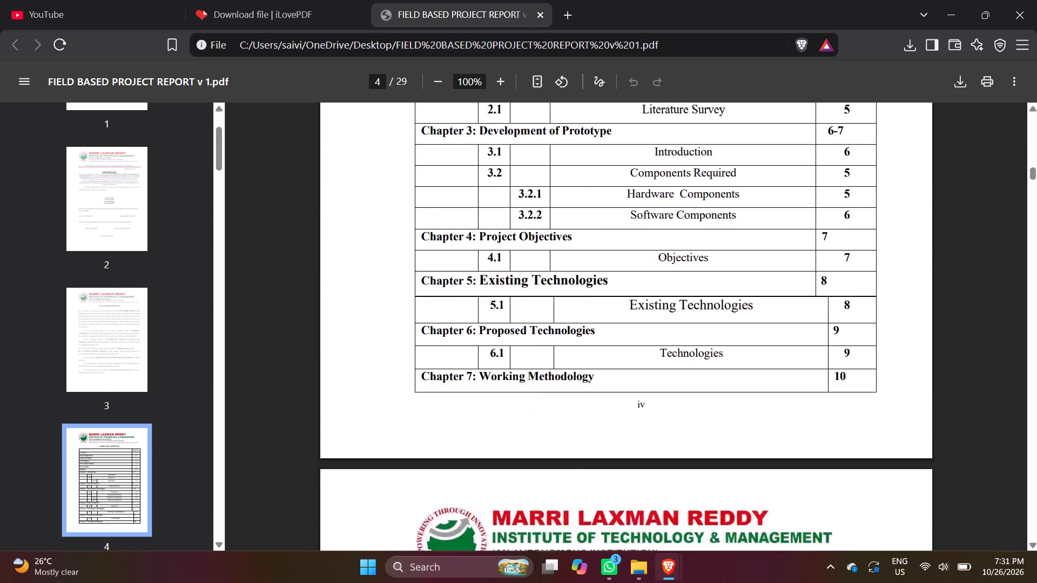
Check the rest of the table of contents, the list of figures and the abstract page.
scroll(636, 408, "down", 19)
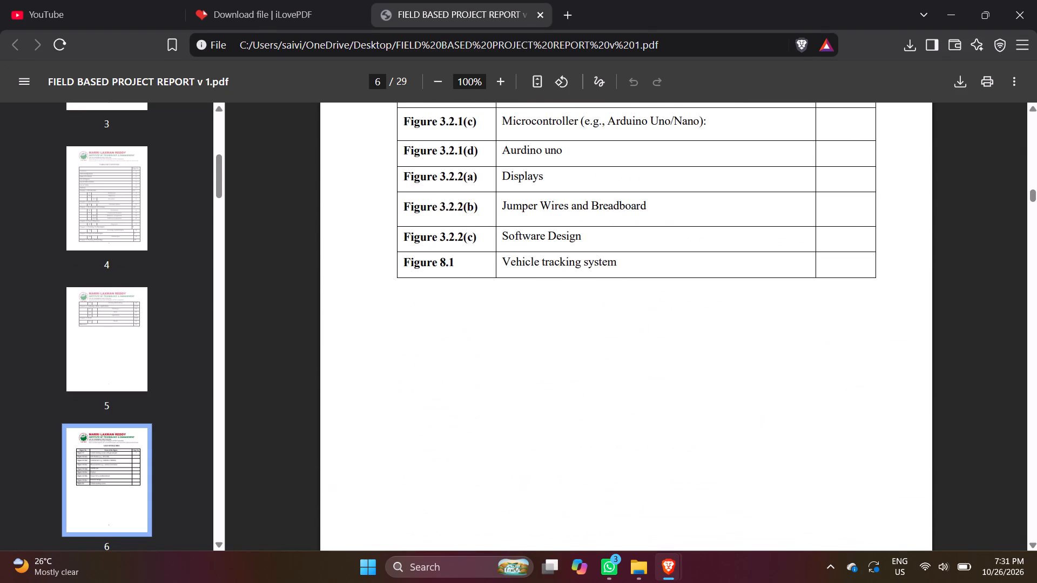
scroll(636, 408, "down", 18)
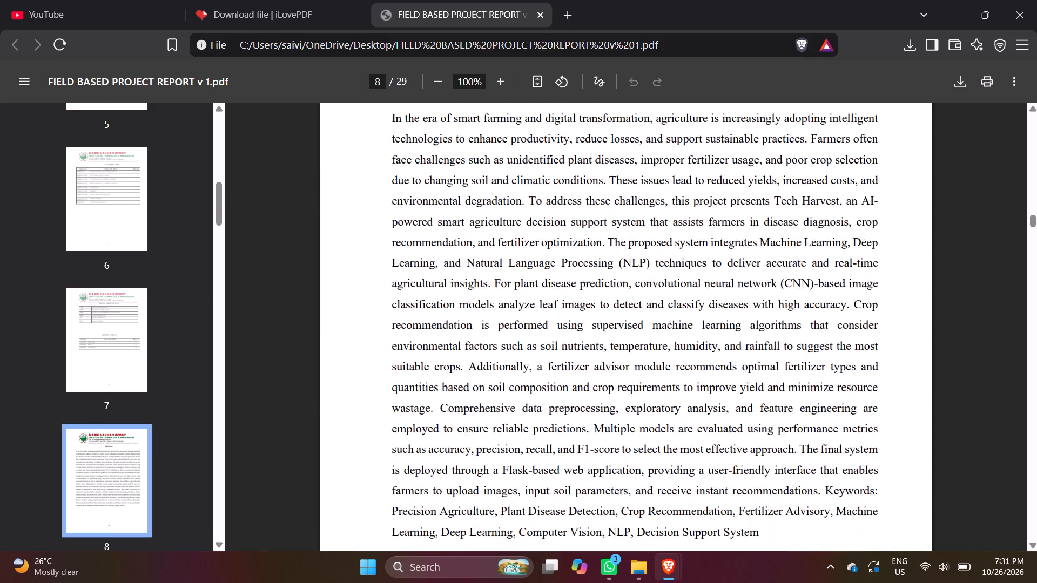
scroll(636, 408, "down", 19)
Go back to the lists of figures, abbreviations and tables, and check them up to the start of Chapter 1.
scroll(636, 407, "up", 20)
scroll(636, 407, "up", 16)
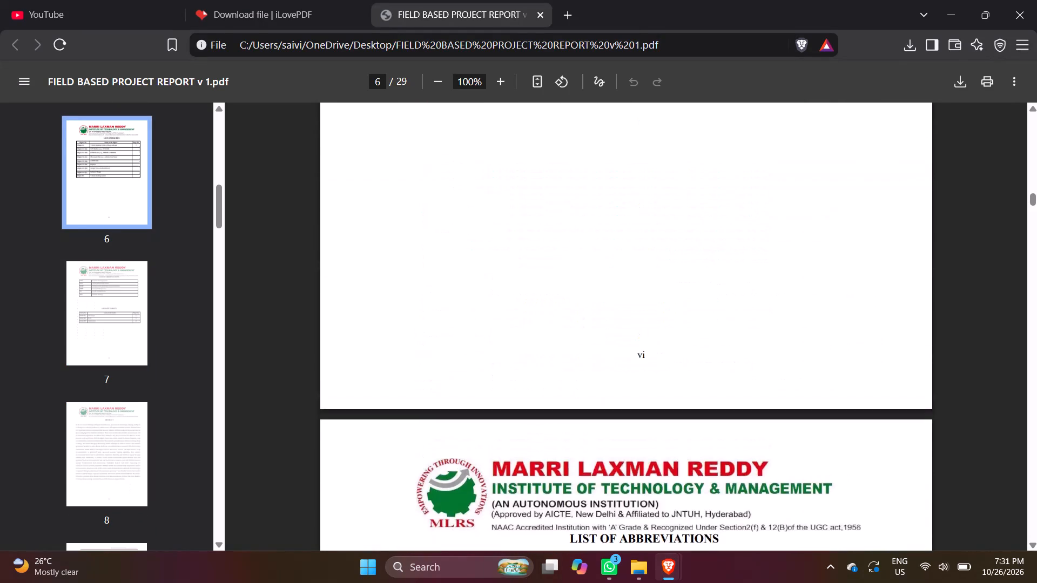
scroll(631, 402, "up", 1)
scroll(631, 402, "down", 9)
scroll(631, 402, "up", 5)
scroll(631, 402, "down", 3)
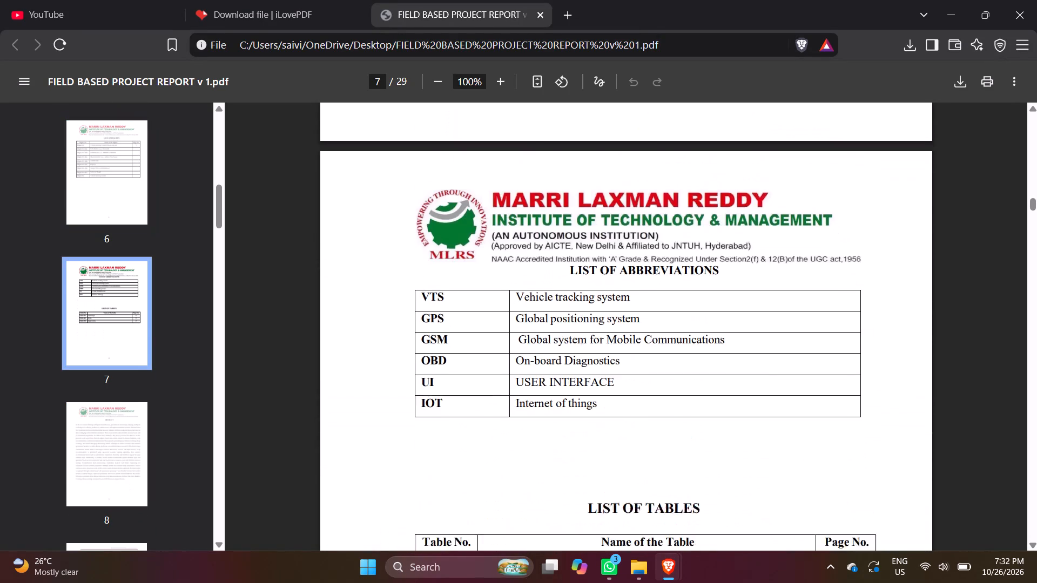
scroll(631, 402, "down", 1)
scroll(631, 402, "up", 4)
scroll(631, 402, "down", 6)
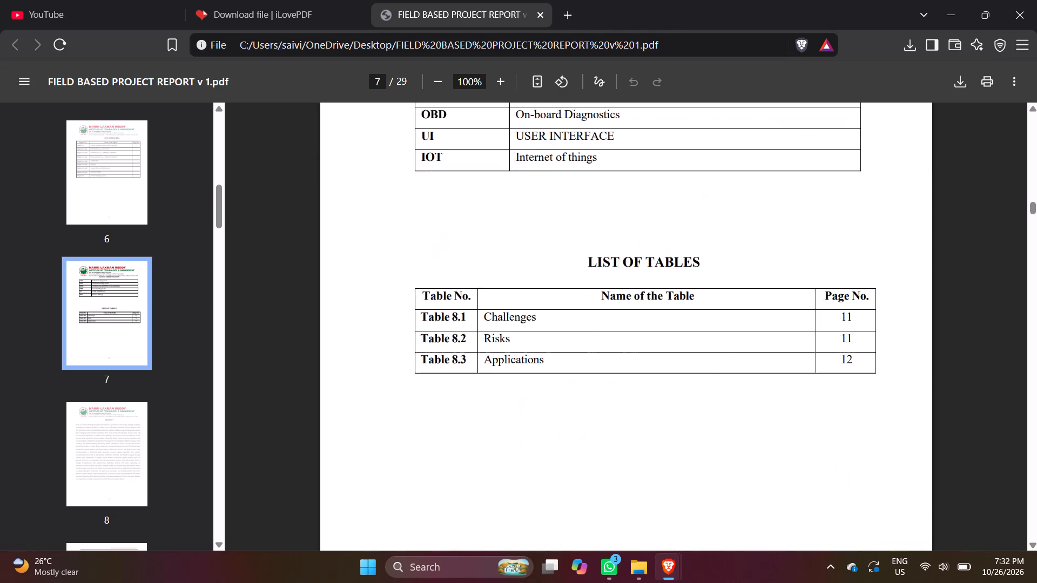
scroll(631, 402, "down", 17)
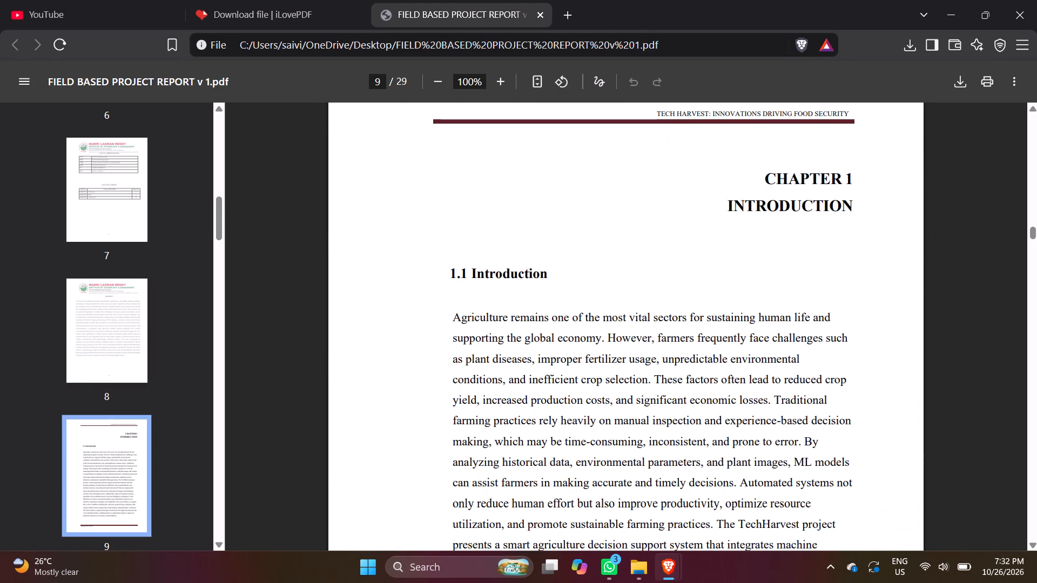
Return to the title page and recheck the preliminary pages from the certificate to the abstract.
scroll(631, 401, "up", 18)
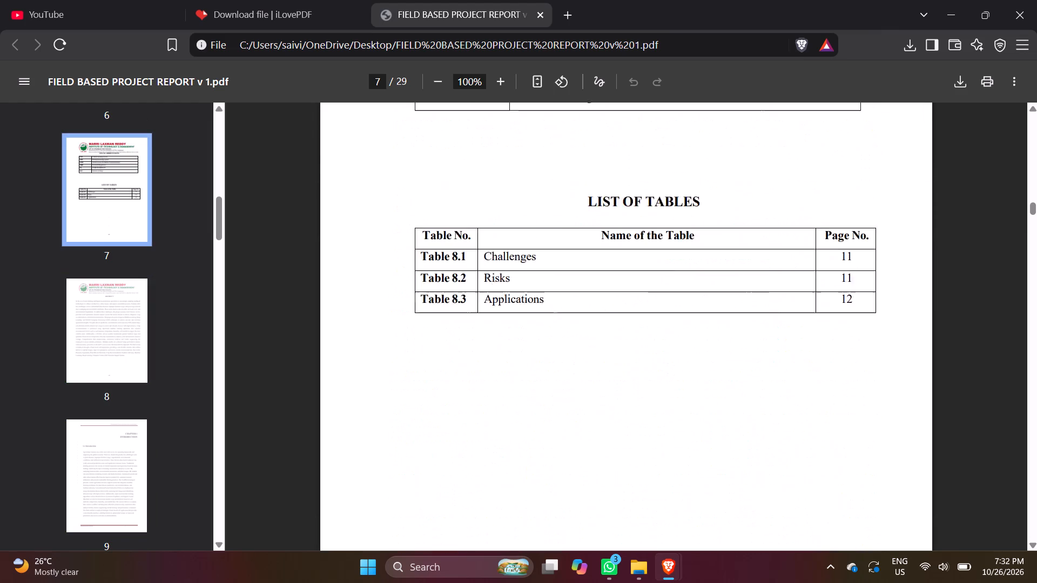
scroll(631, 401, "up", 20)
scroll(631, 401, "up", 13)
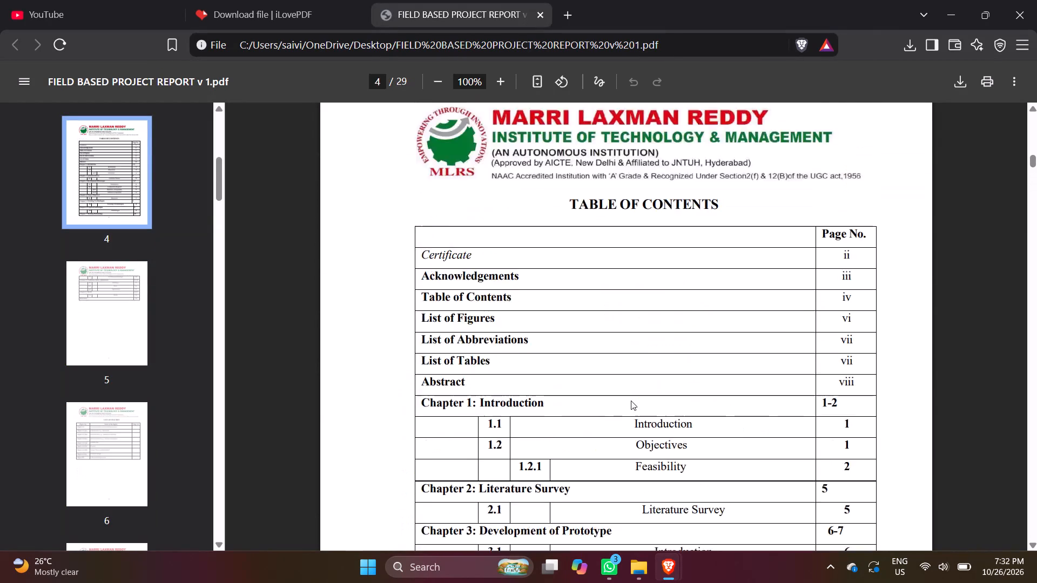
scroll(631, 401, "up", 20)
scroll(631, 401, "up", 8)
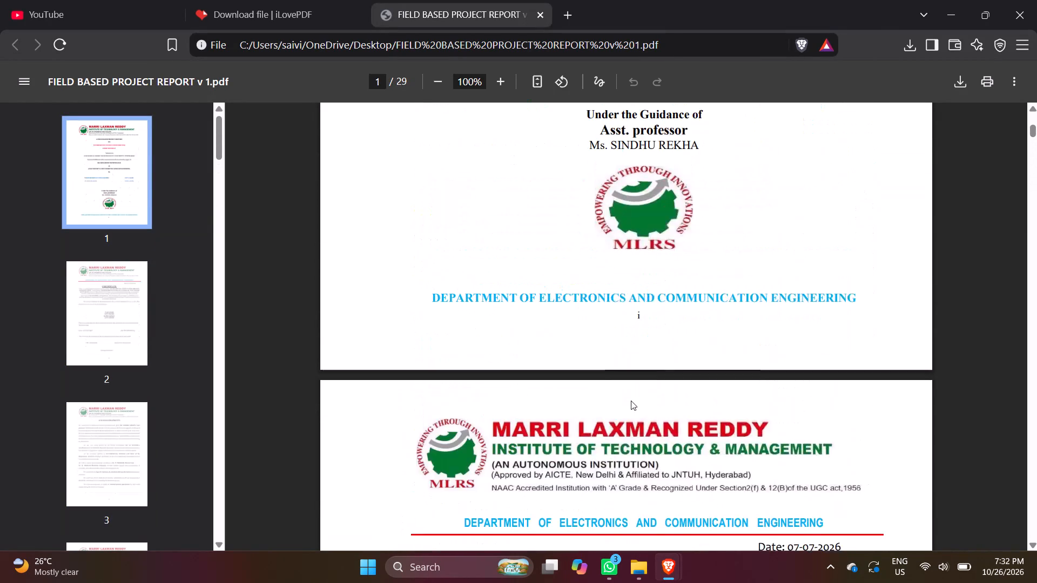
scroll(631, 401, "down", 7)
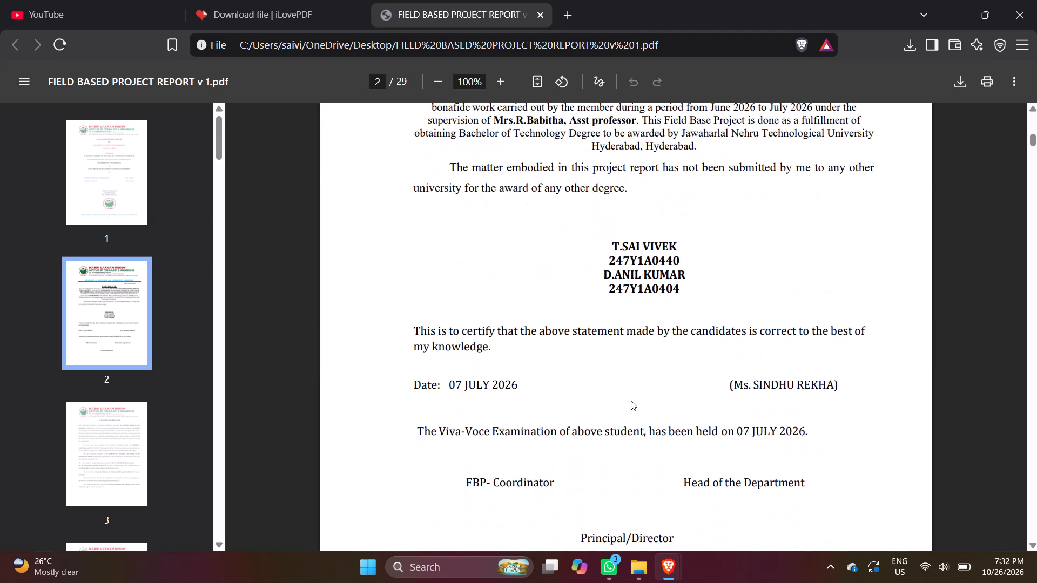
scroll(639, 395, "down", 20)
scroll(639, 395, "down", 15)
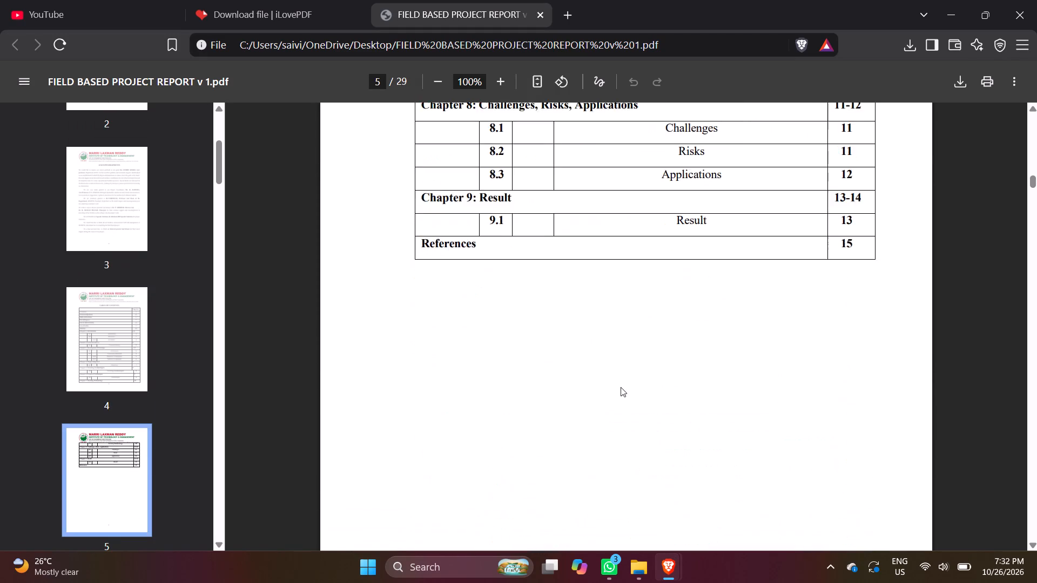
scroll(621, 387, "down", 6)
scroll(621, 387, "down", 20)
scroll(621, 387, "down", 4)
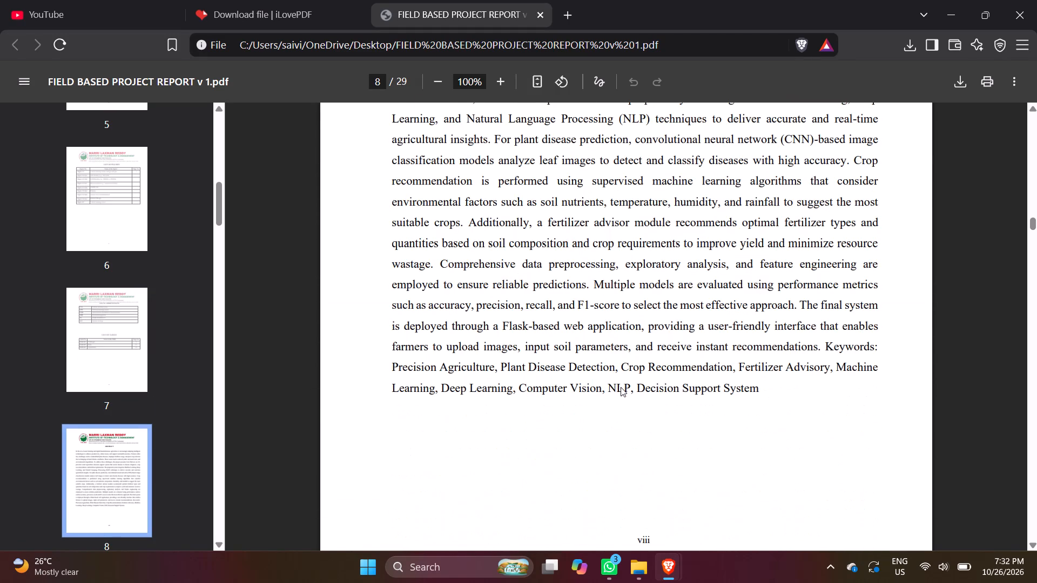
Look through Chapter 1, from the introduction and objectives up to the opening of Chapter 2.
scroll(621, 387, "up", 3)
scroll(621, 369, "down", 12)
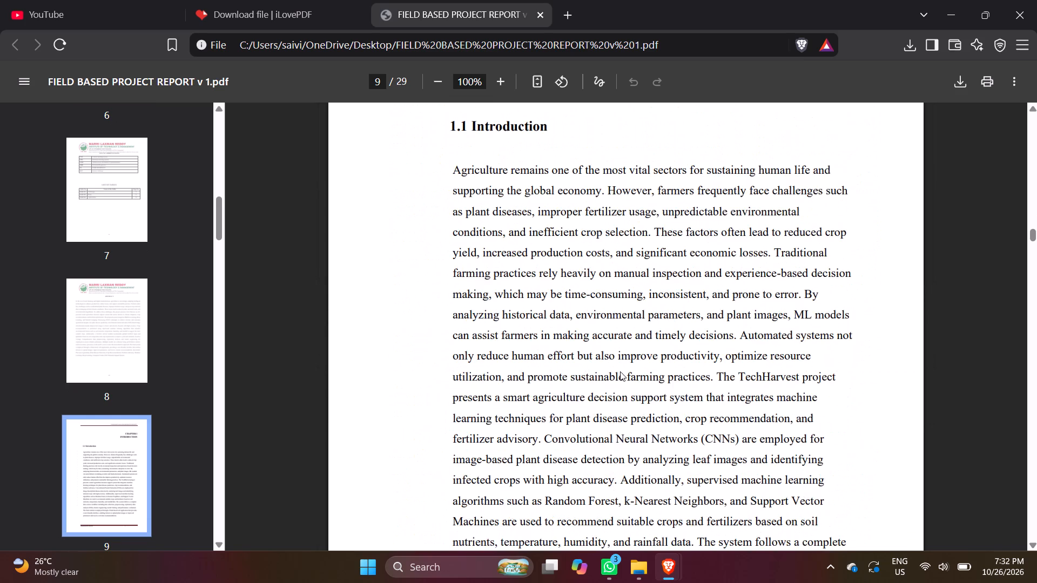
scroll(620, 371, "up", 3)
scroll(620, 371, "down", 18)
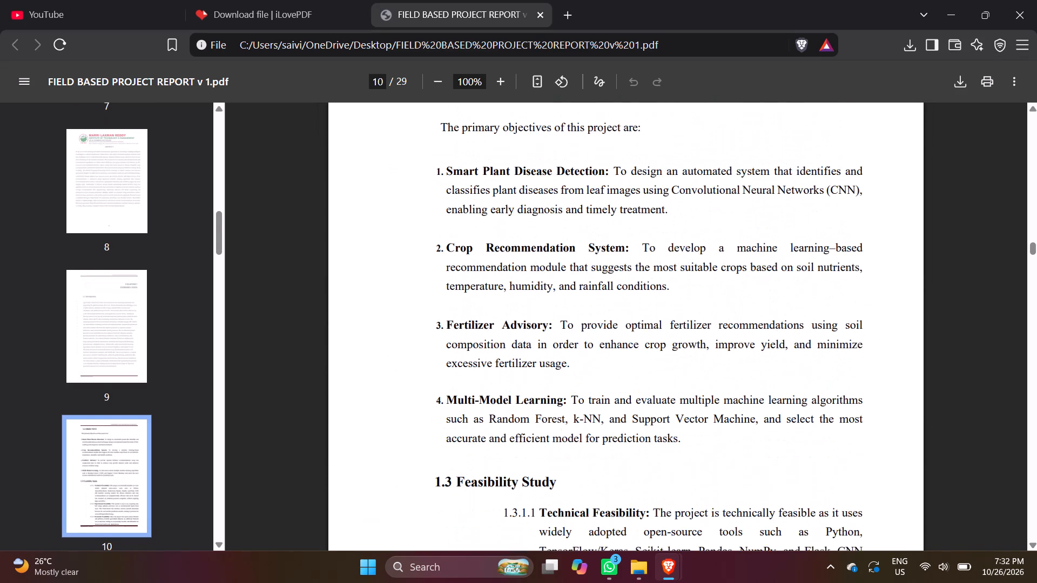
scroll(617, 377, "down", 17)
scroll(616, 381, "down", 10)
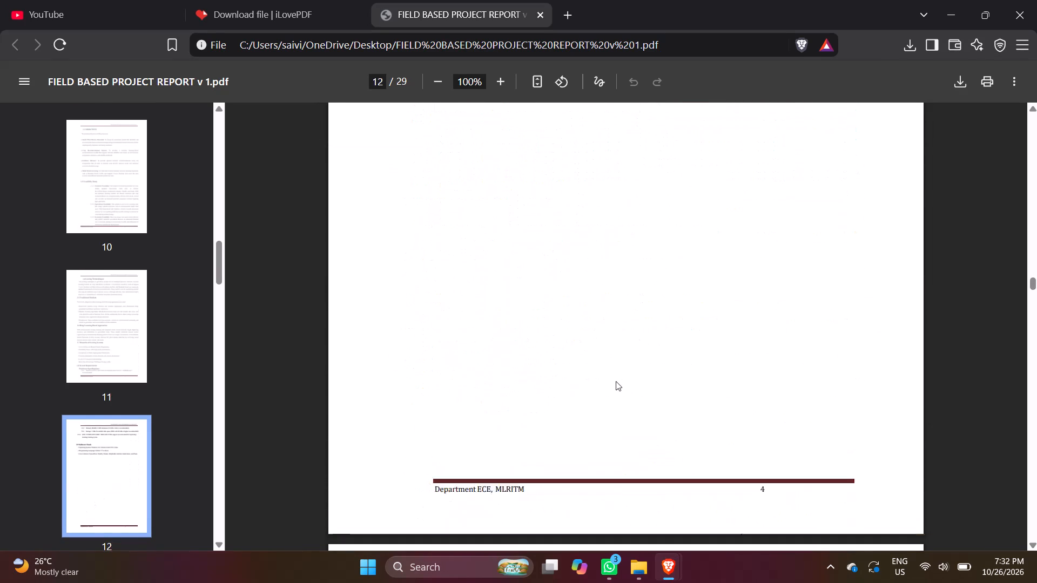
scroll(616, 381, "down", 1)
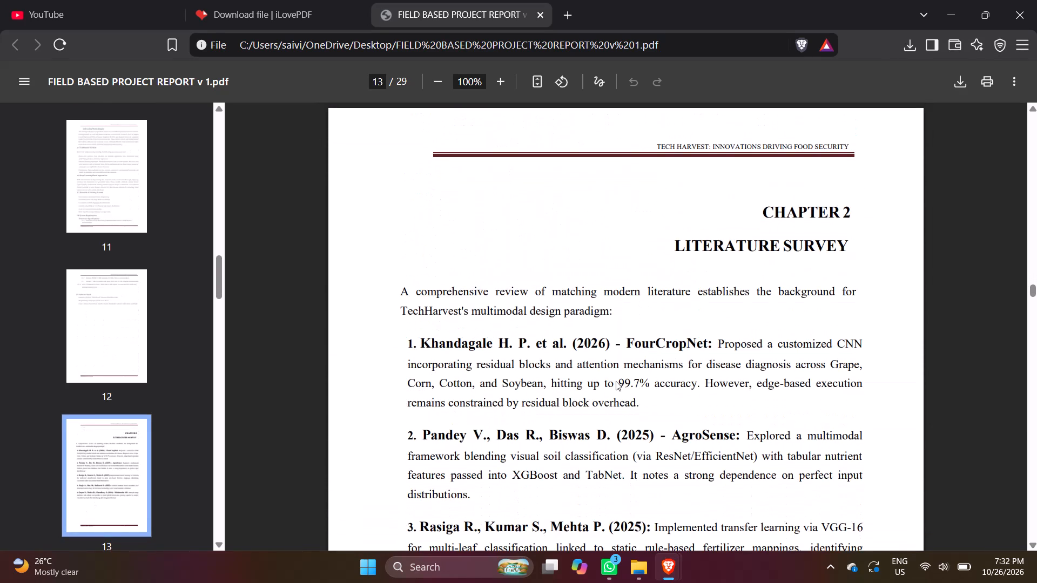
Examine the Chapter 2 literature survey entries and compare the page break between pages 12 and 13.
scroll(616, 381, "down", 2)
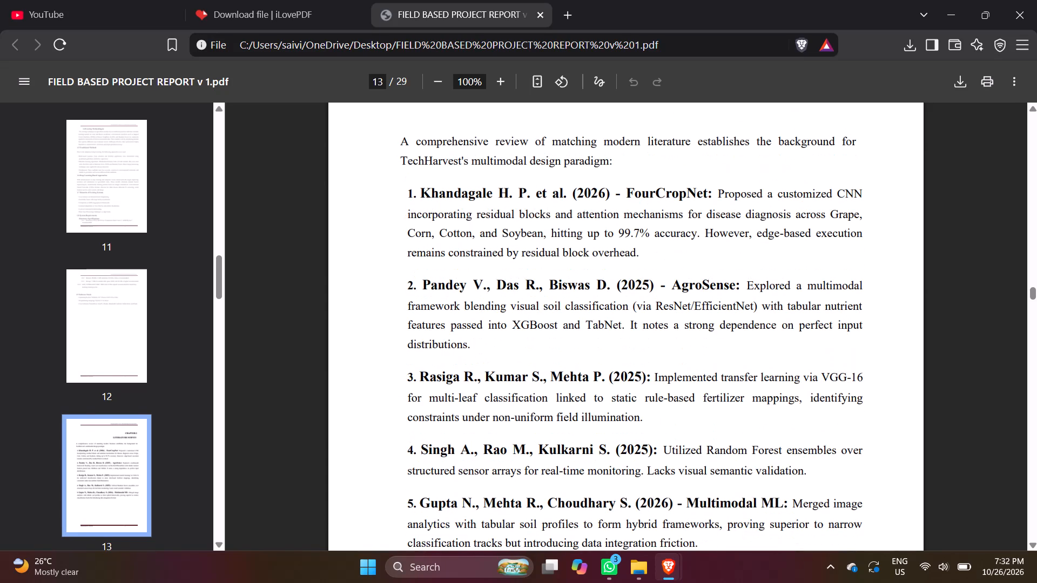
scroll(616, 382, "down", 8)
scroll(617, 383, "up", 16)
scroll(618, 385, "down", 3)
scroll(618, 385, "up", 2)
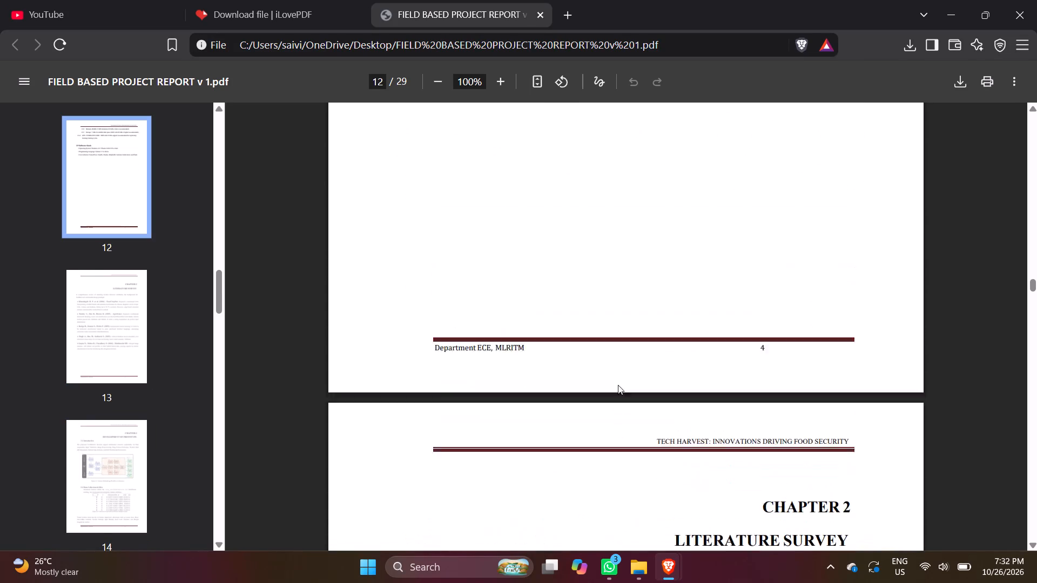
scroll(618, 385, "down", 5)
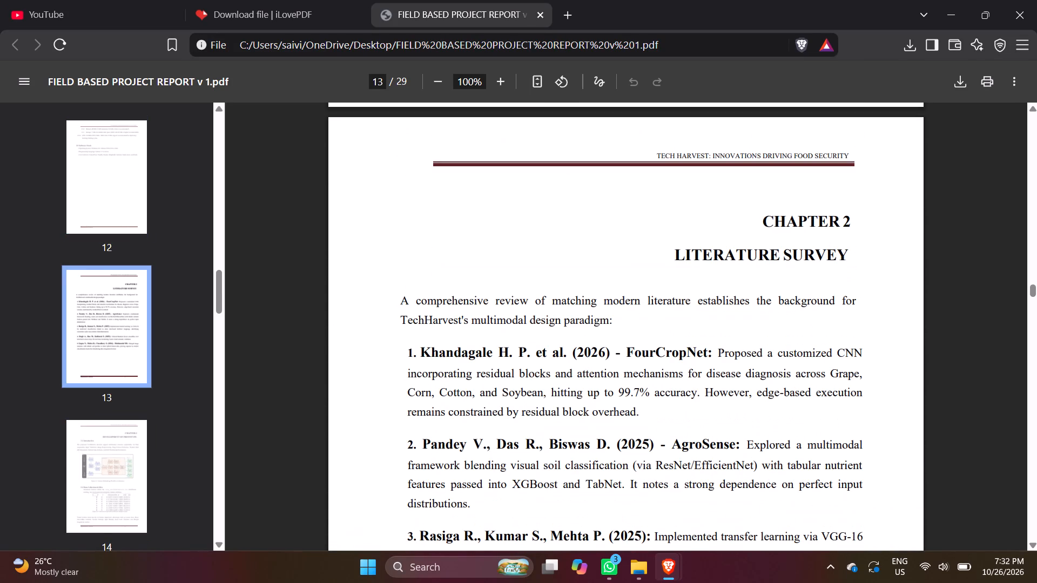
scroll(619, 386, "up", 1)
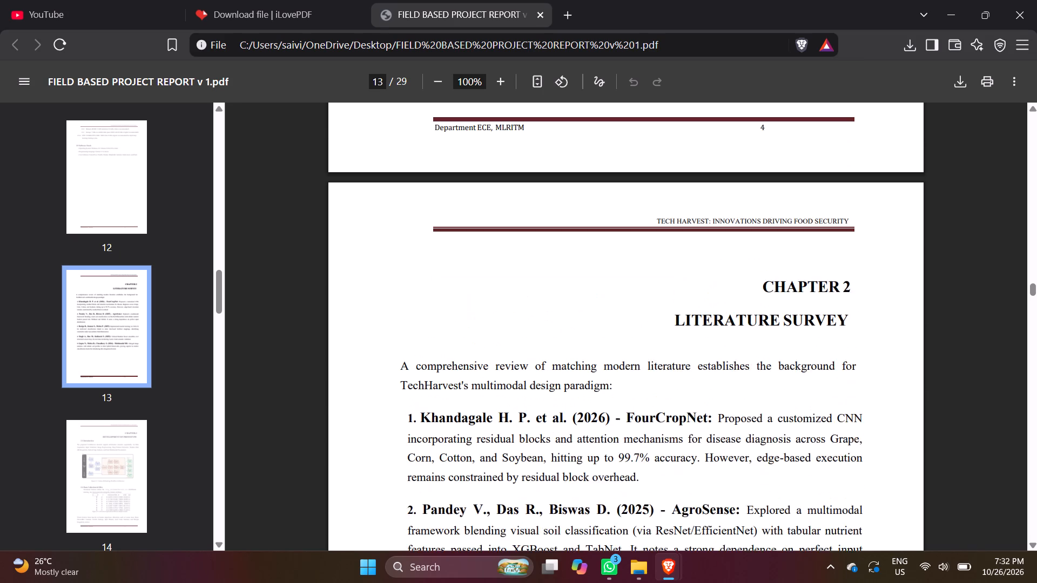
scroll(619, 386, "down", 1)
scroll(619, 386, "up", 5)
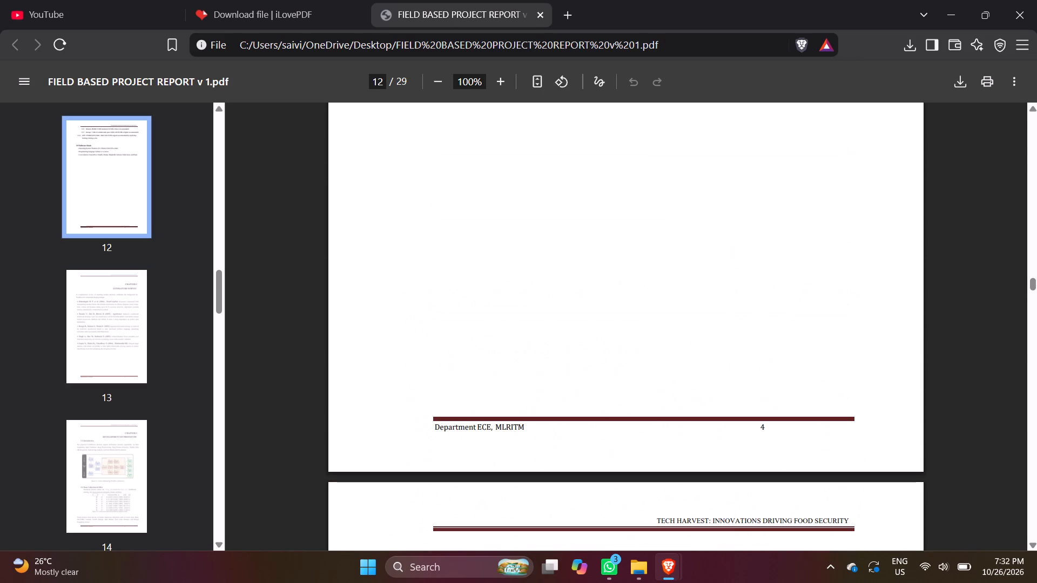
scroll(619, 387, "down", 4)
scroll(619, 387, "up", 2)
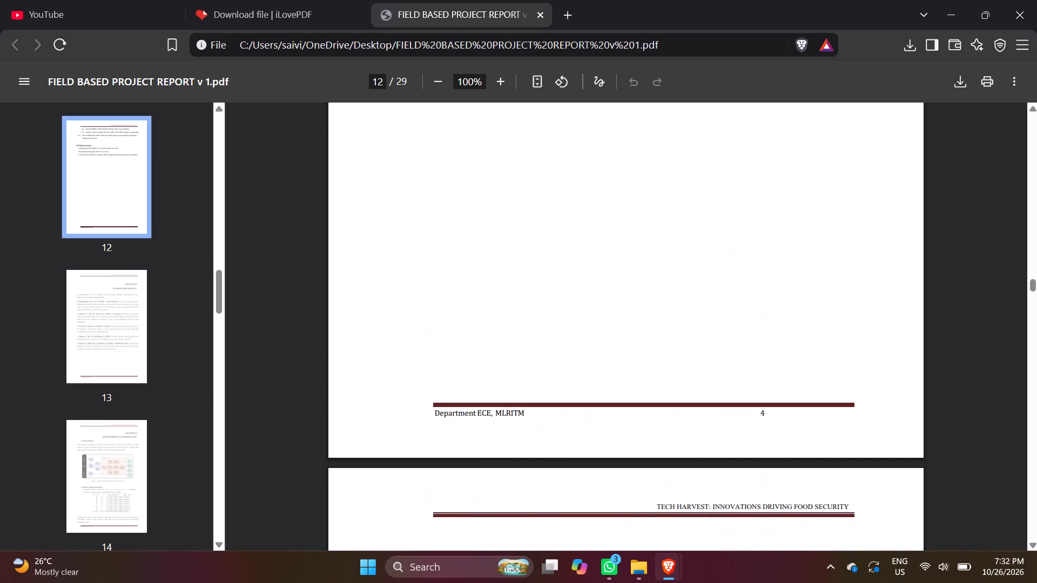
Look back through Chapter 1, the abstract and the list of figures to the table of contents on page 4.
scroll(620, 387, "up", 9)
scroll(620, 387, "up", 20)
scroll(620, 387, "up", 5)
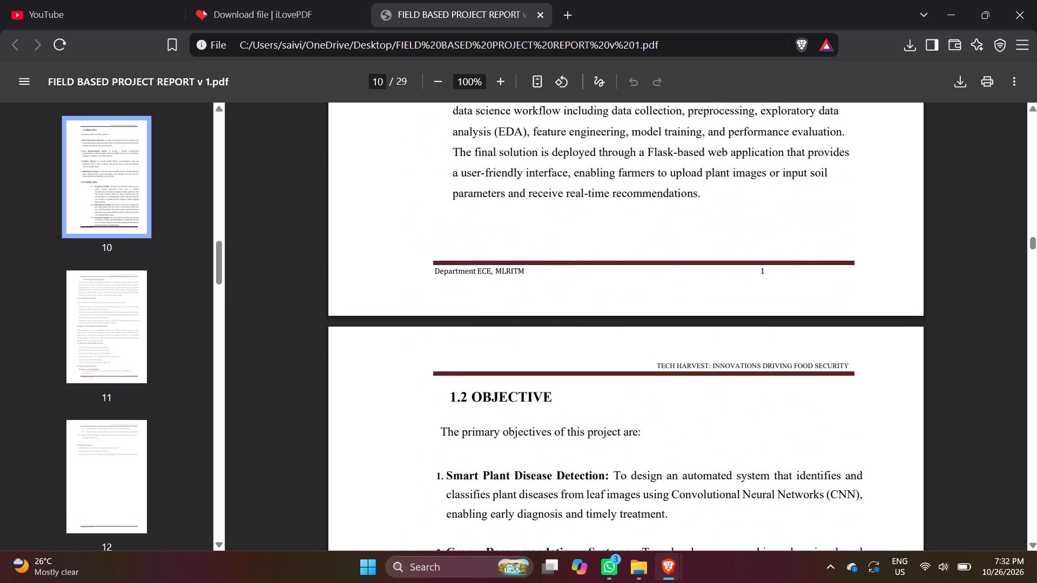
scroll(620, 387, "up", 15)
scroll(620, 387, "down", 3)
scroll(620, 387, "up", 5)
scroll(620, 387, "down", 4)
scroll(620, 387, "up", 3)
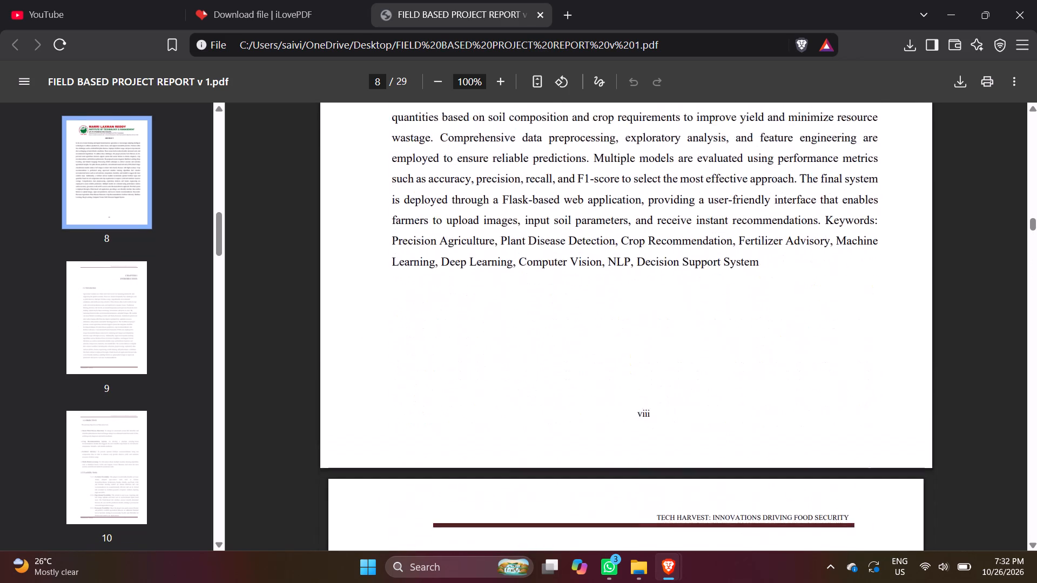
scroll(620, 387, "up", 19)
scroll(620, 387, "up", 4)
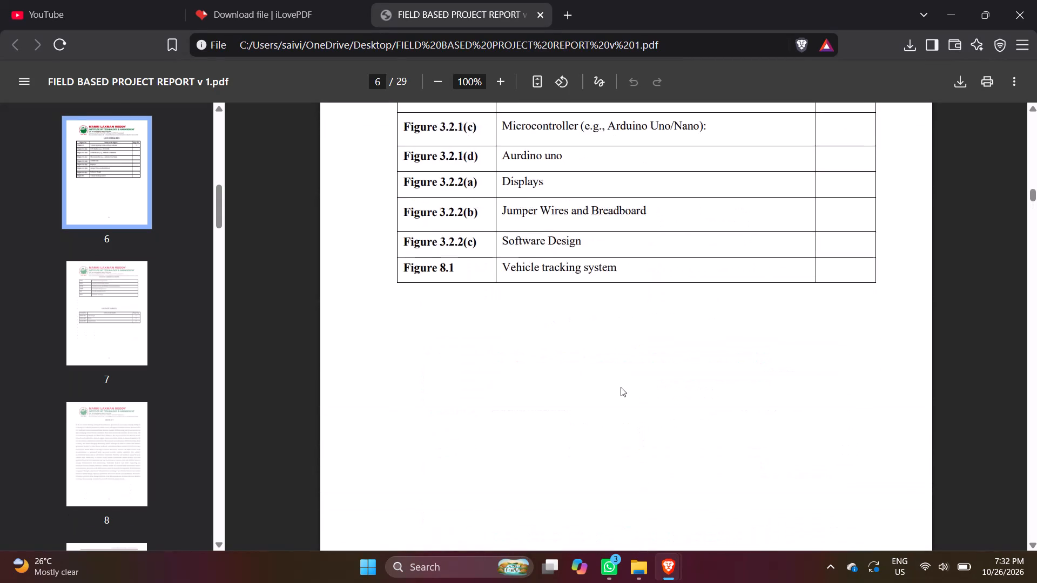
scroll(621, 387, "up", 13)
scroll(652, 342, "up", 6)
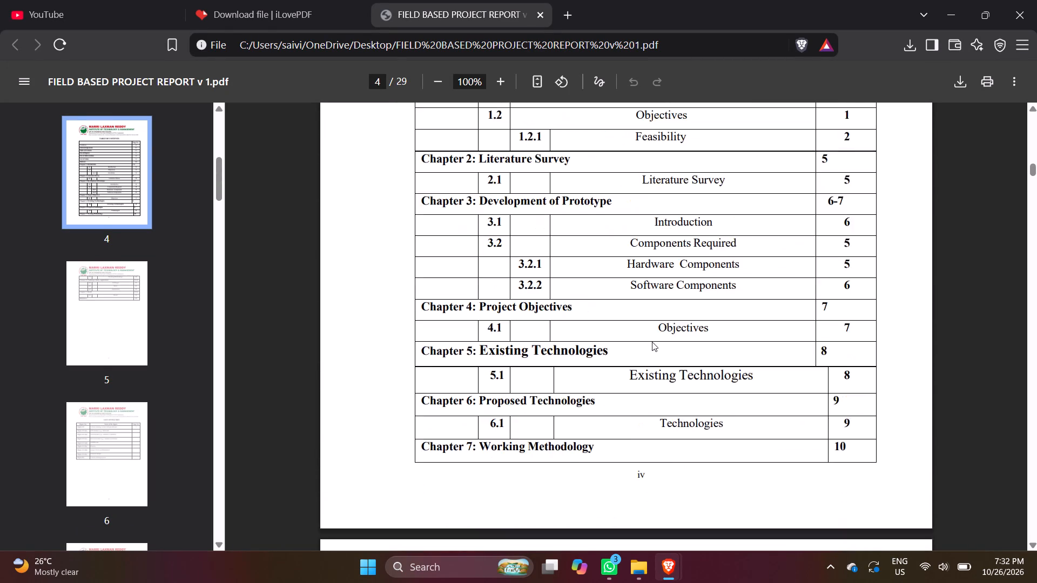
Review the table of contents entries for the preliminary pages, glancing back at the acknowledgements page.
scroll(652, 342, "up", 3)
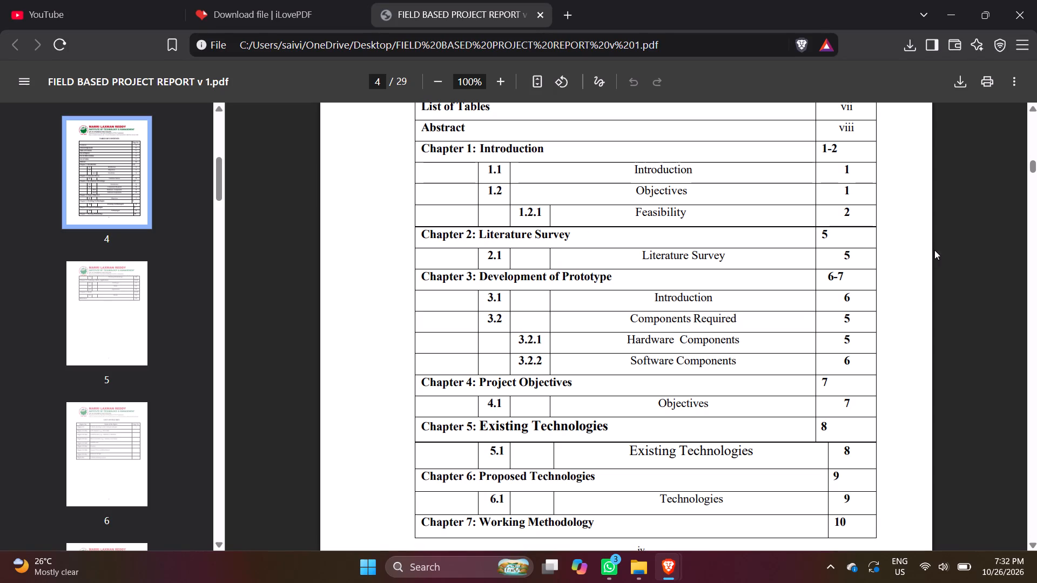
scroll(868, 267, "up", 13)
scroll(868, 267, "down", 4)
scroll(865, 267, "up", 4)
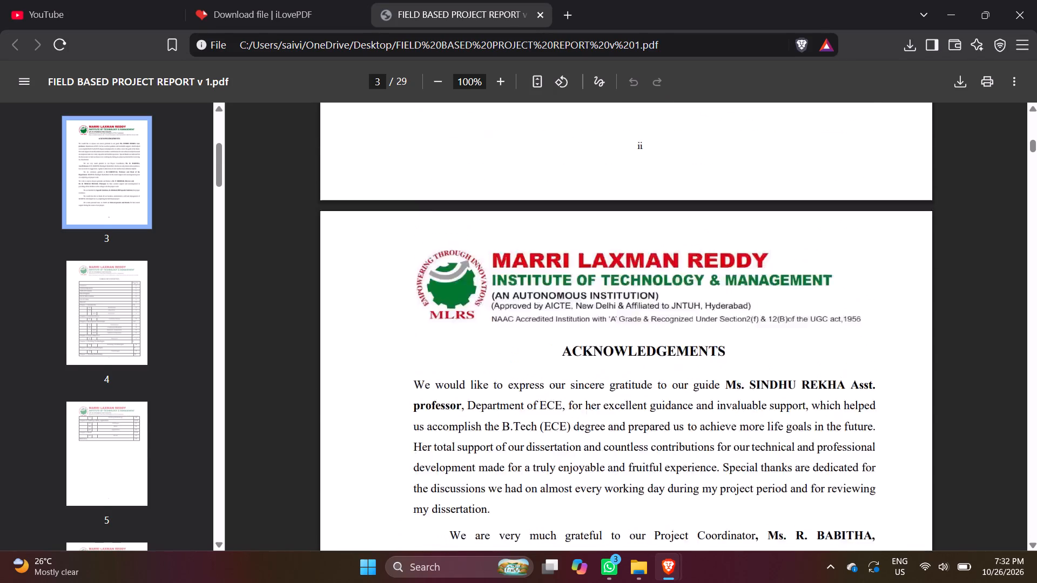
scroll(865, 267, "up", 4)
scroll(865, 263, "down", 18)
scroll(852, 253, "up", 1)
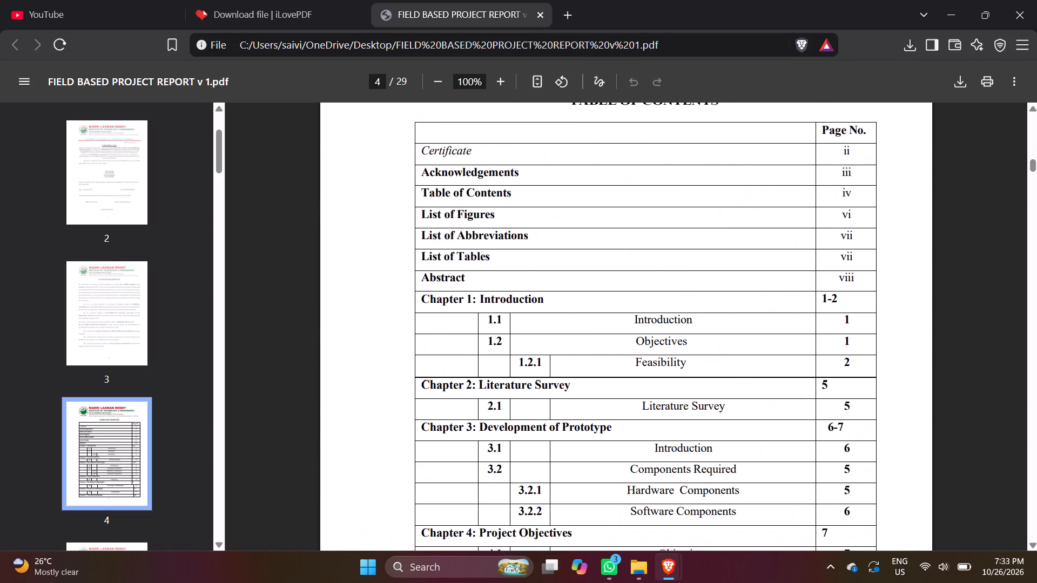
scroll(852, 253, "up", 1)
scroll(858, 328, "down", 5)
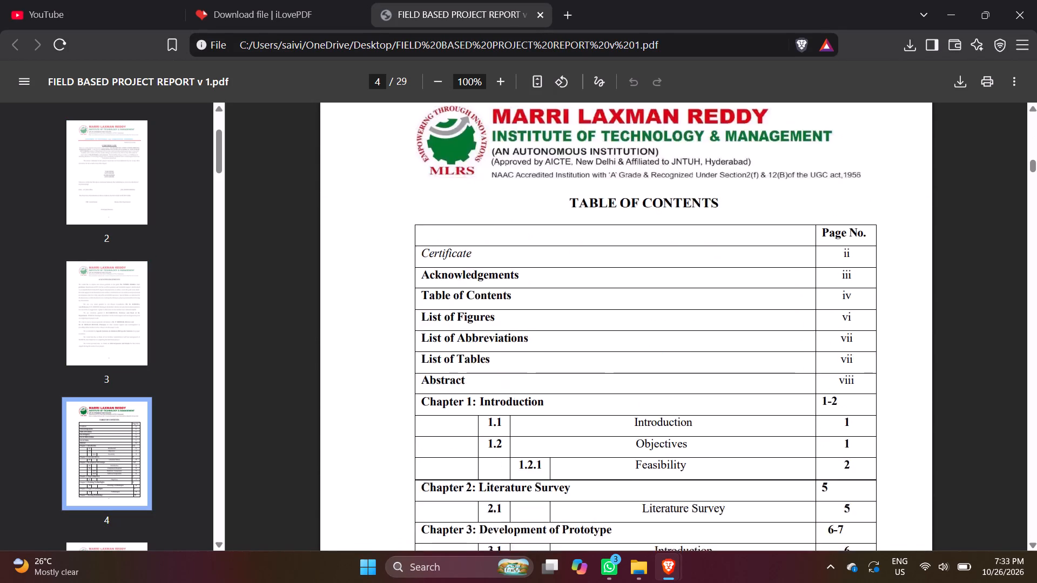
scroll(858, 327, "up", 12)
scroll(852, 323, "down", 3)
scroll(684, 362, "down", 6)
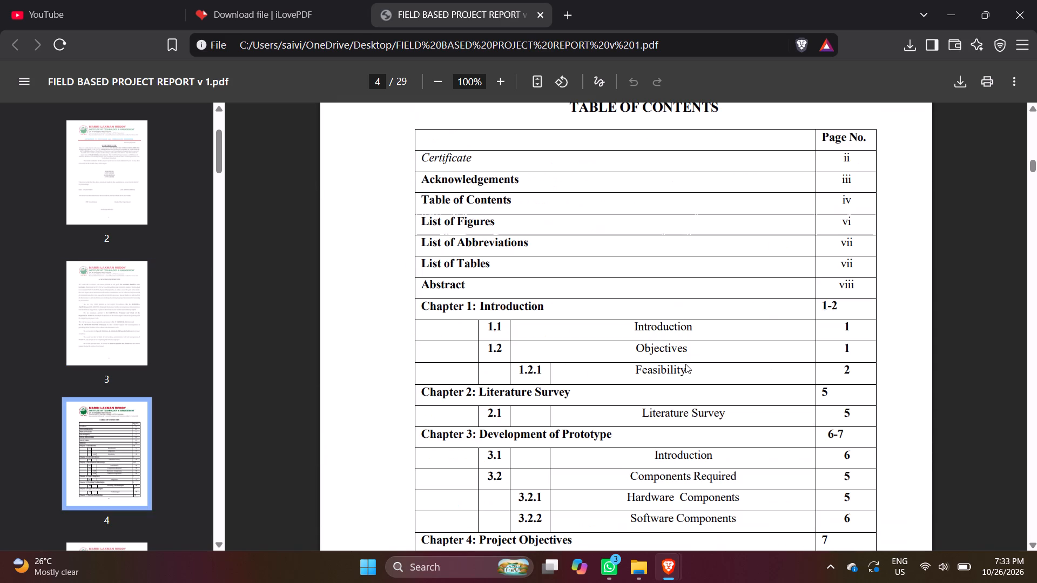
Read the page numbers listed in the table of contents for every chapter, from Chapter 1 to the References.
scroll(850, 221, "down", 6)
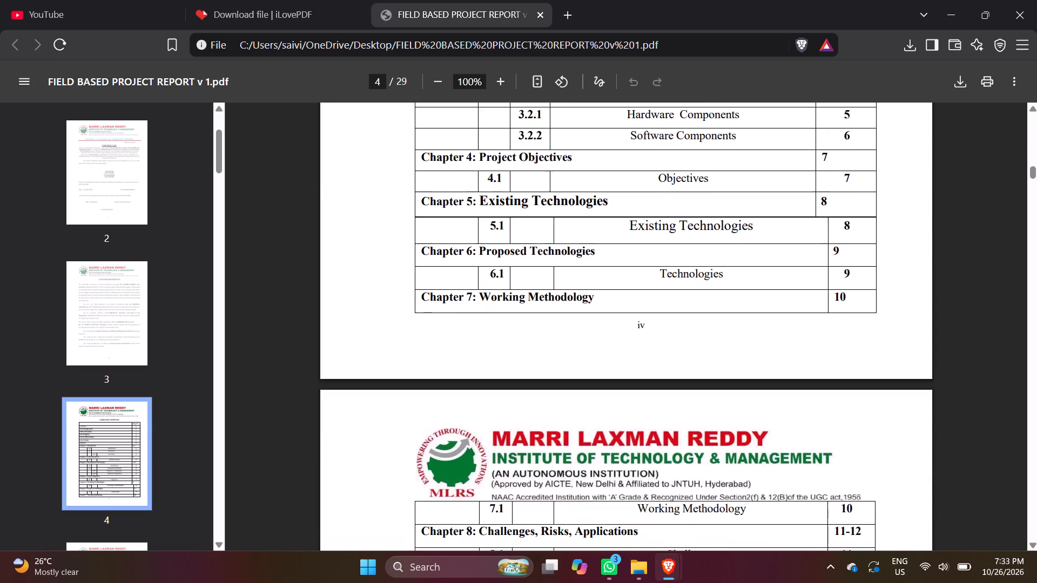
scroll(846, 227, "down", 9)
scroll(835, 241, "up", 15)
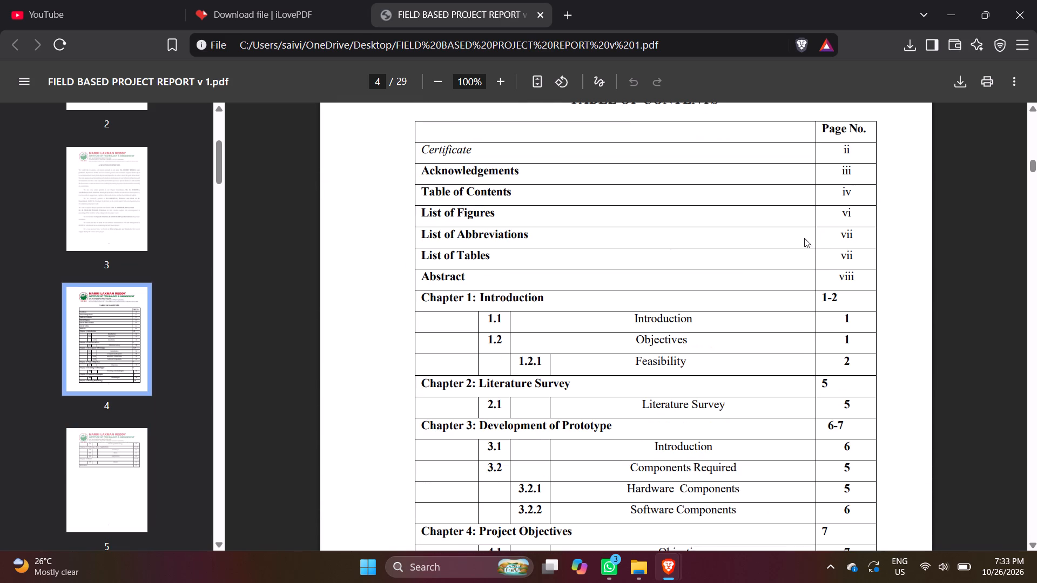
scroll(689, 340, "down", 4)
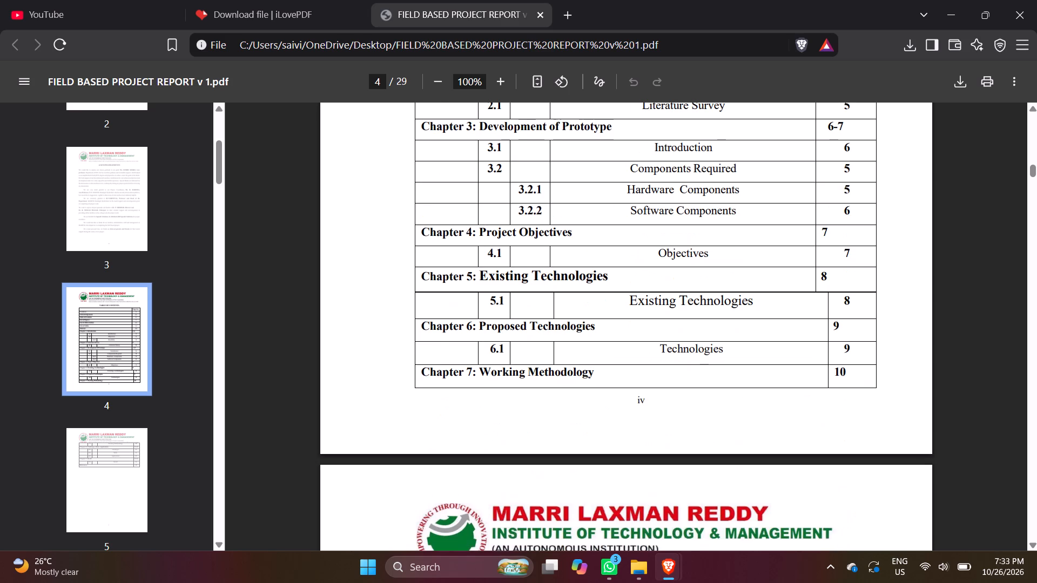
scroll(690, 344, "down", 1)
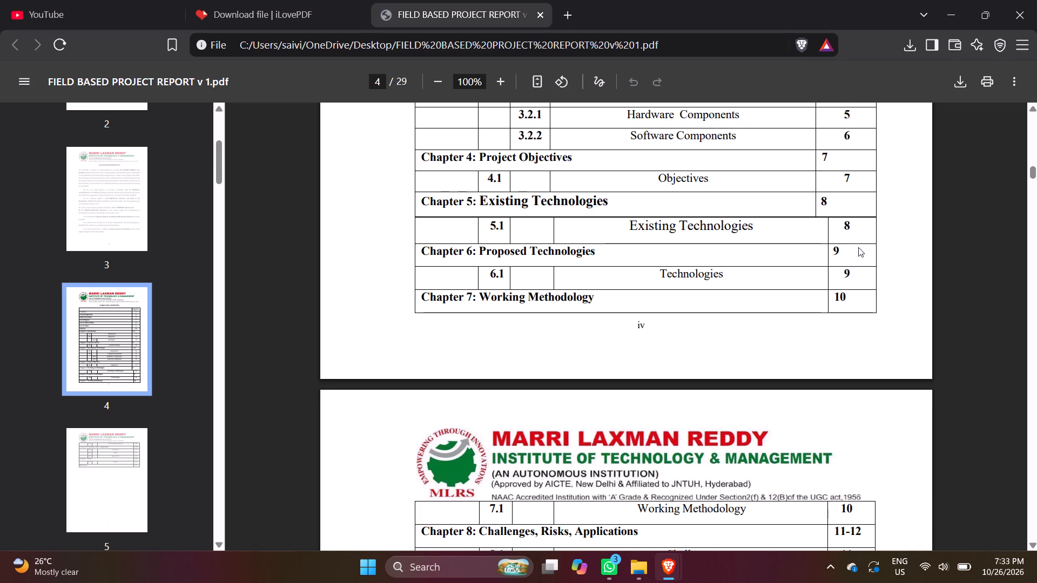
scroll(858, 247, "up", 7)
scroll(836, 371, "down", 1)
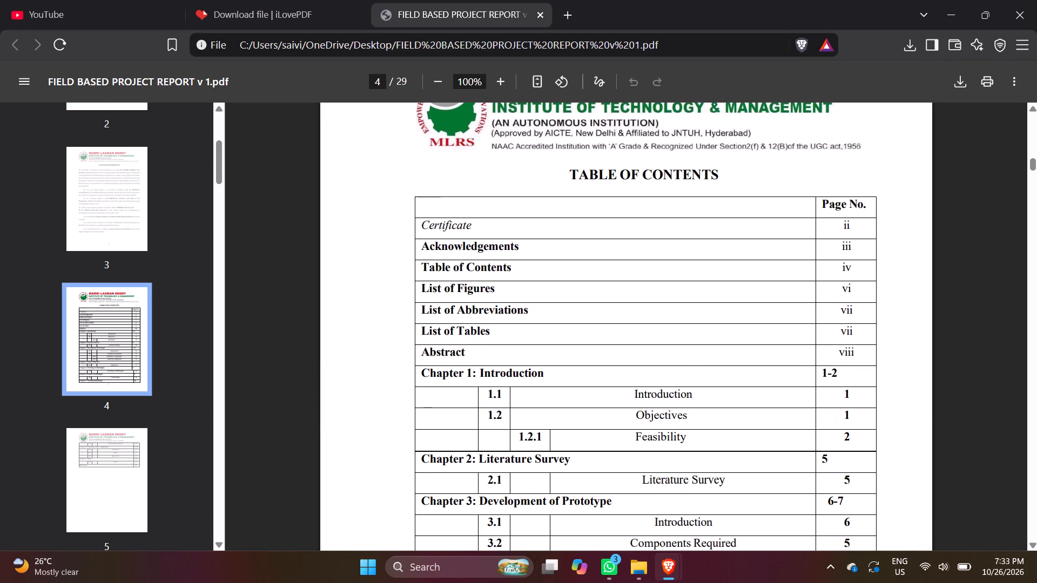
left_click(852, 396)
scroll(852, 396, "down", 3)
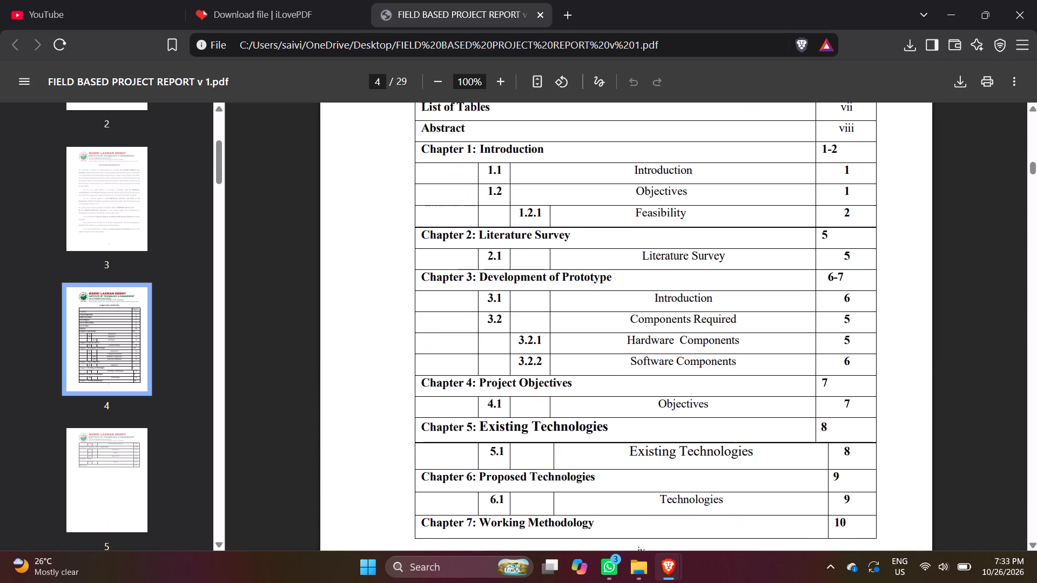
scroll(852, 396, "down", 10)
scroll(850, 398, "up", 4)
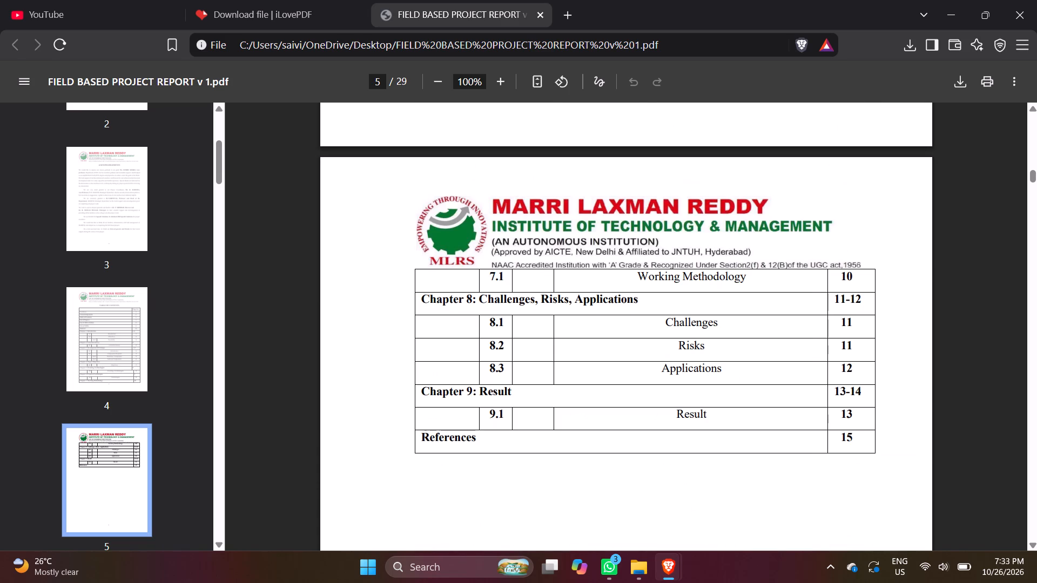
Go to the end of the report and look back through the Chapter 9 results to the Applications section.
left_click_drag(1032, 169, 1032, 211)
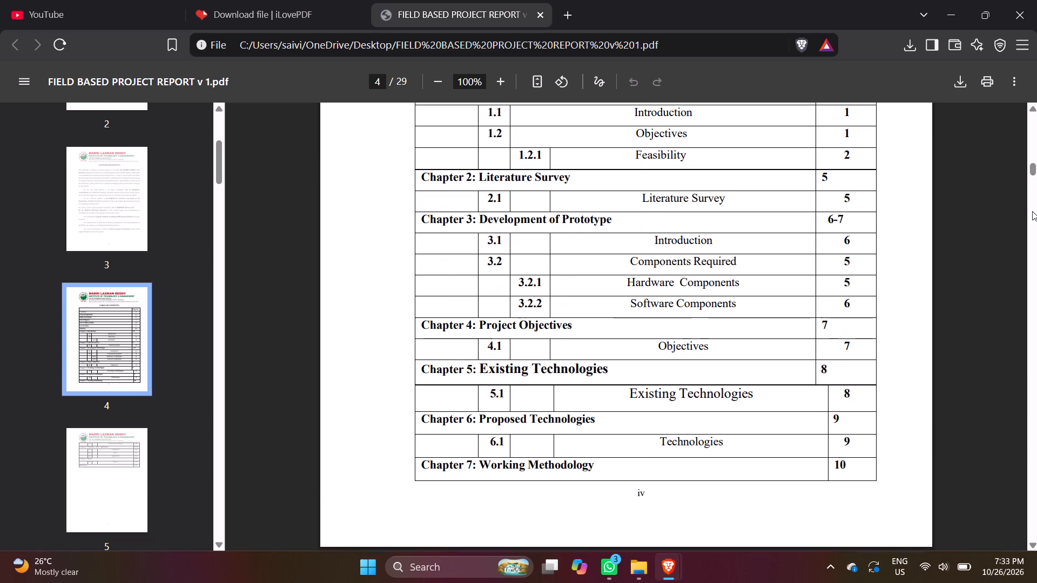
left_click_drag(1032, 211, 1034, 280)
left_click_drag(1036, 175, 1036, 276)
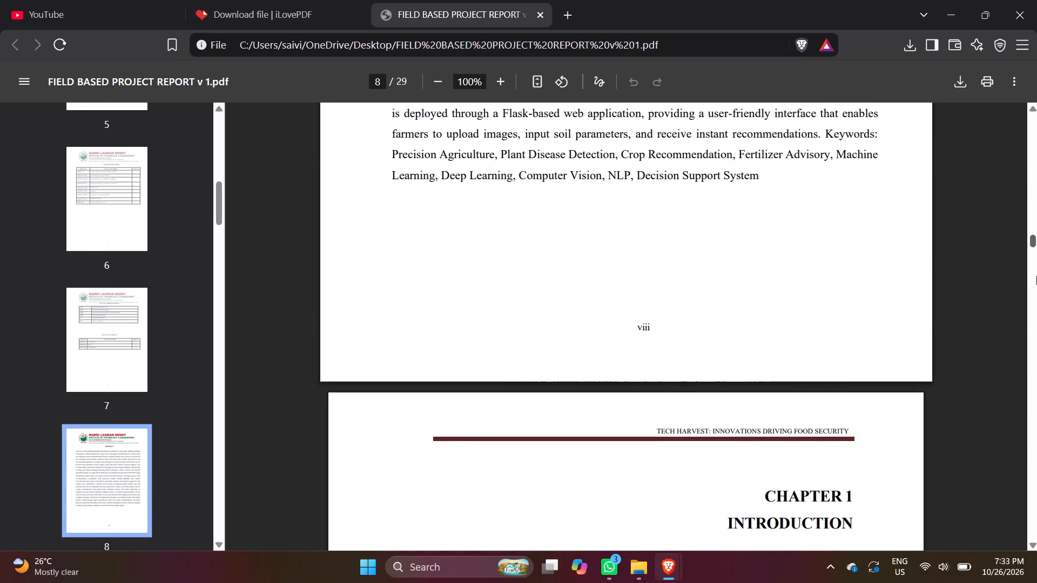
left_click_drag(1036, 276, 1016, 559)
scroll(718, 429, "up", 18)
scroll(710, 413, "down", 11)
scroll(710, 408, "up", 11)
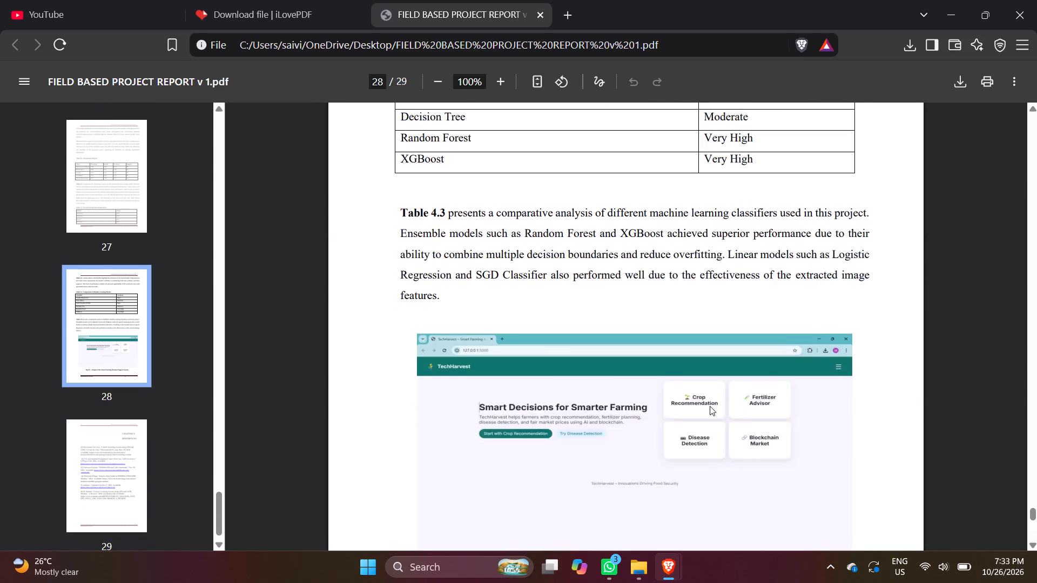
scroll(710, 406, "up", 20)
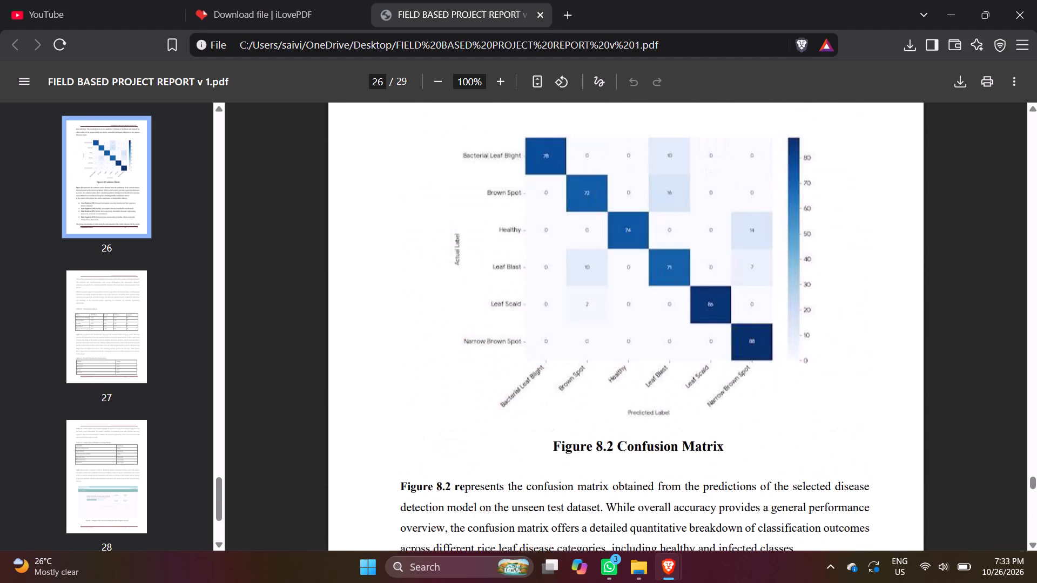
scroll(710, 403, "up", 16)
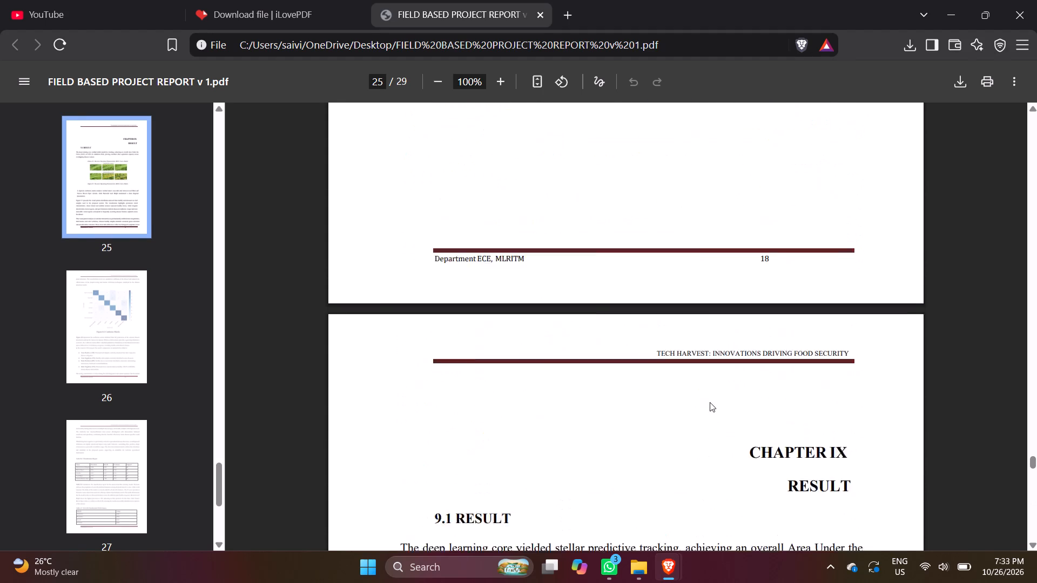
scroll(710, 402, "up", 13)
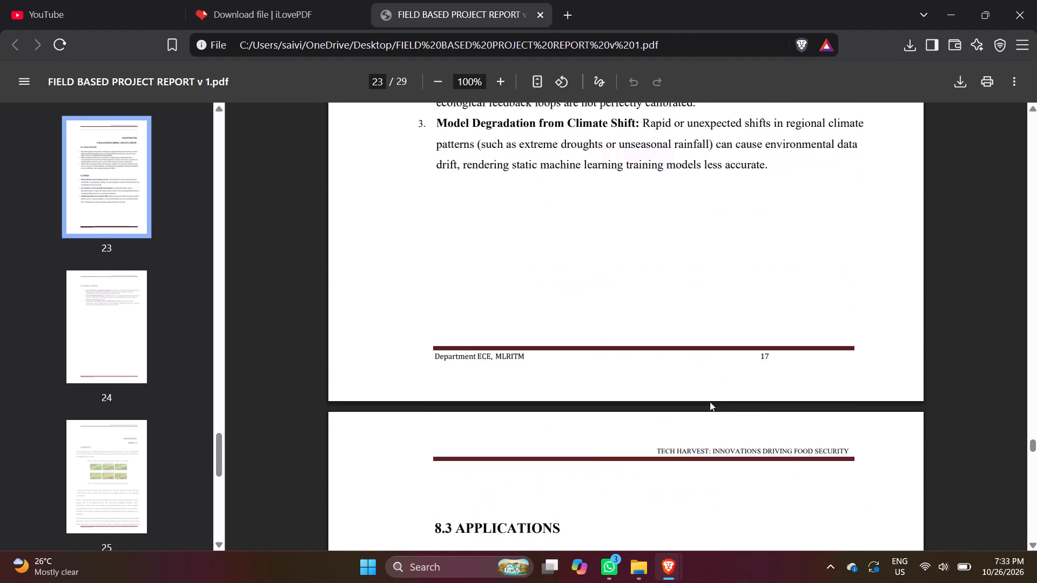
Examine the Chapter 8 challenges, risks and applications on pages 23 and 24, including their printed page numbers.
scroll(710, 402, "up", 9)
scroll(710, 402, "down", 7)
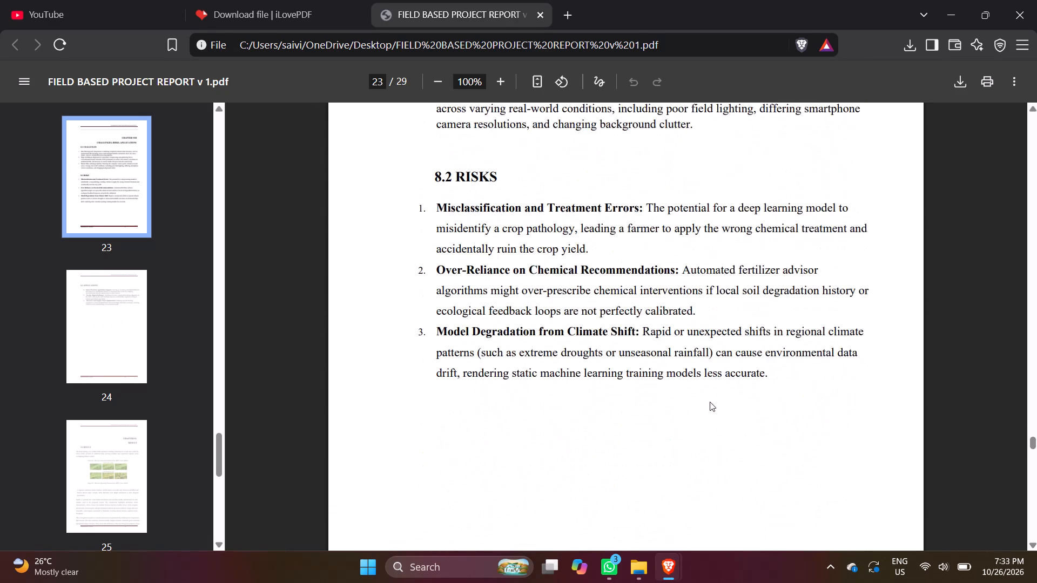
scroll(710, 402, "down", 12)
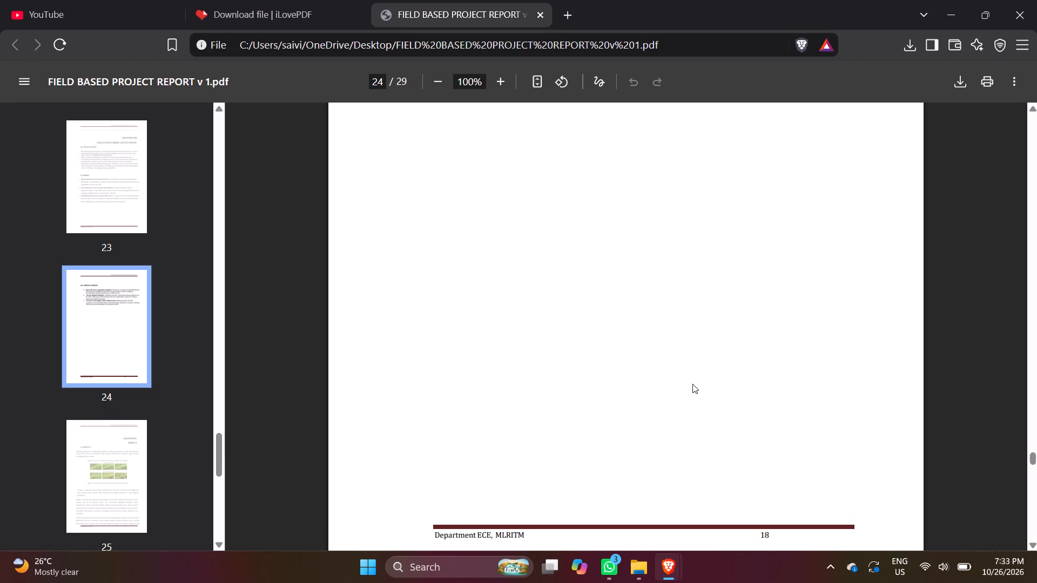
scroll(692, 384, "up", 18)
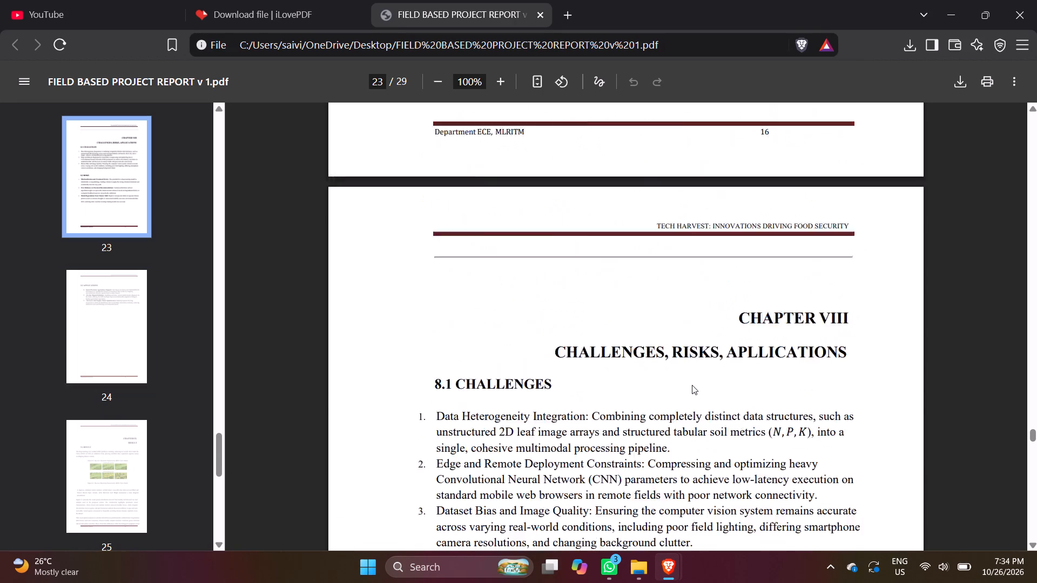
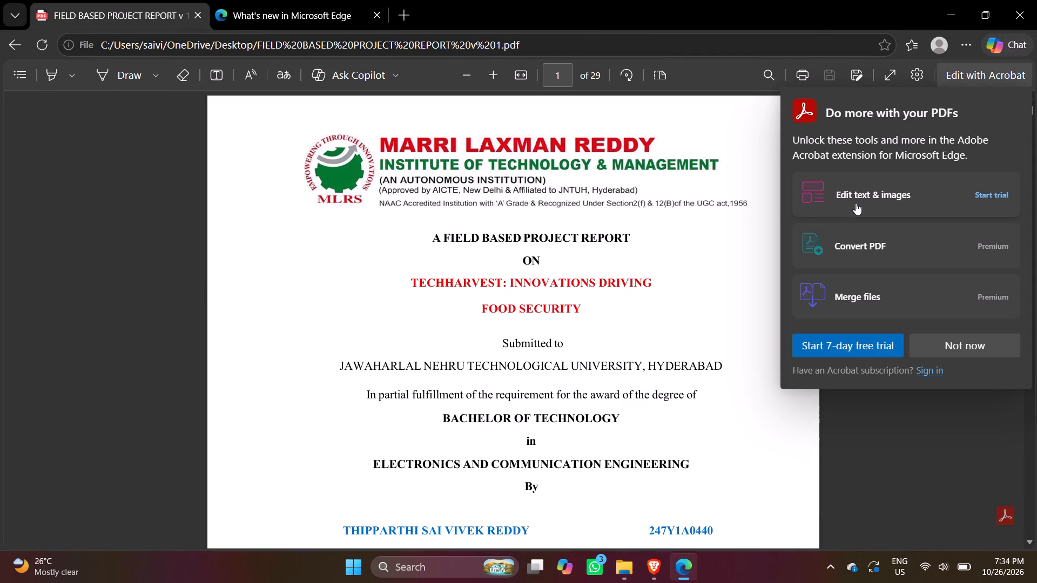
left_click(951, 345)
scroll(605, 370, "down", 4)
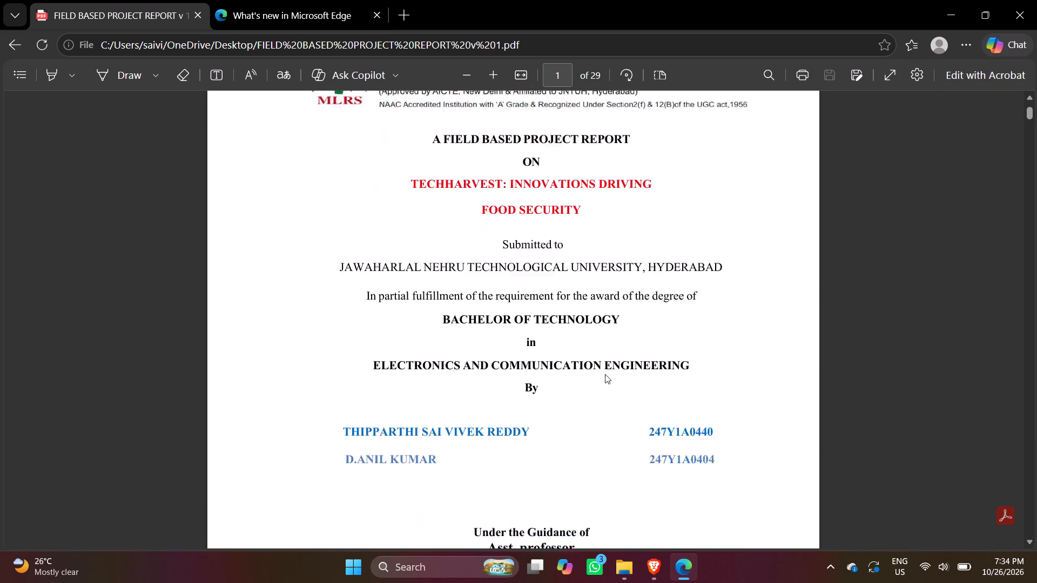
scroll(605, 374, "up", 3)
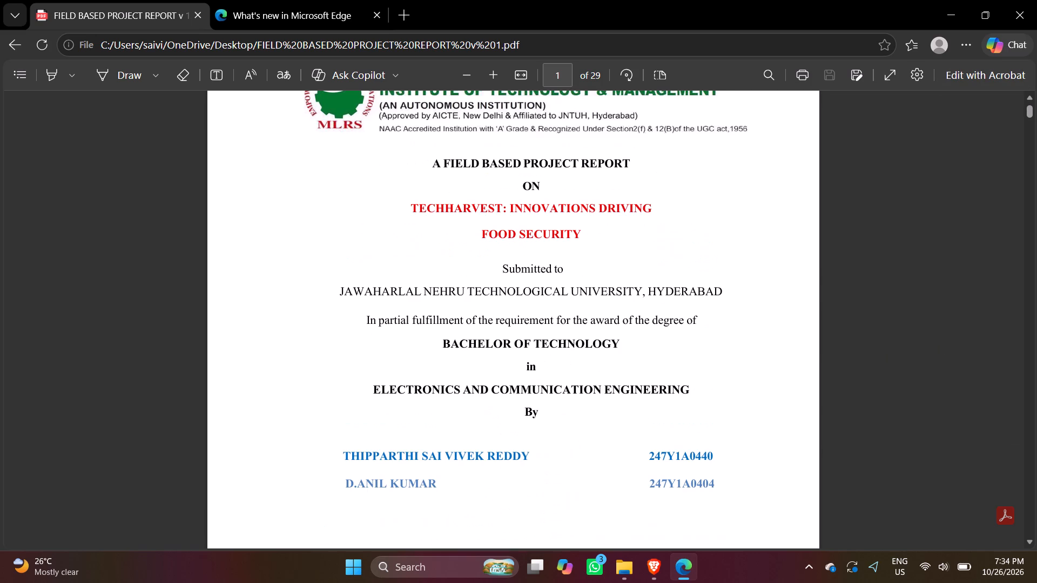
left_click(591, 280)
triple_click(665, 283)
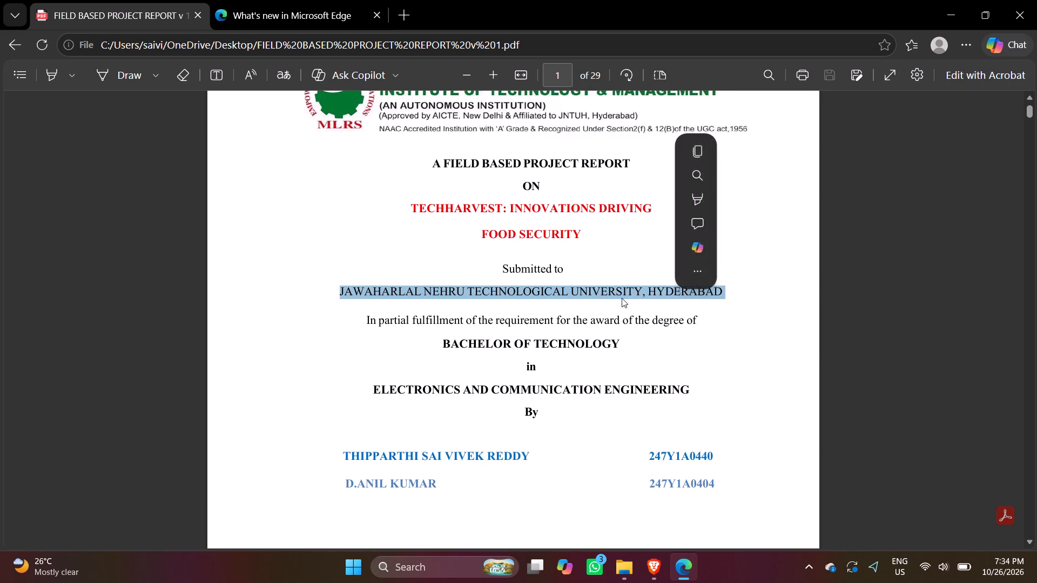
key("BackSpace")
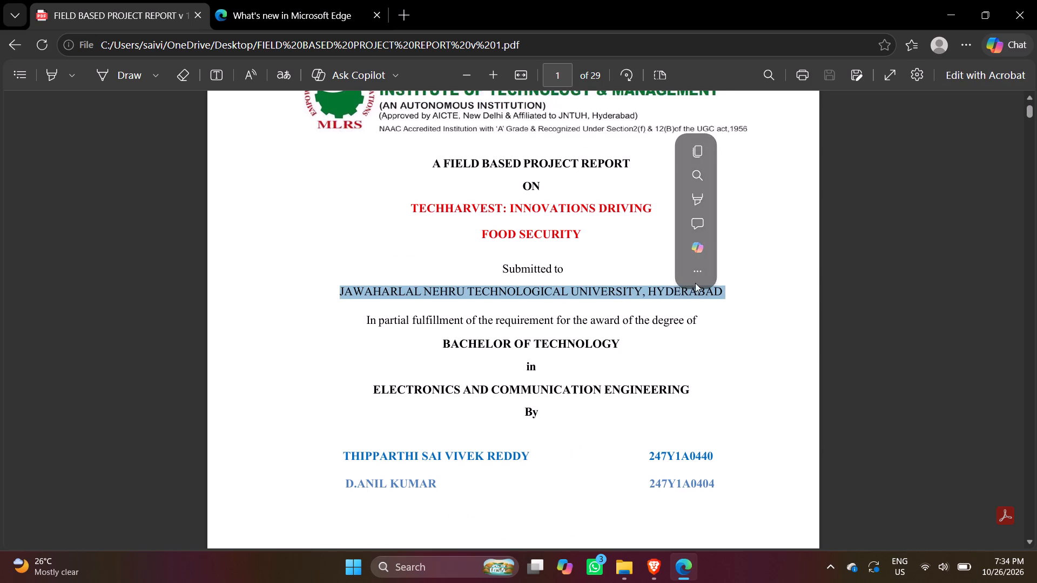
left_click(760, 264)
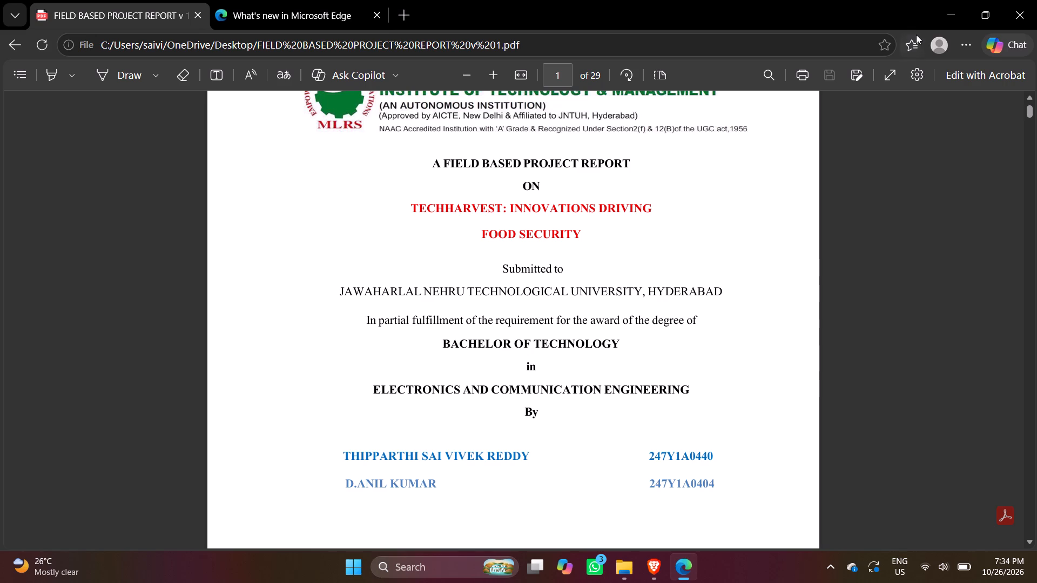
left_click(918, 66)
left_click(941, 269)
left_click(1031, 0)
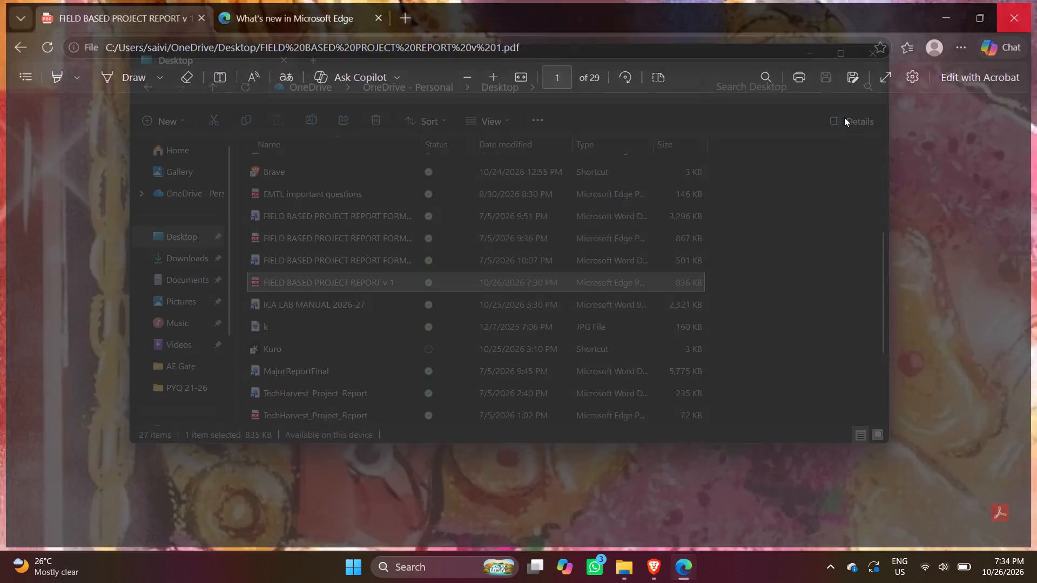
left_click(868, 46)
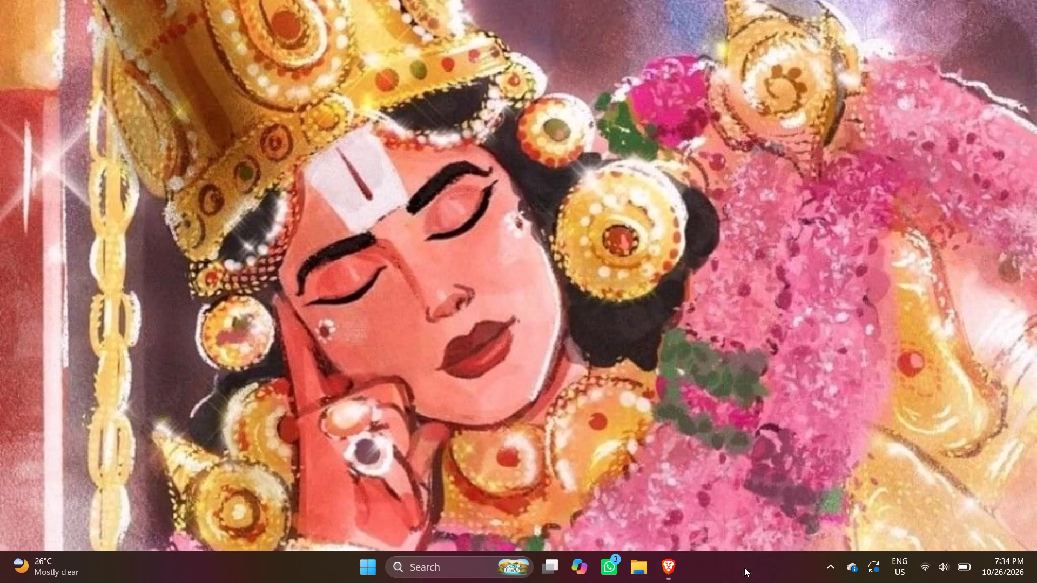
Switch to Brave and replace the YouTube page with a new blank tab.
left_click(676, 580)
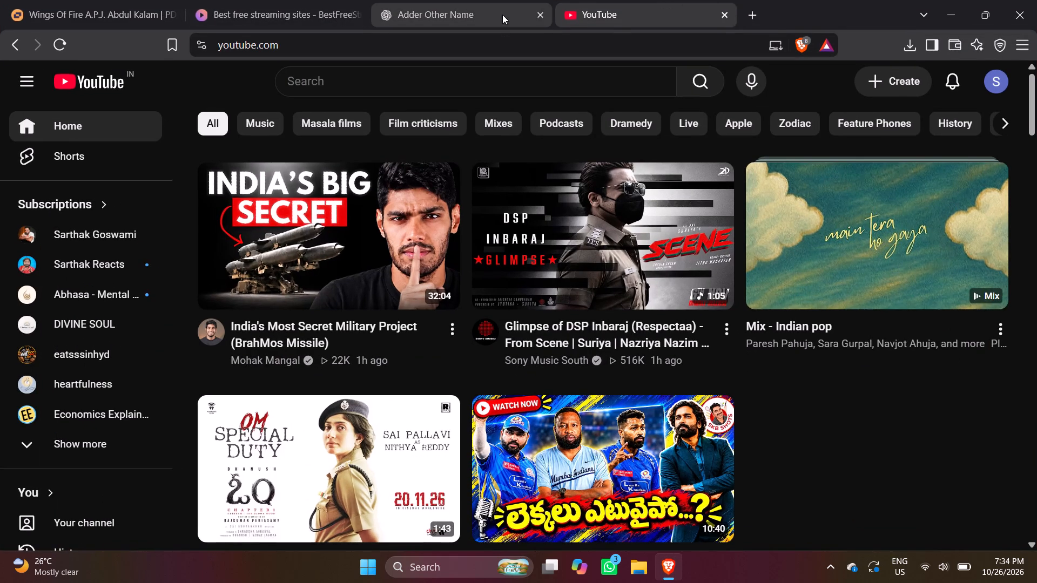
left_click(501, 12)
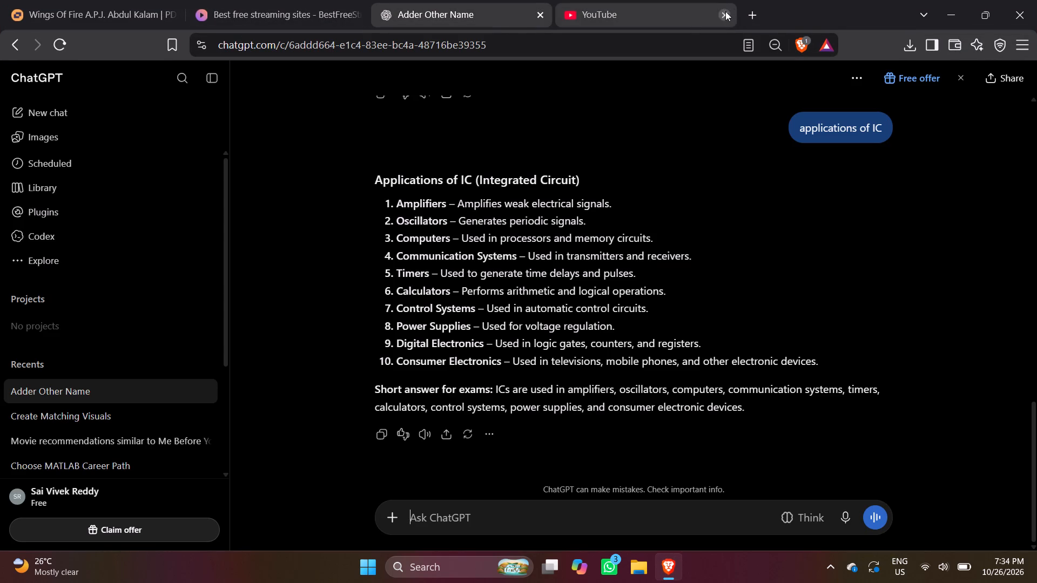
left_click(725, 11)
left_click(564, 18)
Search Google for "edit pdf" and open iLovePDF's online PDF editor.
left_click(440, 125)
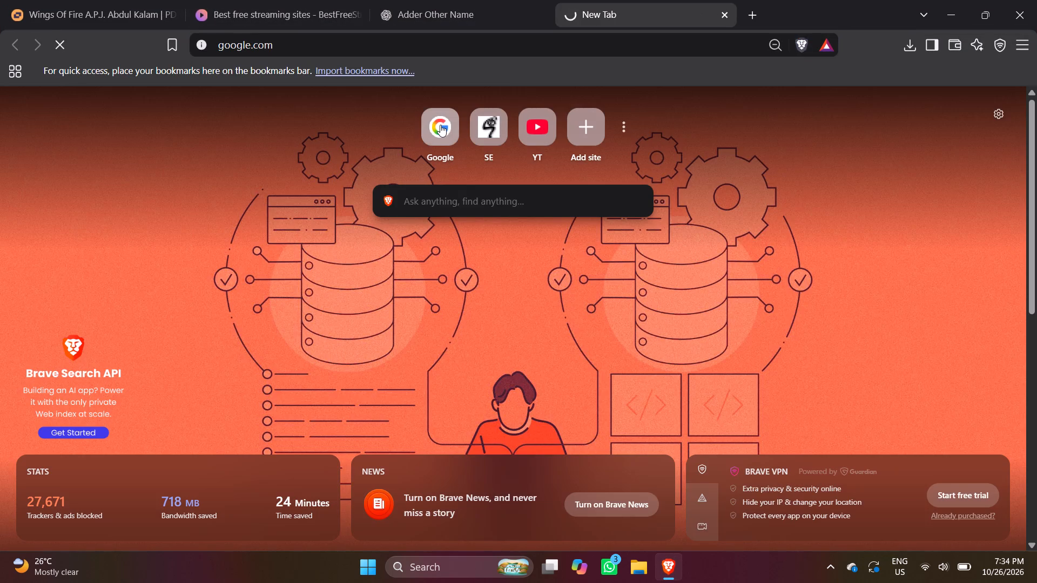
type("edi t")
key("BackSpace")
key("BackSpace")
type("t")
key("space")
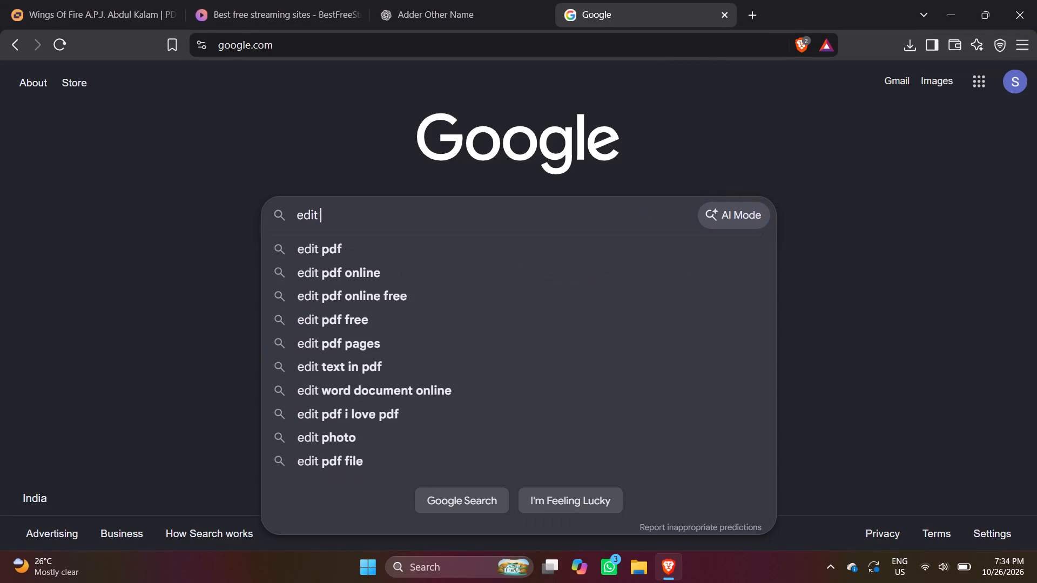
key("Down")
key("Return")
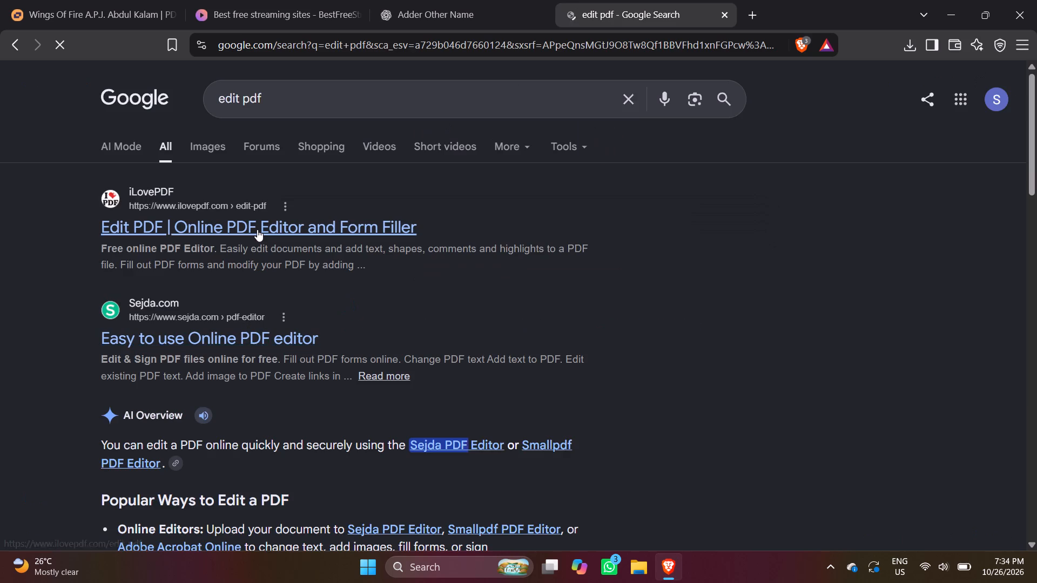
left_click(257, 229)
Upload FIELD BASED PROJECT REPORT v 1 from the Desktop folder to the PDF editor.
left_click(445, 270)
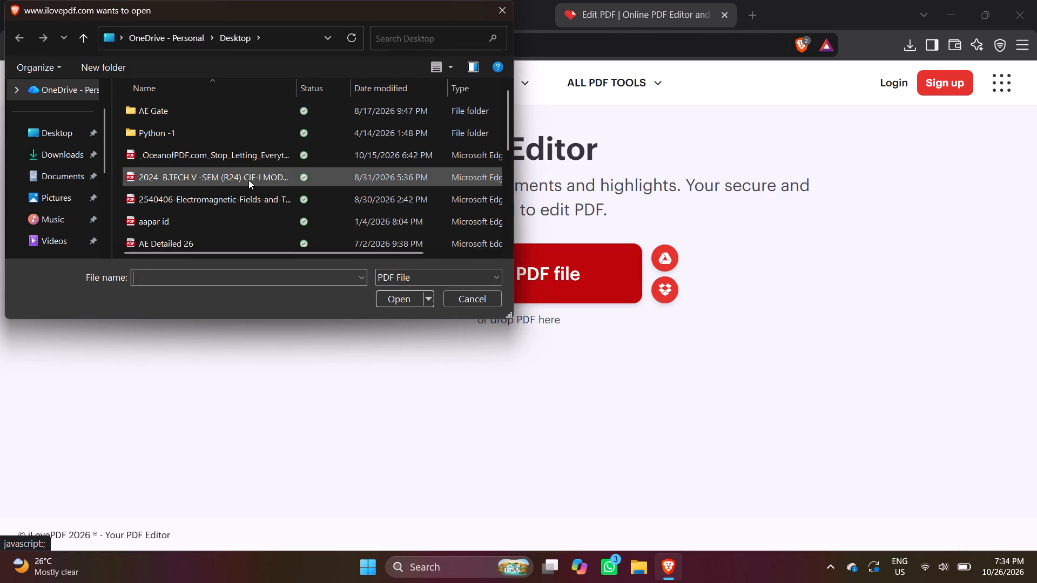
scroll(248, 180, "down", 3)
left_click(243, 150)
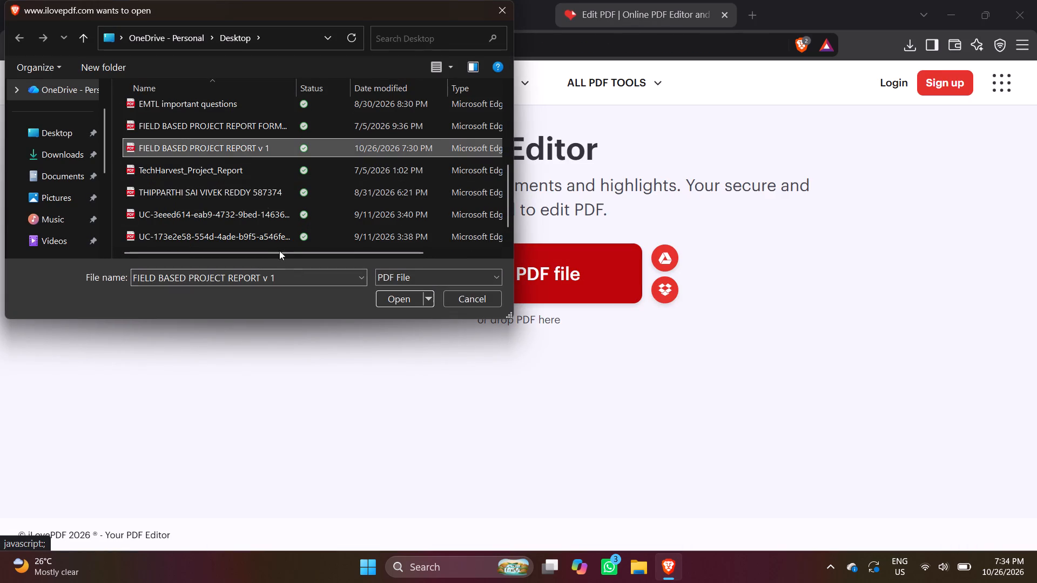
left_click(393, 300)
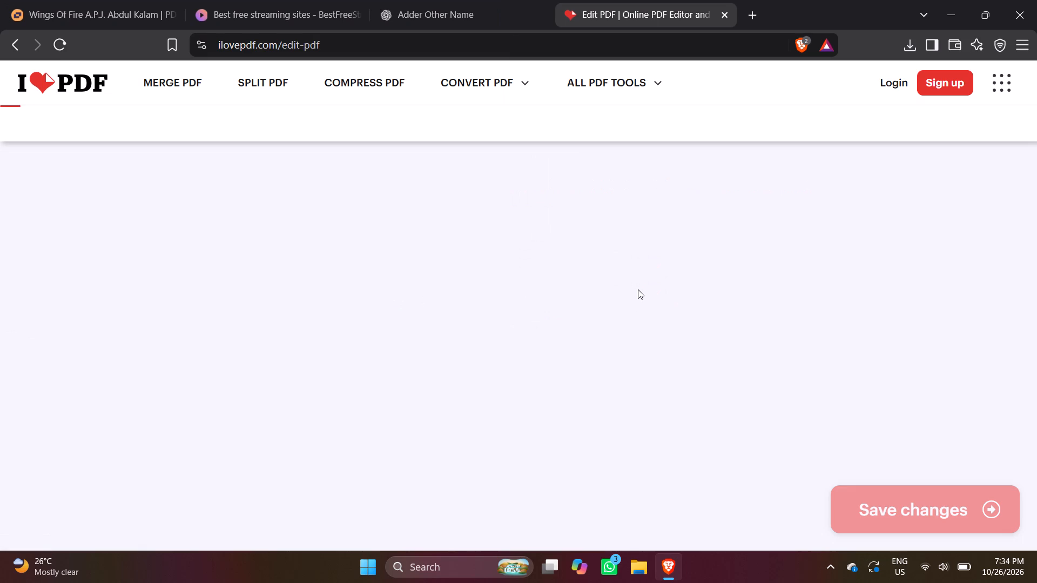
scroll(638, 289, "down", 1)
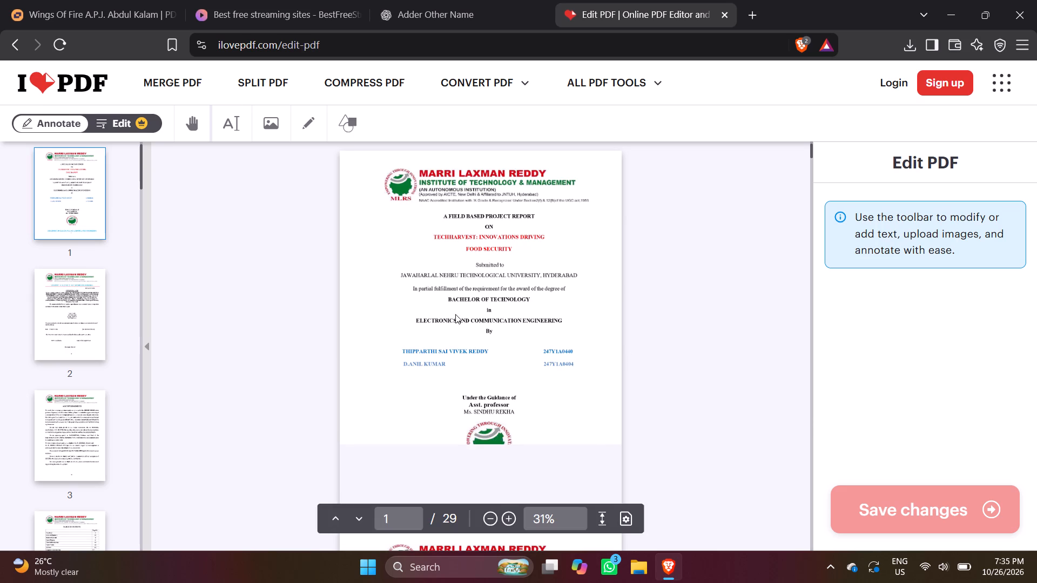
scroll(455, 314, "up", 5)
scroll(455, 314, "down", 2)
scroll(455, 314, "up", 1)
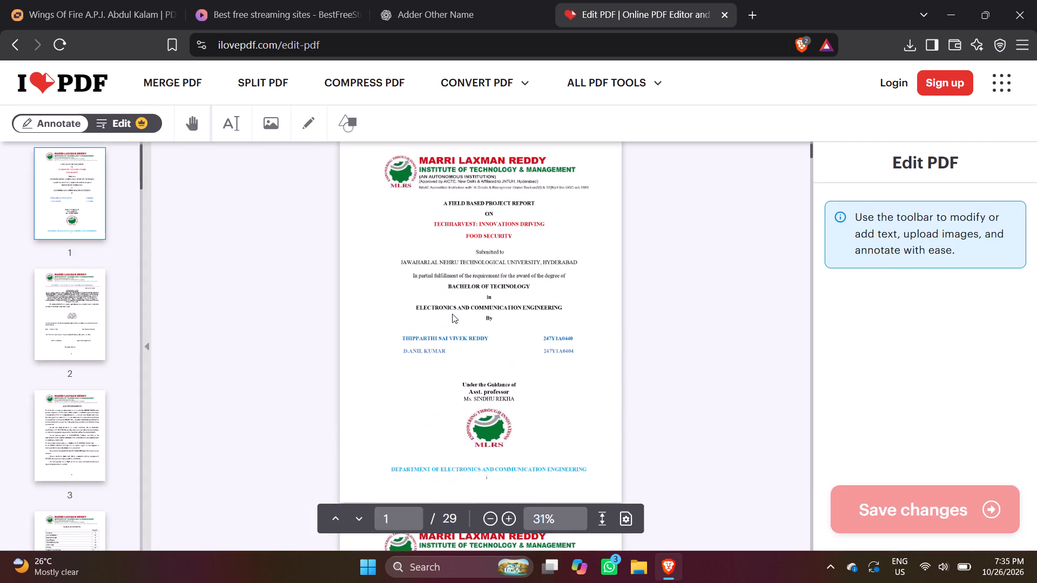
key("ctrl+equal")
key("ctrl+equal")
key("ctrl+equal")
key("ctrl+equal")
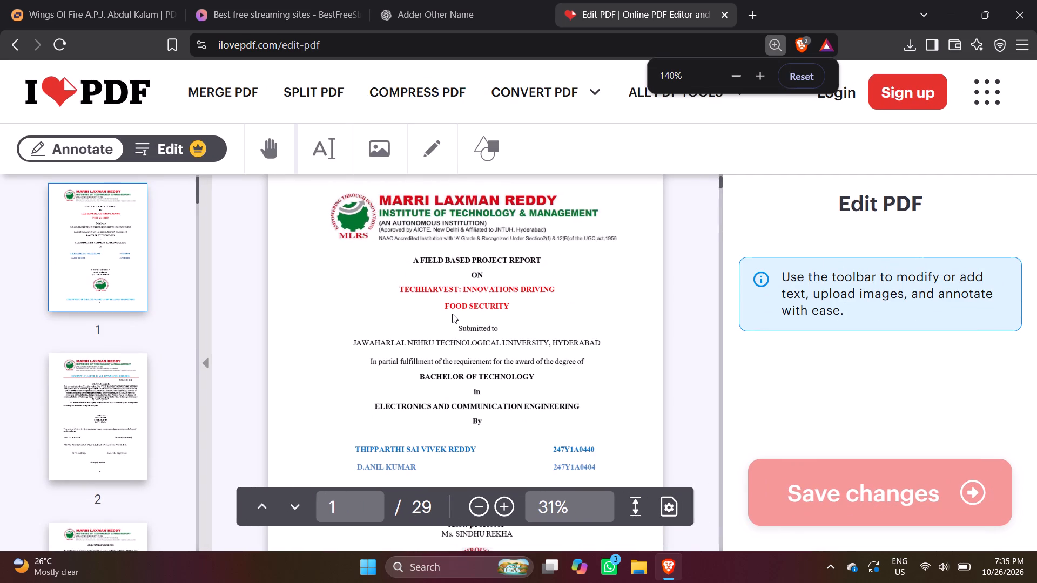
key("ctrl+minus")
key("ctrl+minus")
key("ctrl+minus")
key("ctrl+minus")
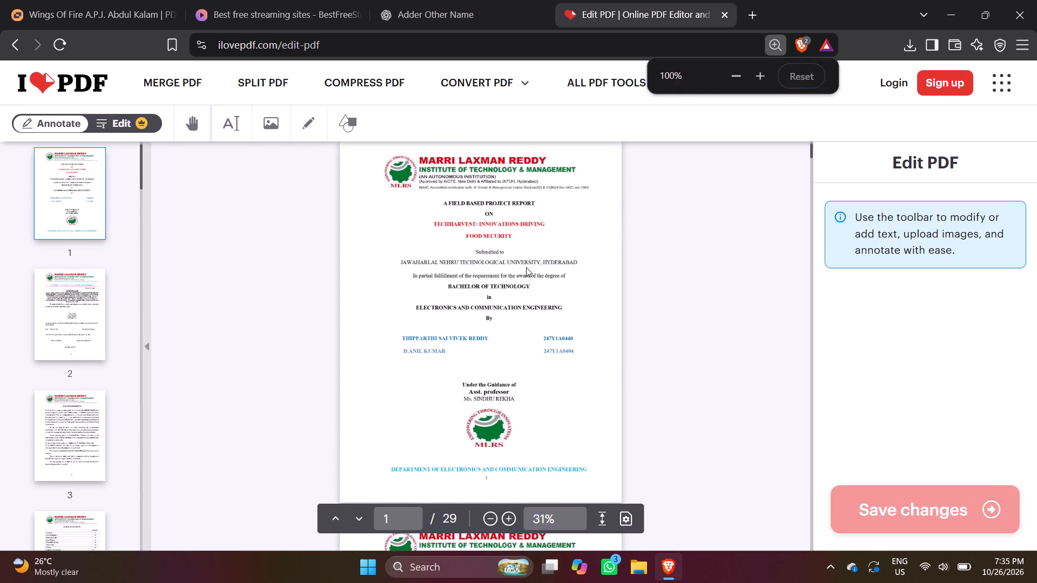
Change the editor from Annotate to Edit mode so the cover page's existing text can be modified.
left_click(498, 253)
left_click(498, 259)
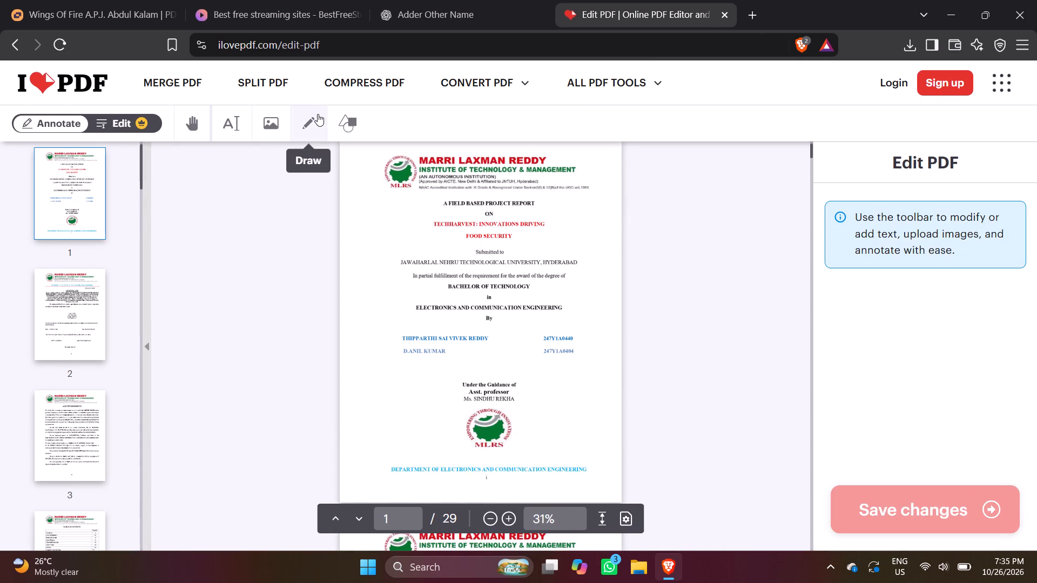
left_click(39, 122)
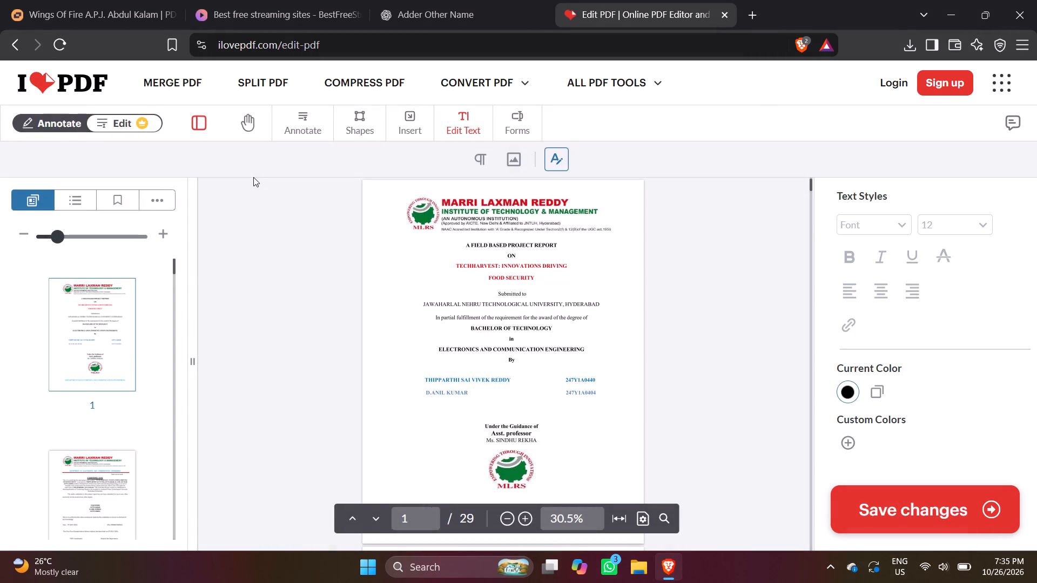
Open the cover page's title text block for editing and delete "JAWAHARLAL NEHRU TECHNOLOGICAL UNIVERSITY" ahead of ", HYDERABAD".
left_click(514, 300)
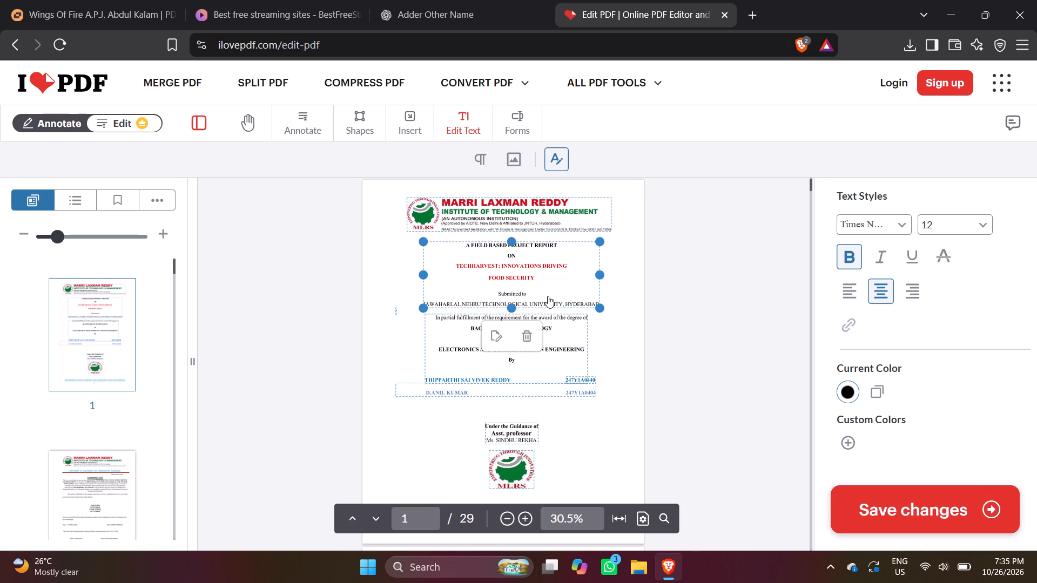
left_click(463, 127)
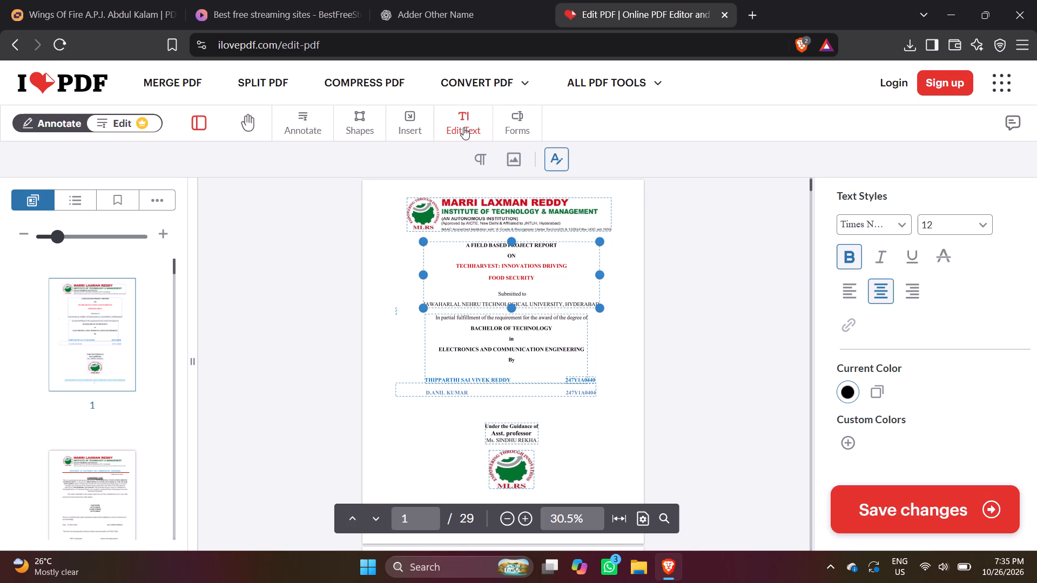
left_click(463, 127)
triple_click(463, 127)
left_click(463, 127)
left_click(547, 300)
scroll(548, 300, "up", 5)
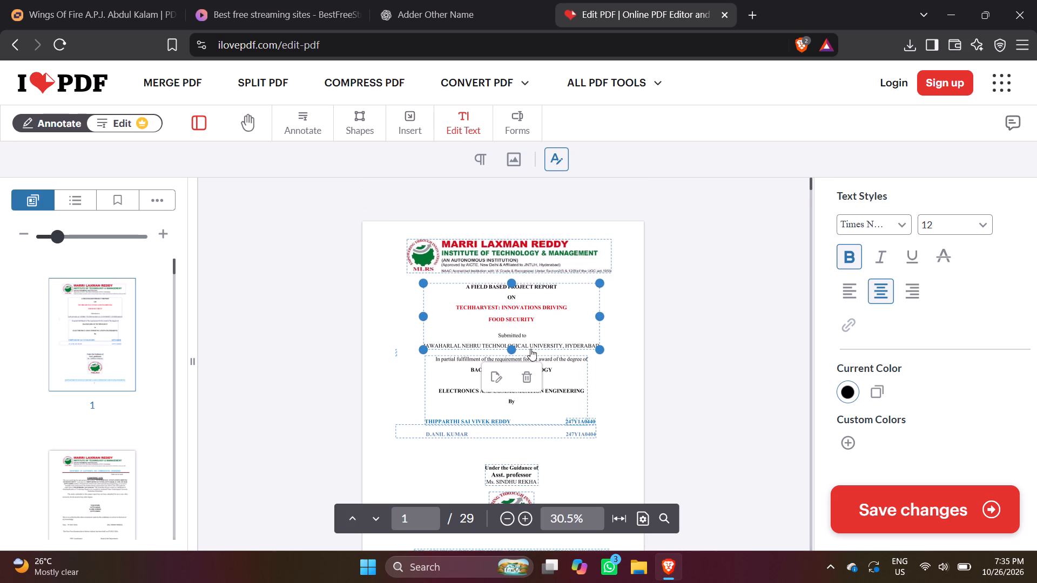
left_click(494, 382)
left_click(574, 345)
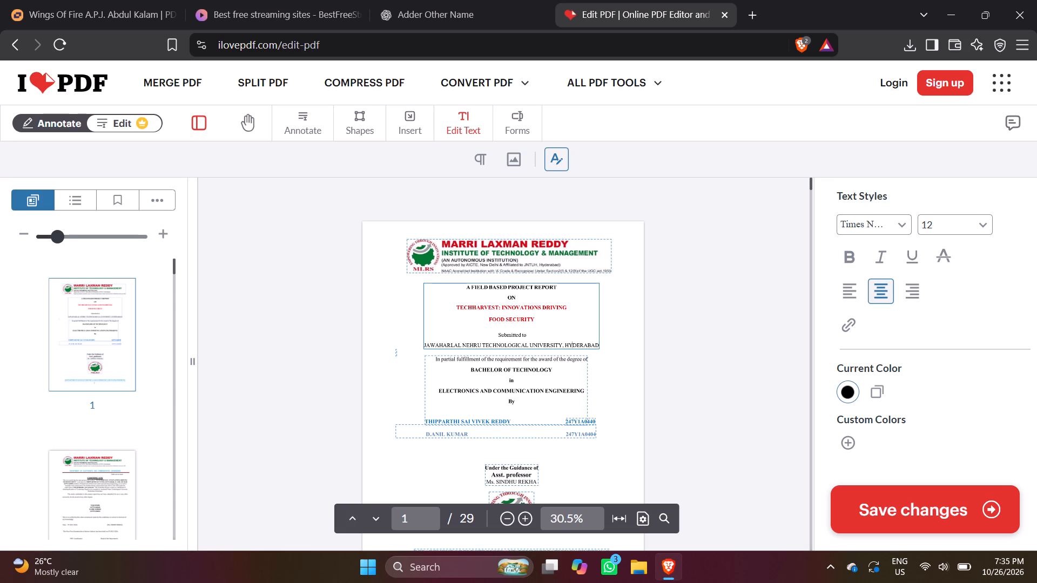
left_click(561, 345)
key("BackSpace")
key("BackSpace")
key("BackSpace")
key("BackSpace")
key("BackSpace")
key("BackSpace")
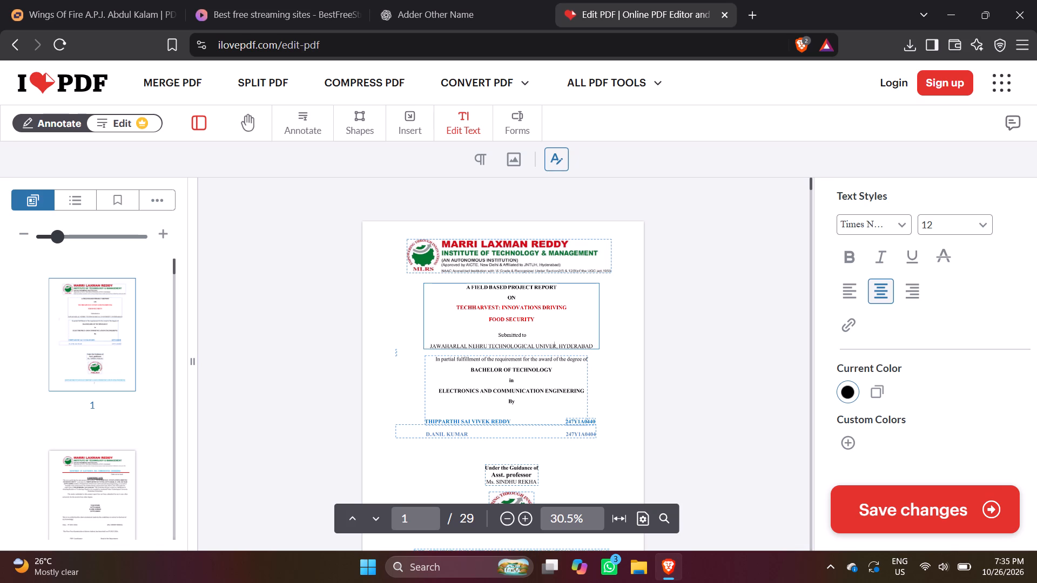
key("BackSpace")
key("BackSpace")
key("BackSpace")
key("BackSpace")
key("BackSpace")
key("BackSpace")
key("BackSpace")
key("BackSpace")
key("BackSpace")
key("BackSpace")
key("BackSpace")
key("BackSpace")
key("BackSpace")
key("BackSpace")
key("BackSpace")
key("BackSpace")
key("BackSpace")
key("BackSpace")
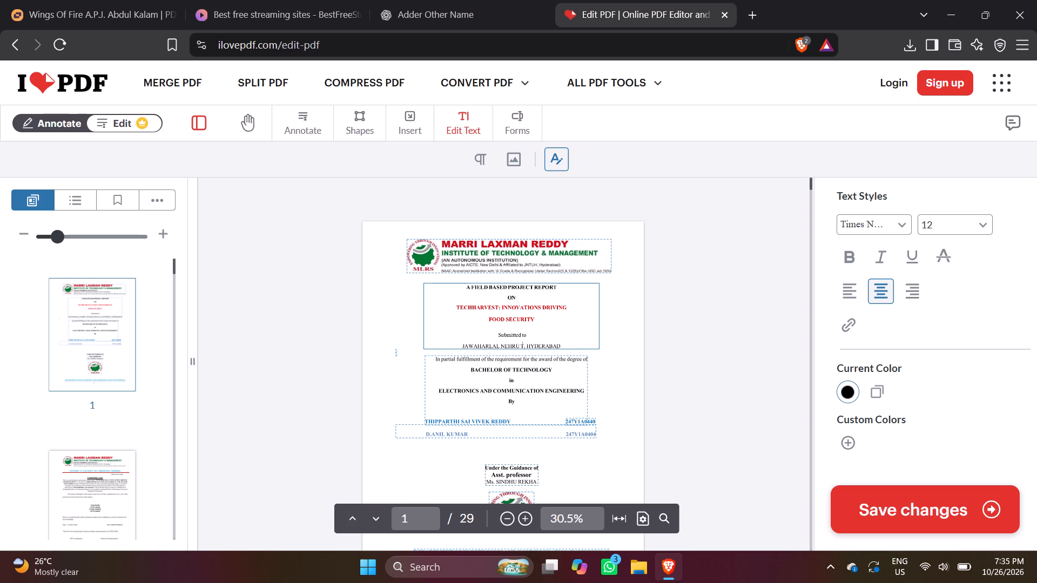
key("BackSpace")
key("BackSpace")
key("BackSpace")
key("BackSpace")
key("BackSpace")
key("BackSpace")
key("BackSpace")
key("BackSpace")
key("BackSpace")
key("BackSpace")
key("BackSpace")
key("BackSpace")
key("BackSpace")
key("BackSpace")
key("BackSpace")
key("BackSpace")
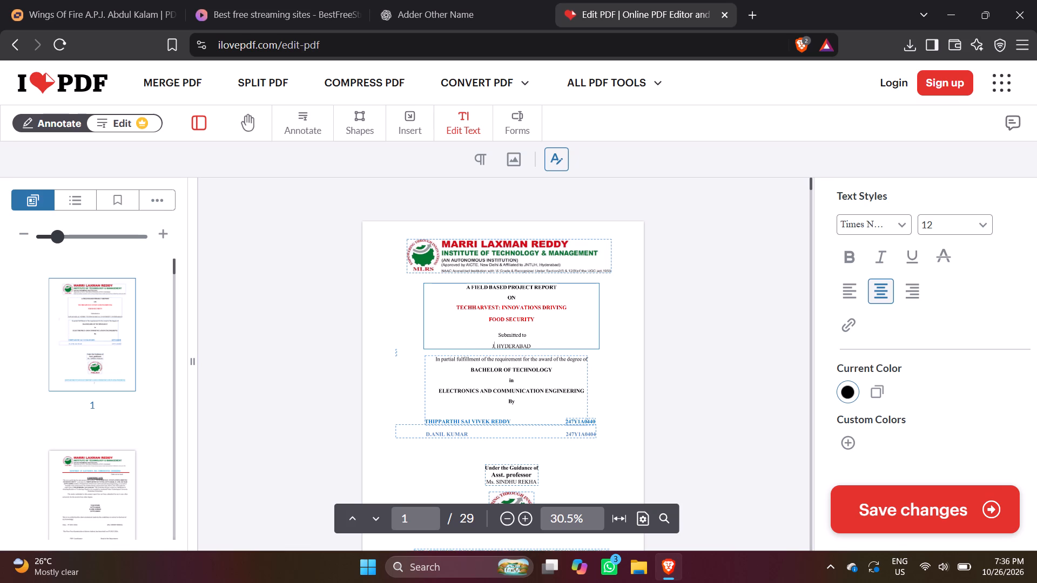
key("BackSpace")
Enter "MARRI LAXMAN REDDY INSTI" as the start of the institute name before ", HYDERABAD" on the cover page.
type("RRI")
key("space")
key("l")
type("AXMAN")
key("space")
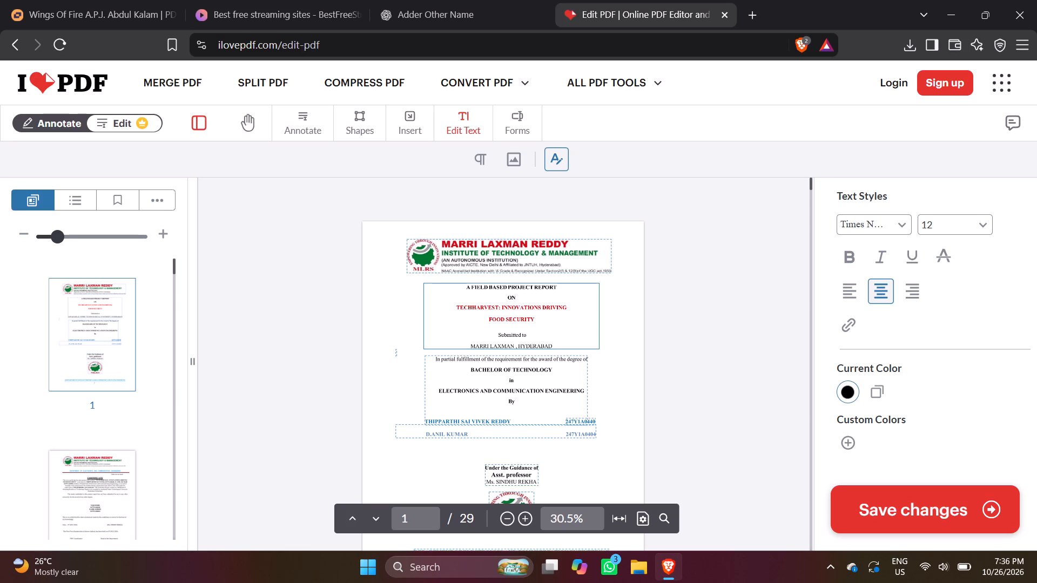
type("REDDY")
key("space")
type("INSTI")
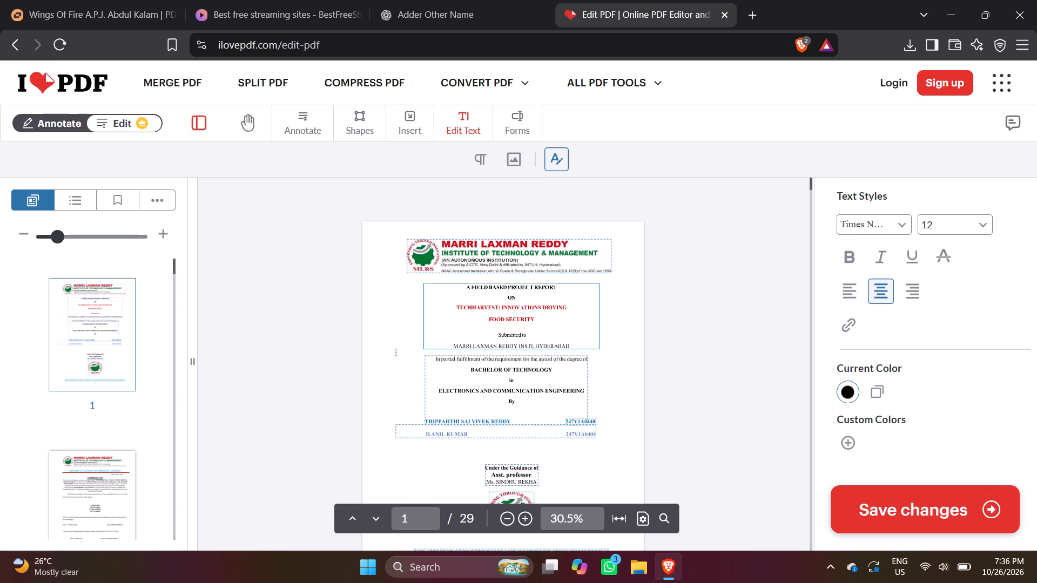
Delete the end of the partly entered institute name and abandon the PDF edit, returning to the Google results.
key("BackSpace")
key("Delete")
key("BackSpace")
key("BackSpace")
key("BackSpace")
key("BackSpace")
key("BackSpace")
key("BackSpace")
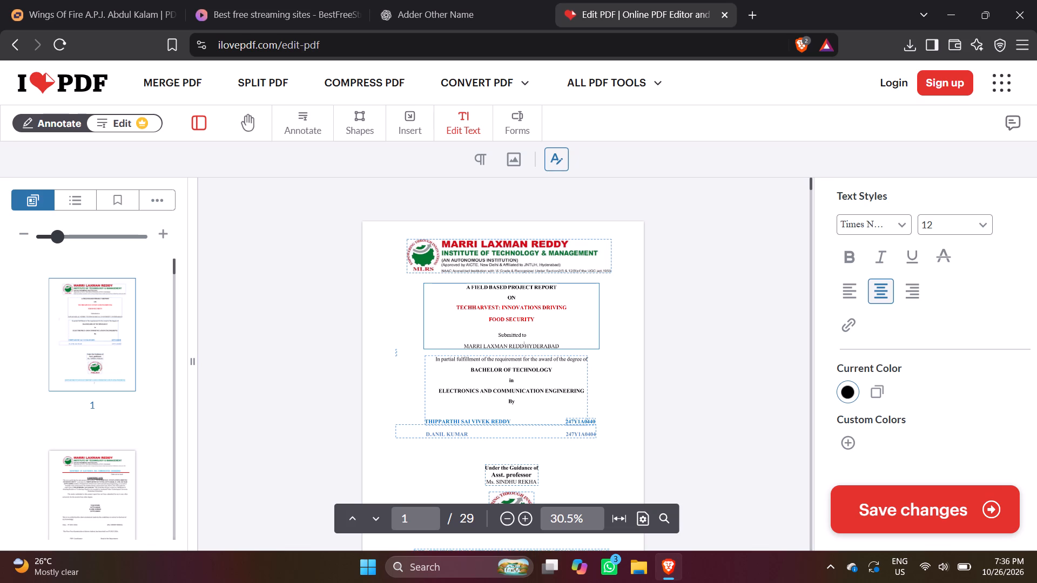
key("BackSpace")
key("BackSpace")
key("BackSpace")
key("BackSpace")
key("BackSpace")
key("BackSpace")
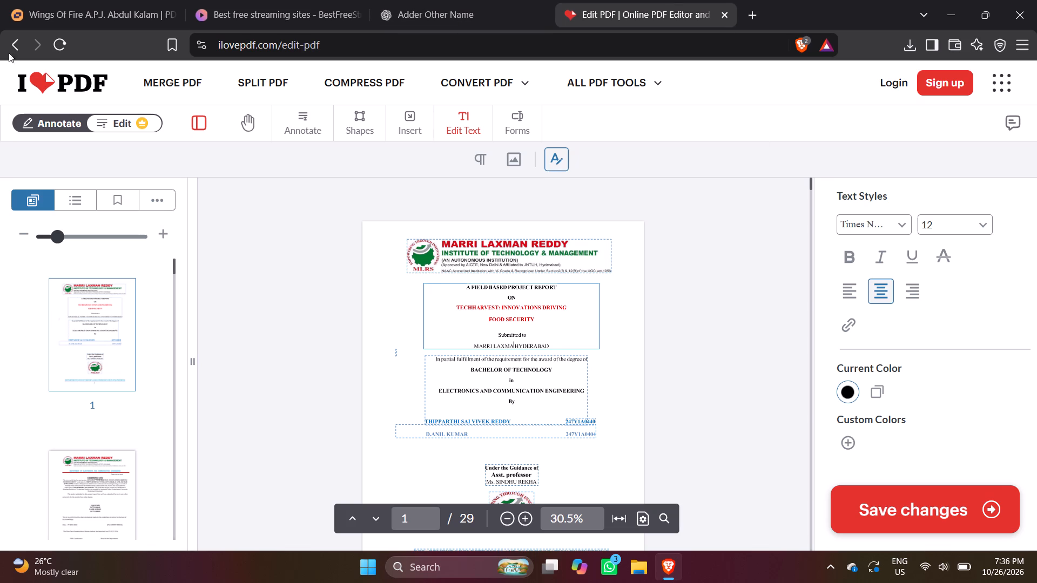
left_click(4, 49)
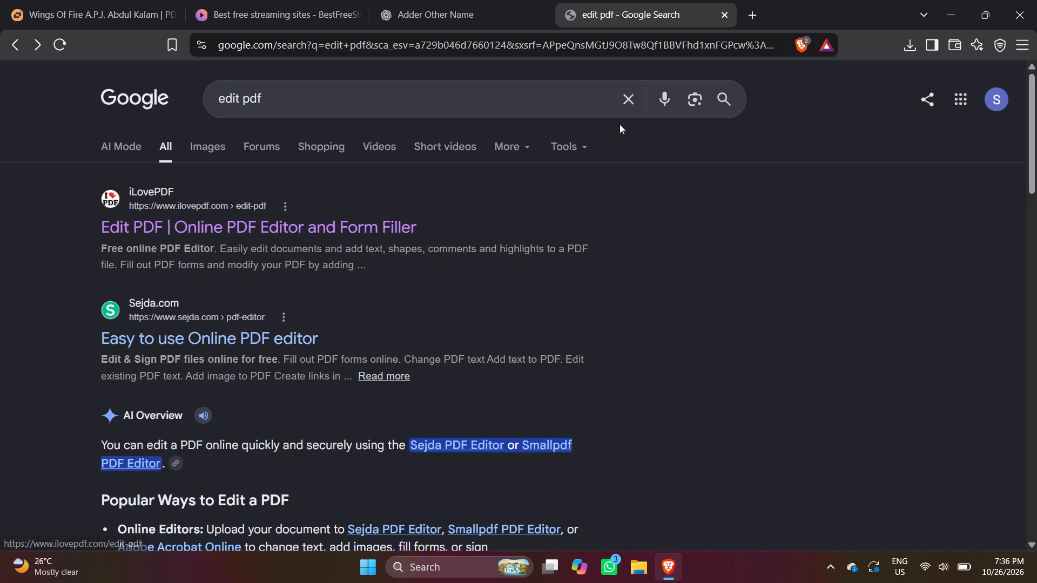
Search Google for "pdf to word" and open iLovePDF's online PDF to Word converter.
left_click(550, 112)
key("BackSpace")
key("BackSpace")
key("BackSpace")
key("BackSpace")
key("BackSpace")
key("BackSpace")
key("BackSpace")
key("BackSpace")
key("BackSpace")
key("BackSpace")
key("BackSpace")
key("BackSpace")
key("BackSpace")
key("BackSpace")
key("BackSpace")
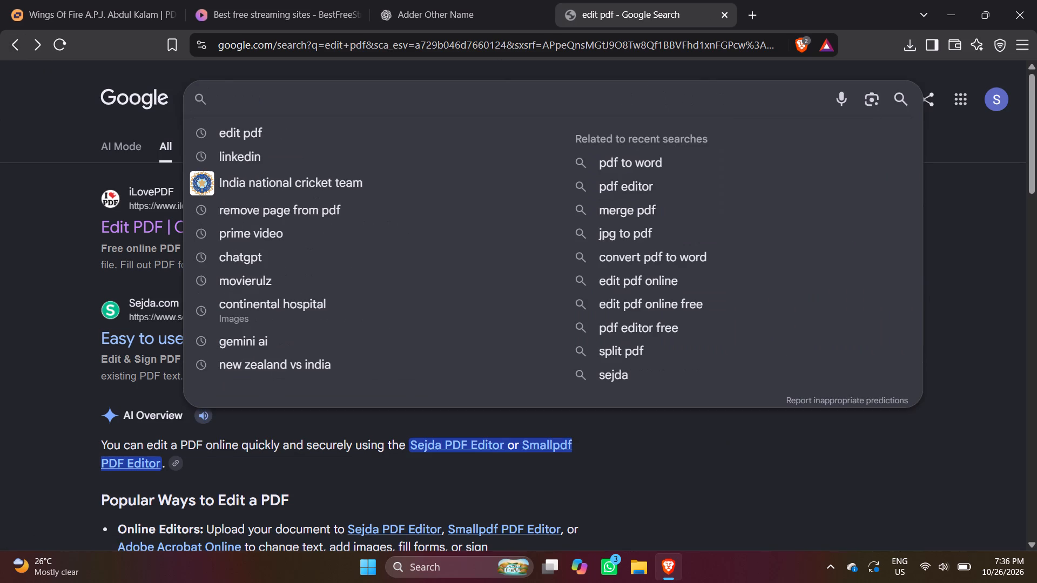
type("PF-D")
key("BackSpace")
key("BackSpace")
key("BackSpace")
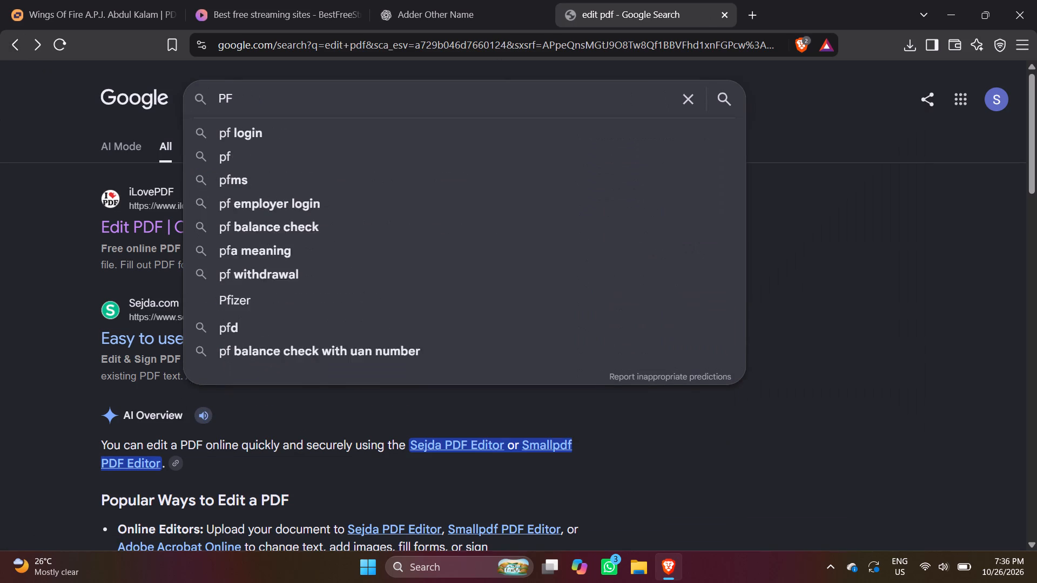
type("df")
key("space")
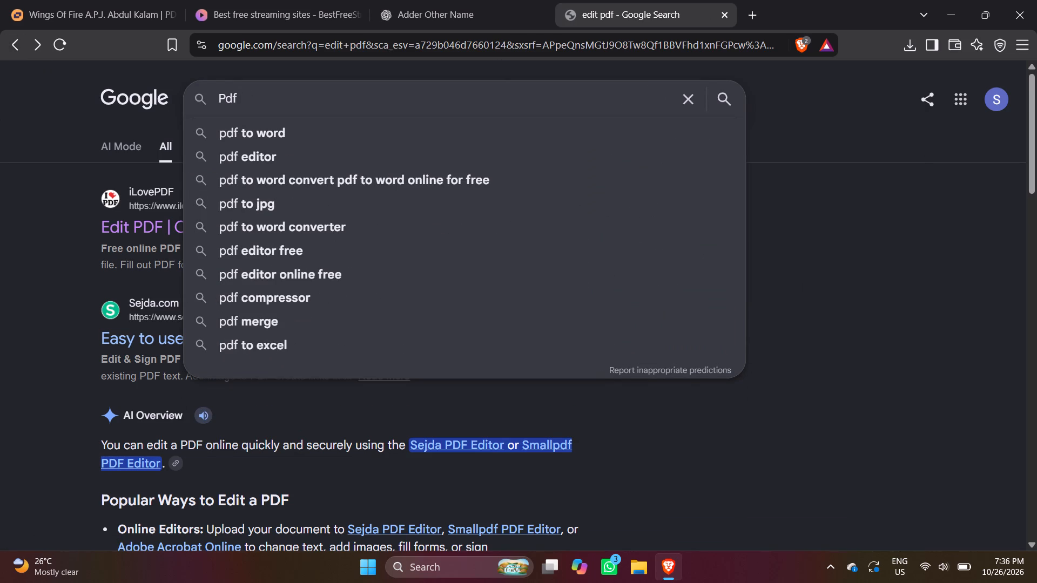
key("Down")
key("Return")
left_click(288, 215)
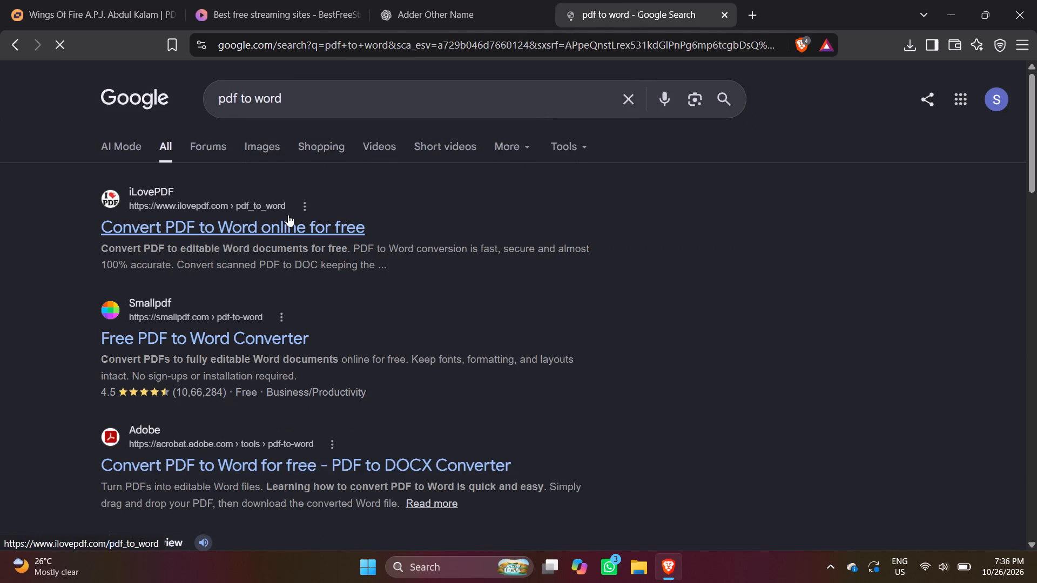
Upload FIELD BASED PROJECT REPORT v 1 from the Desktop folder and convert it to Word with No OCR.
left_click(563, 273)
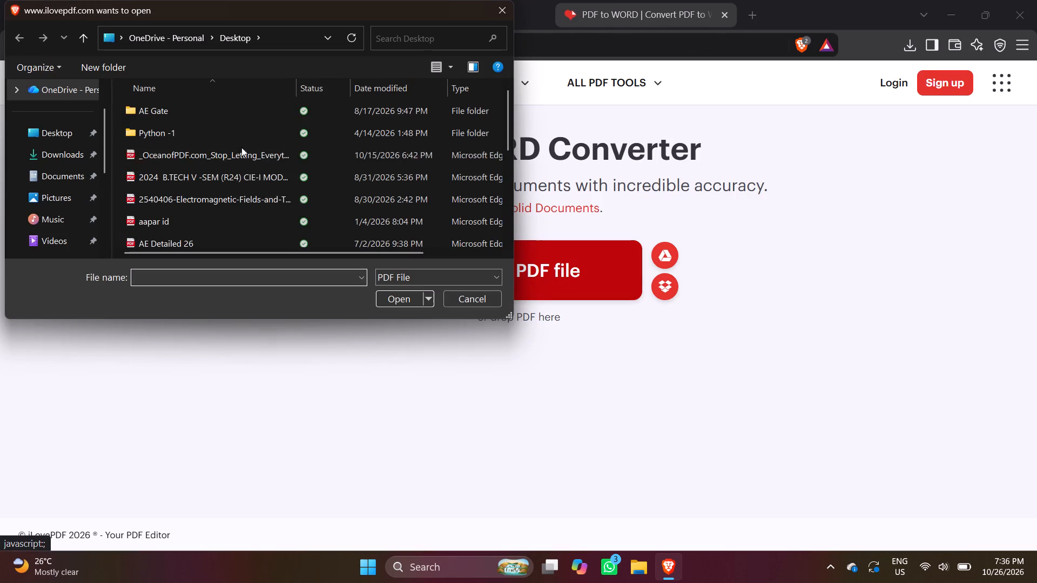
scroll(242, 166, "down", 3)
left_click(287, 141)
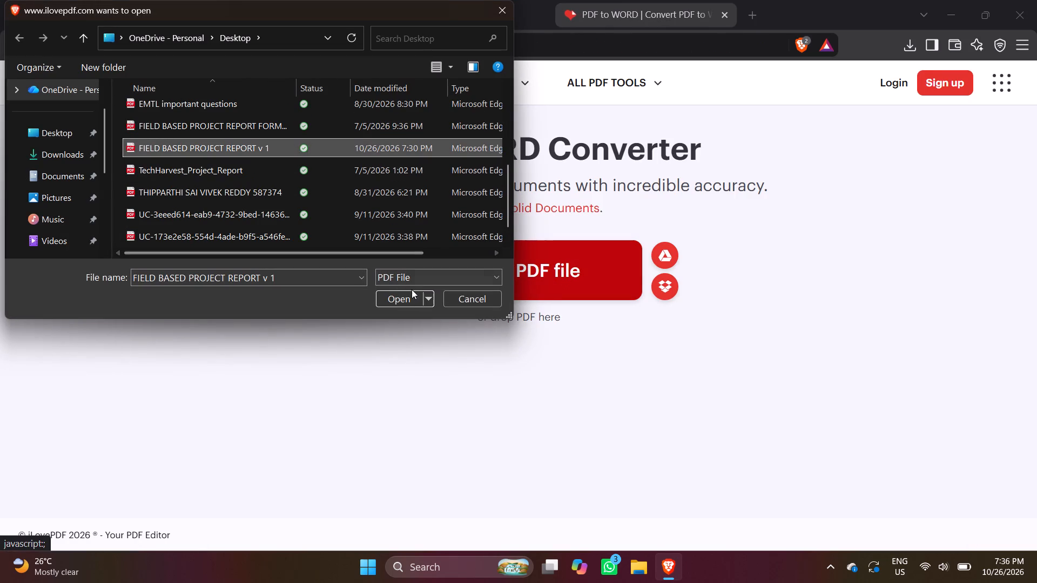
left_click(406, 297)
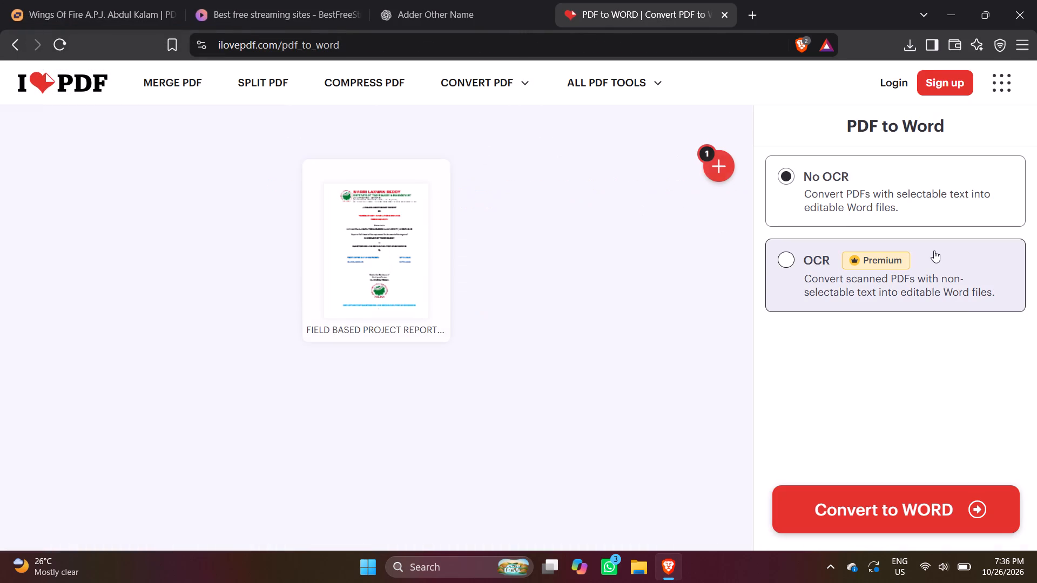
left_click(860, 495)
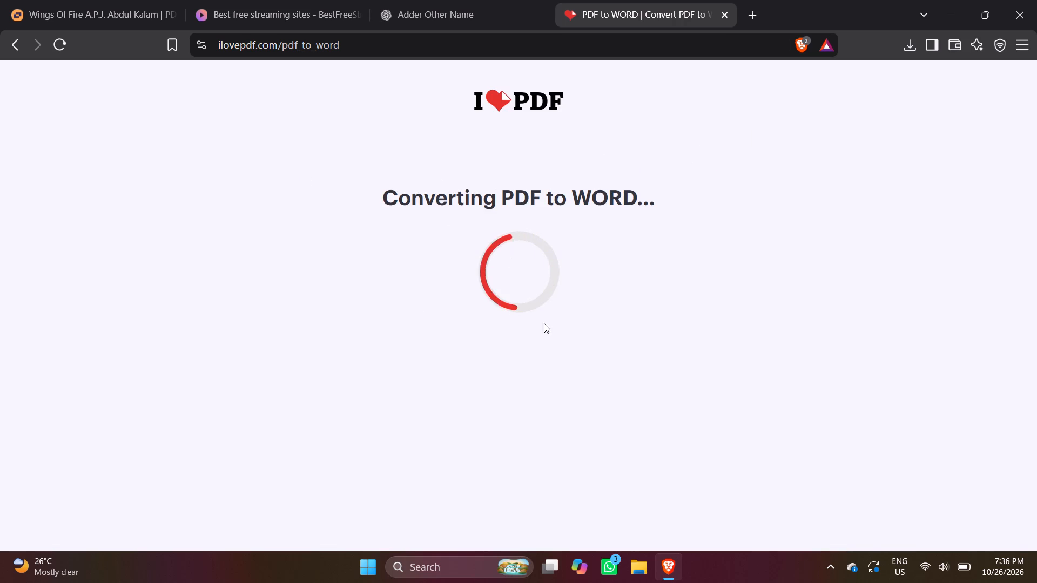
Download the converted Word document to the Desktop folder as "FIELD BASED PROJECT REPORT v 1 word".
left_click(542, 214)
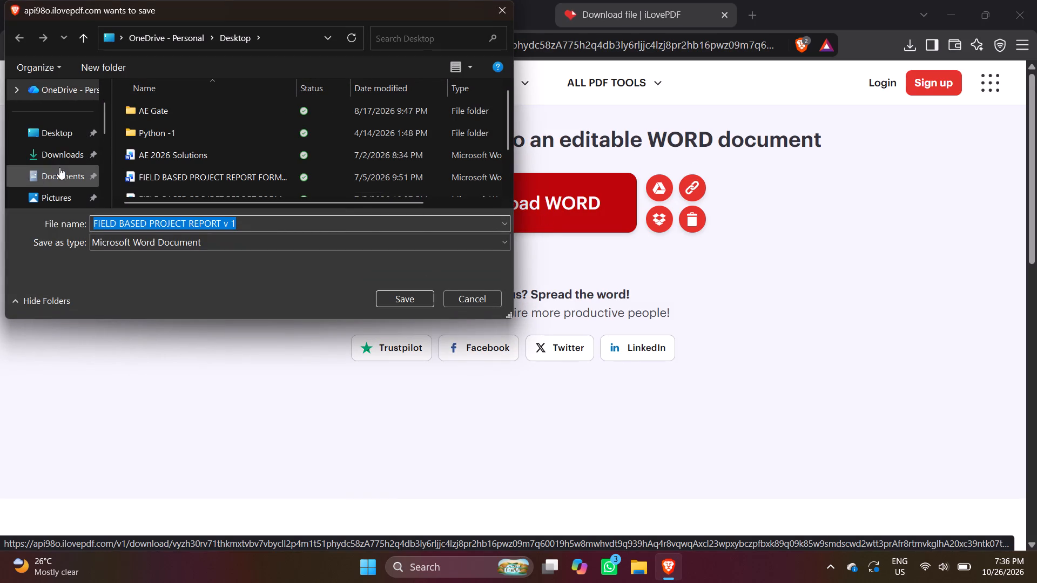
left_click(66, 132)
left_click(402, 309)
left_click(401, 308)
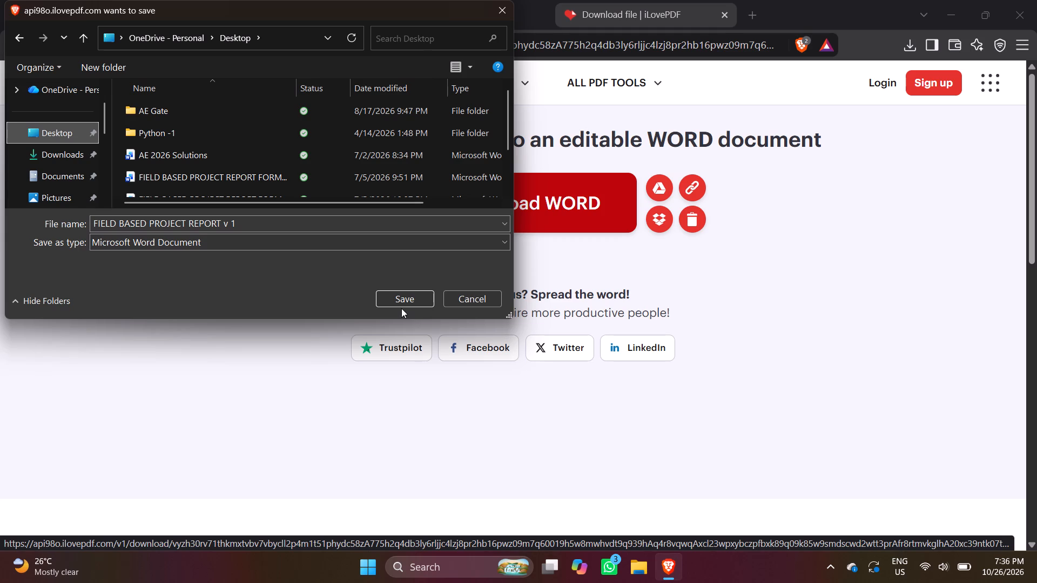
left_click(306, 229)
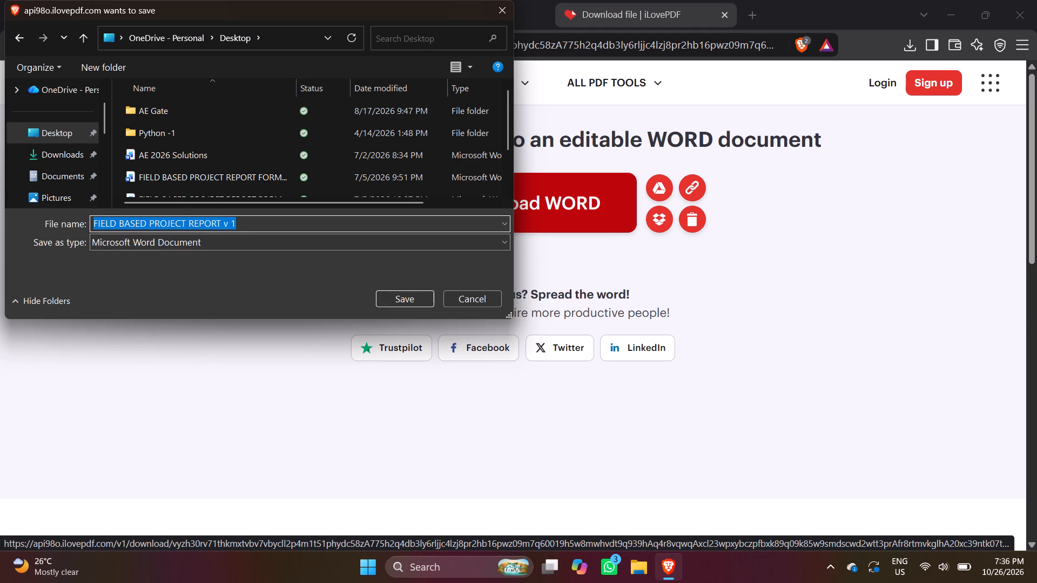
left_click(305, 229)
key("space")
type("word")
key("space")
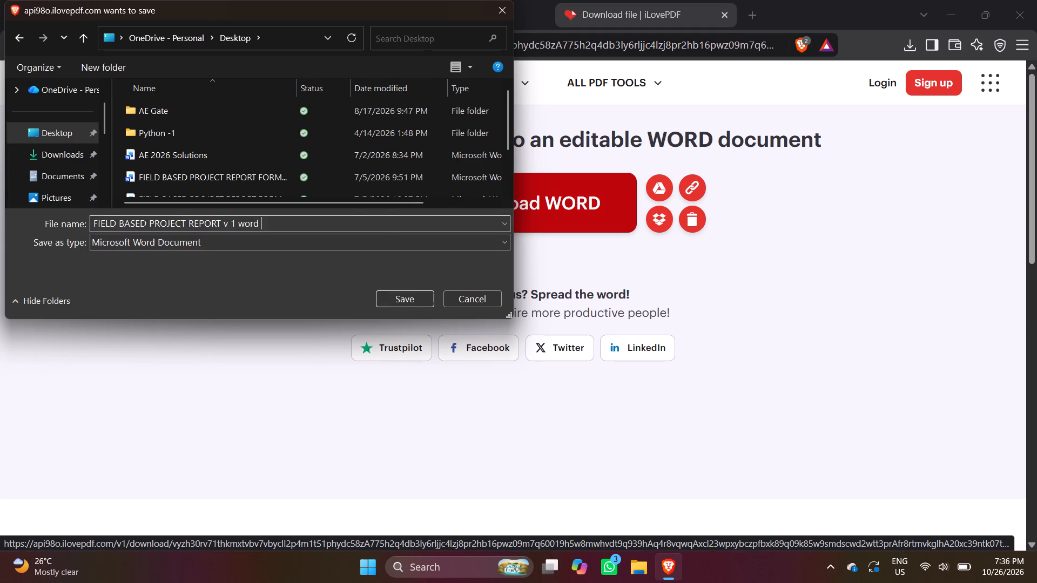
key("Return")
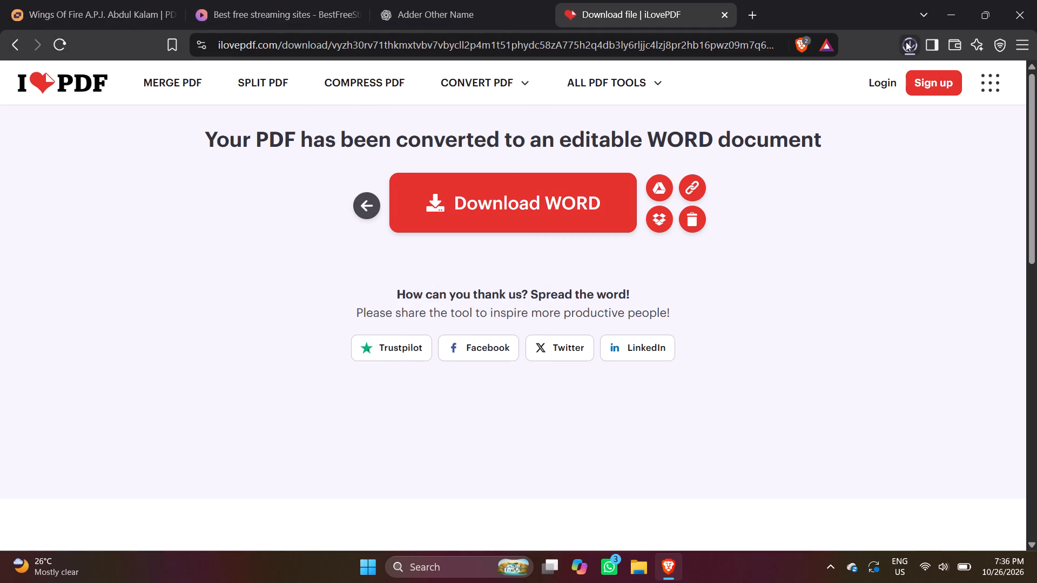
Switch to File Explorer, open FIELD BASED PROJECT REPORT v 1 word in Microsoft Word, and locate the cover page's university name.
left_click(947, 0)
left_click(643, 561)
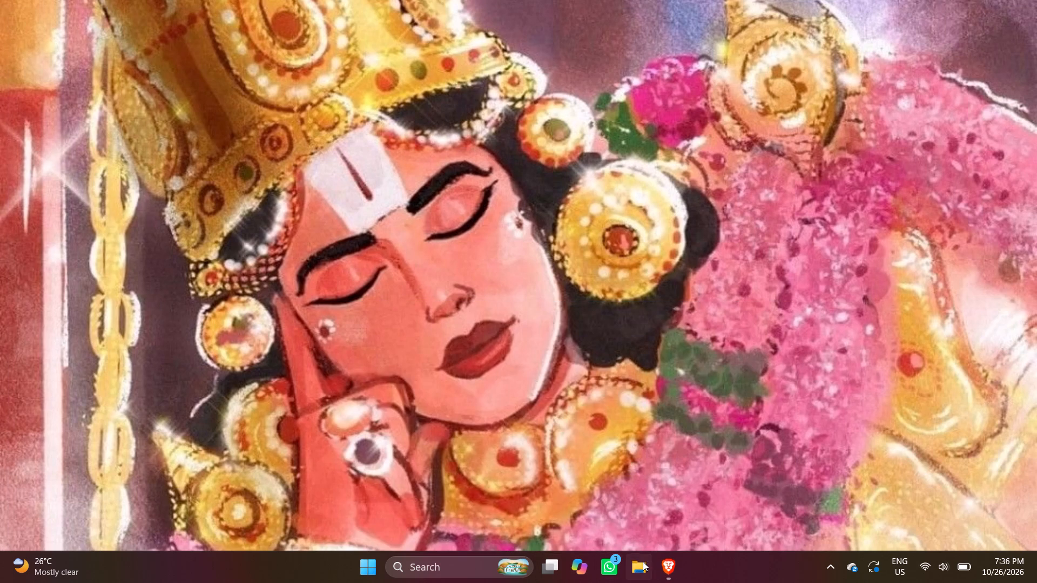
double_click(398, 374)
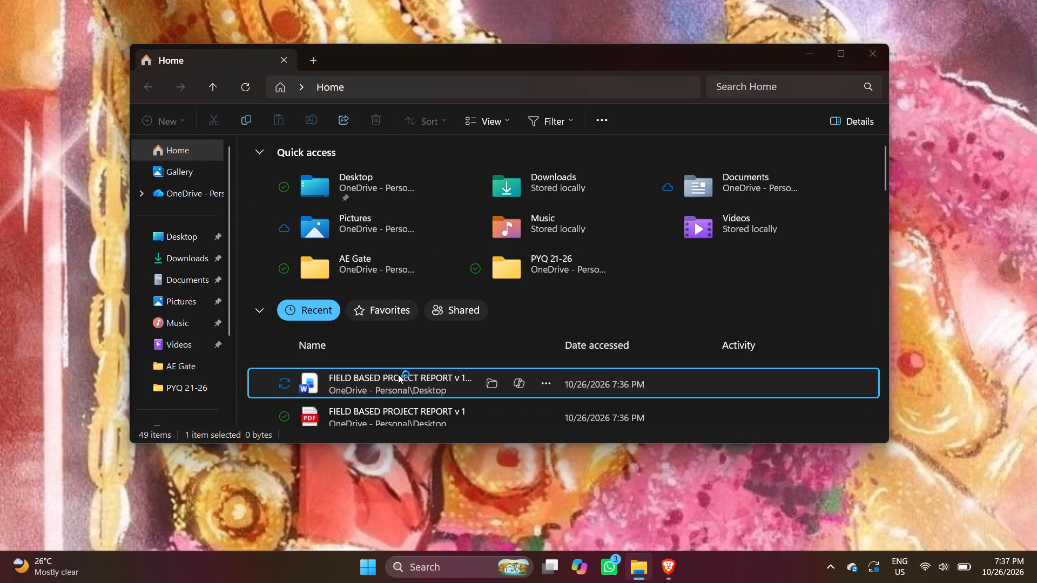
scroll(505, 372, "down", 10)
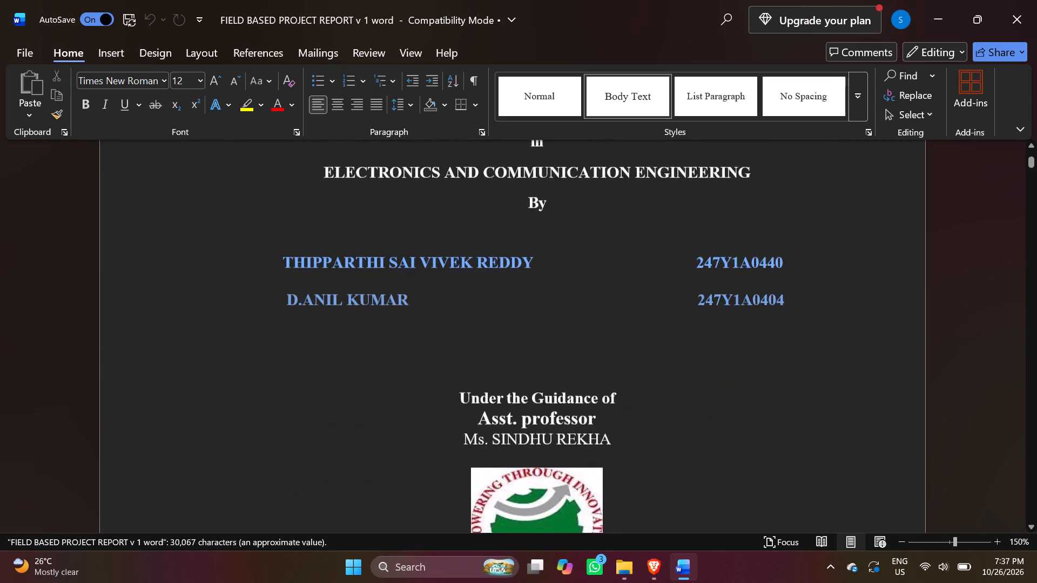
scroll(513, 393, "up", 4)
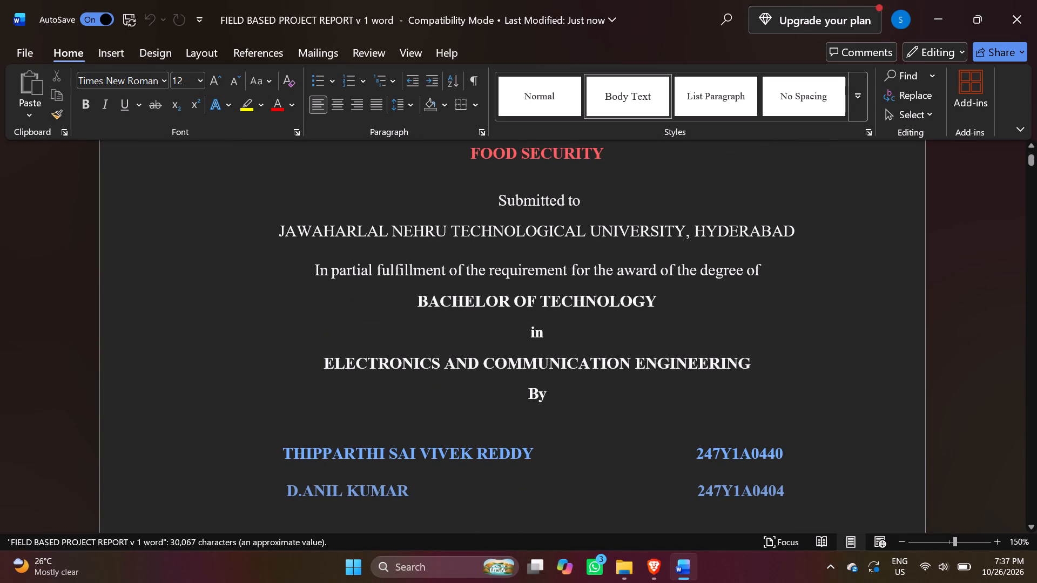
Replace the university name under "Submitted to" on the cover page with MARRI LAXMAN REDDY INSTITUTE OF TECHNOLOGY AND MANAGEMENT, keeping HYDERABAD.
left_click(688, 228)
key("BackSpace")
key("BackSpace")
key("BackSpace")
key("BackSpace")
key("BackSpace")
key("BackSpace")
key("BackSpace")
key("BackSpace")
key("BackSpace")
key("BackSpace")
key("BackSpace")
key("BackSpace")
key("BackSpace")
key("BackSpace")
key("BackSpace")
key("BackSpace")
key("BackSpace")
key("BackSpace")
key("BackSpace")
key("BackSpace")
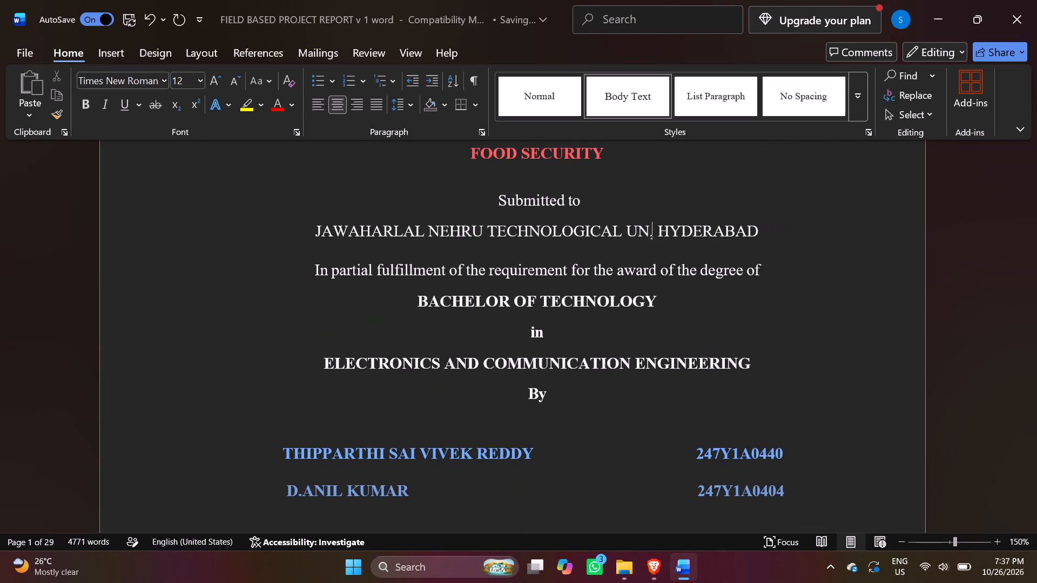
key("BackSpace")
key("BackSpace")
key("BackSpace")
key("BackSpace")
key("BackSpace")
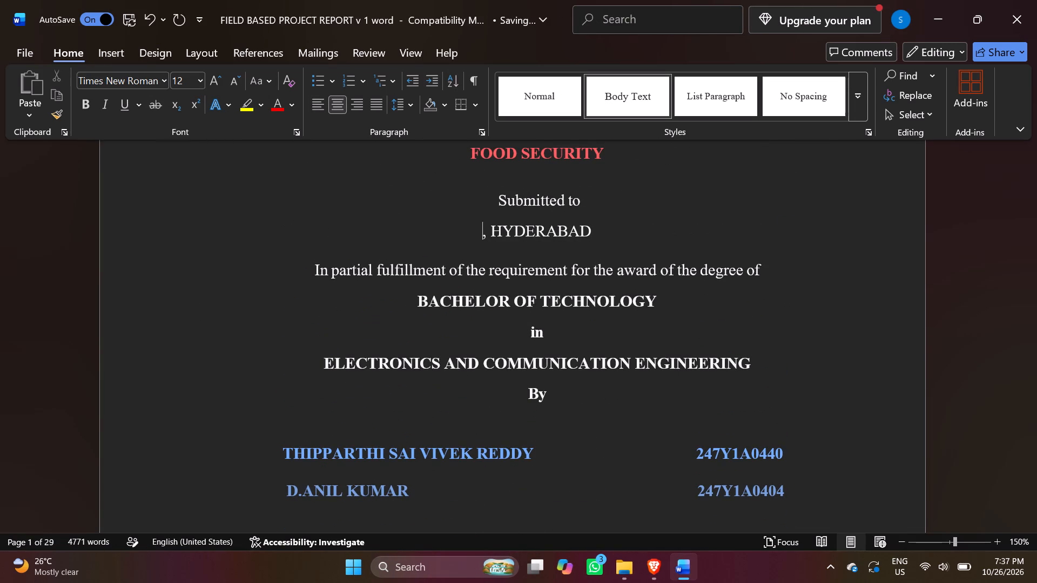
type(",A")
key("BackSpace")
key("BackSpace")
type("MARR")
type("I")
key("space")
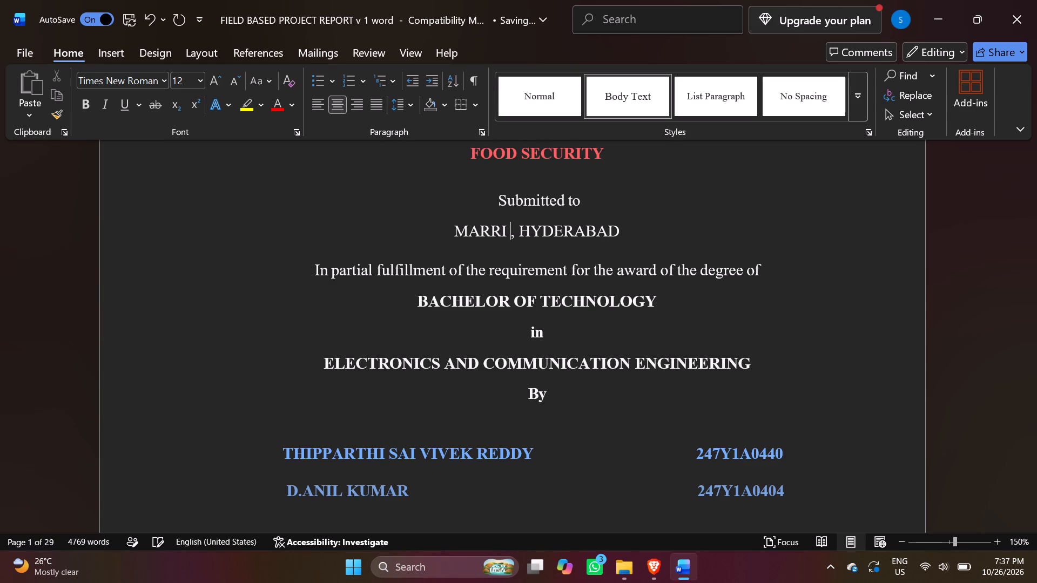
type("LA")
type("XMAN")
key("space")
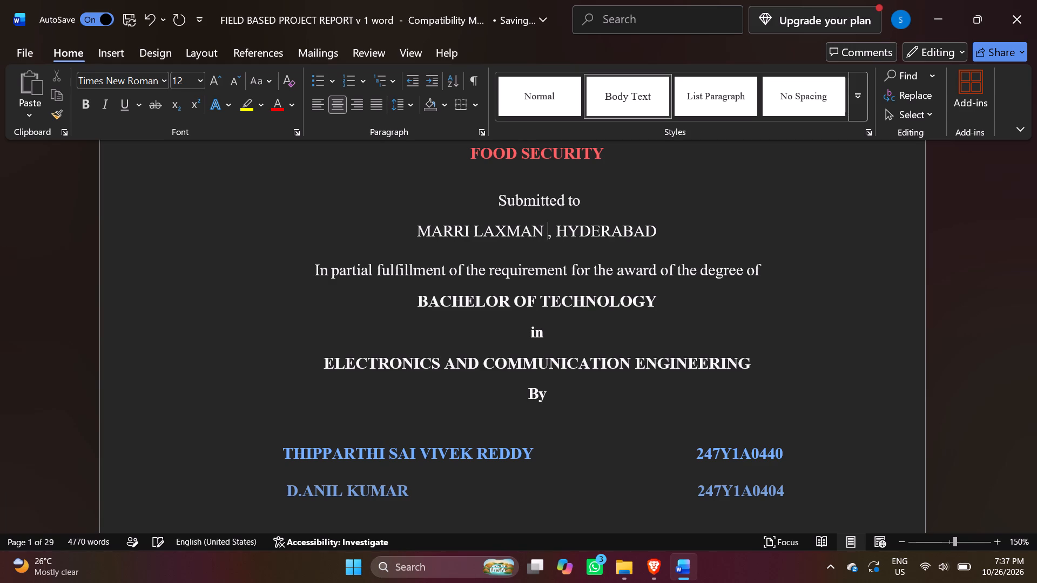
Complete the institute name under "Submitted to" on the cover page as MARRI LAXMAN REDDY INSTITUTE OF TECHNOLOGY AND MANAGEMENT, keeping HYDERABAD after it.
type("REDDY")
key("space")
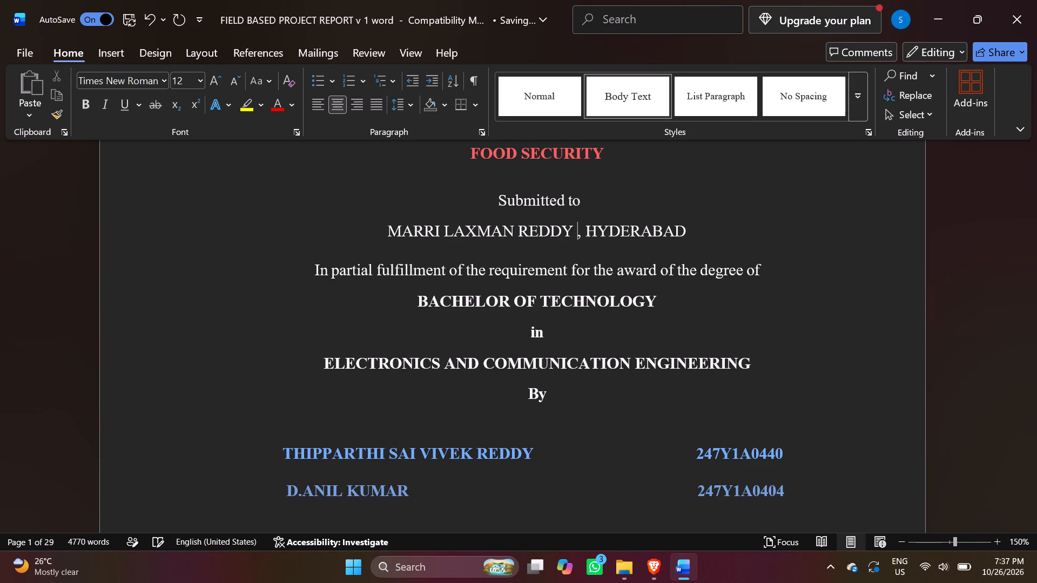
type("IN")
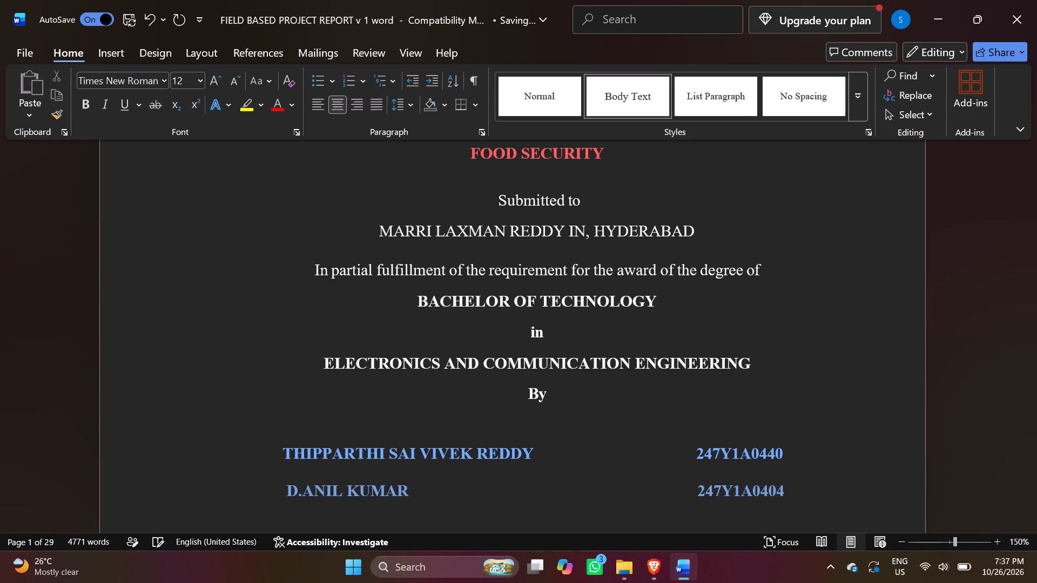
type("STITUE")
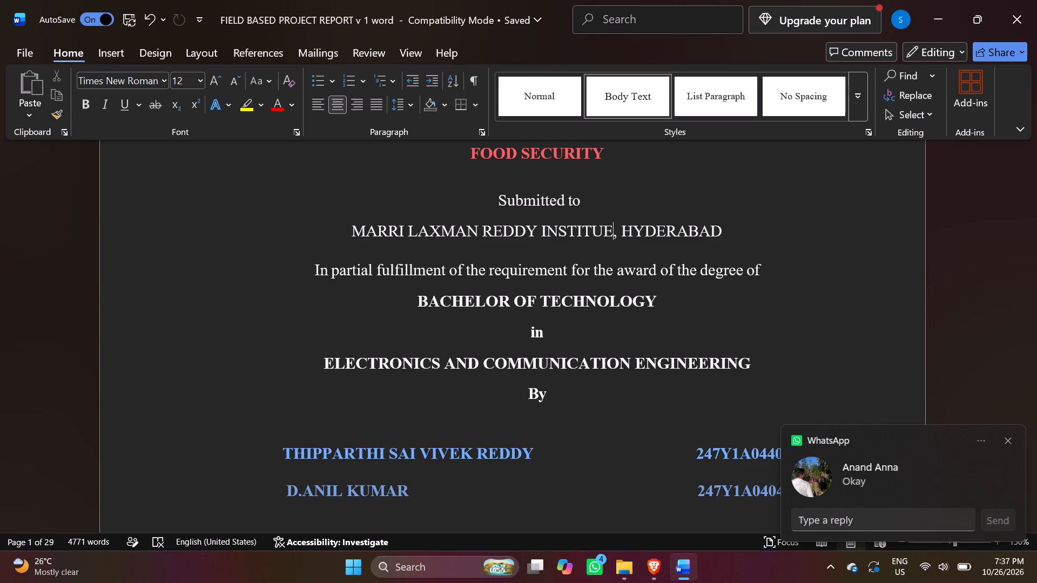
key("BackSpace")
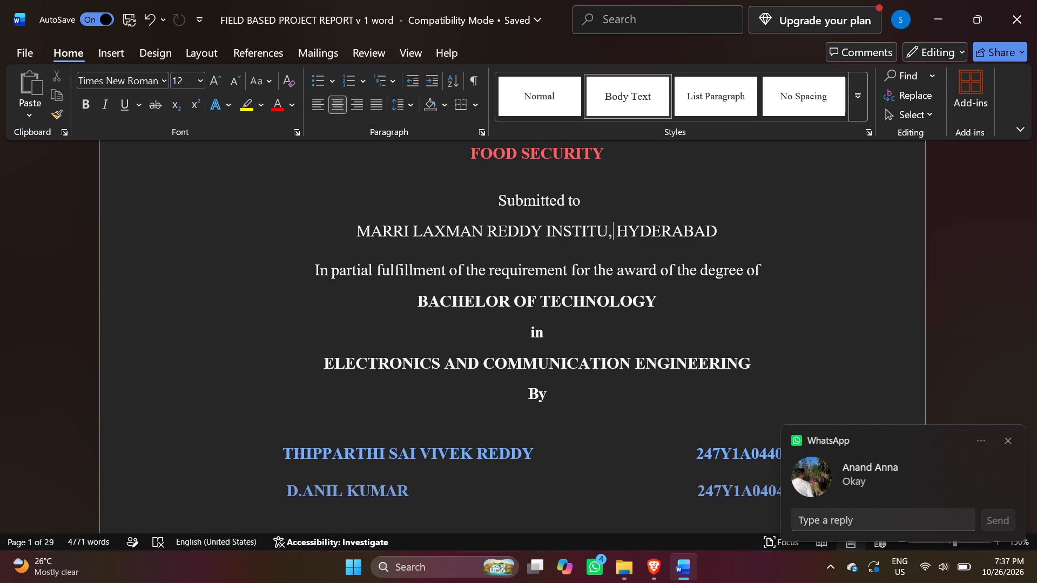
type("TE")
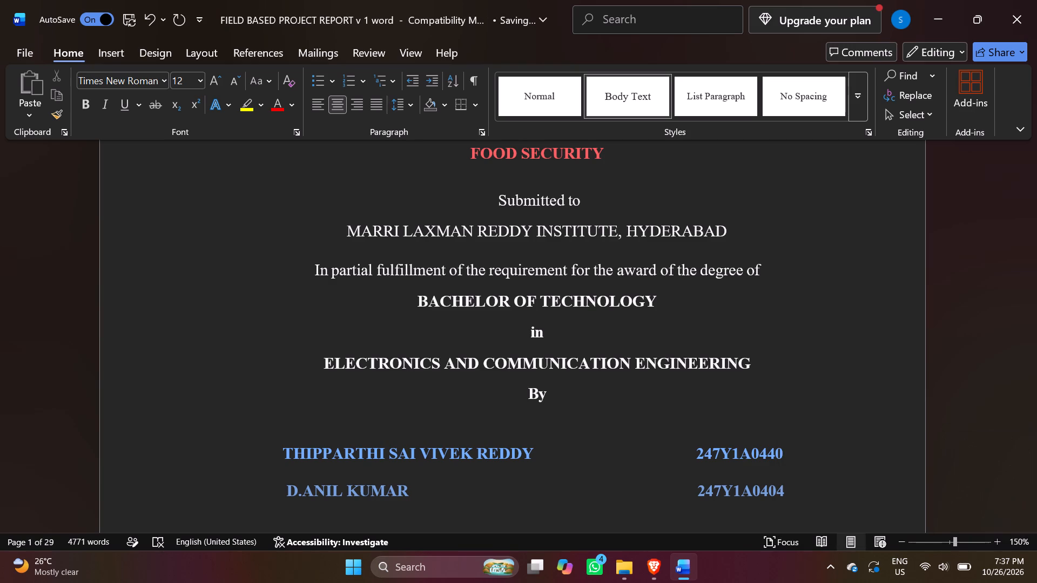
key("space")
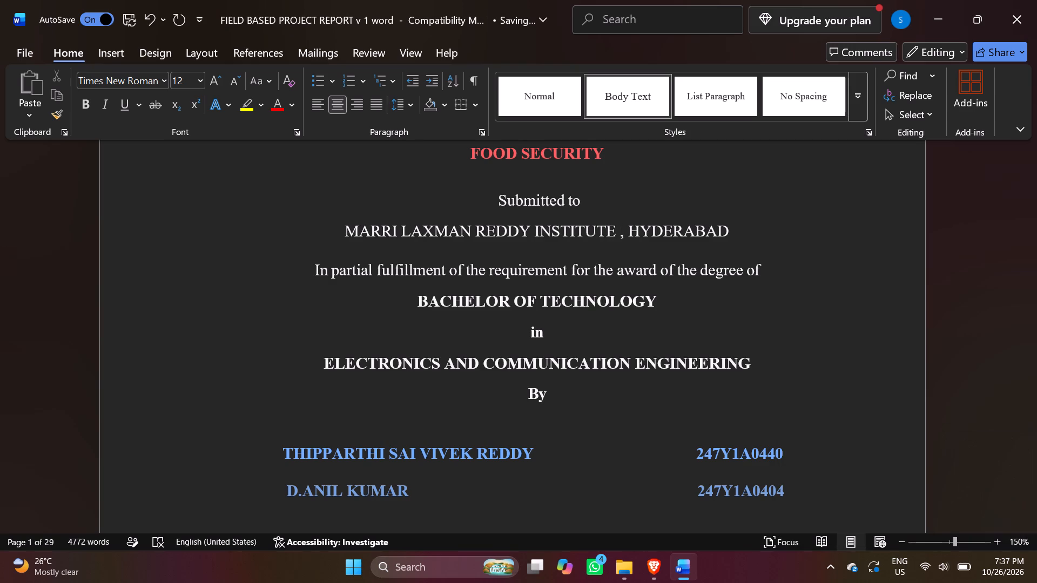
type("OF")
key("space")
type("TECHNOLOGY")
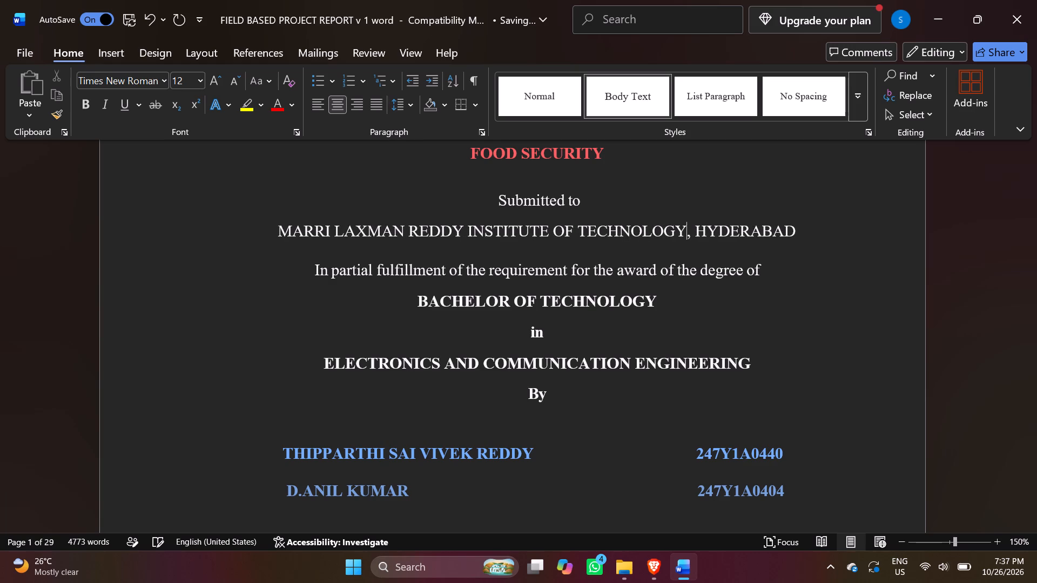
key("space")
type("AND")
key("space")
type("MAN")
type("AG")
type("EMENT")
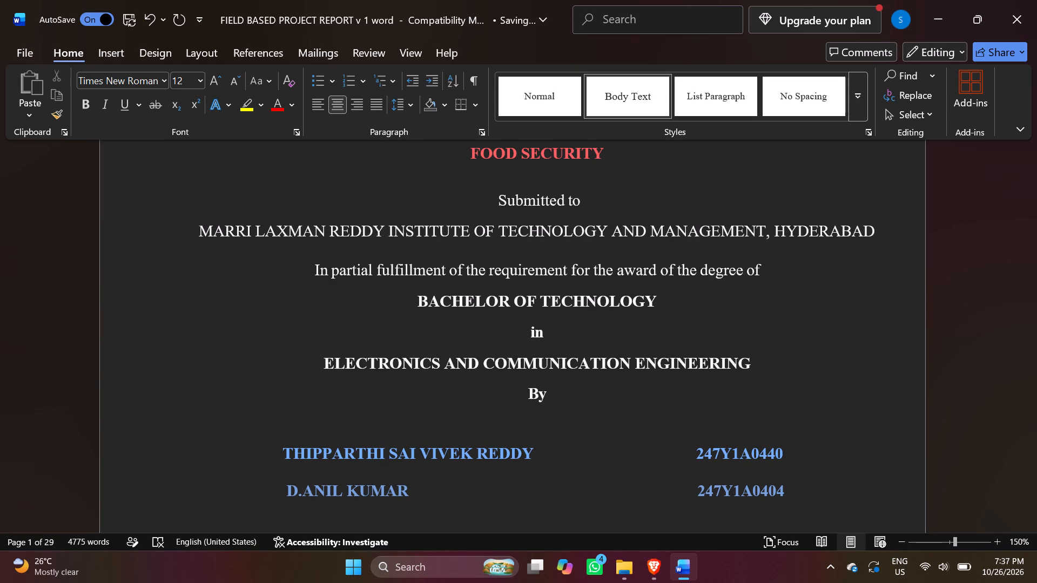
Move HYDERABAD onto its own line without its leading comma, and end the institute name line with a comma.
key("Return")
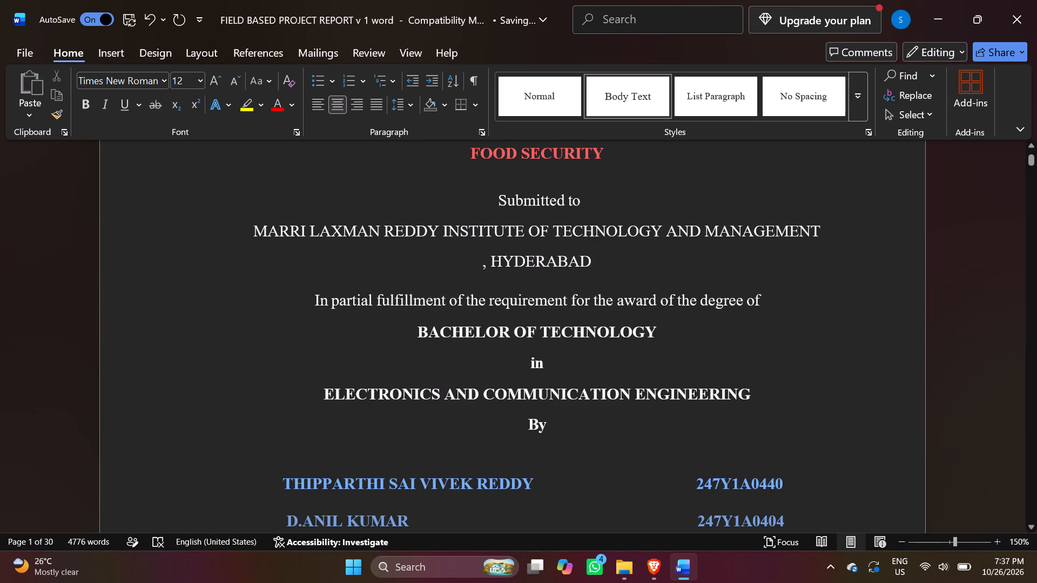
left_click(488, 269)
key("BackSpace")
left_click(823, 232)
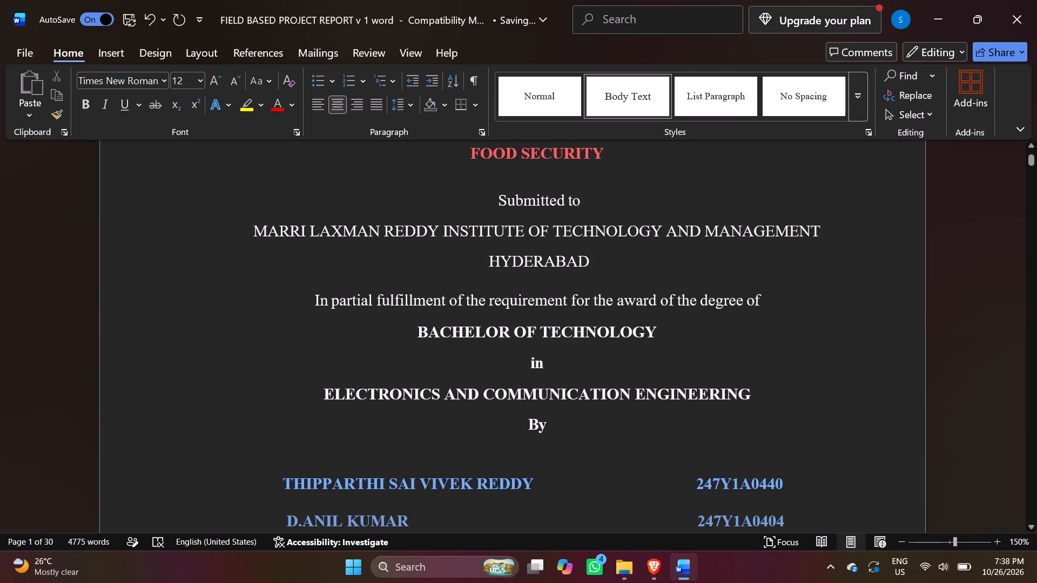
key("comma")
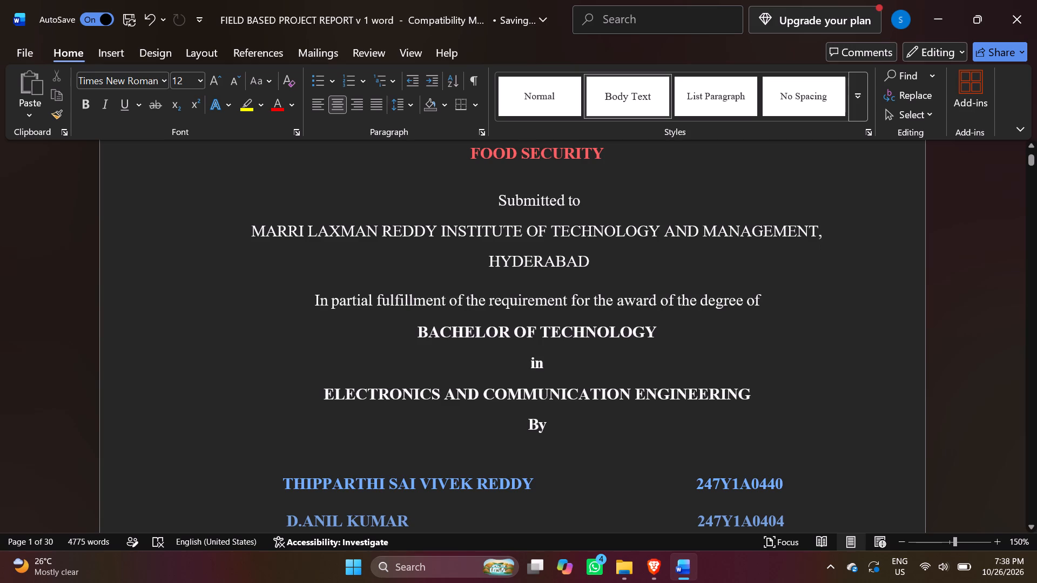
Examine the wording, spacing and alignment of the two student name rows on the cover page.
scroll(868, 297, "down", 2)
left_click(288, 426)
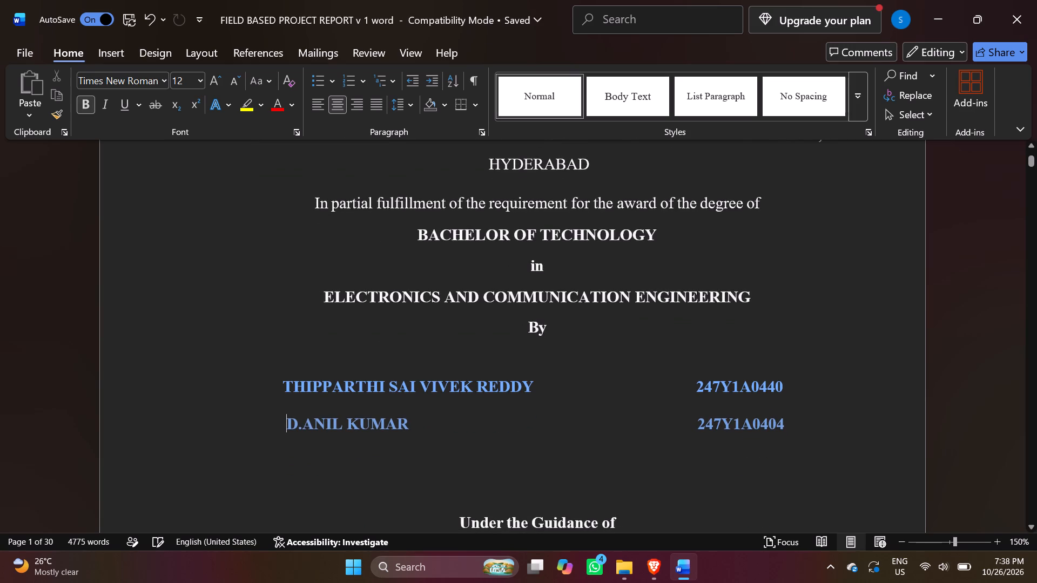
left_click_drag(288, 426, 417, 451)
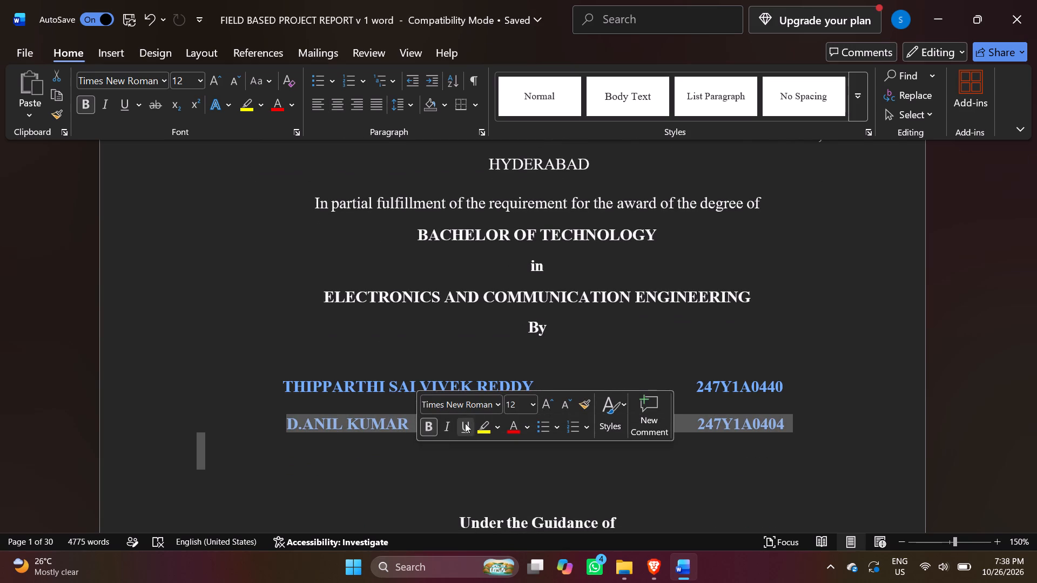
left_click(530, 462)
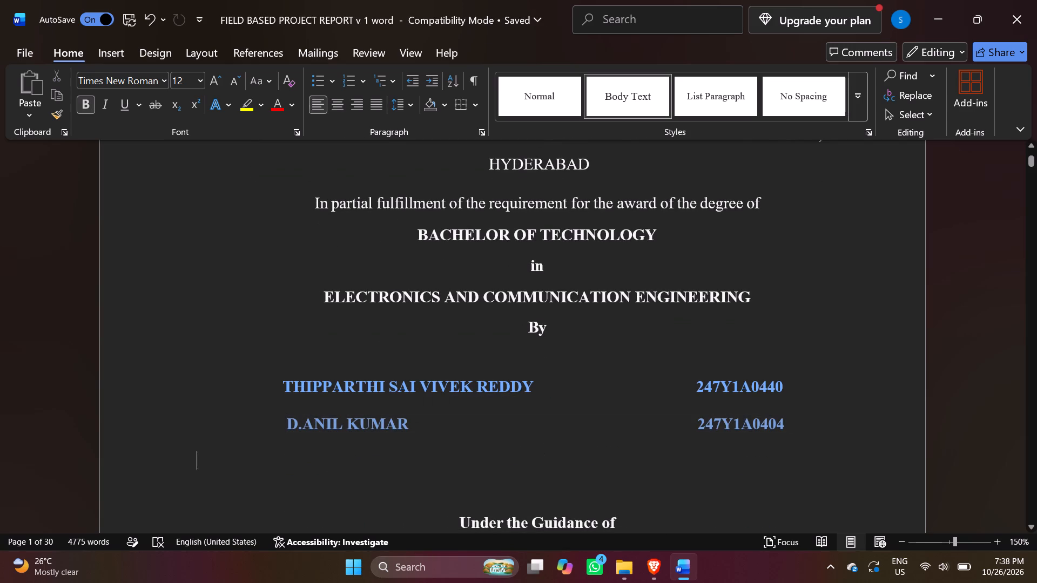
double_click(363, 384)
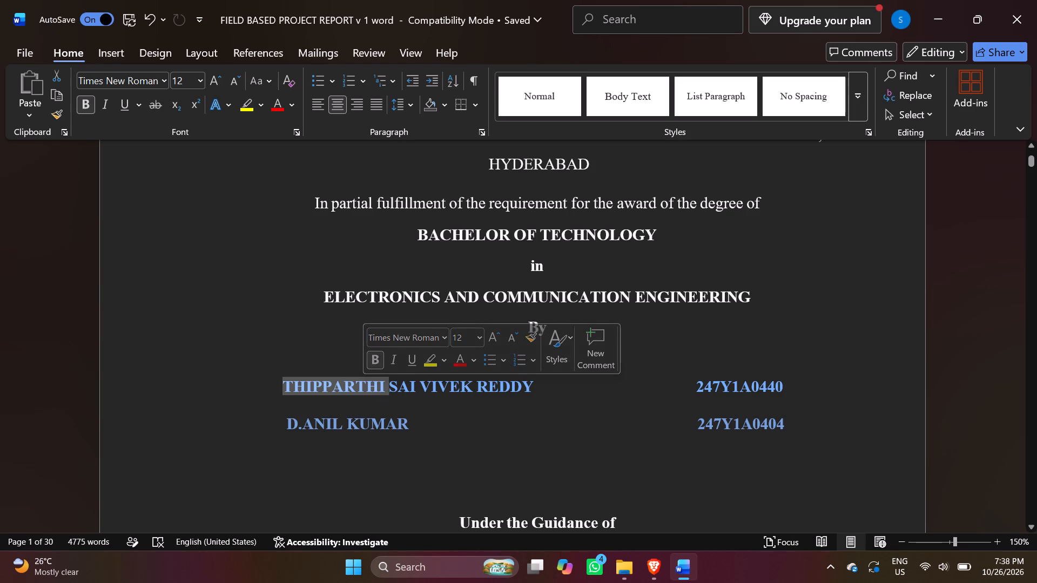
double_click(366, 421)
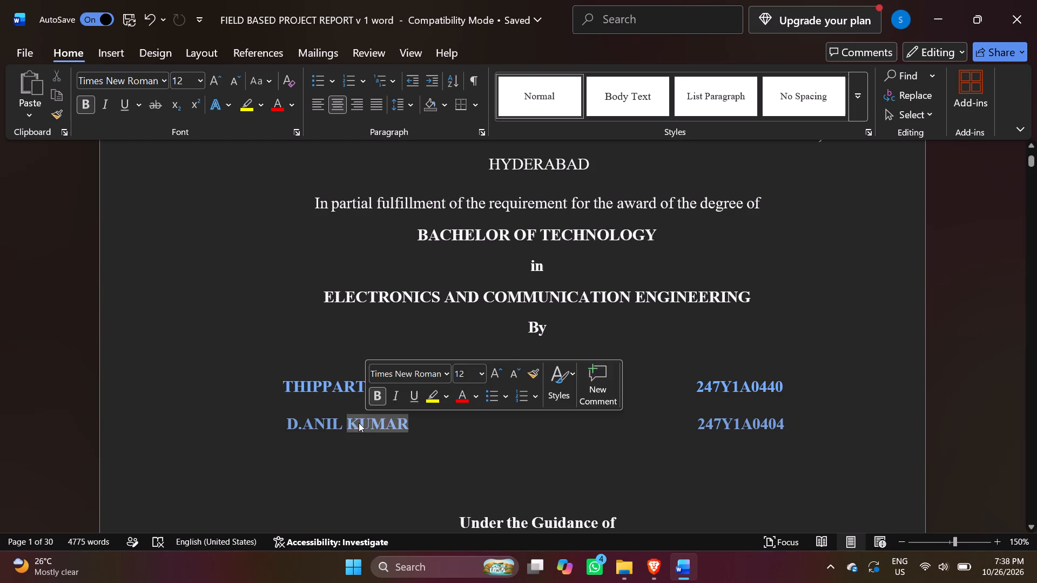
double_click(325, 383)
double_click(406, 393)
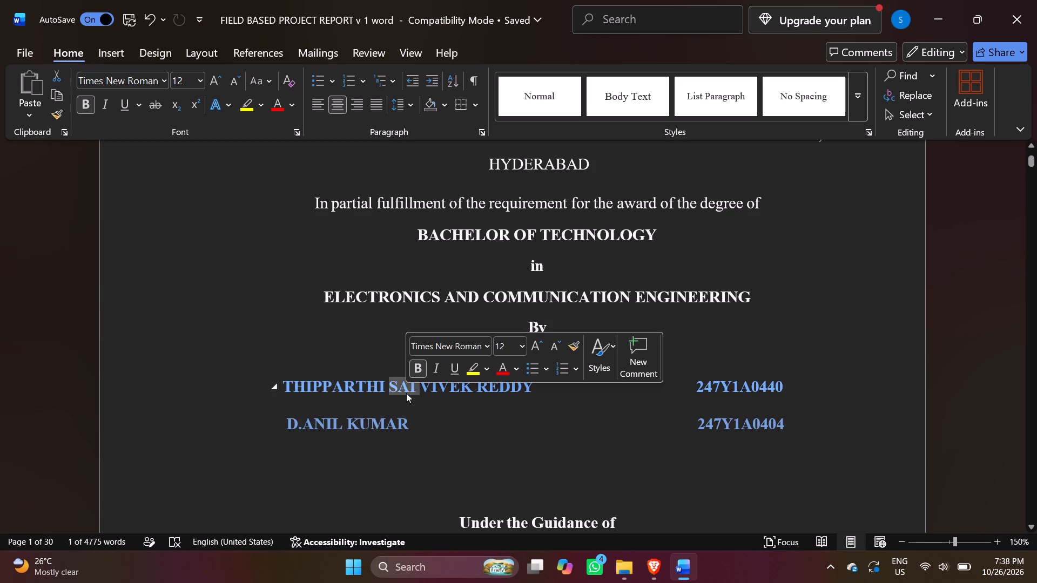
left_click(474, 421)
double_click(301, 423)
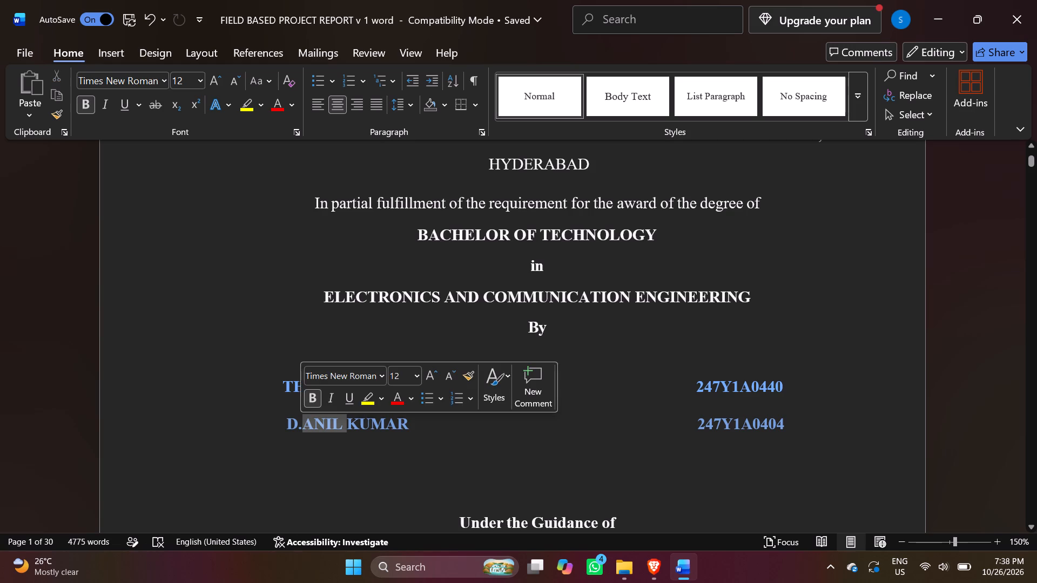
double_click(292, 425)
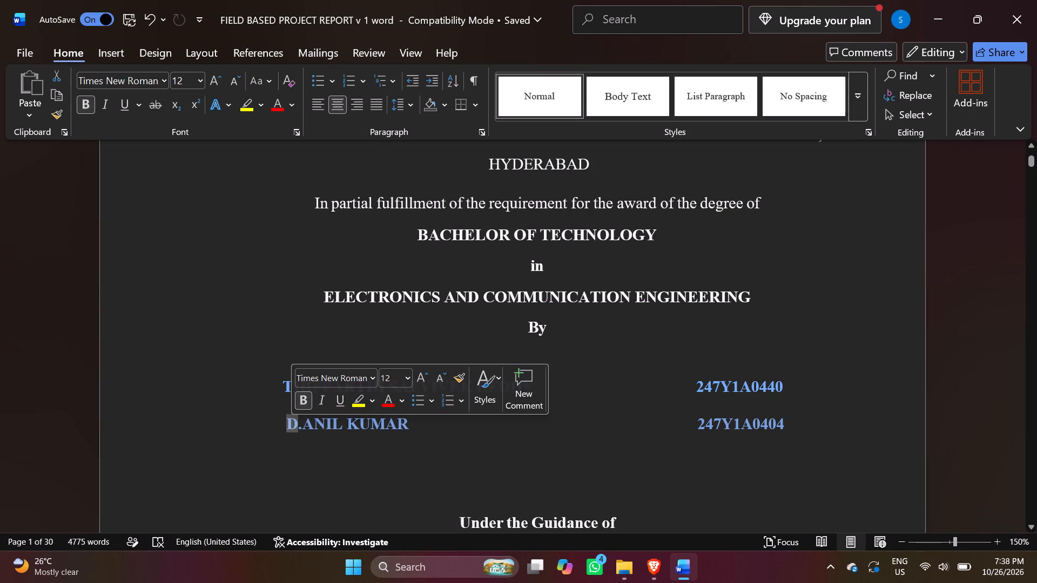
left_click(490, 435)
double_click(442, 389)
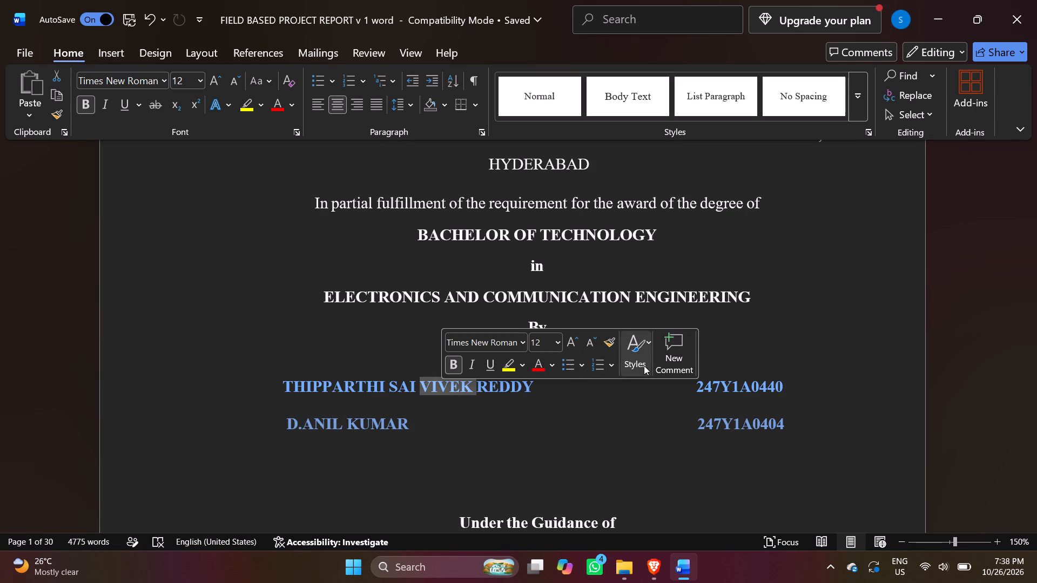
left_click(442, 437)
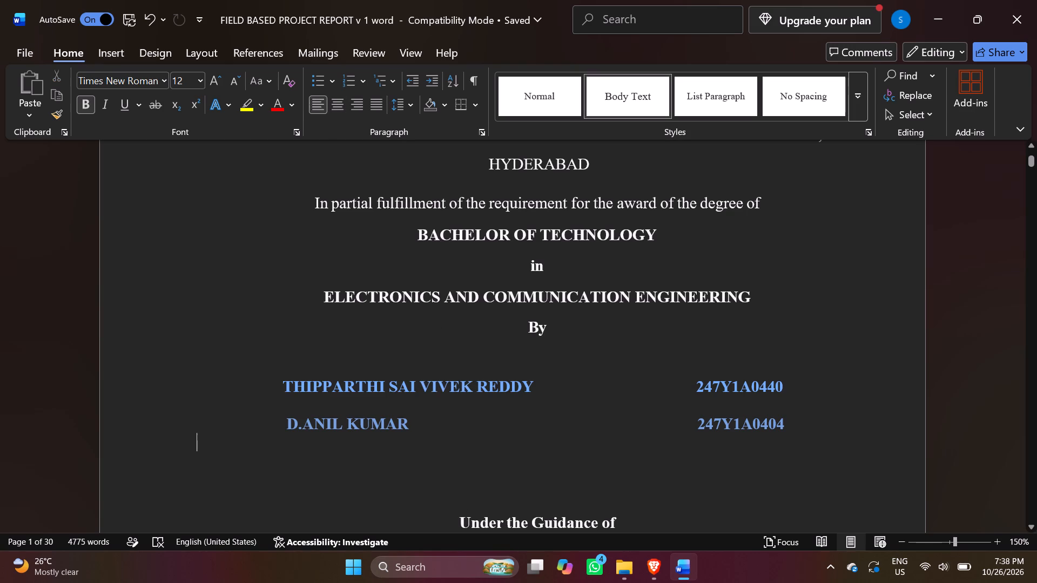
left_click(276, 426)
left_click(417, 423)
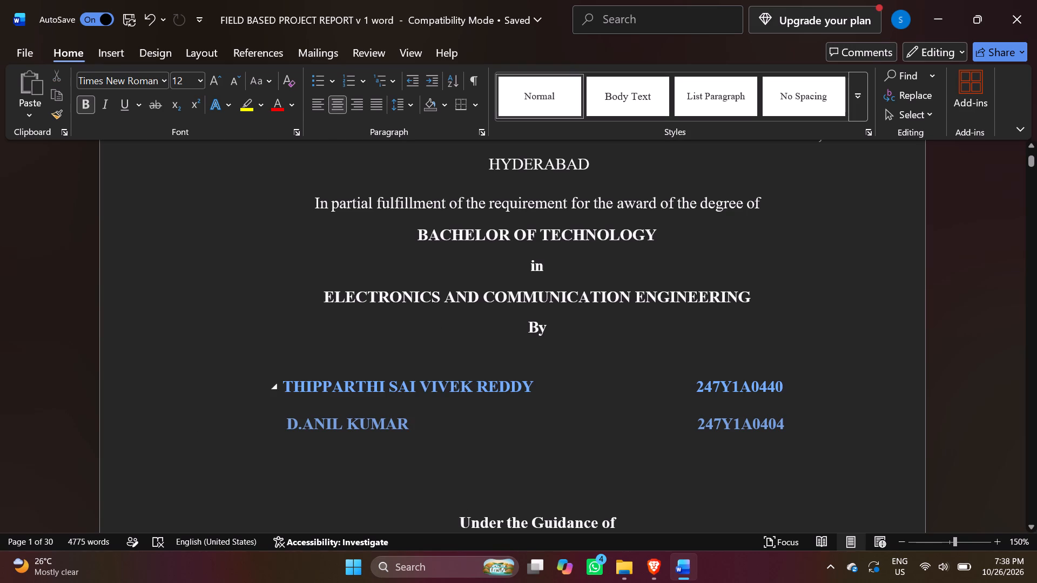
left_click(789, 422)
Delete the second student's name from the cover page, leaving the roll number in place.
left_click(438, 430)
key("BackSpace")
key("BackSpace")
key("BackSpace")
key("BackSpace")
key("BackSpace")
key("BackSpace")
key("BackSpace")
key("BackSpace")
key("BackSpace")
key("BackSpace")
key("BackSpace")
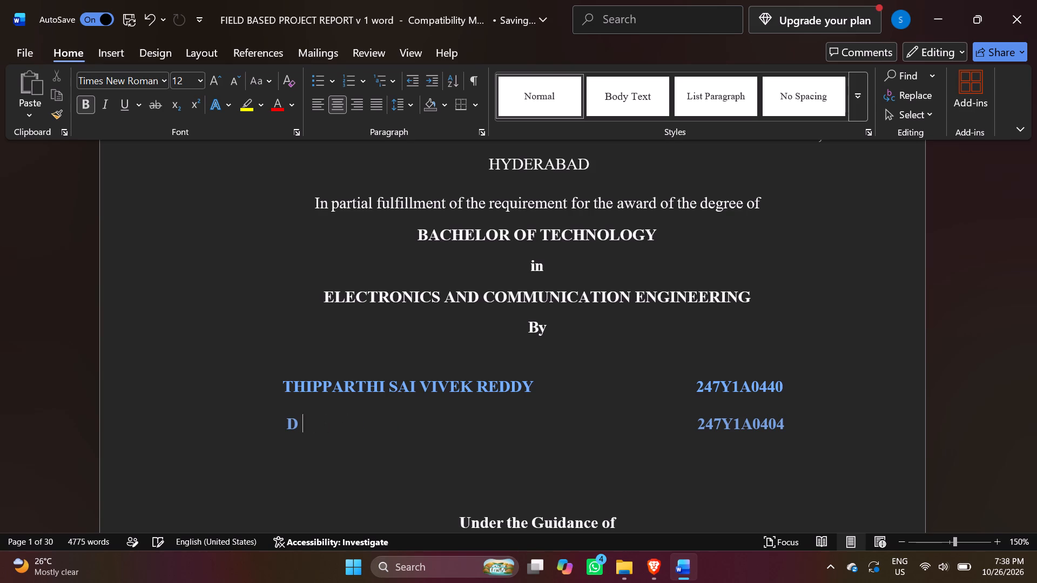
key("BackSpace")
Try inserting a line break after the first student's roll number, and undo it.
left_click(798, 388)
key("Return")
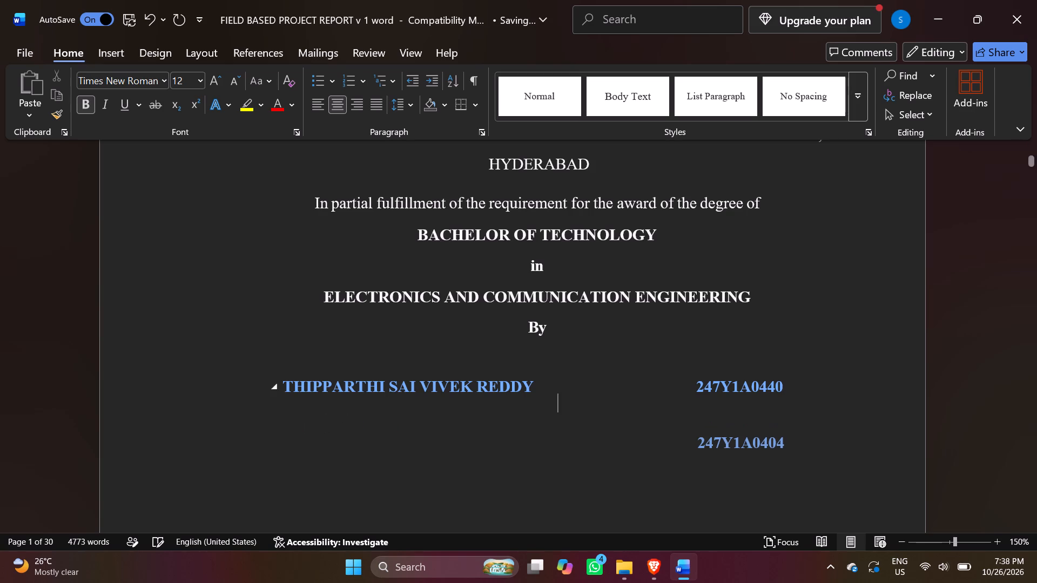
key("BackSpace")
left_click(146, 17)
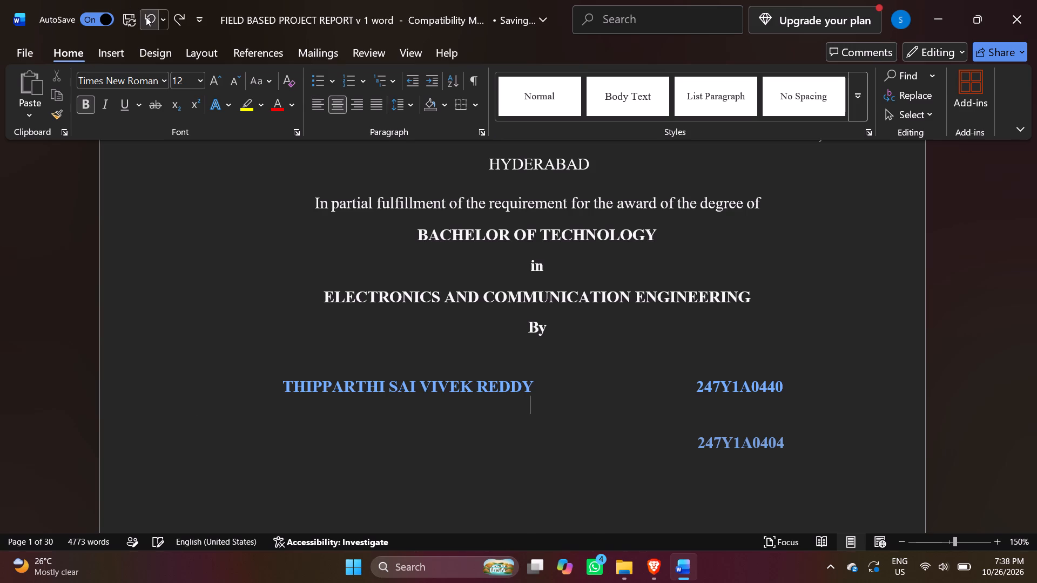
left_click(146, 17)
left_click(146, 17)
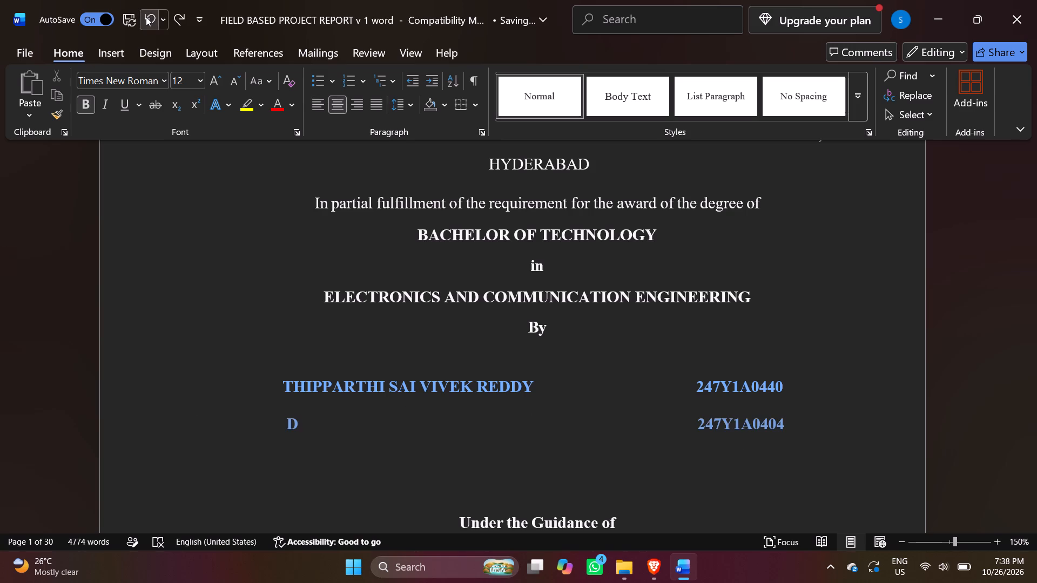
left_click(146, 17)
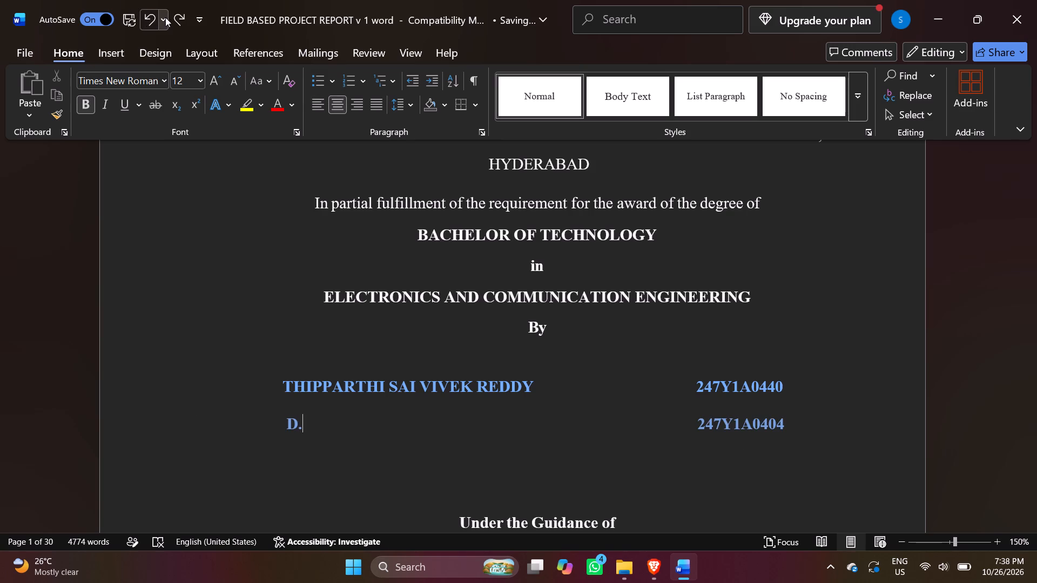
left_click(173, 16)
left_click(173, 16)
Re-enter the second student's name in capitals, with a period and a space after the initial.
key("d")
key("period")
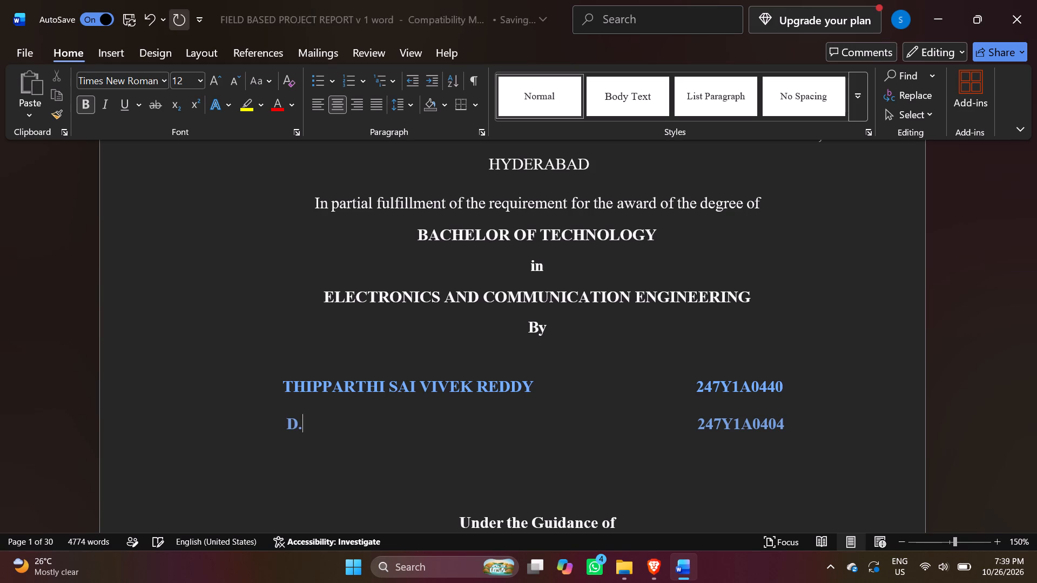
key("space")
key("BackSpace")
key("BackSpace")
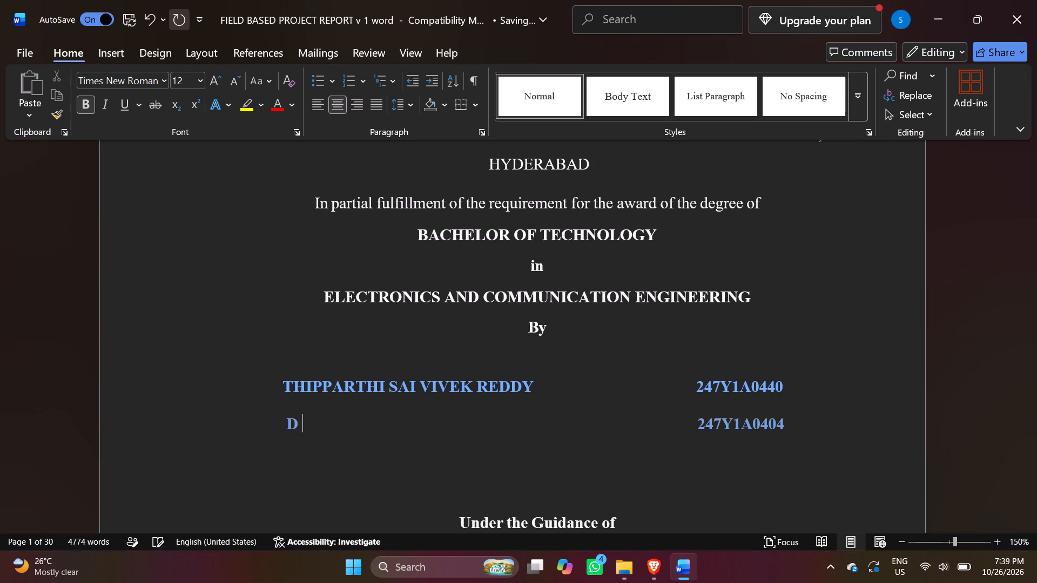
key("space")
key("BackSpace")
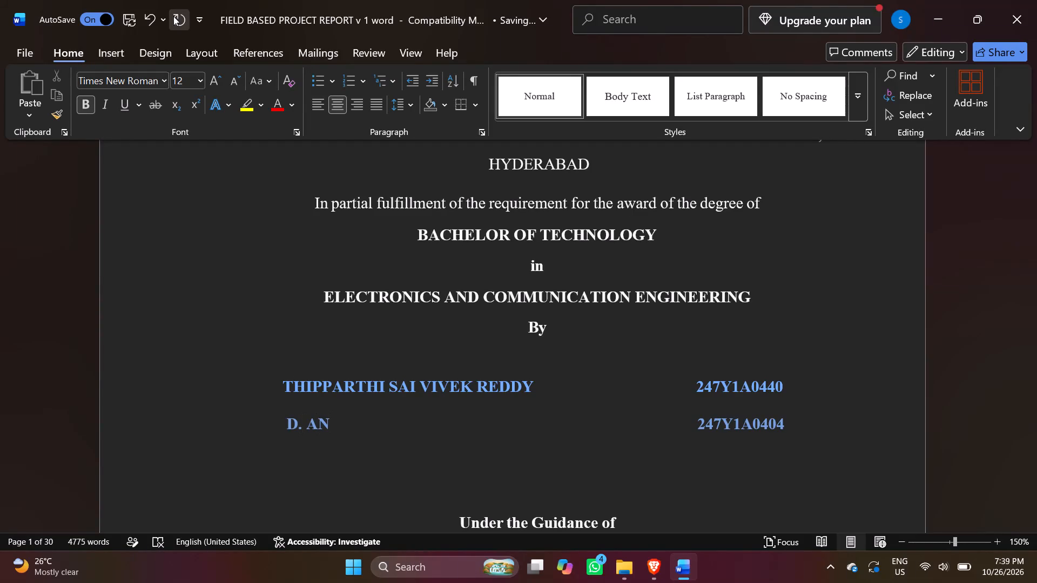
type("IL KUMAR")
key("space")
Examine the lower part of the cover page and the page that follows it.
scroll(299, 21, "down", 3)
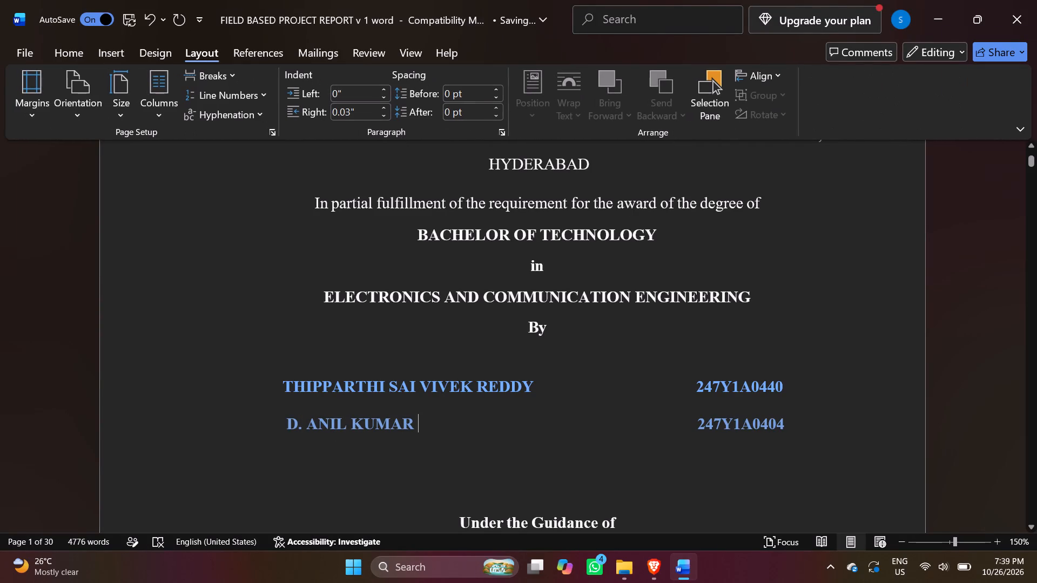
left_click(58, 47)
scroll(558, 377, "down", 2)
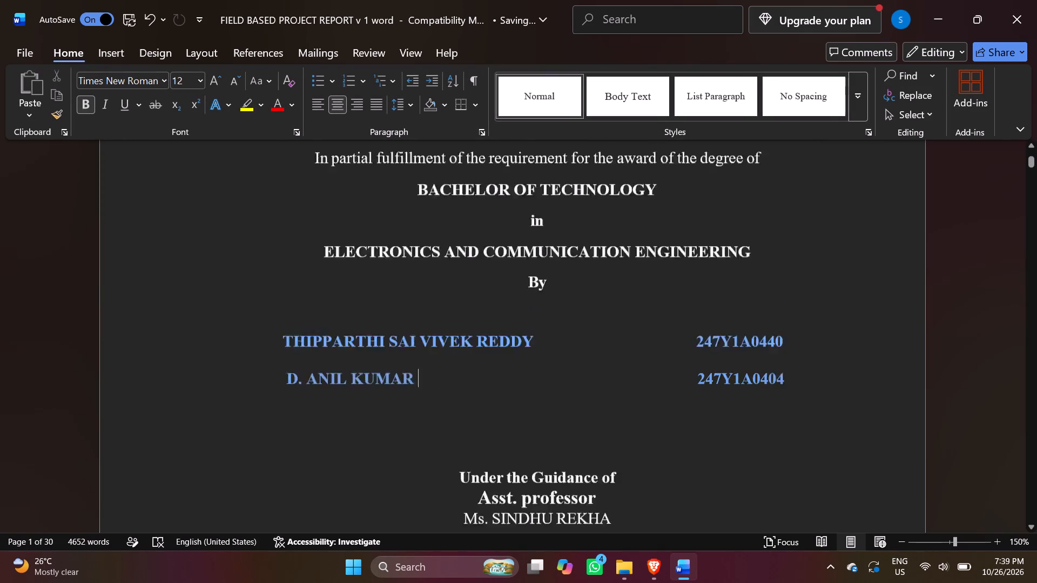
scroll(562, 383, "down", 5)
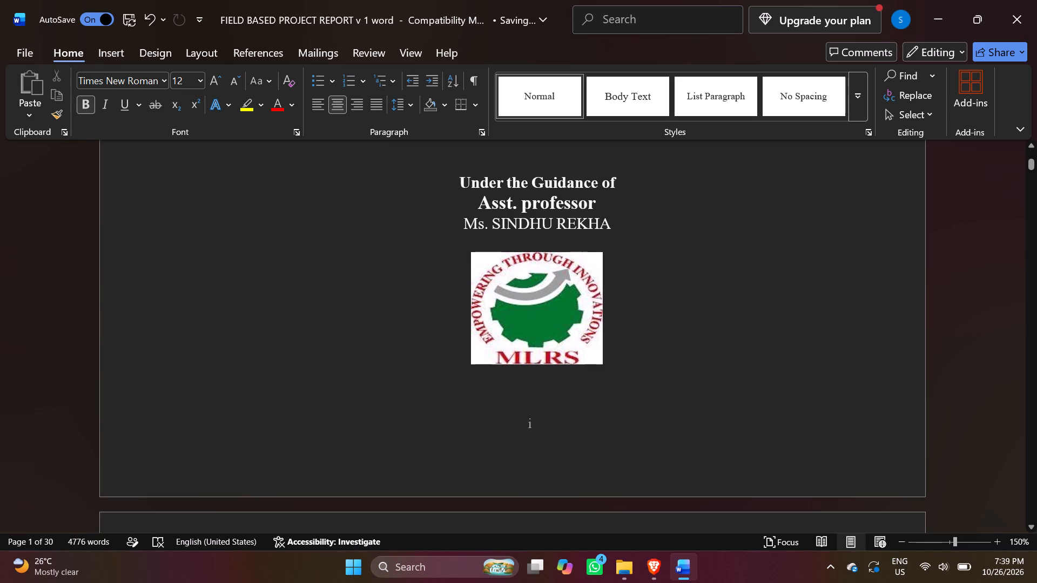
scroll(509, 366, "down", 7)
scroll(462, 375, "down", 6)
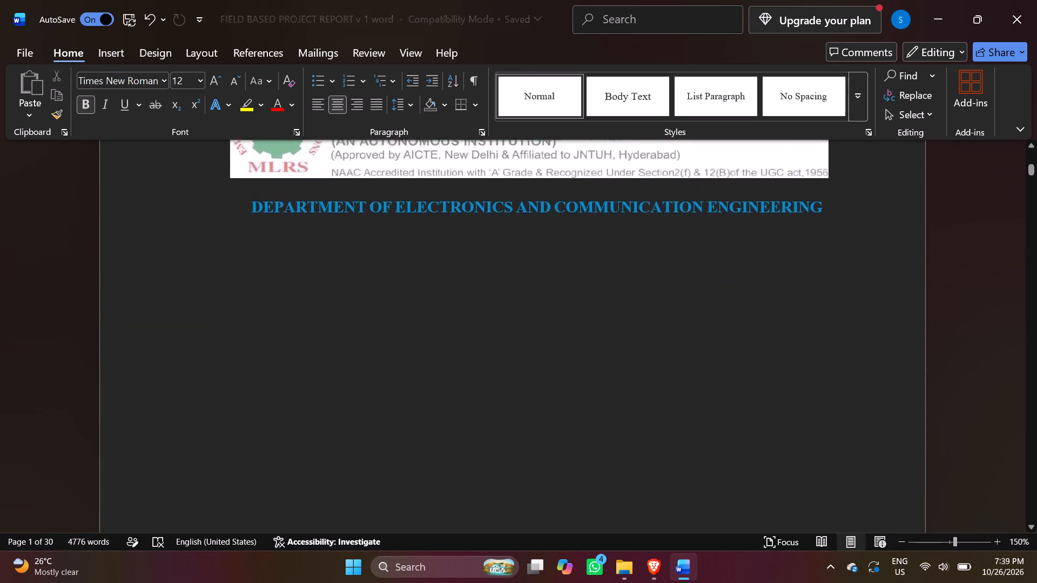
scroll(461, 376, "down", 13)
scroll(463, 392, "up", 8)
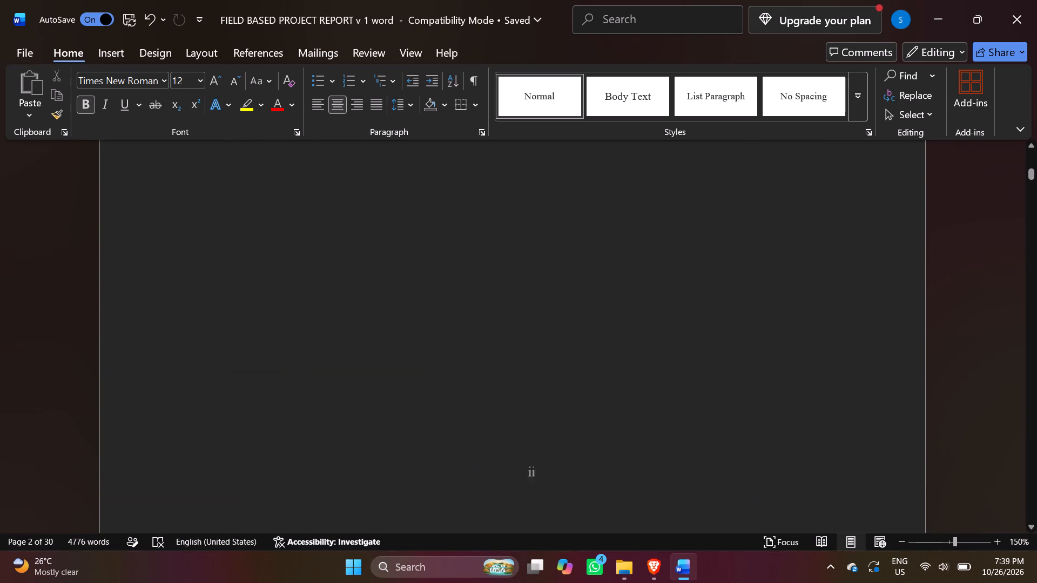
scroll(463, 392, "up", 8)
scroll(342, 422, "up", 6)
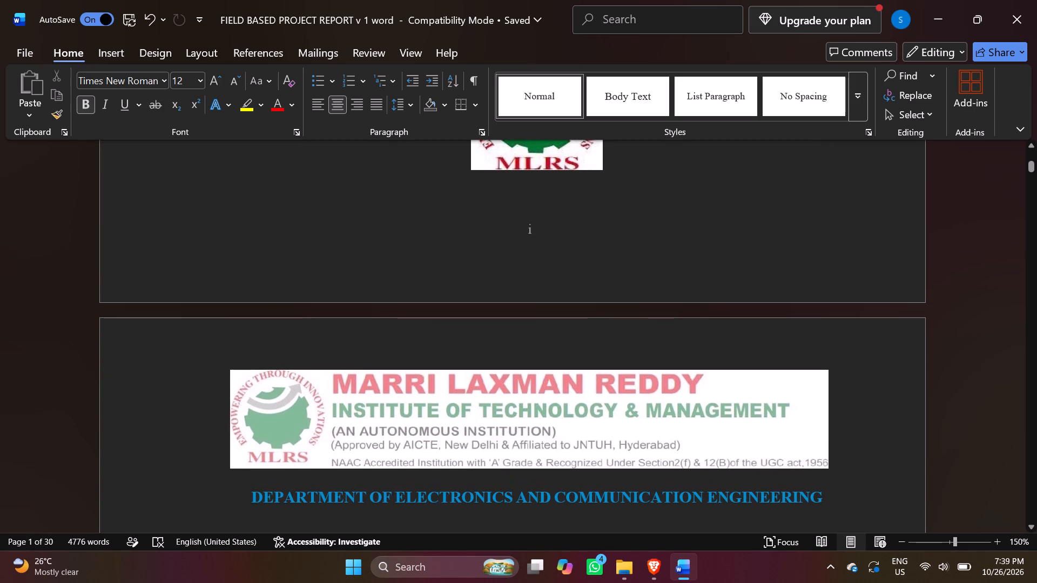
Remove the break before the blue department heading on page ii so the heading moves up onto the cover page.
left_click(228, 502)
scroll(230, 501, "up", 3)
scroll(230, 501, "down", 2)
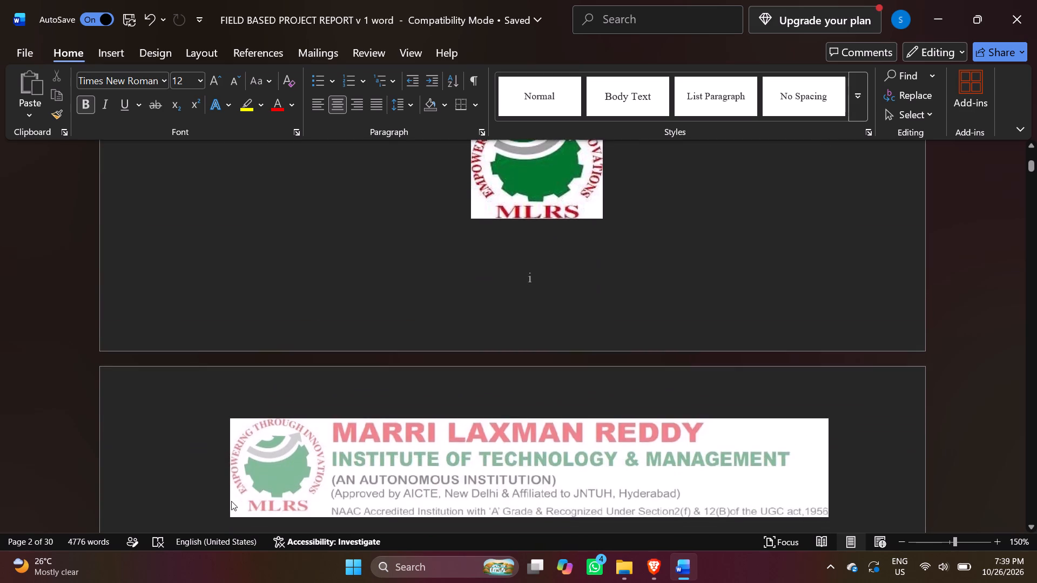
scroll(231, 501, "down", 2)
key("BackSpace")
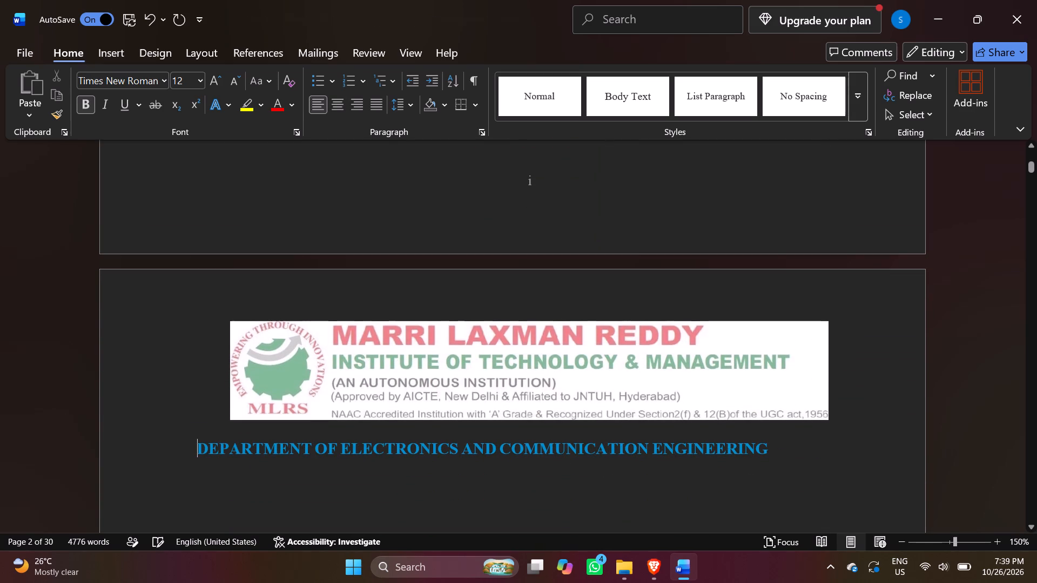
key("BackSpace")
key("BackSpace")
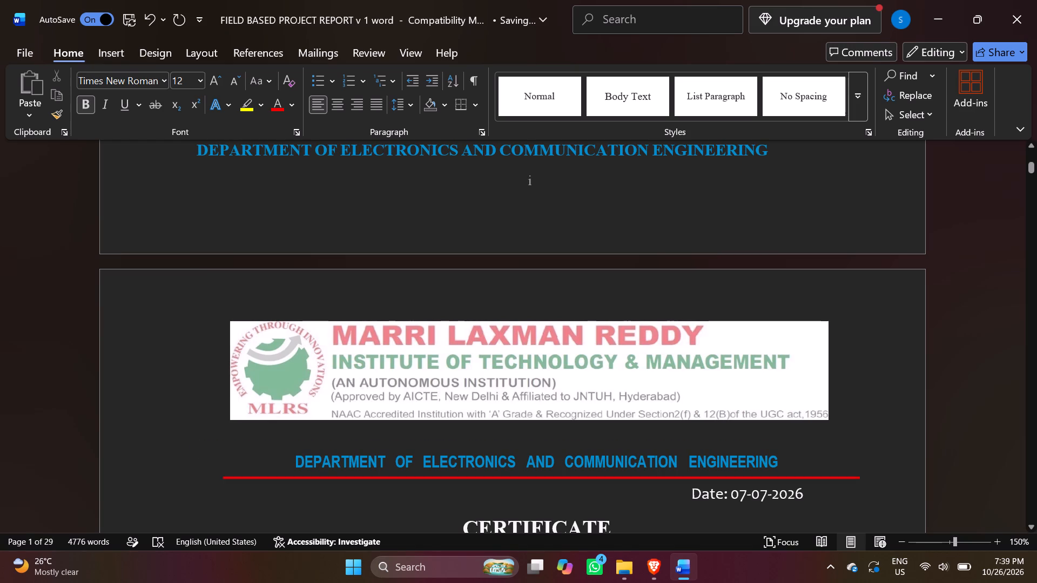
Indent the department heading with leading spaces so it sits roughly centred beneath the MLRS logo on the cover page.
scroll(245, 582, "up", 3)
scroll(420, 426, "up", 5)
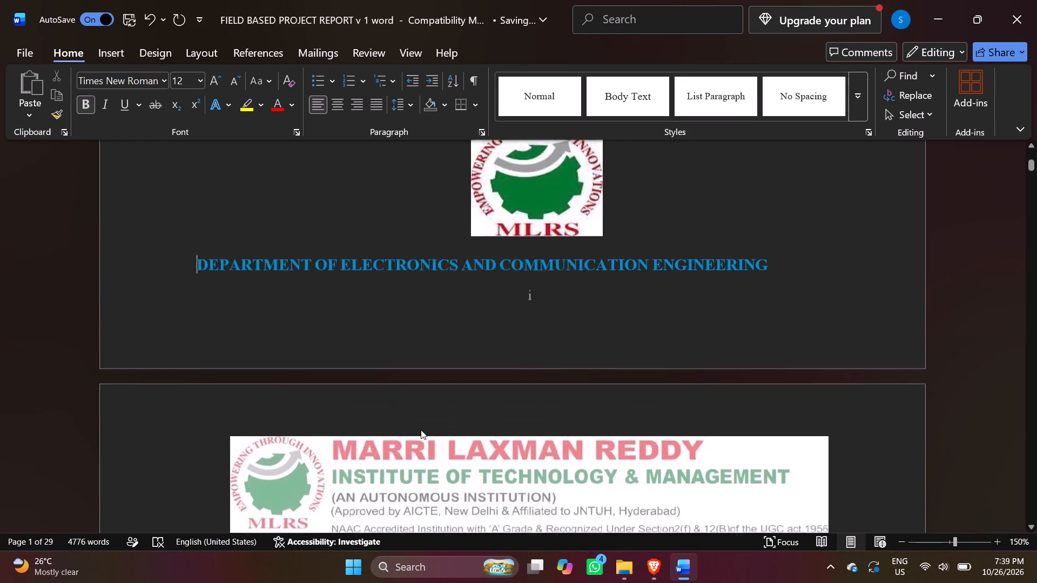
key("space")
key("space")
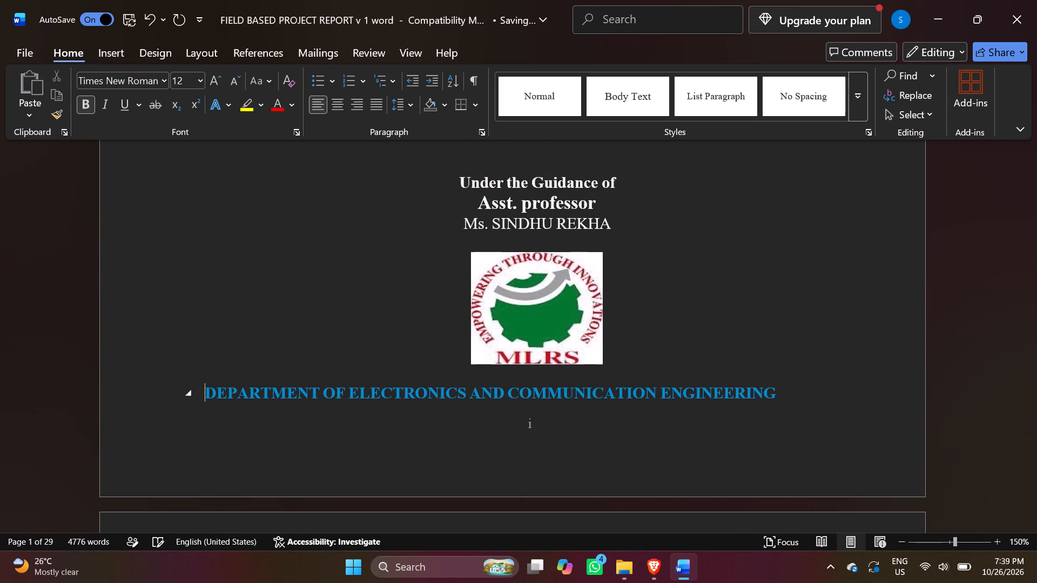
key("space")
key("space")
key("space")
key("space")
key("space")
key("space")
key("space")
key("space")
key("space")
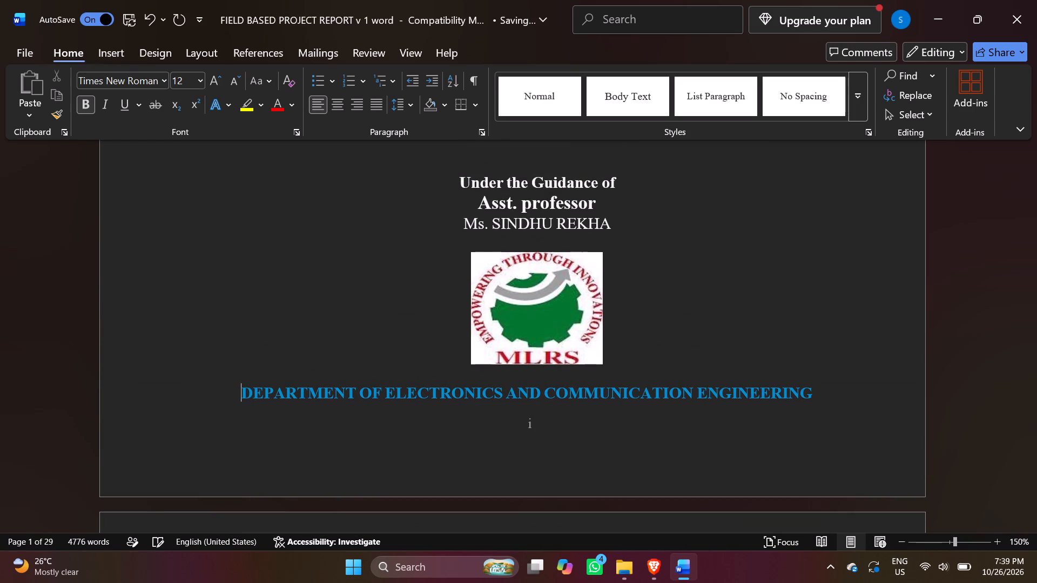
key("space")
key("space")
key("space")
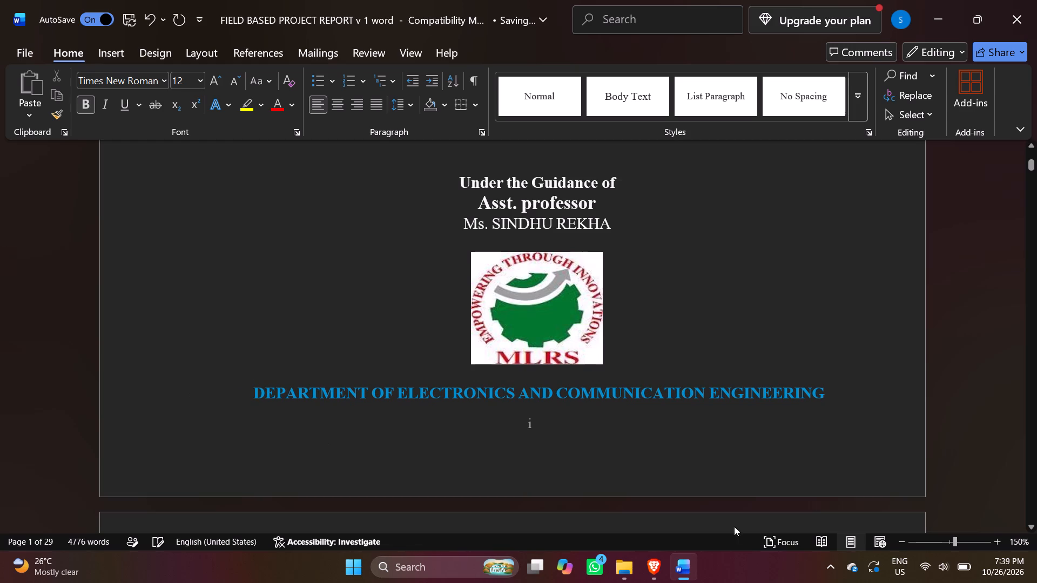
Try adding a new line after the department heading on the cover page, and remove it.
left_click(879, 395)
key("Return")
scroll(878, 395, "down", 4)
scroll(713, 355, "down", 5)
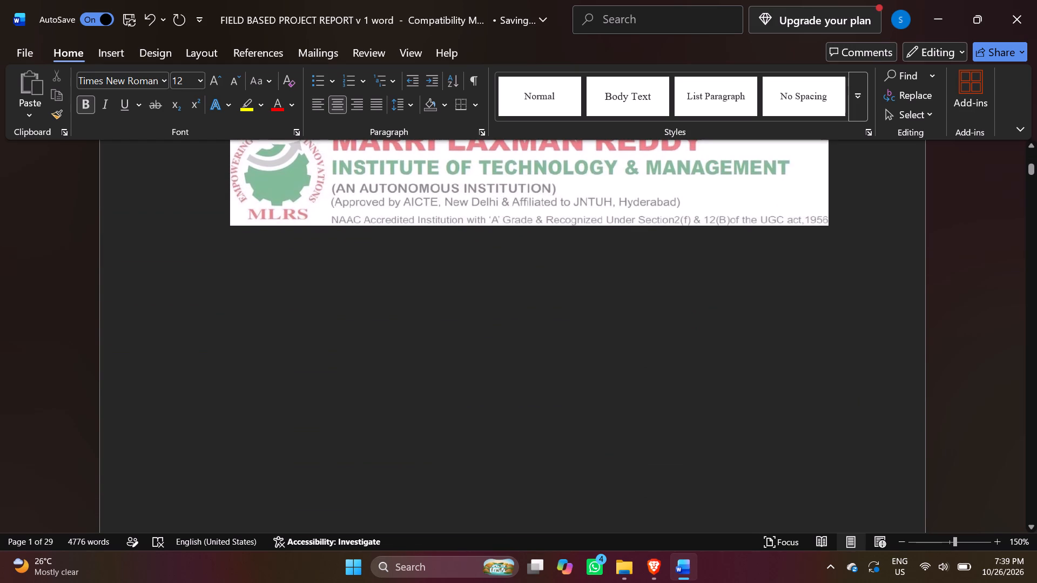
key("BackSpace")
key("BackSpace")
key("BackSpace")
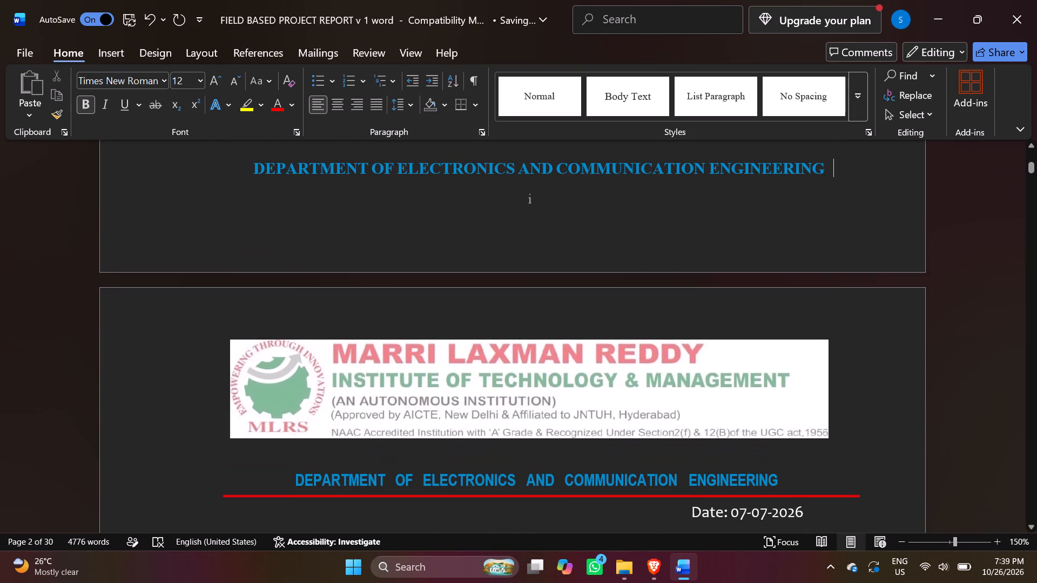
Select the block with both students' names and roll numbers on the certificate page.
scroll(716, 358, "down", 4)
scroll(685, 474, "down", 3)
scroll(459, 382, "down", 3)
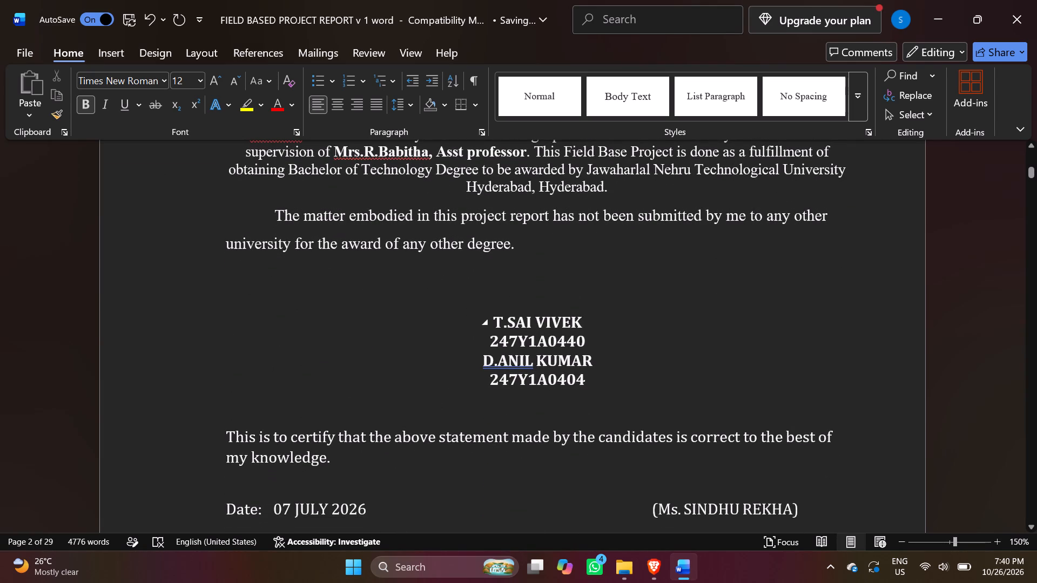
left_click_drag(597, 379, 460, 326)
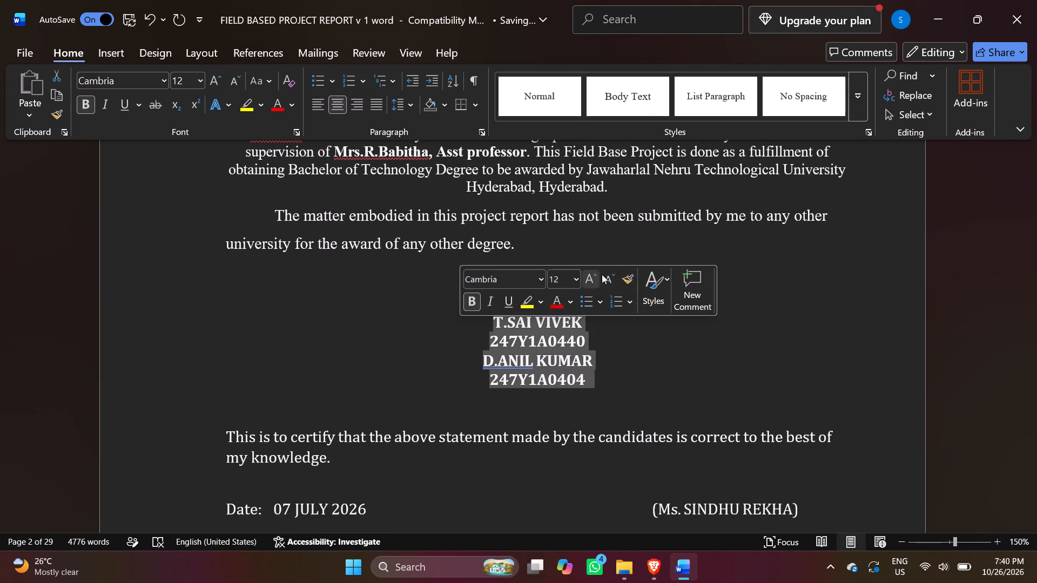
left_click(573, 277)
left_click(378, 325)
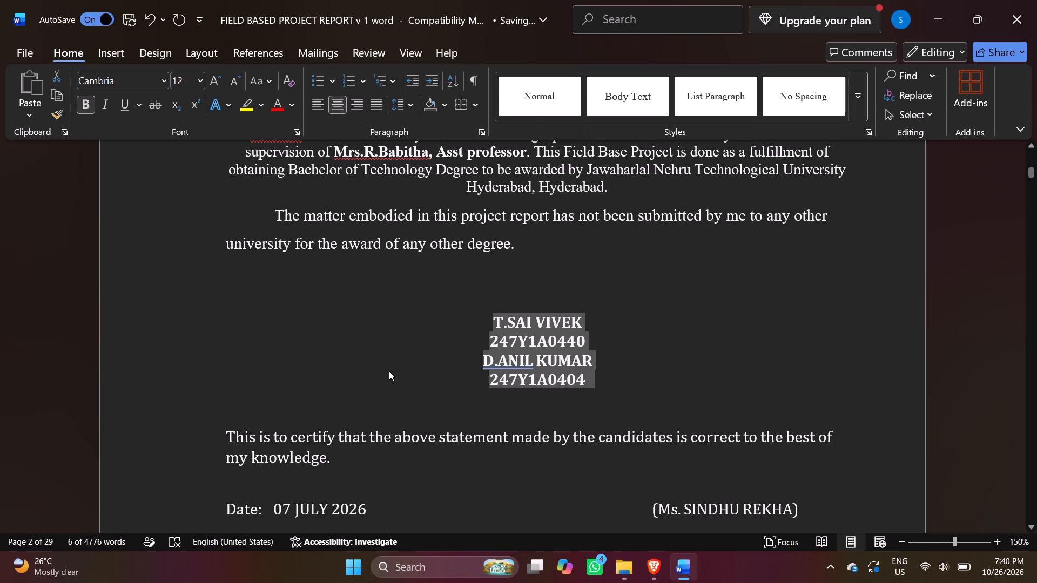
Examine the rest of the certificate page and the Acknowledgements page.
scroll(389, 371, "down", 2)
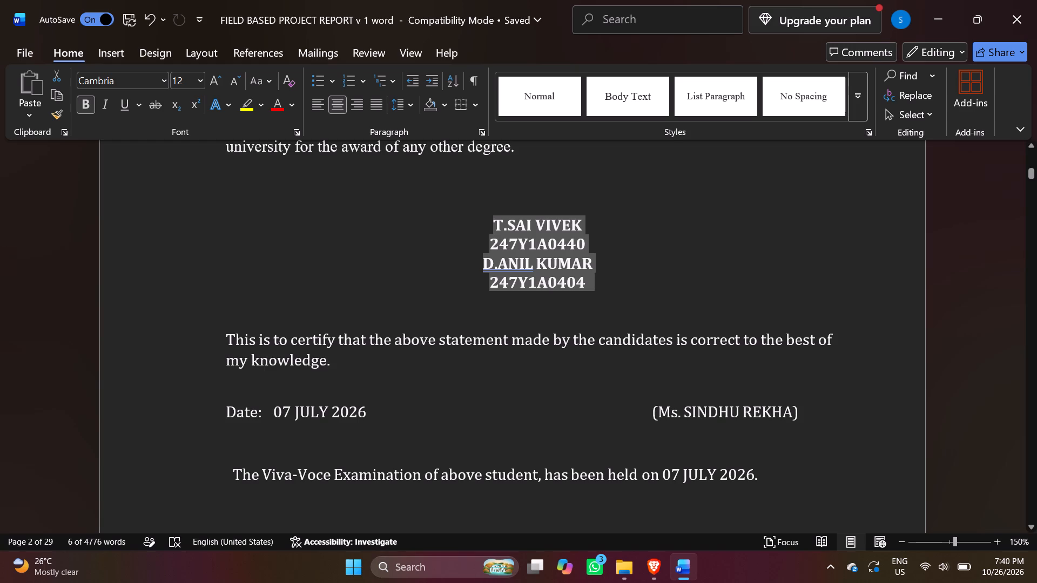
scroll(418, 311, "down", 4)
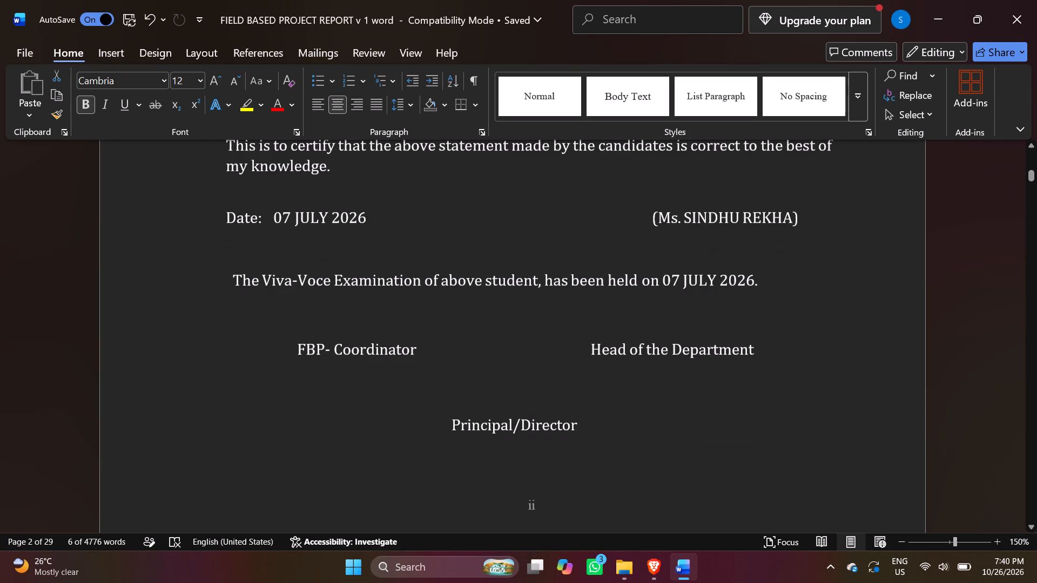
scroll(374, 205, "down", 6)
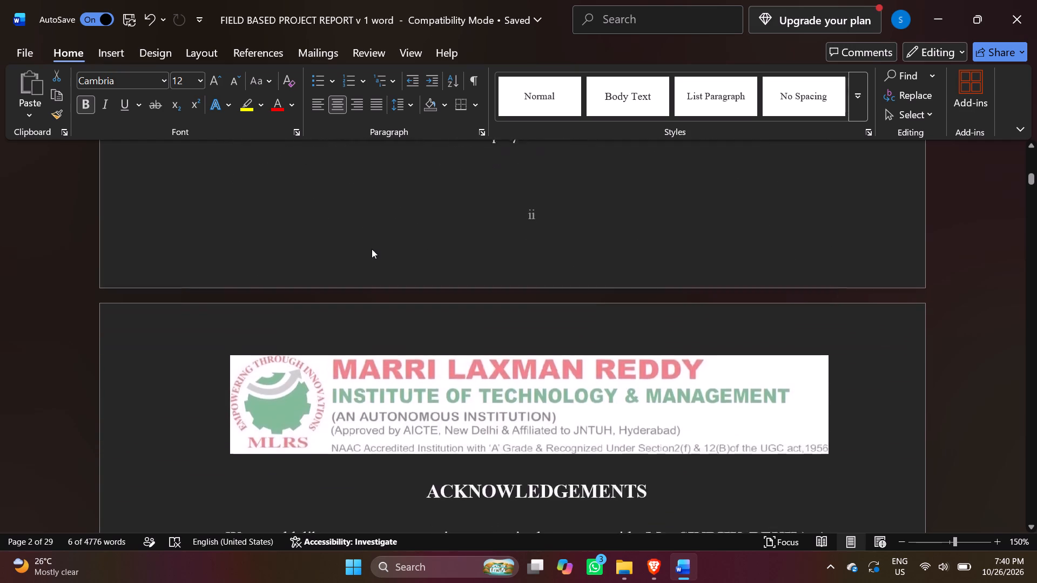
scroll(372, 249, "up", 7)
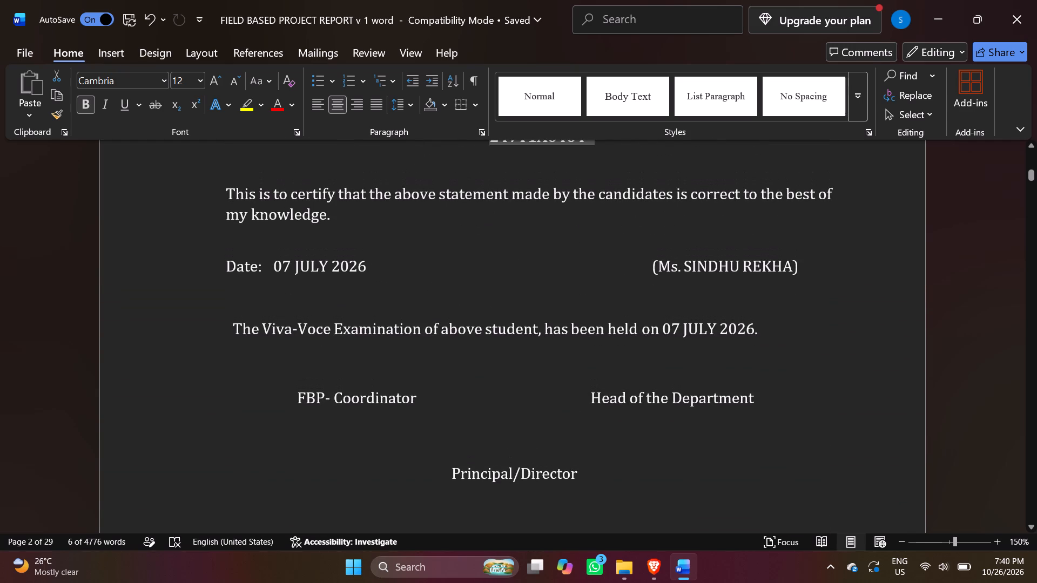
scroll(335, 286, "down", 1)
scroll(336, 286, "up", 1)
scroll(336, 286, "down", 10)
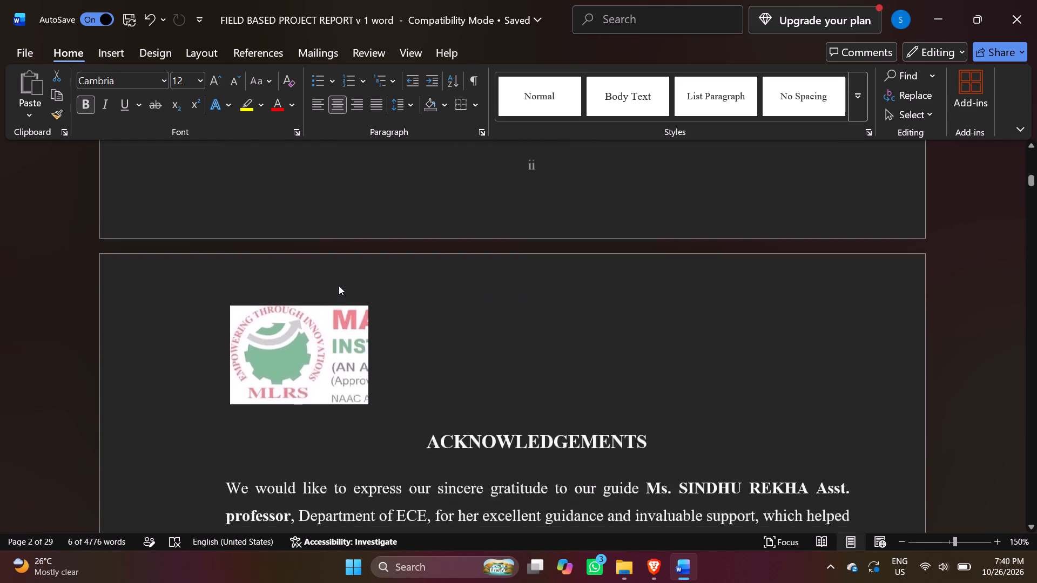
scroll(339, 286, "down", 16)
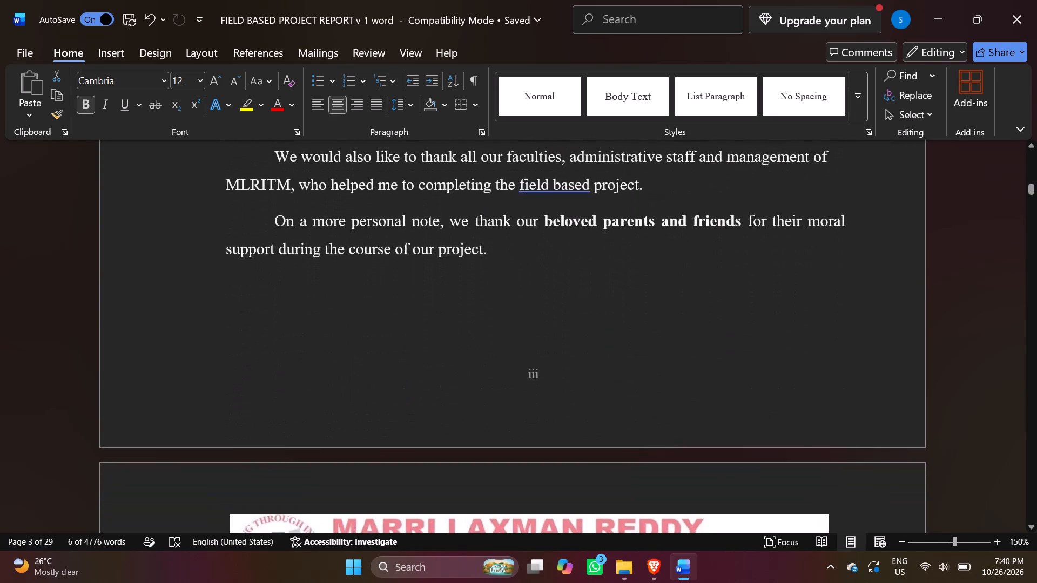
scroll(340, 288, "down", 5)
scroll(341, 288, "up", 20)
scroll(341, 288, "up", 1)
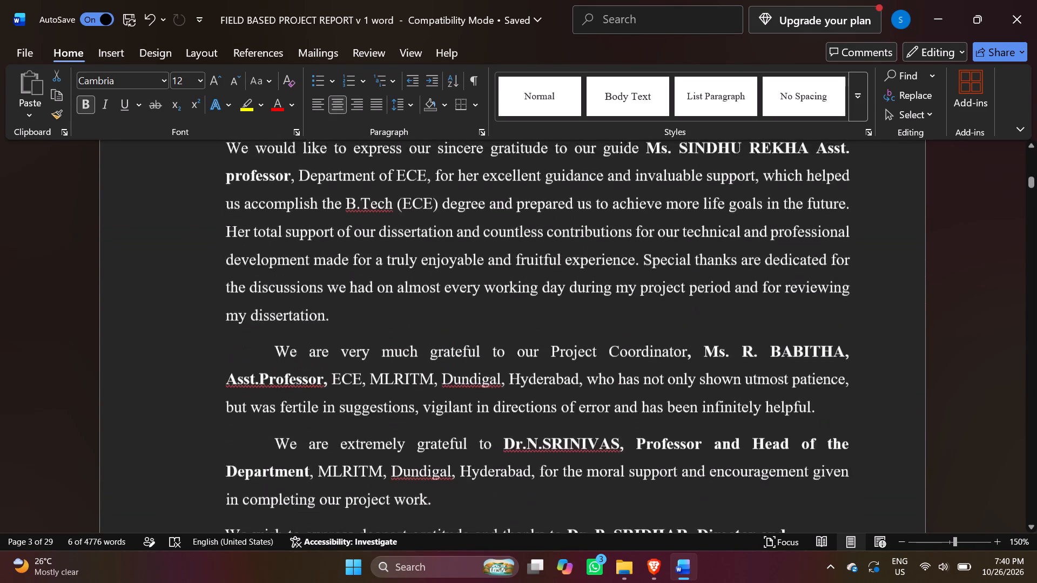
scroll(342, 289, "up", 13)
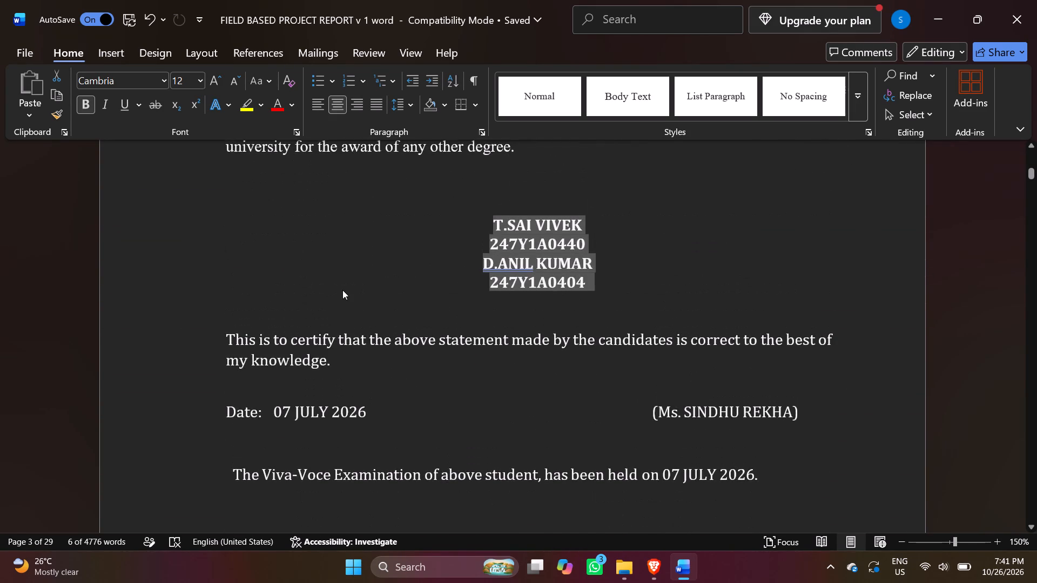
scroll(342, 290, "up", 1)
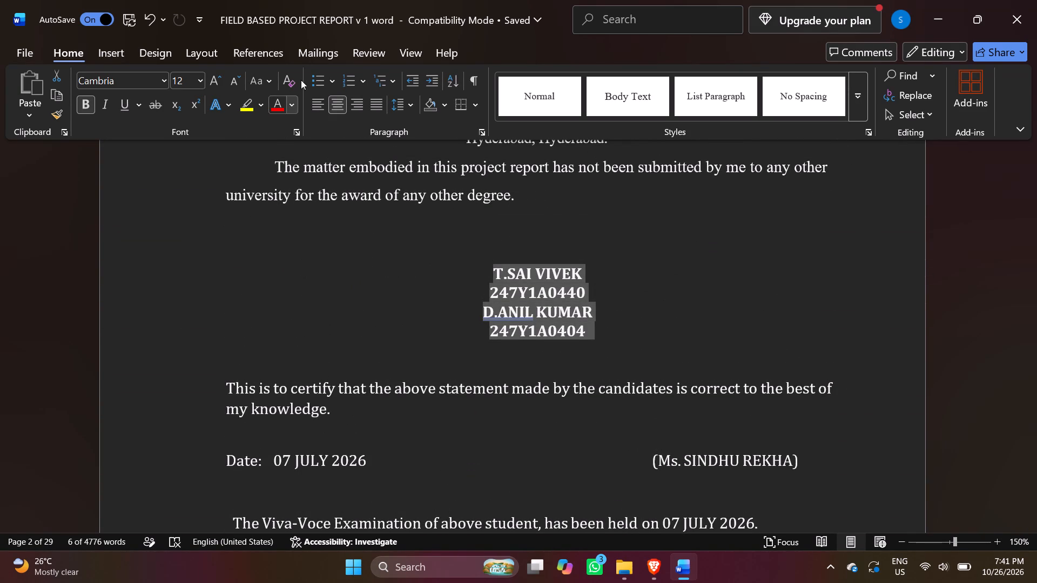
Put the selected student names and roll numbers into a single-cell table on the certificate page.
left_click(112, 52)
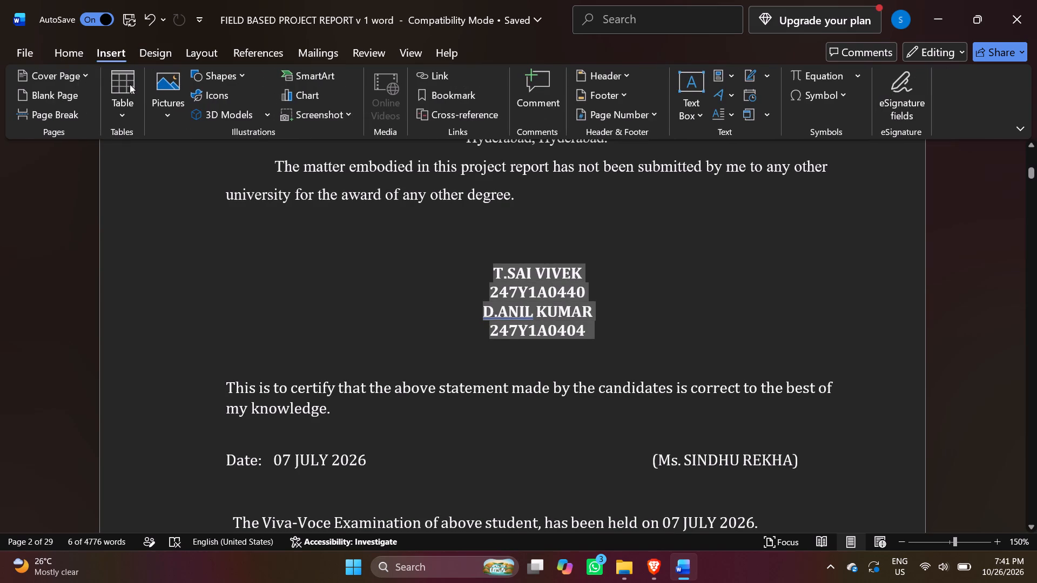
left_click(130, 84)
left_click(125, 157)
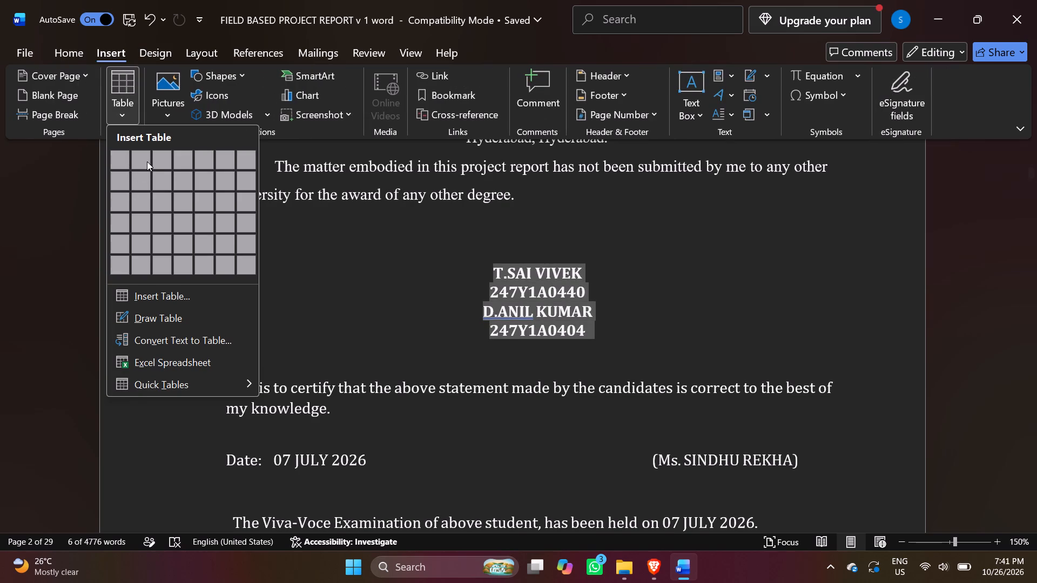
left_click(158, 161)
left_click(159, 161)
left_click(138, 160)
left_click(122, 157)
left_click(154, 290)
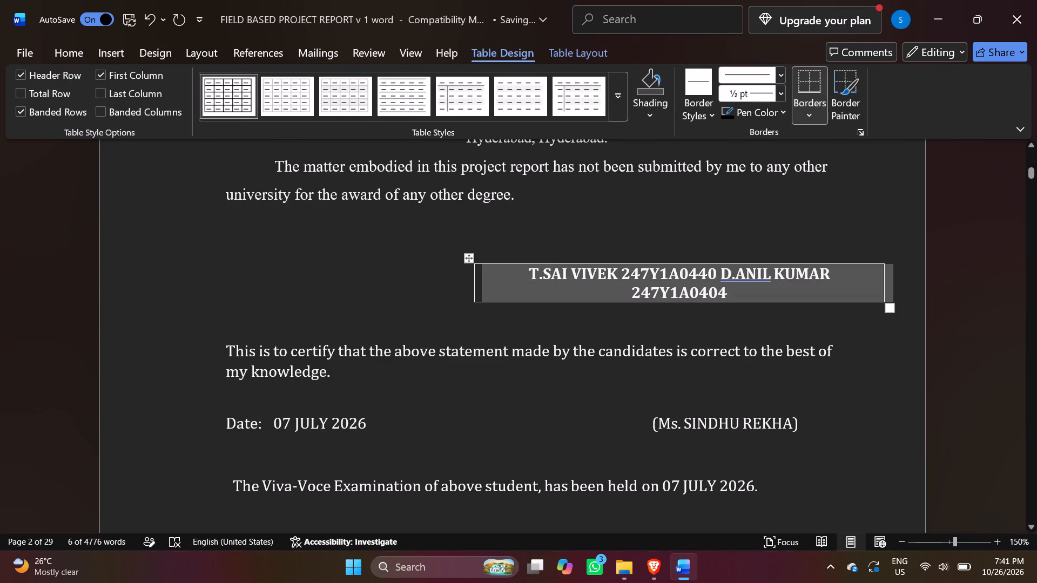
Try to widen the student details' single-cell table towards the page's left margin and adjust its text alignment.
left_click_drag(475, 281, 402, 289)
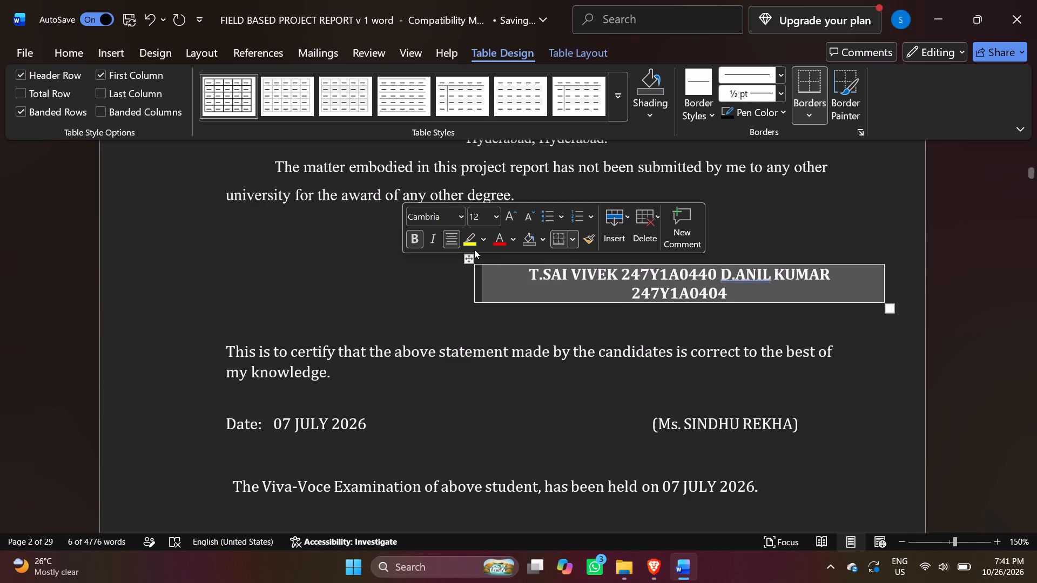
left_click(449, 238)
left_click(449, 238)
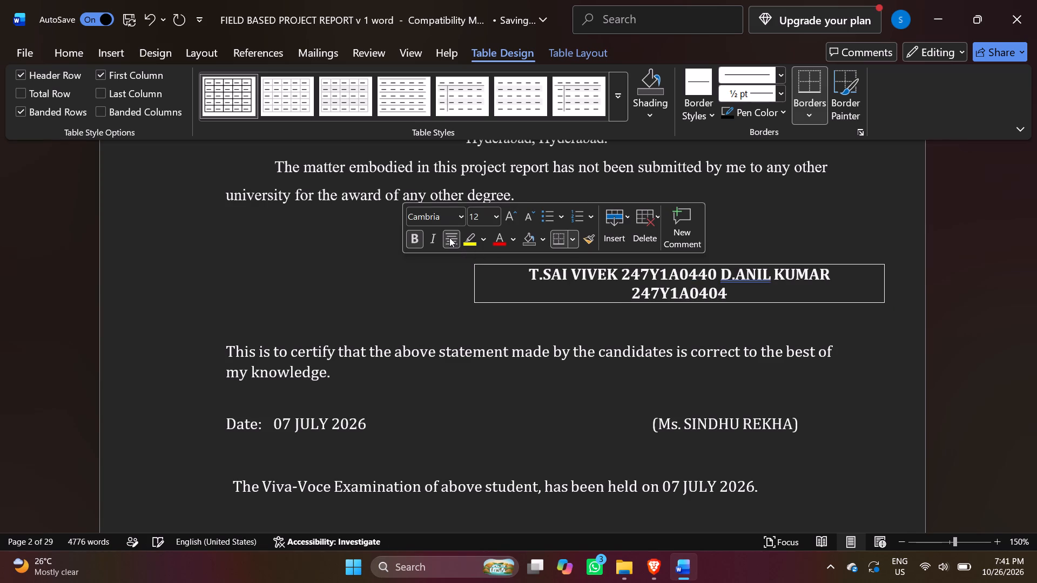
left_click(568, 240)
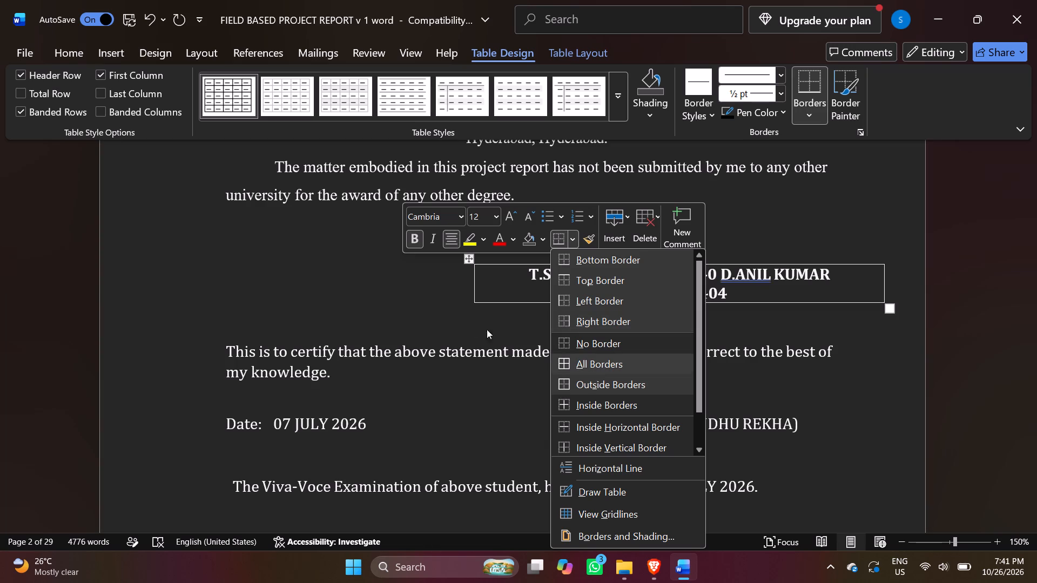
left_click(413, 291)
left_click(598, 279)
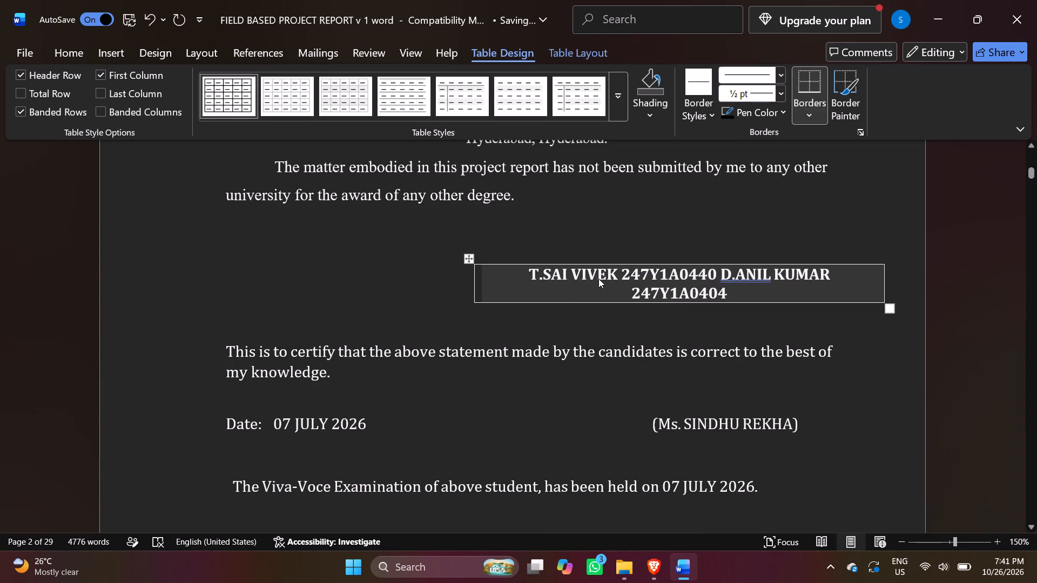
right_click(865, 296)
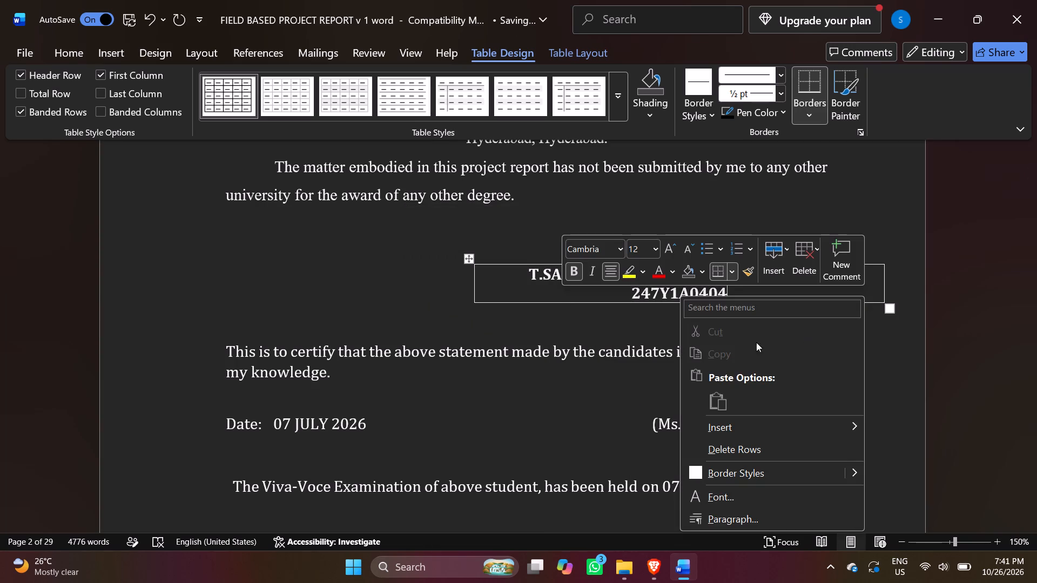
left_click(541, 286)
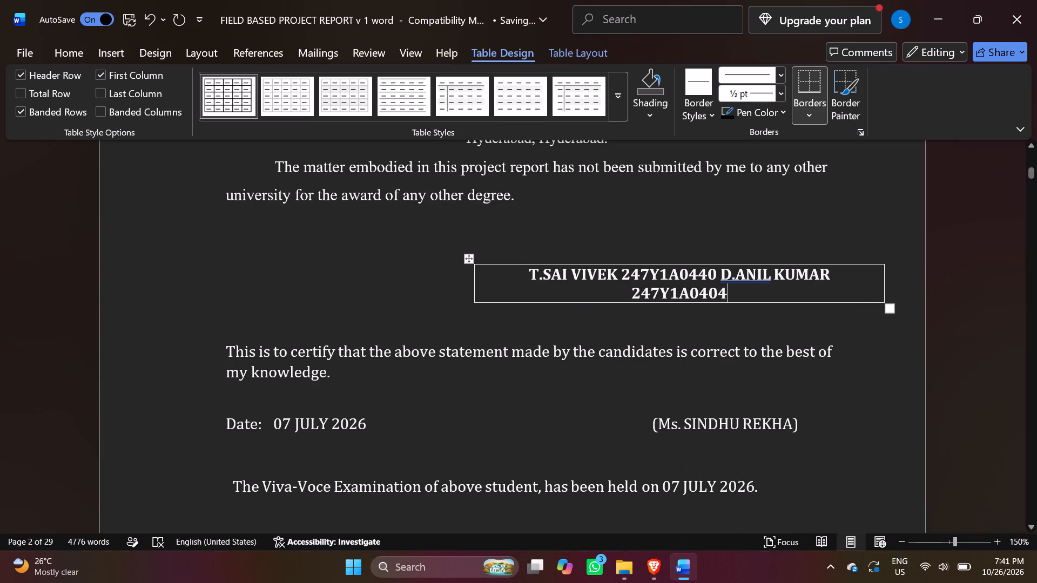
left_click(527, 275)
Undo the conversion of the students' names and roll numbers into a single-cell table.
double_click(145, 17)
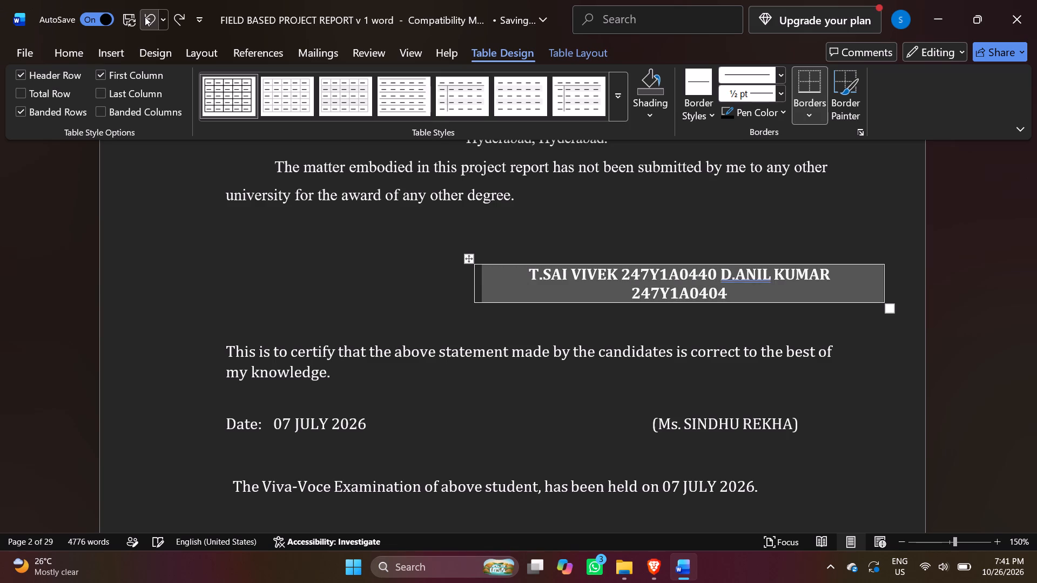
left_click(145, 17)
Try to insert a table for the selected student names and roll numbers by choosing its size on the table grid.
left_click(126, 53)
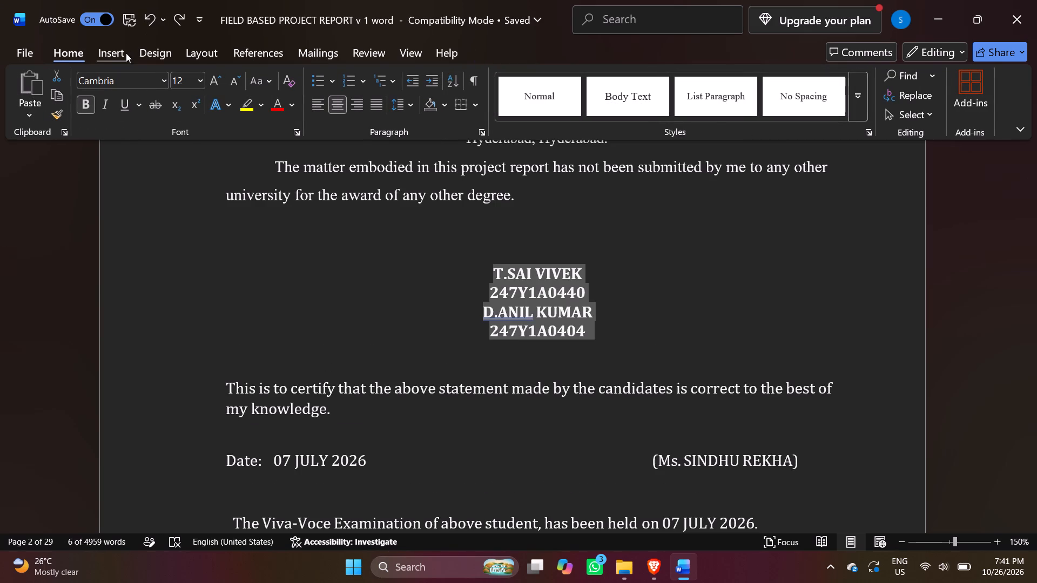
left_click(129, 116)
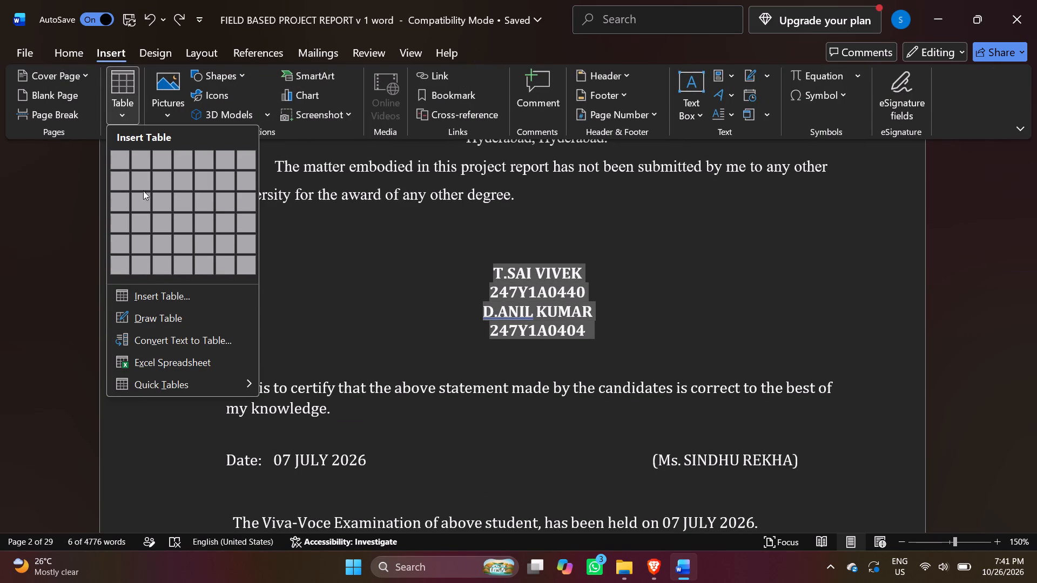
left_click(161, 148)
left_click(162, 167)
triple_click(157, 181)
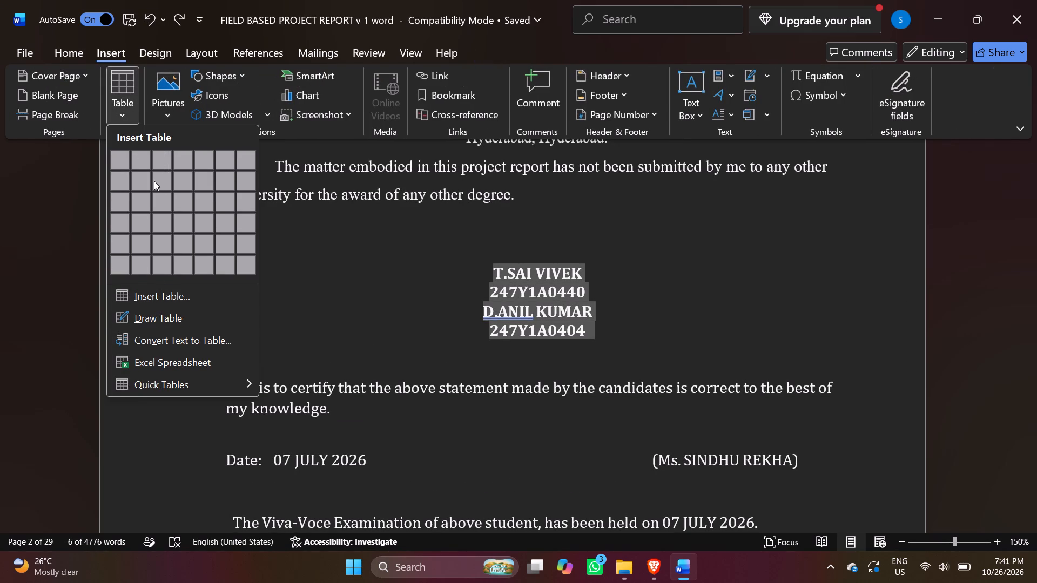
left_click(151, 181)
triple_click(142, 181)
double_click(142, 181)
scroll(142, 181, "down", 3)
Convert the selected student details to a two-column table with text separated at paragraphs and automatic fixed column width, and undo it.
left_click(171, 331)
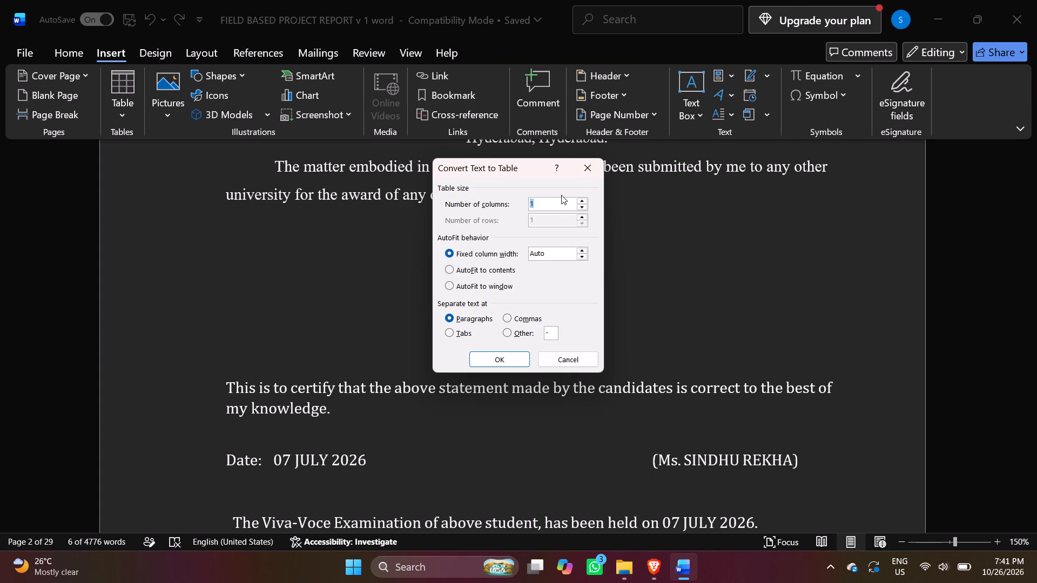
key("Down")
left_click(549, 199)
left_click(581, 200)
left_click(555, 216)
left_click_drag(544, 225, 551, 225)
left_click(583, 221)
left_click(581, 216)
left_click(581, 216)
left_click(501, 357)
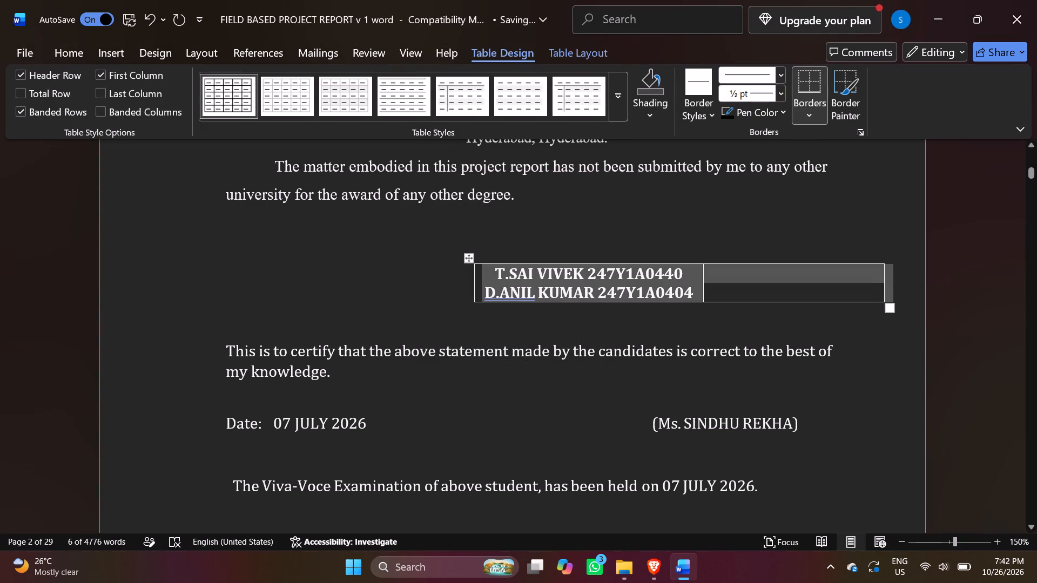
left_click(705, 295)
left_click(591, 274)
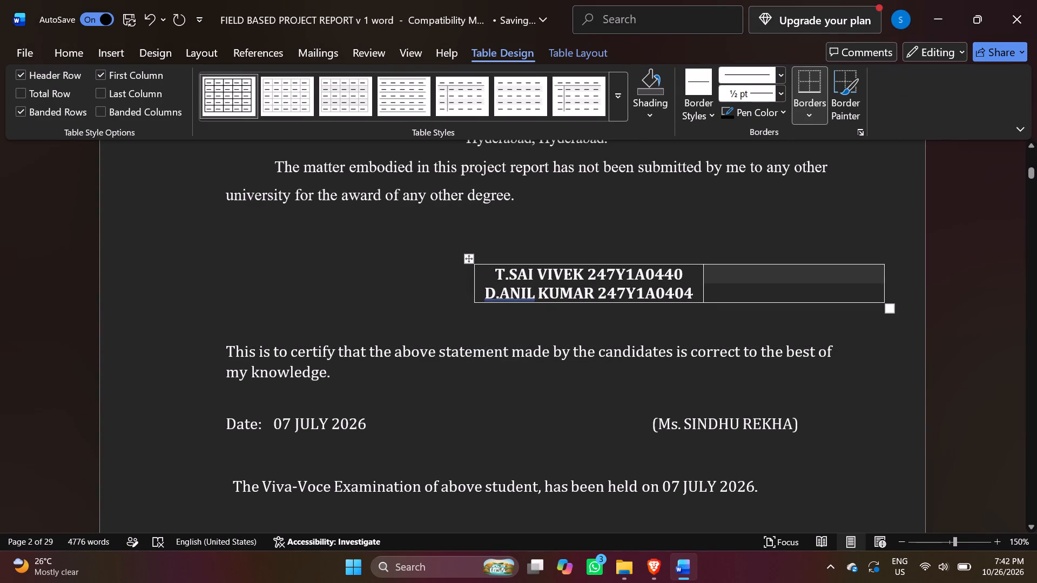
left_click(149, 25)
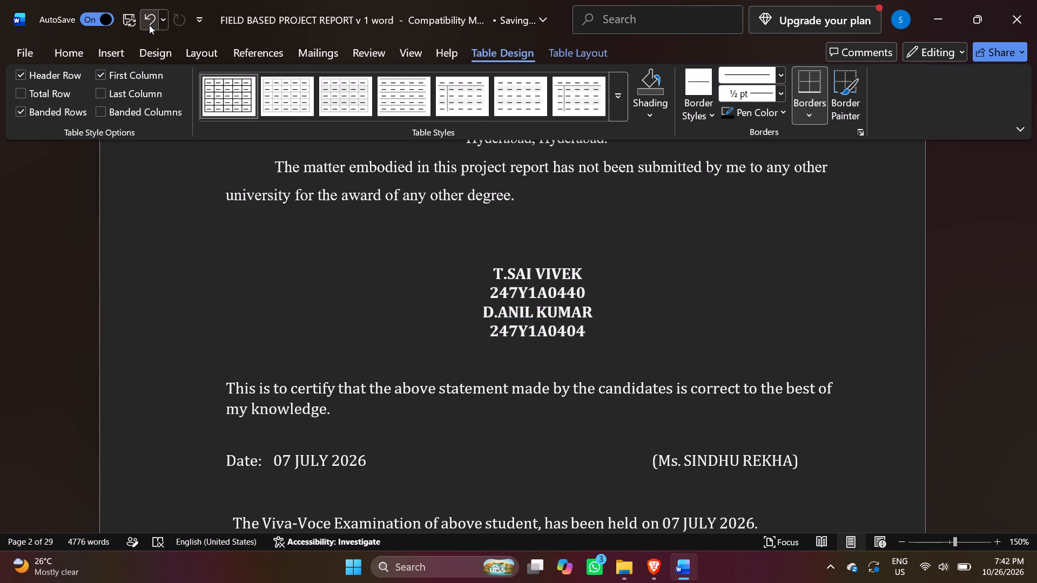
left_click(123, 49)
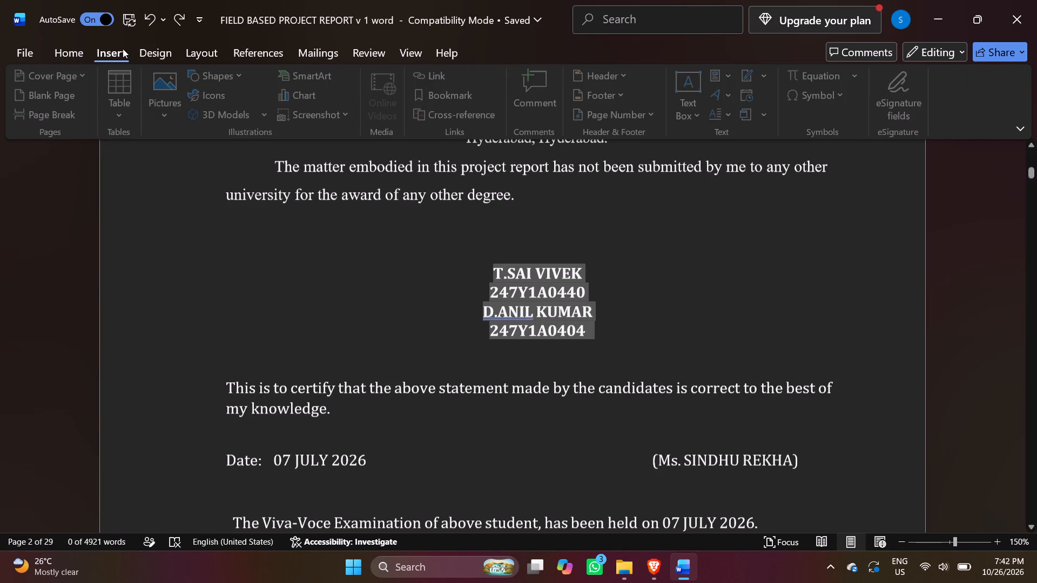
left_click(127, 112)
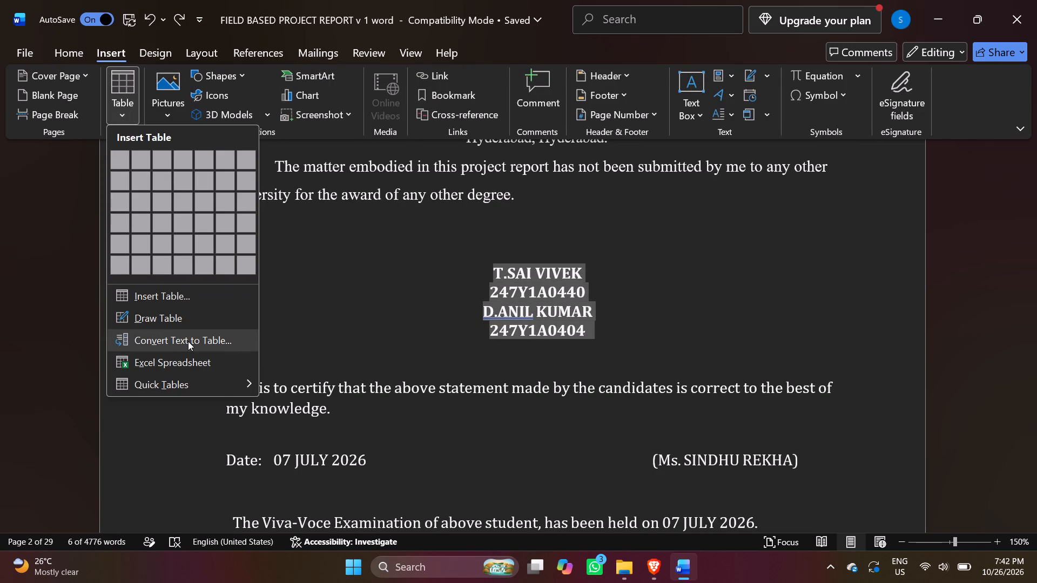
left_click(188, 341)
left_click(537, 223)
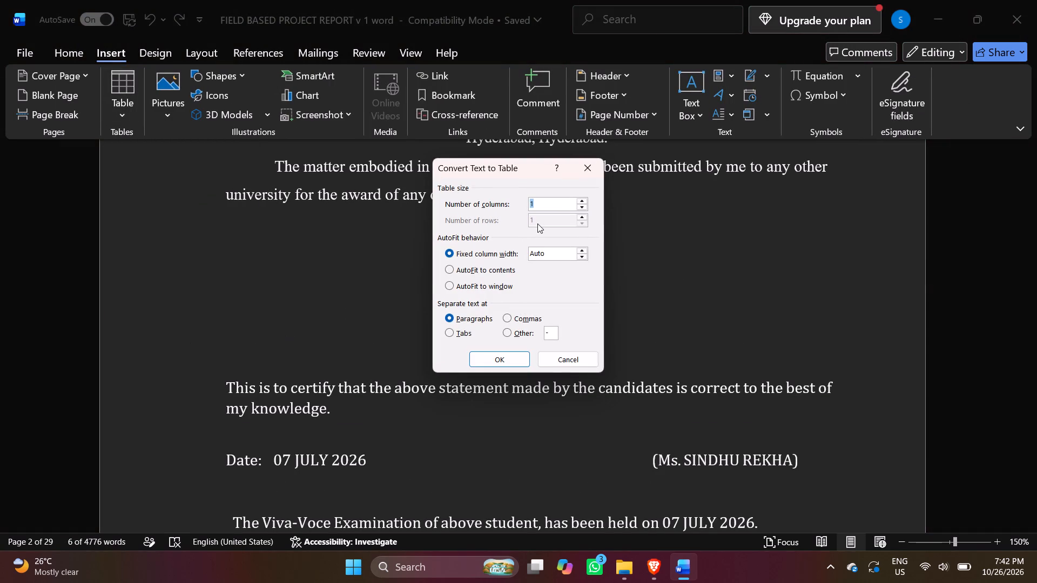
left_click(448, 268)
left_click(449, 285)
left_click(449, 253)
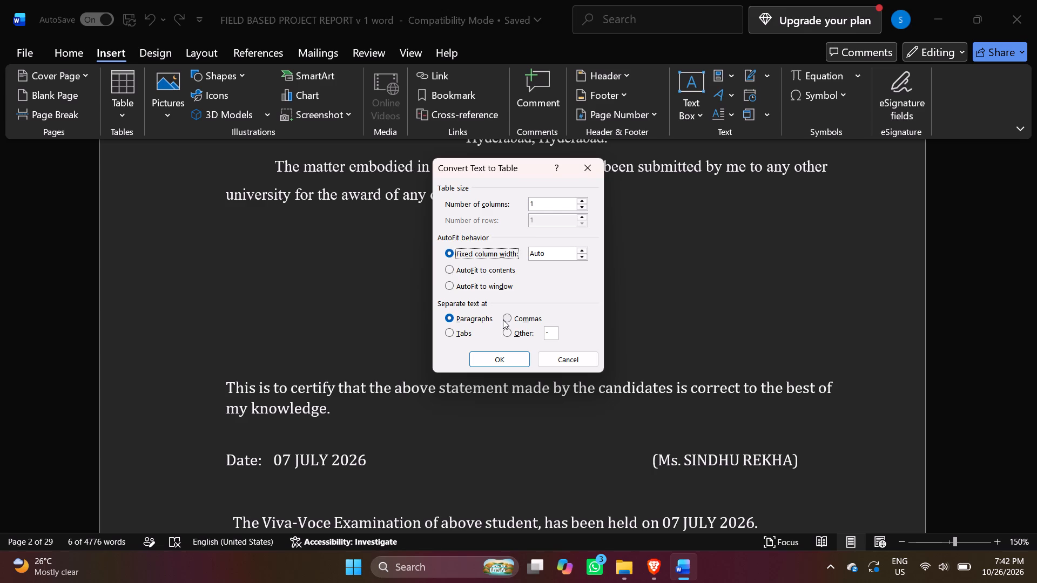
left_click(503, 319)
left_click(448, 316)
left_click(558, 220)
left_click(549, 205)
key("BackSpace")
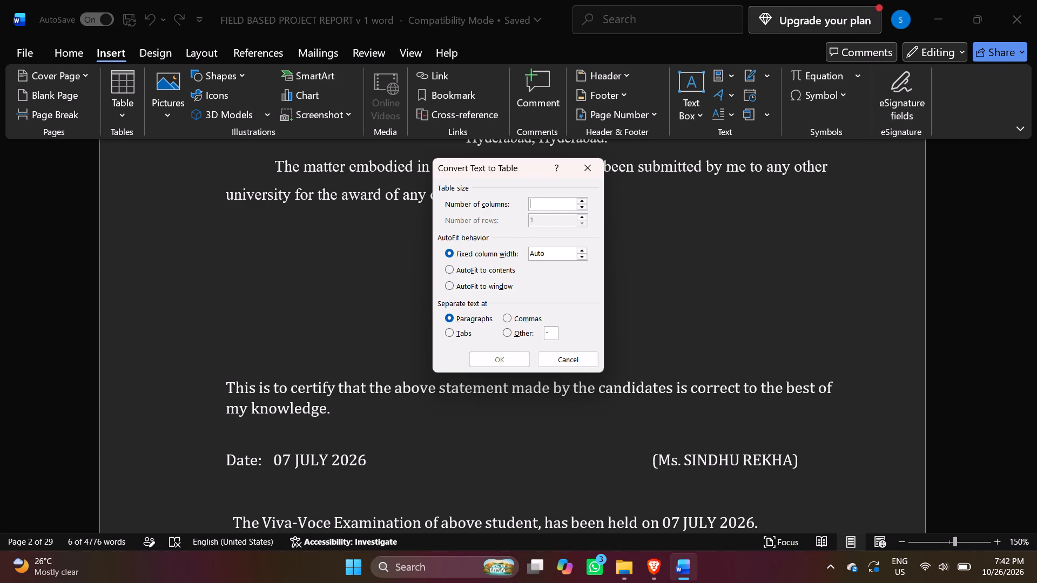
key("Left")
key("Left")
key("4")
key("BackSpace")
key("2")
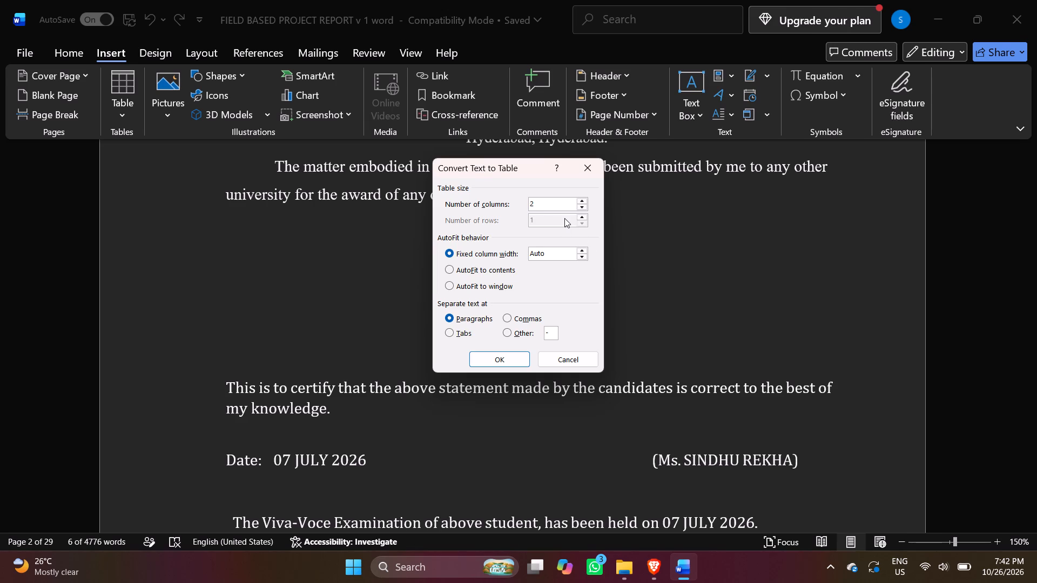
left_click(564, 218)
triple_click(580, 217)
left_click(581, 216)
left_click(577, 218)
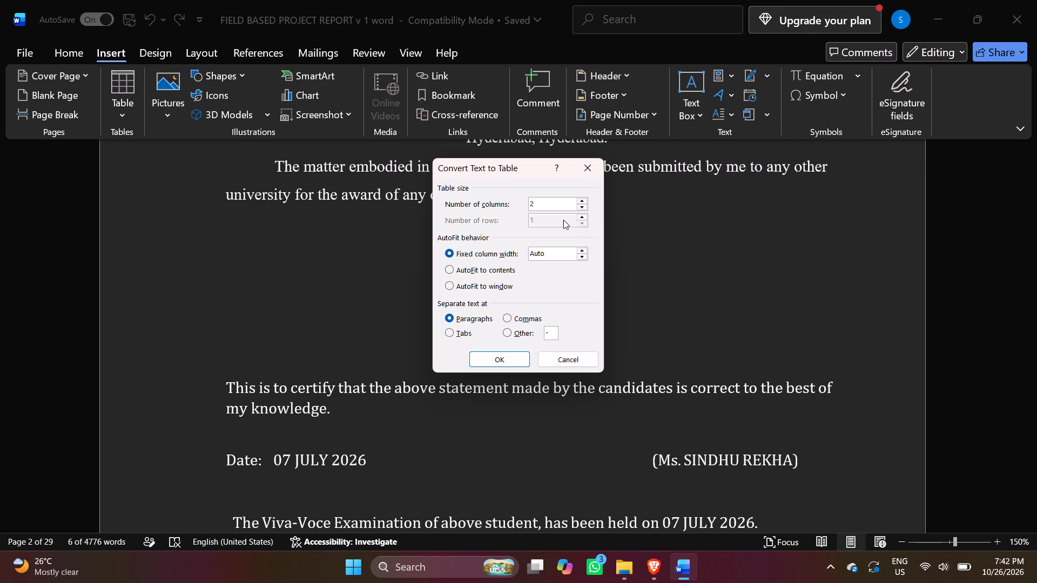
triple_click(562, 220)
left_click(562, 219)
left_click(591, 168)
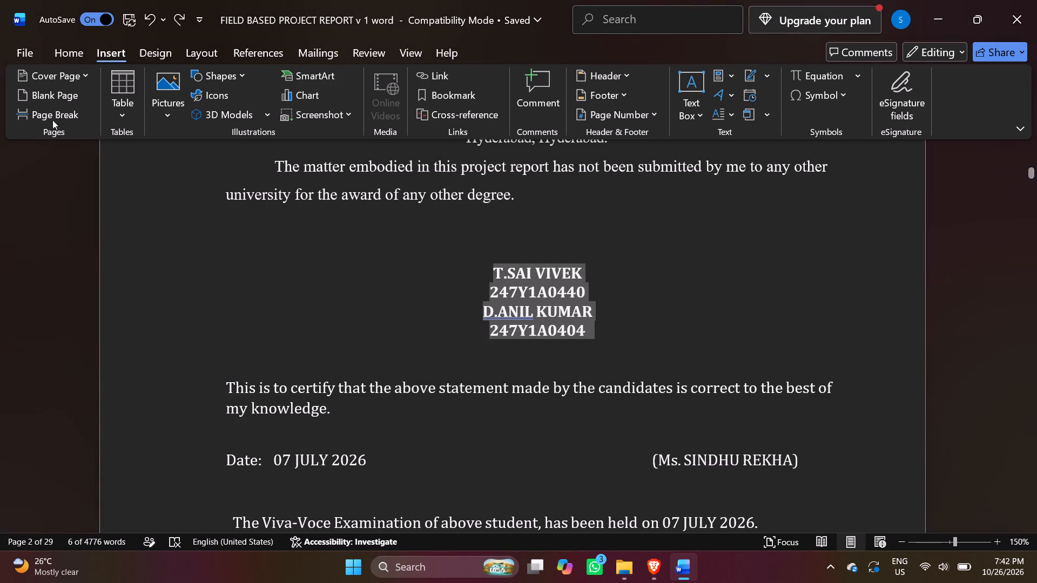
Draw a table outline around the block of student names and roll numbers on the certificate page.
left_click(117, 118)
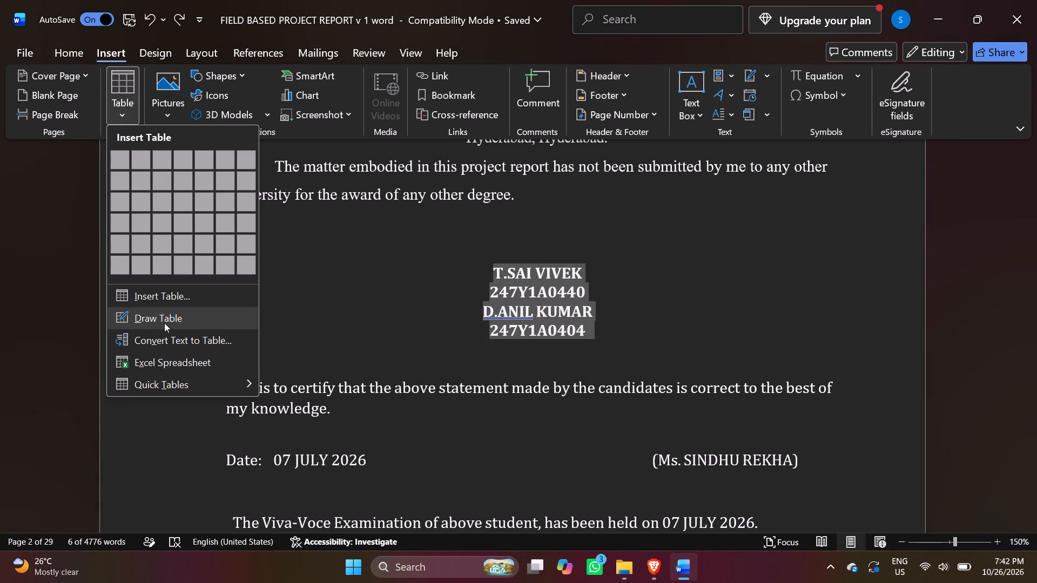
left_click(164, 322)
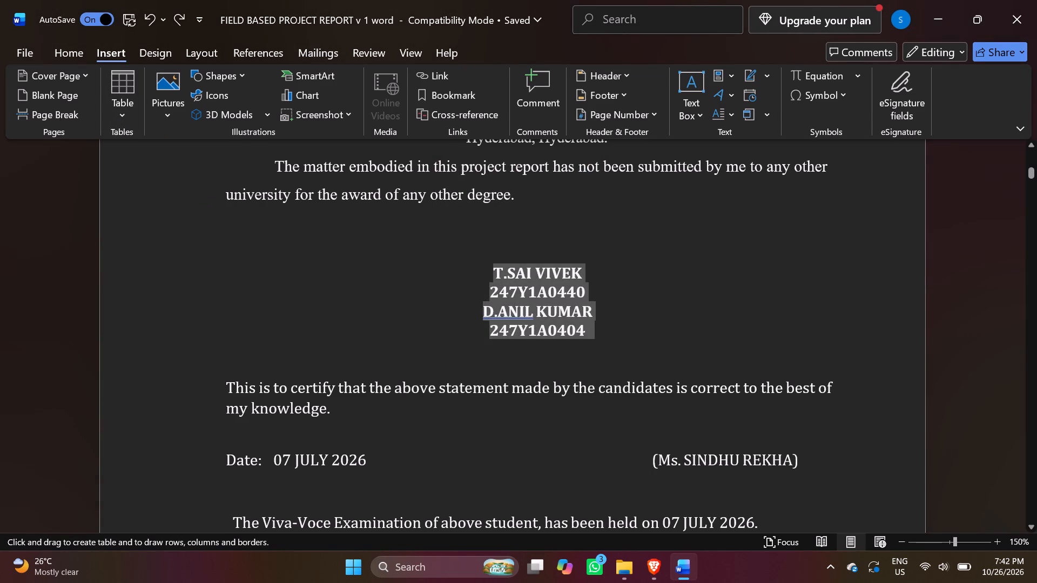
left_click_drag(284, 260, 762, 340)
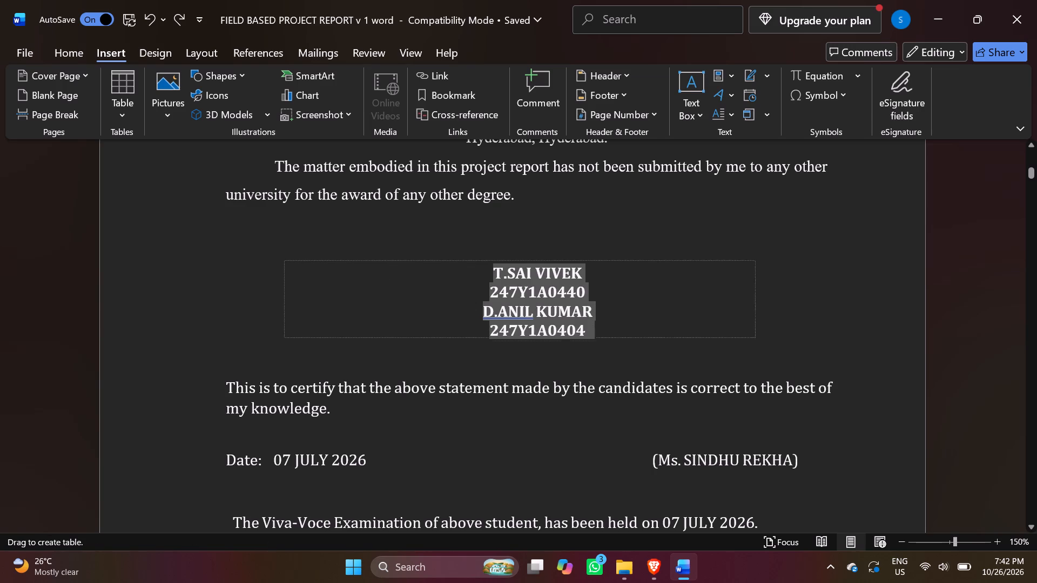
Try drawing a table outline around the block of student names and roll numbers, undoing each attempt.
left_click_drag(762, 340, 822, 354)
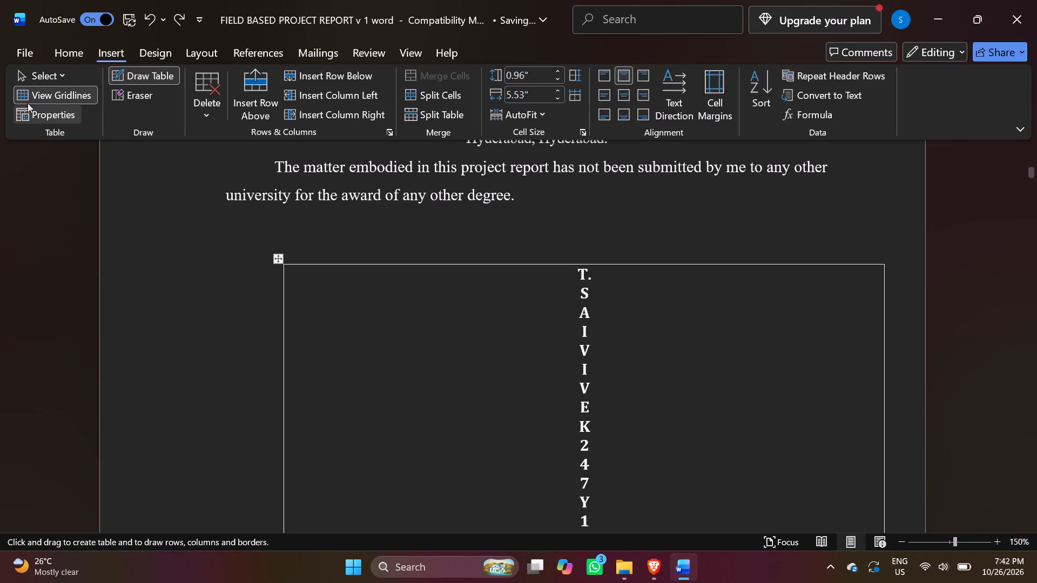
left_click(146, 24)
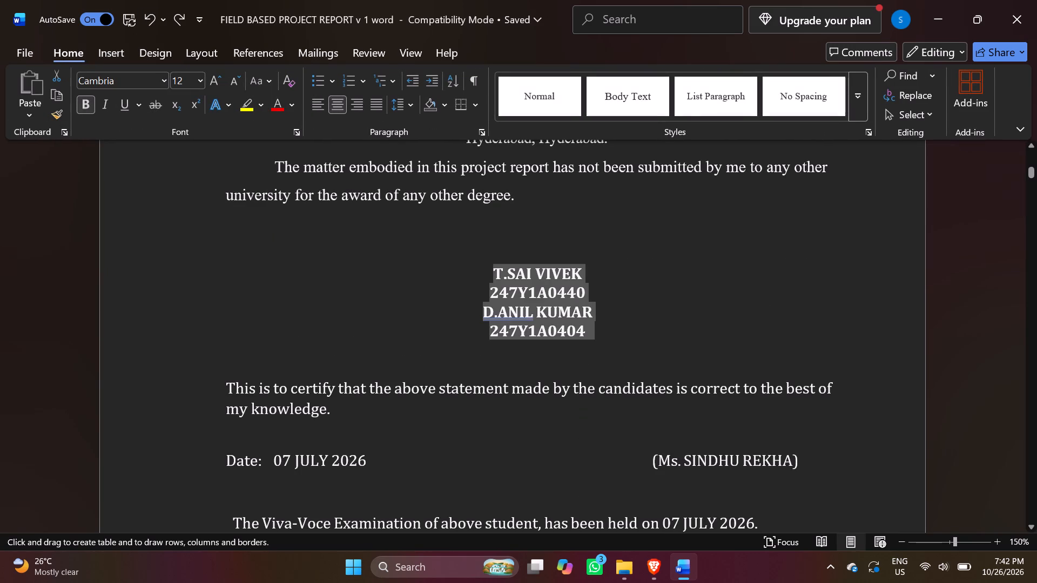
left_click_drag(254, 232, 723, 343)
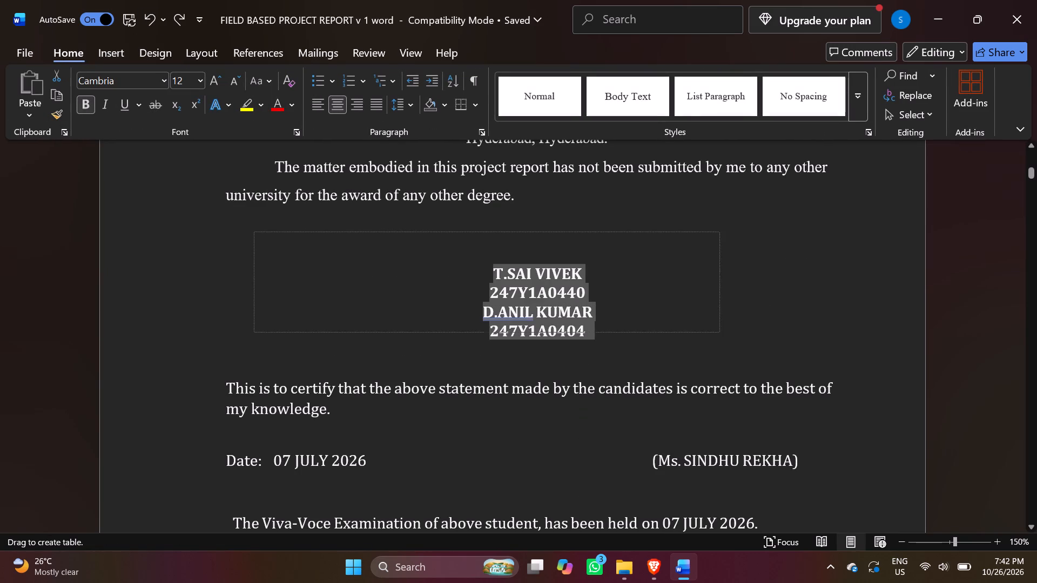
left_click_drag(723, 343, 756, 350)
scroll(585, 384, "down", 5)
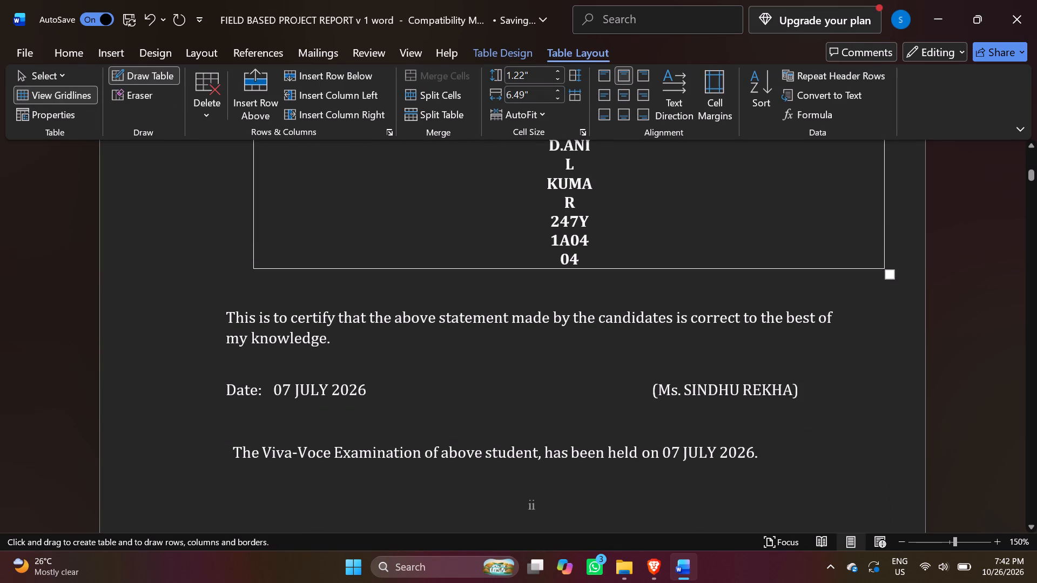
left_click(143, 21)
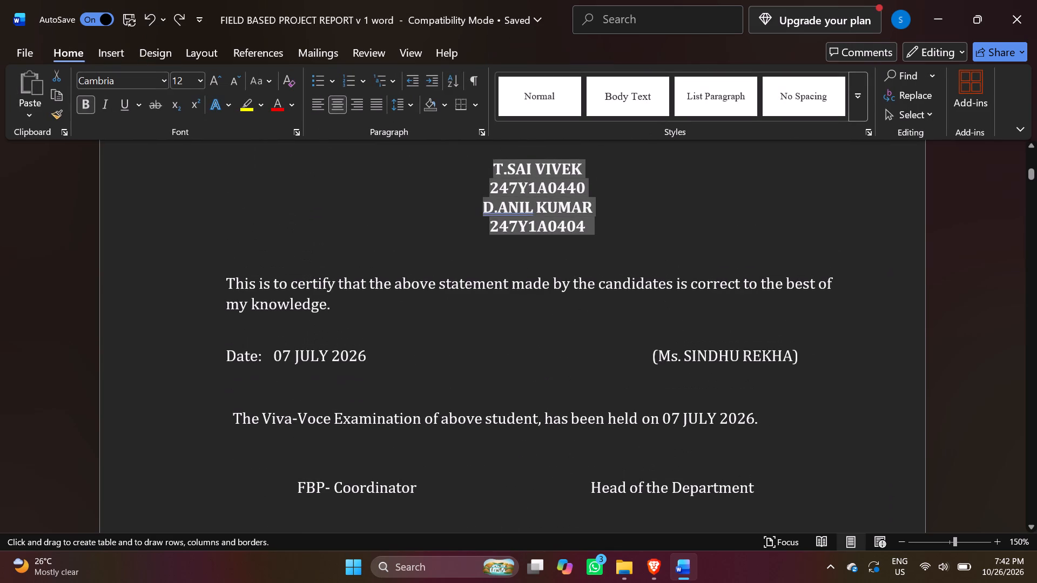
Look through the Quick Tables designs, but insert a plain table around the selected student names and roll numbers.
left_click(115, 45)
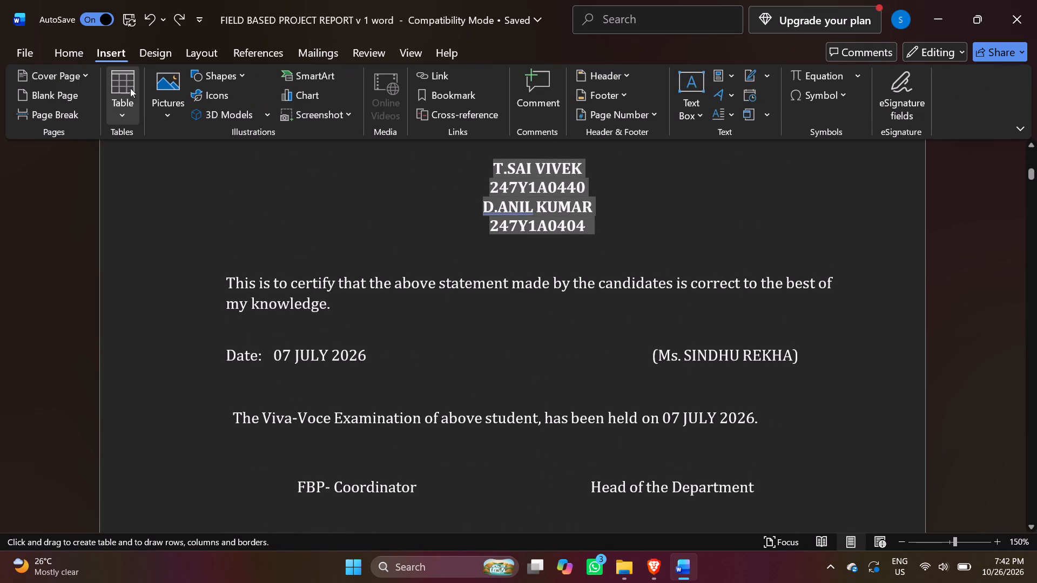
left_click(125, 113)
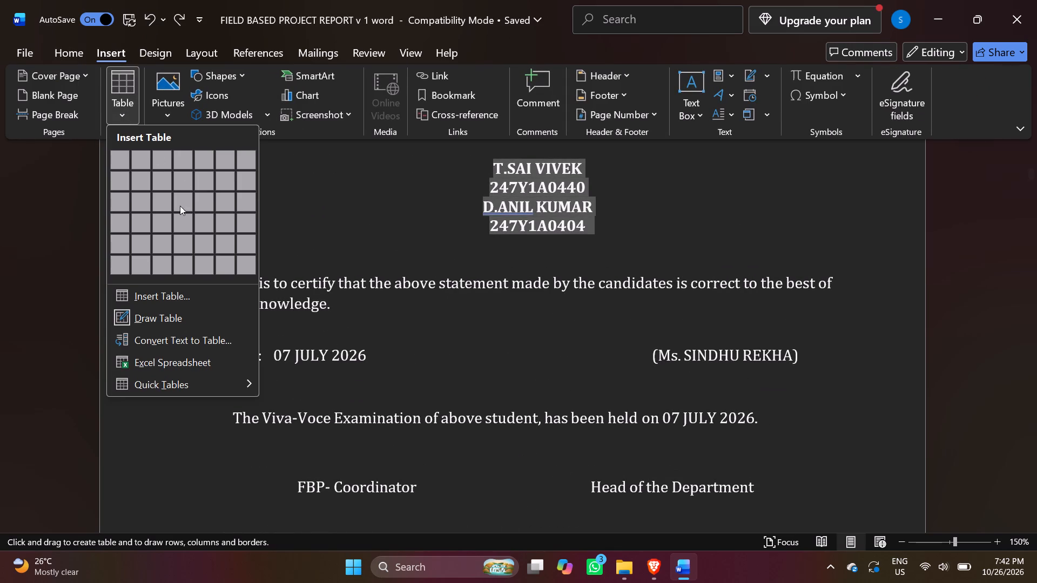
left_click(166, 383)
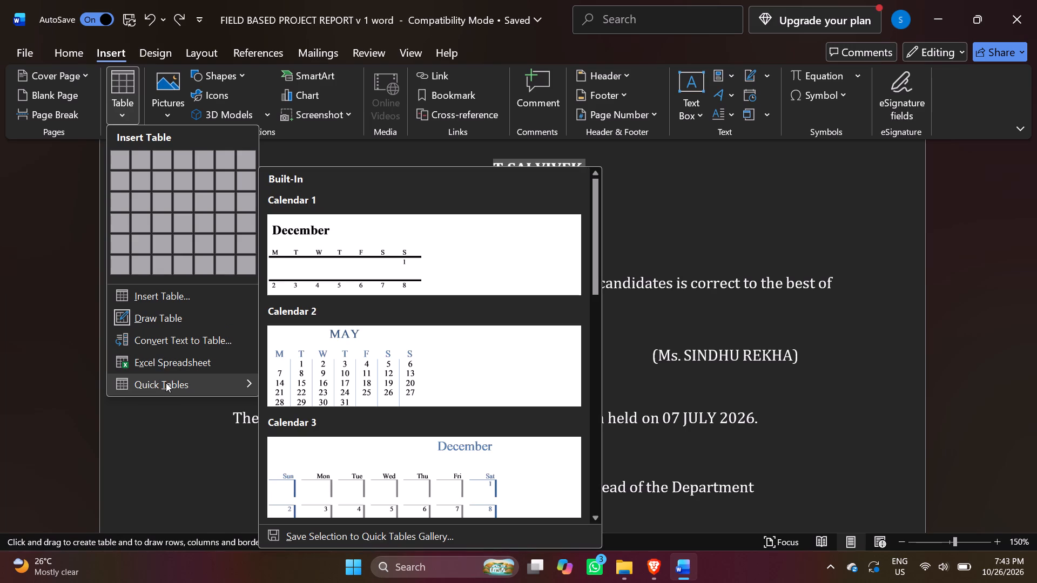
scroll(312, 382, "down", 6)
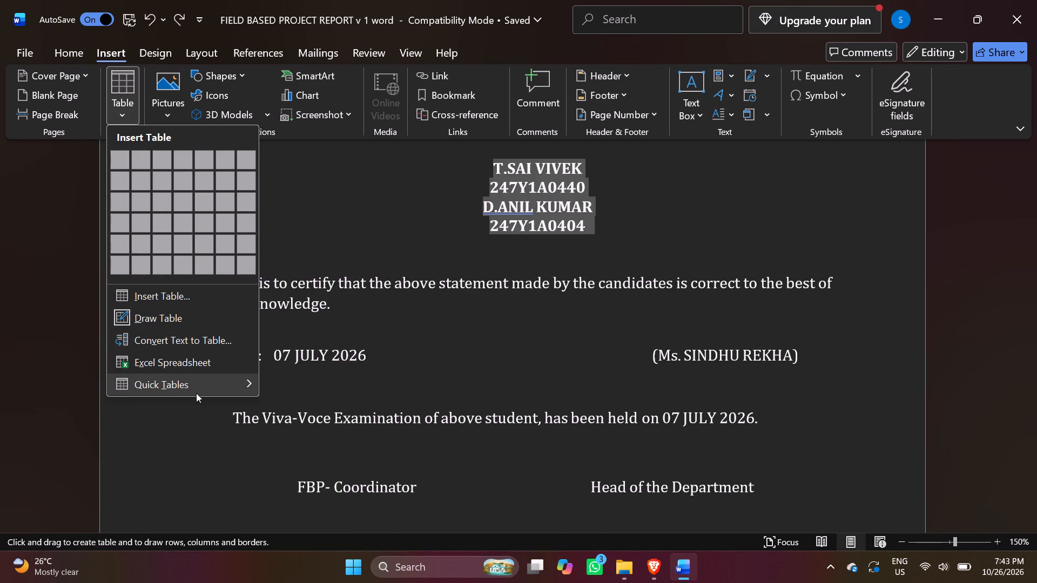
scroll(295, 351, "down", 8)
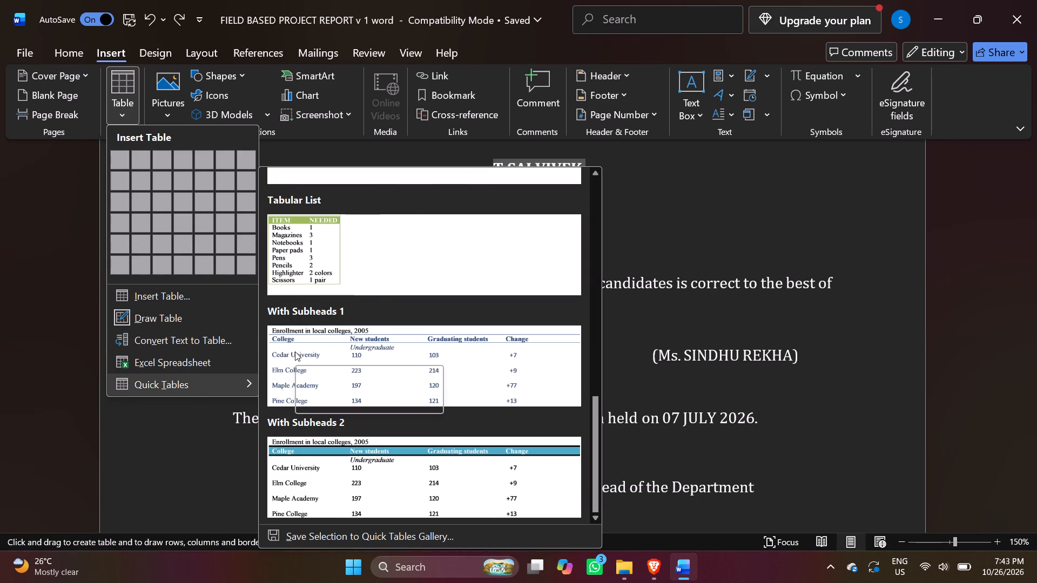
left_click(170, 294)
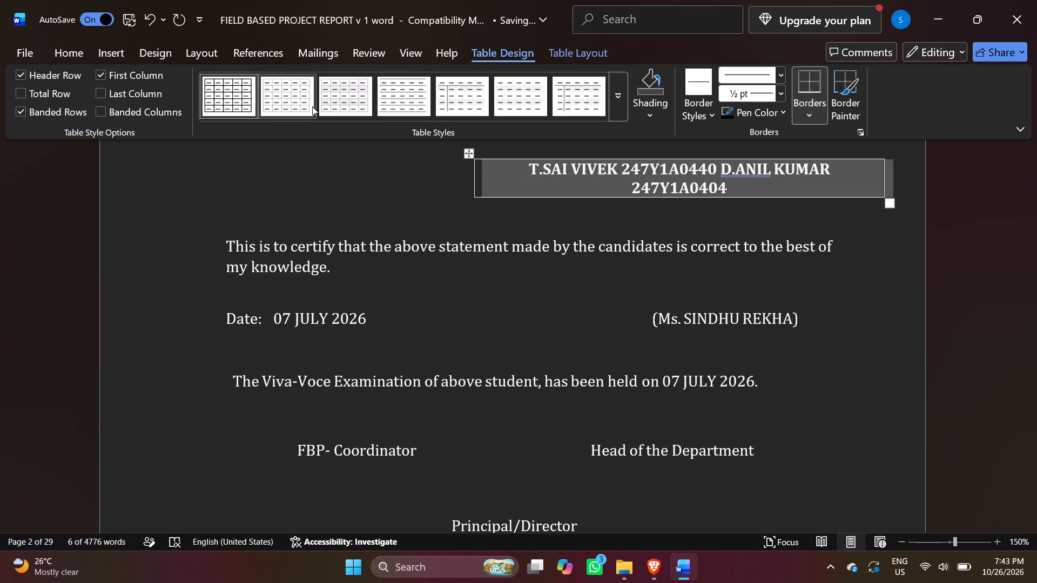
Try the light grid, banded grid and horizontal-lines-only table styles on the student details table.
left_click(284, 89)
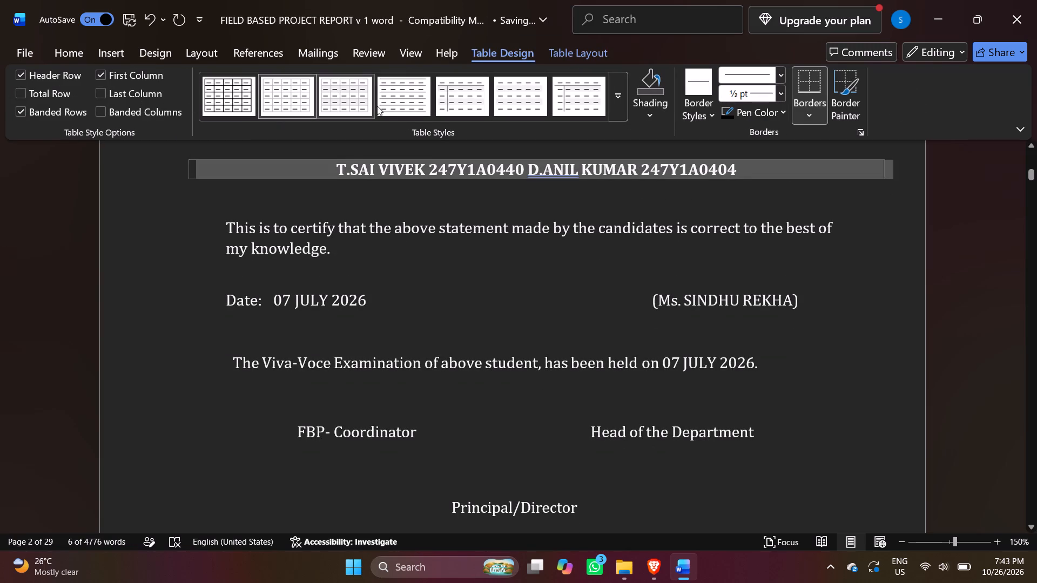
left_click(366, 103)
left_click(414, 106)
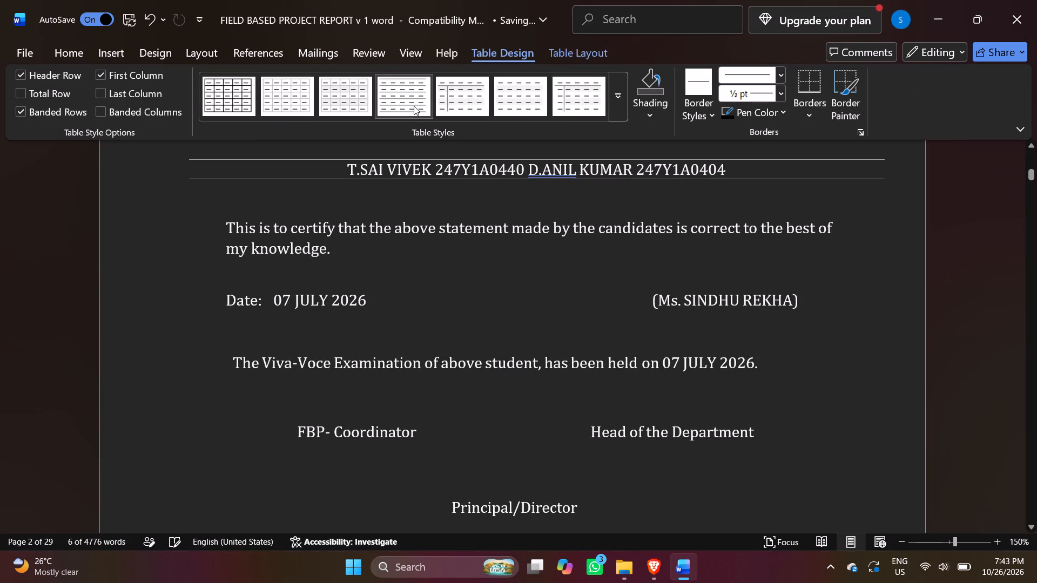
Break the line before the second student's name so each student's name and roll number share one line.
left_click(718, 162)
left_click(531, 170)
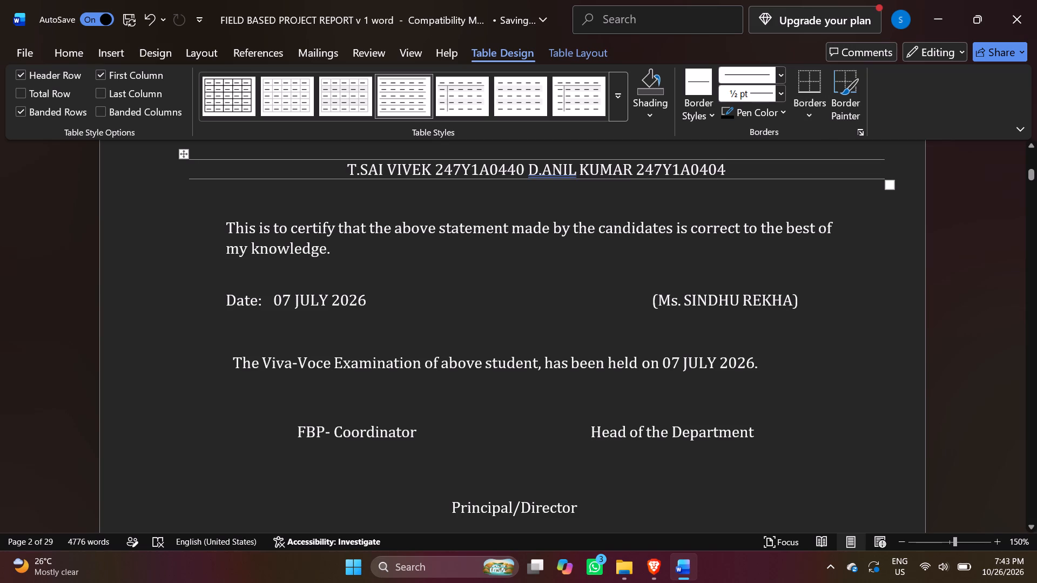
key("Return")
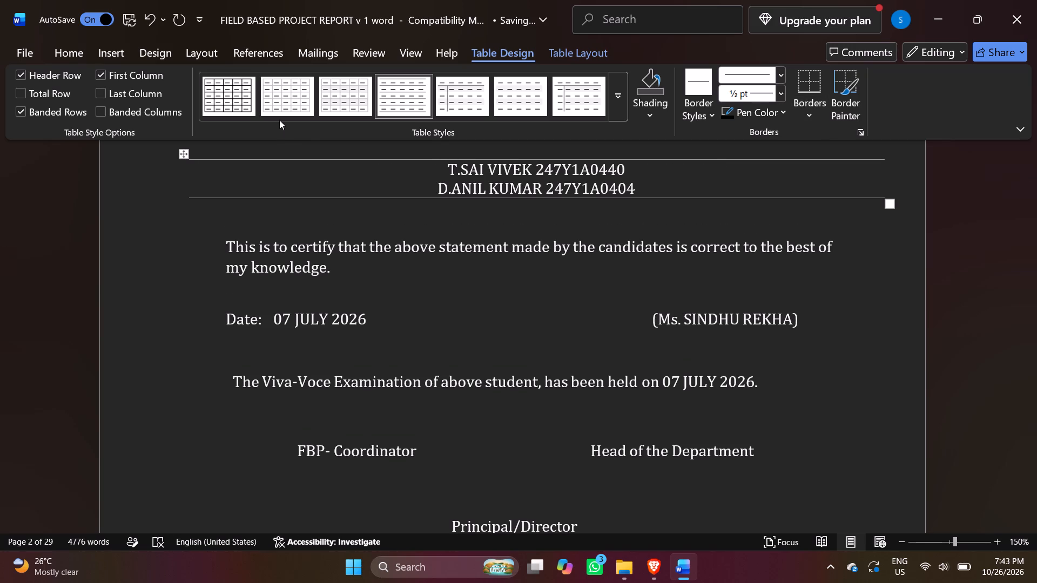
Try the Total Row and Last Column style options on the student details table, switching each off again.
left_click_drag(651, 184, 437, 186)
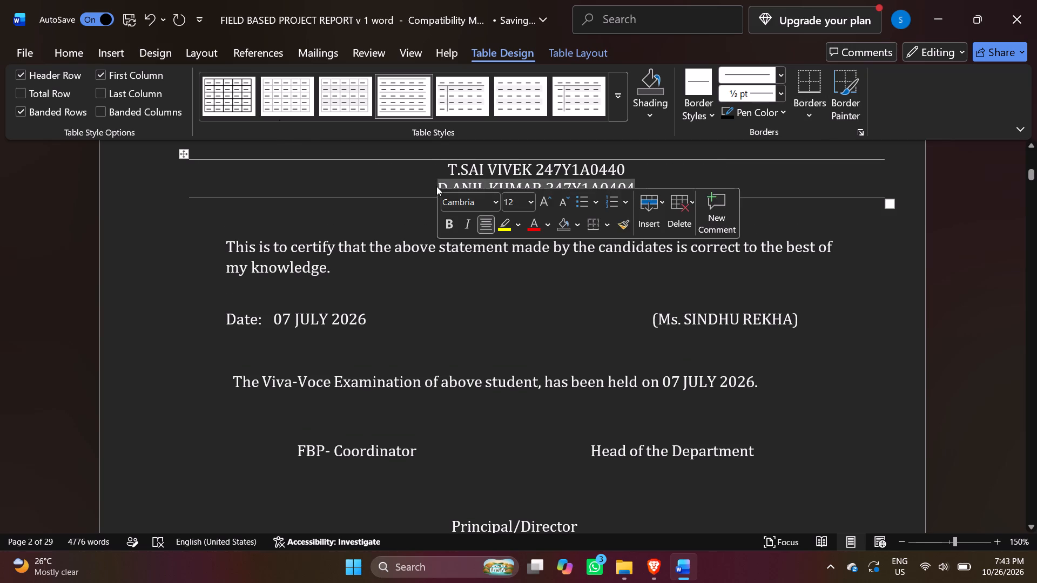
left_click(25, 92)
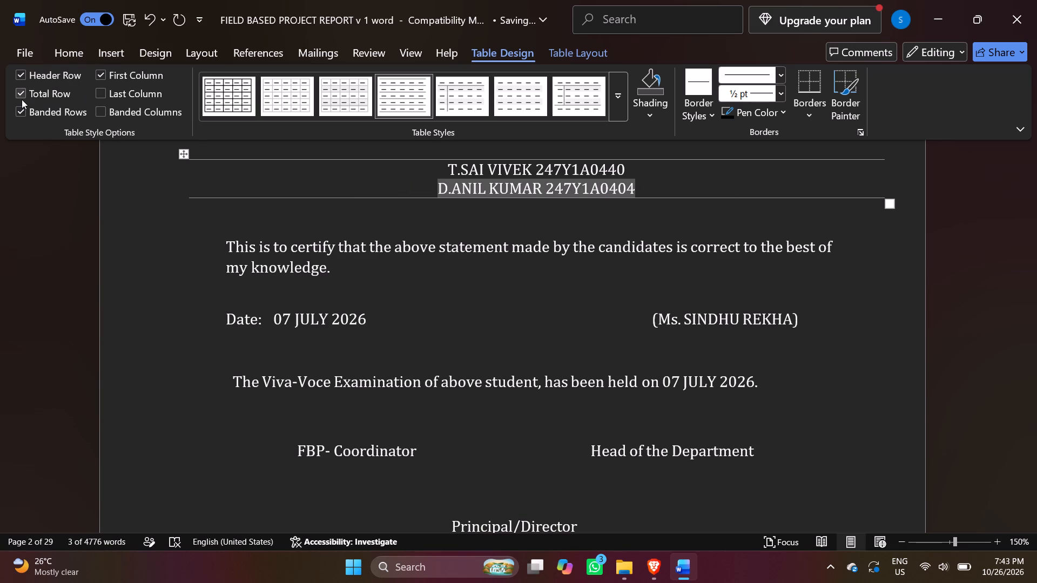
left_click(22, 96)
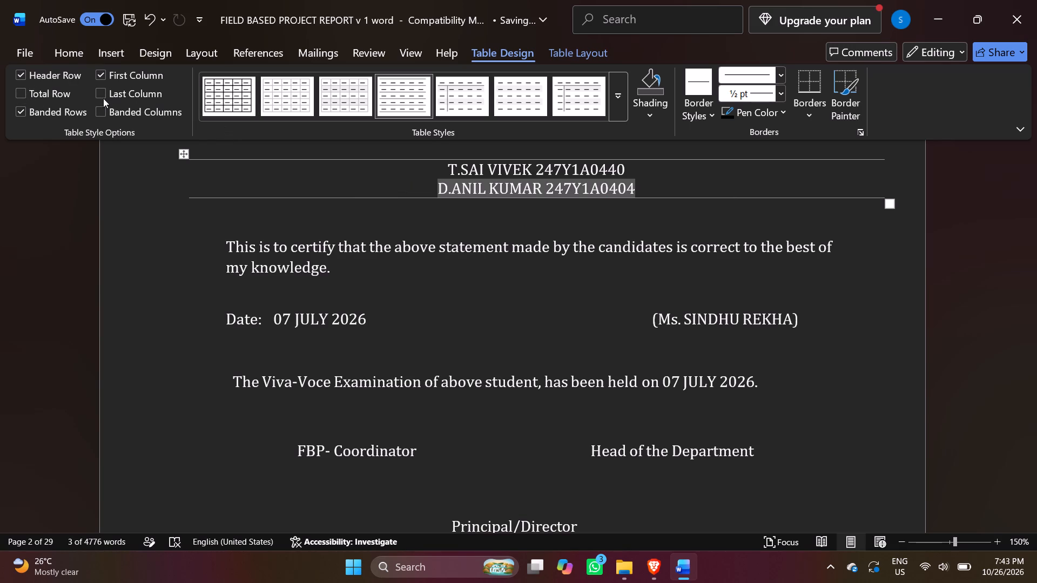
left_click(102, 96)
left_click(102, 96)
Try the different table styles on the student details table and settle on the borderless banded-row style.
left_click(215, 101)
left_click(286, 94)
left_click(346, 100)
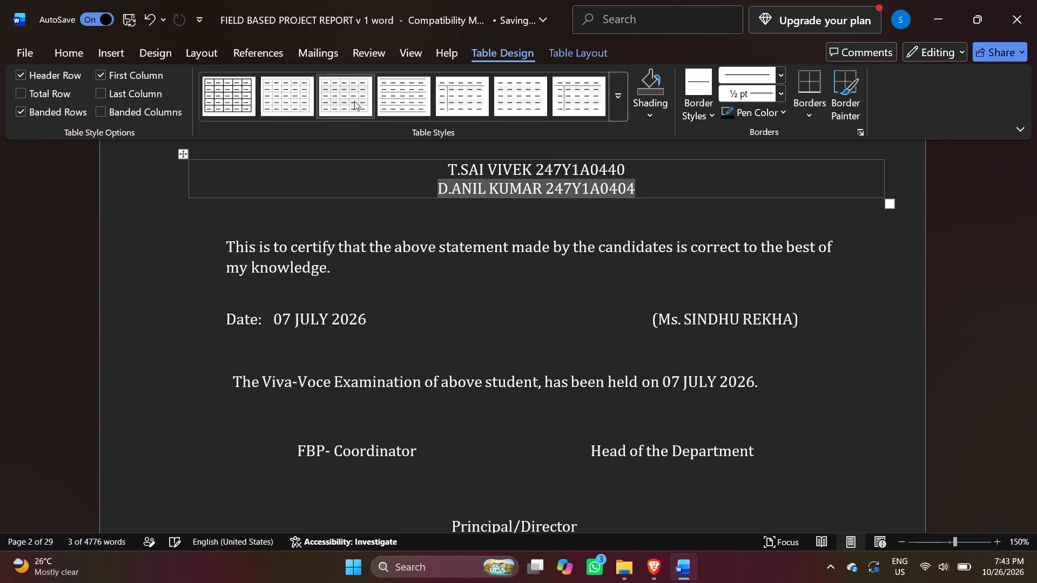
left_click(404, 100)
left_click(463, 99)
left_click(496, 98)
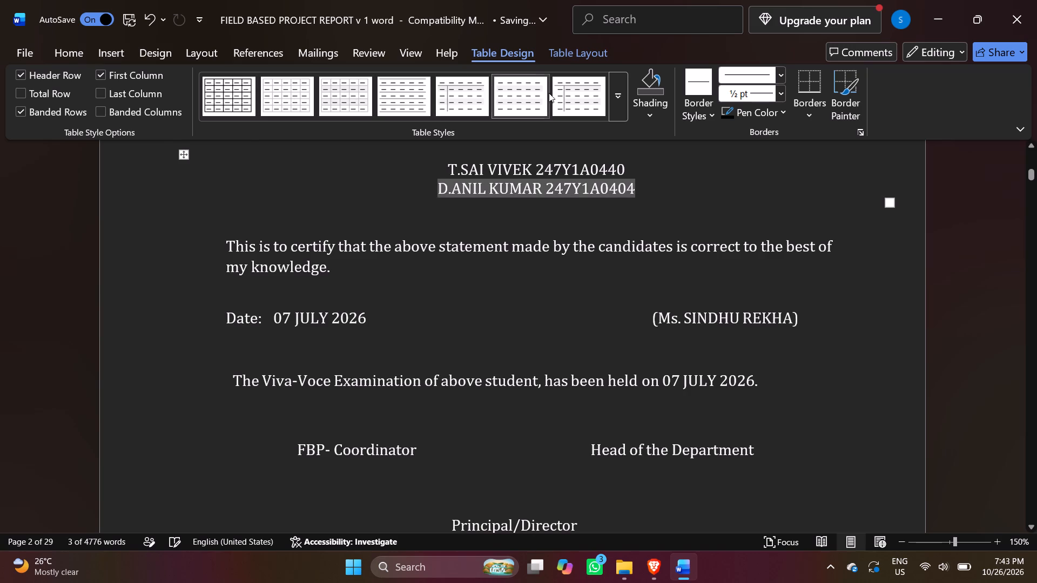
left_click(562, 93)
left_click(530, 94)
left_click(877, 365)
Start inserting a new table on the certificate page.
scroll(636, 349, "up", 2)
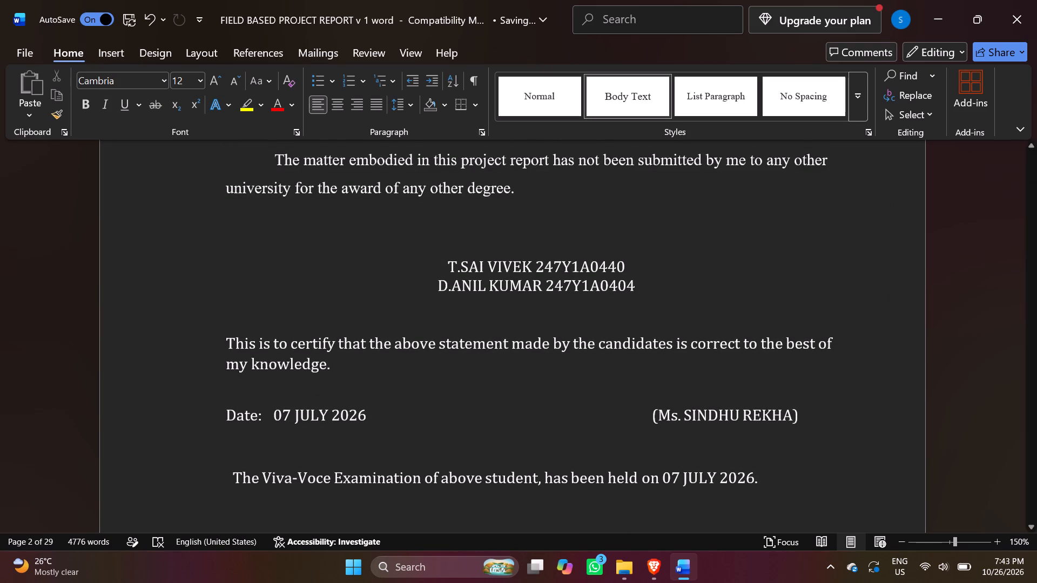
left_click(117, 52)
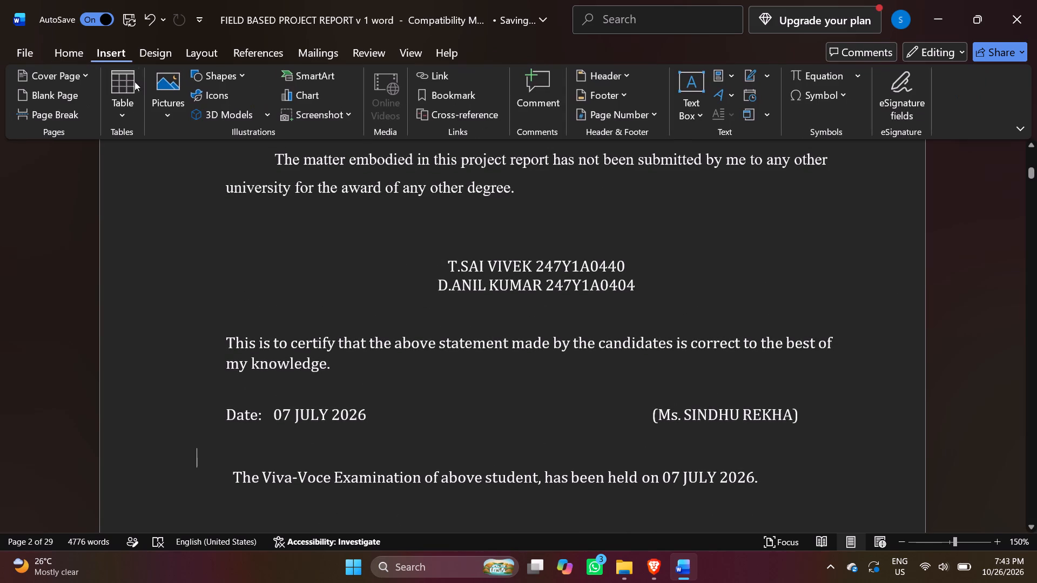
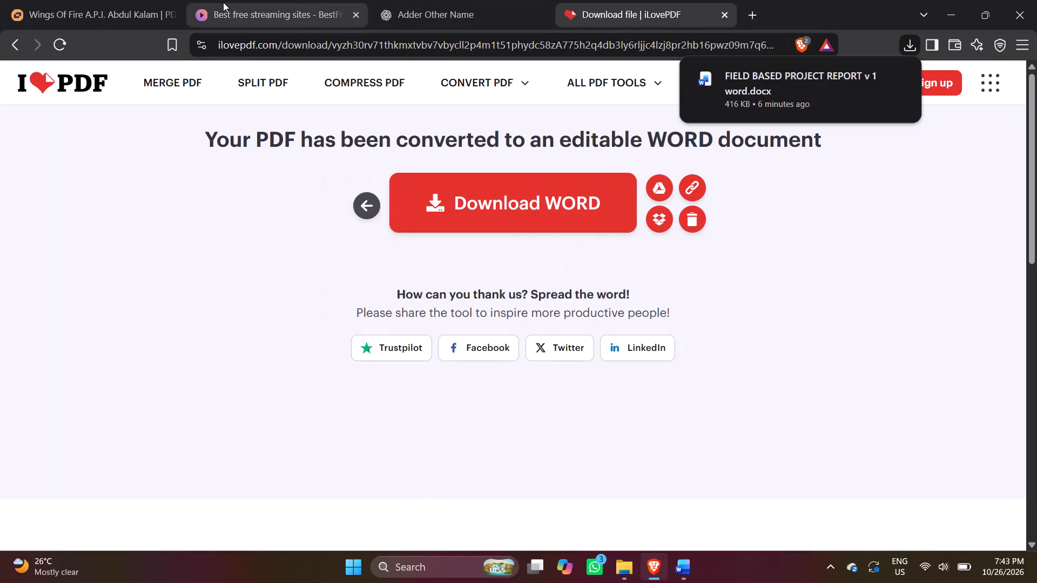
In the browser, open YouTube in a new tab and search for "How to make tables in word".
left_click(744, 9)
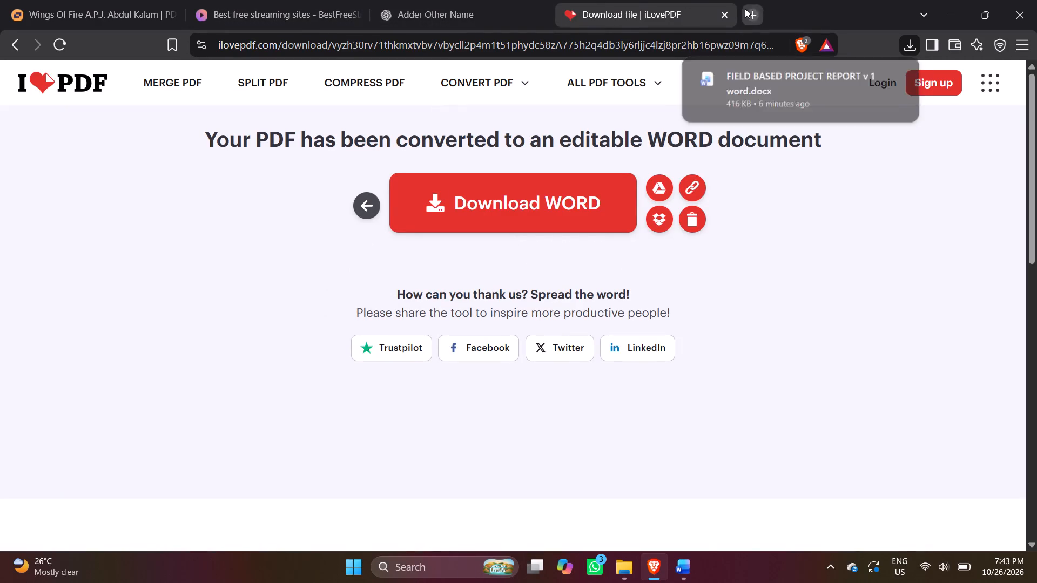
left_click(542, 135)
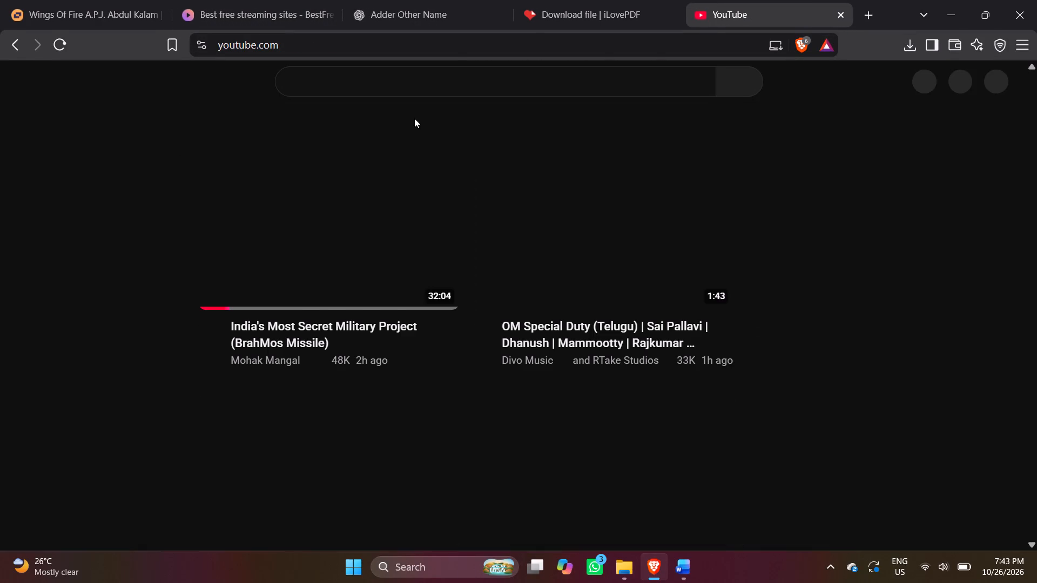
left_click(419, 86)
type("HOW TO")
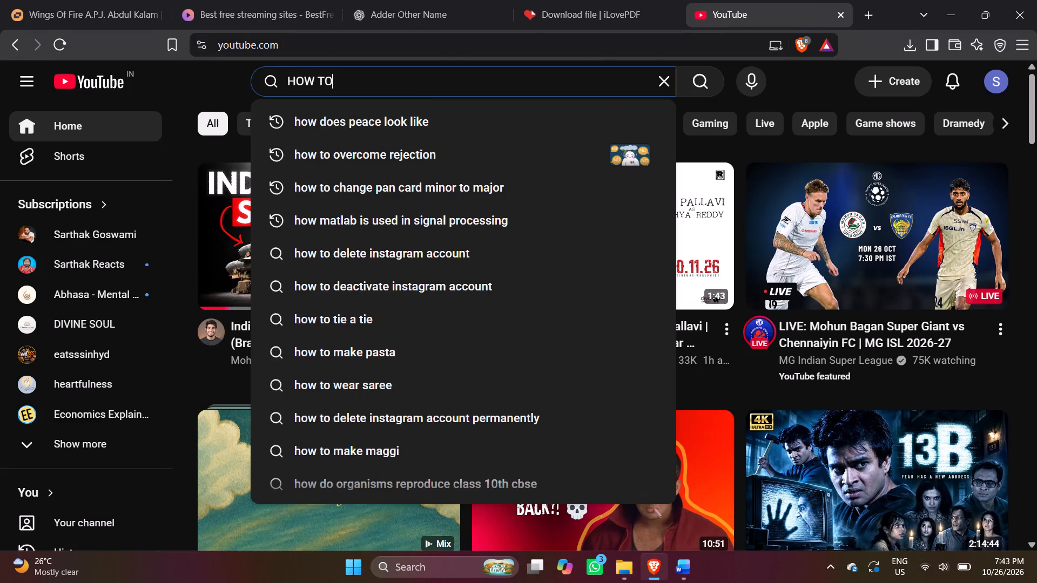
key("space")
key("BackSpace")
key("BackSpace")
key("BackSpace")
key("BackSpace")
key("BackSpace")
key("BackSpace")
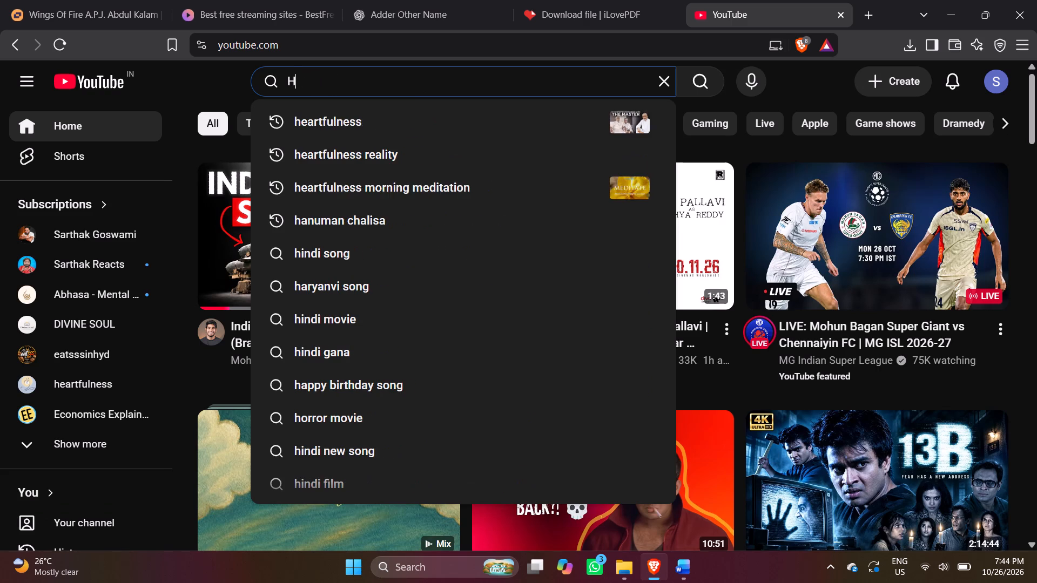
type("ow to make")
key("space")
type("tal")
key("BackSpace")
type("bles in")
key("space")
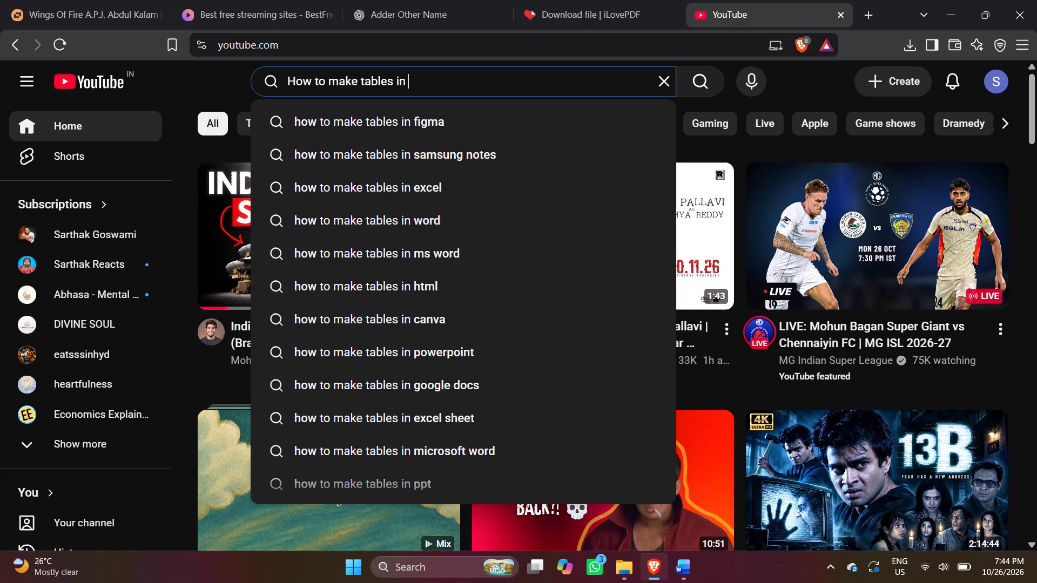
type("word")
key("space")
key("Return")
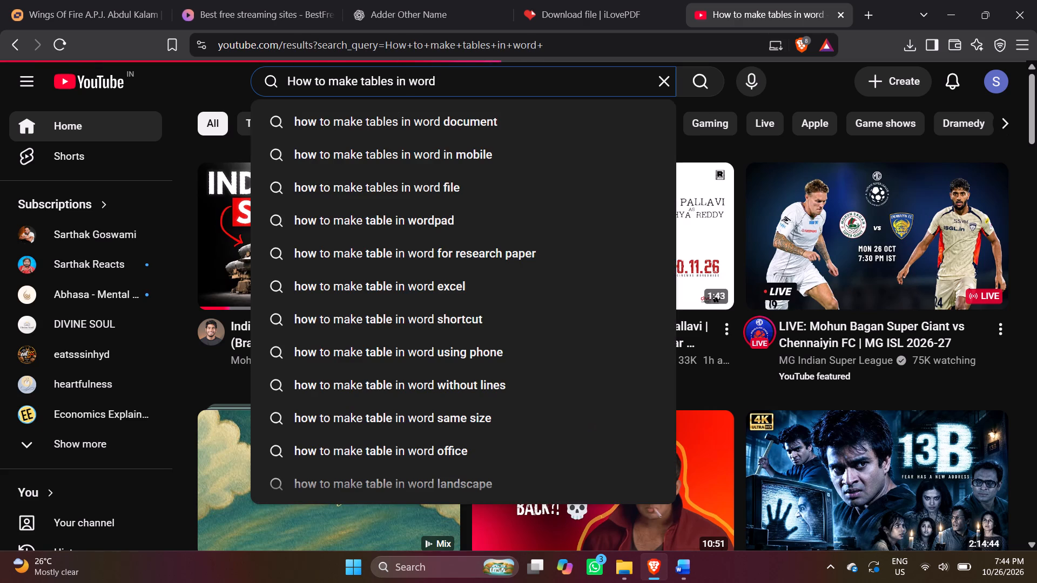
Play the "How to Insert Table In Microsoft Word" video from the search results at a higher system volume.
scroll(542, 320, "down", 4)
left_click(350, 314)
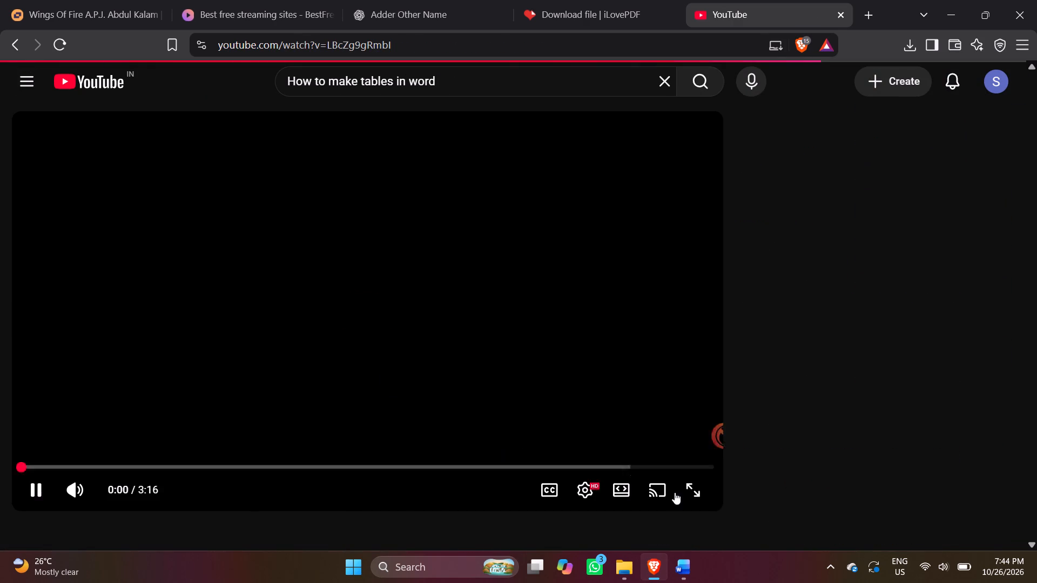
left_click(682, 491)
left_click(926, 566)
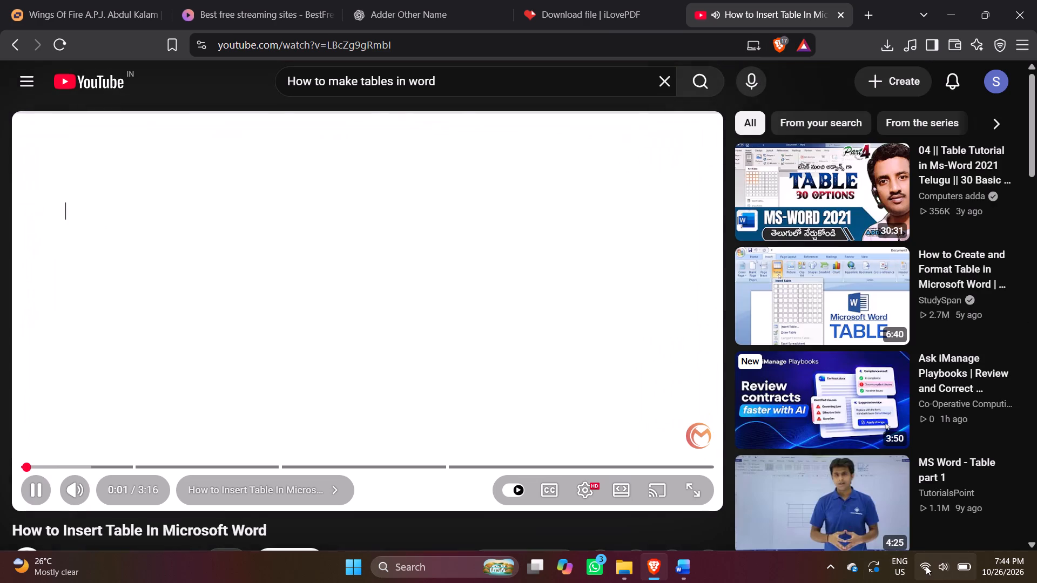
left_click_drag(919, 487, 928, 487)
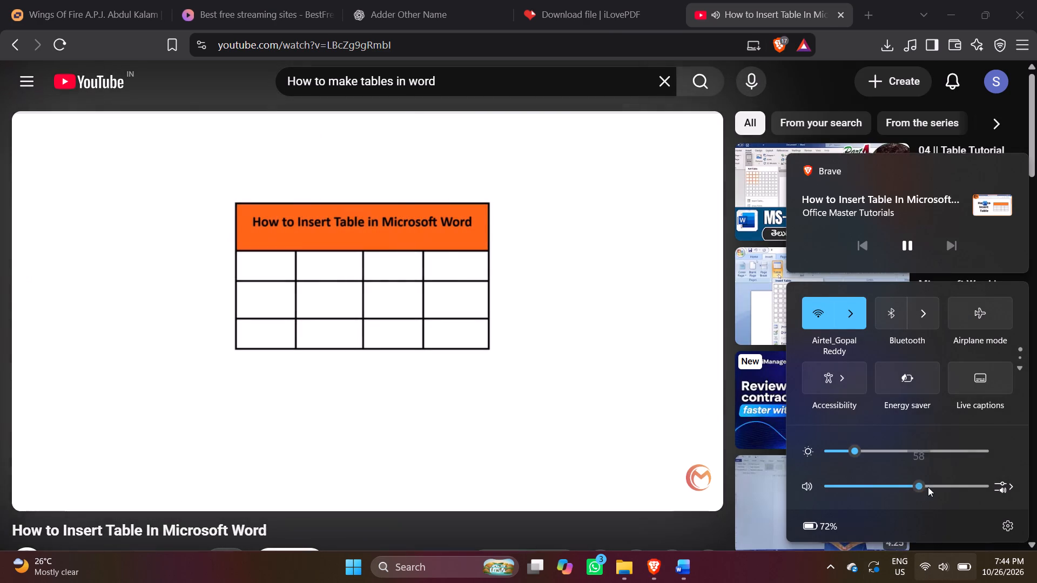
left_click_drag(928, 487, 1036, 484)
Skim the video's "Insert Table from the Ribbon" section to see how a table is inserted, and pause it.
left_click(71, 463)
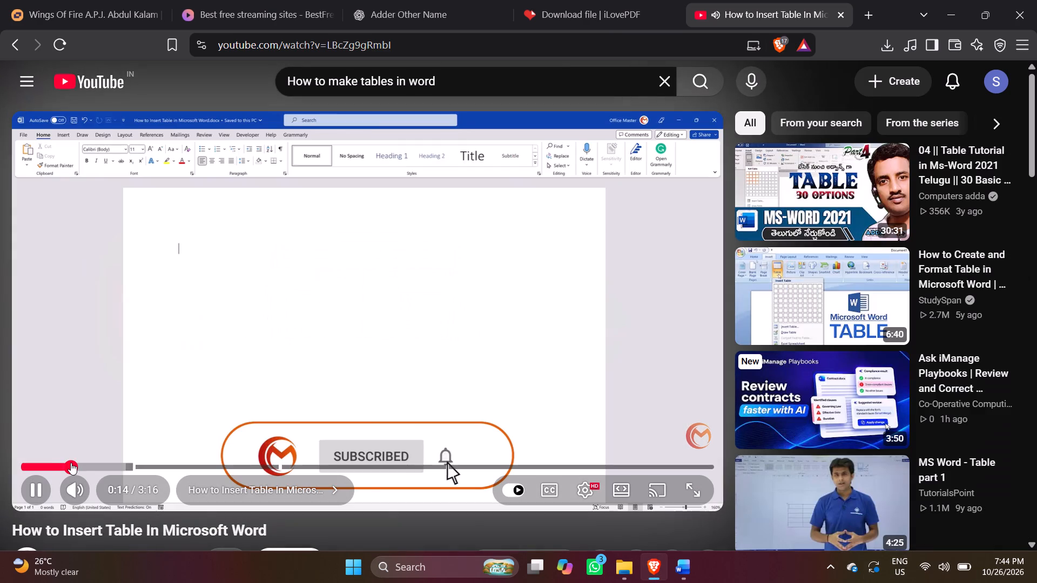
left_click(110, 470)
left_click(134, 465)
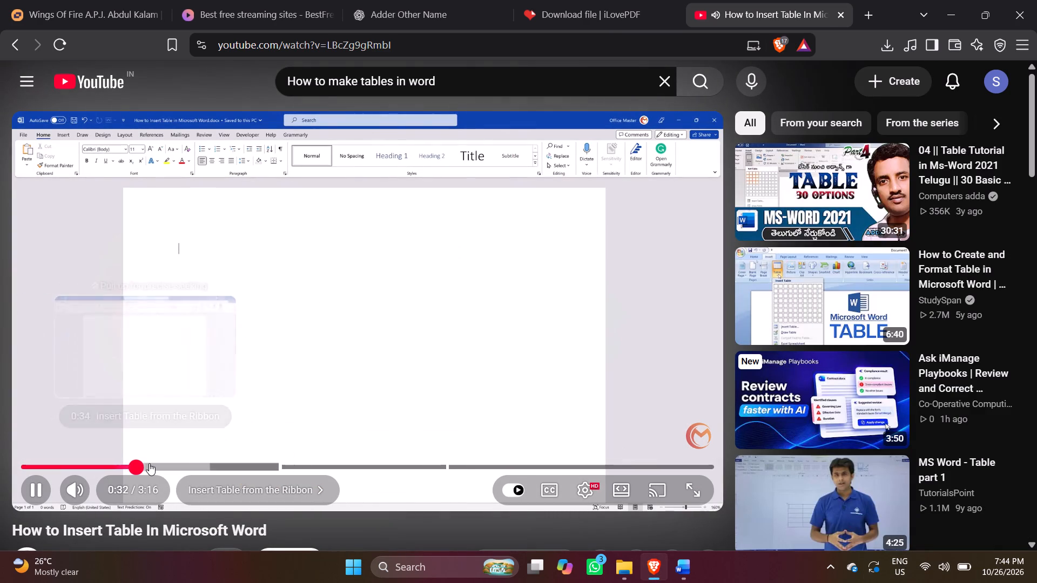
left_click(150, 463)
left_click(171, 463)
left_click(197, 462)
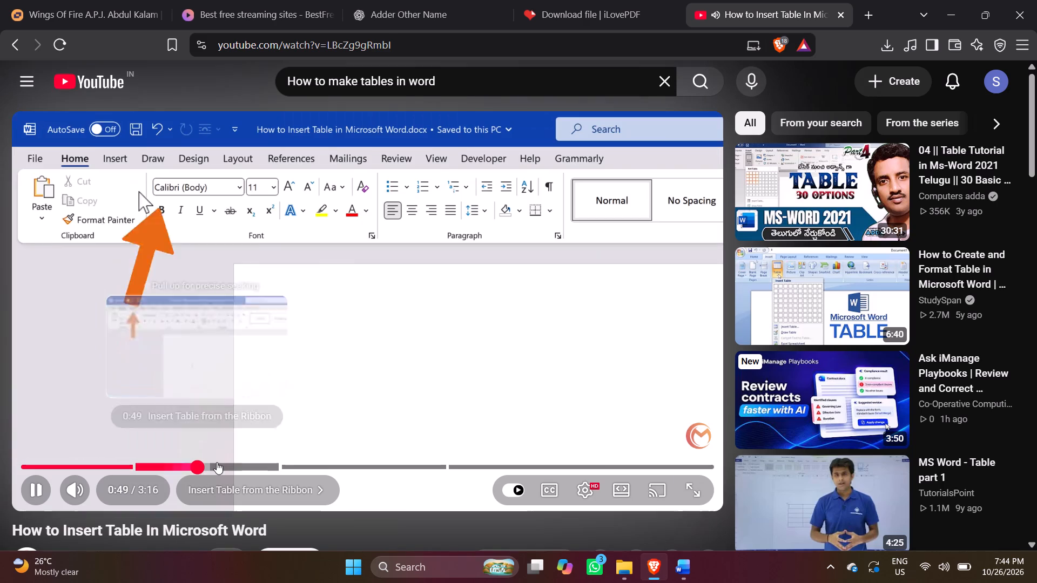
left_click(224, 462)
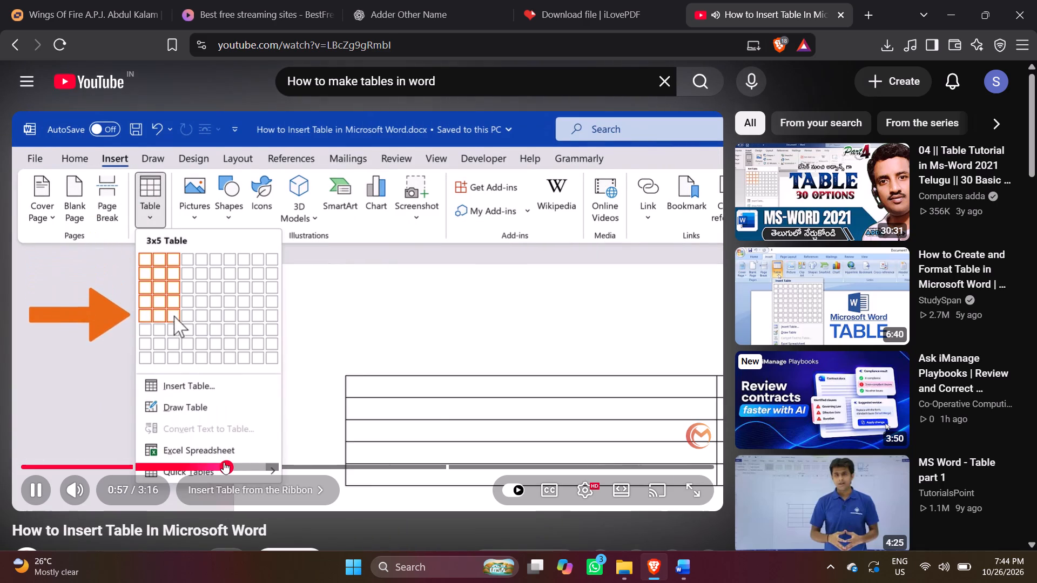
left_click(178, 462)
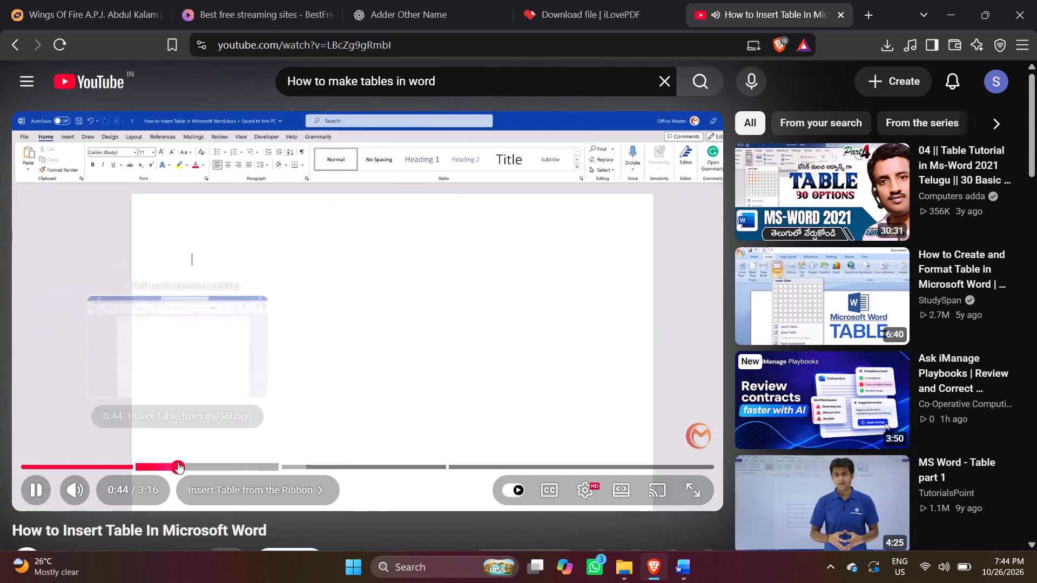
left_click(361, 387)
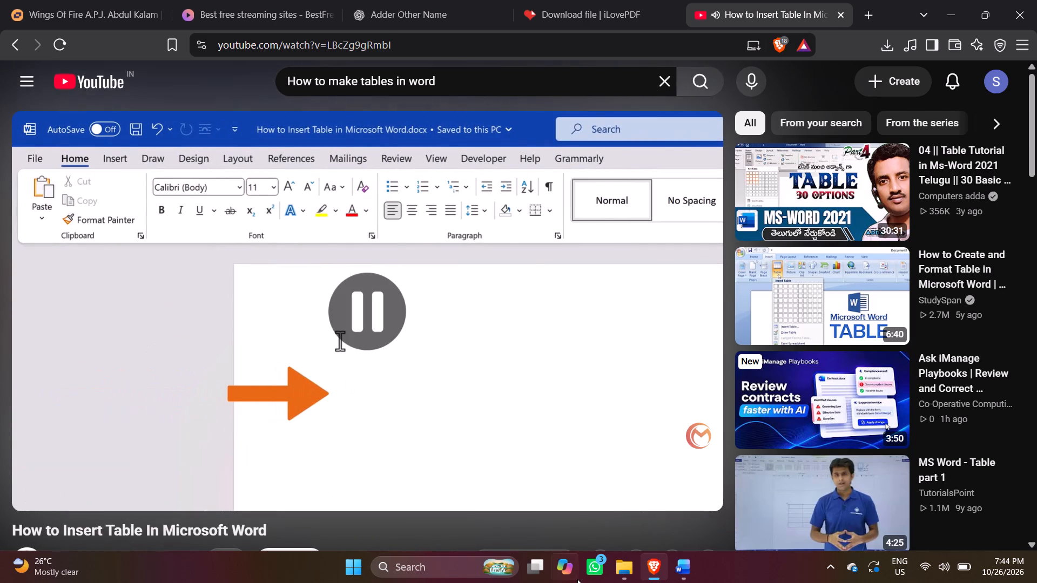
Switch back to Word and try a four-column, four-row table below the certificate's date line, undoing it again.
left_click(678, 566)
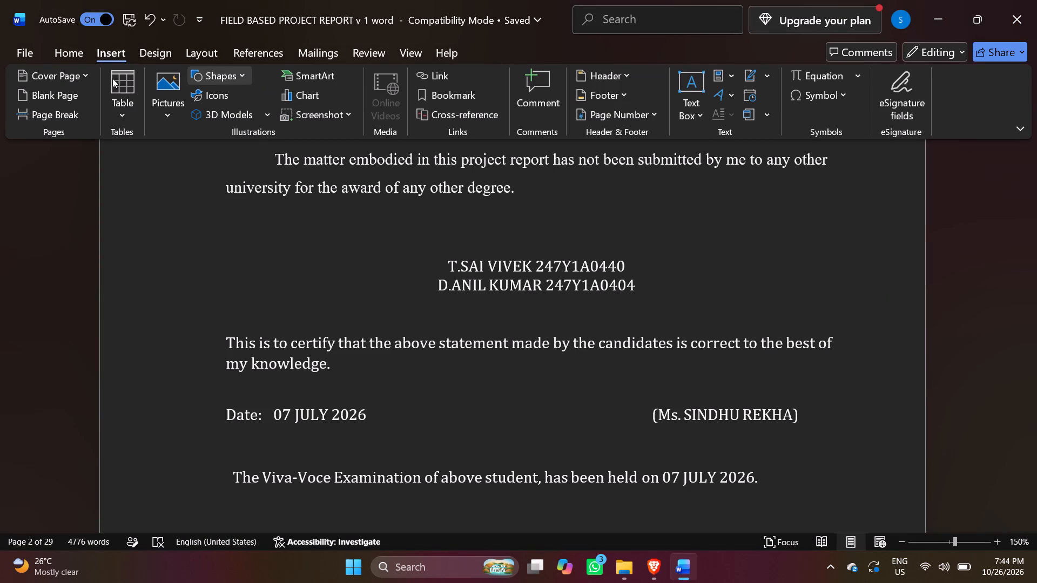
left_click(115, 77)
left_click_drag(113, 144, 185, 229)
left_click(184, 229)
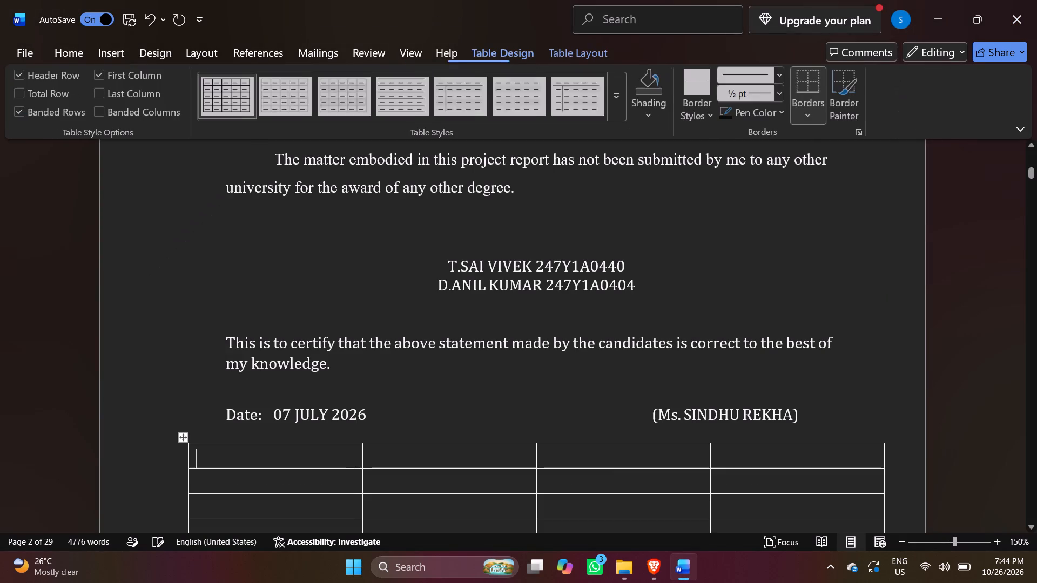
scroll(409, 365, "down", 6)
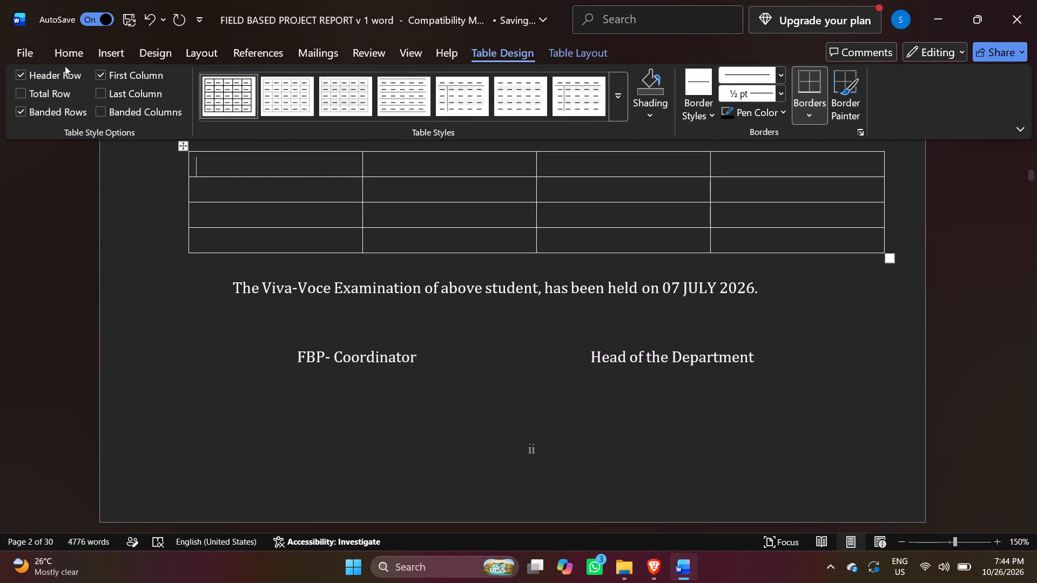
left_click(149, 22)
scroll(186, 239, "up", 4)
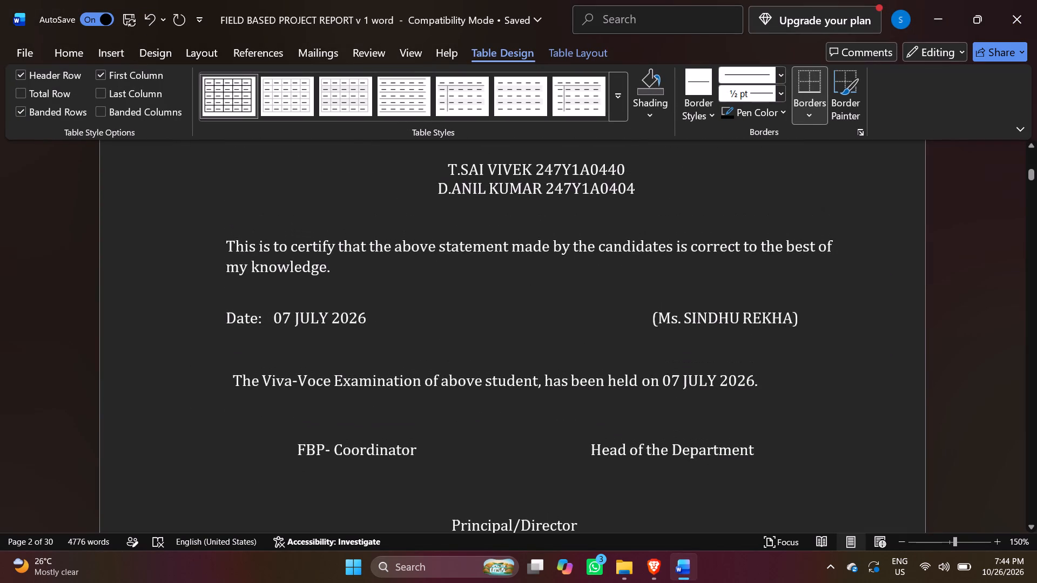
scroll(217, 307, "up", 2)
Undo the earlier table and line changes to the student details until each name and roll number is on its own line.
left_click(151, 22)
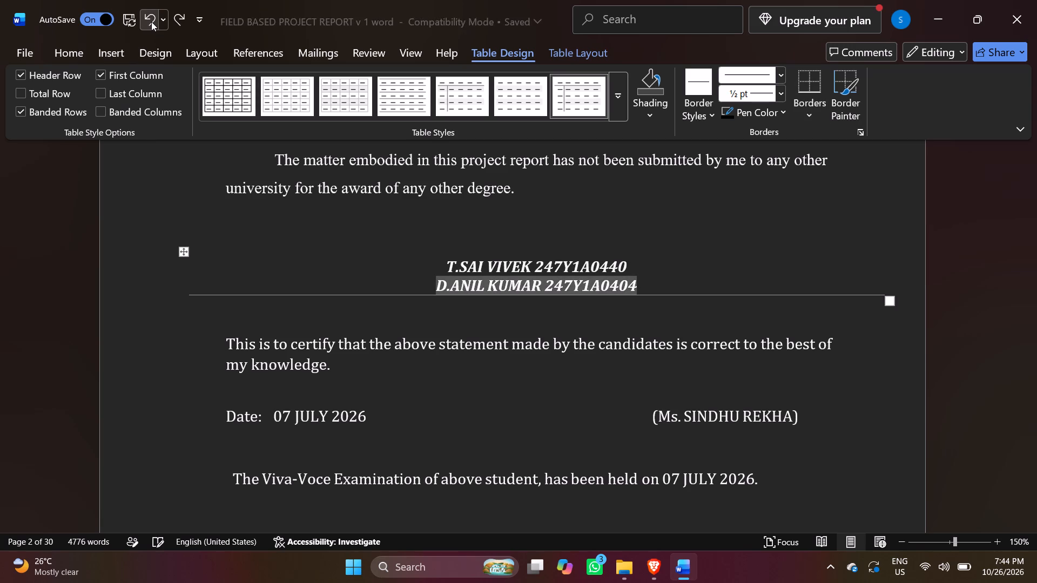
triple_click(151, 22)
triple_click(151, 22)
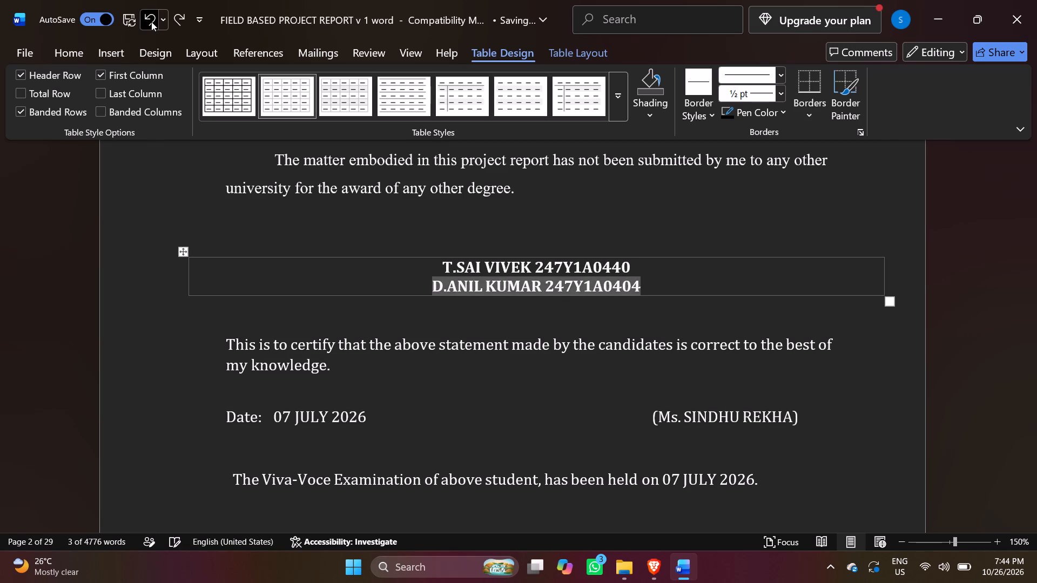
triple_click(151, 22)
triple_click(151, 22)
left_click(151, 22)
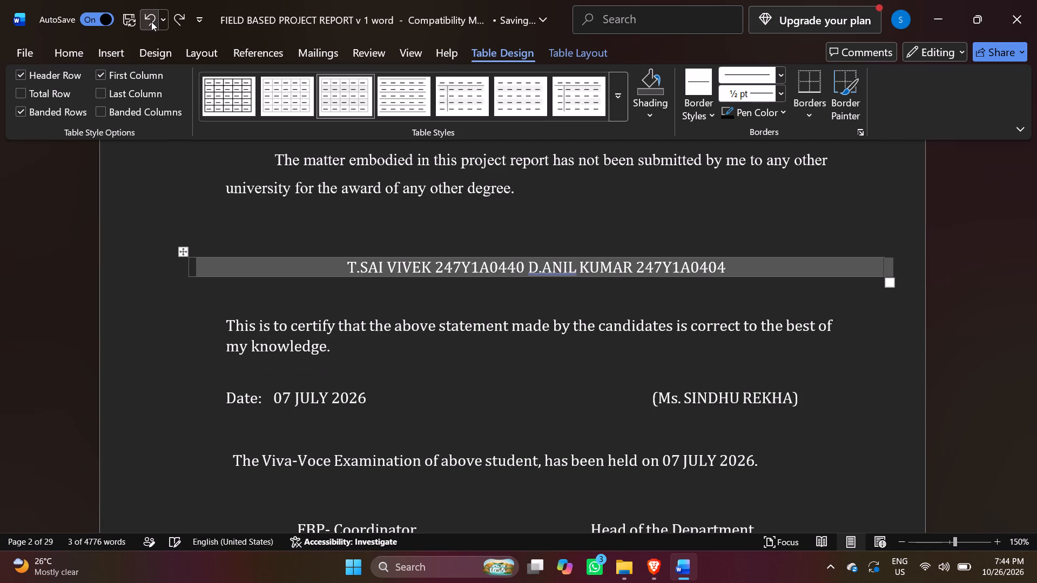
triple_click(151, 22)
left_click(151, 22)
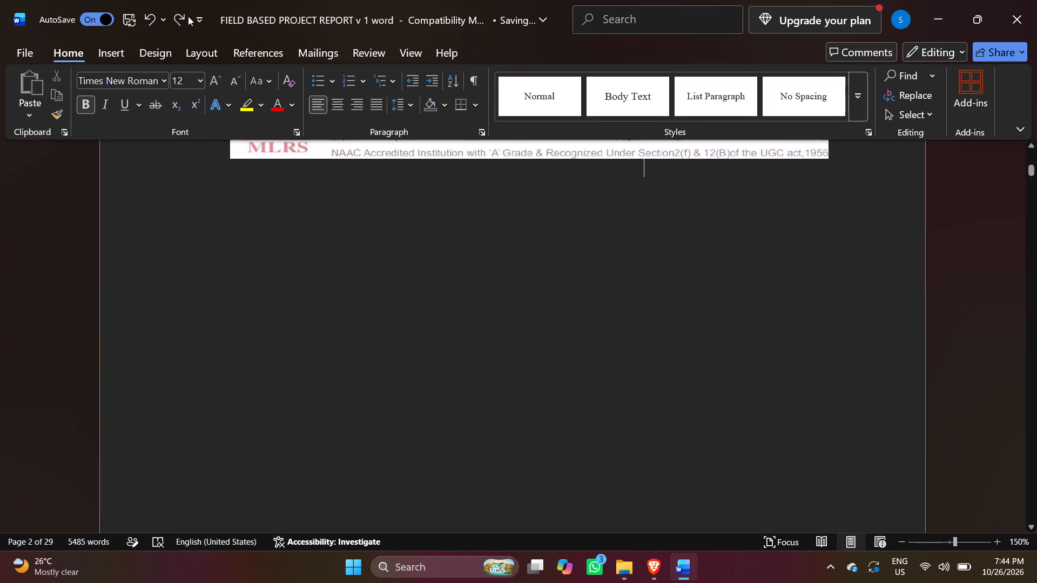
left_click(184, 16)
scroll(454, 325, "down", 5)
scroll(491, 347, "down", 2)
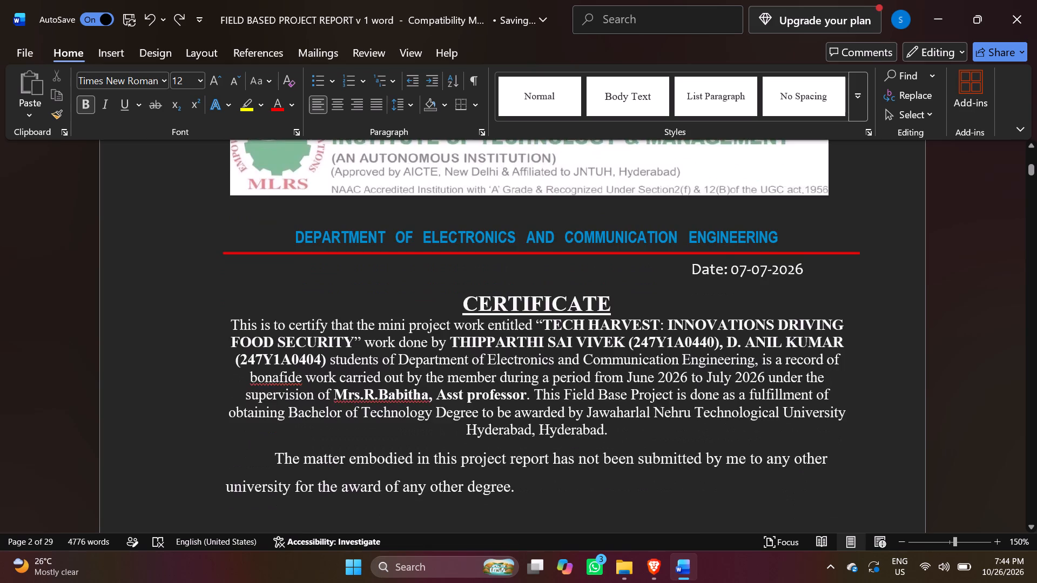
scroll(491, 347, "down", 3)
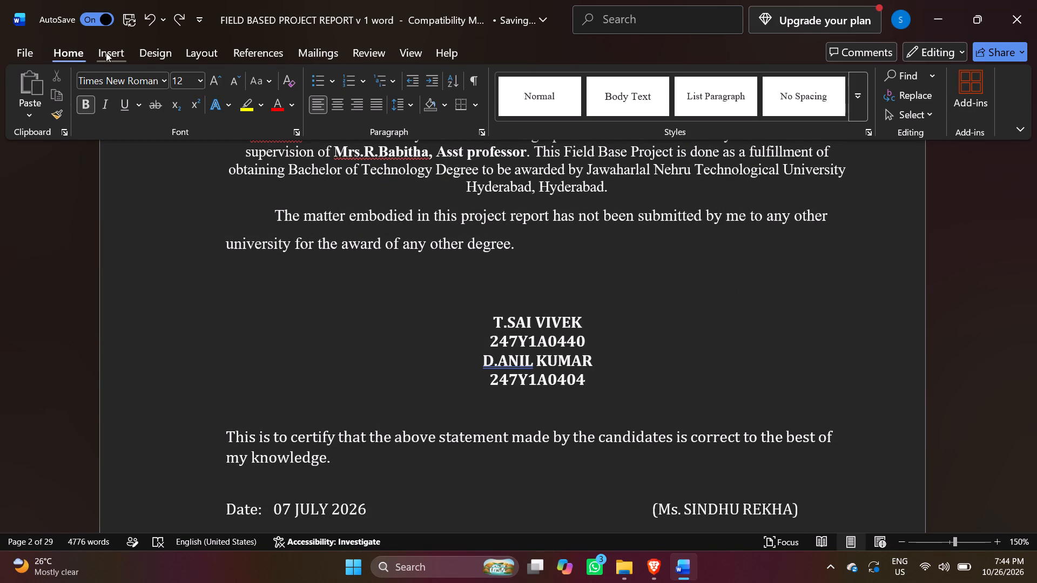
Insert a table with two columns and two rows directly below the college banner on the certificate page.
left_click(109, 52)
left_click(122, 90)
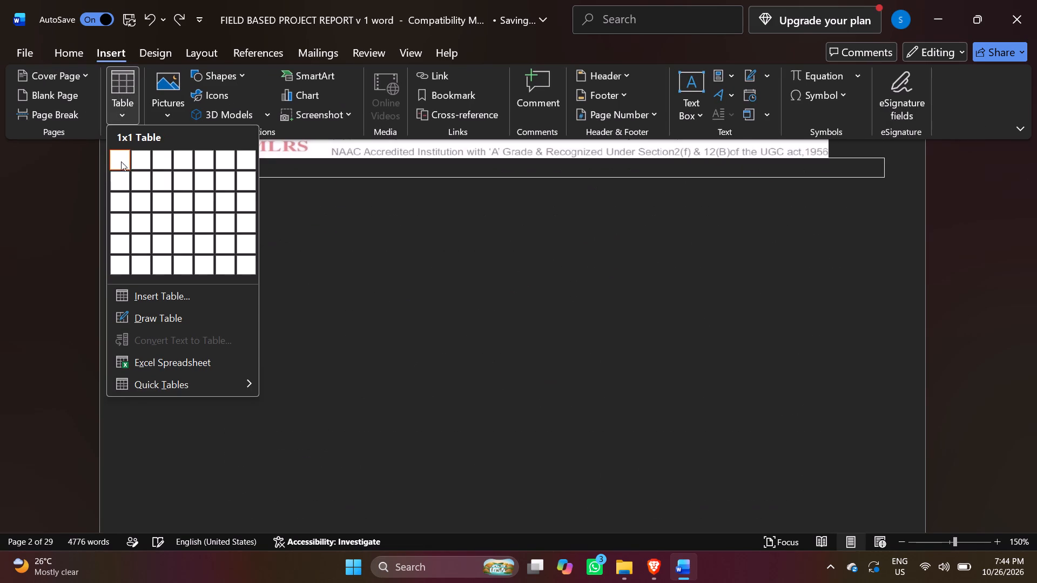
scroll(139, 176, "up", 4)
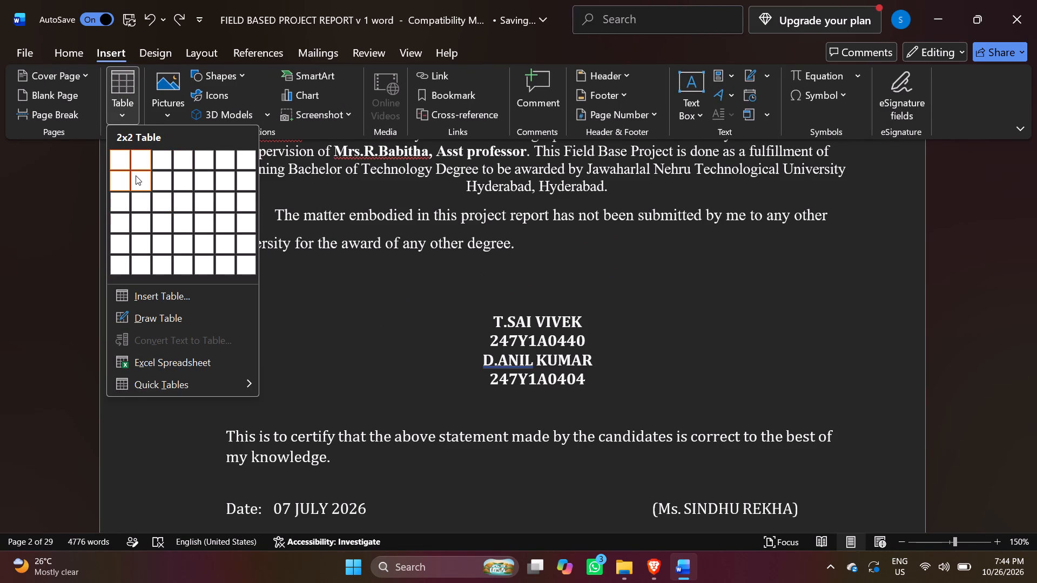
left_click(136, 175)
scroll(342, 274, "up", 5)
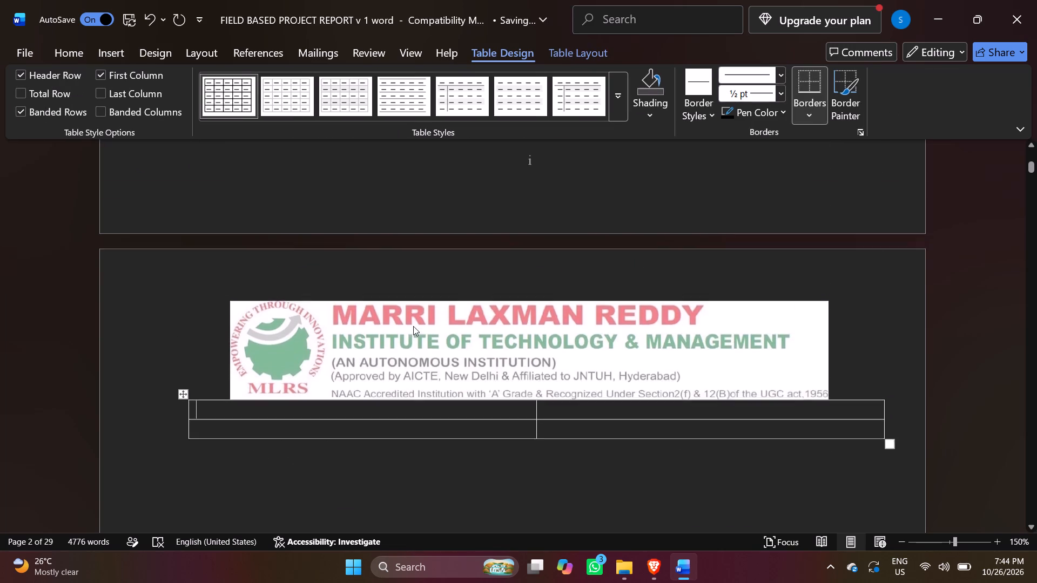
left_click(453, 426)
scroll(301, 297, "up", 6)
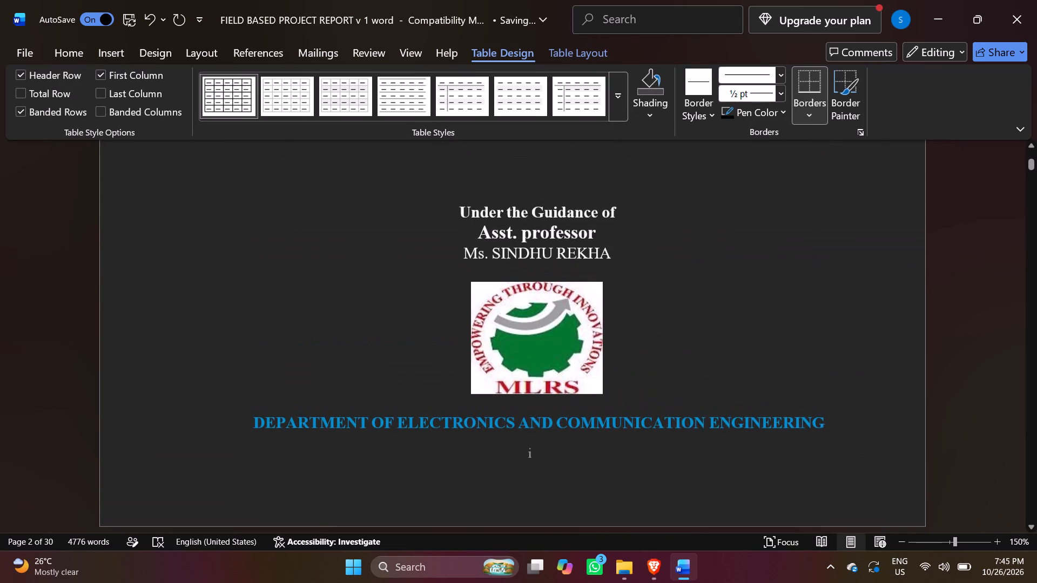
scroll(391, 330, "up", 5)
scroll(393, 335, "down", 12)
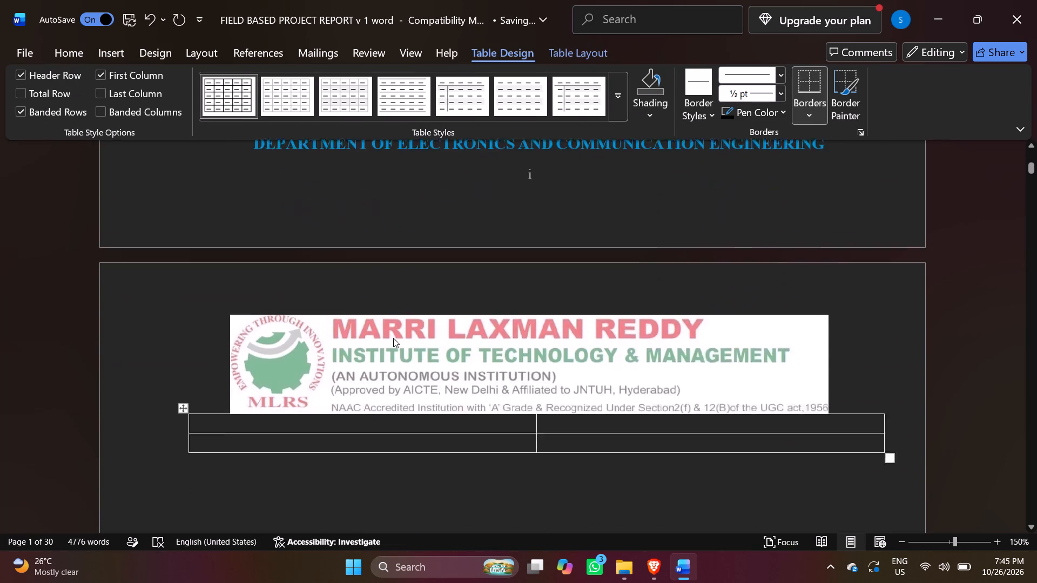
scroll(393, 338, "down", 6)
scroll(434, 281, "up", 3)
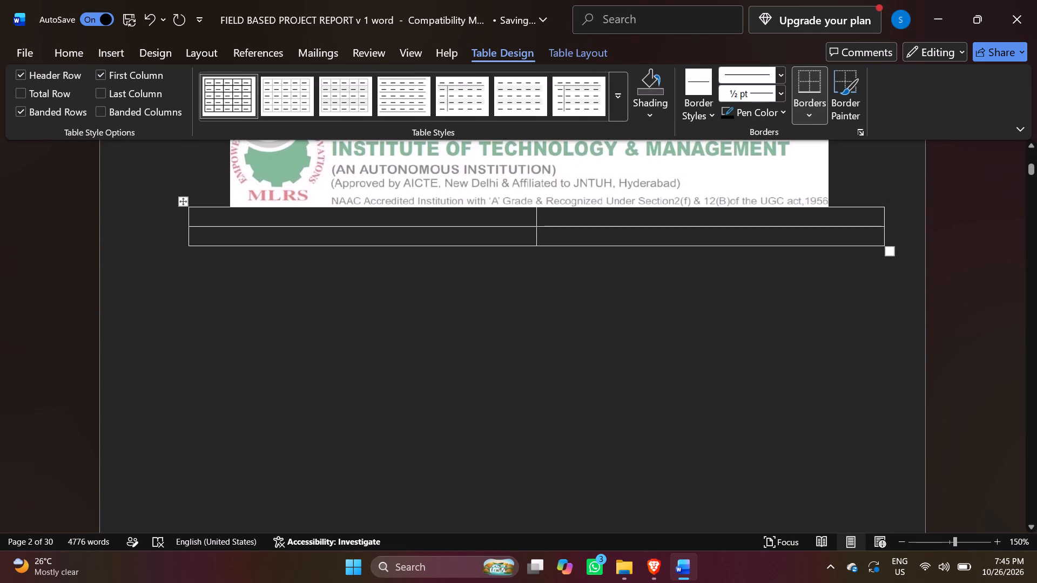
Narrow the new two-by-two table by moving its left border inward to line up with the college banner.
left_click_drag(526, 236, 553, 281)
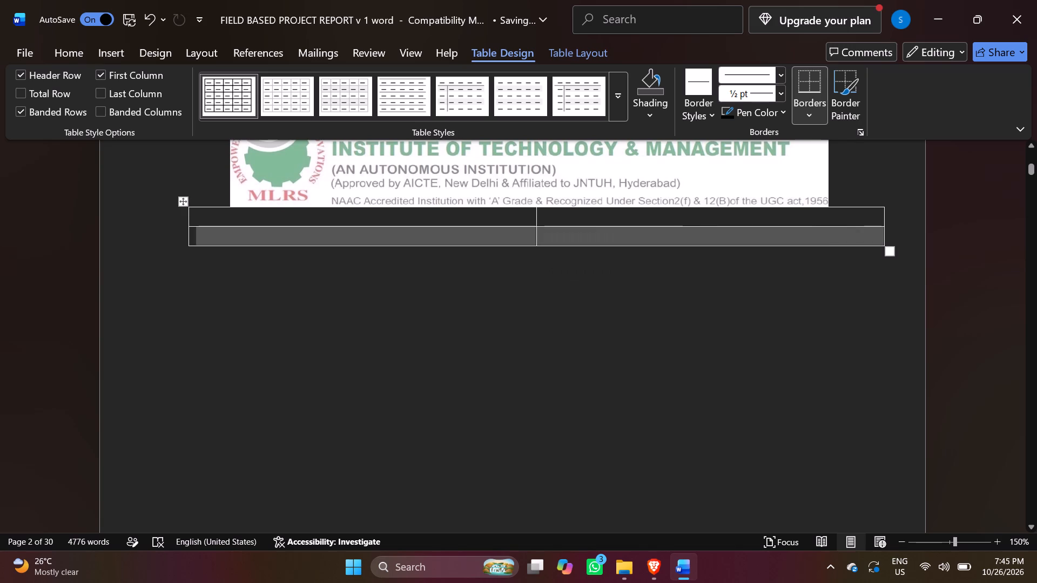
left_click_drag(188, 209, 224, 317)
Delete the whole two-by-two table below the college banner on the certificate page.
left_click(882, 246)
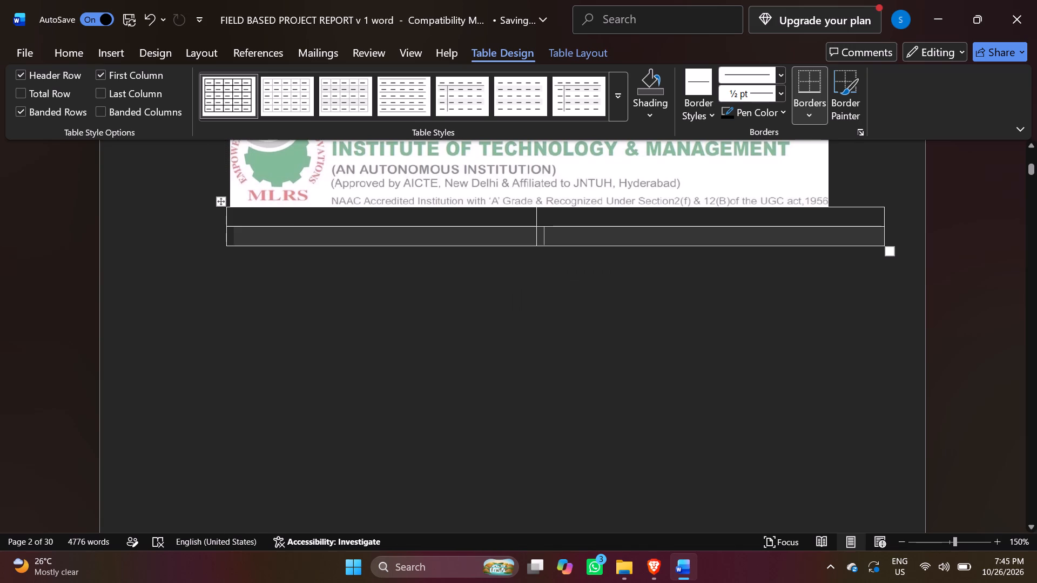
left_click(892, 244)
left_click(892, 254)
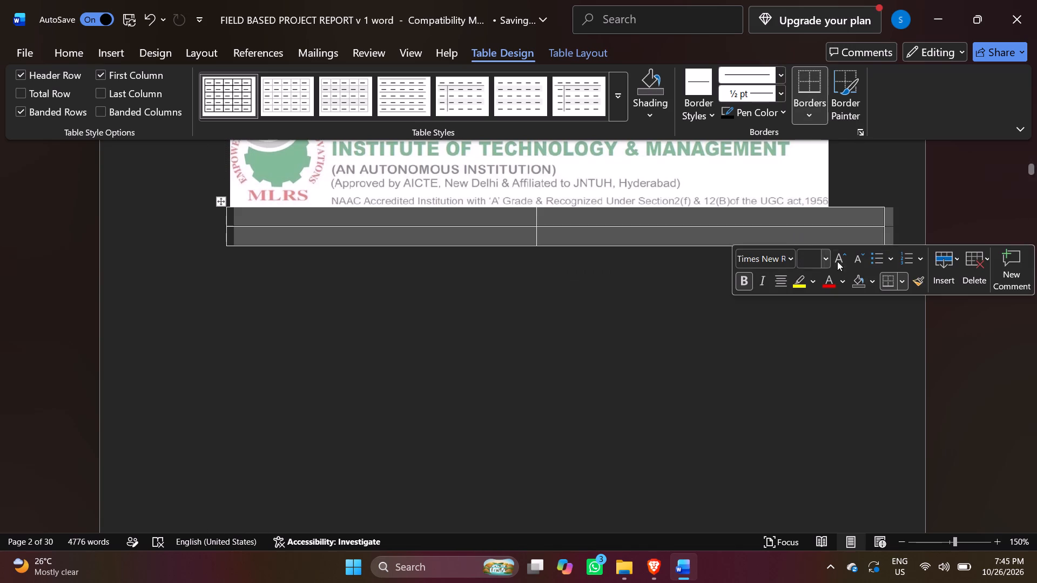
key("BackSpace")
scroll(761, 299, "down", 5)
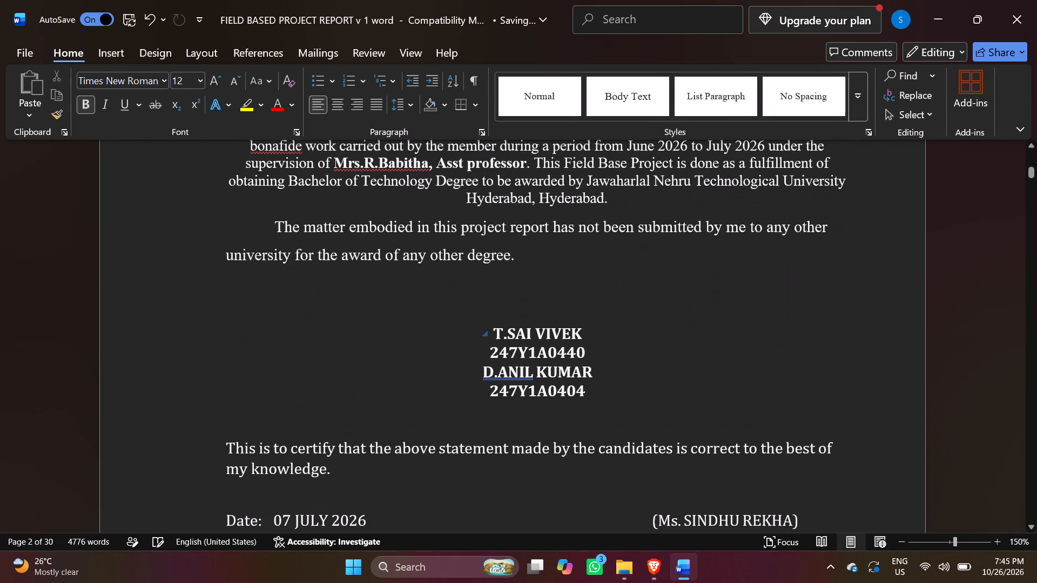
Set the font of both students' names and roll numbers on the certificate page to Times New Roman.
left_click(486, 350)
left_click(498, 331)
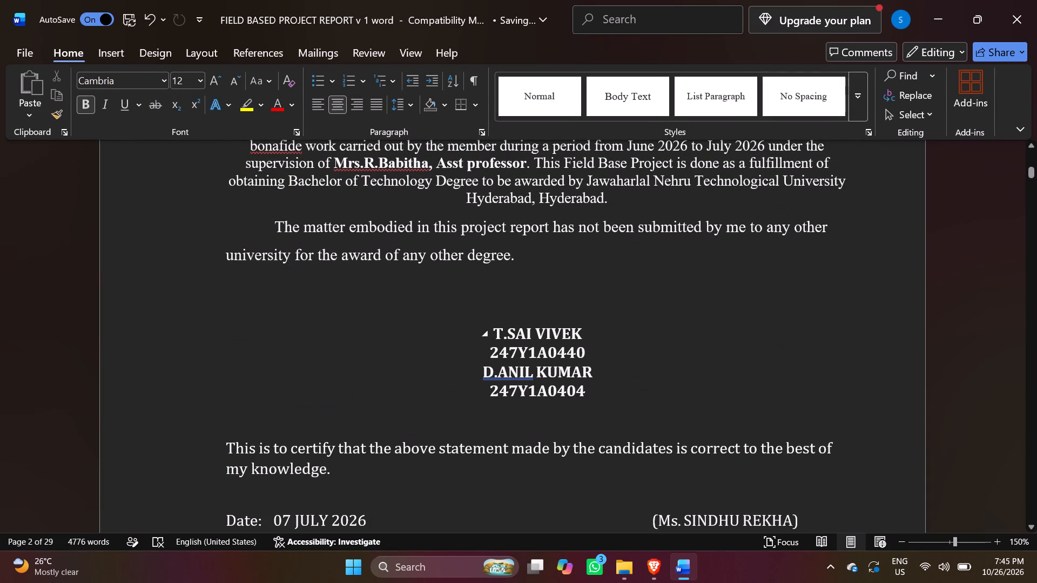
left_click_drag(476, 333, 580, 391)
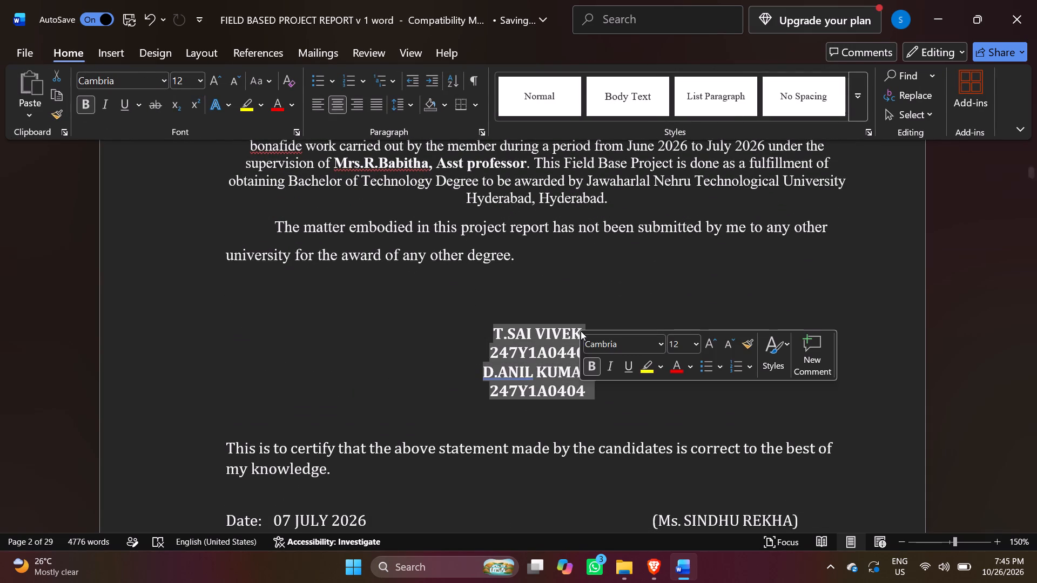
left_click(658, 342)
scroll(674, 219, "down", 6)
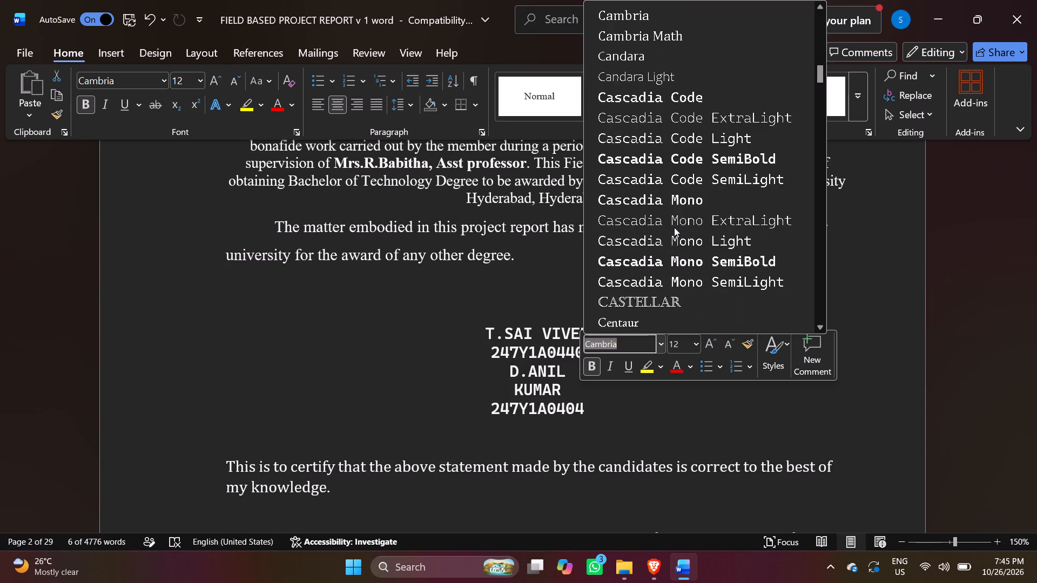
scroll(674, 227, "down", 16)
scroll(659, 252, "down", 9)
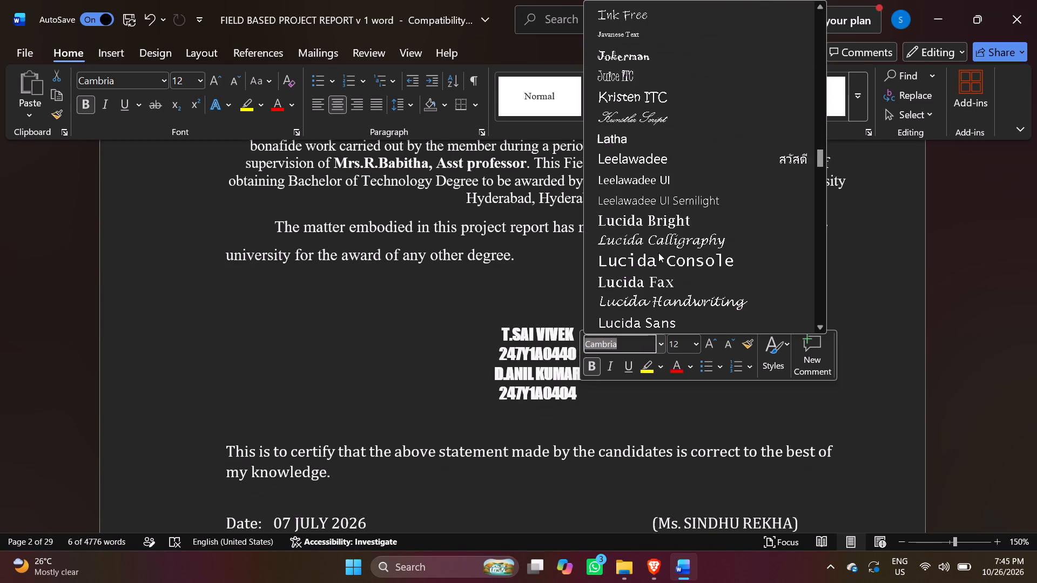
scroll(658, 253, "down", 15)
scroll(648, 301, "down", 5)
scroll(649, 234, "down", 6)
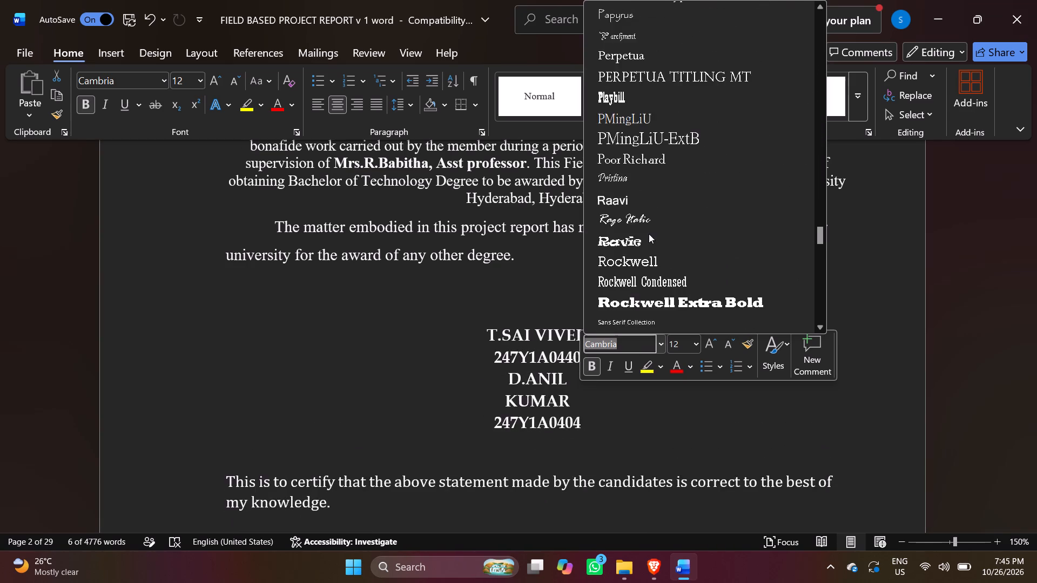
scroll(649, 240, "down", 18)
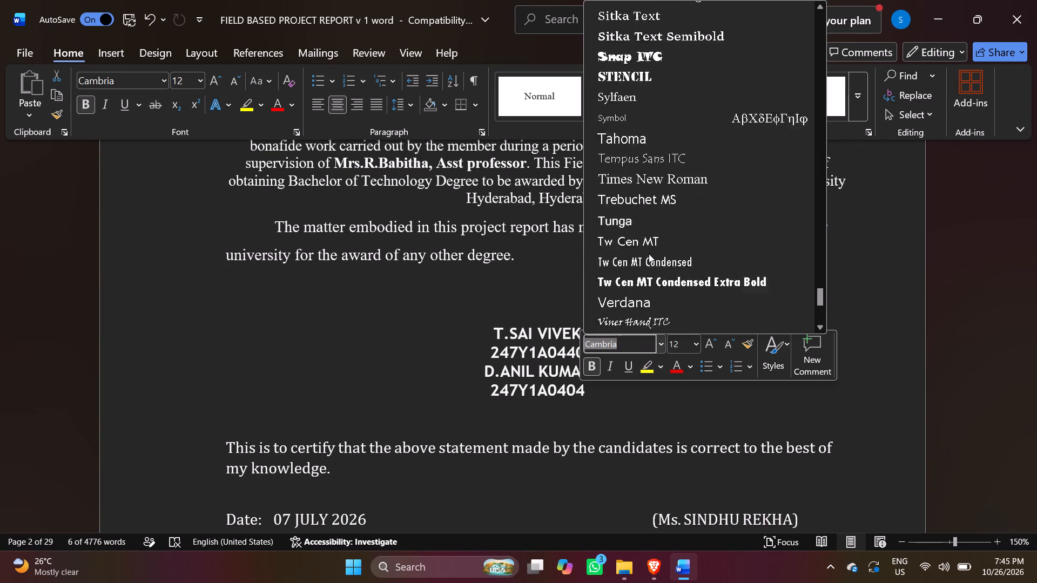
scroll(649, 254, "down", 1)
scroll(649, 235, "up", 1)
left_click(649, 119)
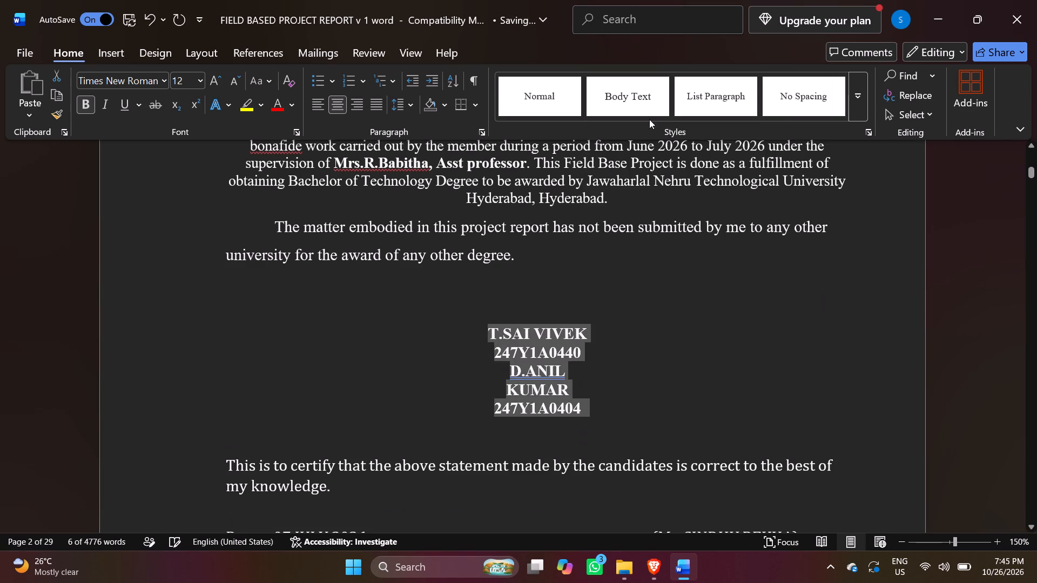
Insert a table with two columns and two rows on the blank line above the student names on the certificate page.
left_click(554, 368)
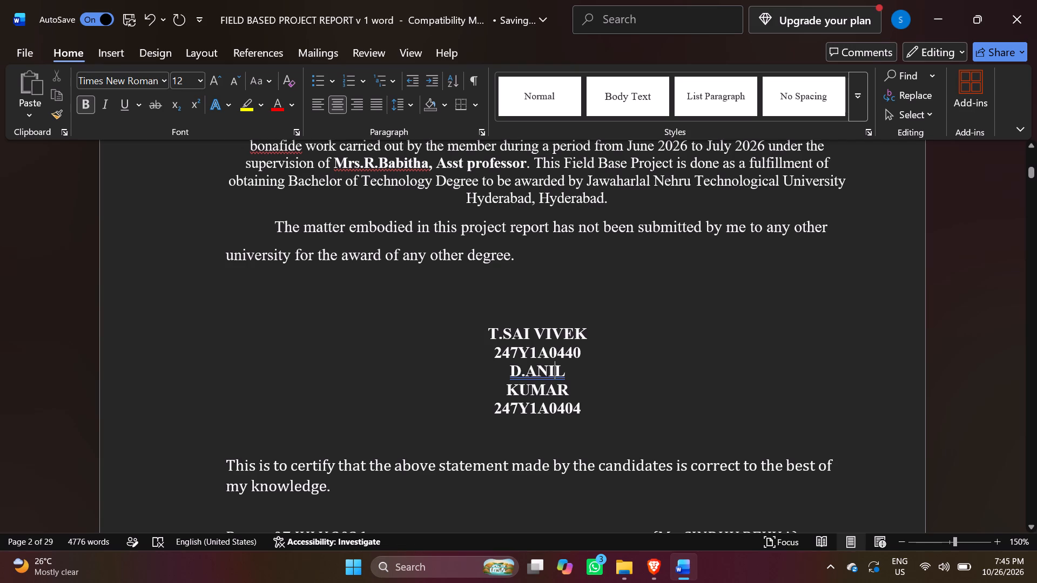
left_click(586, 336)
left_click_drag(586, 336, 524, 415)
left_click(619, 320)
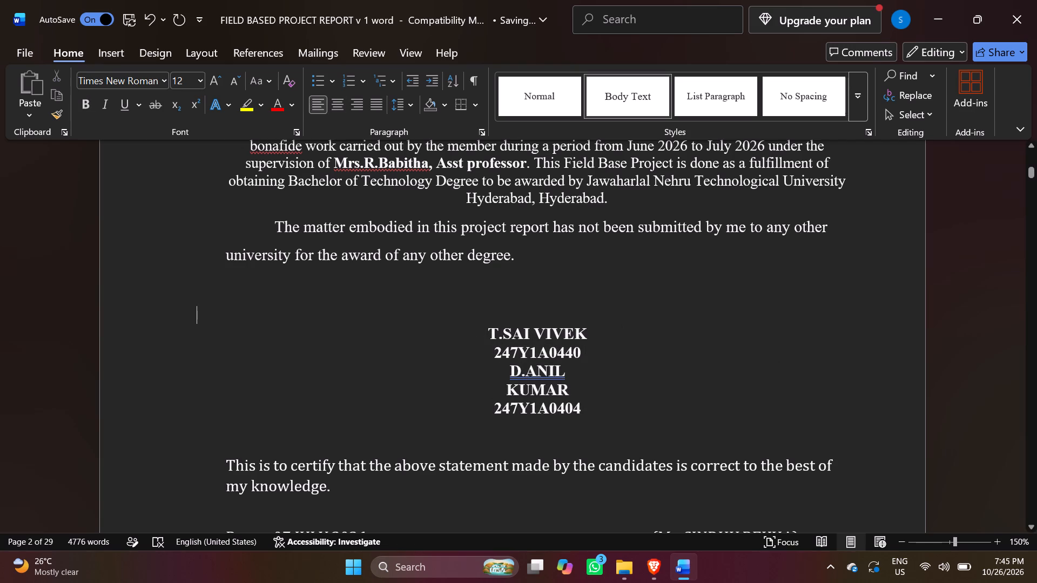
left_click(111, 46)
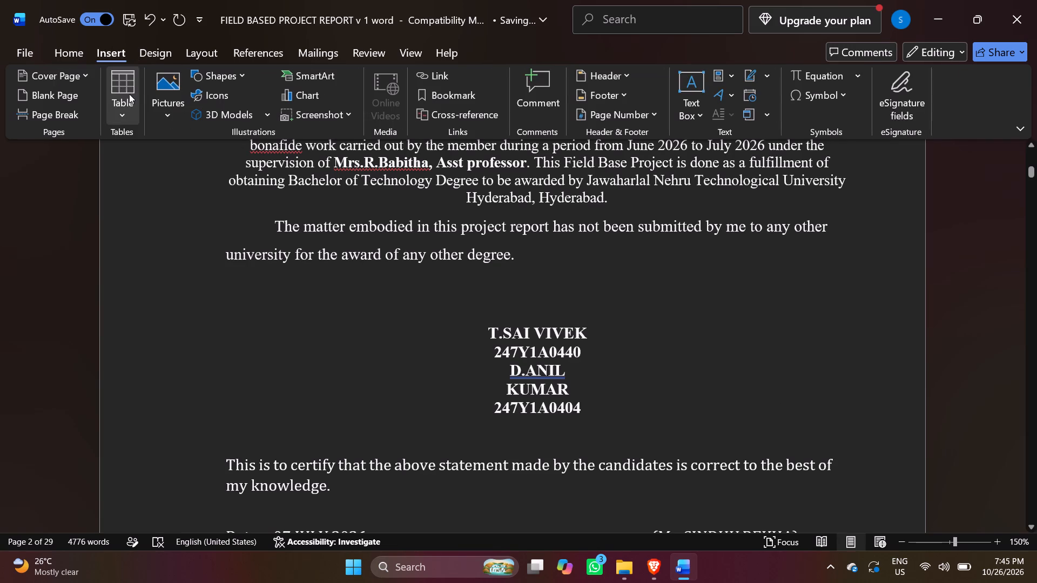
left_click(130, 94)
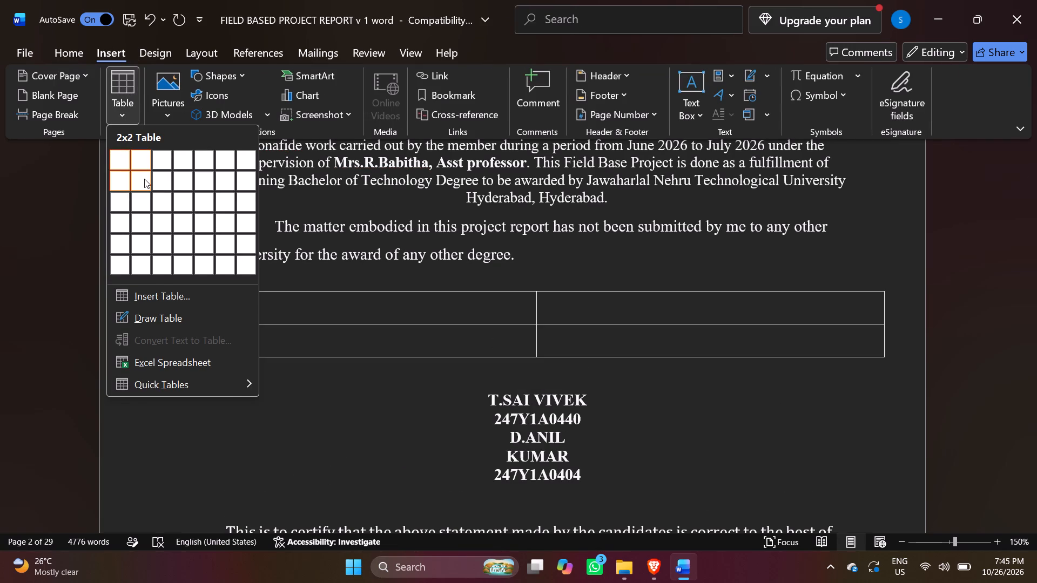
left_click(144, 179)
Copy the first student's name from the lines below the table into the first cell of the table's upper row.
left_click_drag(474, 392, 581, 413)
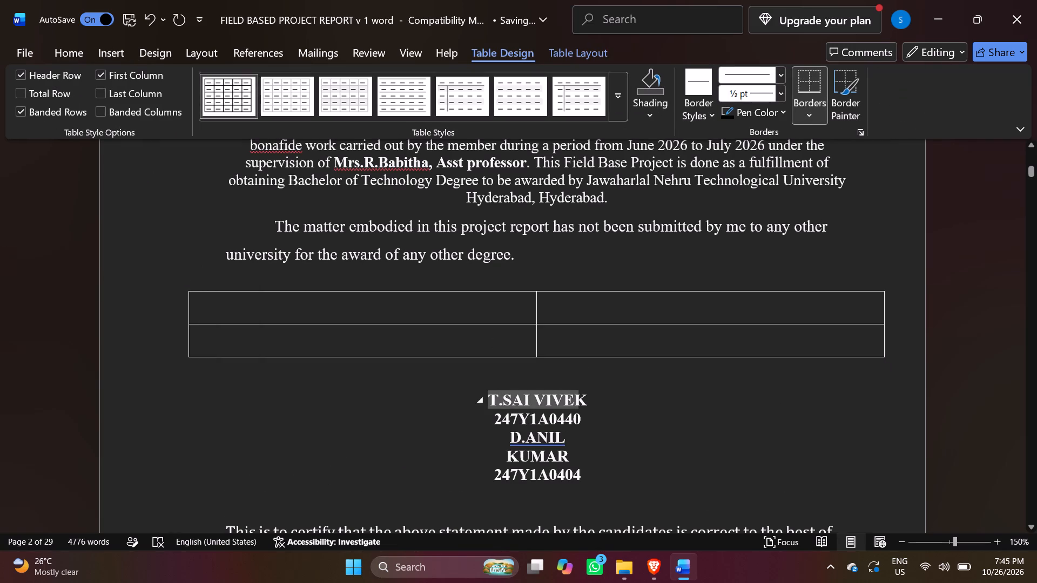
left_click_drag(581, 413, 600, 417)
left_click(286, 311)
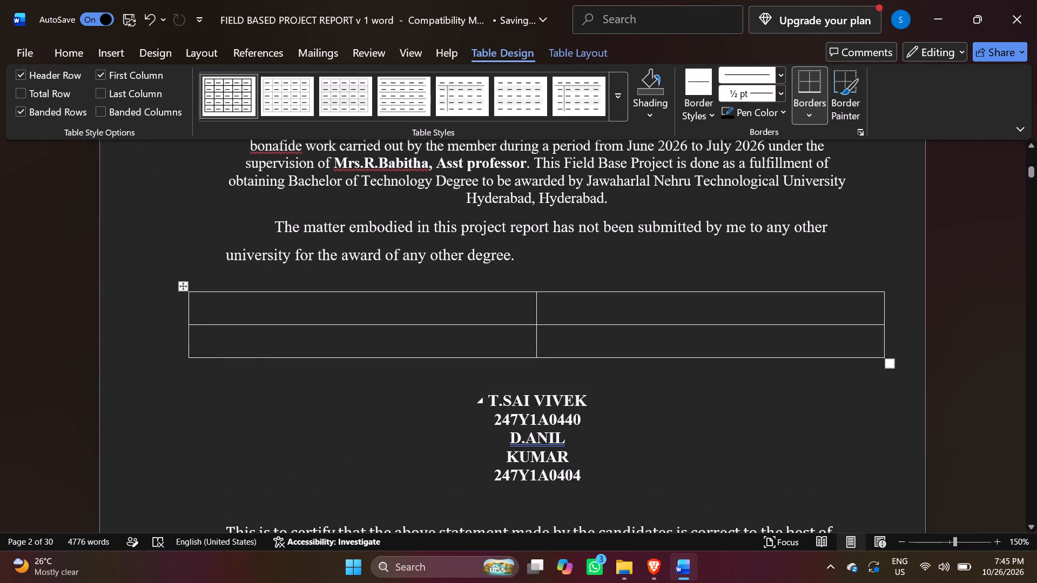
left_click_drag(492, 402, 602, 401)
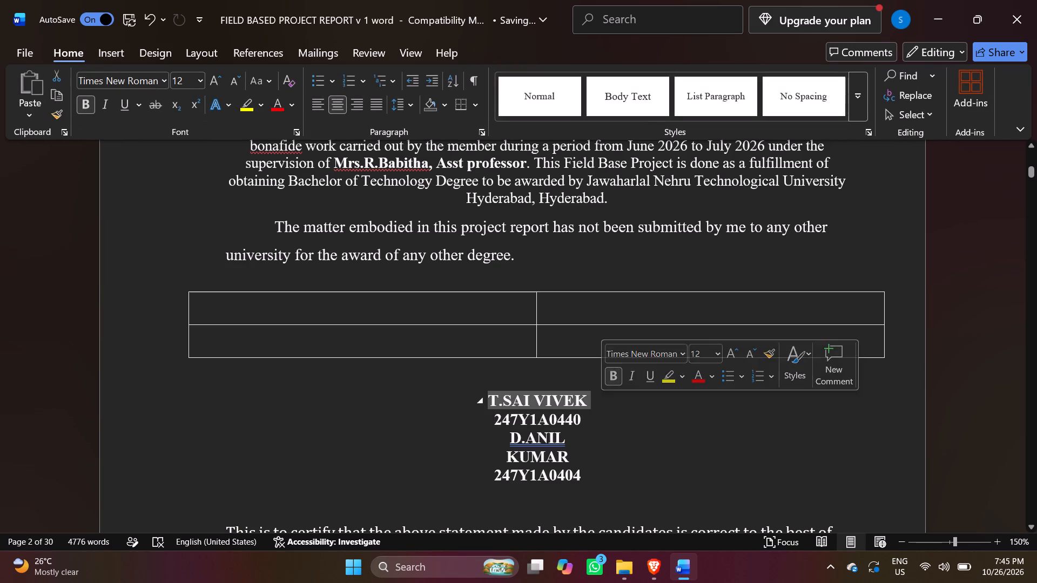
key("ctrl+c")
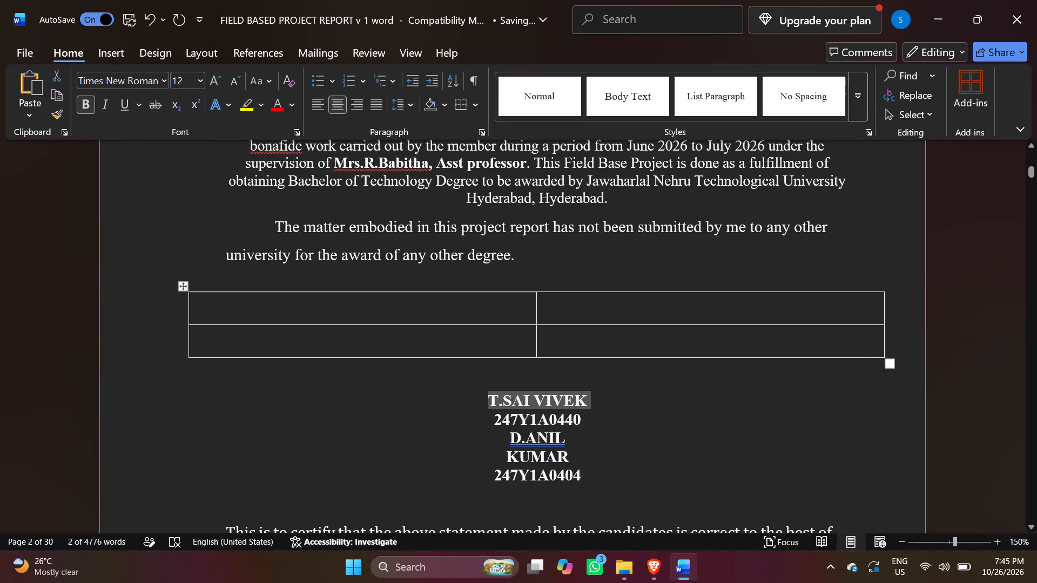
left_click(286, 310)
key("ctrl+v")
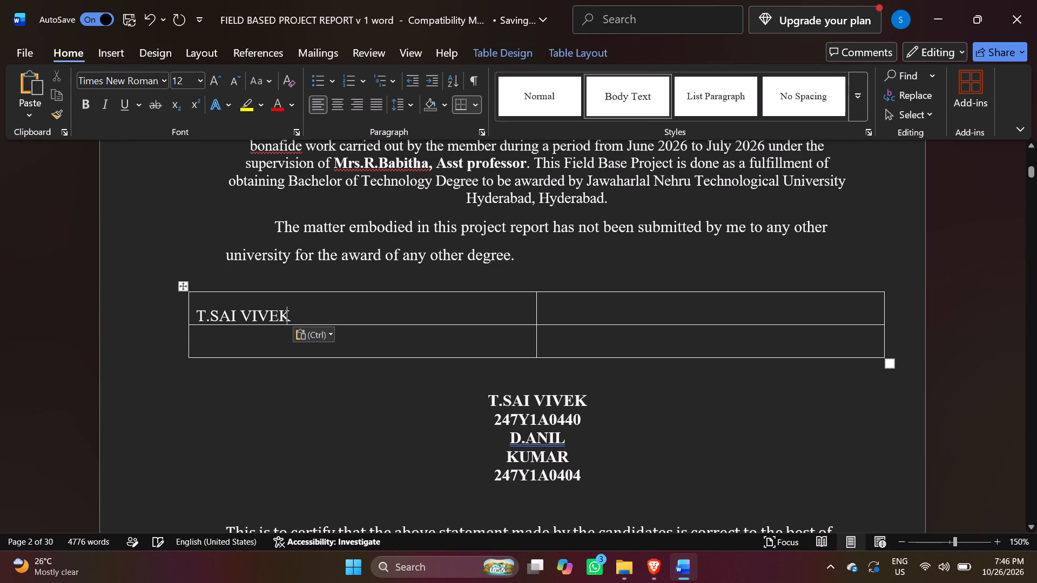
left_click(199, 316)
Copy the first student's roll number into the table cell directly below that student's name.
left_click(208, 344)
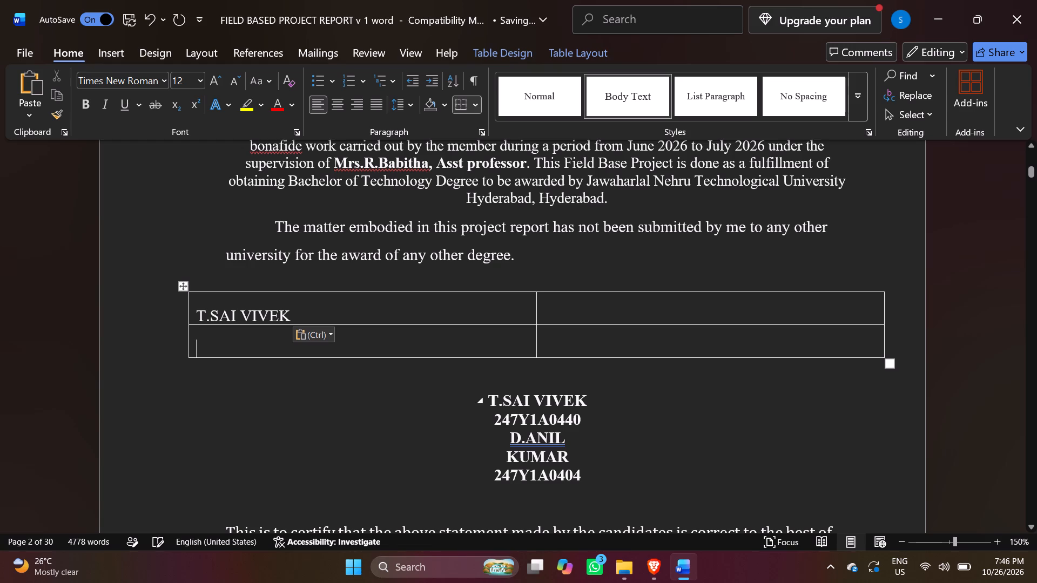
left_click_drag(490, 418, 597, 428)
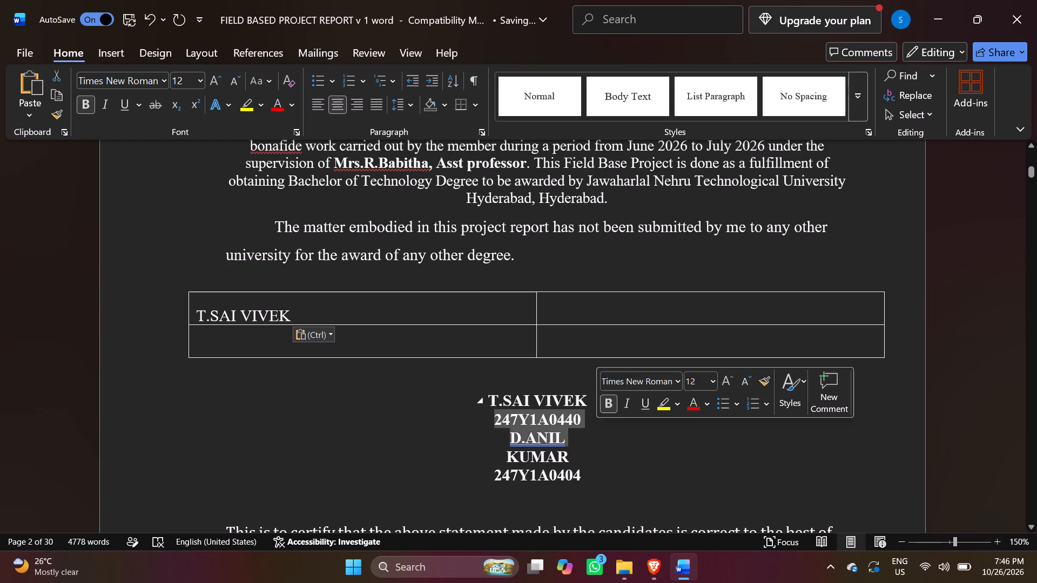
left_click(594, 427)
left_click_drag(496, 419, 578, 421)
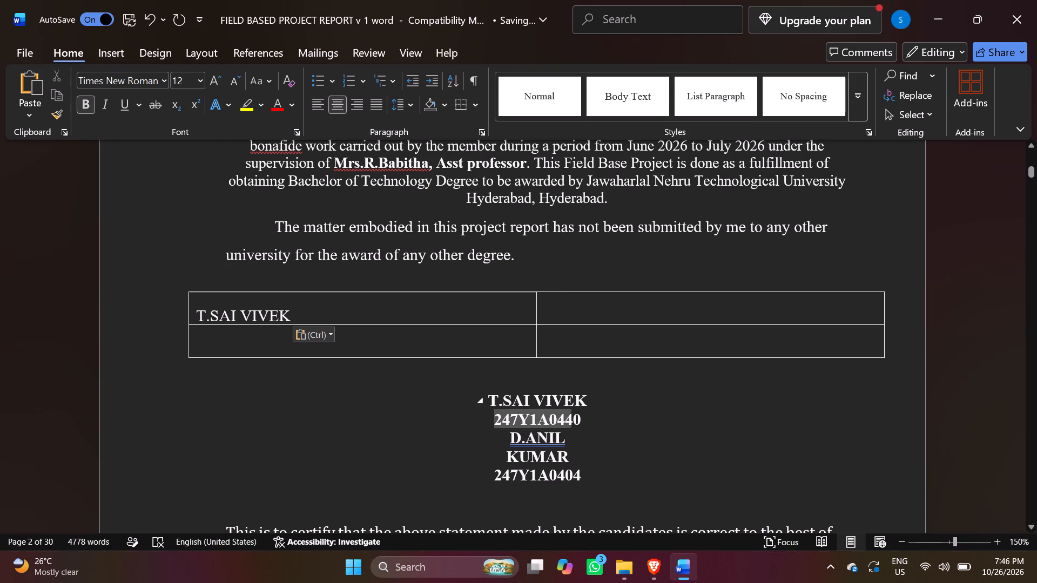
left_click_drag(578, 421, 590, 419)
key("ctrl+c")
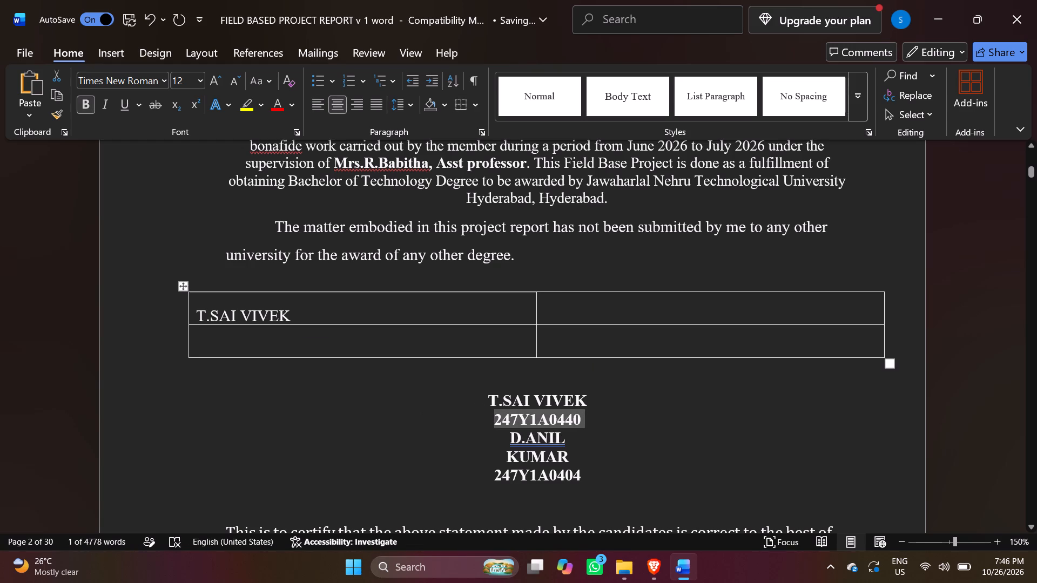
left_click(207, 347)
key("ctrl+v")
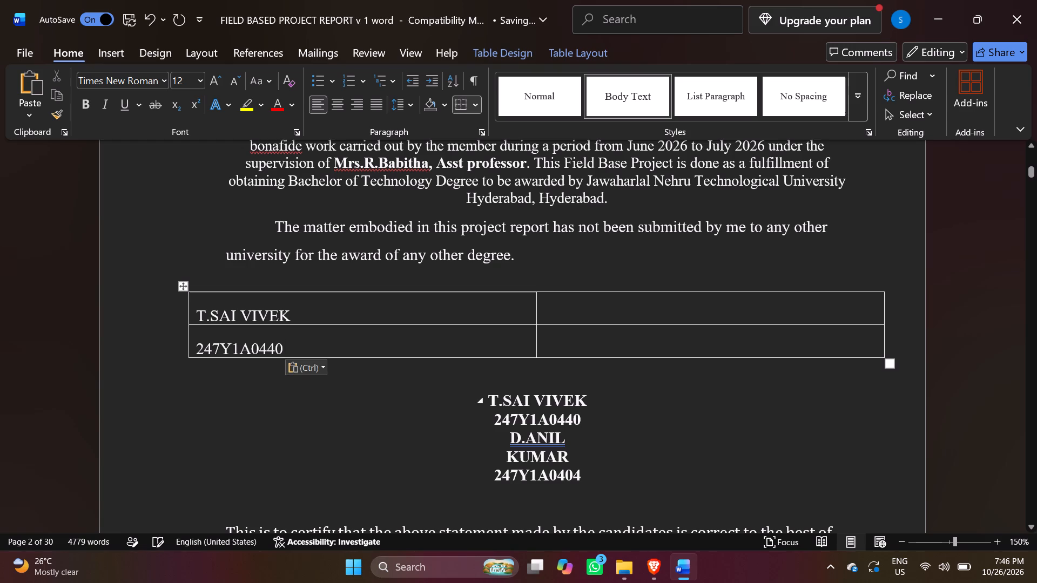
Copy the second student's name into the second cell of the table's upper row.
left_click_drag(508, 439, 563, 455)
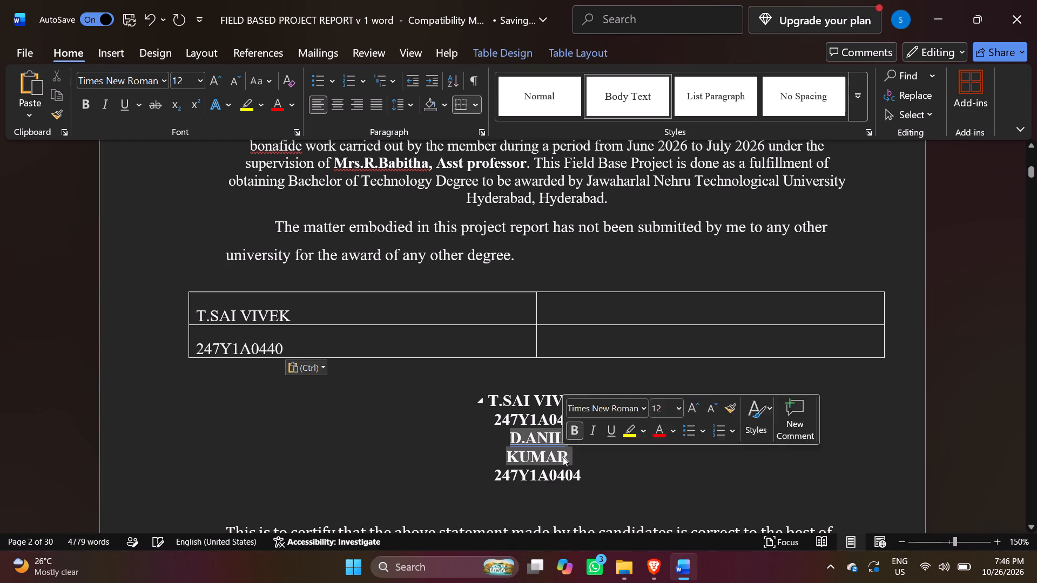
key("ctrl+c")
left_click(553, 314)
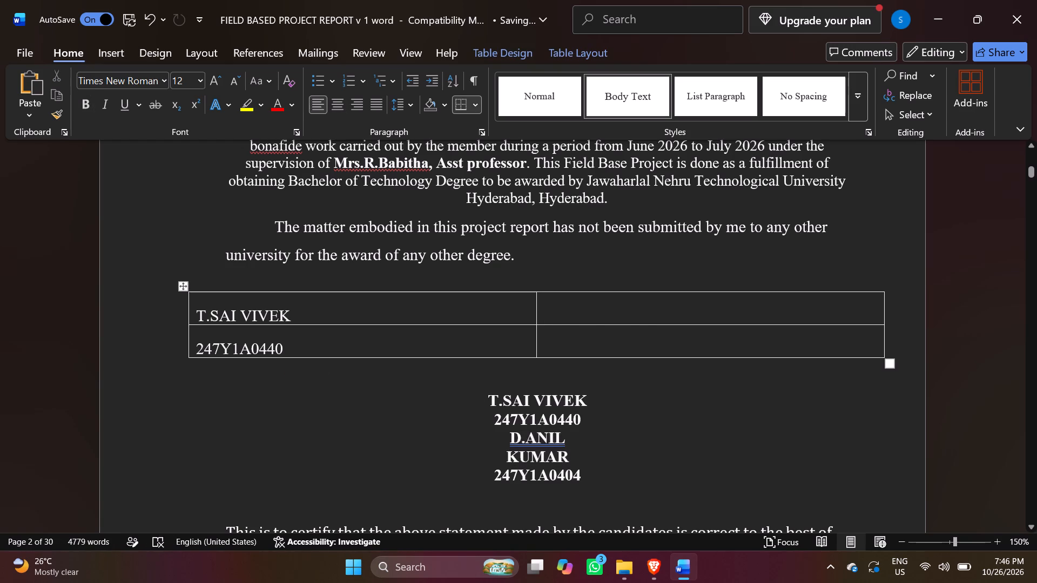
key("ctrl+v")
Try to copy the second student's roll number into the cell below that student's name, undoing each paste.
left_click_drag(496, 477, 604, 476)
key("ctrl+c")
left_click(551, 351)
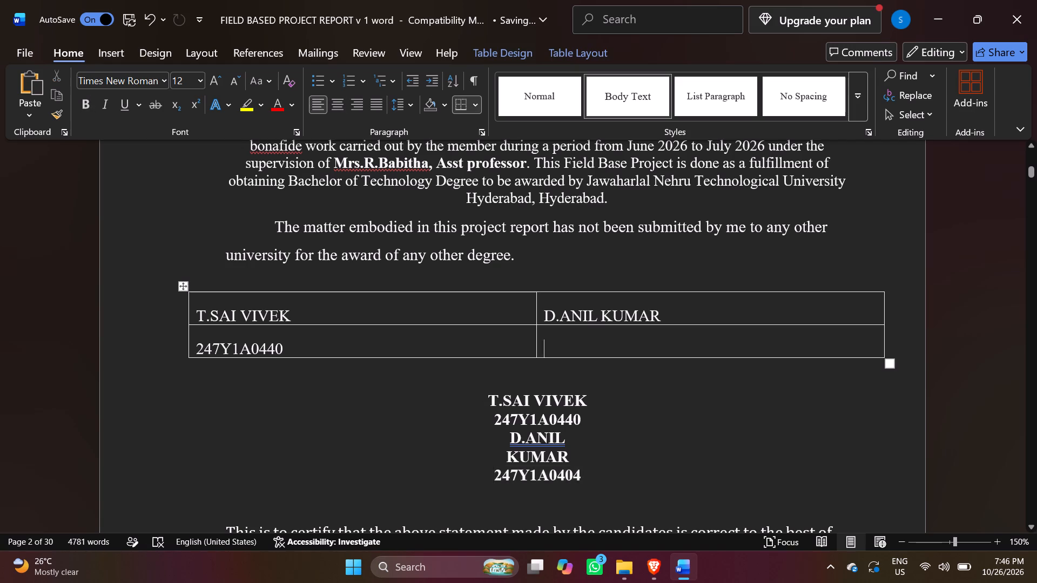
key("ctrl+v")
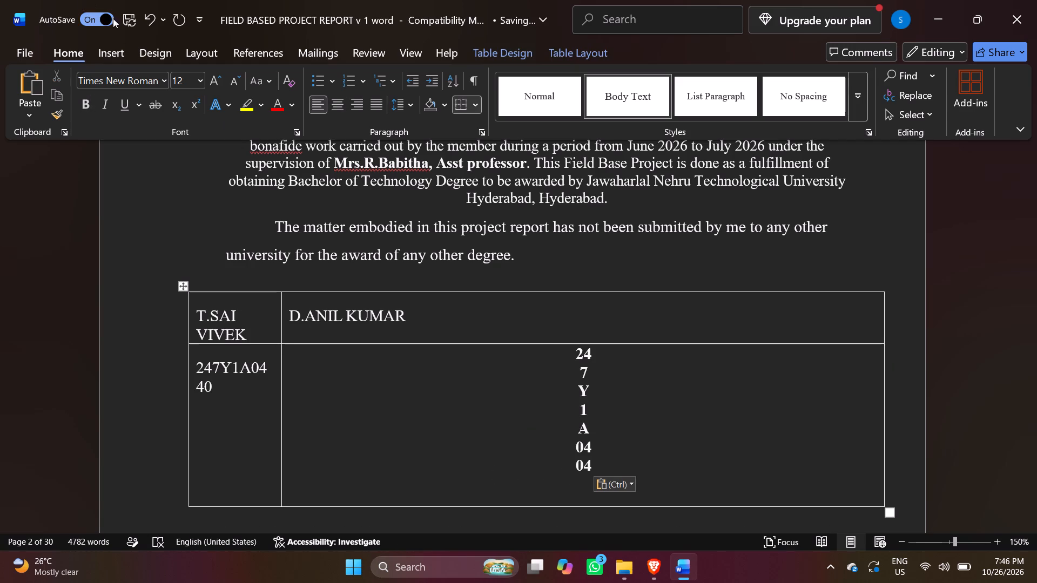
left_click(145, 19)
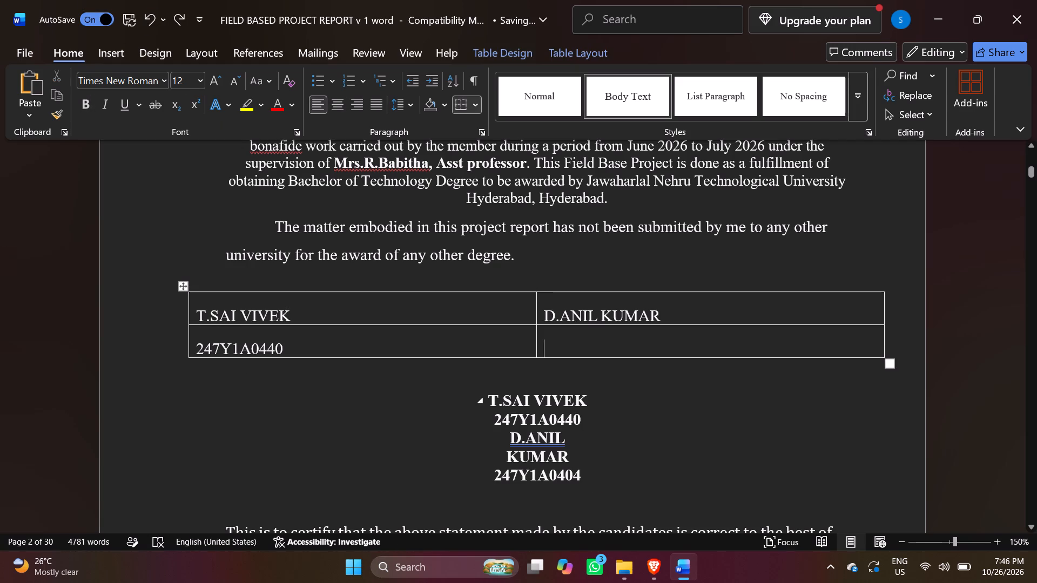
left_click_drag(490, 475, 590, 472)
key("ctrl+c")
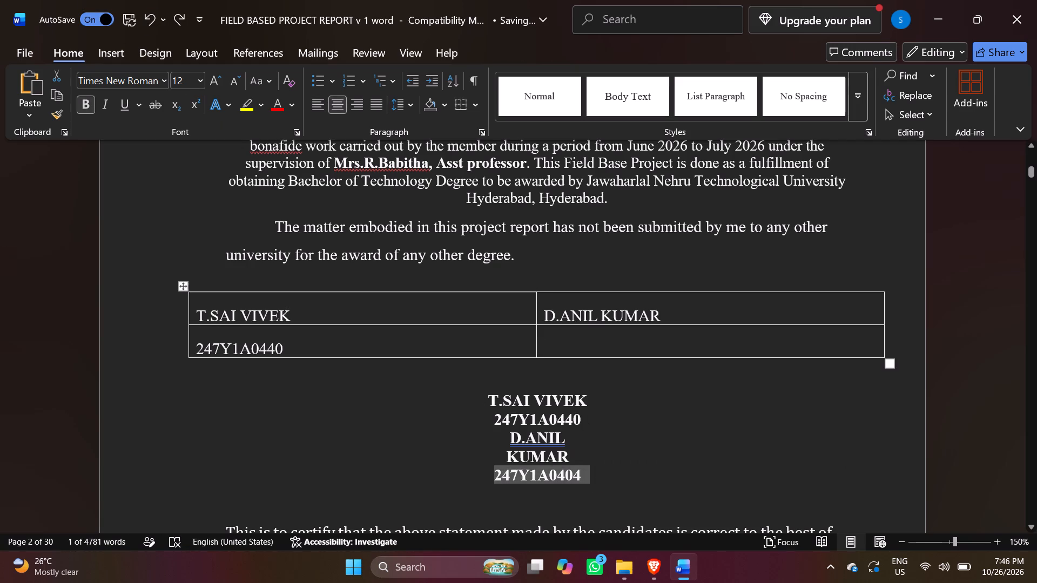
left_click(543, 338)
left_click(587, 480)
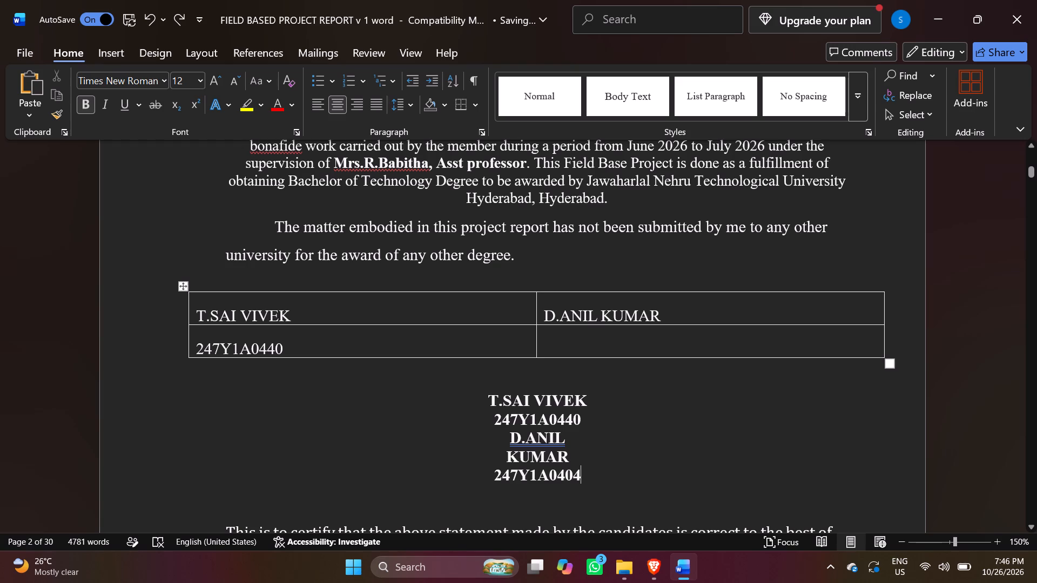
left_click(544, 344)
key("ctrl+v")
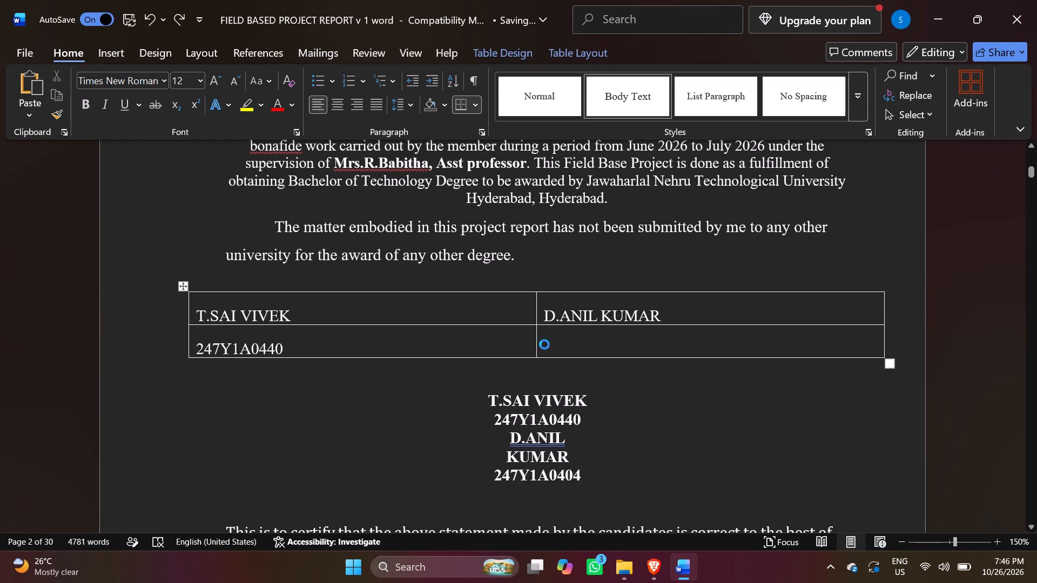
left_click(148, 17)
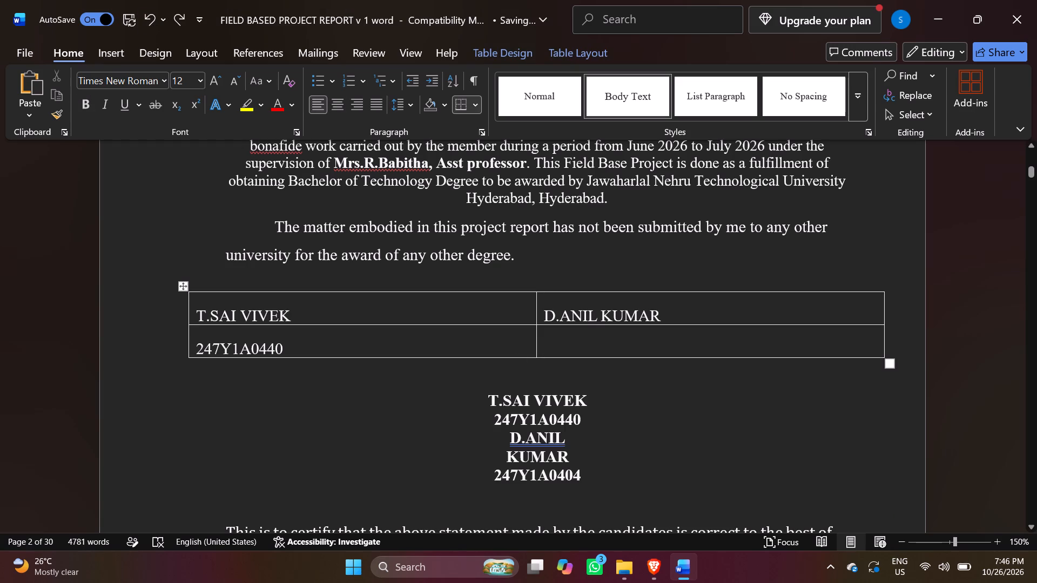
Fill the empty table cell below the second student's name with the same roll number as in the first column.
left_click(541, 337)
left_click(681, 313)
left_click(548, 343)
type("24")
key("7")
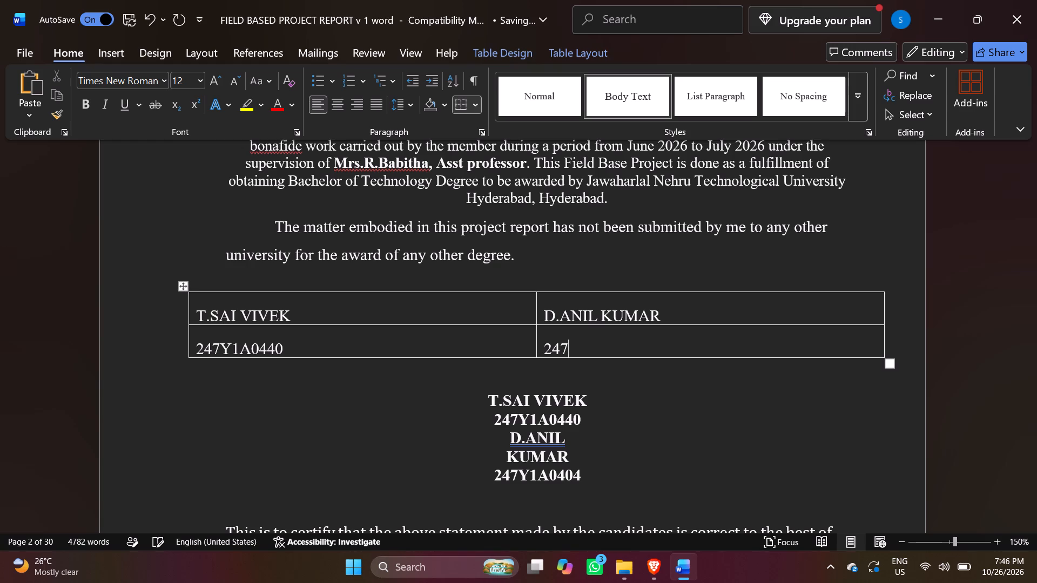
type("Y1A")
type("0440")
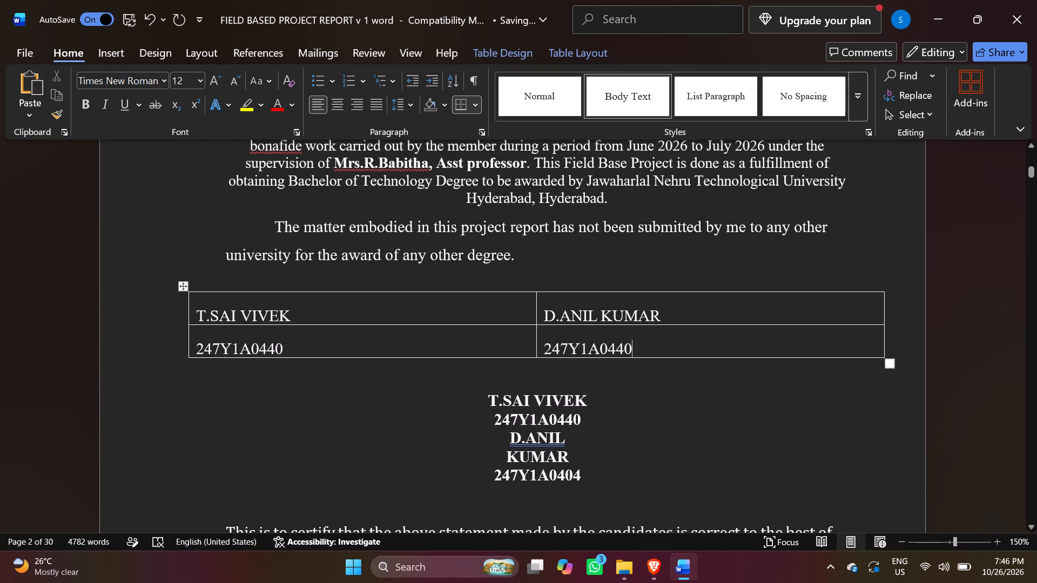
double_click(232, 340)
double_click(582, 341)
Delete the duplicate student names and roll numbers below the certificate table, along with the empty line they leave.
left_click(512, 417)
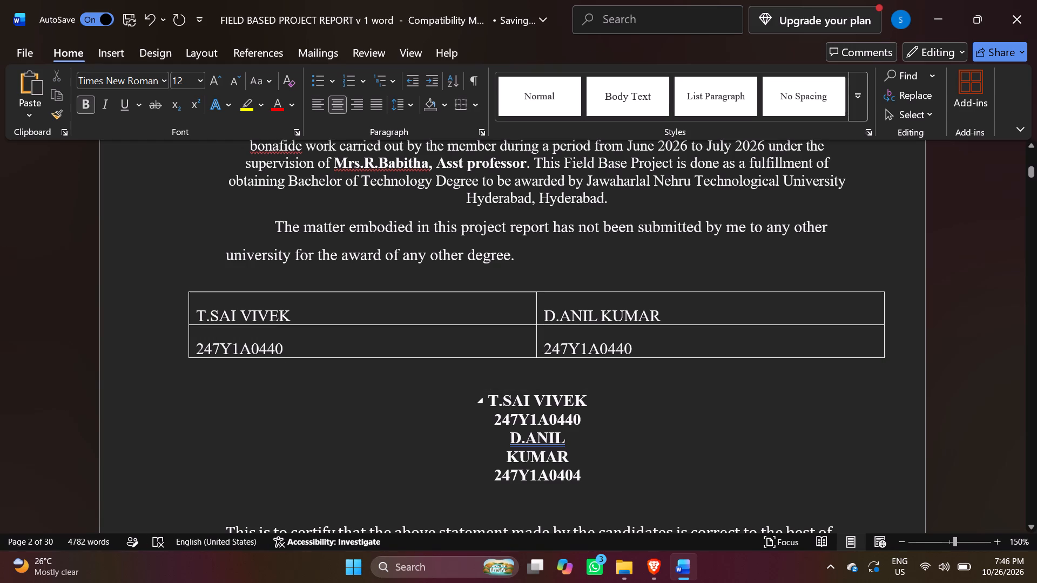
left_click_drag(488, 399, 587, 476)
key("BackSpace")
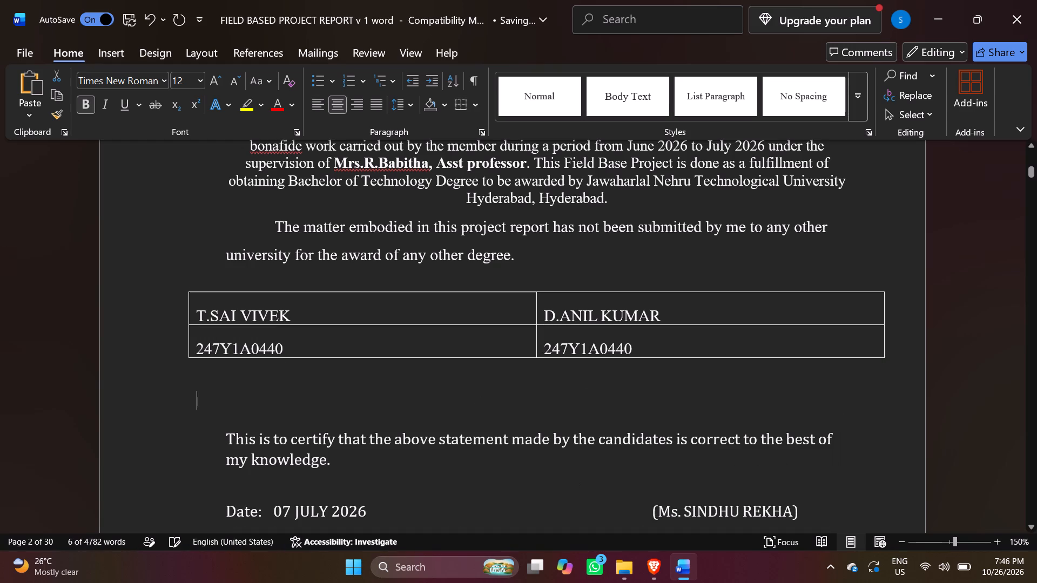
key("BackSpace")
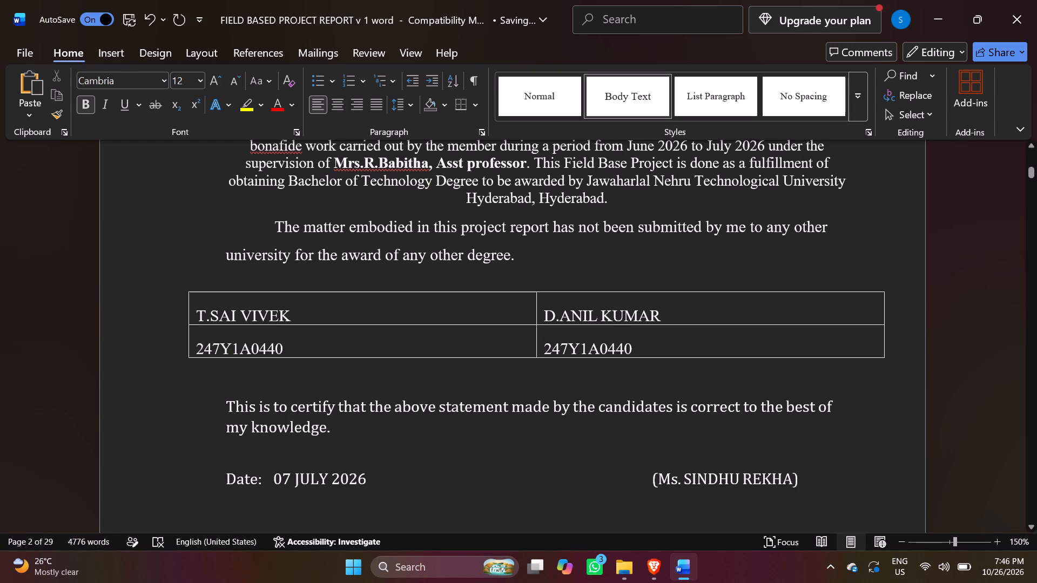
Review the rest of the certificate page and the acknowledgements page, including the titles of the staff being thanked.
scroll(651, 457, "down", 1)
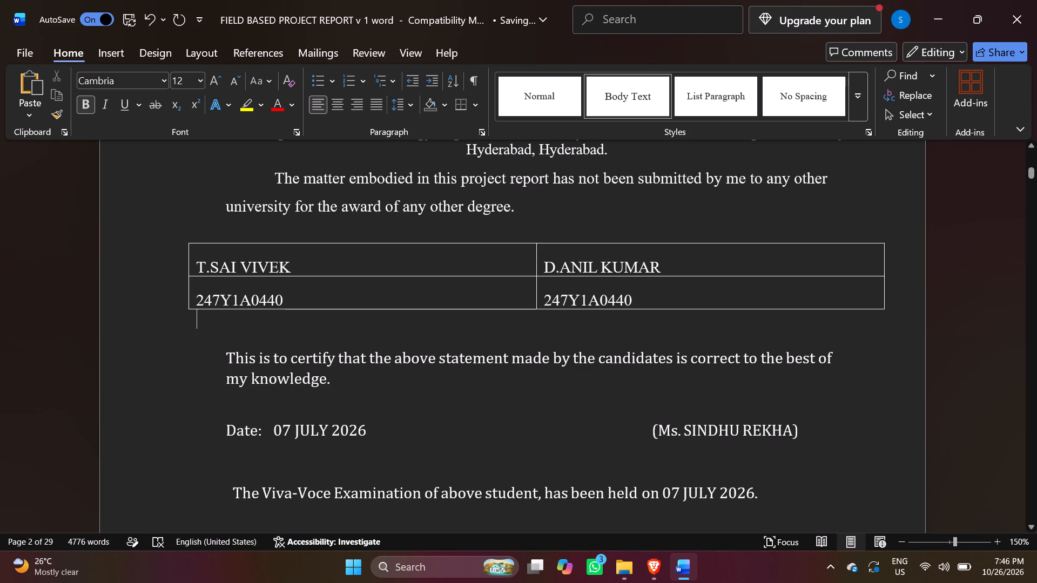
scroll(416, 425, "down", 1)
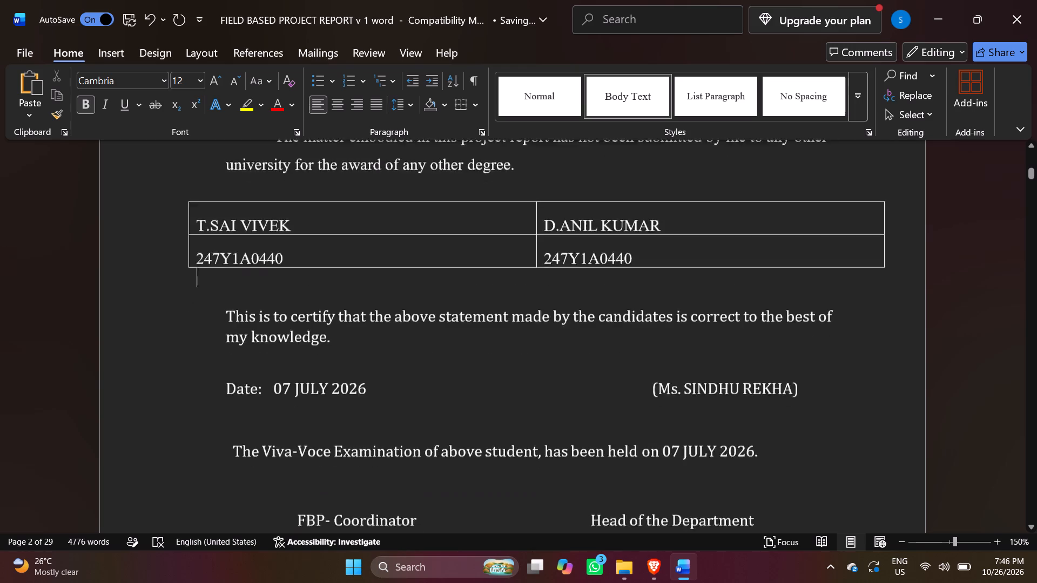
scroll(416, 425, "down", 1)
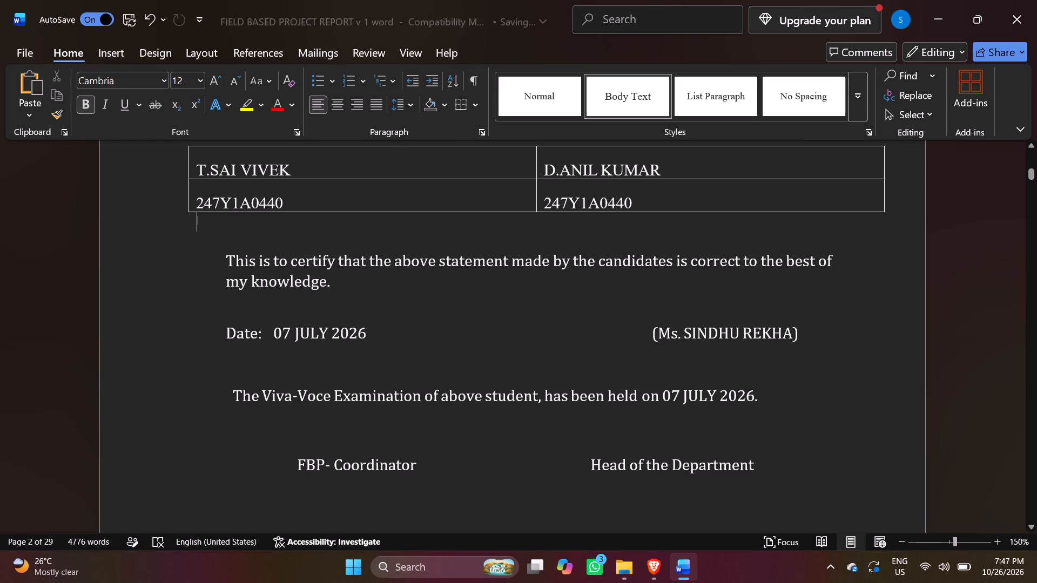
scroll(415, 425, "down", 3)
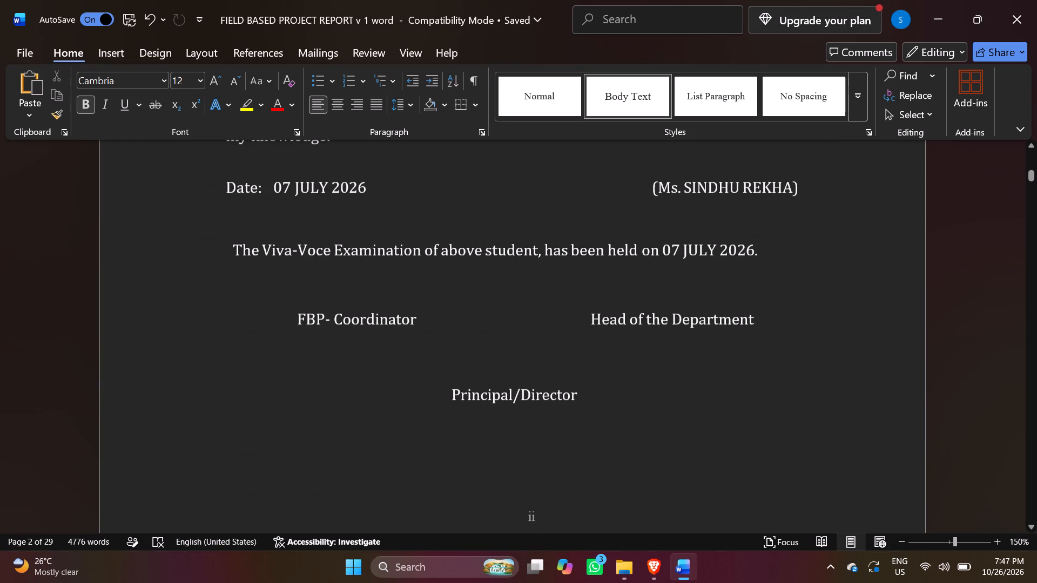
scroll(437, 436, "up", 2)
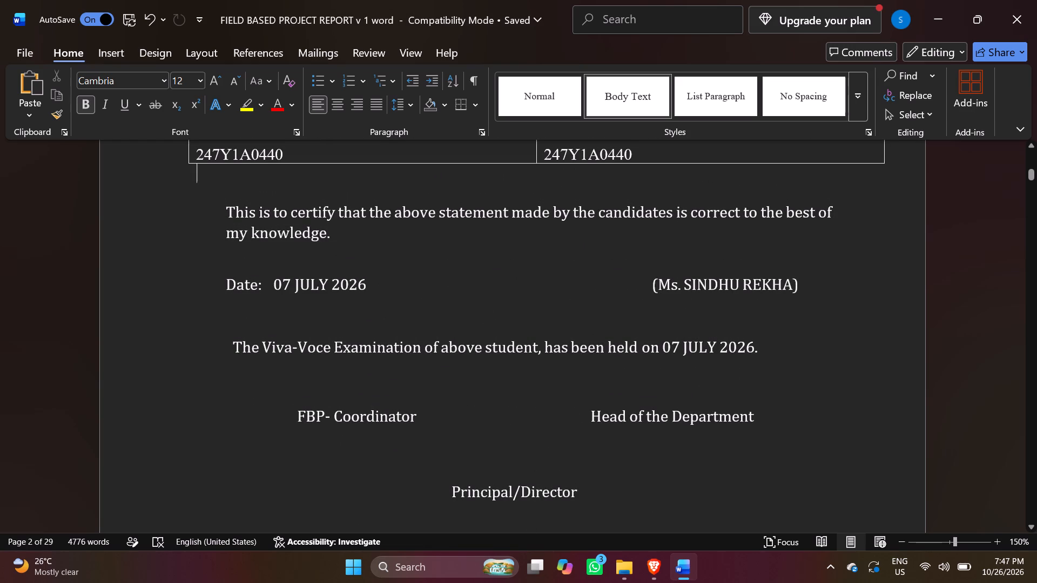
scroll(671, 281, "down", 2)
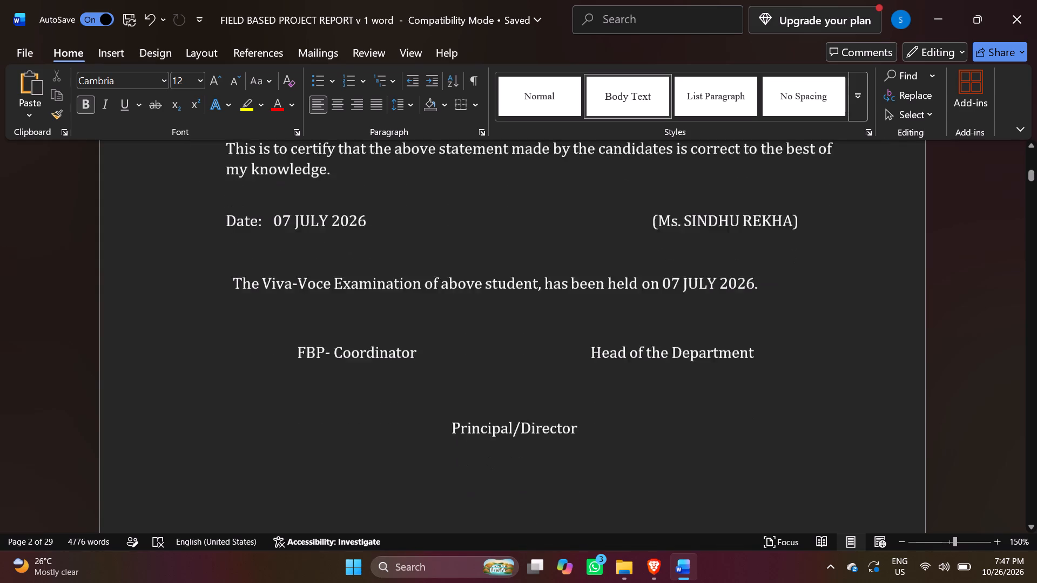
scroll(435, 423, "down", 3)
scroll(491, 390, "down", 8)
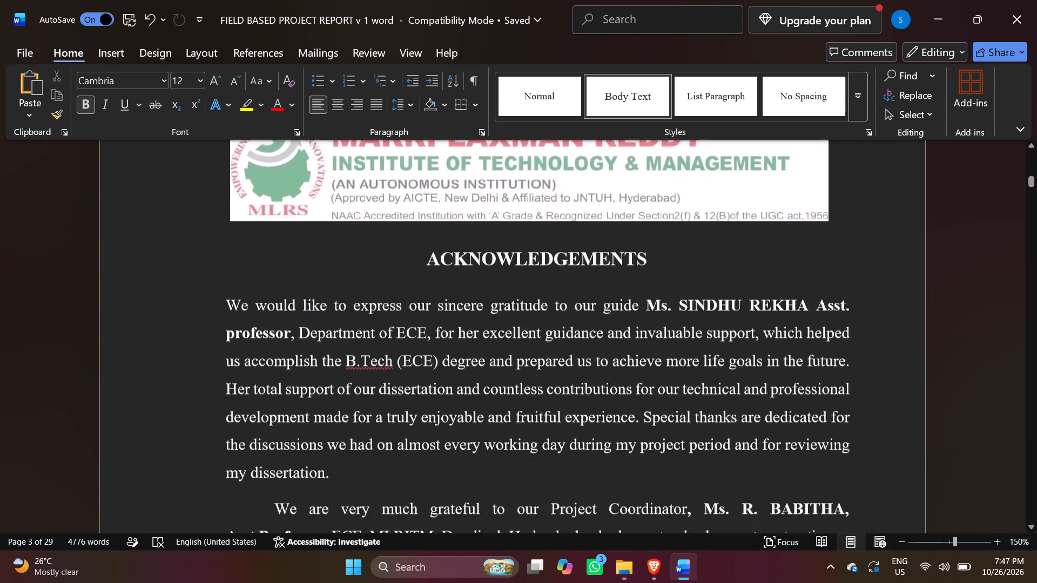
scroll(492, 390, "down", 5)
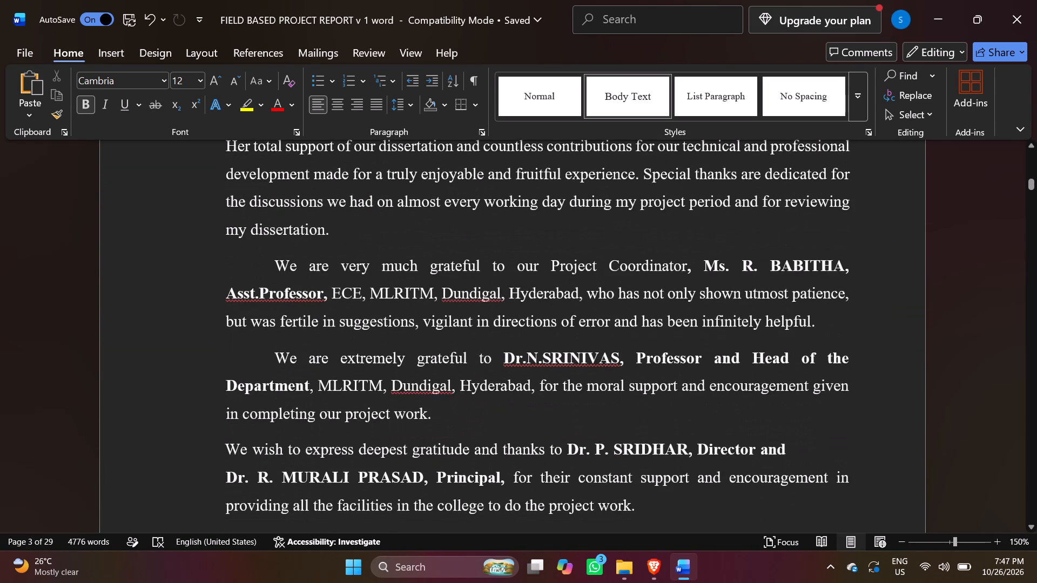
scroll(492, 389, "down", 3)
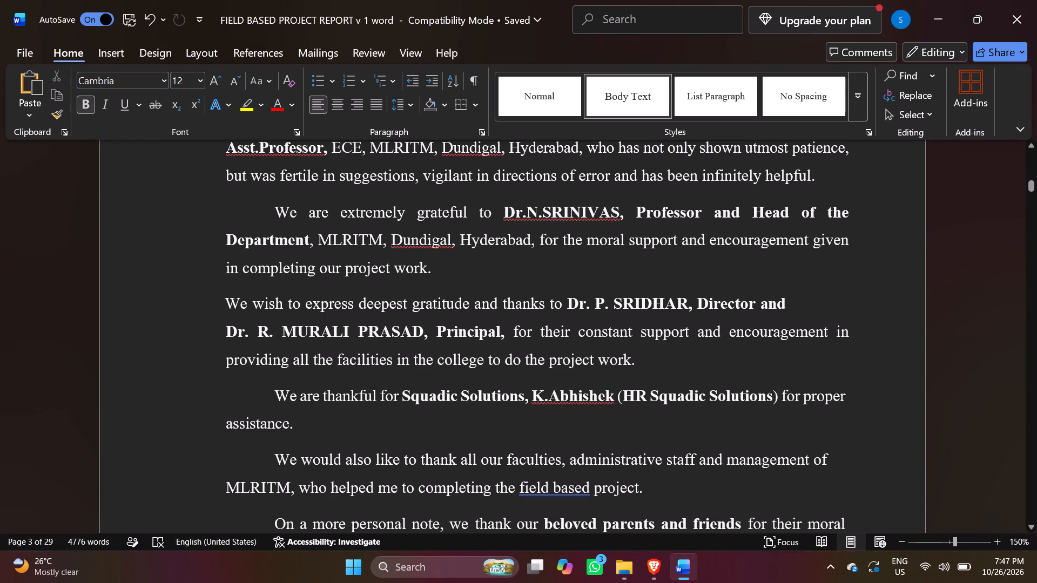
Shorten the "Principal/Director" signature label at the bottom of the certificate page to "Principal".
scroll(746, 327, "up", 2)
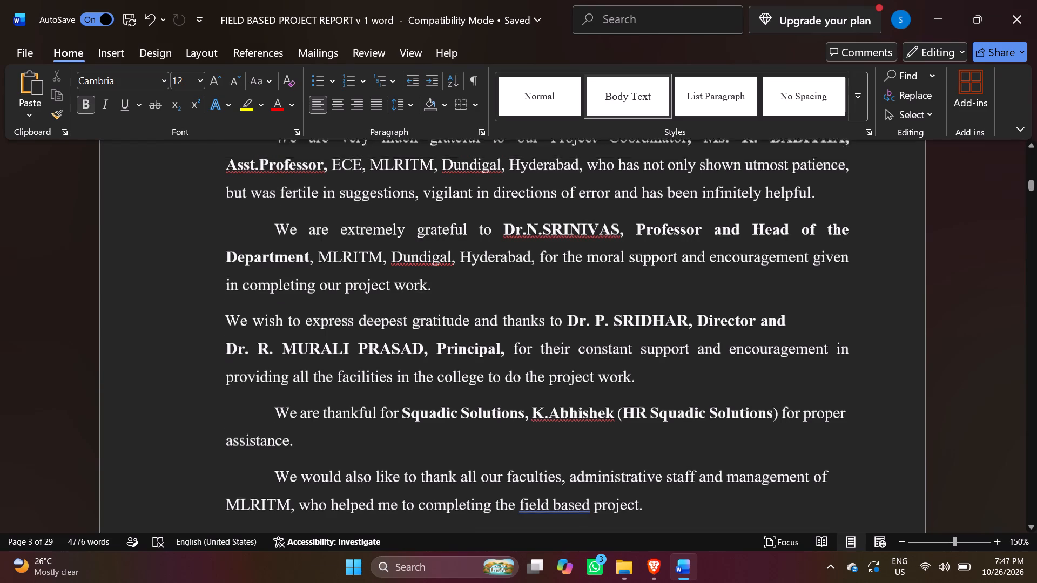
scroll(746, 327, "up", 6)
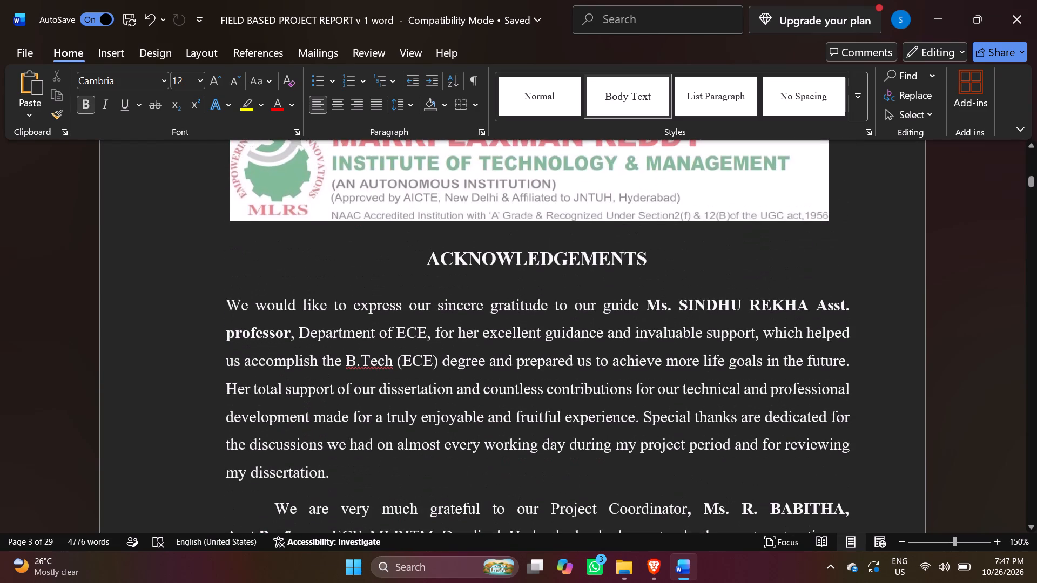
scroll(655, 318, "up", 9)
left_click(584, 293)
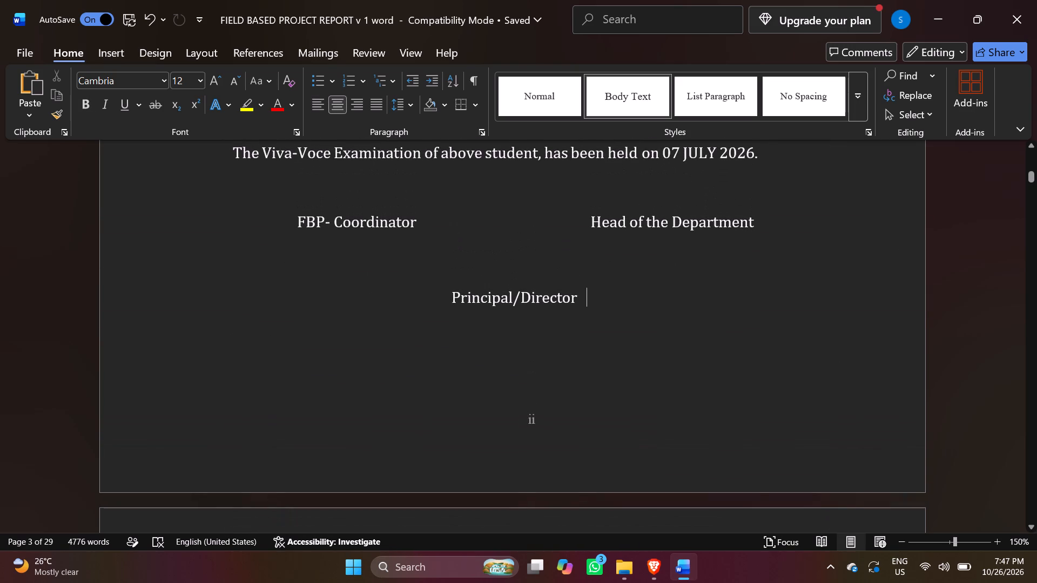
key("BackSpace")
key("BackSpace")
key("BackSpace")
key("BackSpace")
key("BackSpace")
key("BackSpace")
key("BackSpace")
key("BackSpace")
key("BackSpace")
key("BackSpace")
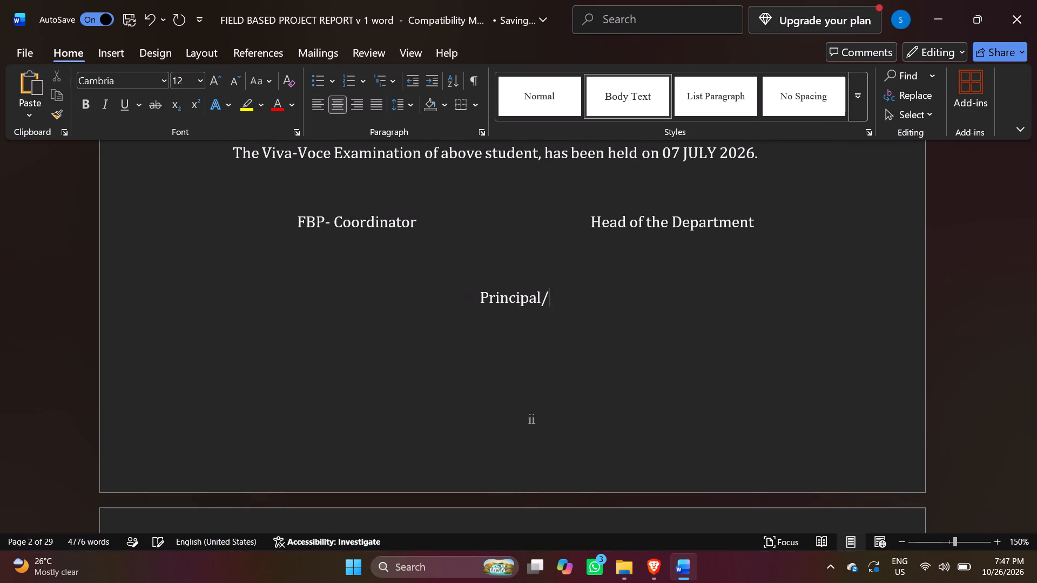
key("BackSpace")
Review the front matter from the acknowledgements through the table of contents, list of figures and abbreviations to the abstract.
scroll(584, 293, "down", 9)
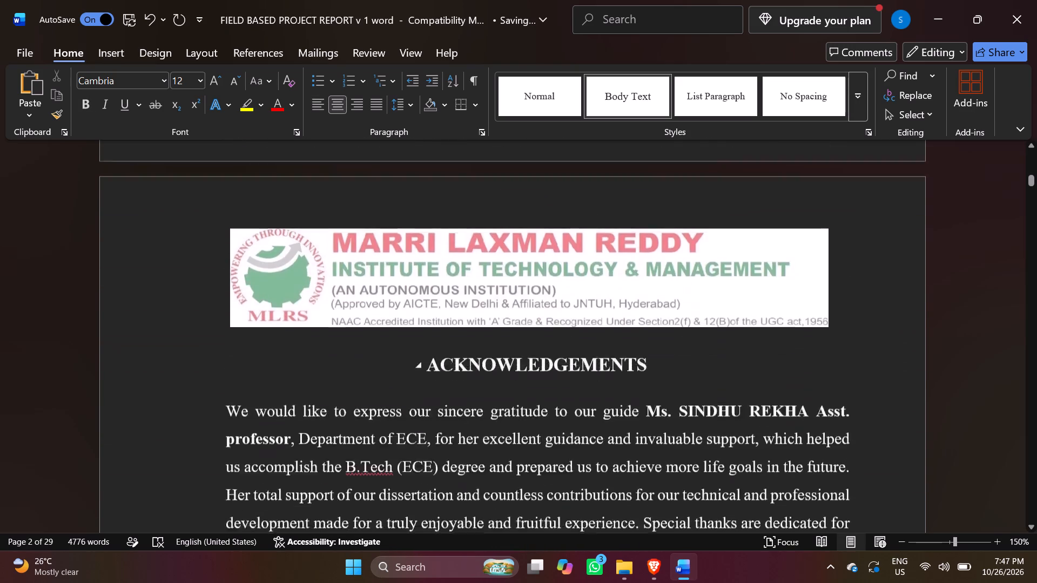
scroll(592, 313, "down", 6)
scroll(477, 338, "down", 3)
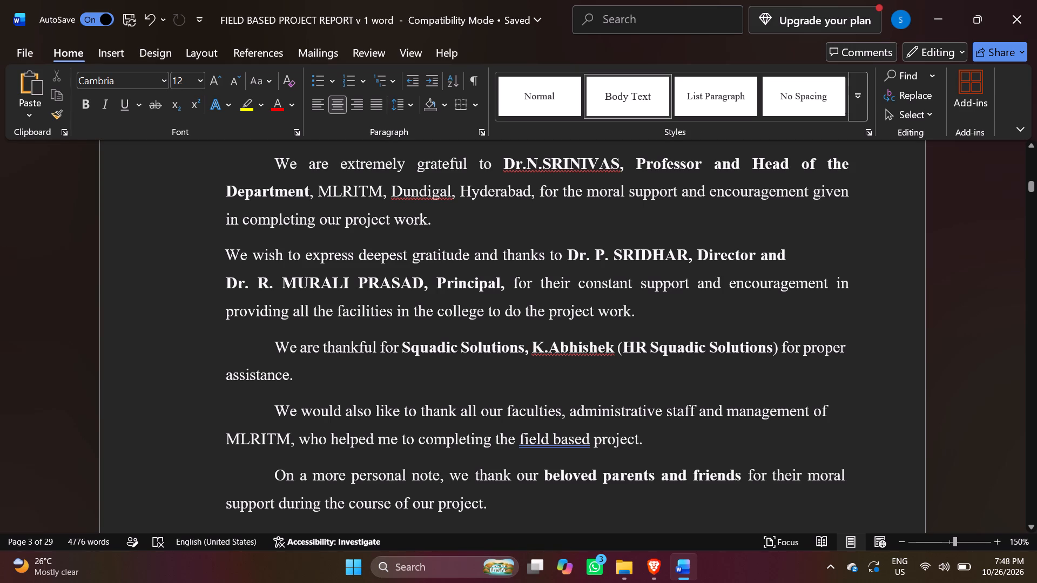
scroll(758, 258, "down", 14)
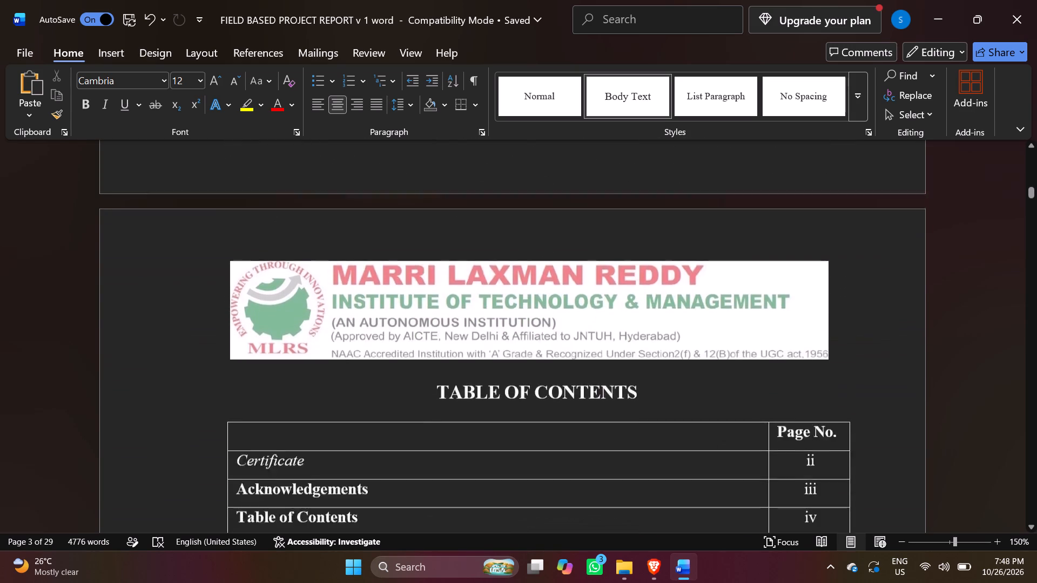
scroll(749, 287, "down", 7)
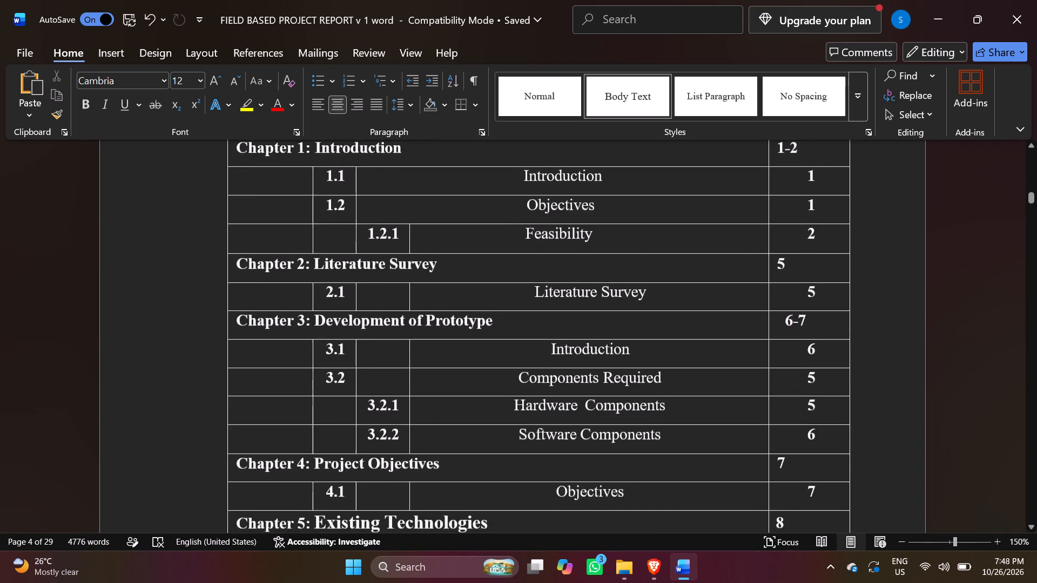
scroll(748, 288, "down", 20)
scroll(748, 288, "down", 10)
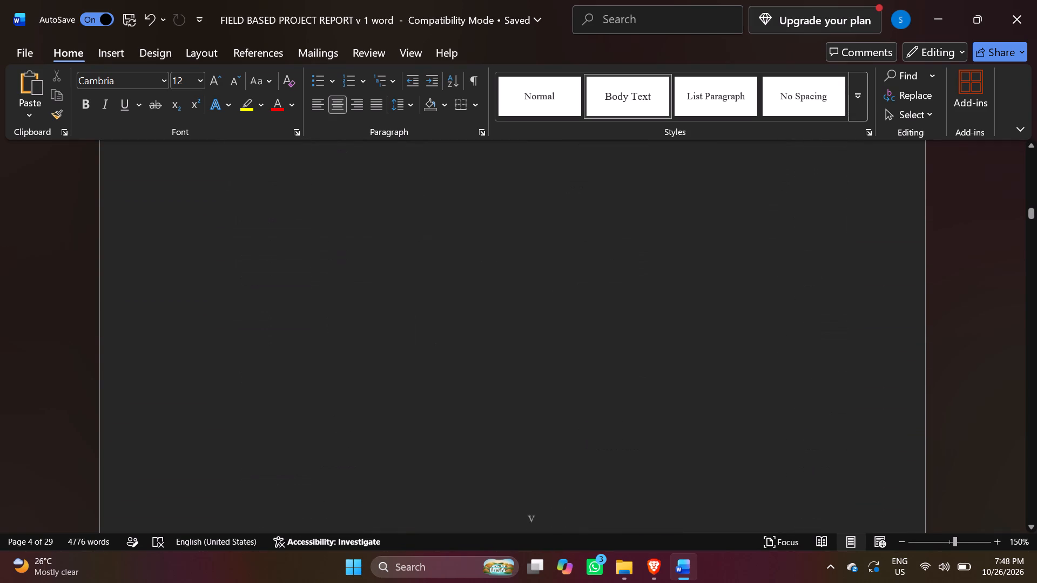
scroll(738, 315, "down", 12)
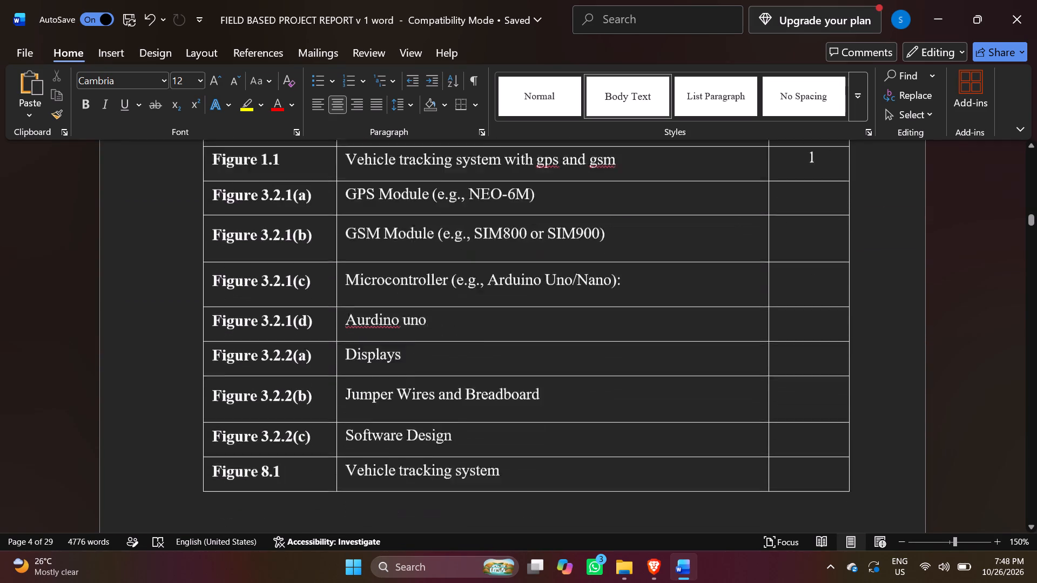
scroll(734, 332, "up", 3)
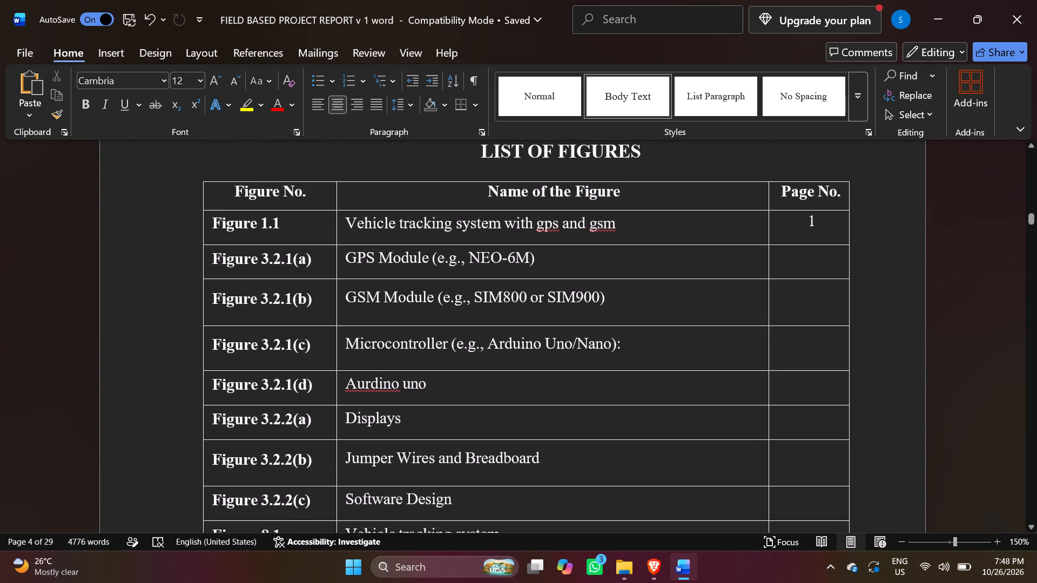
scroll(734, 332, "down", 20)
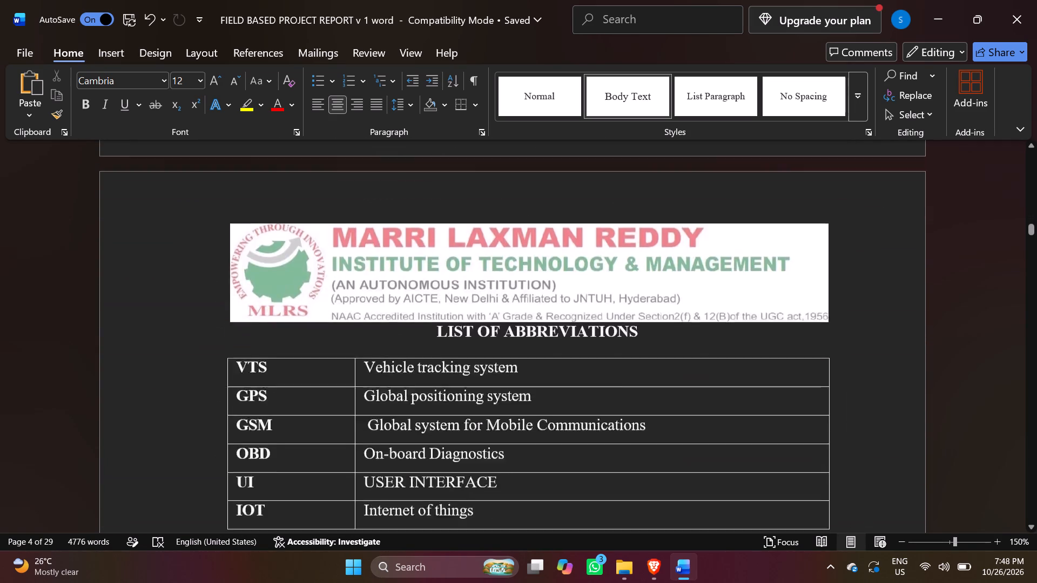
scroll(728, 344, "down", 15)
scroll(725, 353, "down", 13)
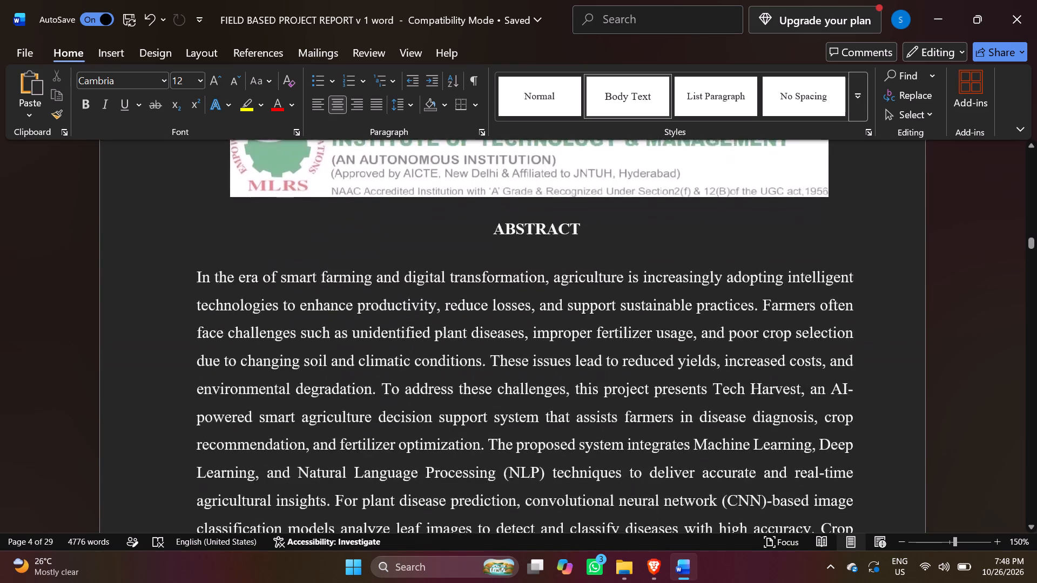
Look through the introduction and literature survey chapters up to the start of Chapter 3, Development of Prototype.
scroll(720, 361, "down", 19)
scroll(713, 374, "down", 14)
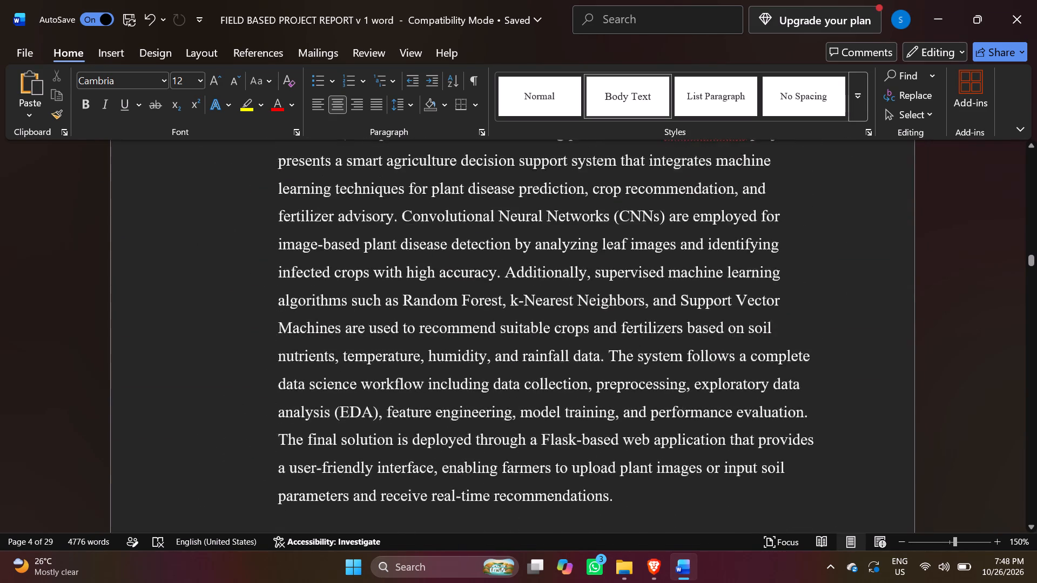
scroll(713, 378, "down", 14)
scroll(712, 383, "down", 17)
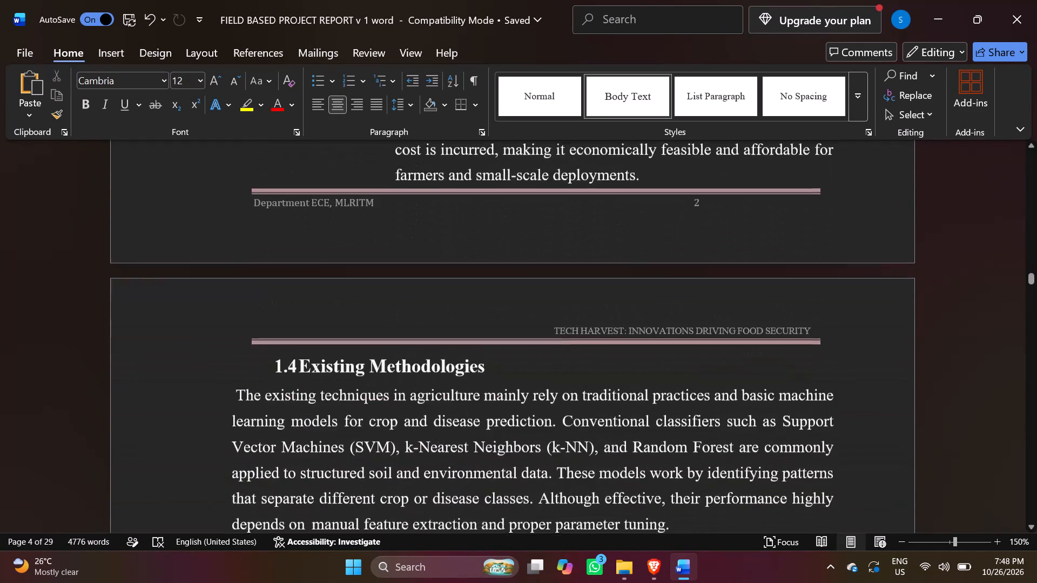
scroll(709, 387, "down", 6)
double_click(1035, 308)
left_click_drag(1034, 308, 1036, 327)
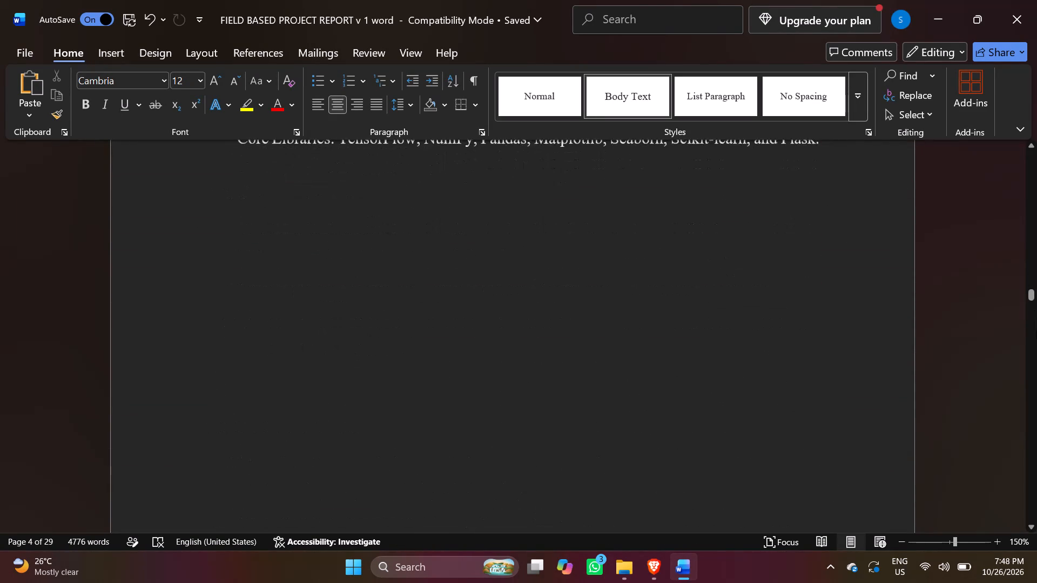
left_click(1036, 330)
left_click(1036, 345)
left_click(1036, 352)
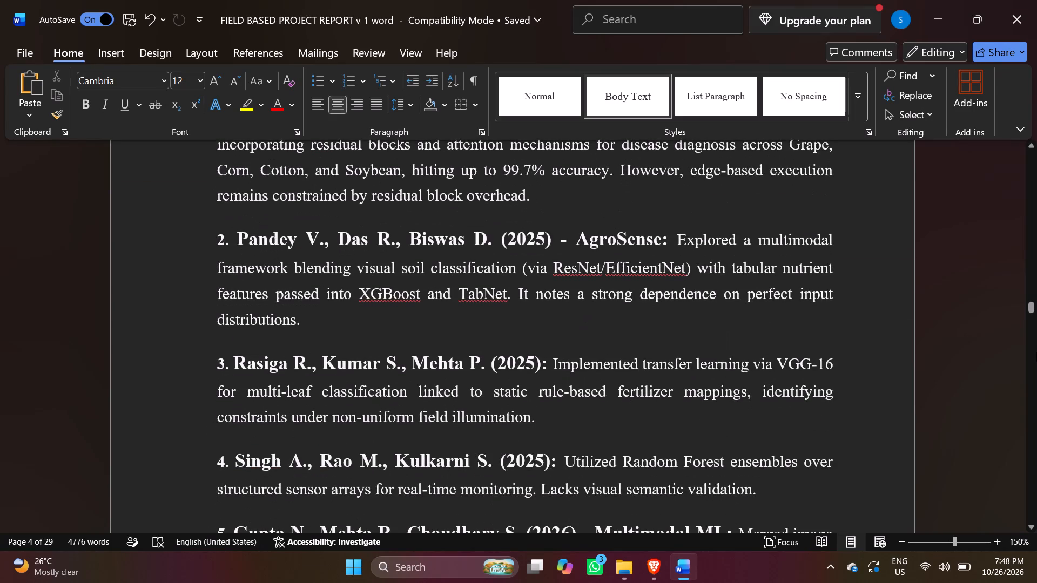
left_click(1036, 352)
left_click(1036, 352)
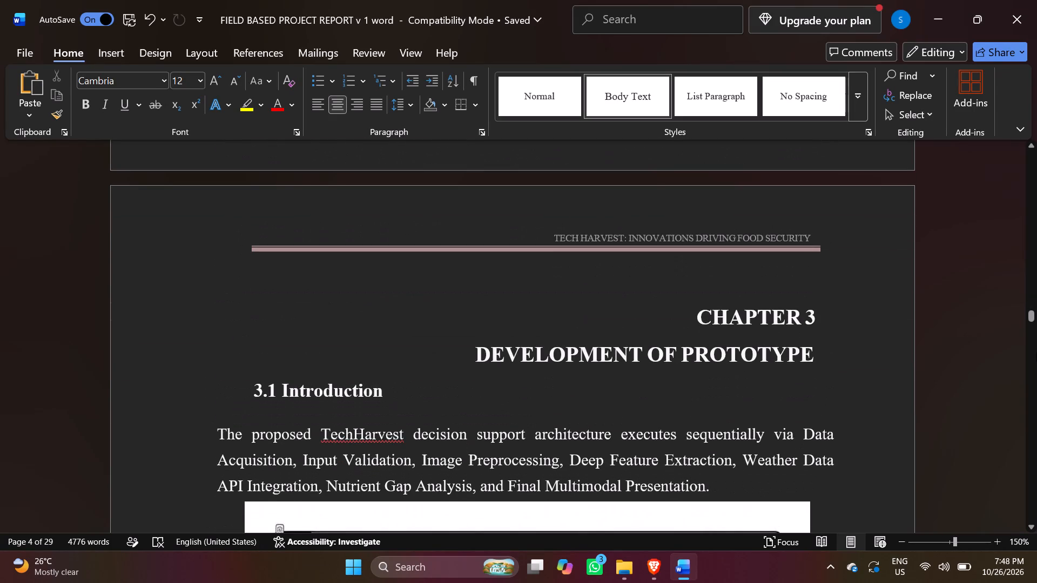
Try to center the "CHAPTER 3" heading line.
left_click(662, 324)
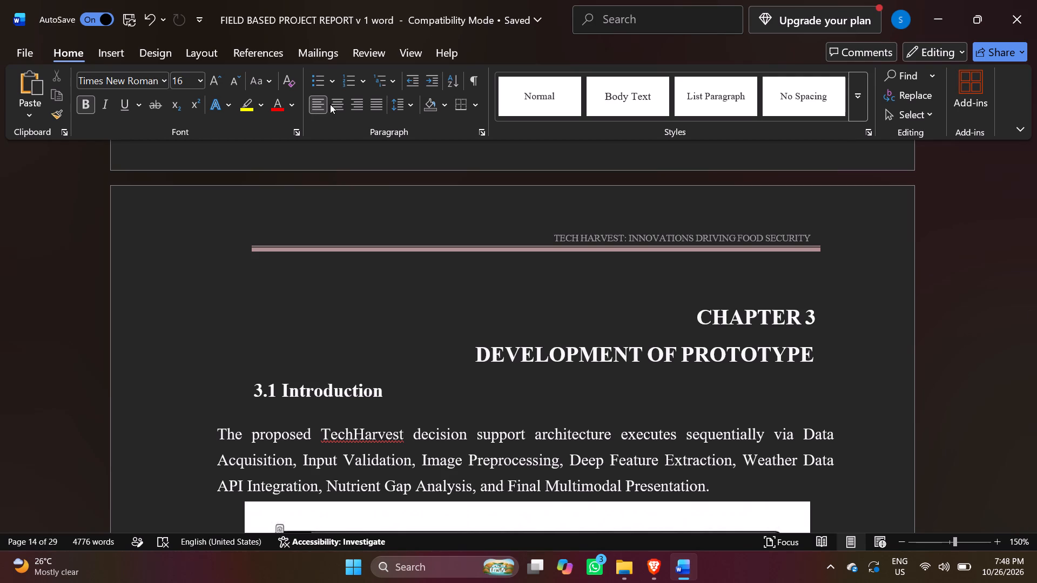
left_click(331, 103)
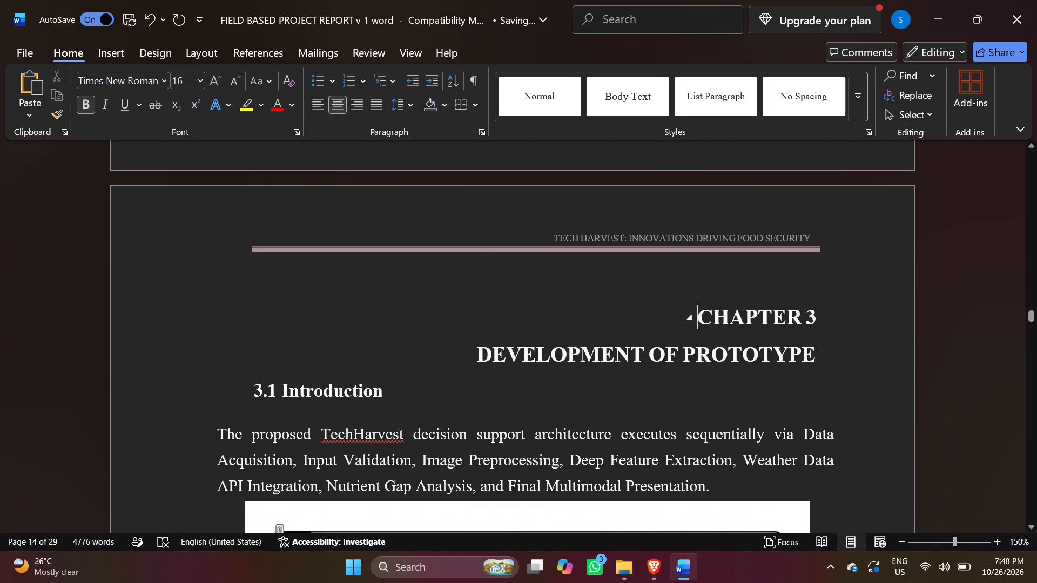
Move the two-line "CHAPTER 3 DEVELOPMENT OF PROTOTYPE" heading up to a centered empty line just below the page header.
left_click_drag(698, 312, 848, 350)
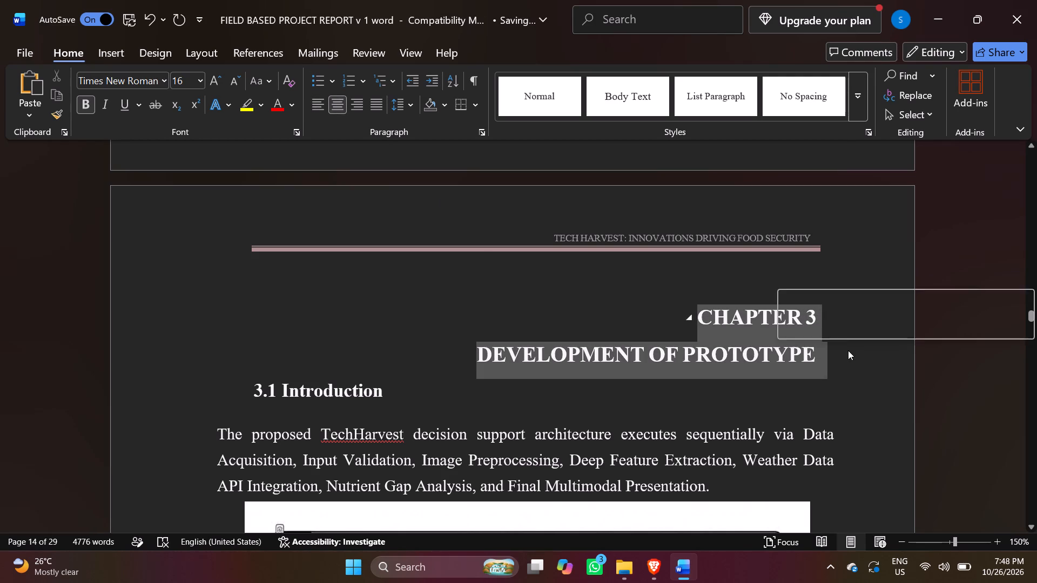
key("ctrl+c")
left_click(451, 309)
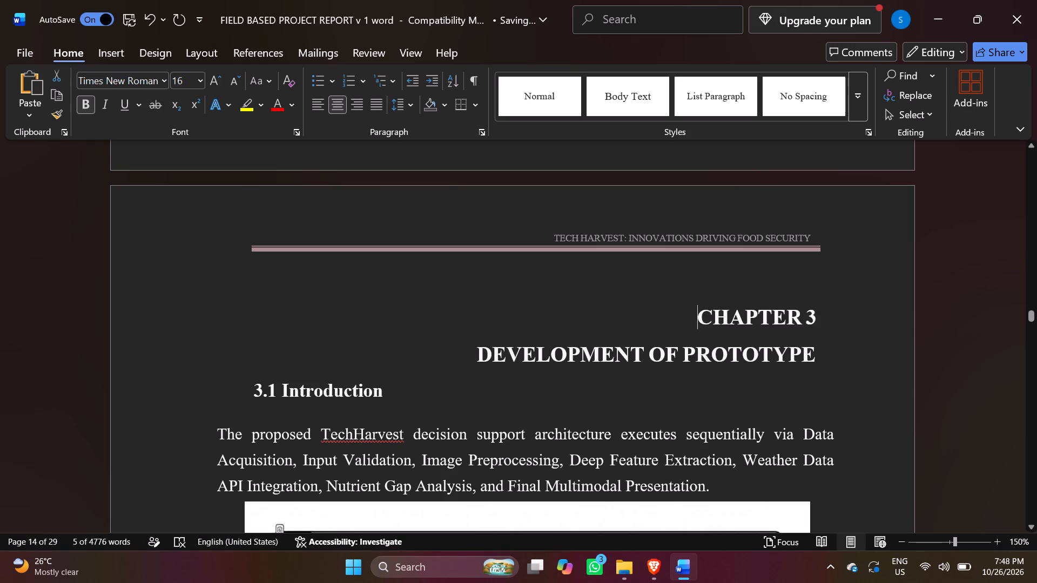
left_click(442, 299)
left_click_drag(689, 309, 818, 343)
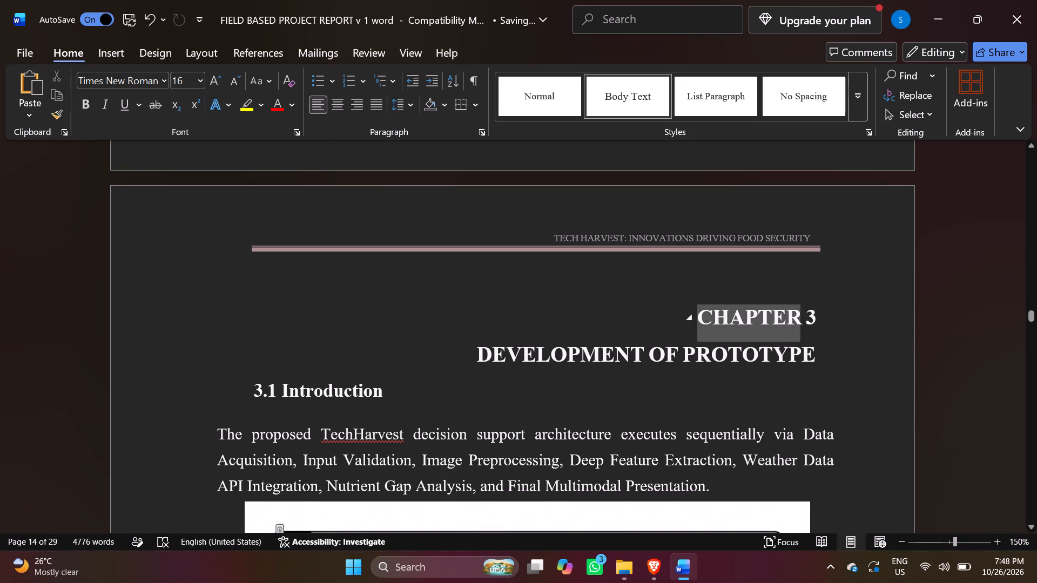
left_click_drag(818, 343, 836, 349)
key("BackSpace")
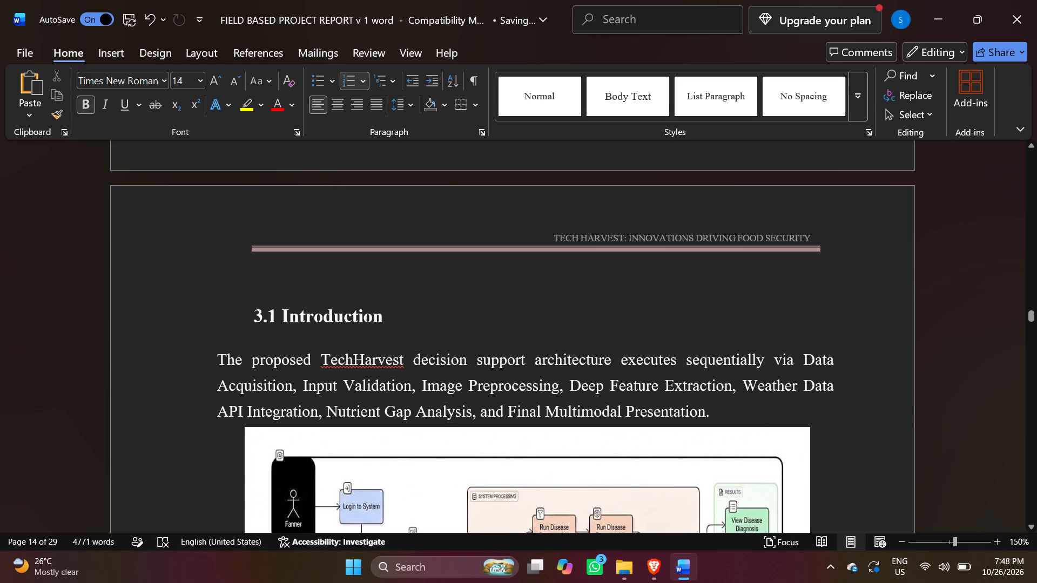
left_click(622, 284)
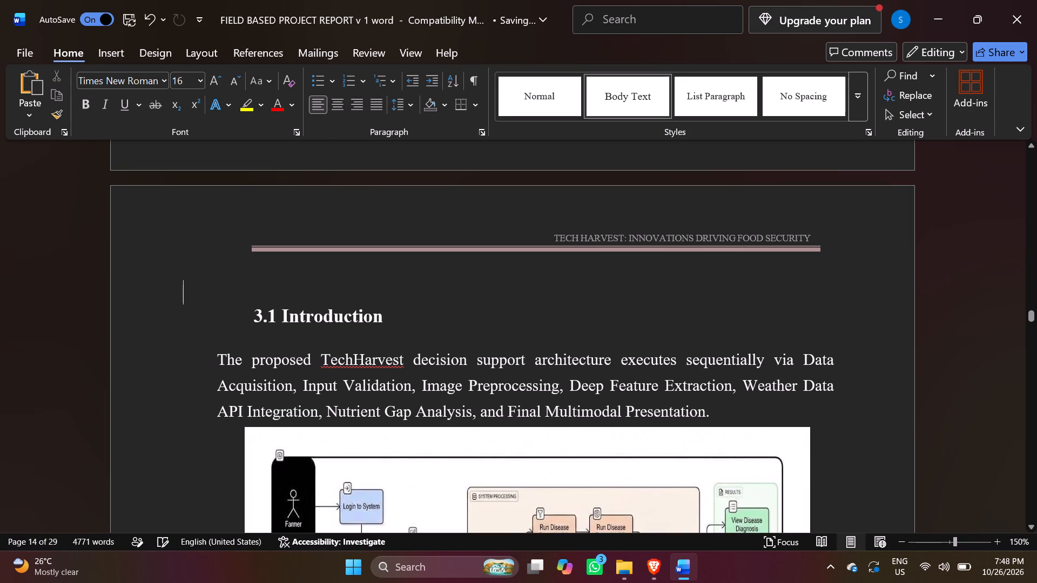
left_click(336, 105)
key("ctrl+v")
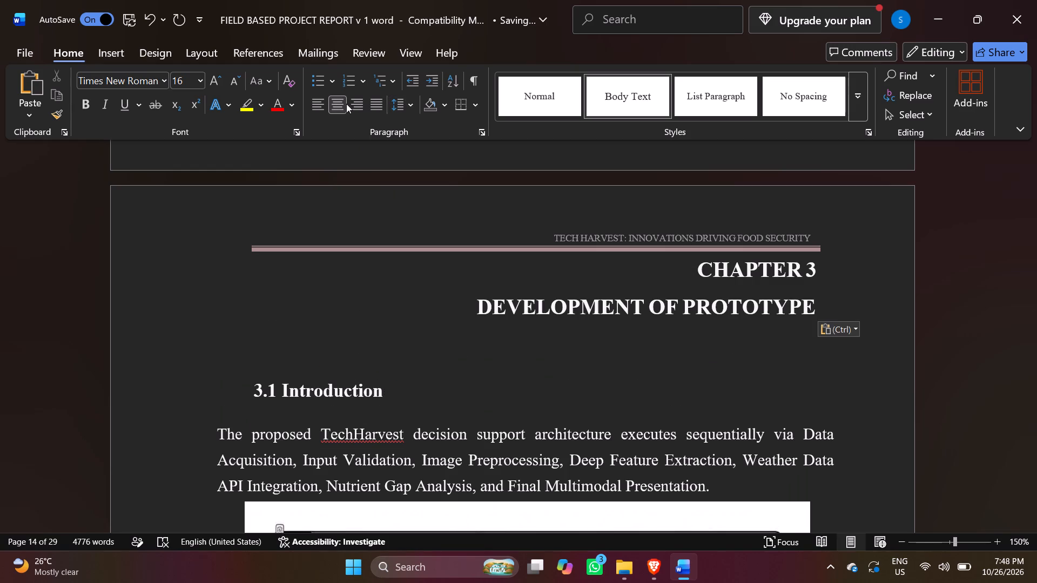
left_click(345, 103)
left_click(341, 103)
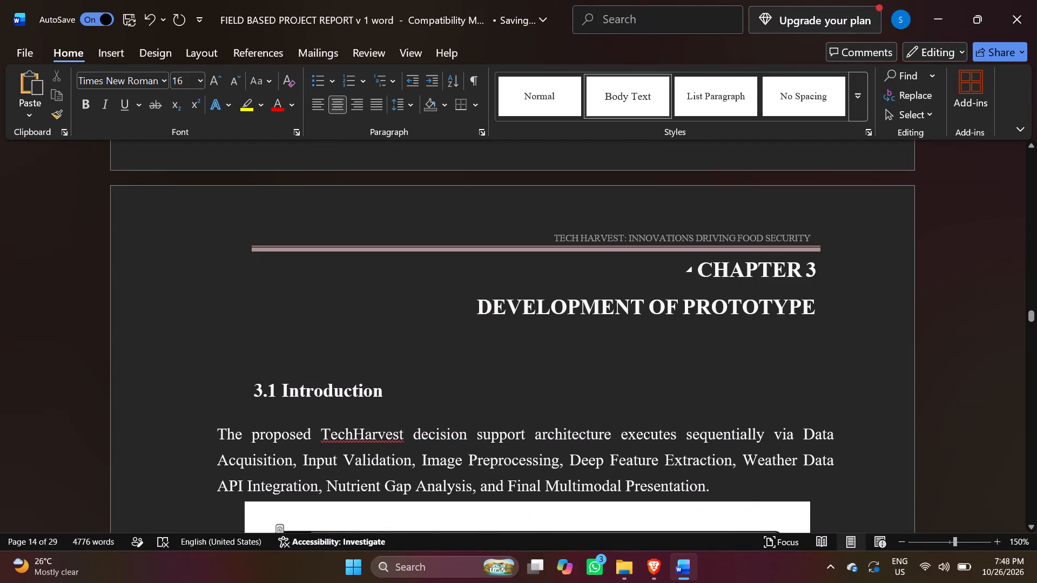
Join "CHAPTER 3" and "DEVELOPMENT OF PROTOTYPE" into a single heading line and center it across the page.
left_click(835, 299)
left_click(610, 270)
key("BackSpace")
key("BackSpace")
key("BackSpace")
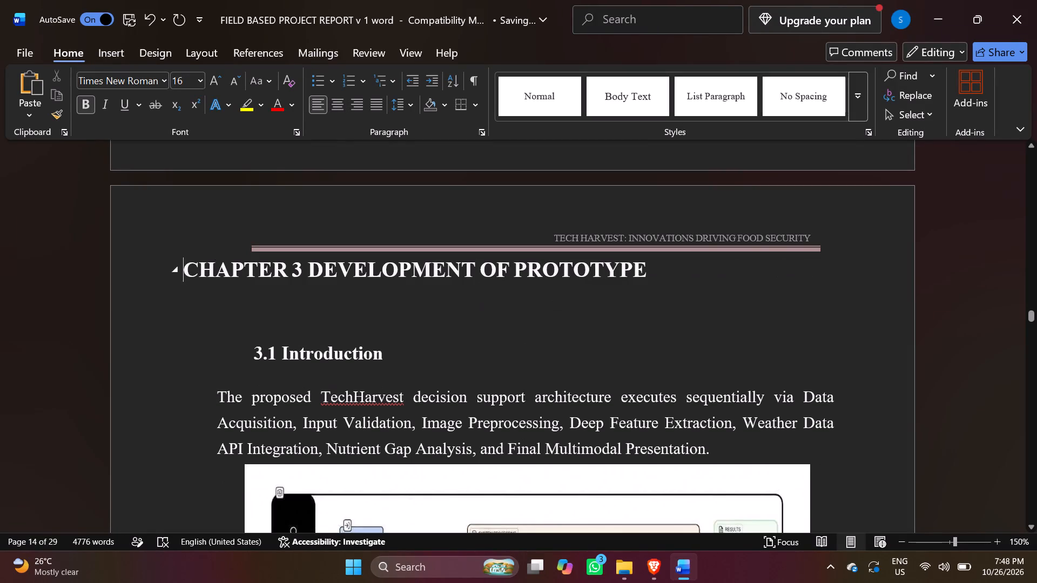
left_click(146, 21)
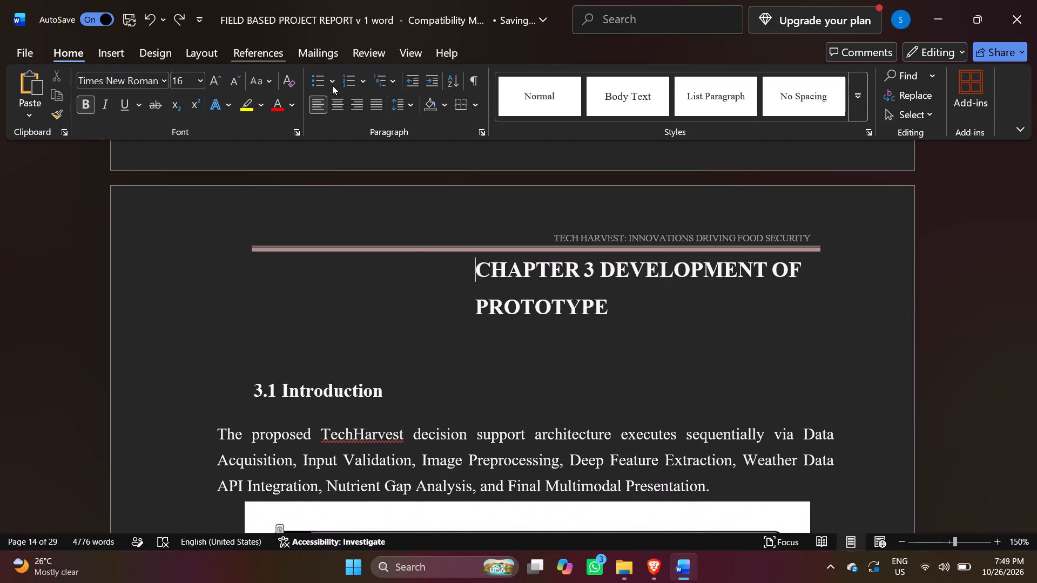
left_click(146, 15)
left_click(173, 12)
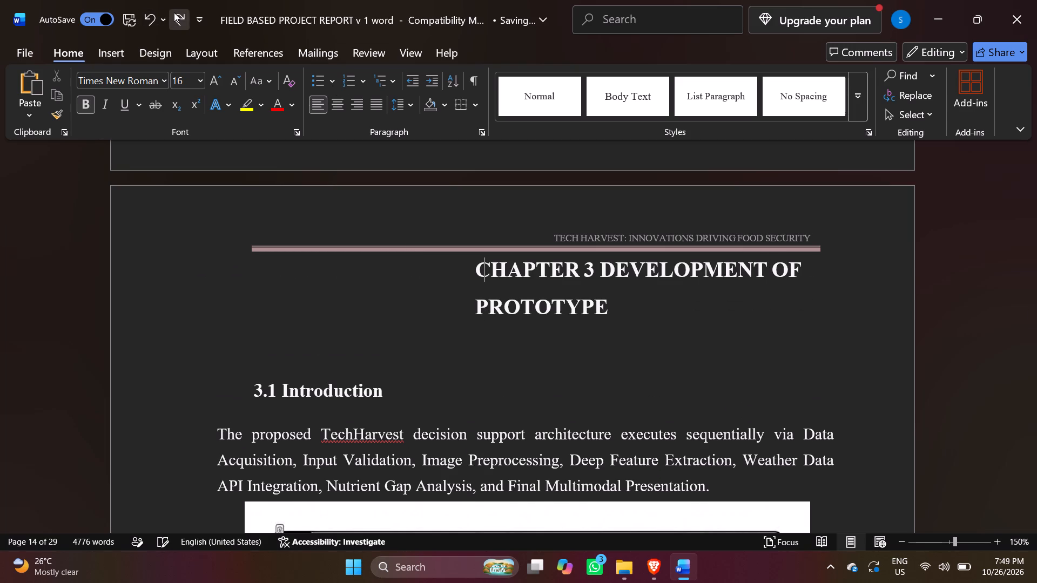
left_click(174, 12)
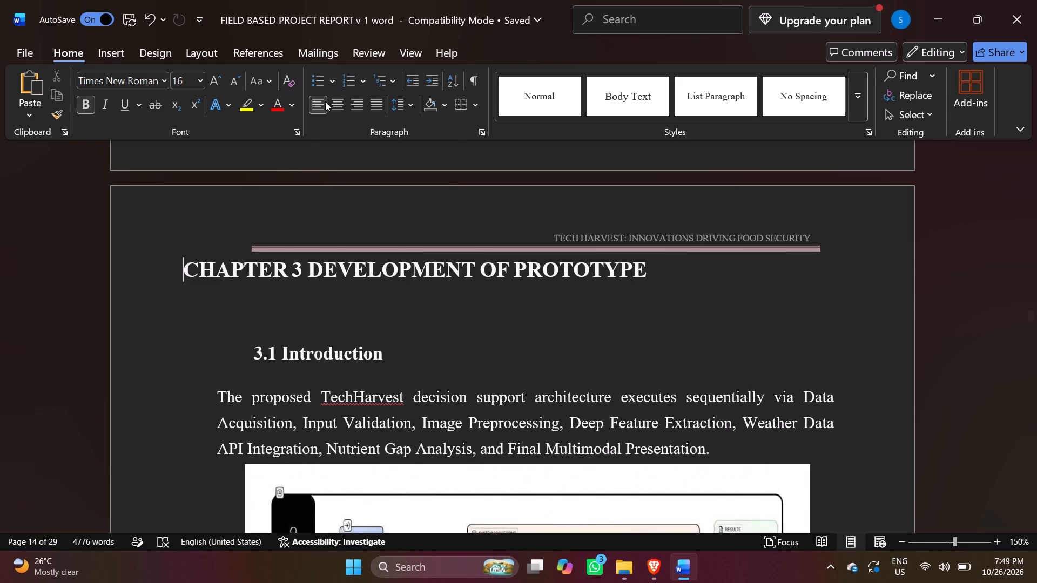
left_click(335, 101)
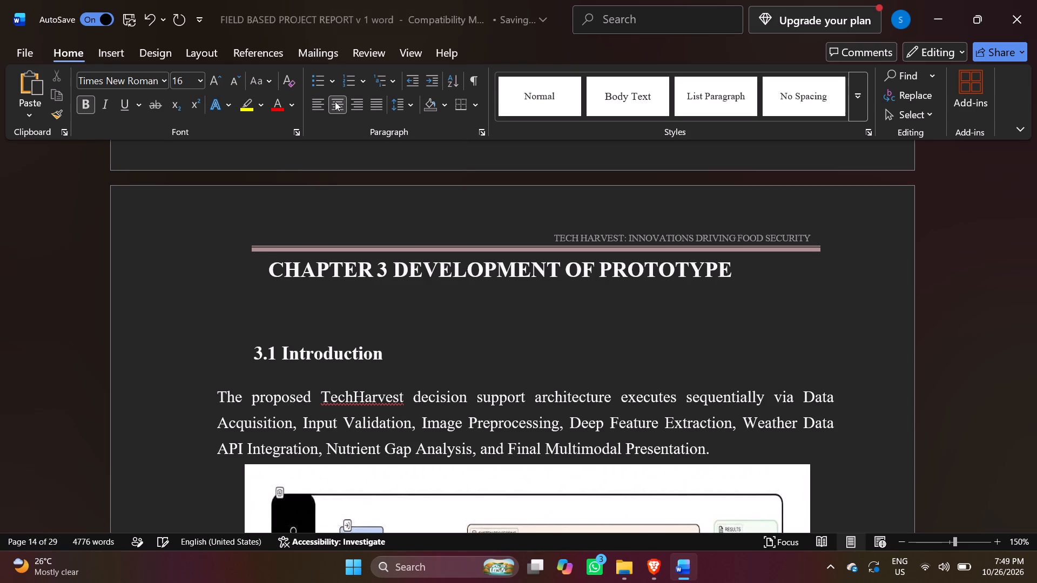
Remove the empty space between the Chapter 3 heading and "3.1 Introduction".
left_click(235, 351)
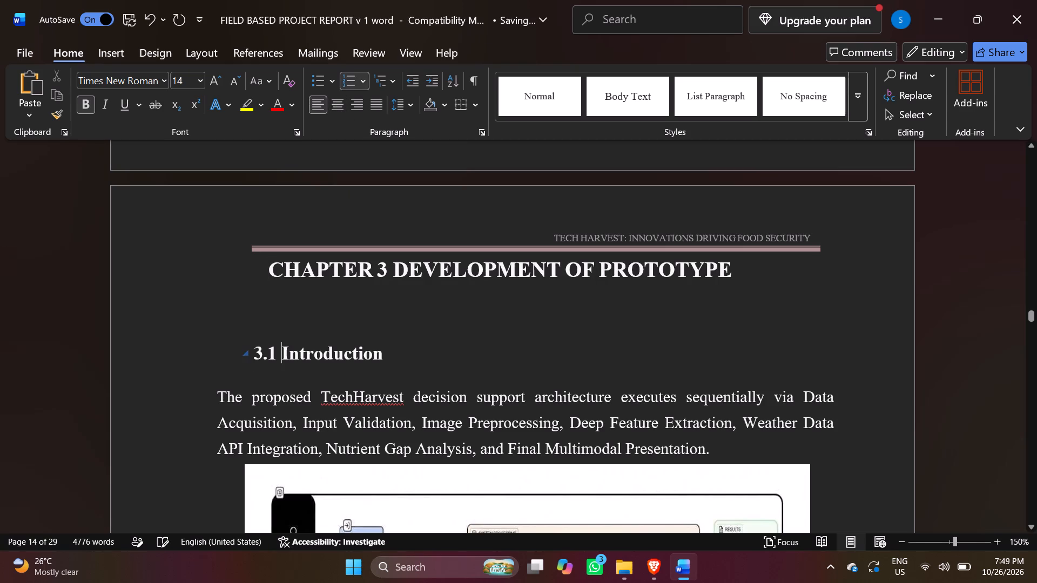
left_click(201, 329)
key("BackSpace")
key("BackSpace")
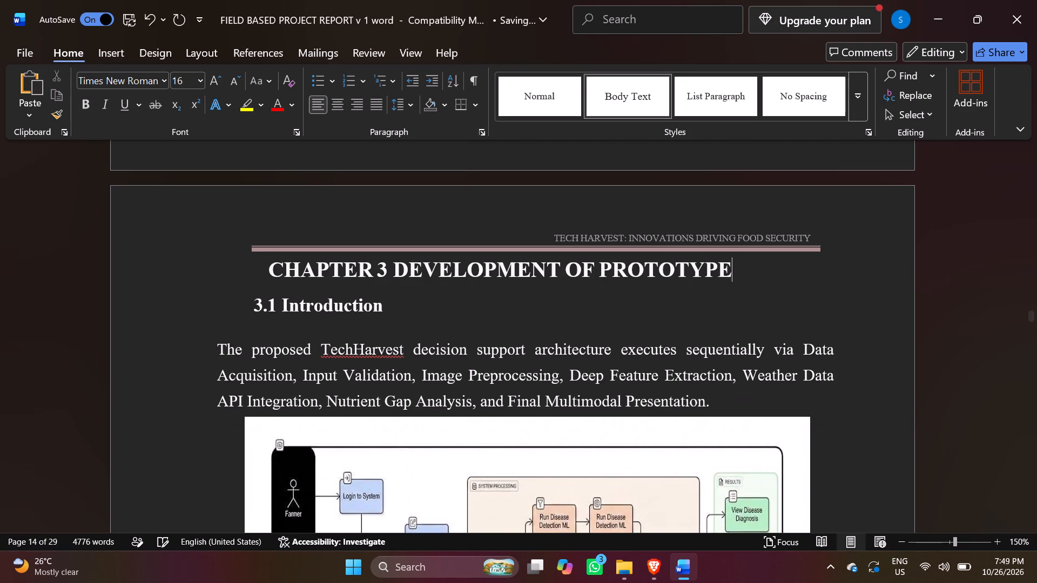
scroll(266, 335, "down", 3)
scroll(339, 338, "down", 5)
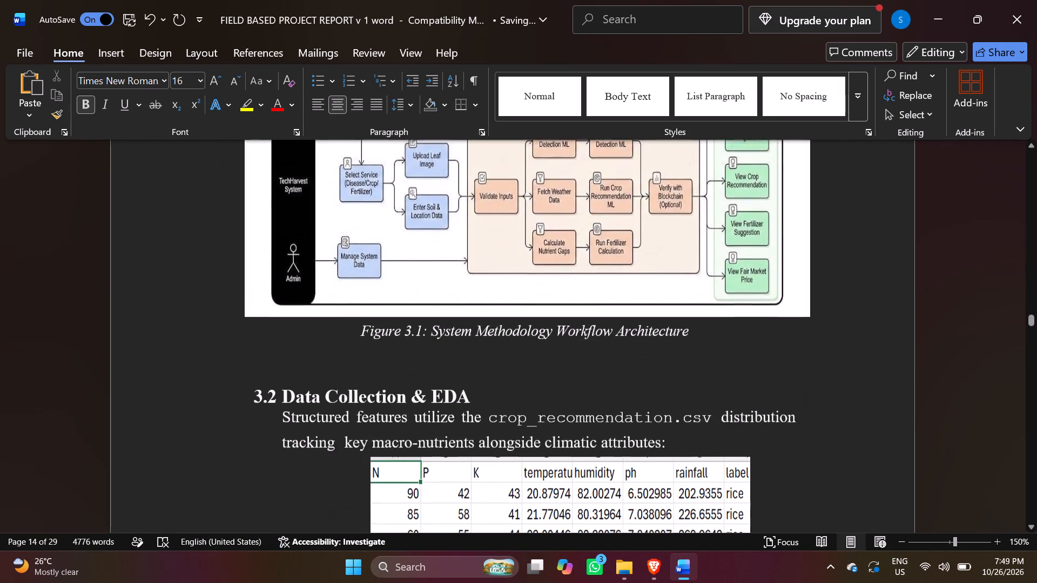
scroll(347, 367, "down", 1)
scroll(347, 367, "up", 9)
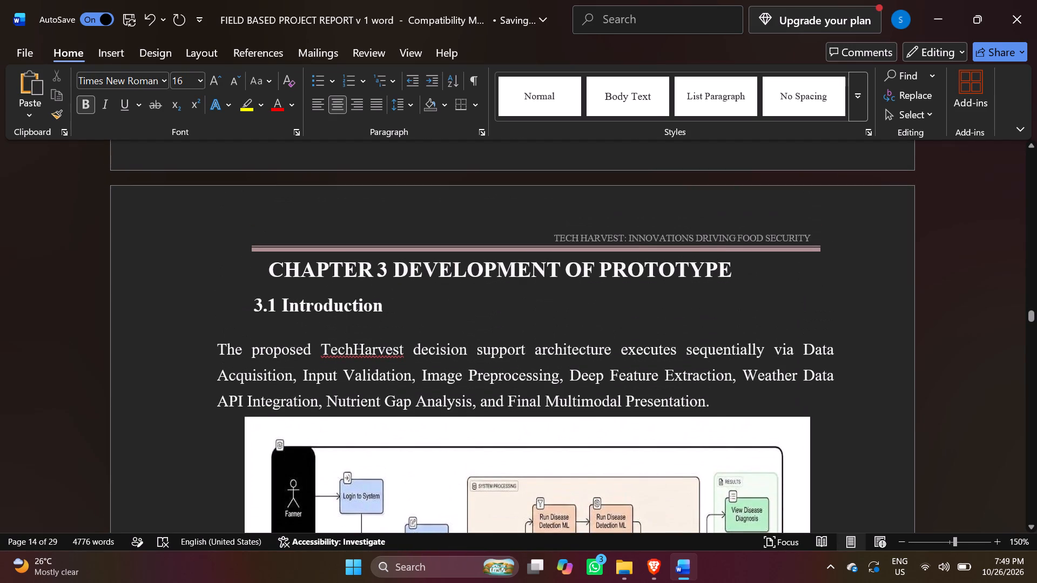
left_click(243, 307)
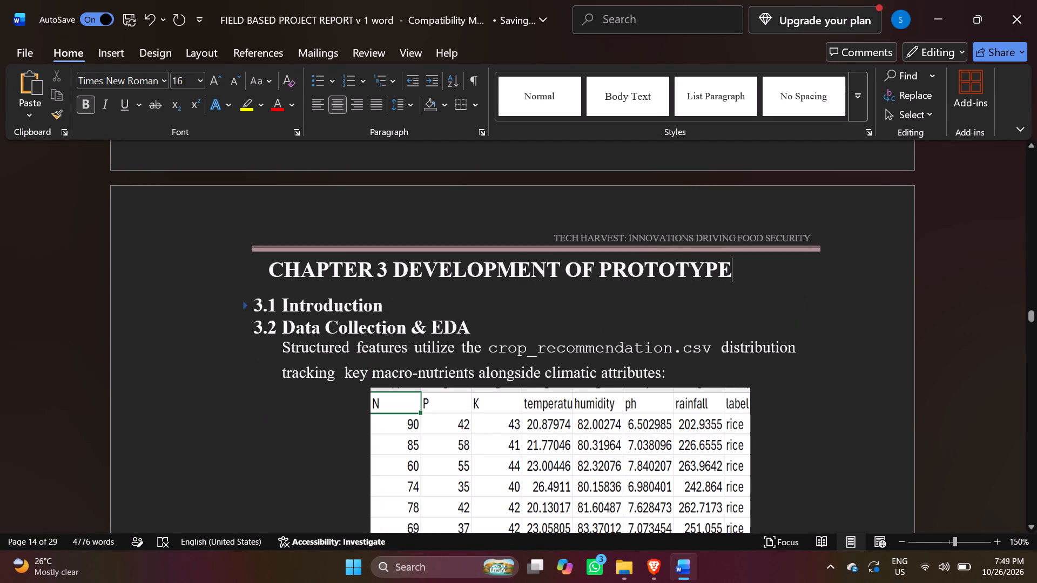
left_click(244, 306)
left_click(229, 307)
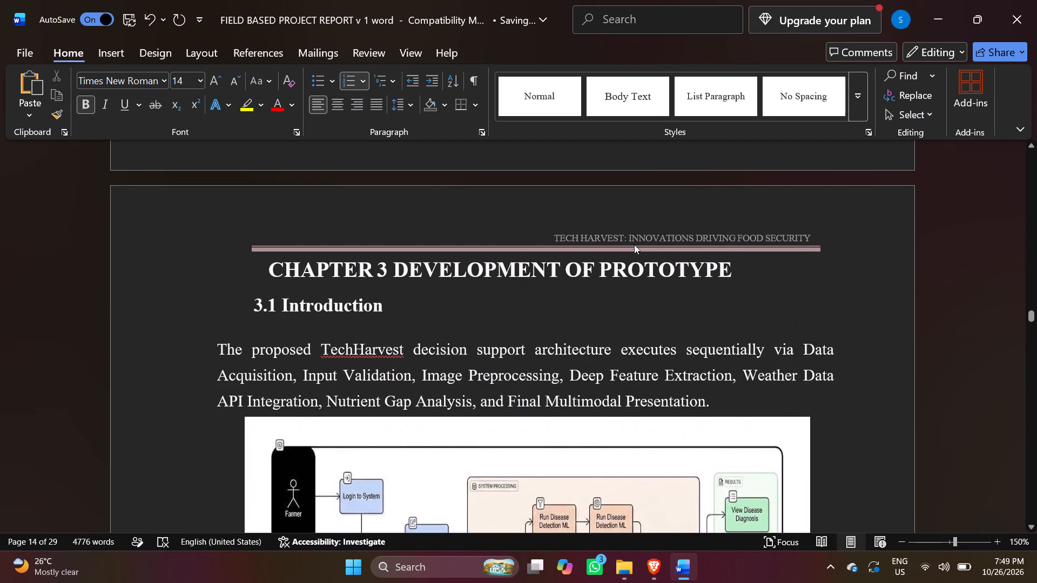
Insert one blank line after the Chapter 3 heading, before "3.1 Introduction".
left_click(774, 280)
key("Return")
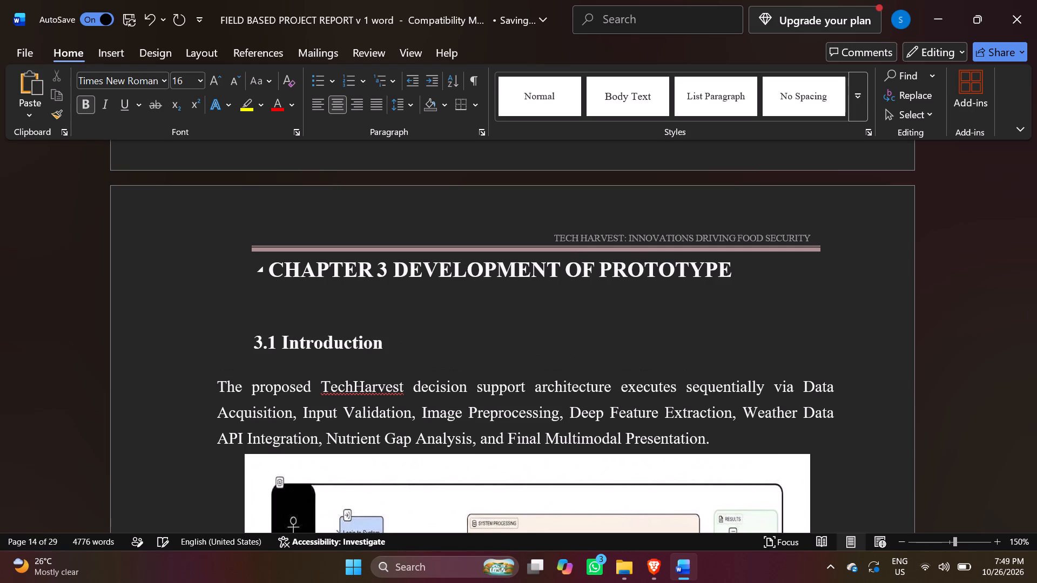
Move the two-line "CHAPTER 2 LITERATURE SURVEY" heading up to a centered empty line below the page header.
scroll(765, 286, "down", 4)
scroll(679, 307, "up", 5)
scroll(528, 370, "up", 4)
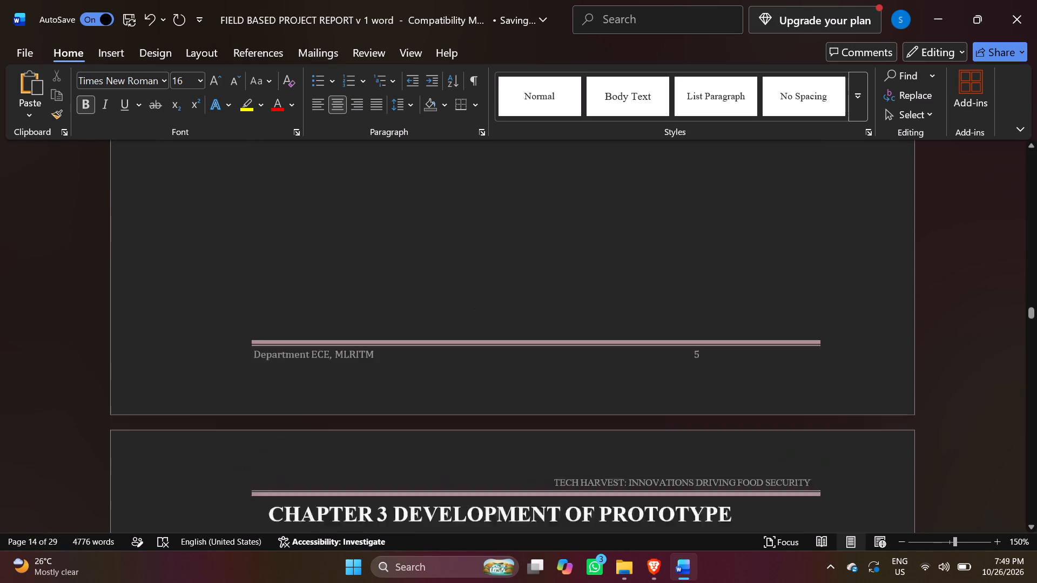
scroll(528, 369, "up", 20)
scroll(528, 369, "up", 2)
scroll(526, 376, "down", 3)
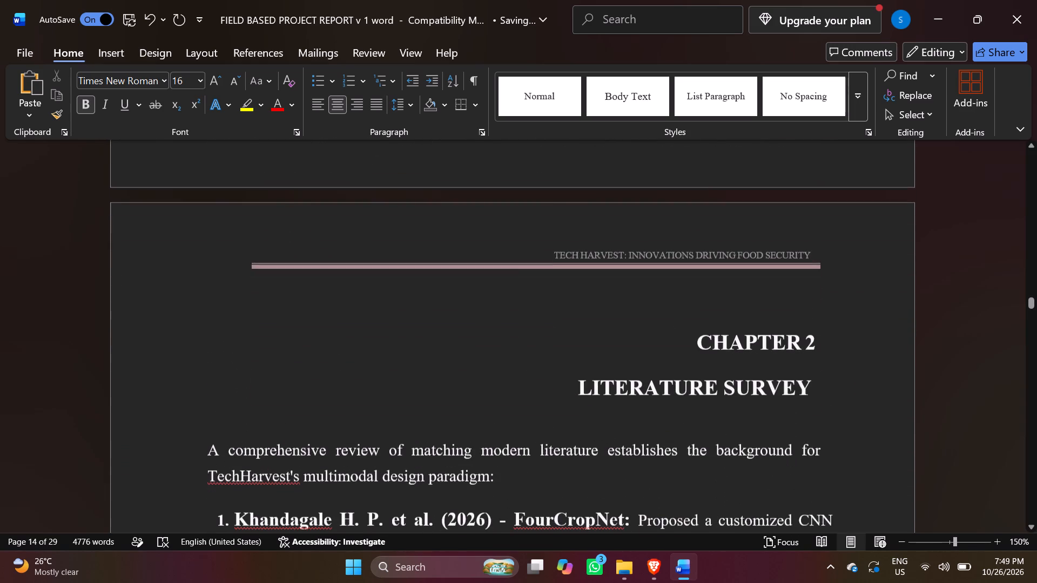
left_click(833, 393)
left_click_drag(833, 393, 607, 356)
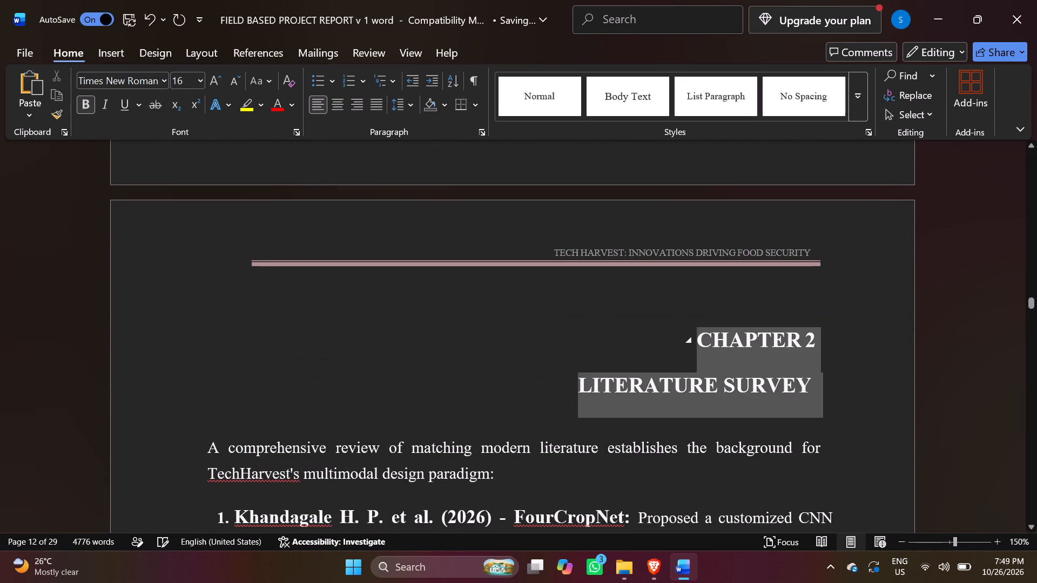
left_click_drag(607, 356, 607, 354)
key("ctrl+c")
key("BackSpace")
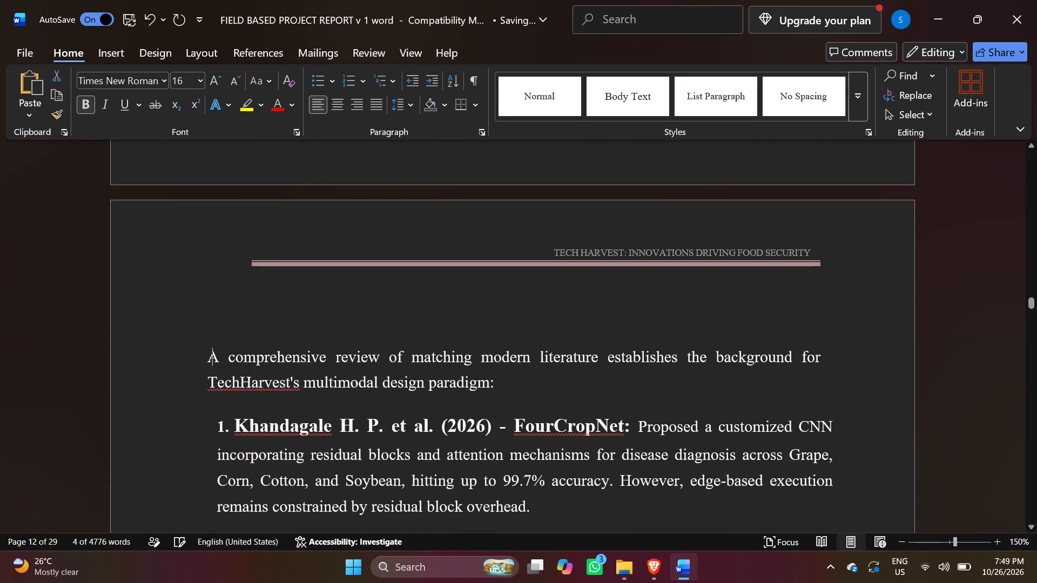
left_click(429, 298)
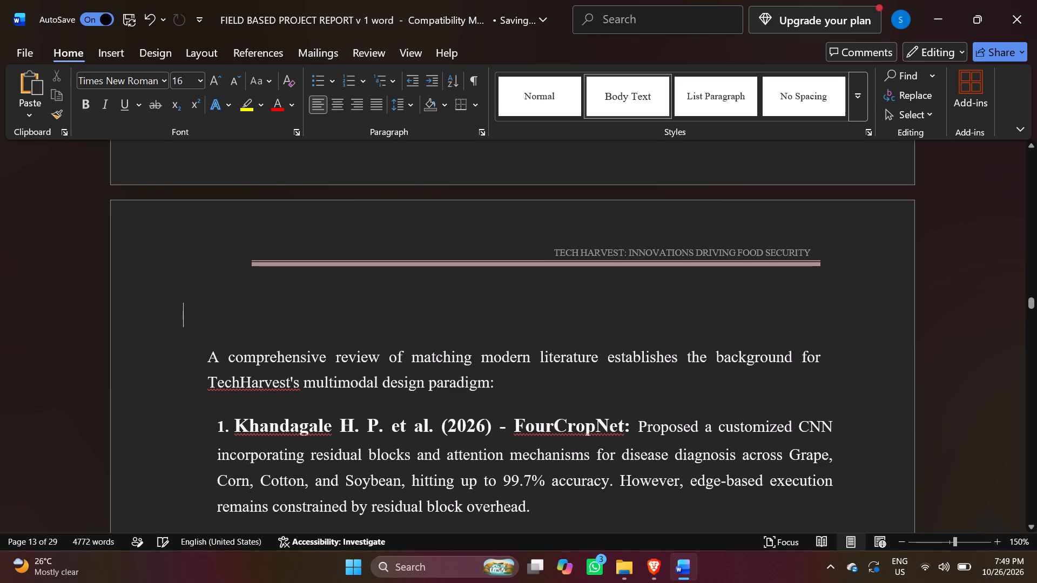
left_click(333, 101)
key("ctrl+v")
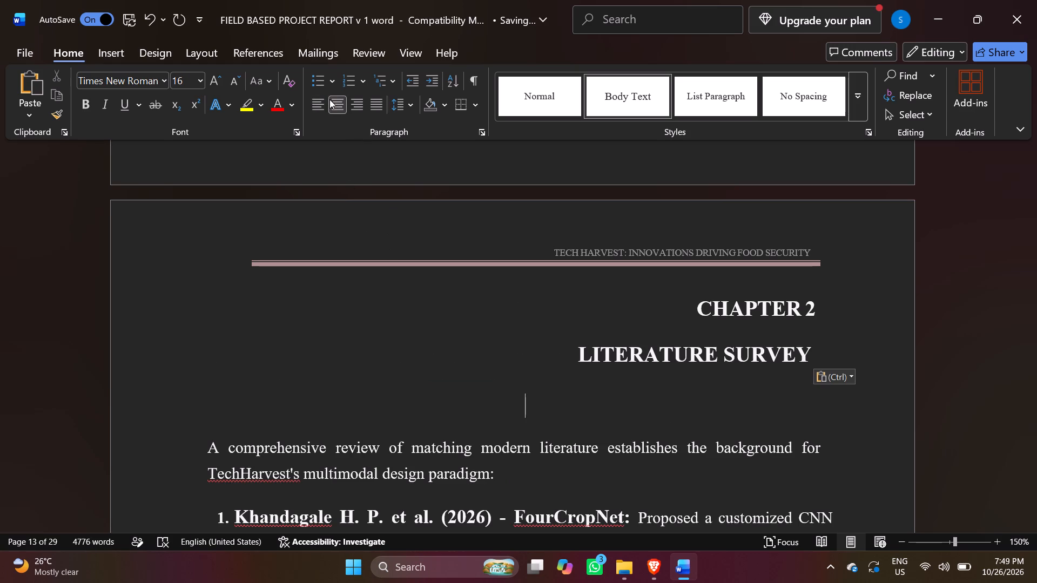
Join "CHAPTER 2" and "LITERATURE SURVEY" into a single heading line and center it across the page.
left_click(506, 308)
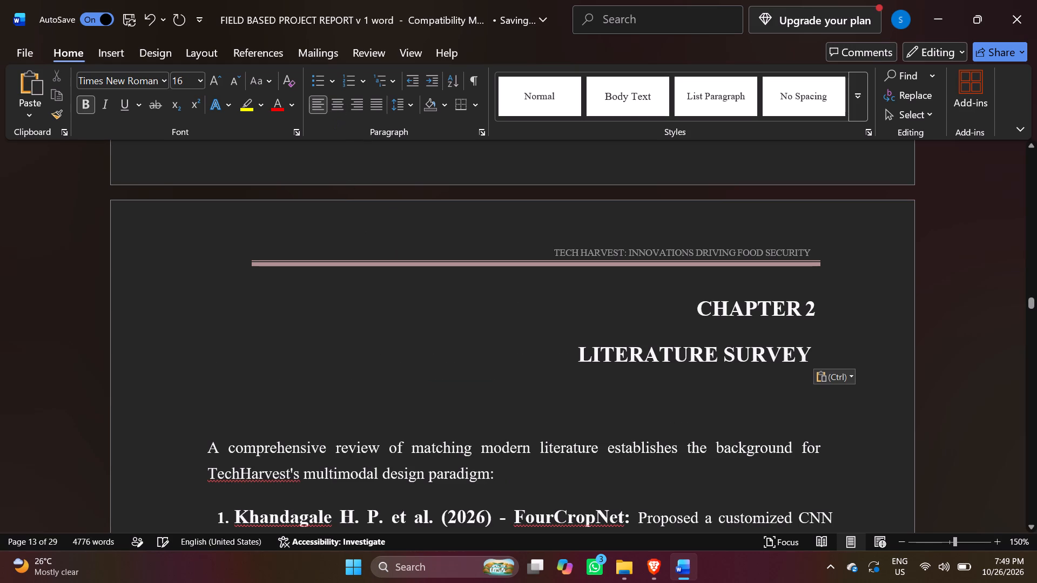
key("BackSpace")
key("BackSpace")
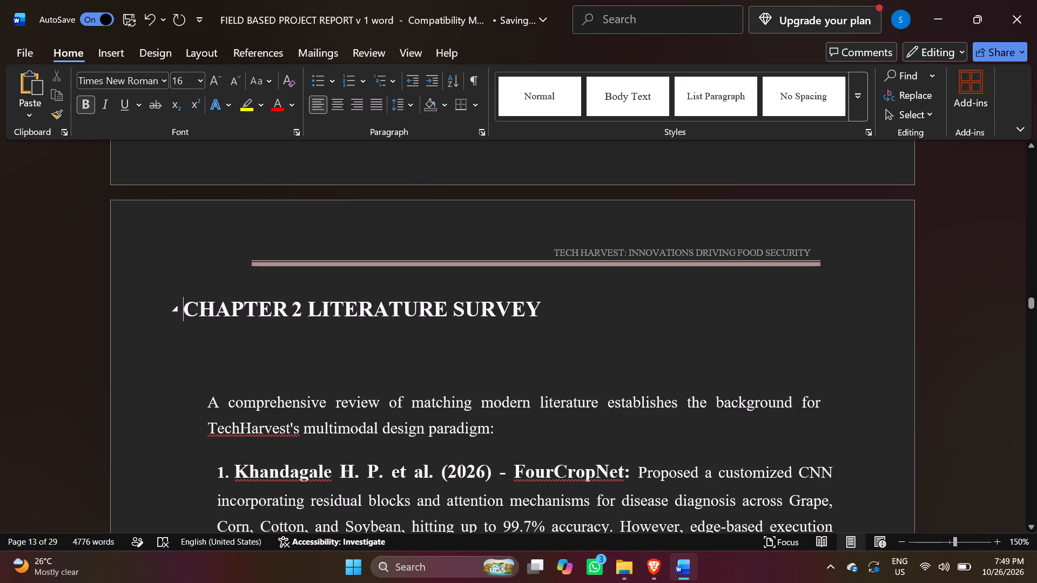
left_click(333, 106)
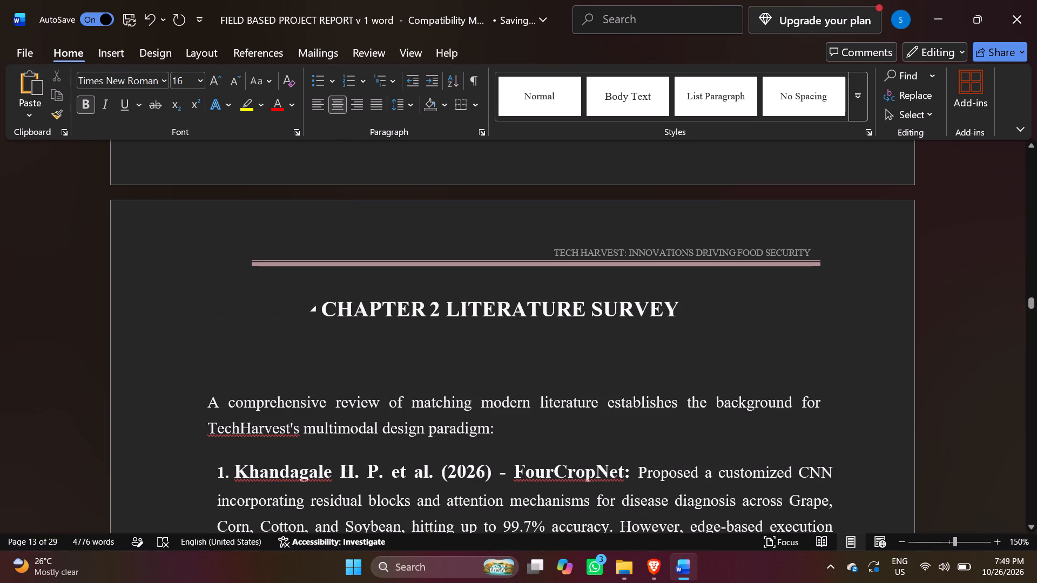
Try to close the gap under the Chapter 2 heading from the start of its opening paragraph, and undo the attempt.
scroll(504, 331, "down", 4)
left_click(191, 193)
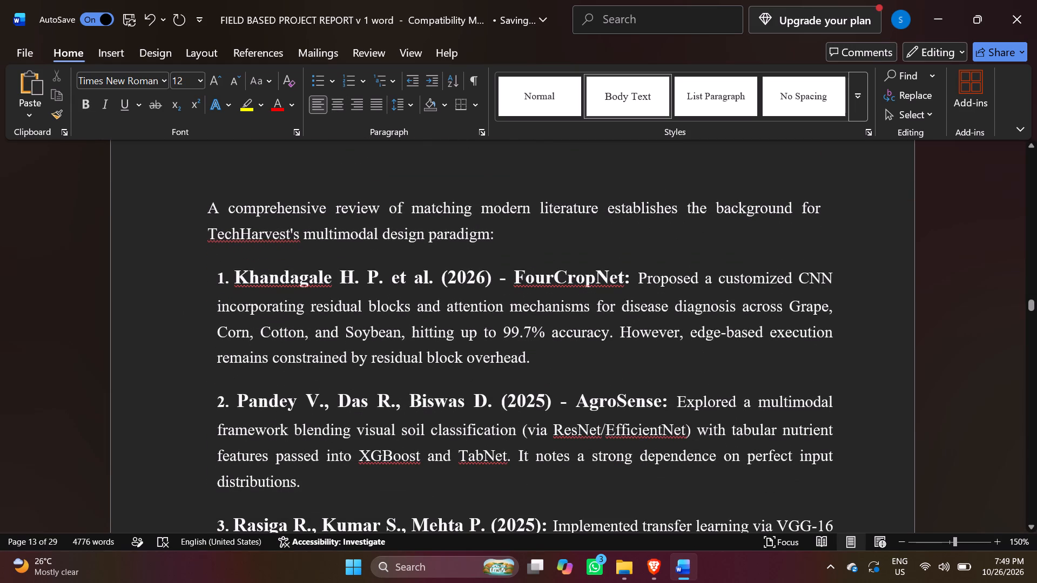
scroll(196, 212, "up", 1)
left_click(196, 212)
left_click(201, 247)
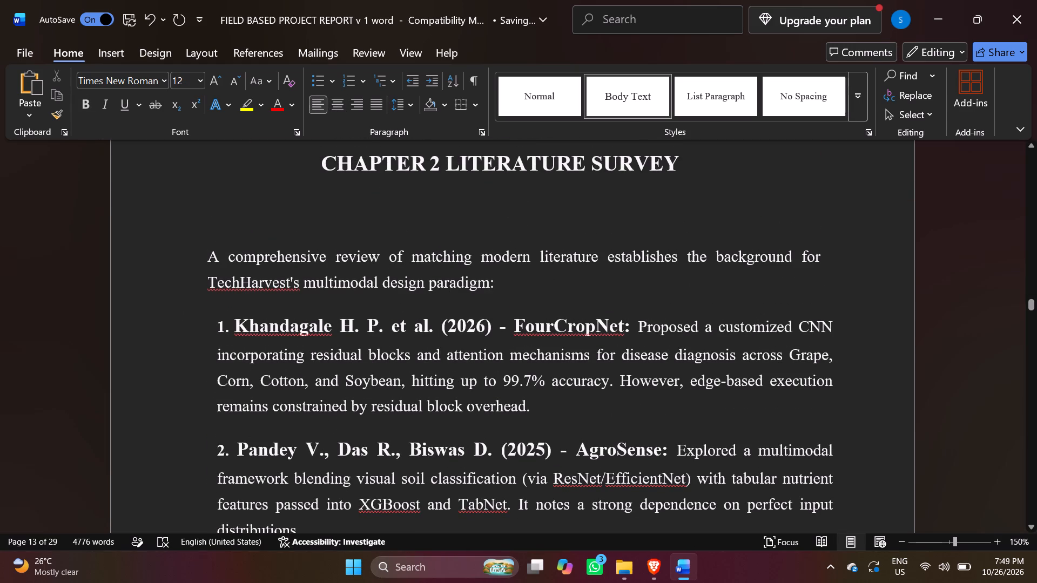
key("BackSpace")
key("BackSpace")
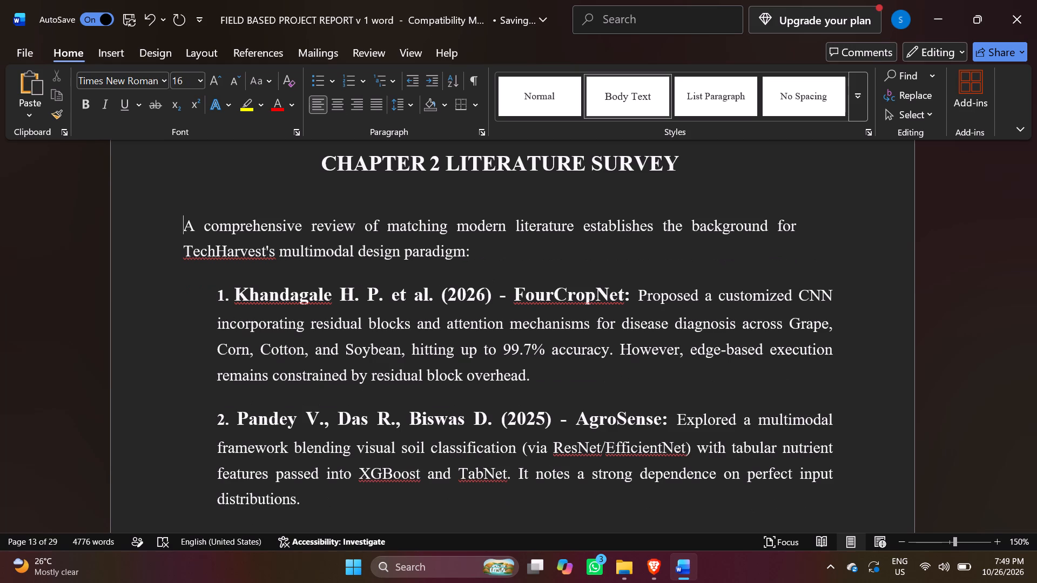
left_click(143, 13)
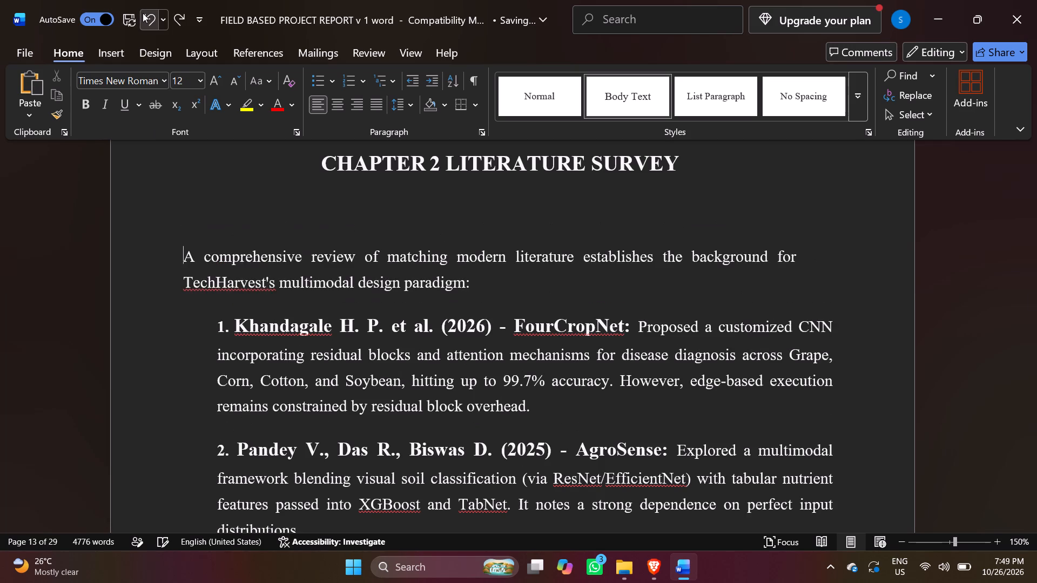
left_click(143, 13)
Remove the extra blank line between the "CHAPTER 2 LITERATURE SURVEY" heading and its opening paragraph.
left_click(516, 210)
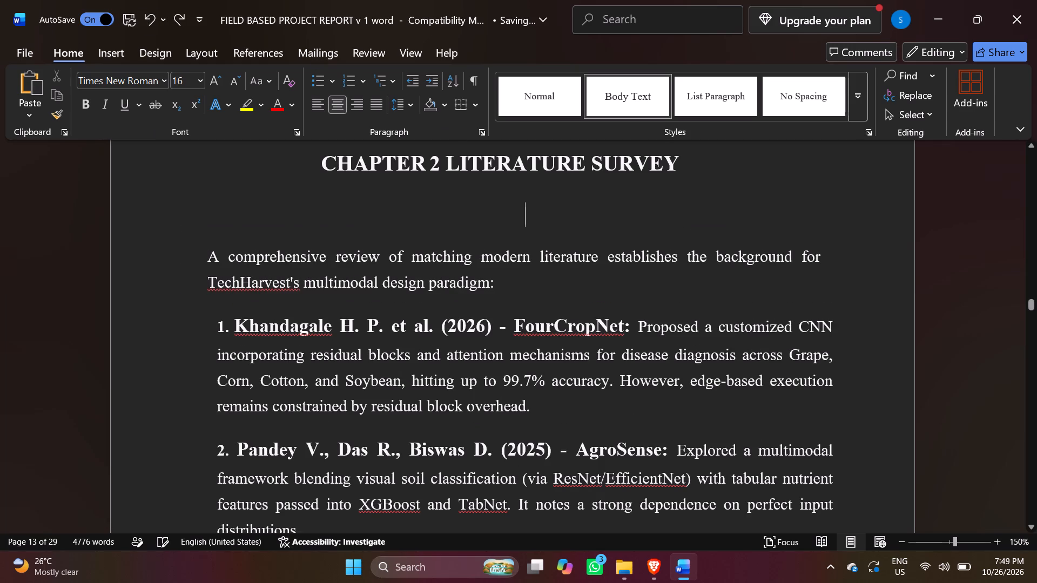
key("BackSpace")
key("BackSpace")
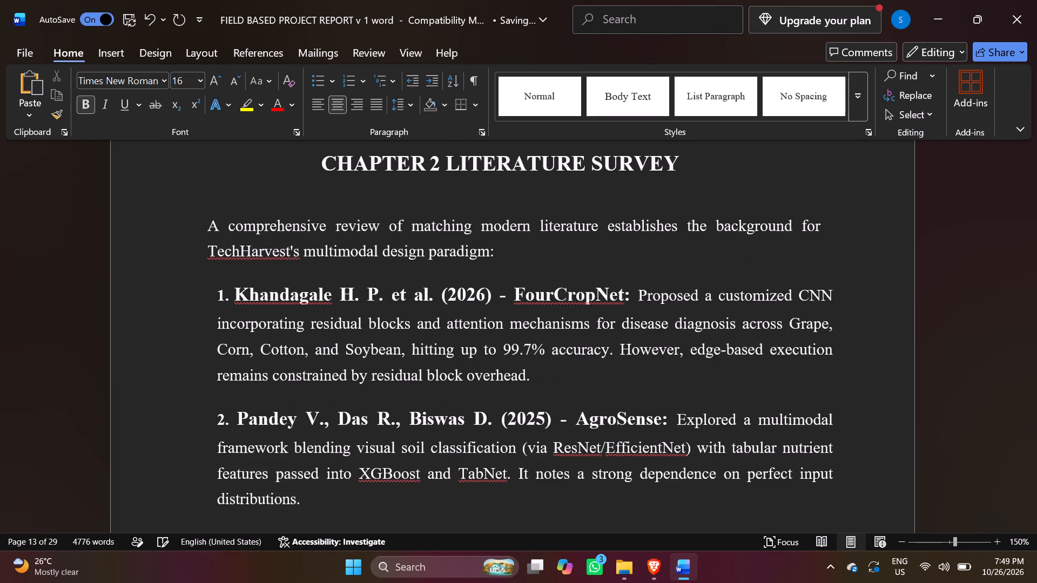
Copy the two-line "CHAPTER 1 INTRODUCTION" heading on the first chapter page.
scroll(517, 218, "up", 3)
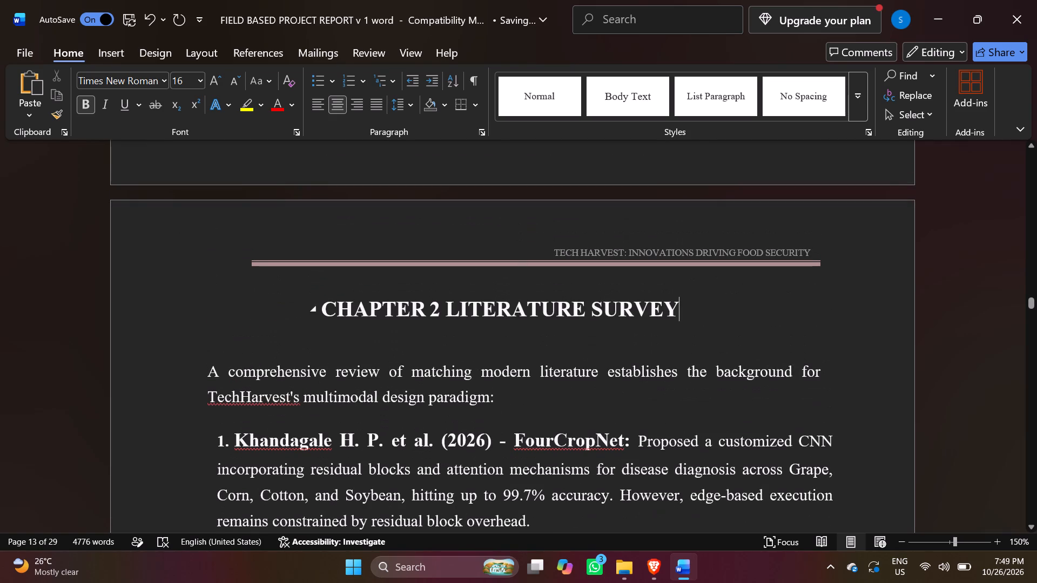
scroll(378, 347, "up", 20)
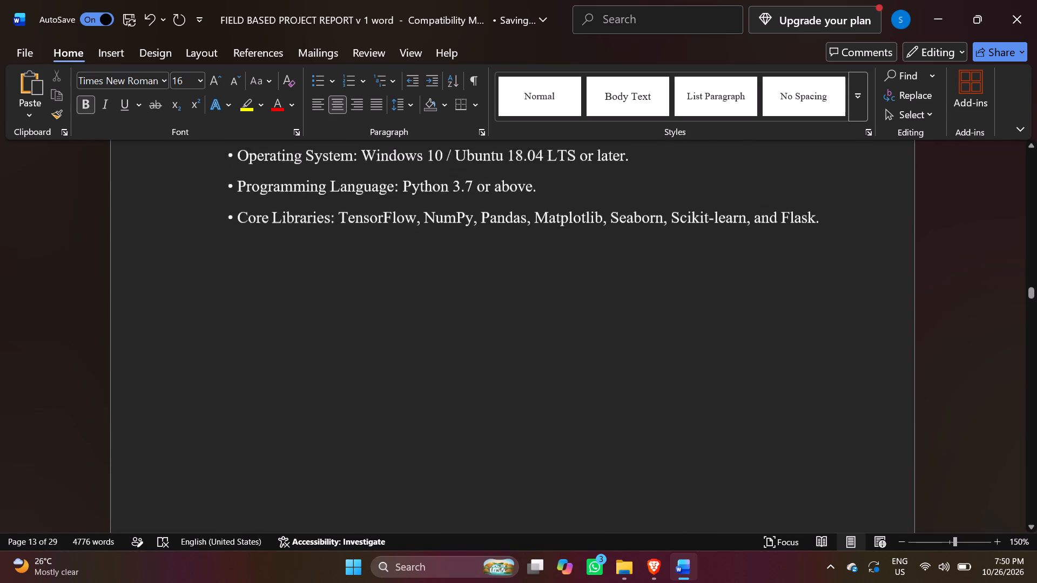
scroll(392, 342, "up", 20)
scroll(394, 341, "up", 16)
scroll(394, 341, "down", 10)
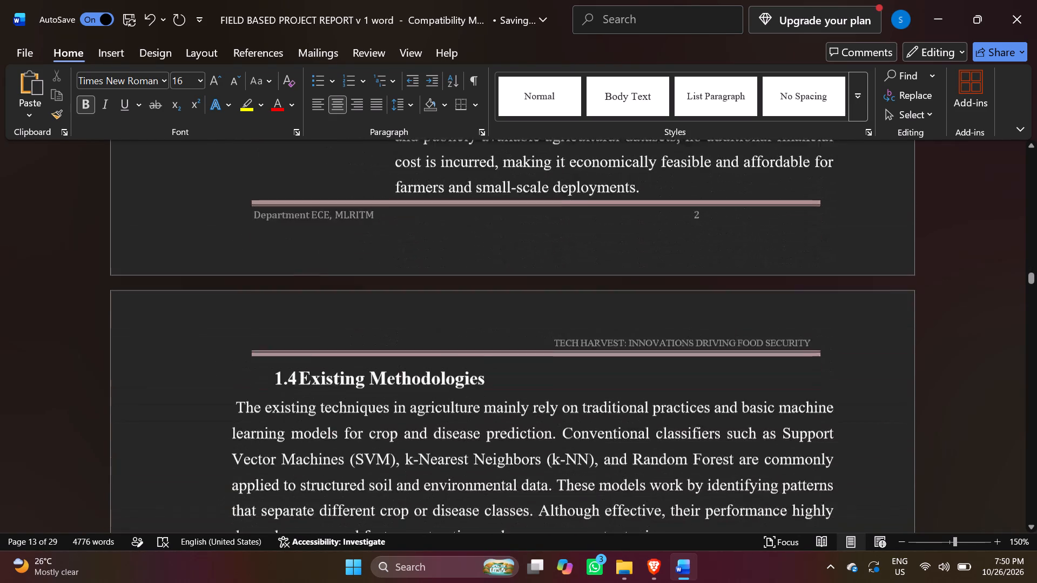
scroll(394, 341, "up", 19)
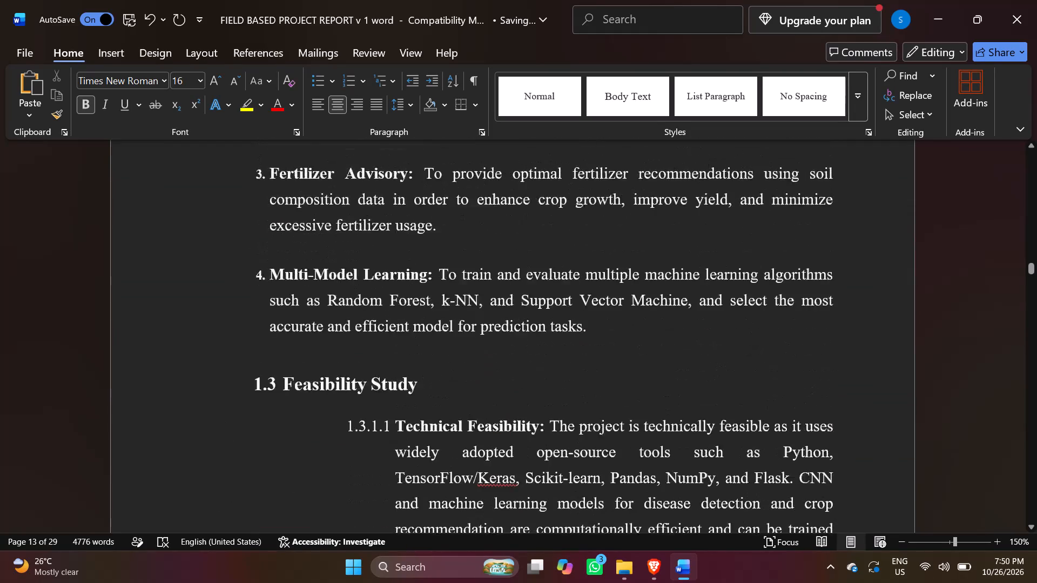
scroll(394, 341, "up", 17)
scroll(394, 341, "up", 5)
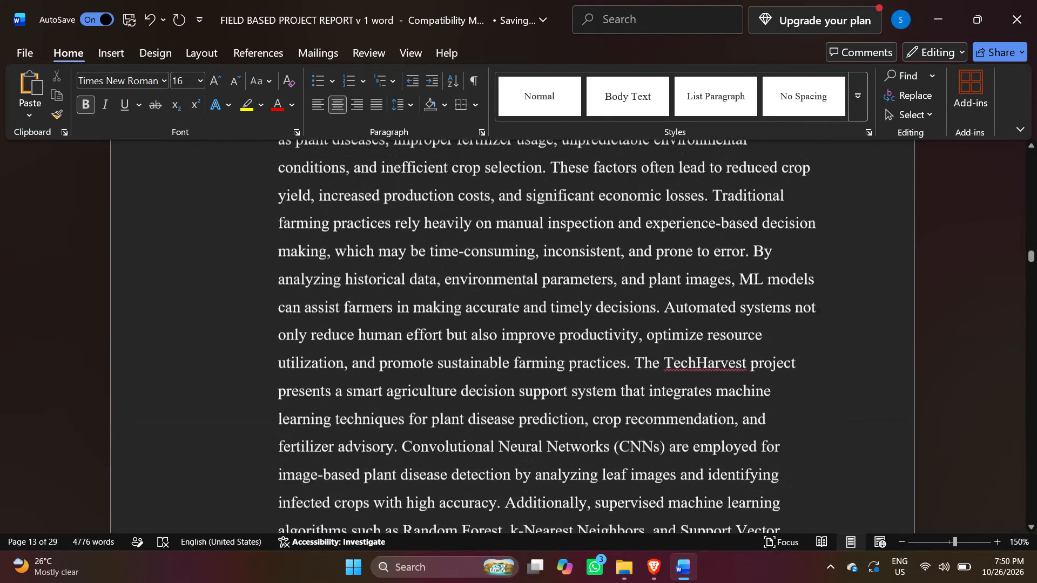
scroll(394, 341, "up", 8)
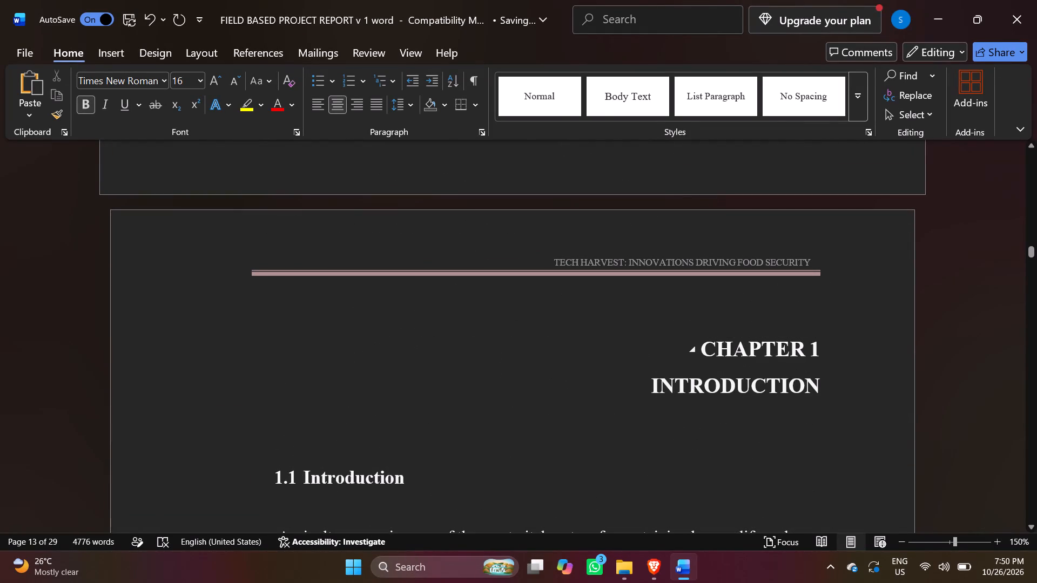
left_click_drag(692, 335, 939, 399)
left_click(603, 380)
left_click_drag(702, 344, 830, 407)
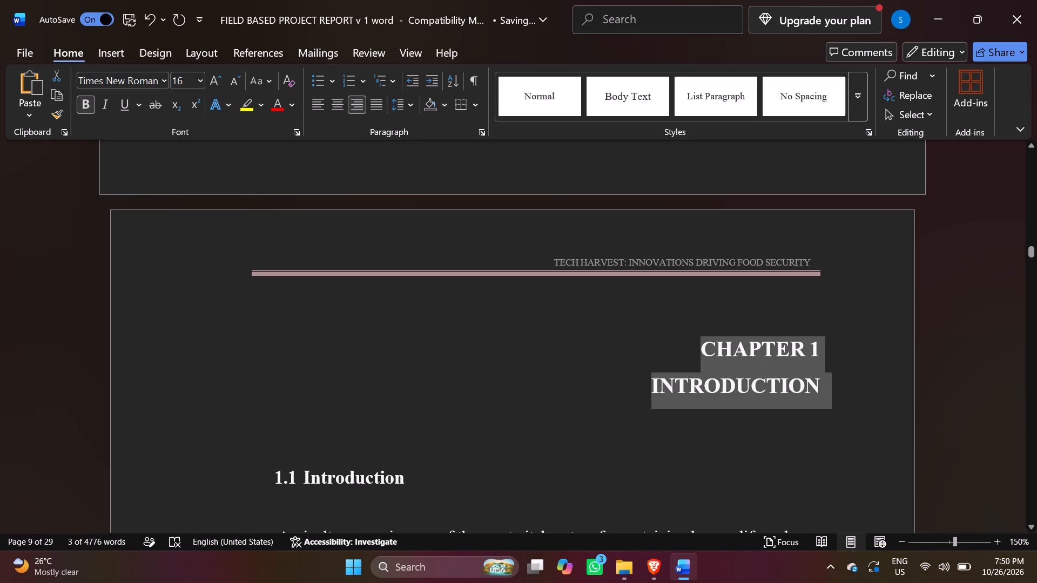
key("ctrl+c")
key("ctrl+c")
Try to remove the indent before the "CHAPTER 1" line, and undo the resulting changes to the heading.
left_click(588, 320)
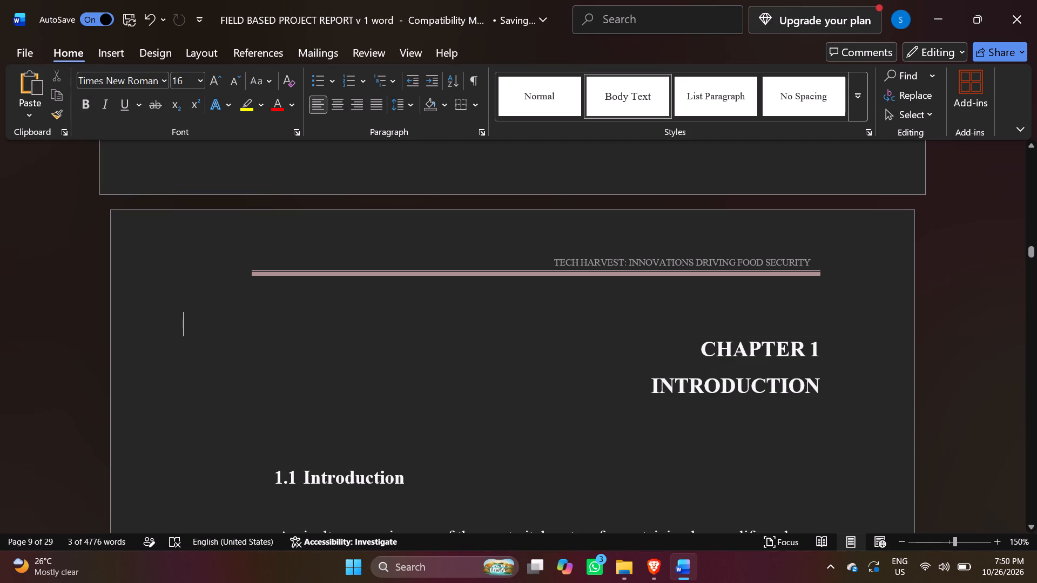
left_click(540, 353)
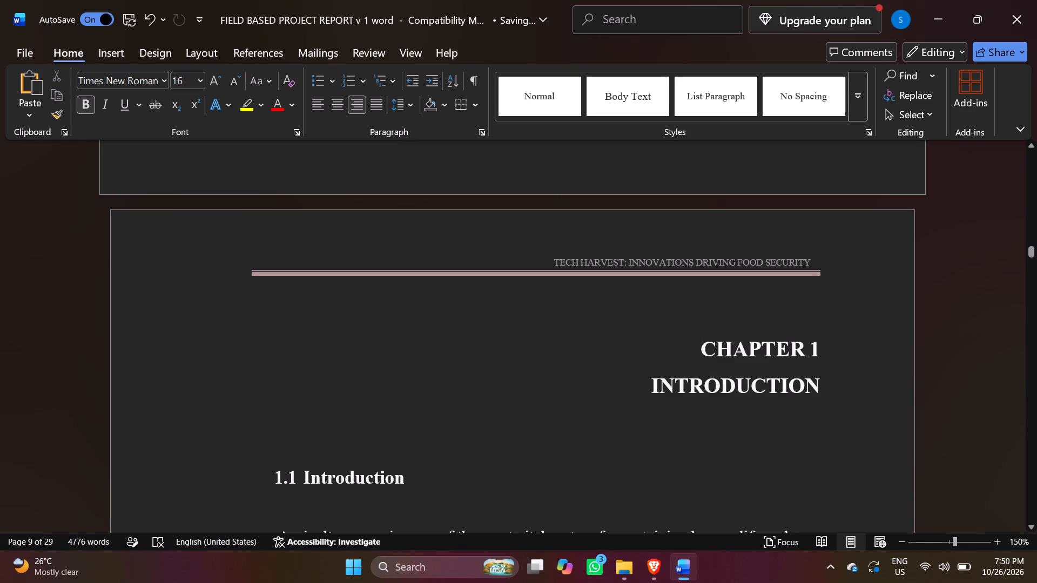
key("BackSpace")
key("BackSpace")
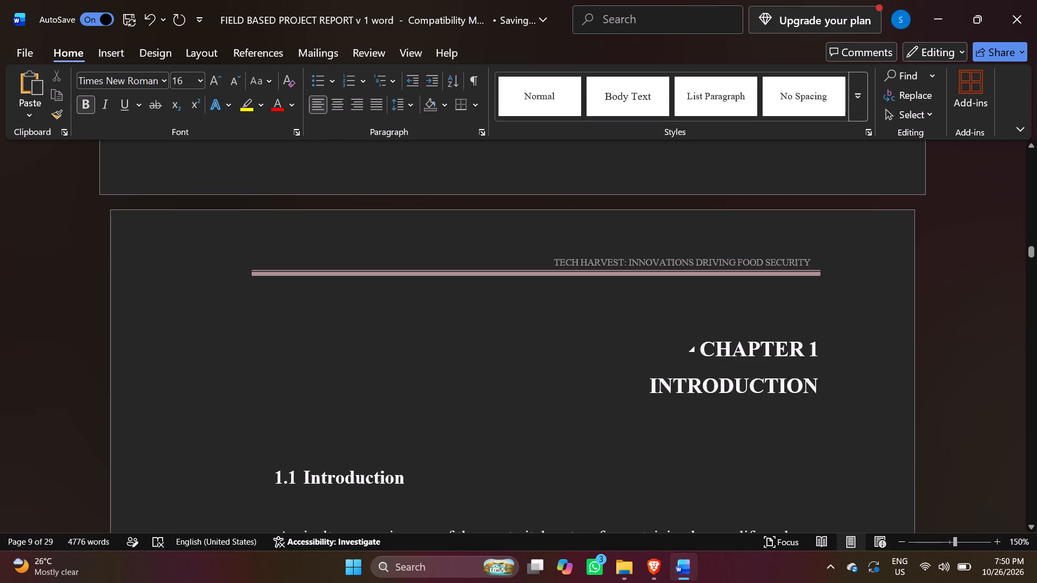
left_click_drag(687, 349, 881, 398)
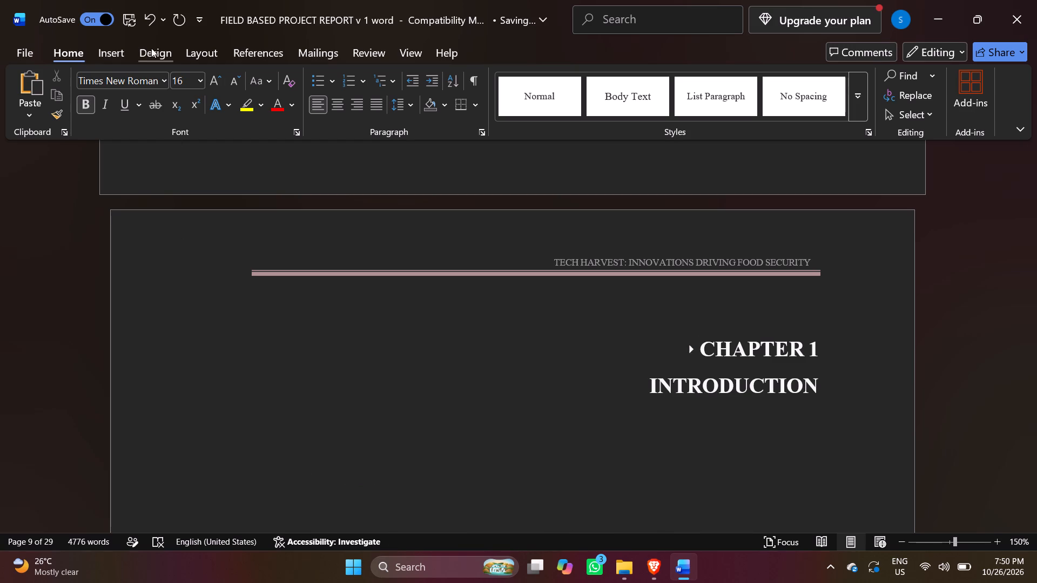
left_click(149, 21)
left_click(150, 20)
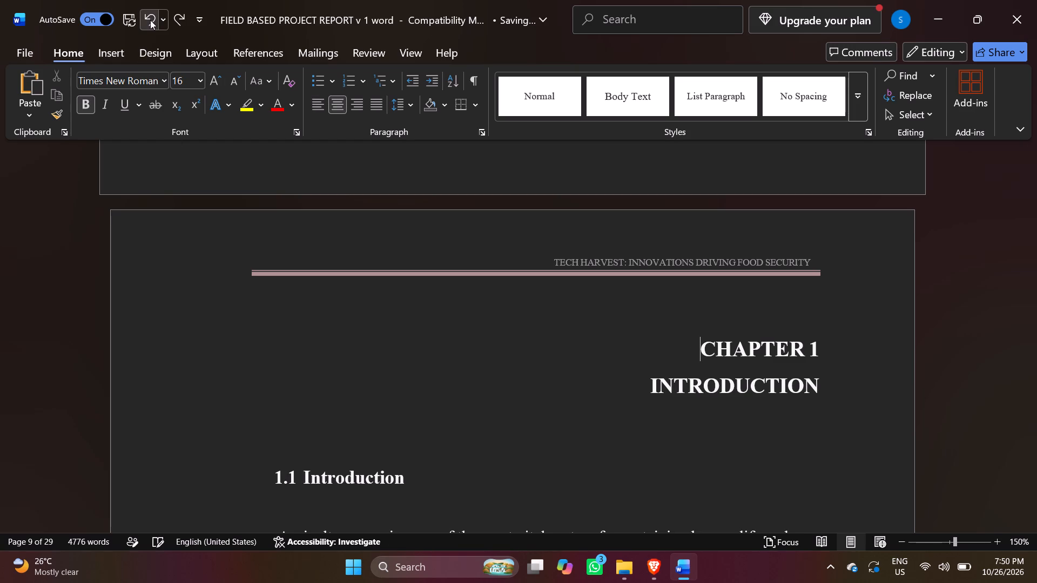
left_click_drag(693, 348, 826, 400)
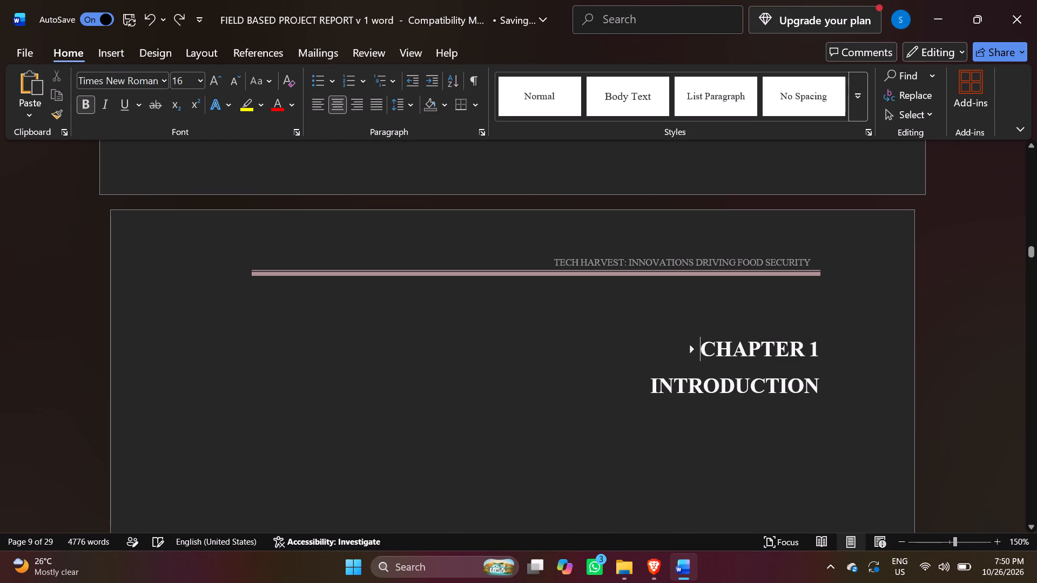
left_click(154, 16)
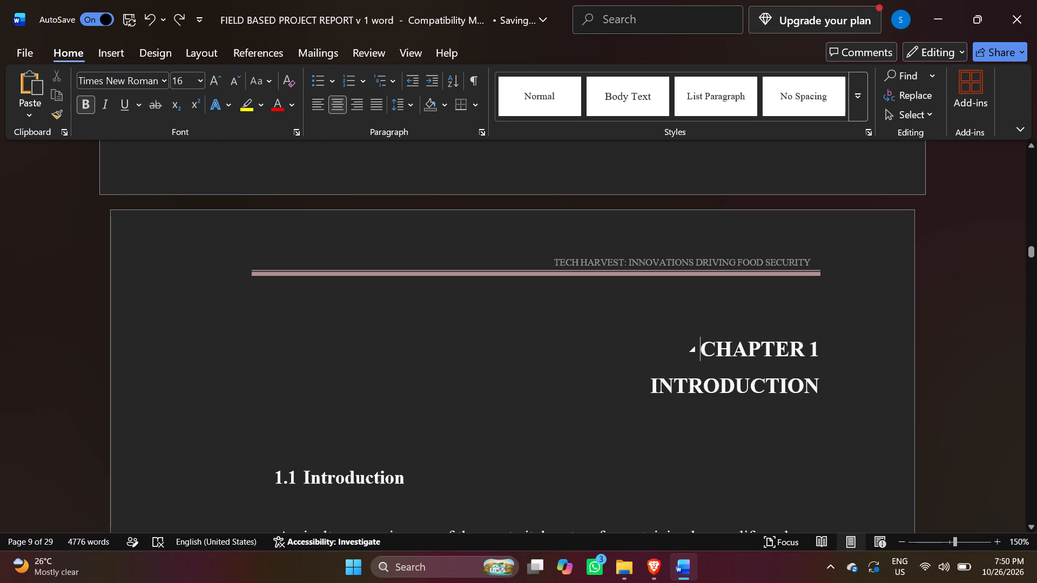
Copy both lines of the "CHAPTER 1 INTRODUCTION" heading again.
left_click_drag(700, 344, 818, 386)
key("ctrl+c")
left_click(642, 334)
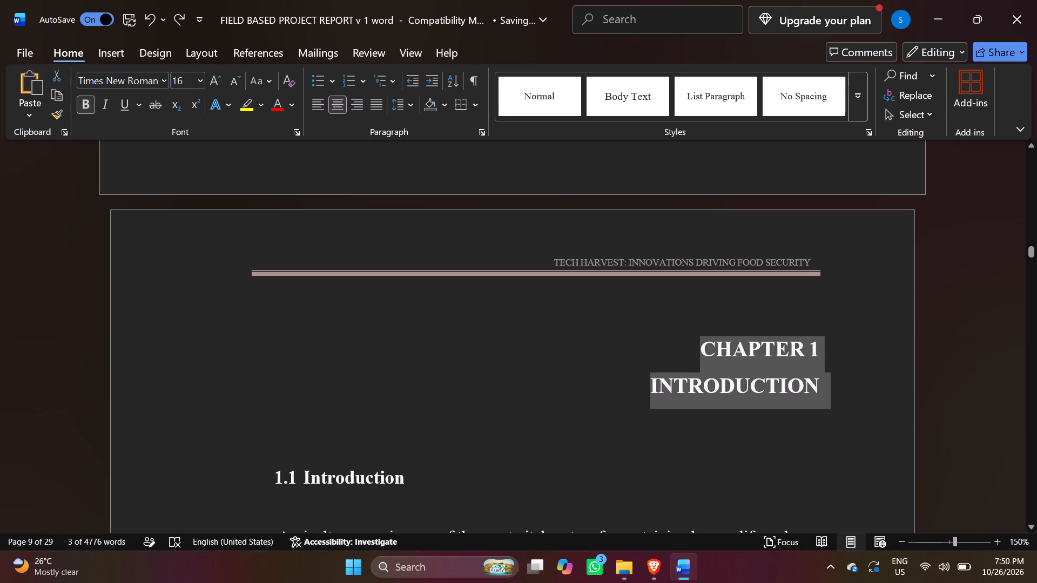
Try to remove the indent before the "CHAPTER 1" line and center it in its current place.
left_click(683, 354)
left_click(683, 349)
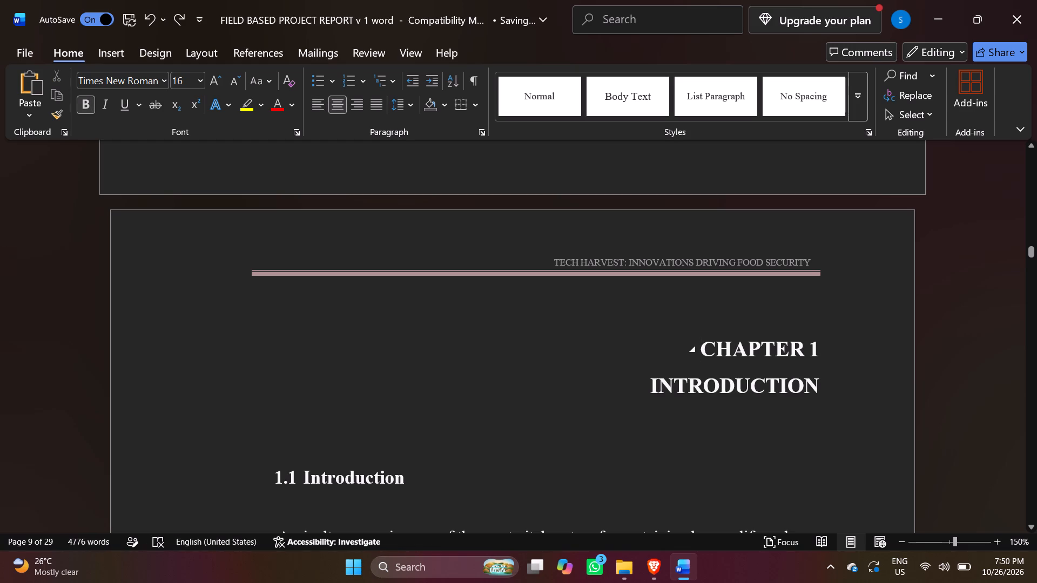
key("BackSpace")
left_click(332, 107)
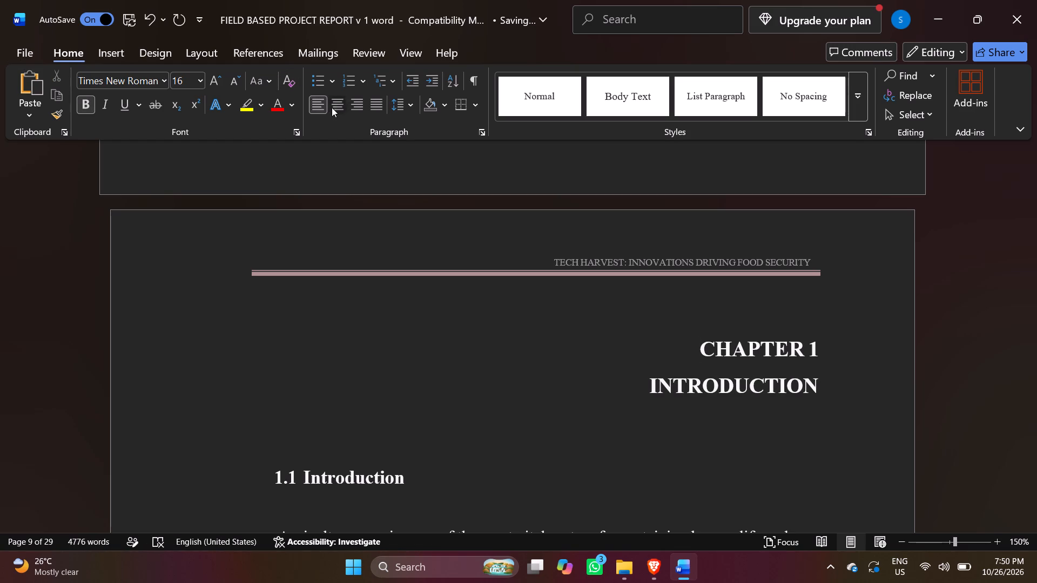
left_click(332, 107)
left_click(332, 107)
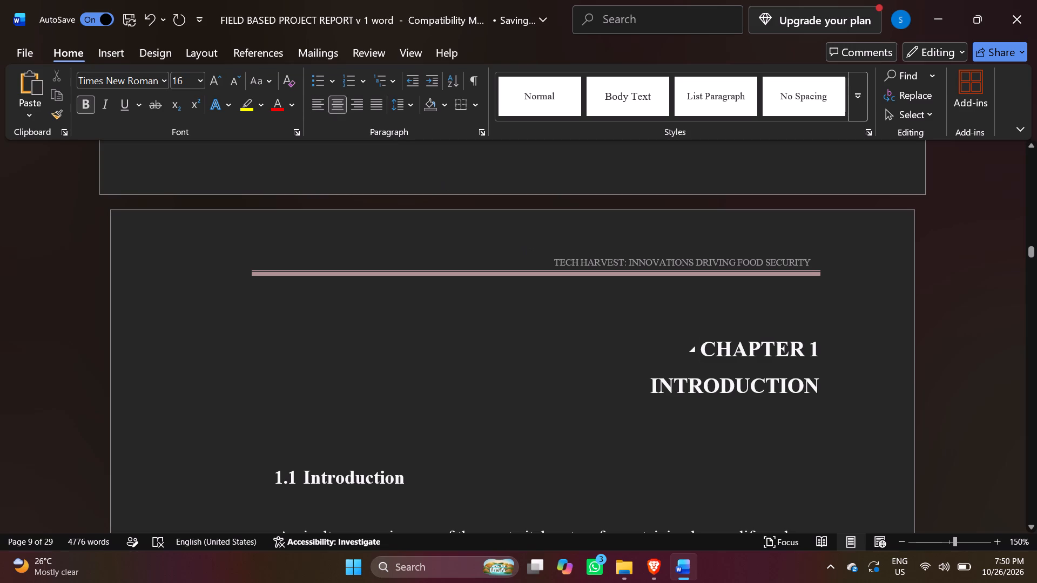
Move the two-line "CHAPTER 1 INTRODUCTION" heading up to a centered empty line directly below the page header.
left_click_drag(834, 385, 631, 352)
key("BackSpace")
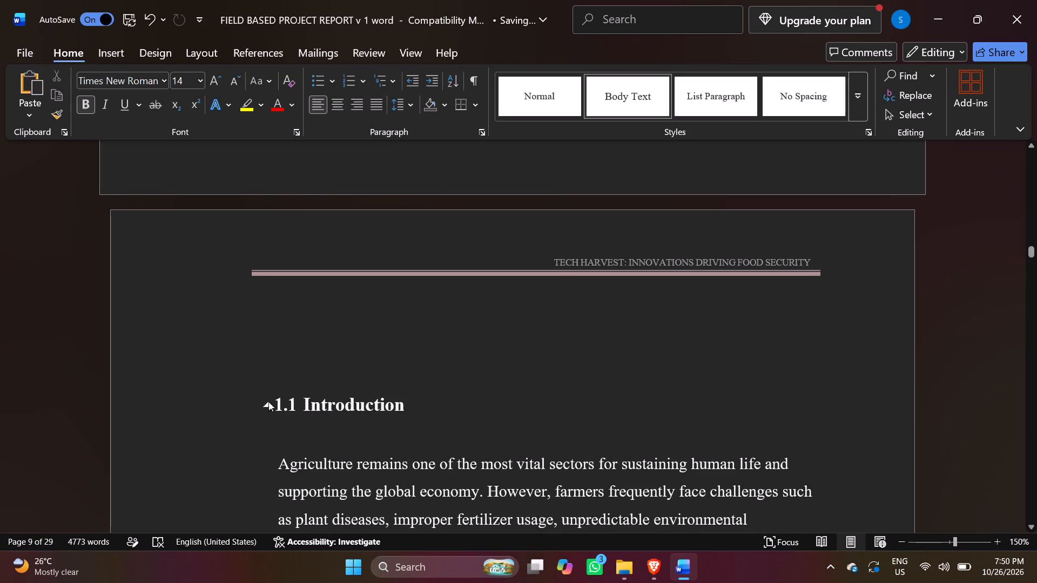
left_click(254, 358)
key("BackSpace")
key("BackSpace")
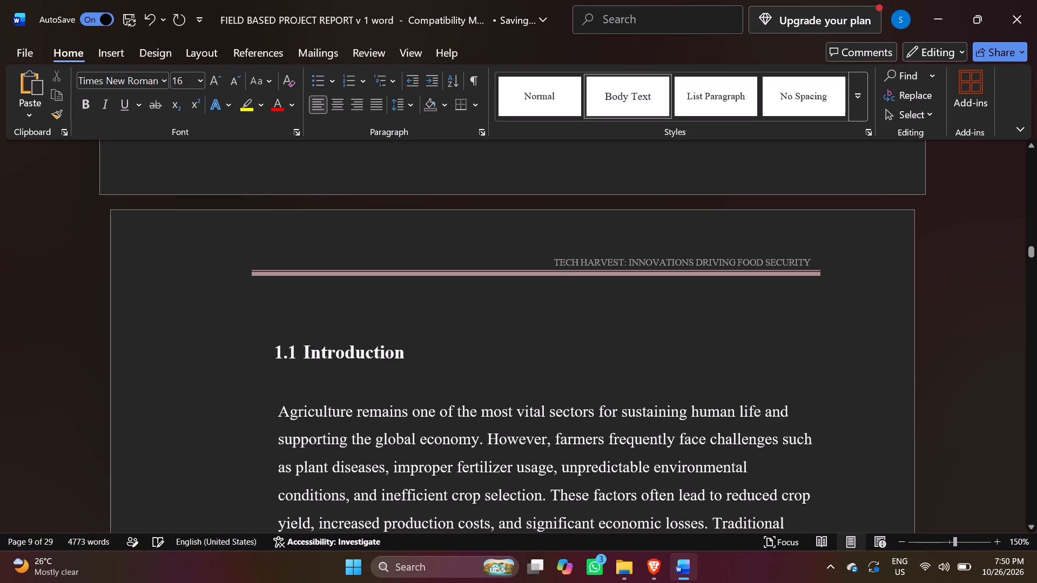
key("Return")
left_click(338, 304)
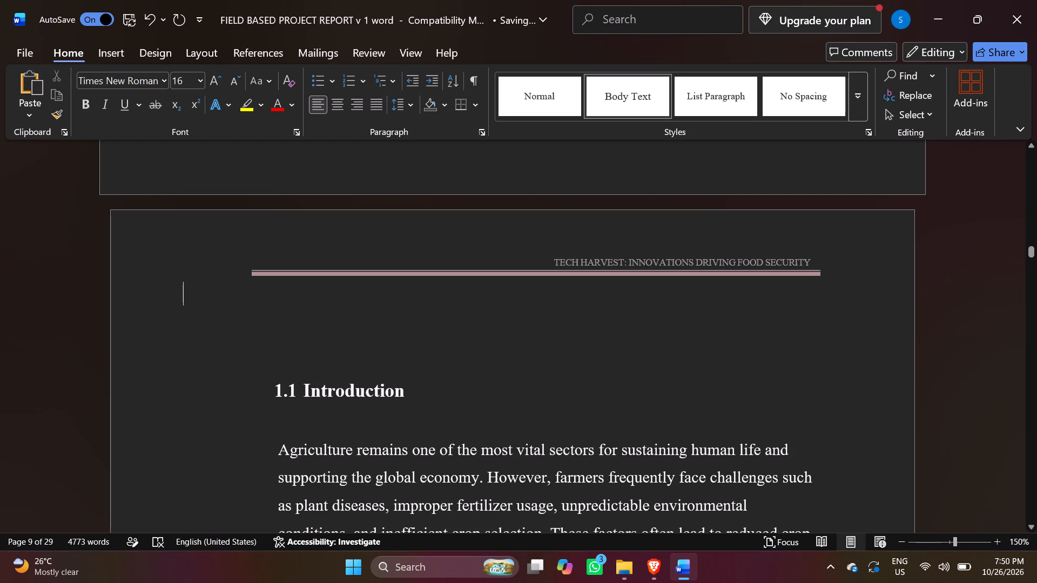
left_click(341, 98)
key("ctrl+v")
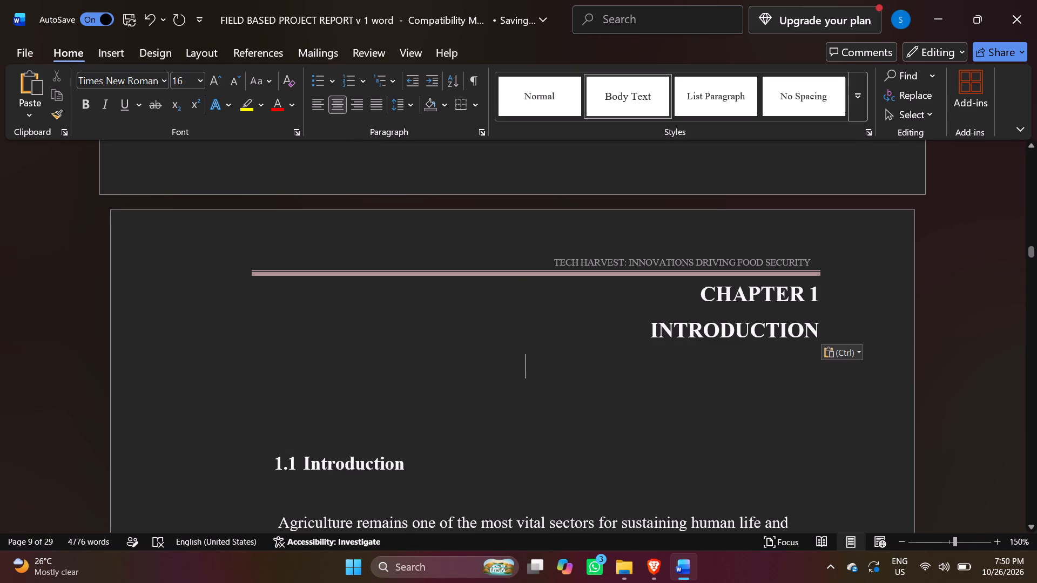
Join "CHAPTER 1" and "INTRODUCTION" into a single heading line and center it.
left_click(630, 301)
key("BackSpace")
key("BackSpace")
key("BackSpace")
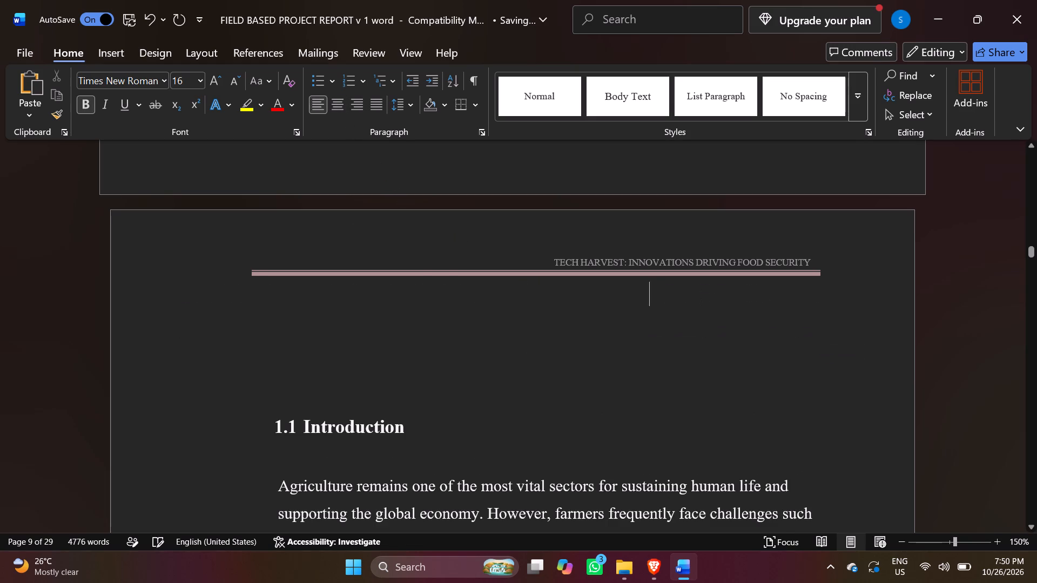
left_click(339, 107)
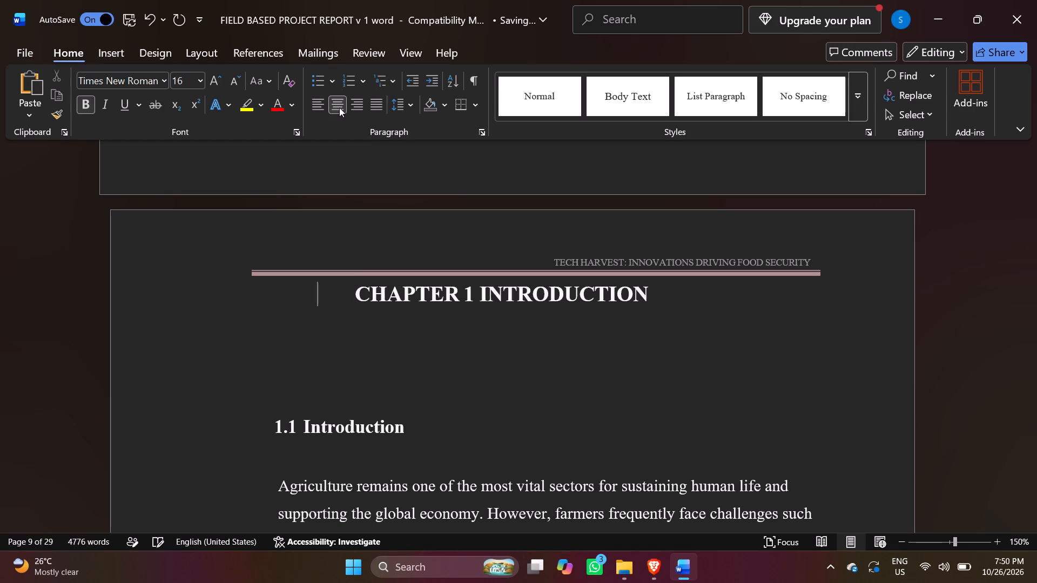
Remove the extra blank lines between the Chapter 1 heading and "1.1 Introduction".
left_click(317, 378)
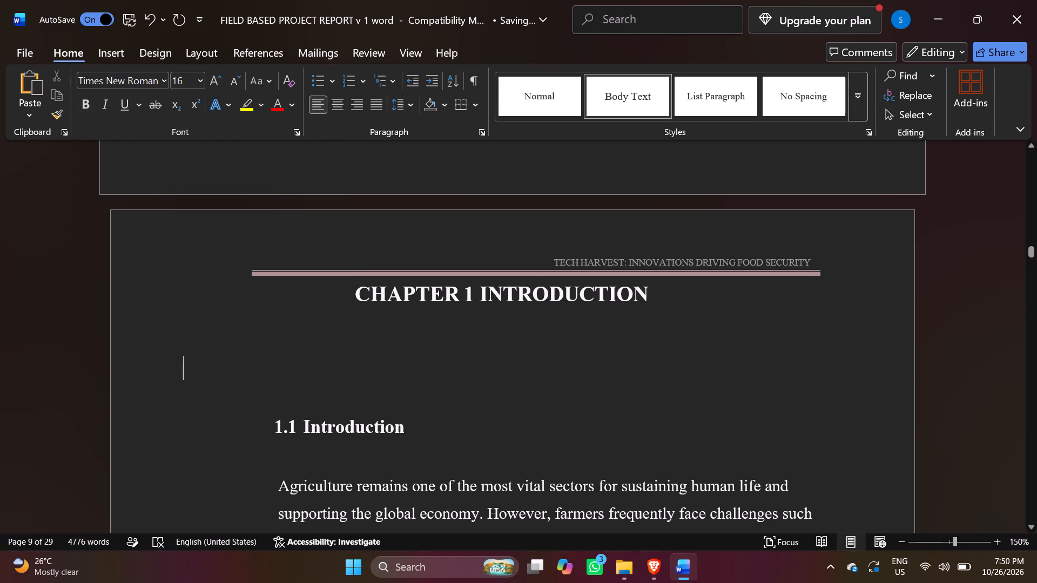
key("BackSpace")
key("BackSpace")
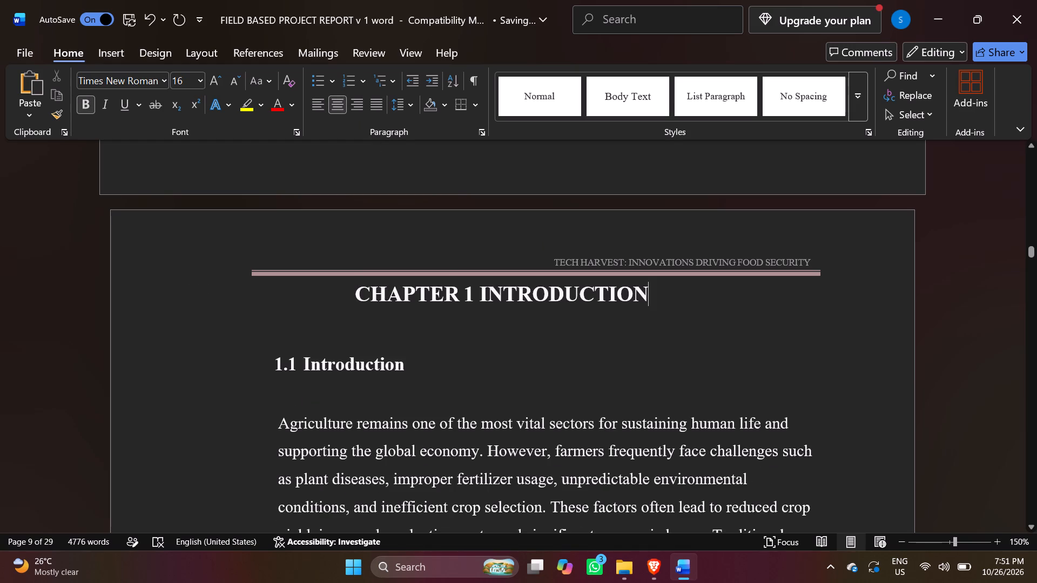
scroll(676, 347, "down", 4)
scroll(680, 349, "up", 5)
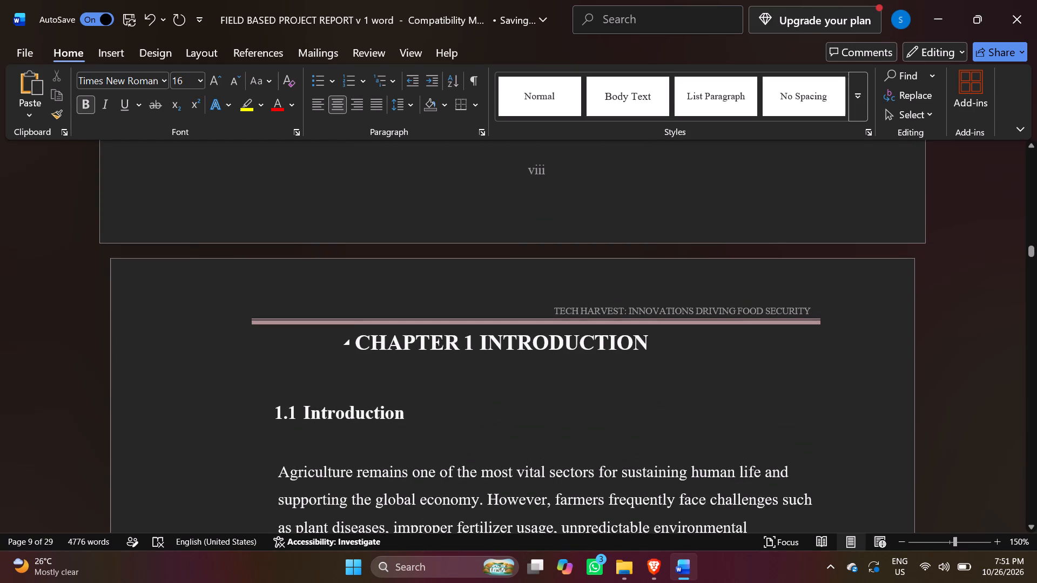
Look over the opening sections of Chapter 1 and compare their page numbers with the table of contents.
scroll(556, 408, "up", 11)
scroll(557, 414, "down", 14)
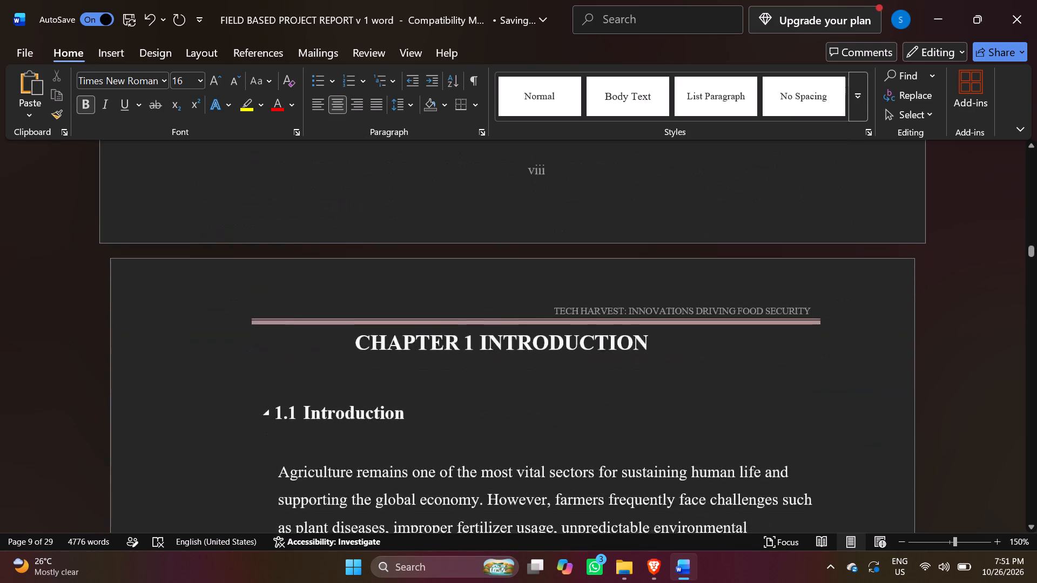
scroll(557, 418, "down", 2)
scroll(1004, 351, "down", 5)
scroll(815, 442, "down", 20)
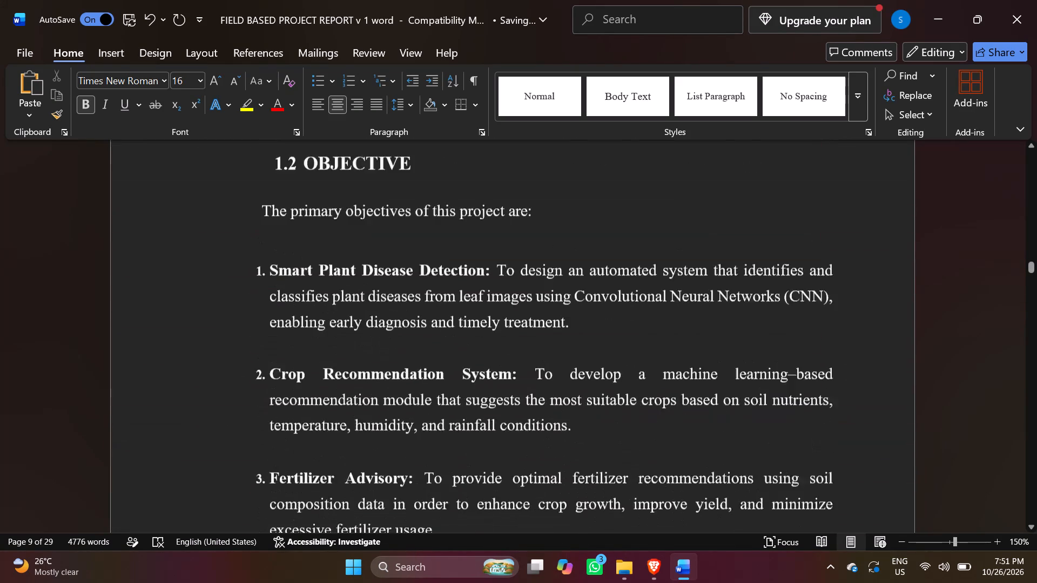
scroll(817, 438, "down", 15)
scroll(818, 438, "up", 14)
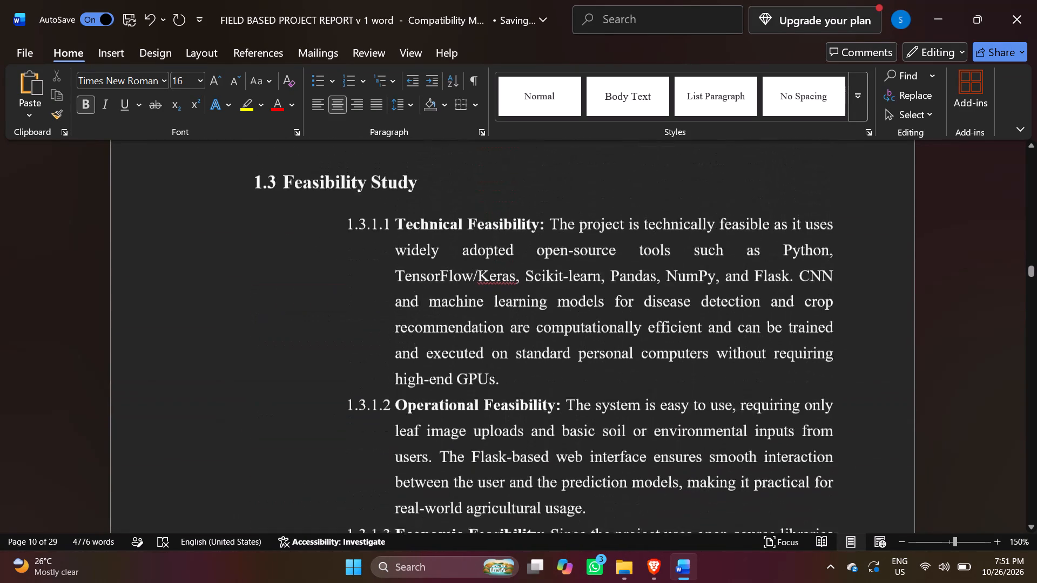
scroll(813, 410, "up", 17)
scroll(813, 409, "down", 10)
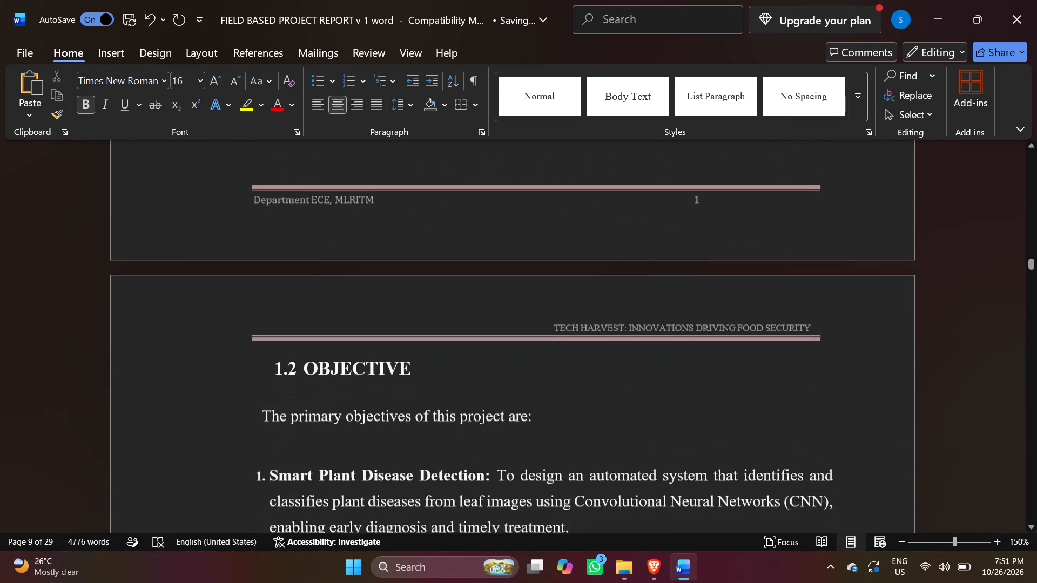
scroll(811, 415, "up", 20)
scroll(811, 415, "up", 12)
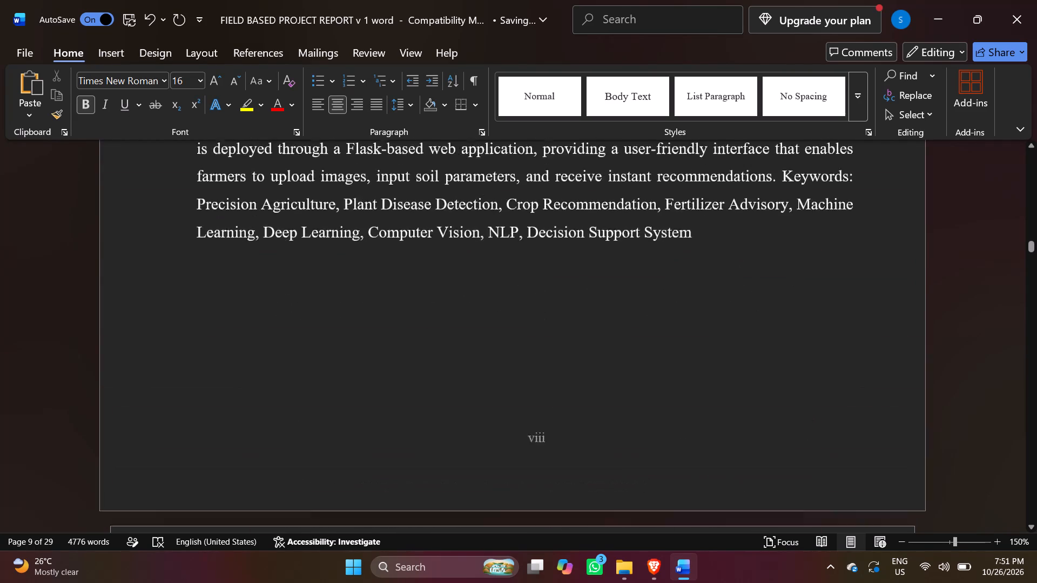
scroll(811, 415, "up", 14)
left_click_drag(1034, 240, 1034, 216)
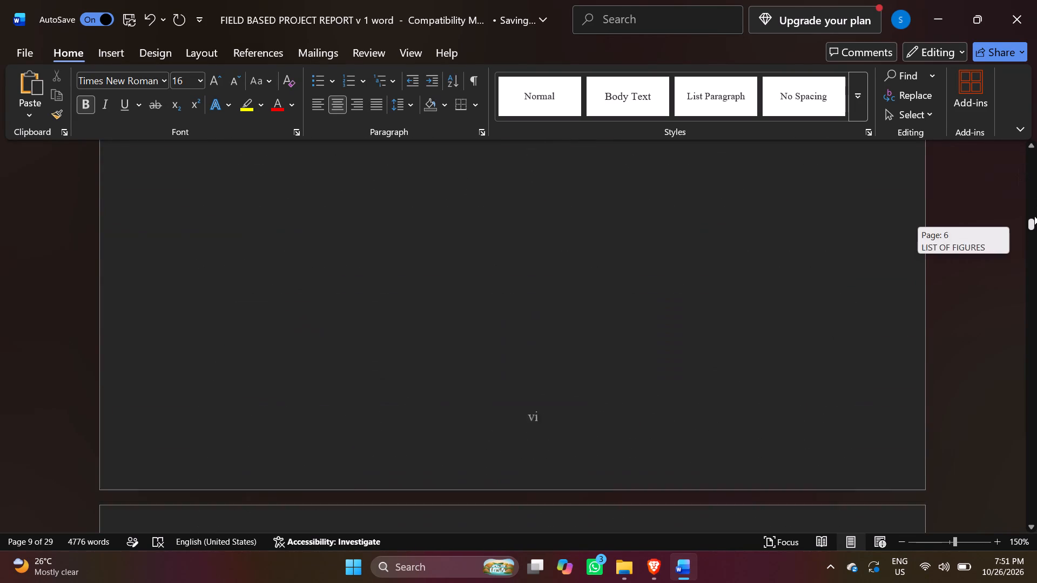
left_click_drag(1034, 216, 1036, 204)
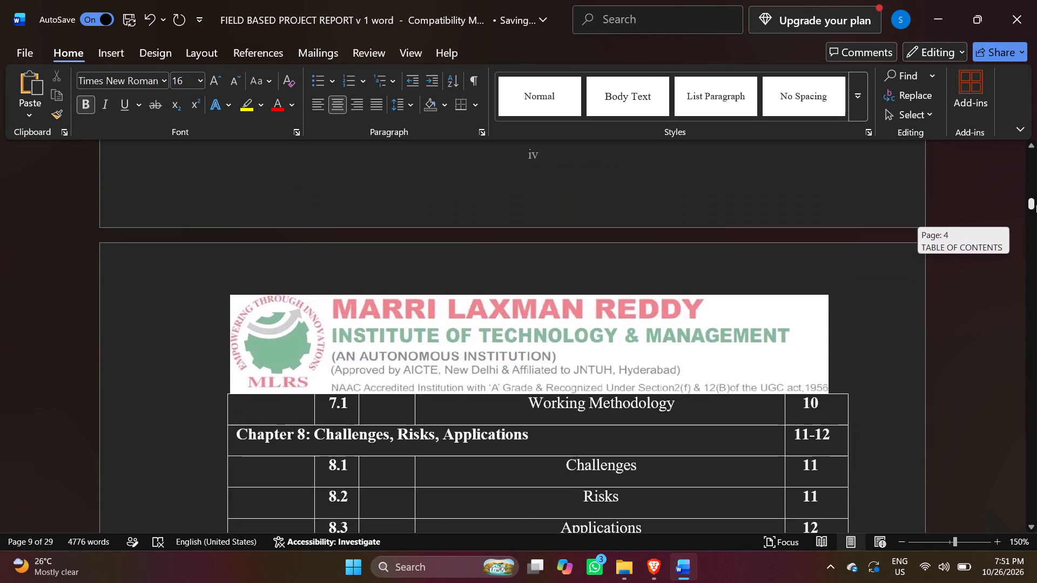
left_click_drag(1036, 204, 1034, 196)
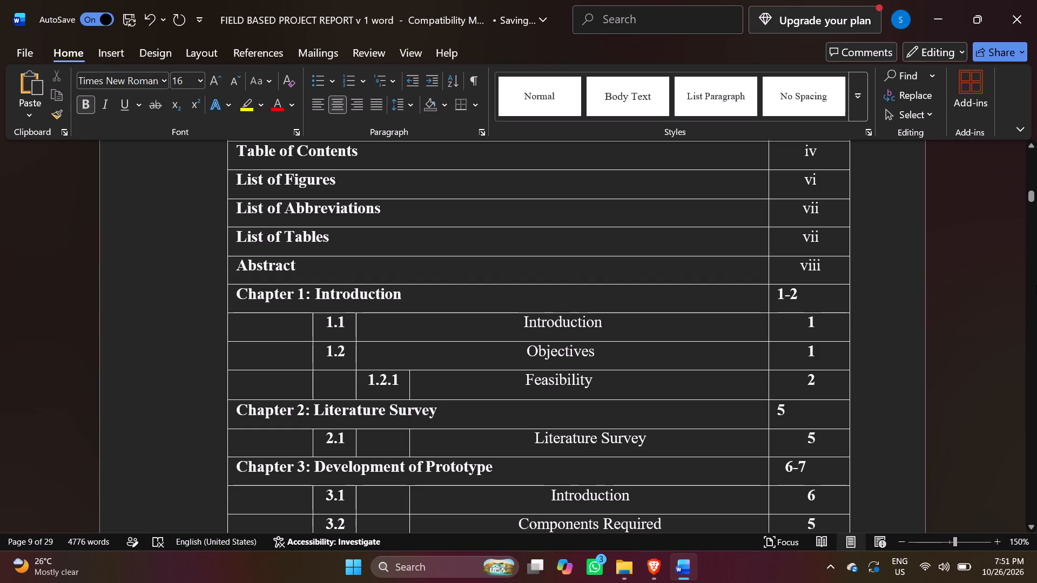
Examine Chapter 1 sections up to 1.6 Deep Learning-Based Approaches against the Chapter 1 entries in the table of contents.
double_click(1036, 285)
left_click_drag(1036, 285, 1036, 320)
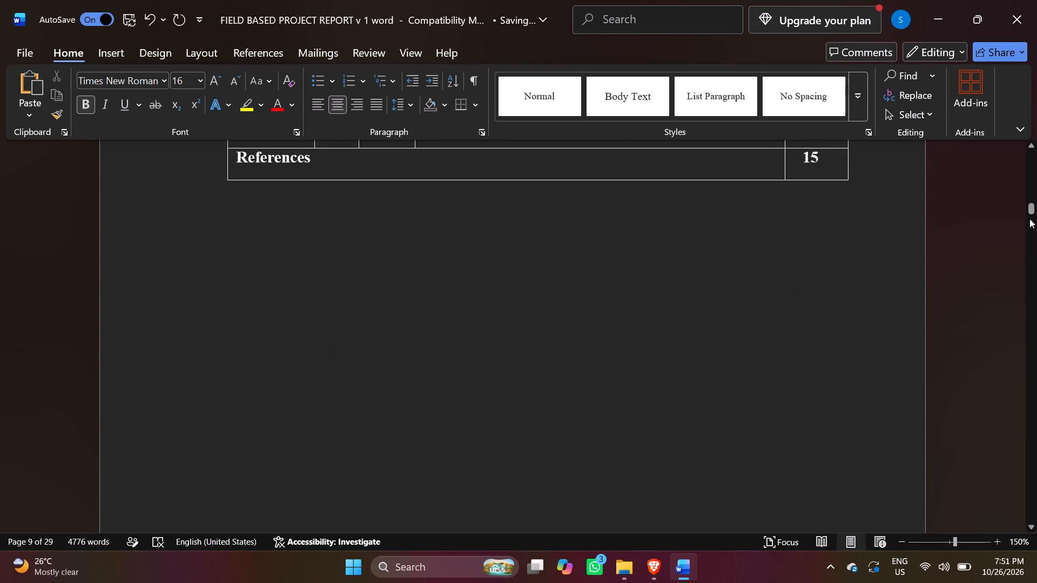
left_click_drag(1028, 213, 1032, 252)
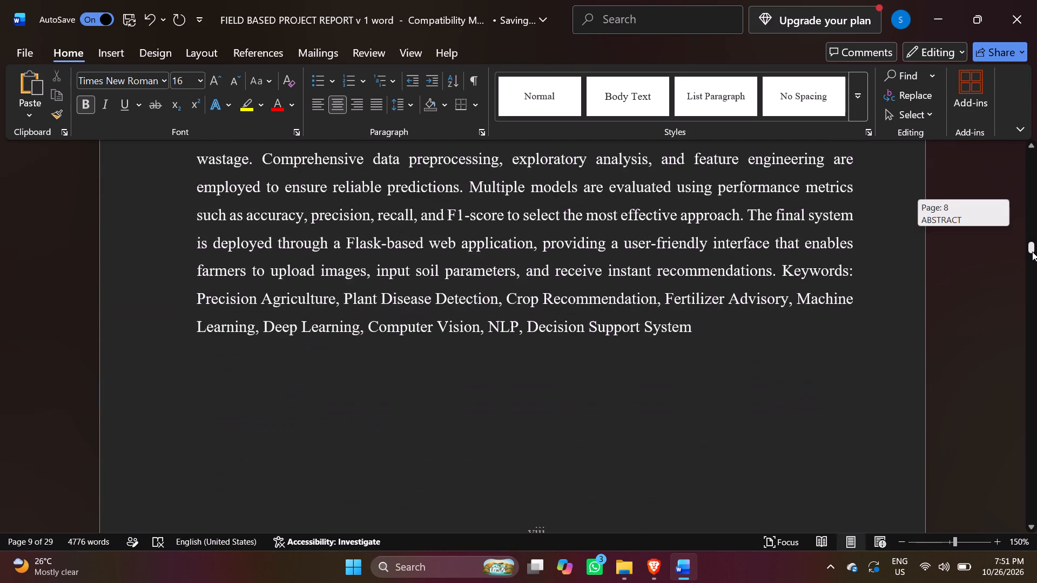
left_click_drag(1032, 252, 1032, 269)
scroll(769, 338, "down", 19)
scroll(769, 345, "down", 12)
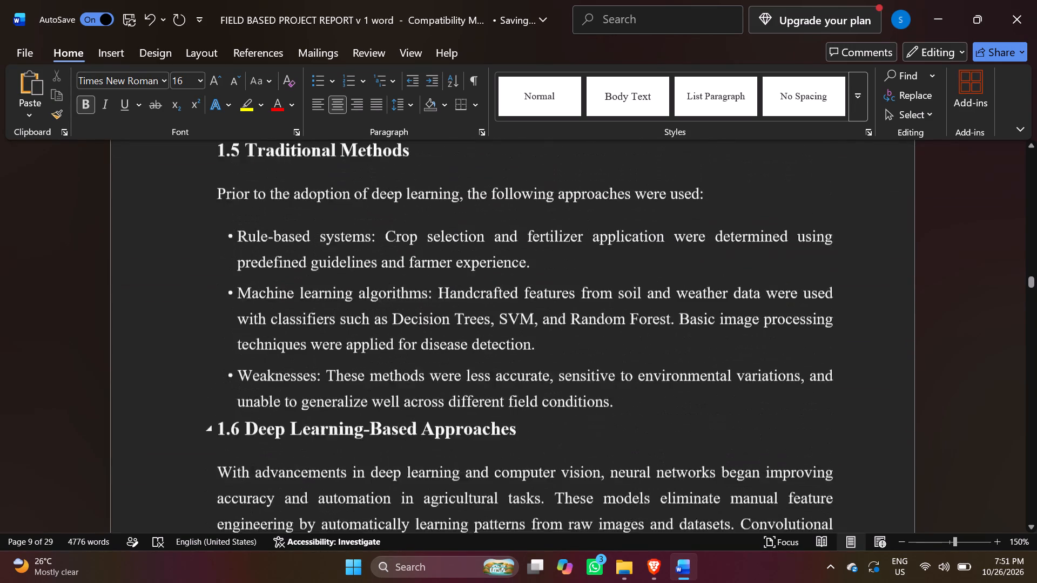
scroll(769, 360, "down", 10)
left_click_drag(1032, 288, 1034, 208)
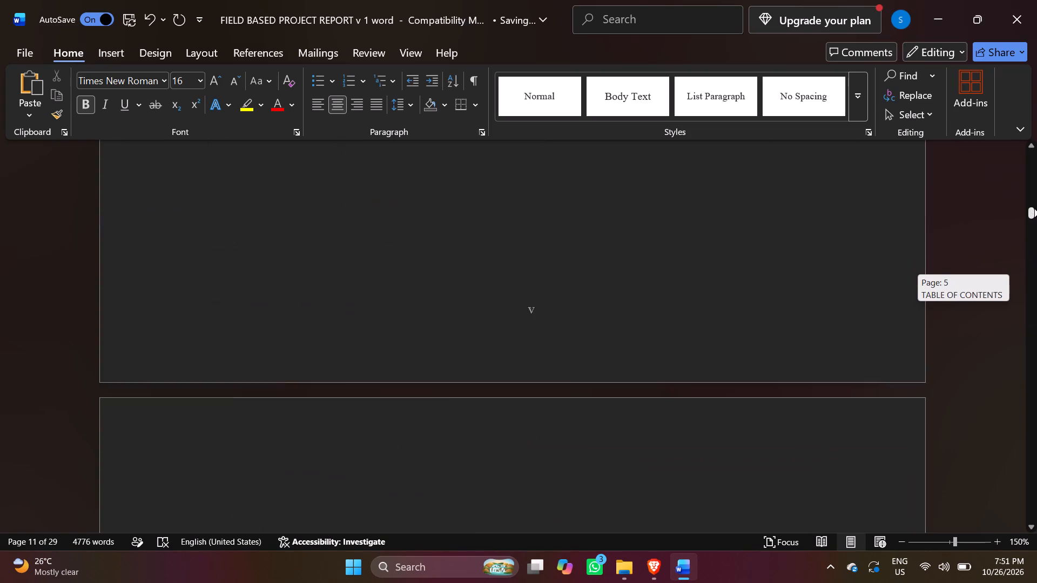
left_click_drag(1034, 208, 1034, 198)
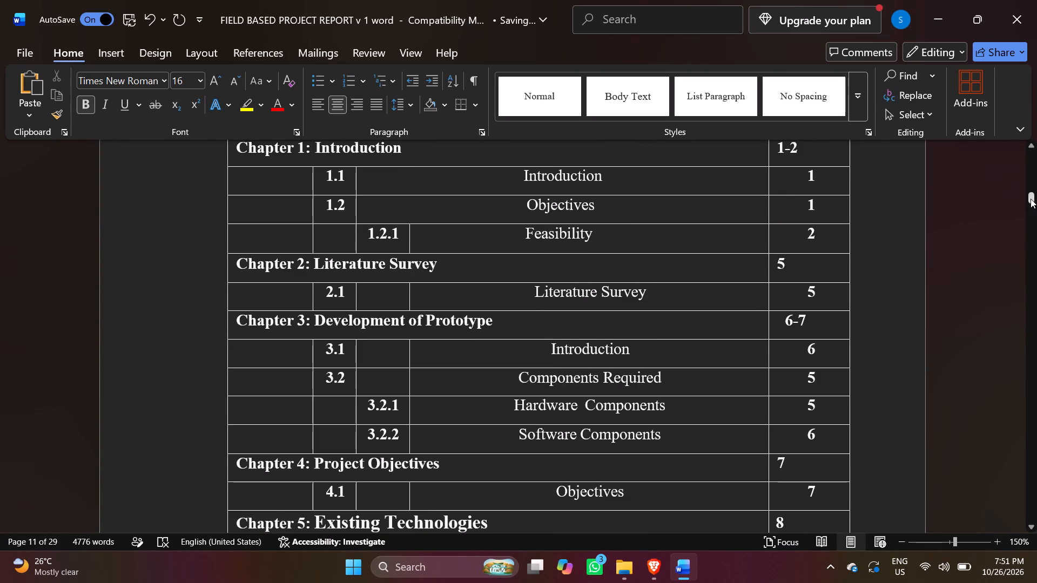
Check the footer page numbers from Chapter 1 through the literature survey to find where each chapter ends.
left_click_drag(1031, 198, 1033, 255)
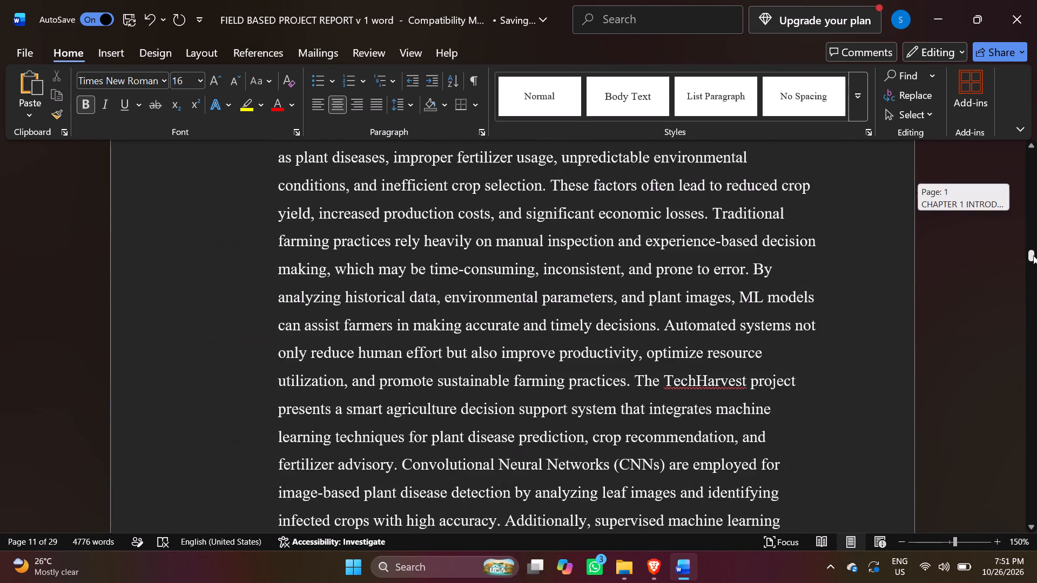
left_click_drag(1033, 255, 1036, 275)
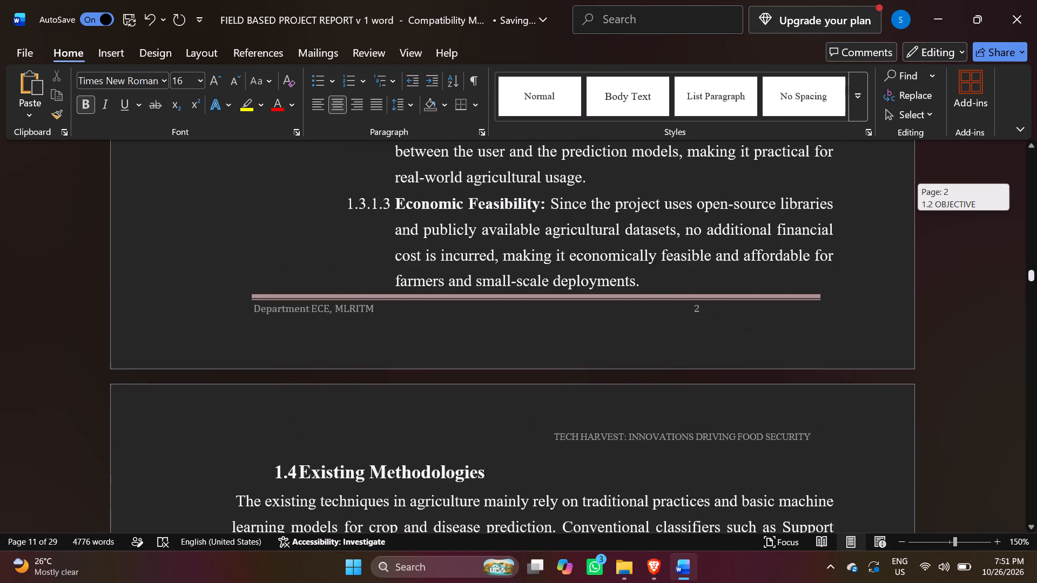
left_click_drag(1036, 275, 1036, 289)
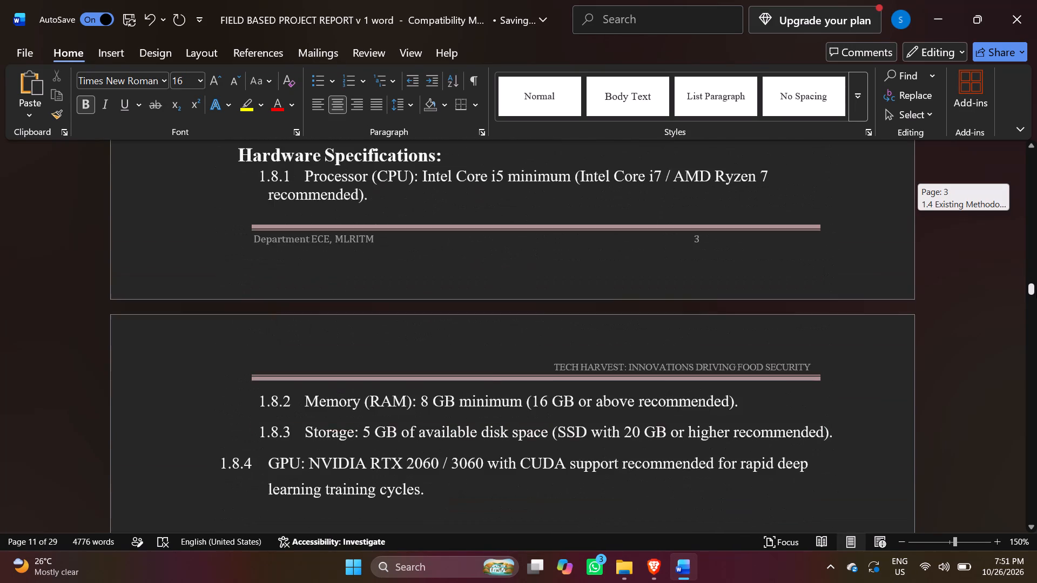
left_click_drag(1036, 289, 1036, 301)
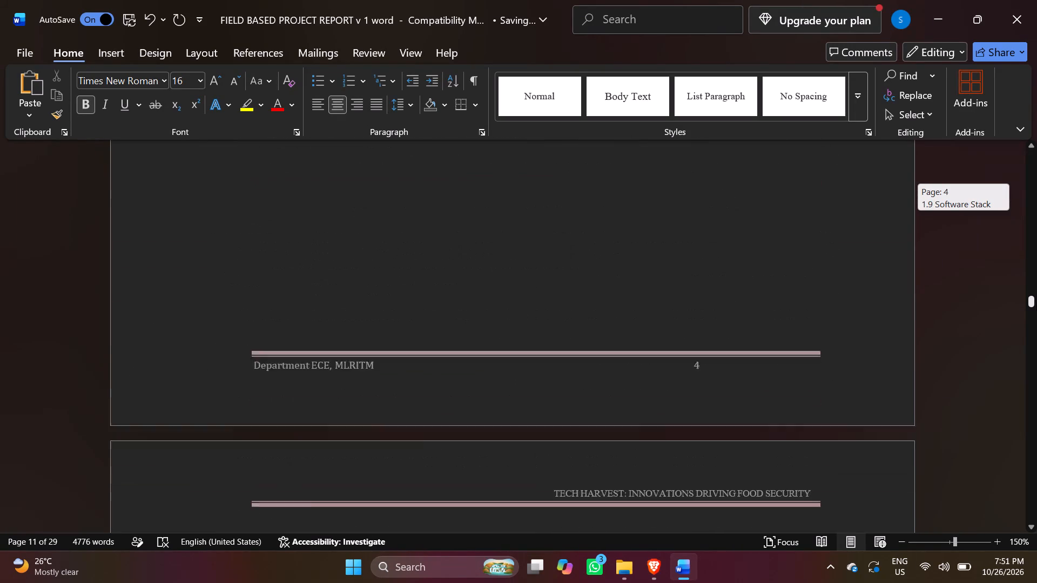
left_click_drag(1036, 301, 1036, 306)
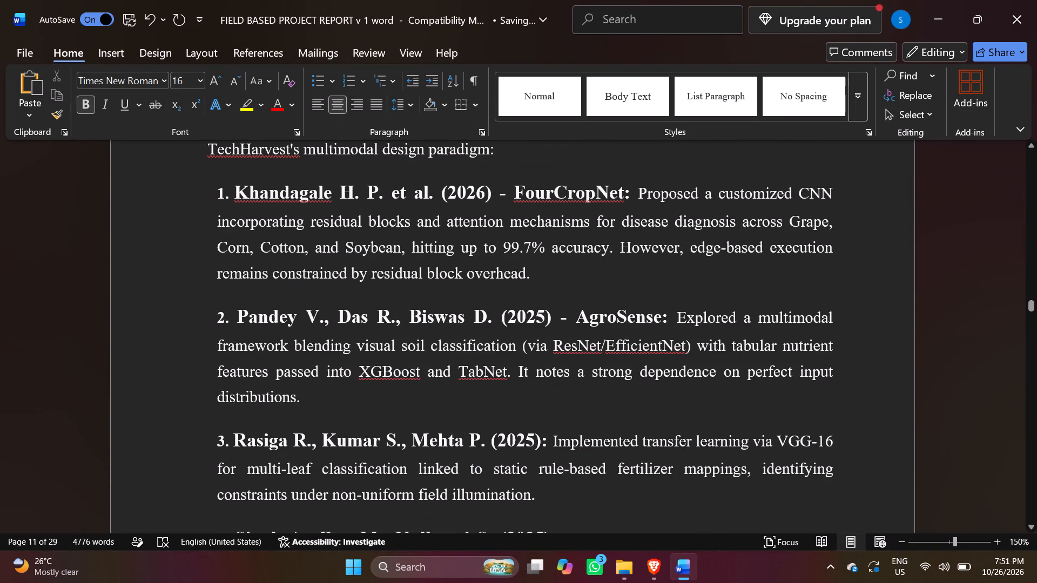
scroll(852, 342, "down", 13)
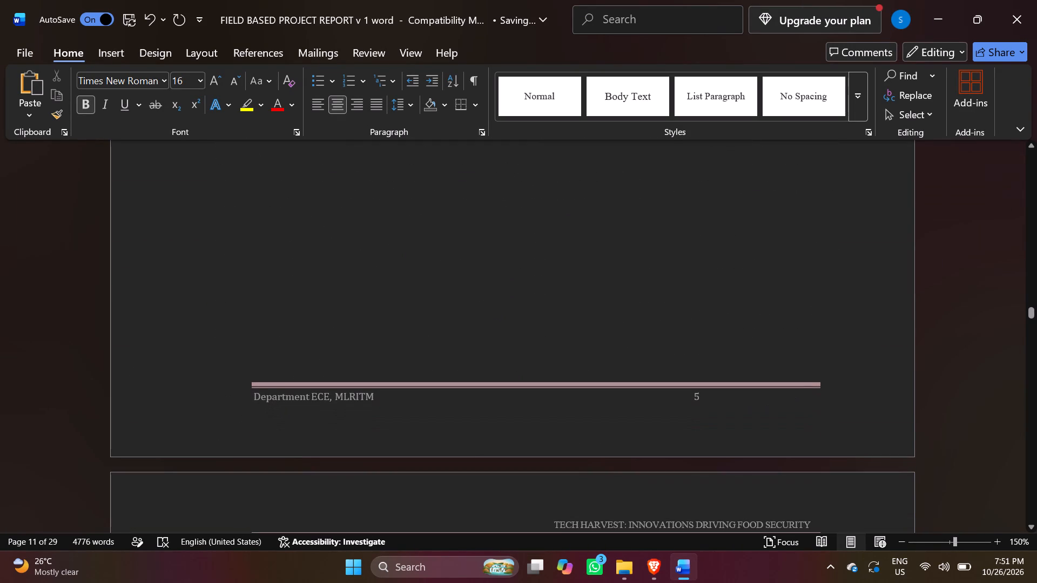
Review the cover page and the certificate page at the start of the report.
left_click_drag(1033, 315, 1036, 130)
scroll(765, 309, "down", 5)
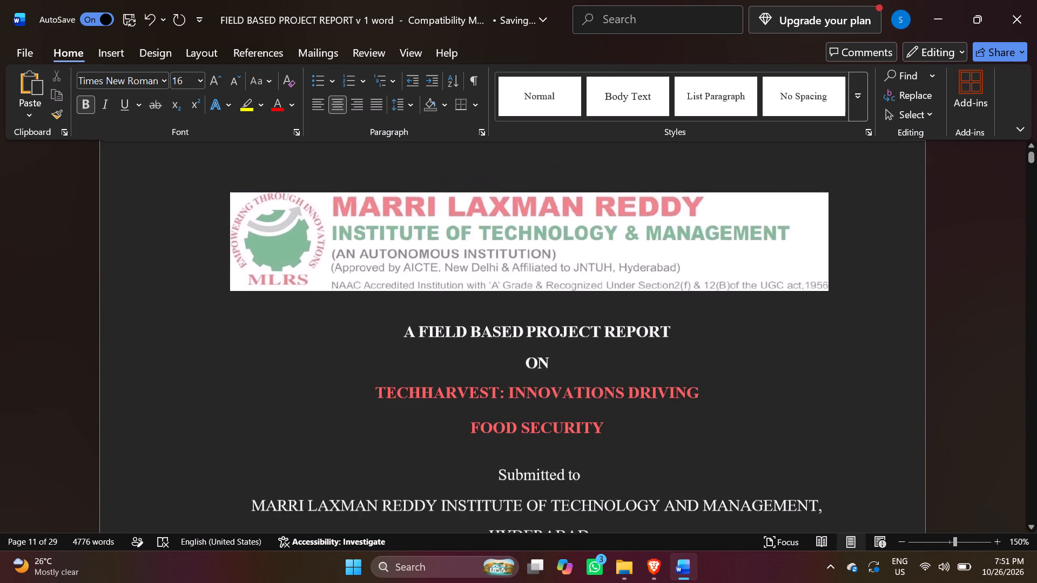
scroll(765, 313, "down", 1)
scroll(765, 320, "up", 13)
scroll(765, 322, "down", 16)
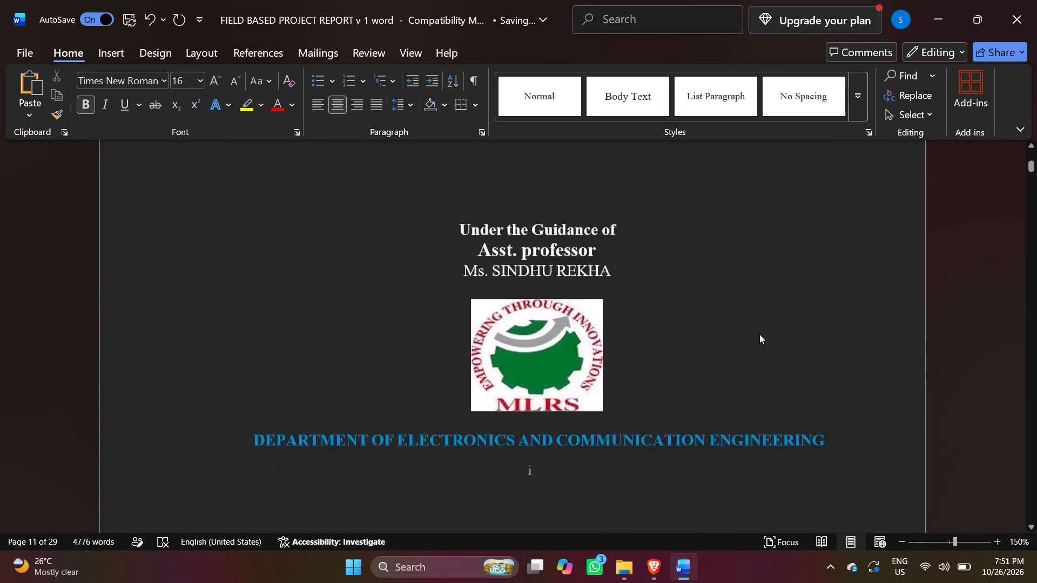
scroll(759, 334, "down", 14)
scroll(759, 336, "down", 7)
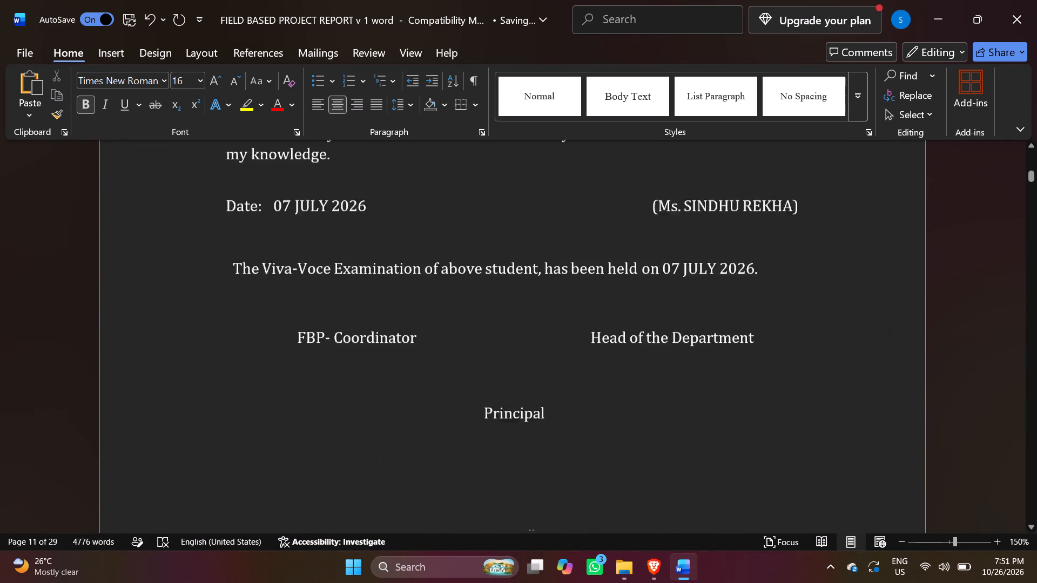
Save the report.
key("ctrl+s")
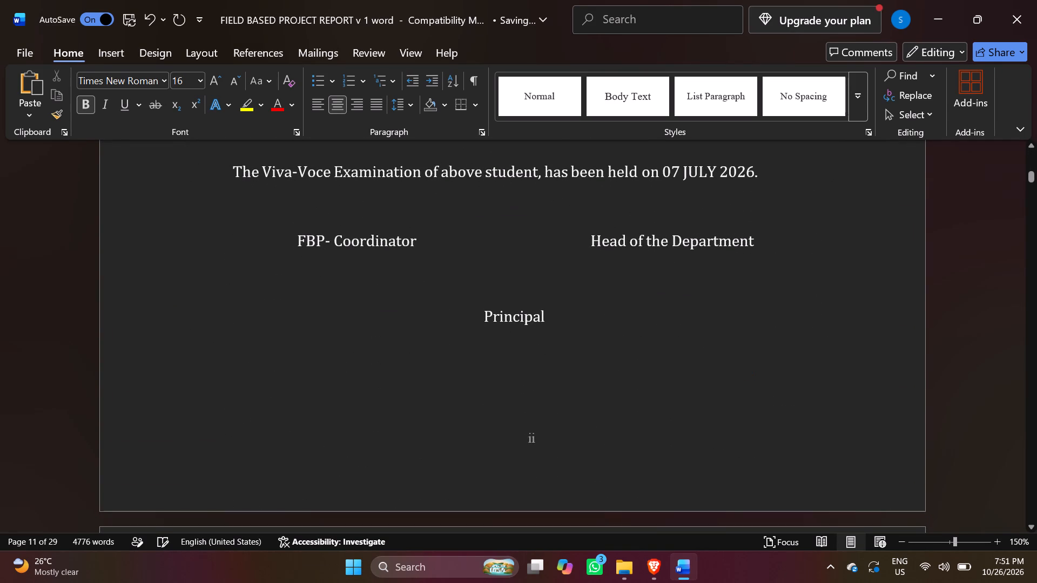
Set the page range of "Chapter 1: Introduction" in the table of contents to 1-4.
scroll(750, 372, "down", 19)
scroll(748, 379, "down", 10)
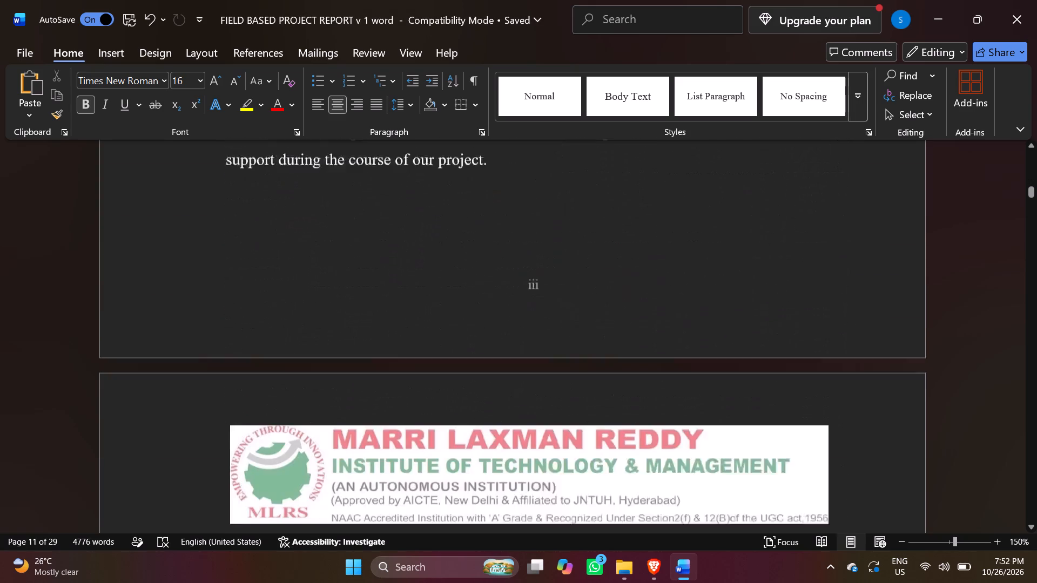
scroll(747, 383, "down", 8)
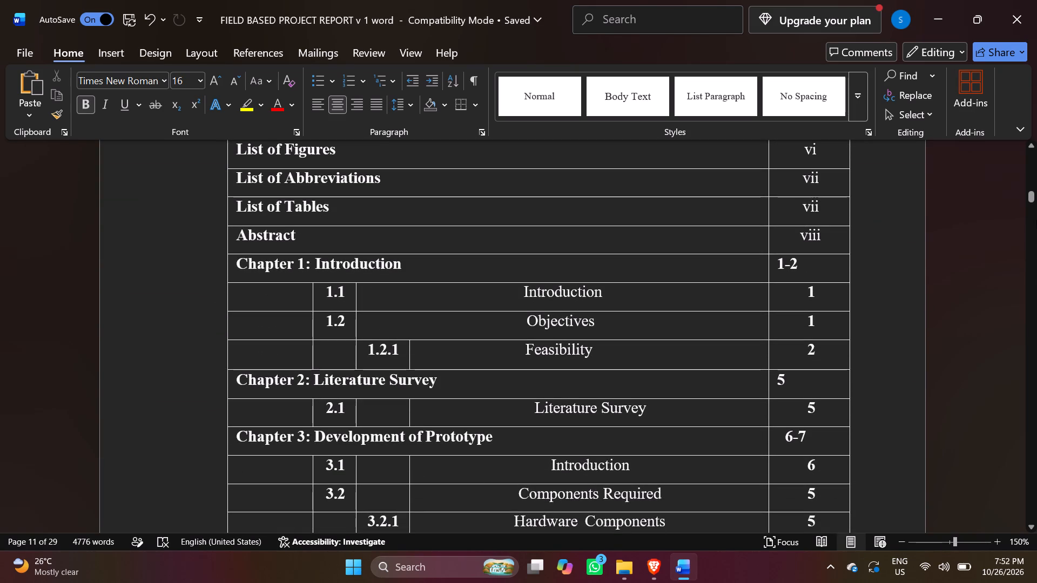
left_click(812, 271)
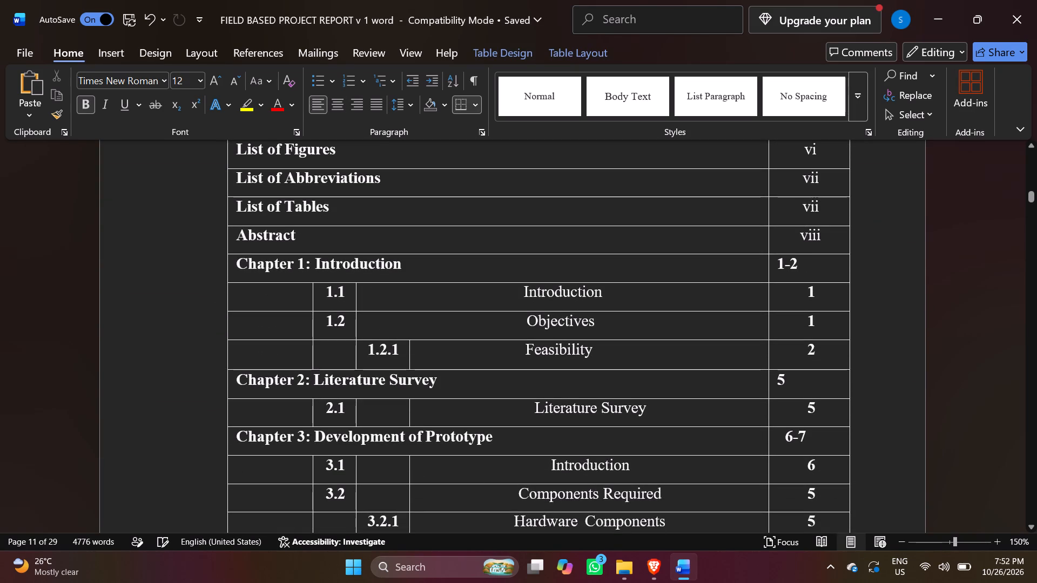
key("BackSpace")
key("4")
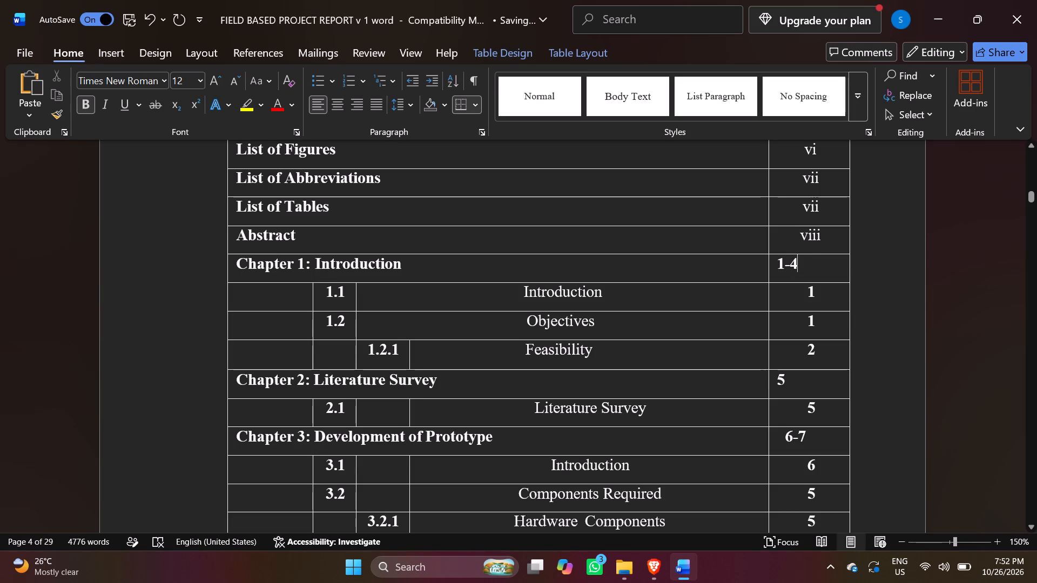
Check the Chapter 1 sections and footer page numbers against the table of contents, up to the start of Chapter 2.
scroll(793, 385, "down", 2)
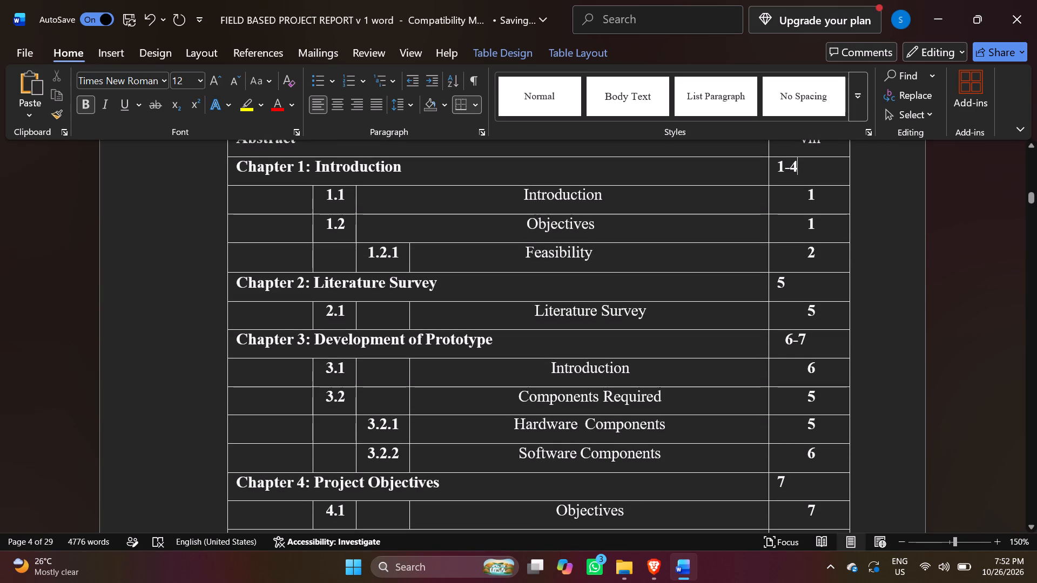
left_click_drag(1030, 198, 1036, 259)
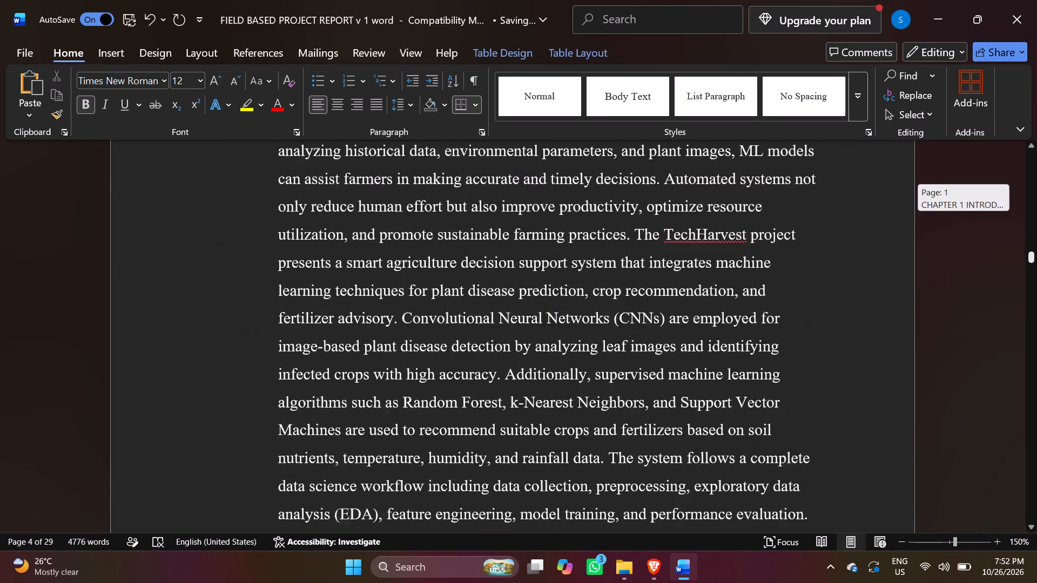
left_click_drag(1036, 259, 1036, 269)
scroll(515, 366, "up", 5)
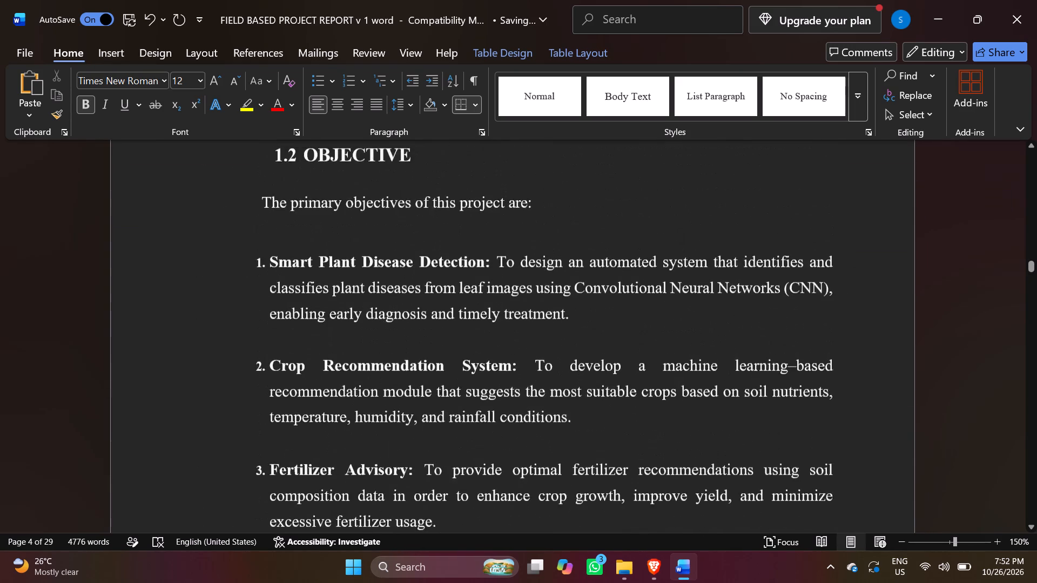
scroll(515, 366, "down", 19)
scroll(511, 379, "down", 5)
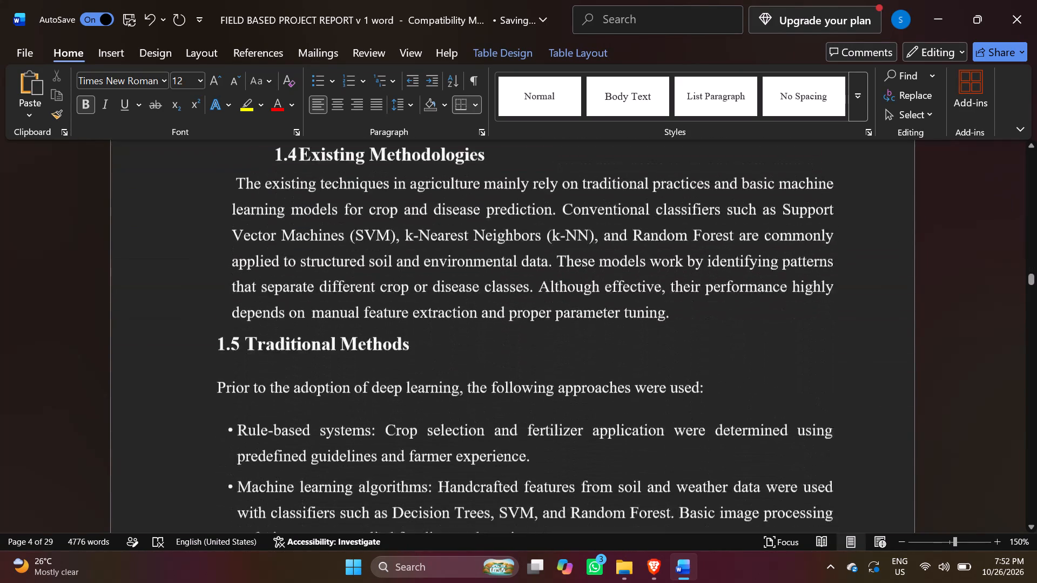
scroll(511, 380, "down", 18)
scroll(512, 382, "down", 9)
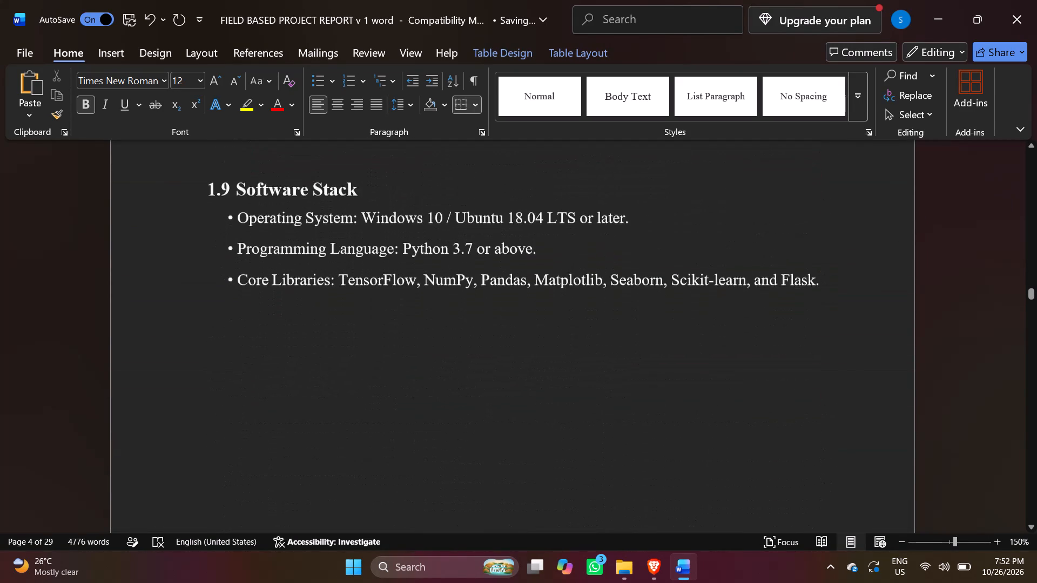
scroll(573, 126, "down", 5)
scroll(607, 286, "down", 7)
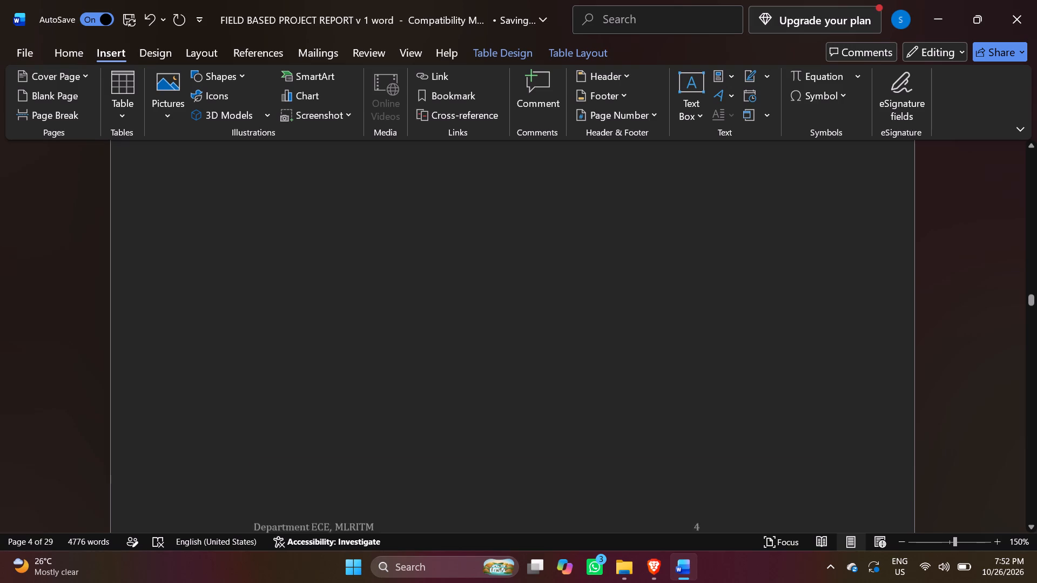
scroll(609, 287, "down", 8)
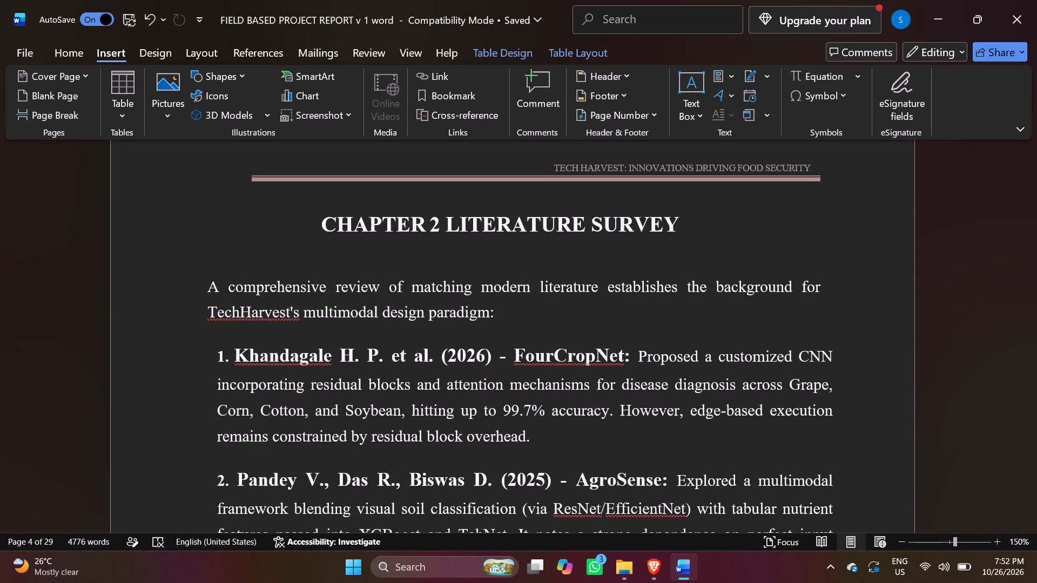
Review the Chapter 1 section numbering back from the system requirements to the objectives and feasibility study.
scroll(611, 289, "up", 16)
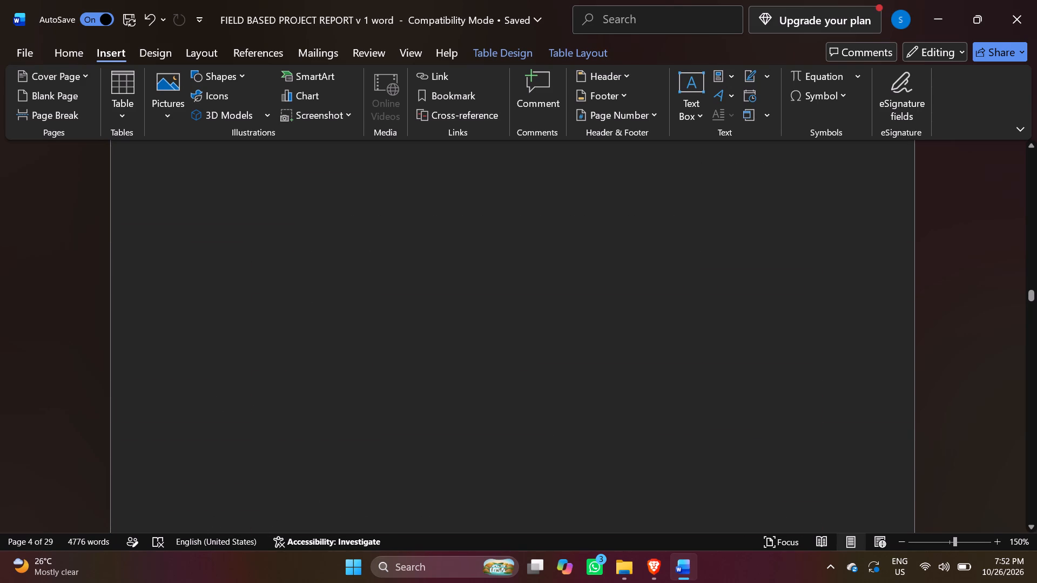
scroll(612, 288, "up", 11)
scroll(612, 288, "down", 2)
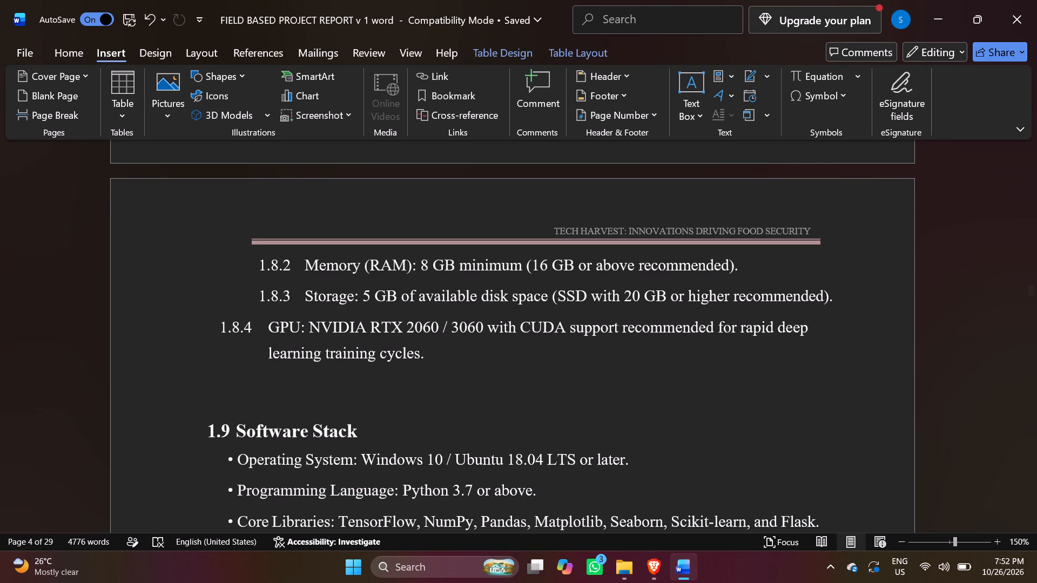
scroll(0, 339, "up", 4)
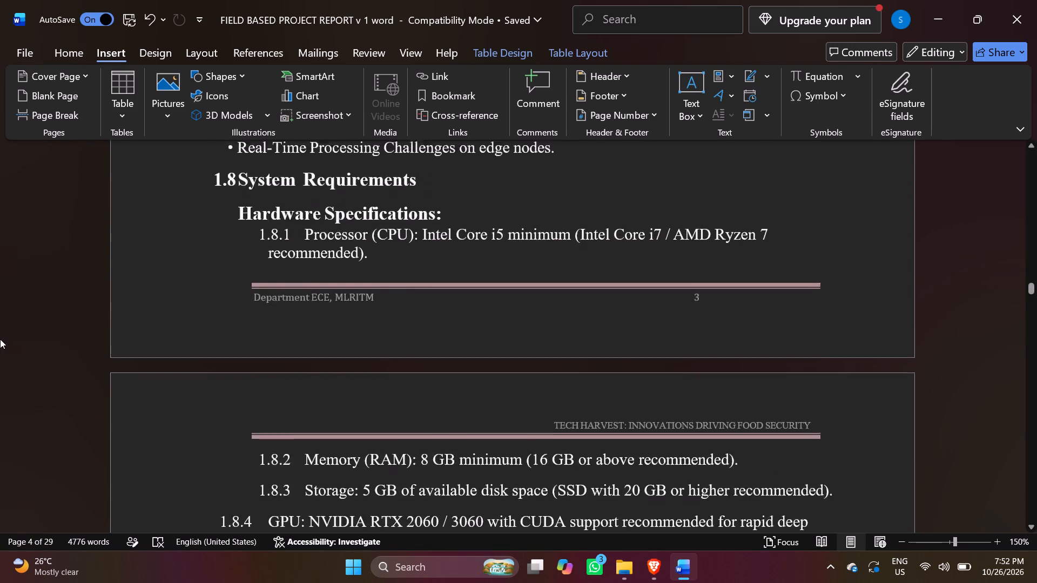
scroll(0, 338, "up", 18)
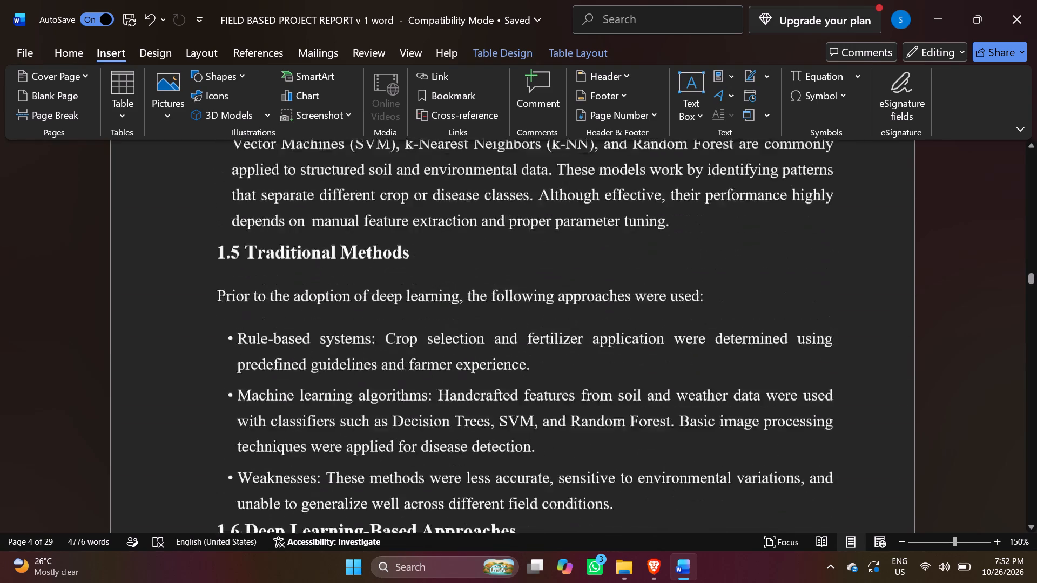
scroll(0, 363, "up", 17)
scroll(0, 363, "up", 5)
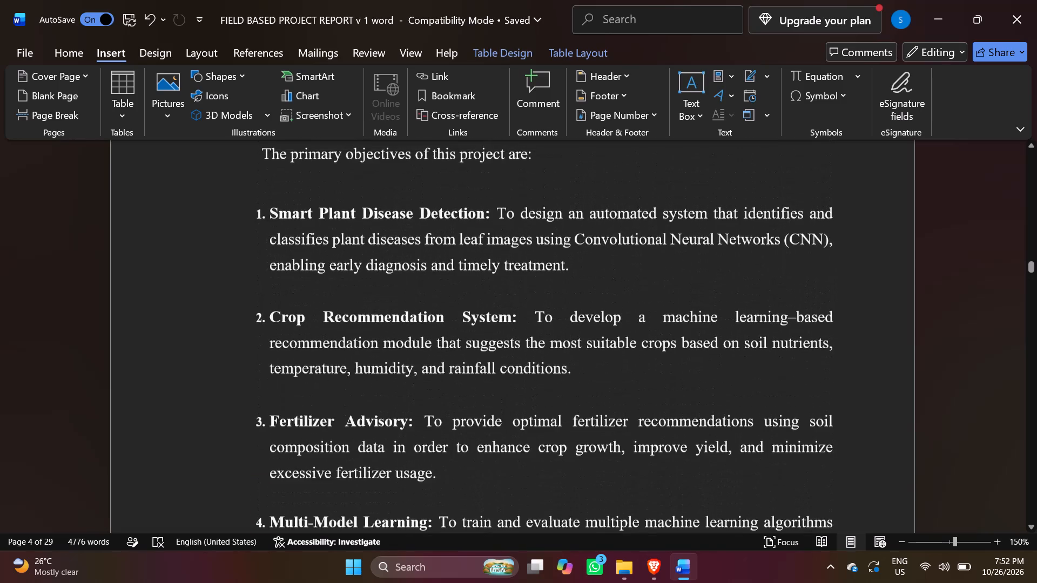
scroll(1, 372, "down", 4)
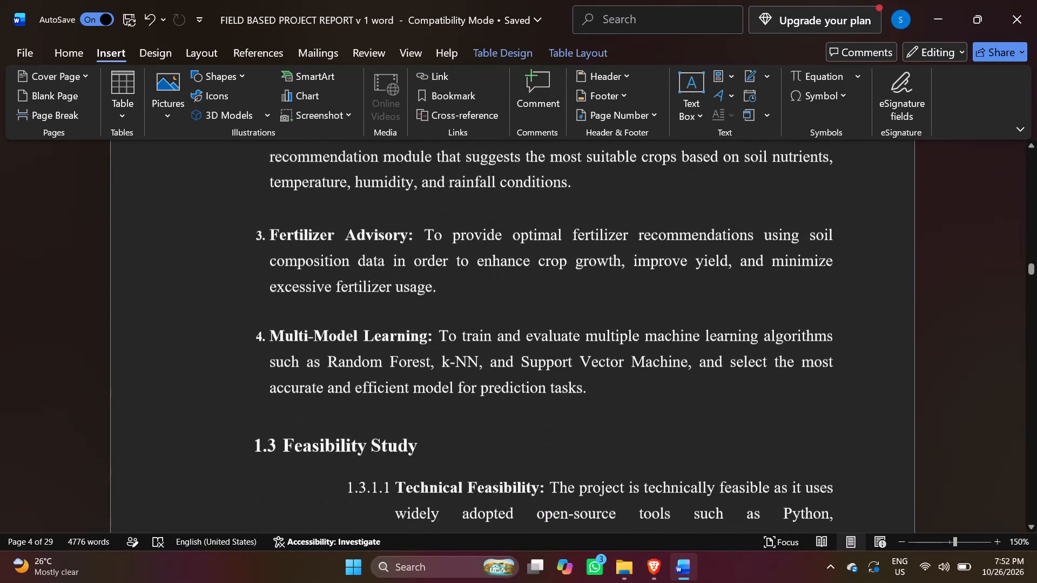
scroll(4, 377, "down", 3)
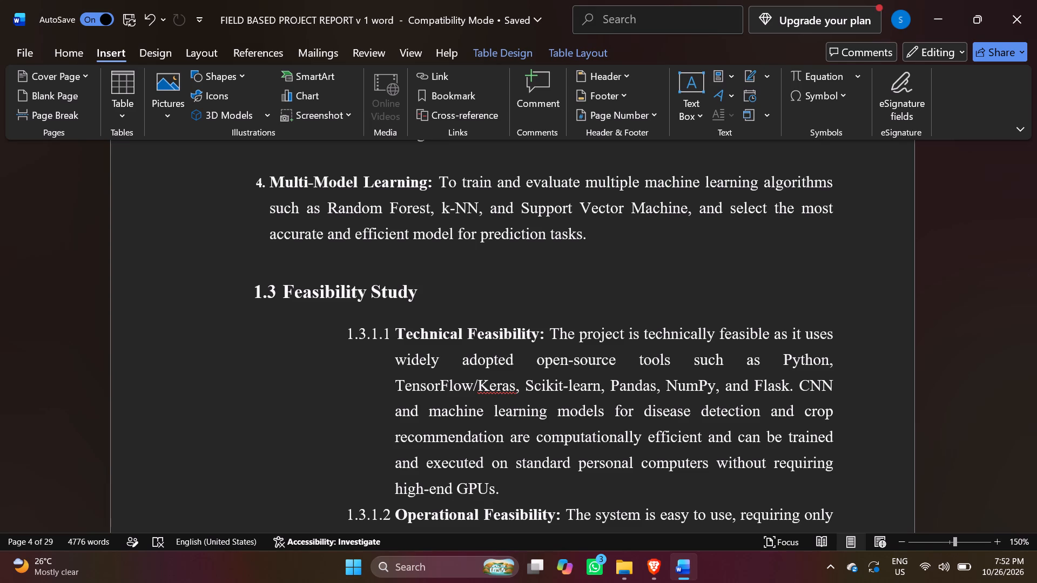
scroll(392, 327, "up", 4)
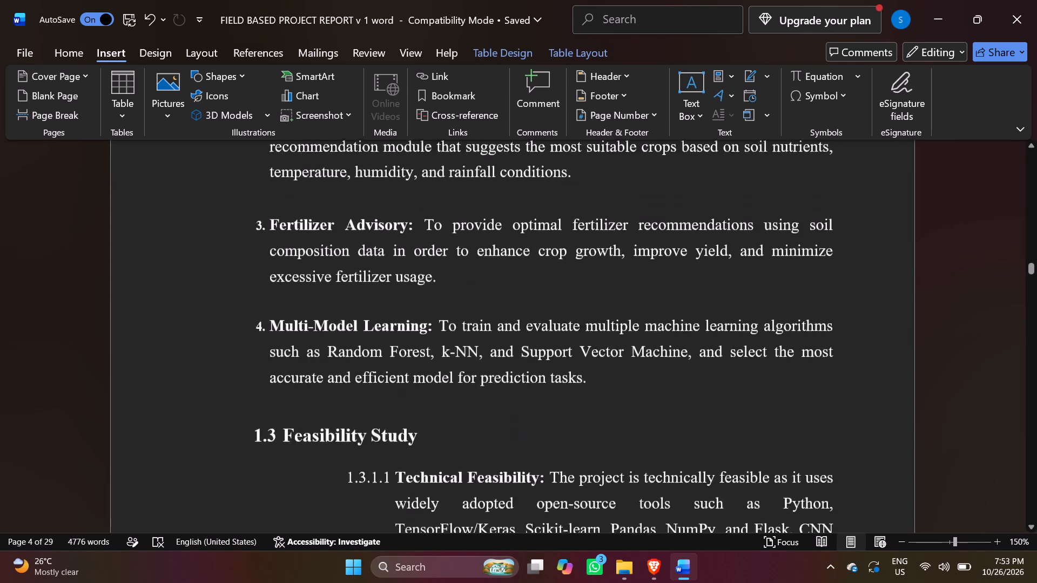
Review the remaining Chapter 1 sections, the literature survey, and the Chapter 3 sections with their figure captions.
scroll(392, 327, "down", 17)
scroll(387, 345, "down", 10)
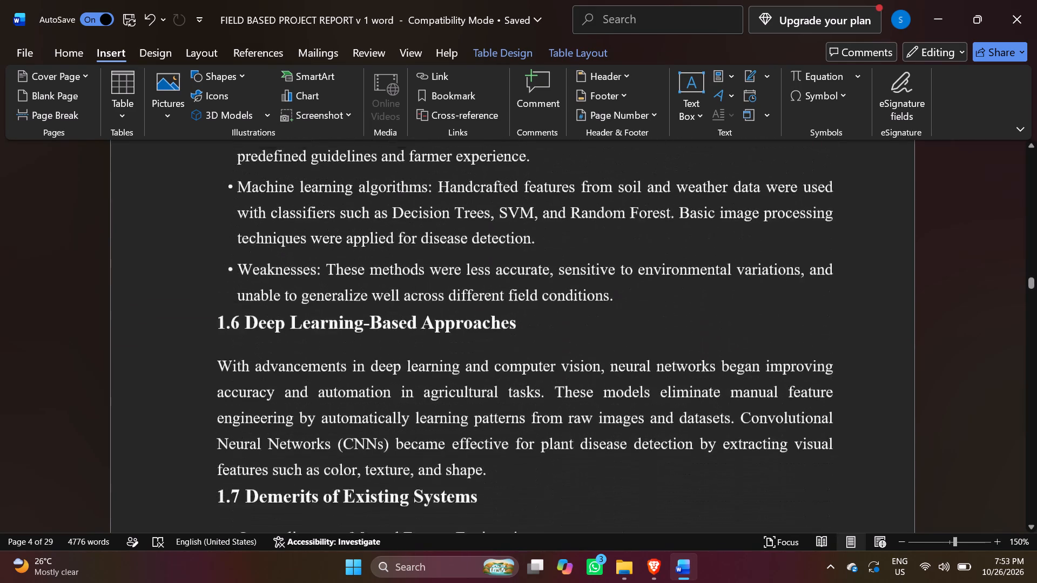
scroll(384, 356, "down", 20)
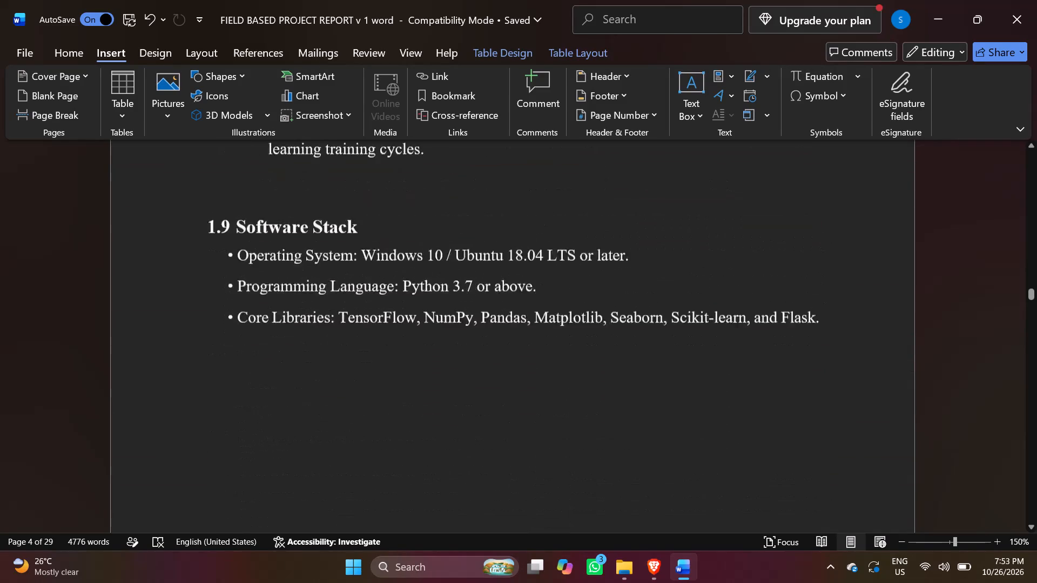
scroll(381, 369, "down", 18)
scroll(378, 375, "down", 4)
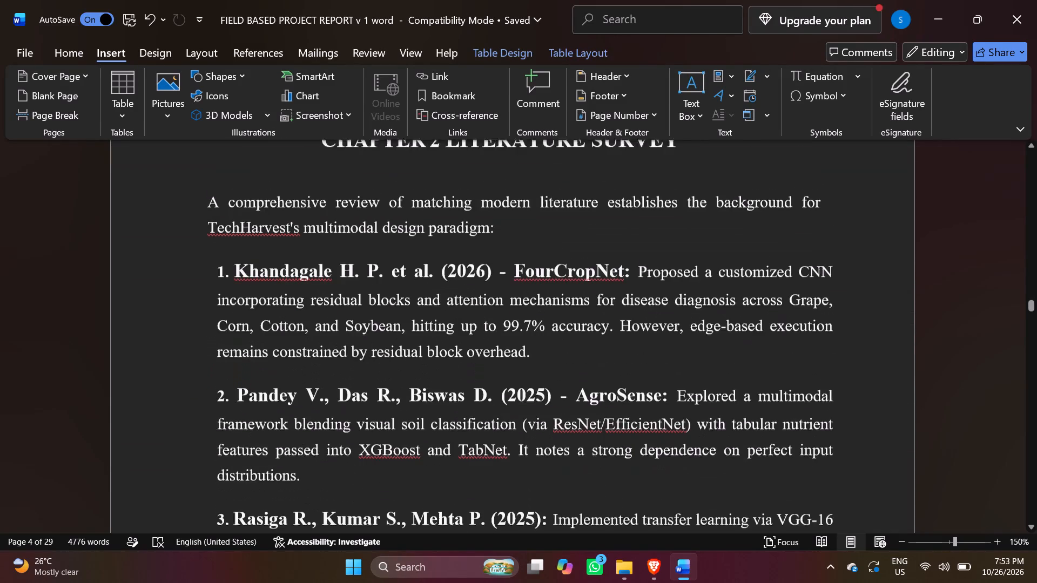
scroll(378, 376, "down", 16)
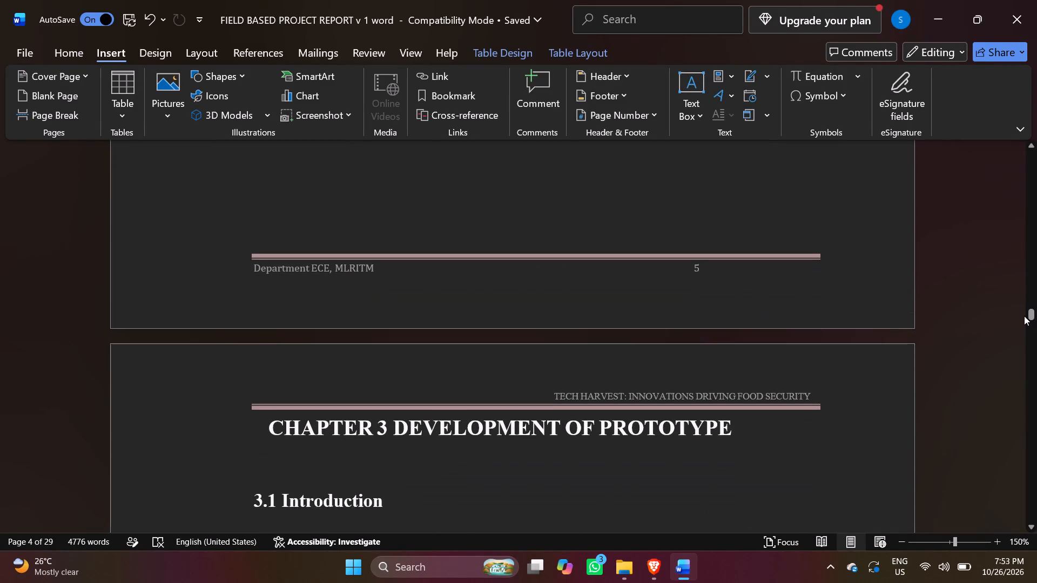
scroll(1025, 316, "down", 9)
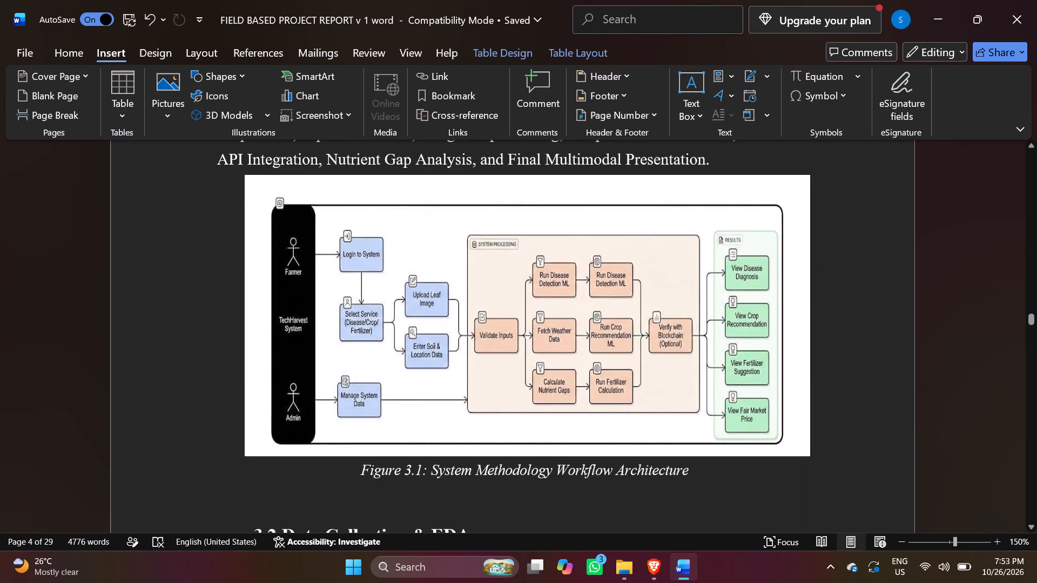
left_click(1030, 323)
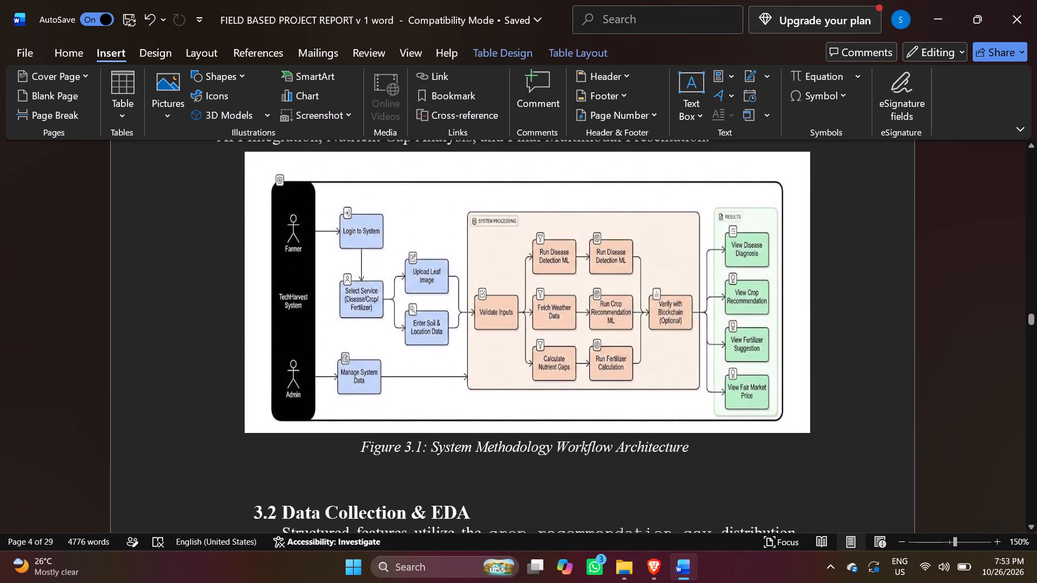
scroll(927, 388, "down", 4)
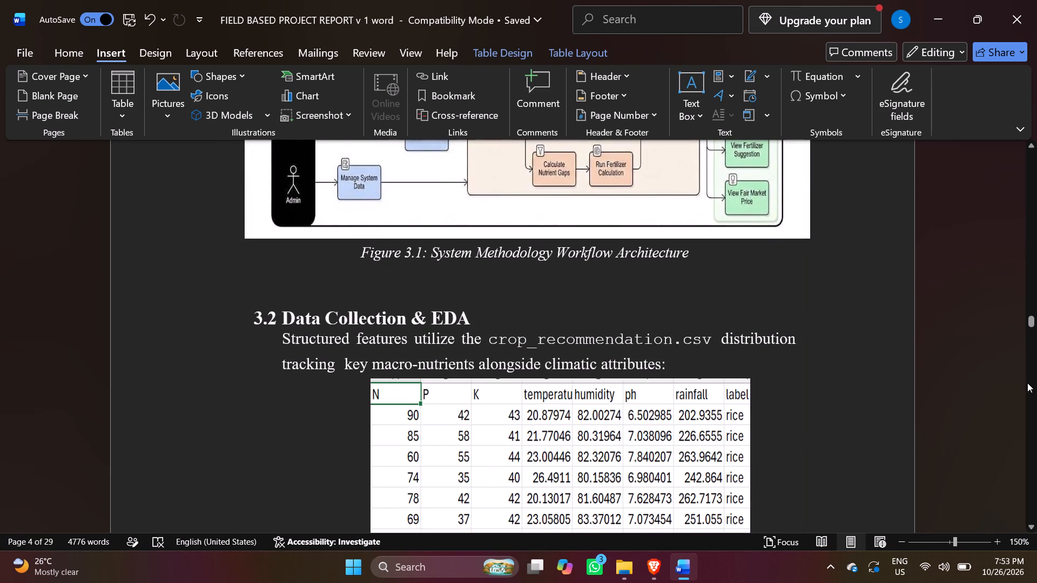
scroll(983, 391, "down", 5)
scroll(721, 351, "up", 2)
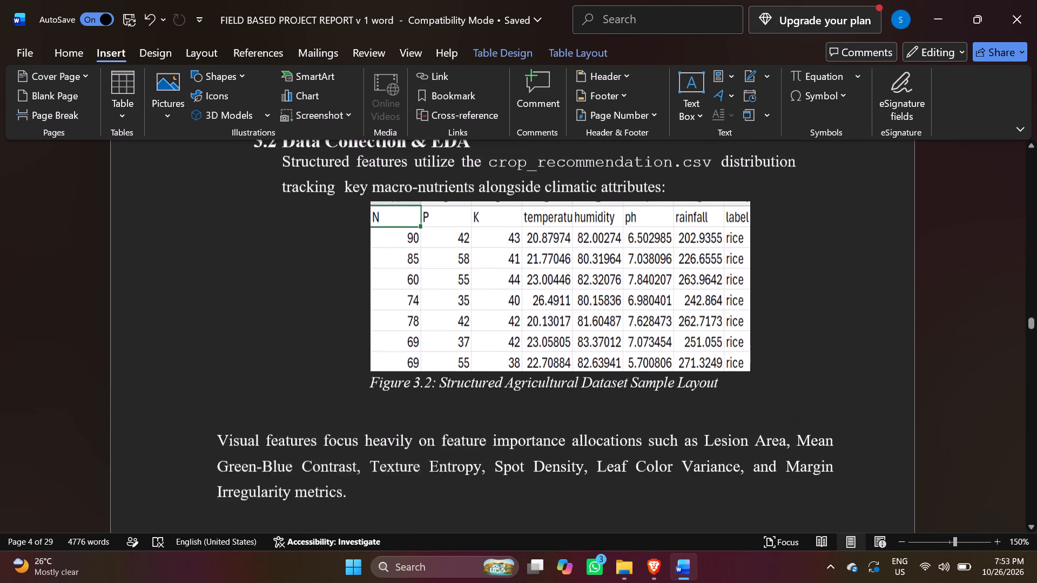
scroll(721, 351, "up", 8)
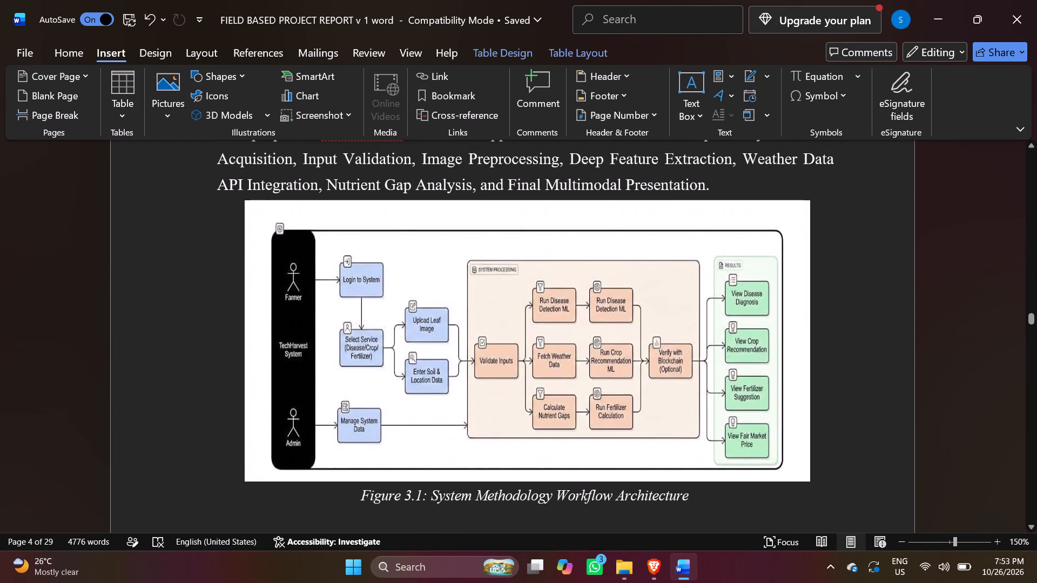
Review the chapter and section entries in the table of contents against the report's actual structure.
left_click_drag(1029, 315, 1029, 295)
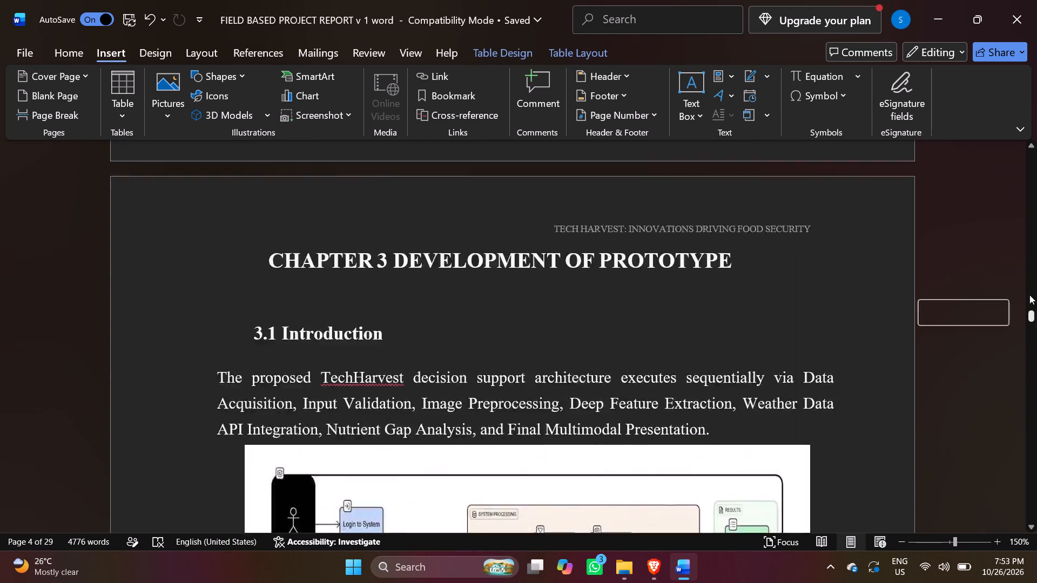
left_click_drag(1029, 295, 1023, 78)
scroll(731, 369, "down", 20)
scroll(731, 369, "down", 10)
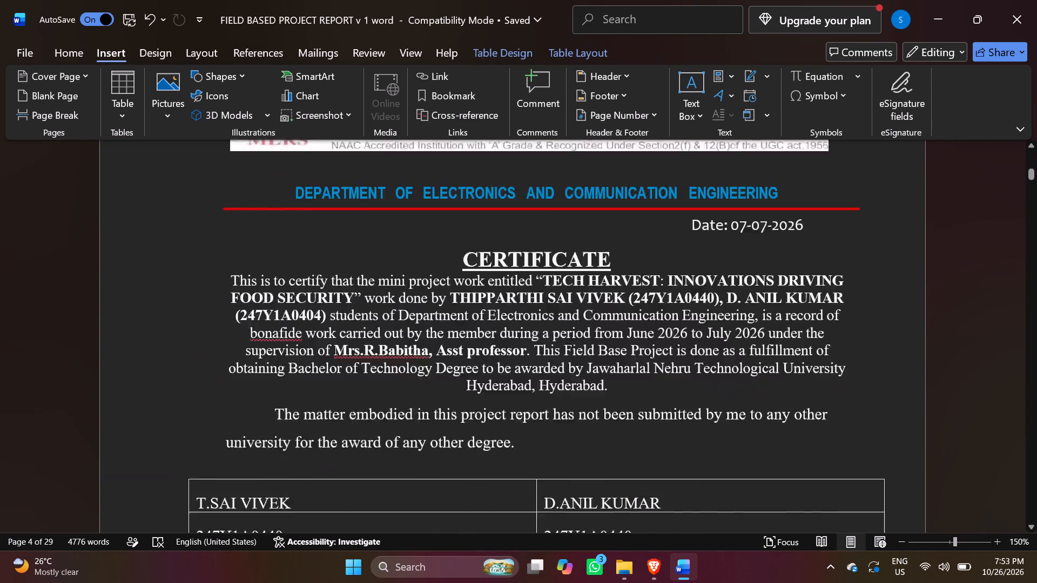
scroll(723, 367, "down", 16)
scroll(719, 370, "down", 6)
scroll(716, 377, "down", 16)
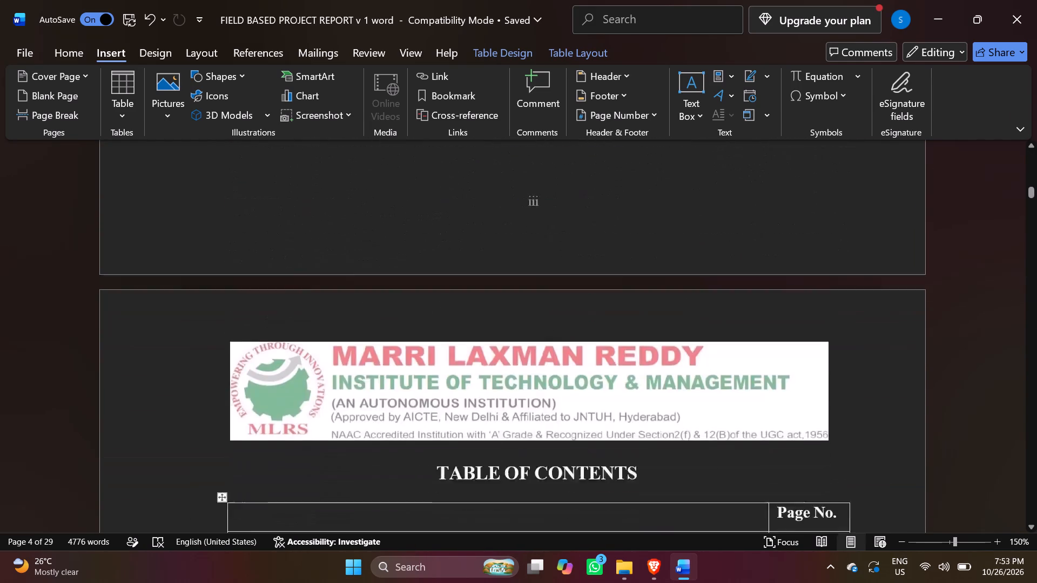
scroll(708, 391, "down", 4)
scroll(787, 424, "down", 3)
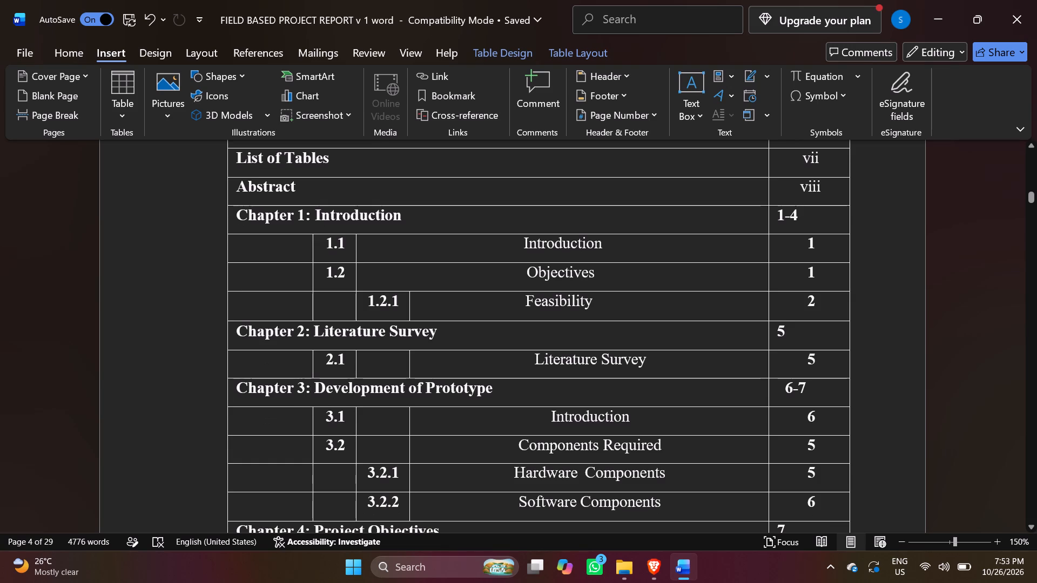
left_click(71, 43)
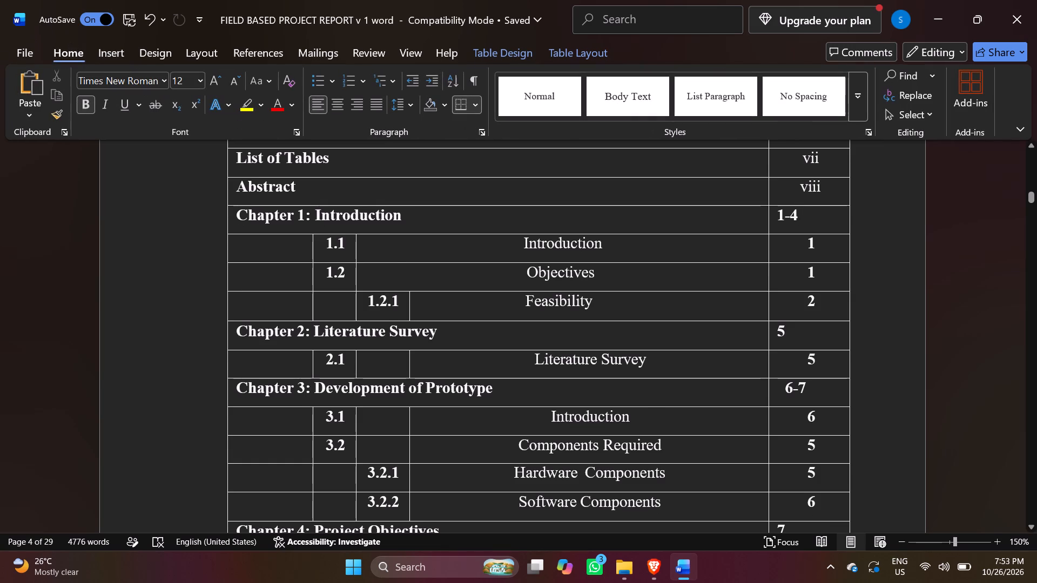
scroll(796, 303, "down", 5)
scroll(782, 306, "up", 1)
scroll(782, 306, "down", 7)
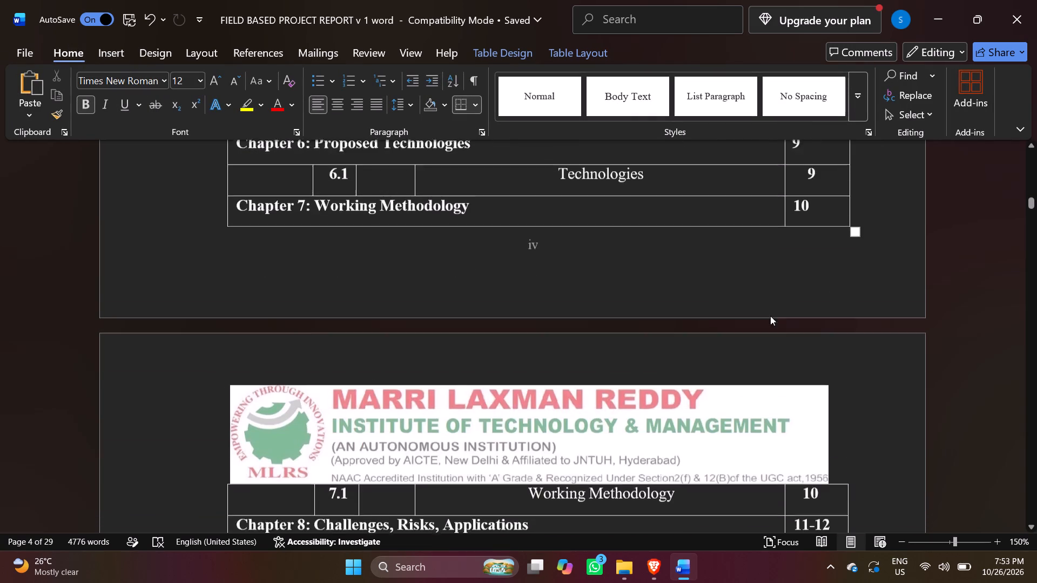
Renumber the first entry in the List of Figures table as Figure 3.1.
scroll(571, 372, "down", 19)
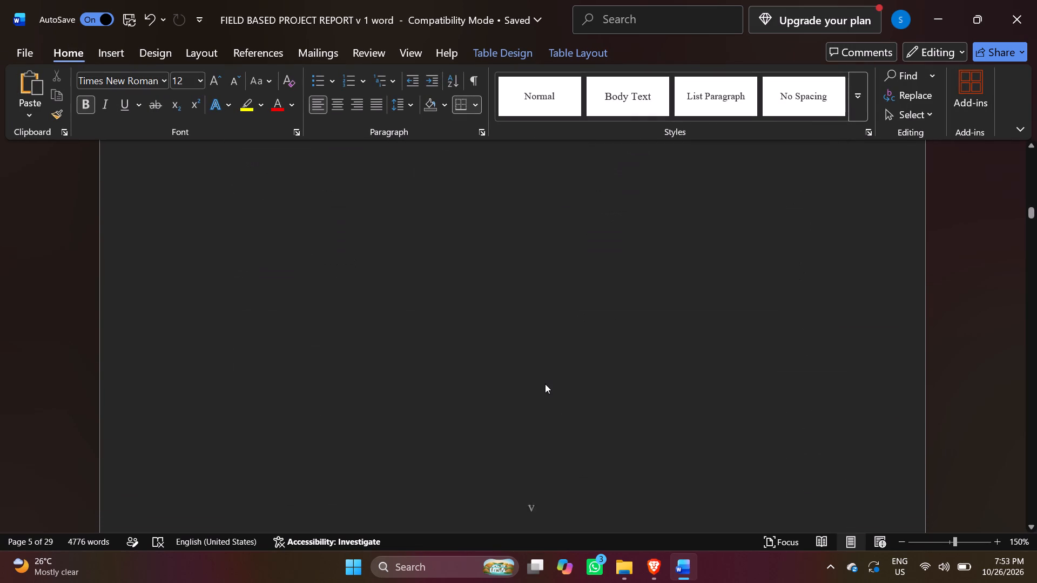
scroll(545, 384, "down", 10)
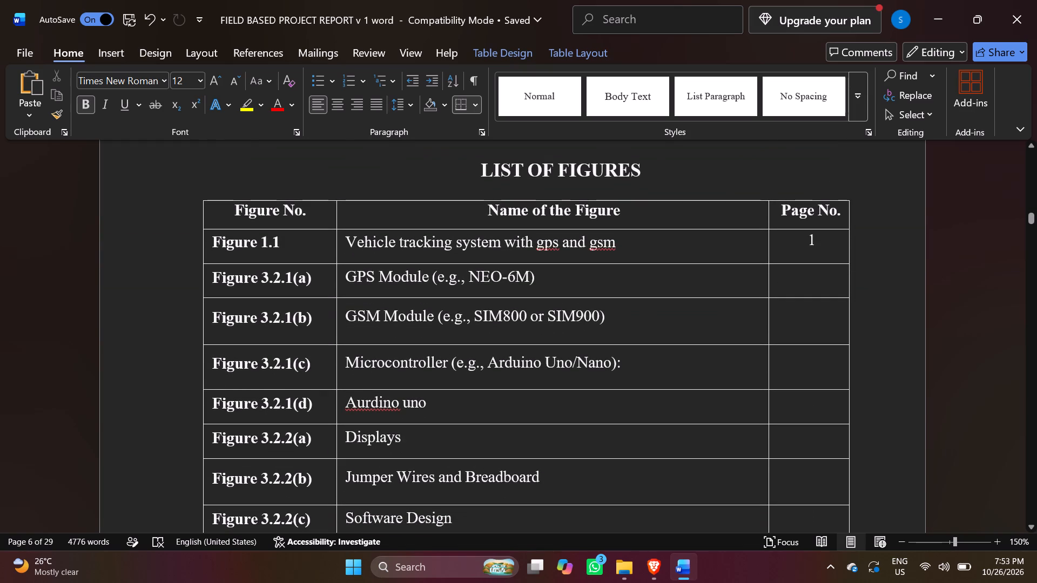
scroll(293, 320, "down", 2)
scroll(295, 296, "up", 2)
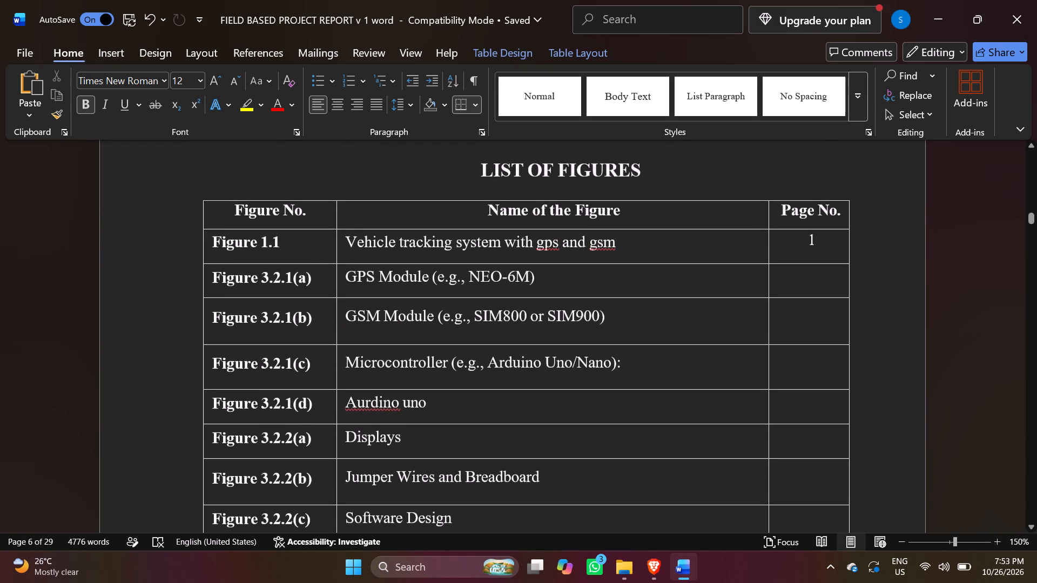
left_click(291, 253)
key("BackSpace")
key("BackSpace")
key("BackSpace")
key("BackSpace")
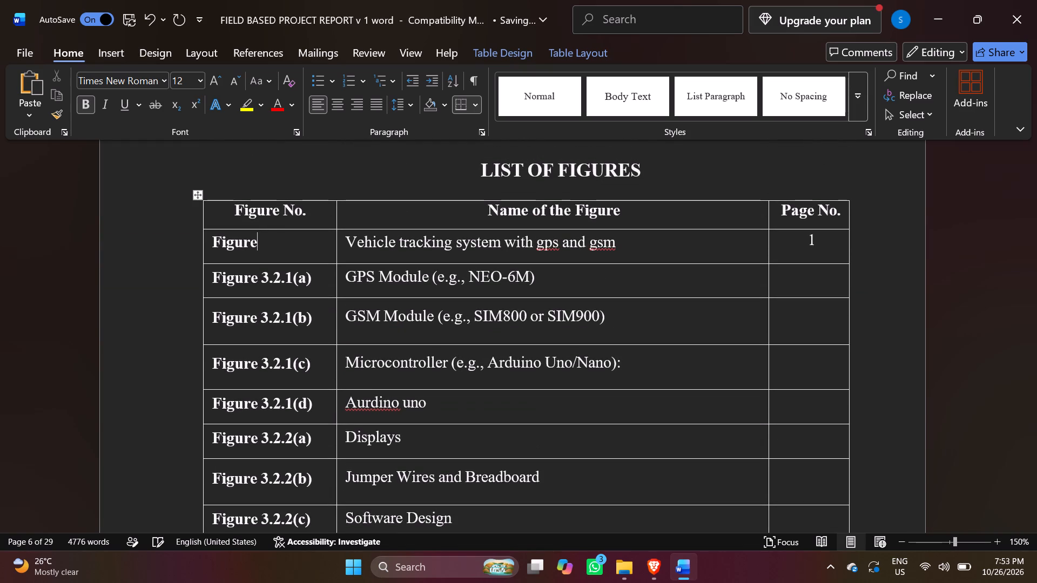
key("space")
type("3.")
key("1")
Delete the vehicle tracking figure name from the Figure 3.1 row of the List of Figures.
left_click_drag(635, 247, 375, 253)
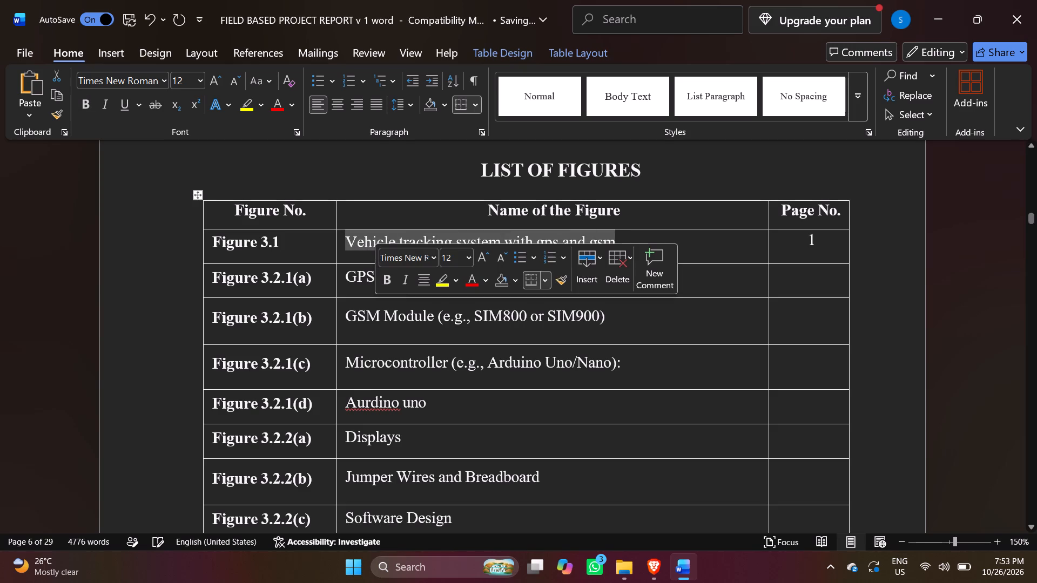
key("BackSpace")
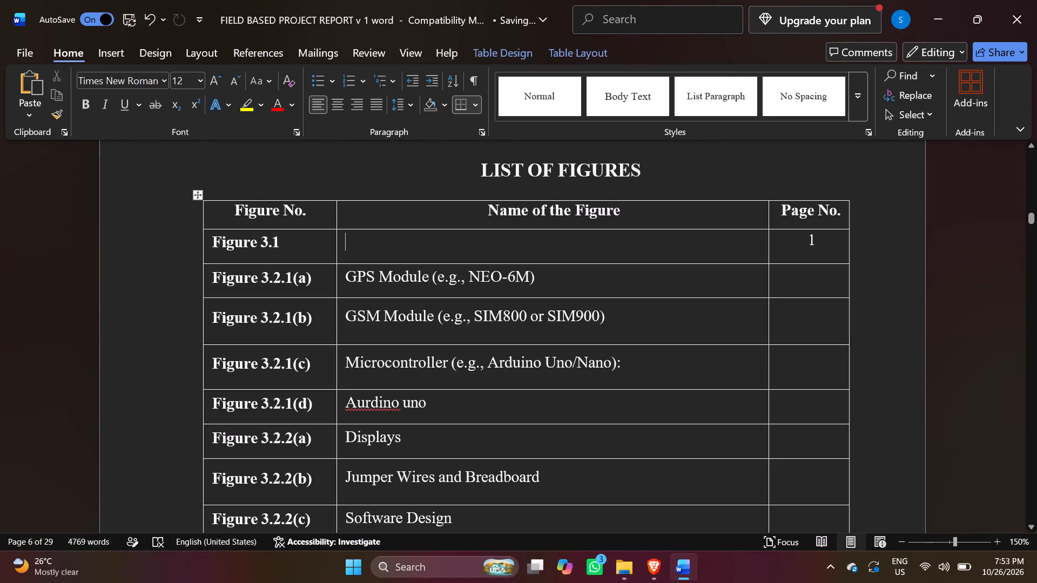
Copy the caption text "System Methodology Workflow Architecture" from beneath the Figure 3.1 workflow diagram in Chapter 3.
left_click_drag(1036, 231, 1036, 281)
left_click_drag(1029, 240, 1036, 267)
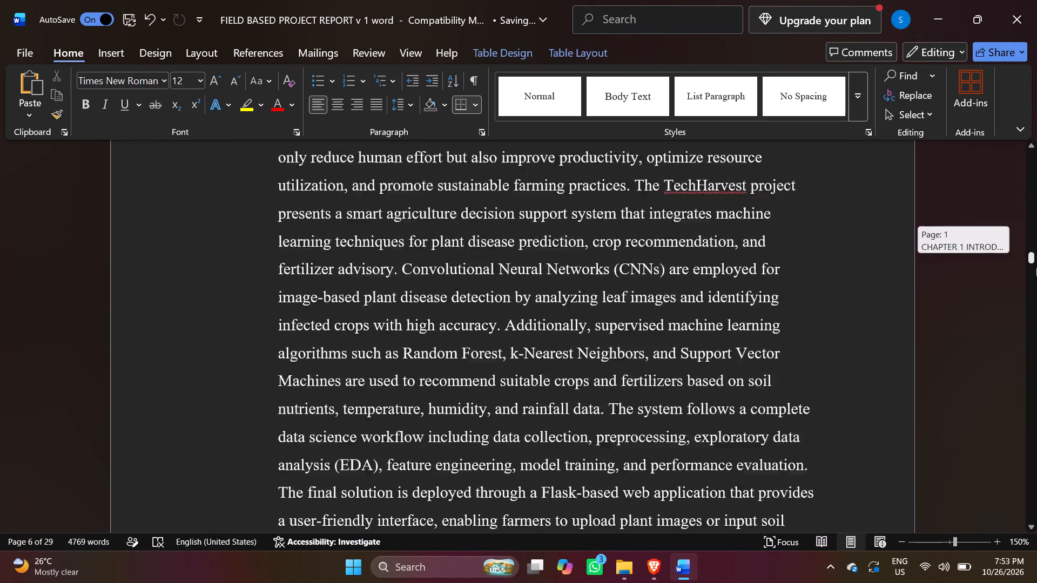
left_click_drag(1036, 267, 1036, 310)
scroll(448, 254, "up", 9)
scroll(449, 250, "down", 7)
triple_click(1036, 311)
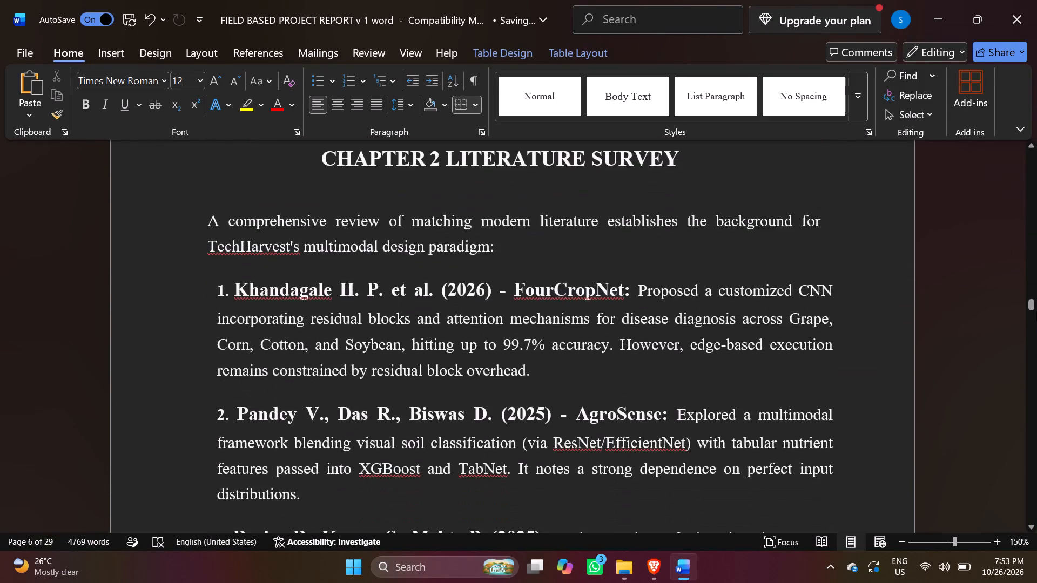
left_click(1036, 311)
left_click_drag(1029, 304, 1032, 338)
scroll(566, 353, "up", 19)
scroll(565, 354, "up", 8)
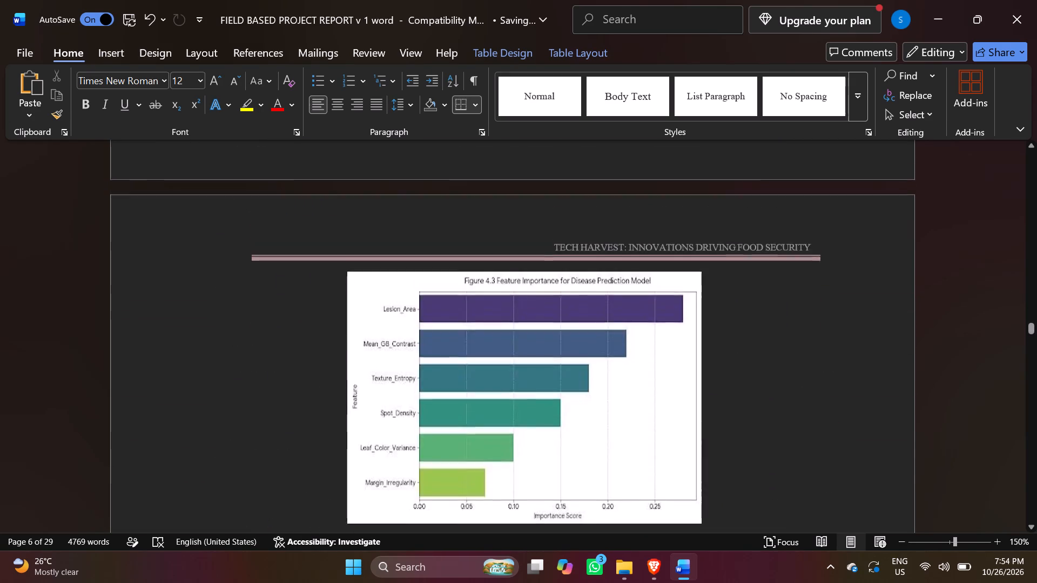
scroll(565, 354, "up", 17)
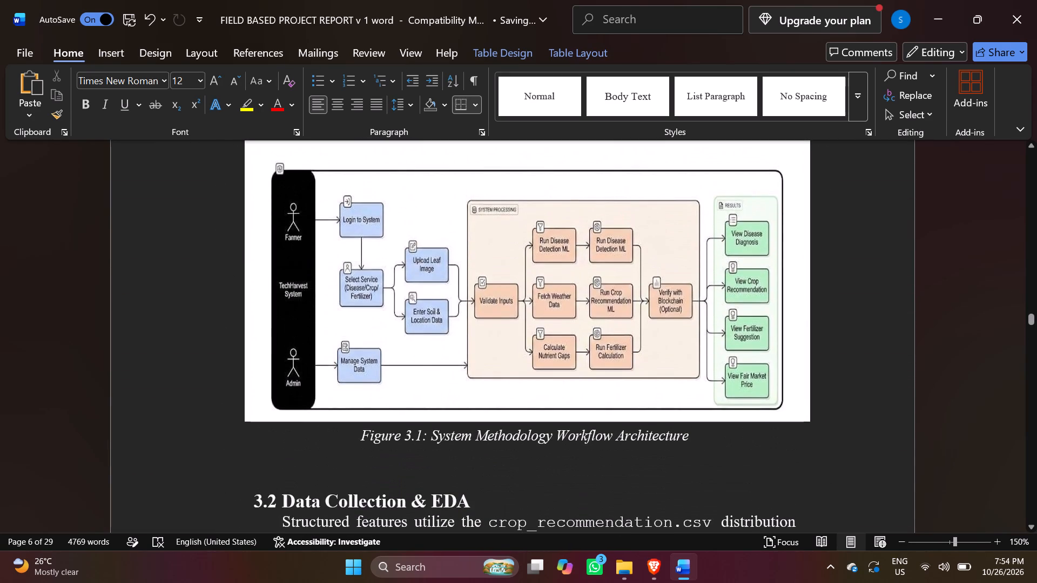
left_click_drag(429, 440, 599, 451)
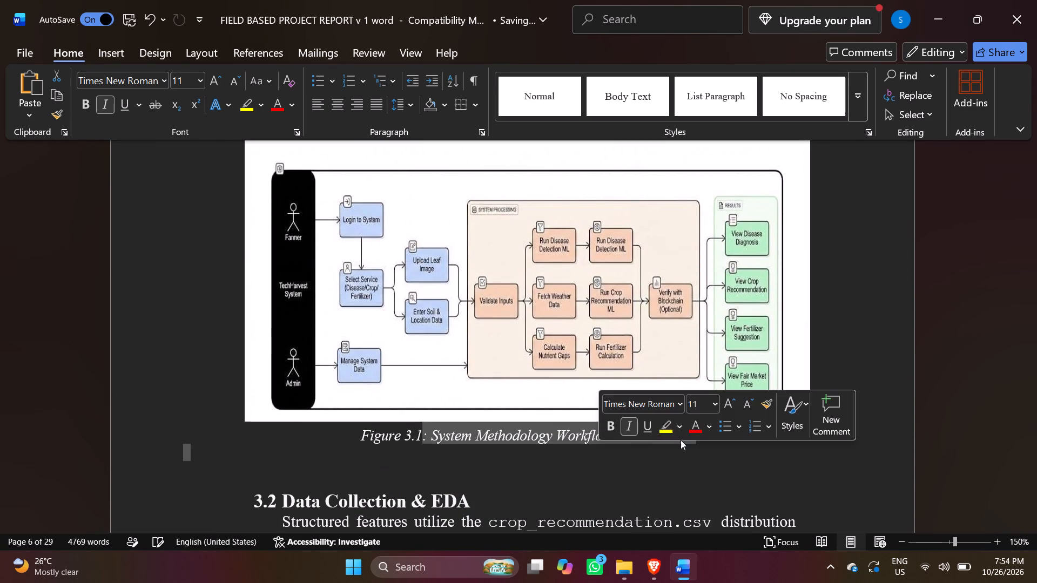
left_click(681, 440)
left_click_drag(688, 439, 535, 426)
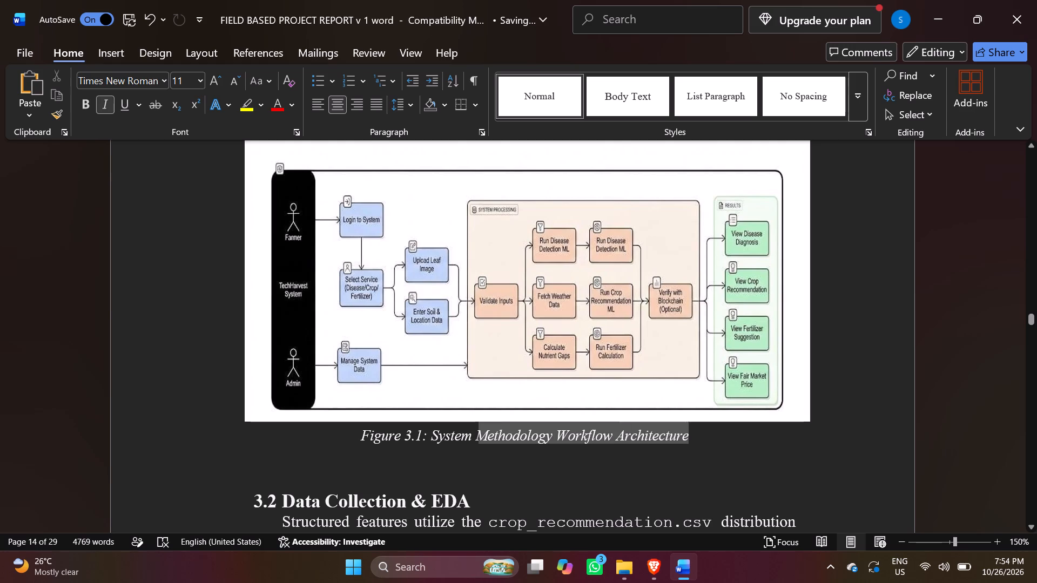
left_click_drag(535, 426, 460, 437)
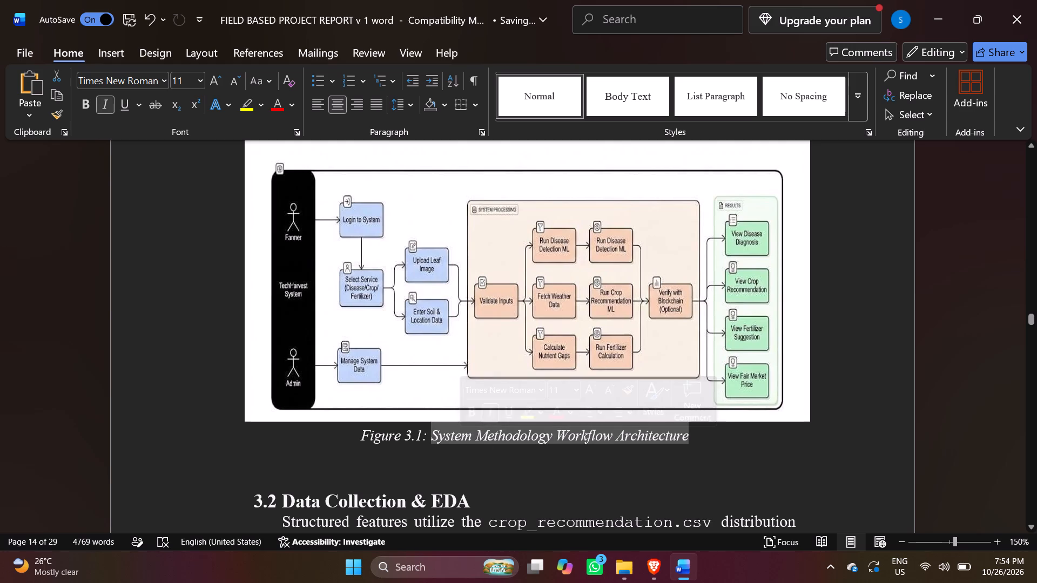
key("ctrl+c")
Paste "System Methodology Workflow Architecture" as the figure name in the Figure 3.1 row of the List of Figures.
scroll(490, 444, "up", 20)
scroll(490, 444, "up", 9)
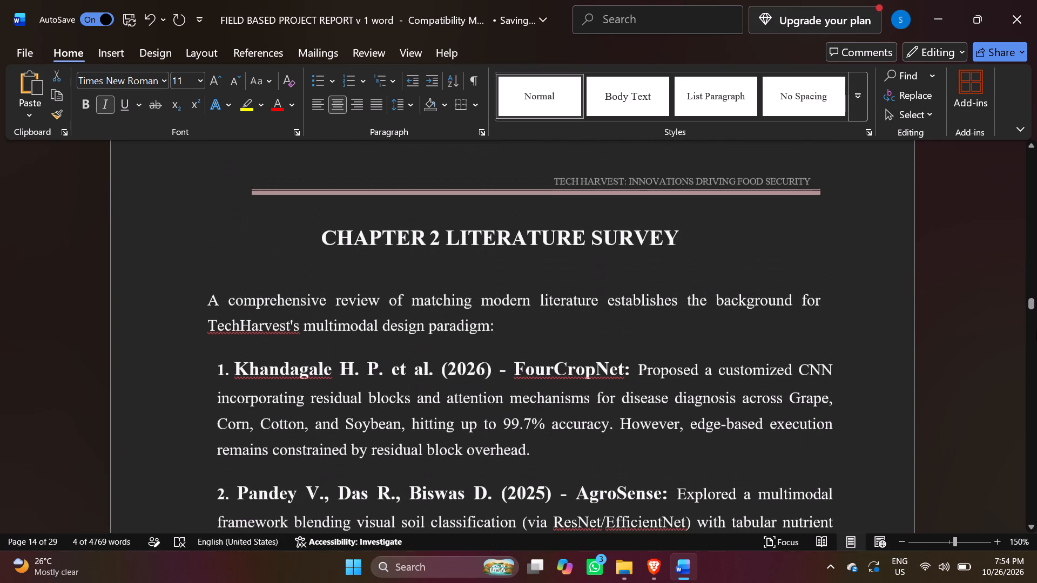
left_click_drag(1032, 311, 1035, 274)
left_click_drag(1027, 304, 1028, 247)
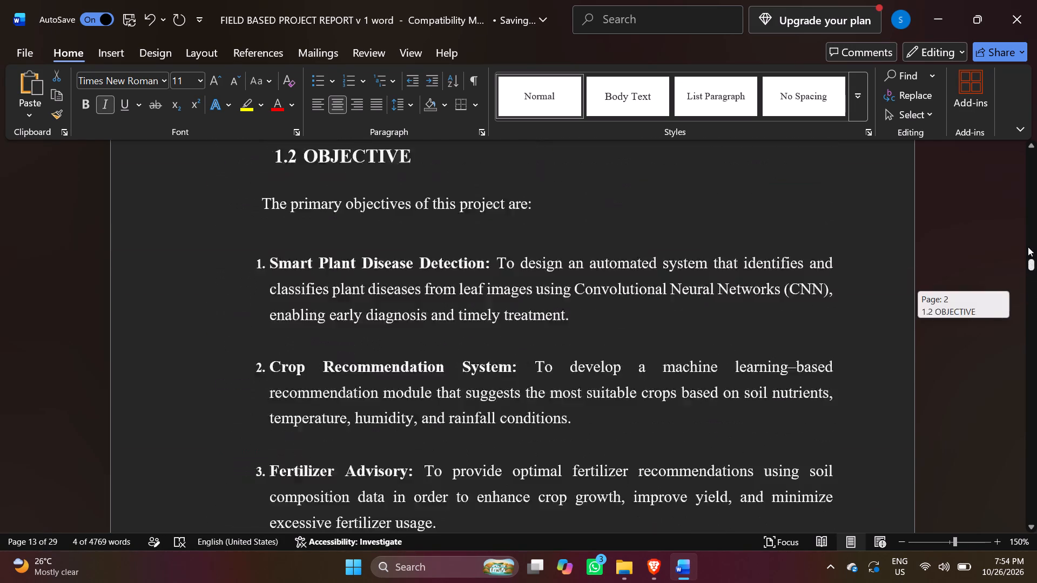
left_click_drag(1028, 247, 1028, 216)
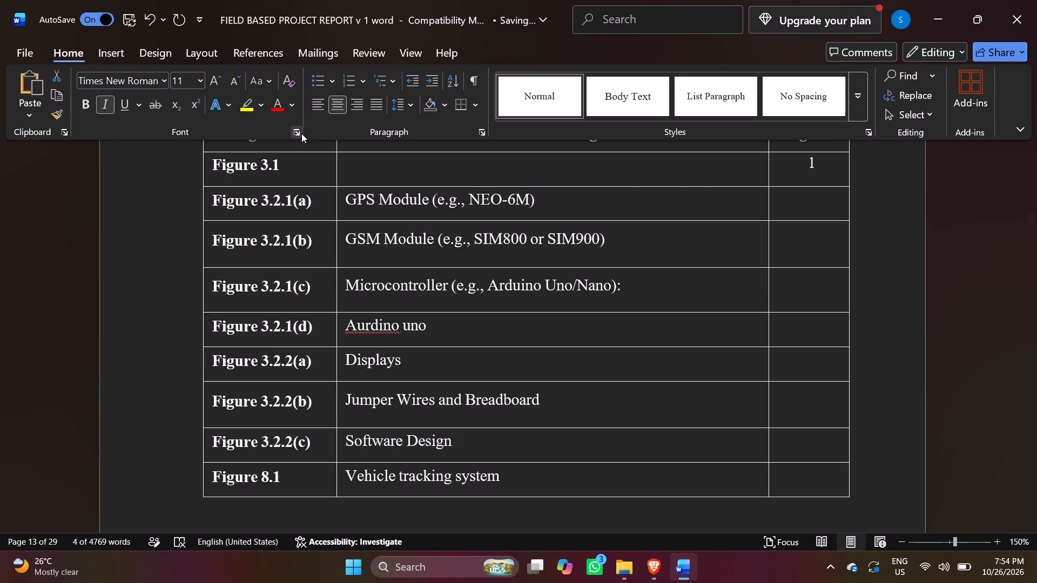
left_click(360, 166)
key("ctrl+c")
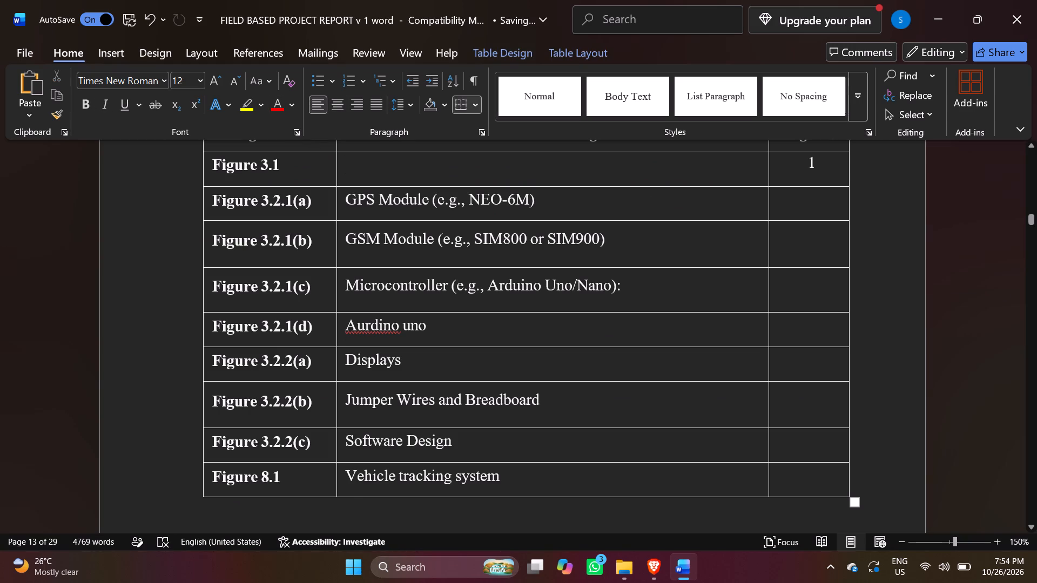
key("ctrl+v")
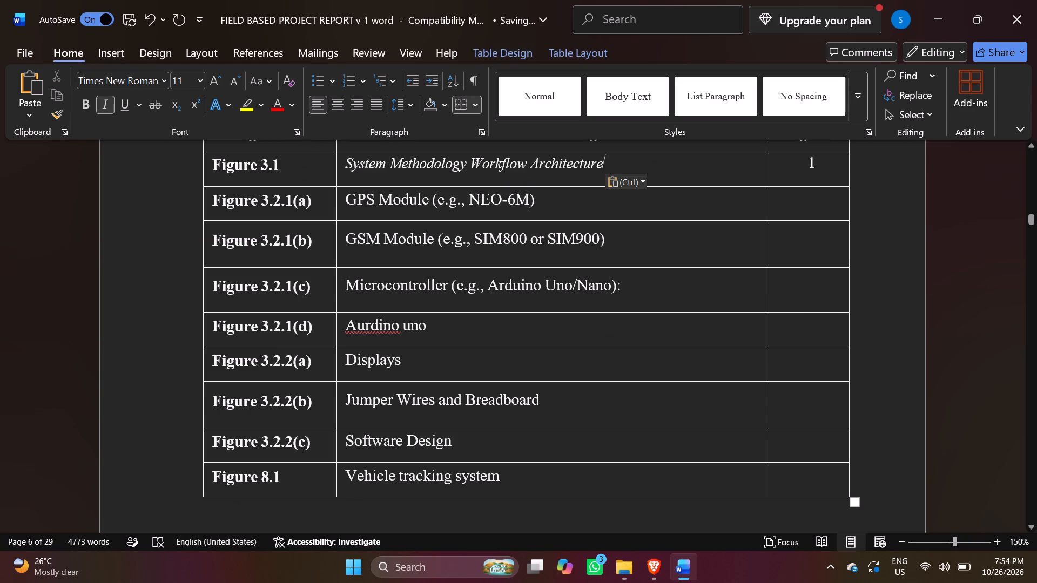
Remove the italics from the "System Methodology Workflow Architecture" entry and set its font size to 12.
left_click(378, 208)
left_click(349, 160)
left_click_drag(349, 160, 503, 161)
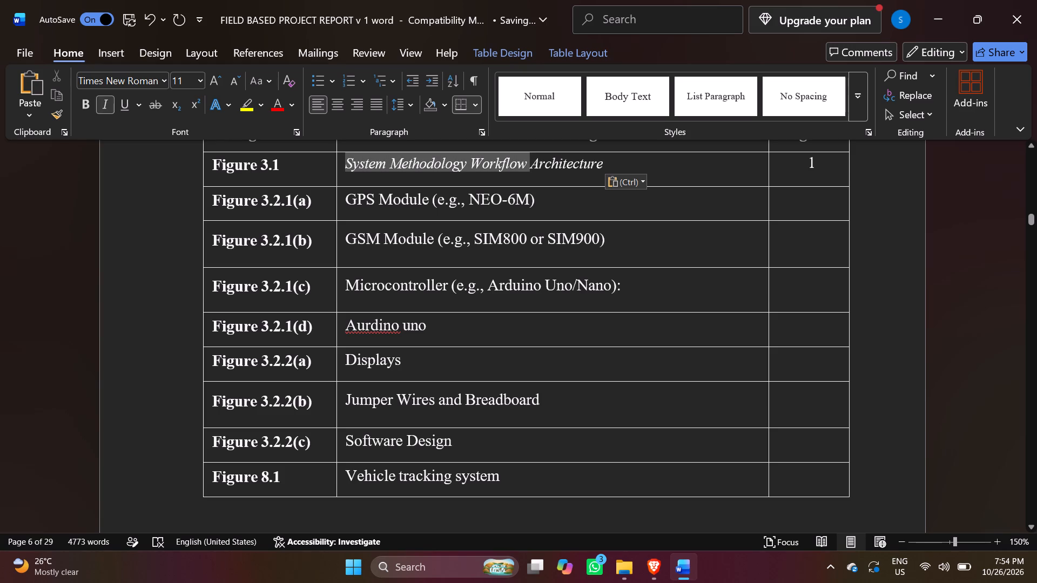
left_click_drag(503, 161, 558, 160)
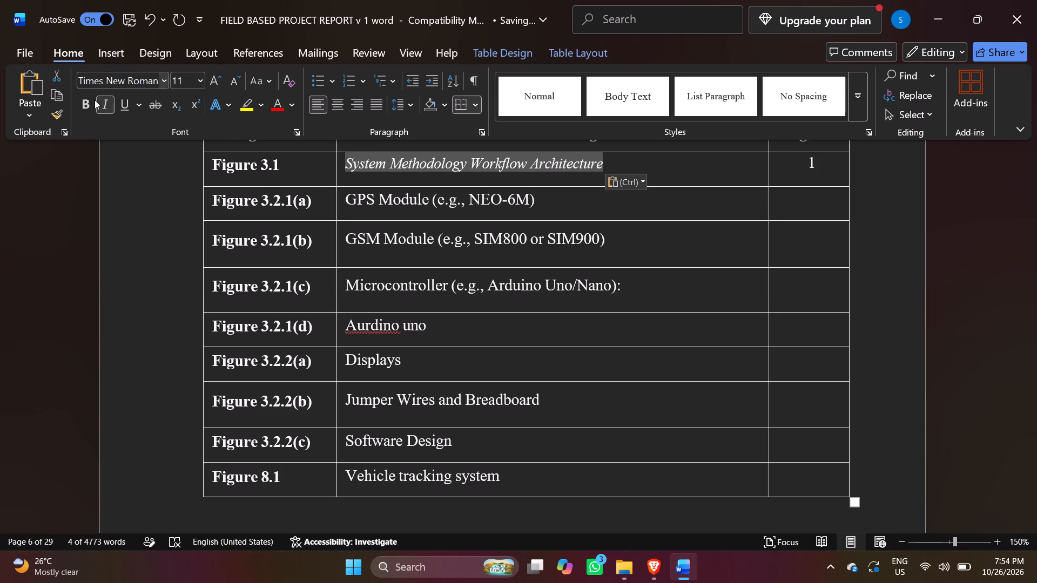
left_click(105, 103)
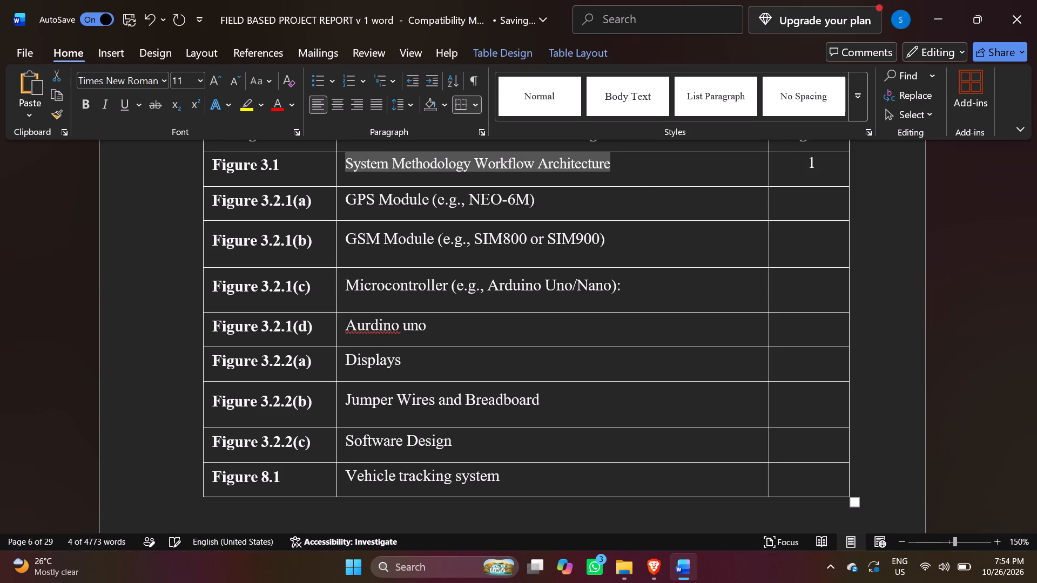
left_click(182, 77)
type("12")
left_click(527, 202)
double_click(523, 202)
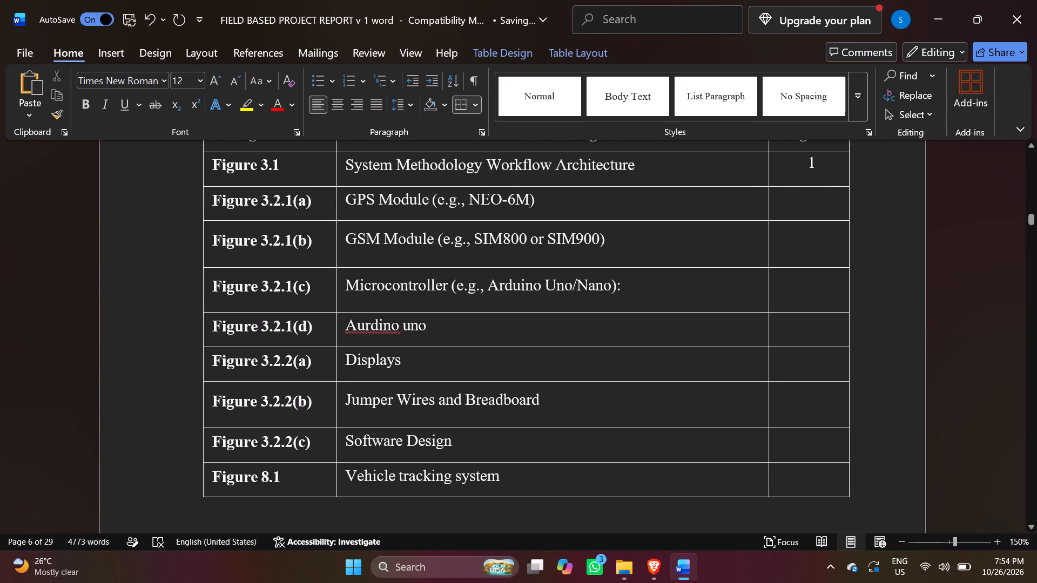
Copy the caption text "Structured Agricultural Dataset Sample Layout" from beneath the Figure 3.2 dataset table image in Chapter 3.
left_click(414, 202)
scroll(351, 259, "down", 18)
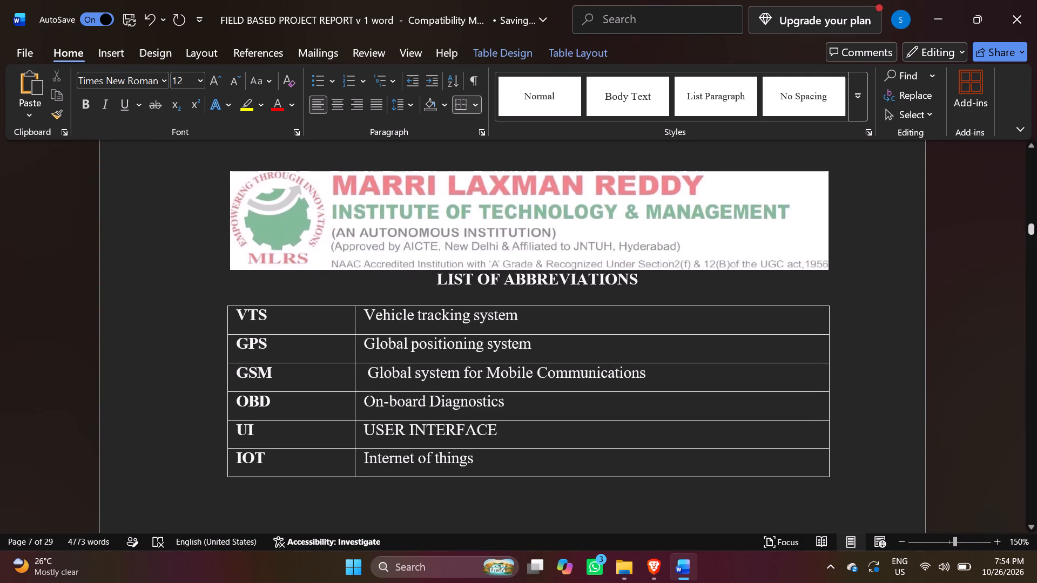
left_click_drag(1034, 224, 1036, 274)
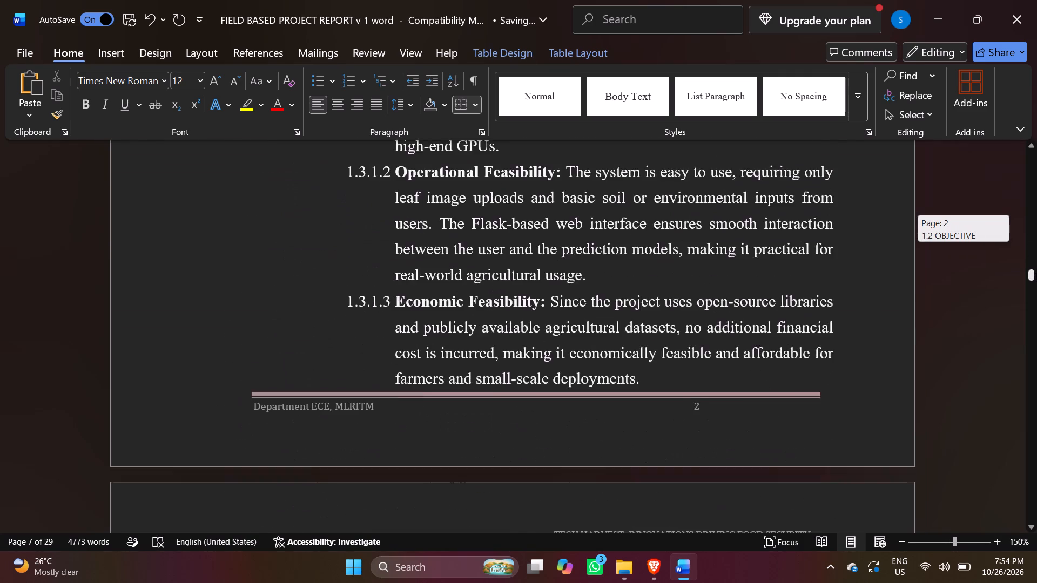
left_click_drag(1036, 274, 1036, 292)
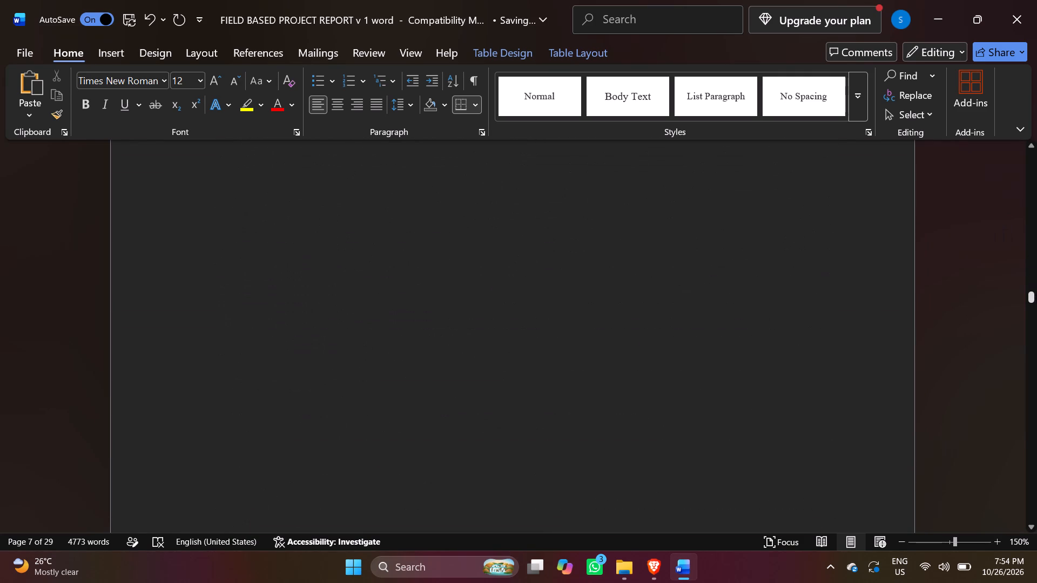
left_click_drag(1036, 291, 1036, 222)
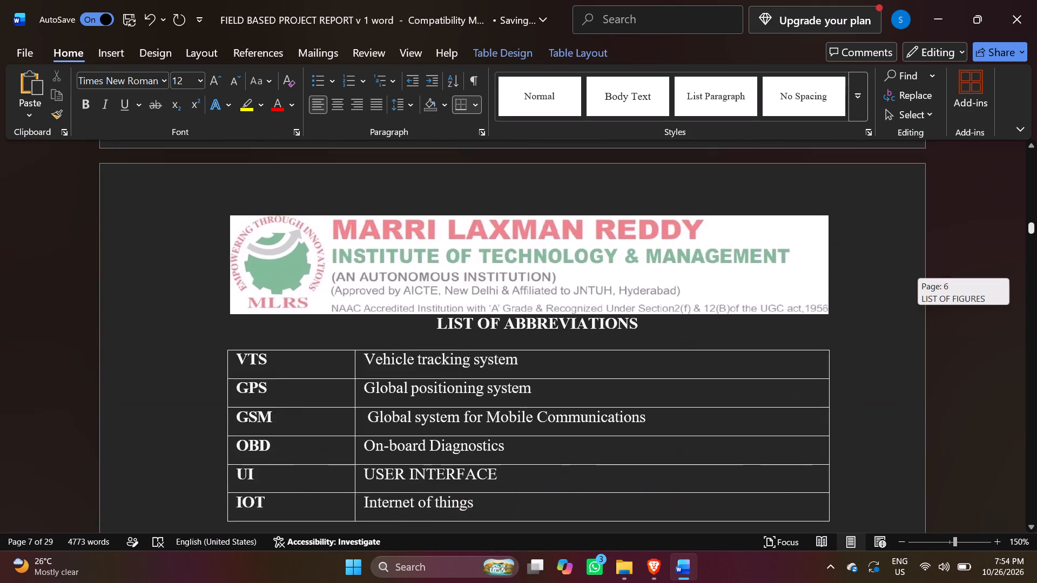
left_click_drag(1036, 222, 1036, 213)
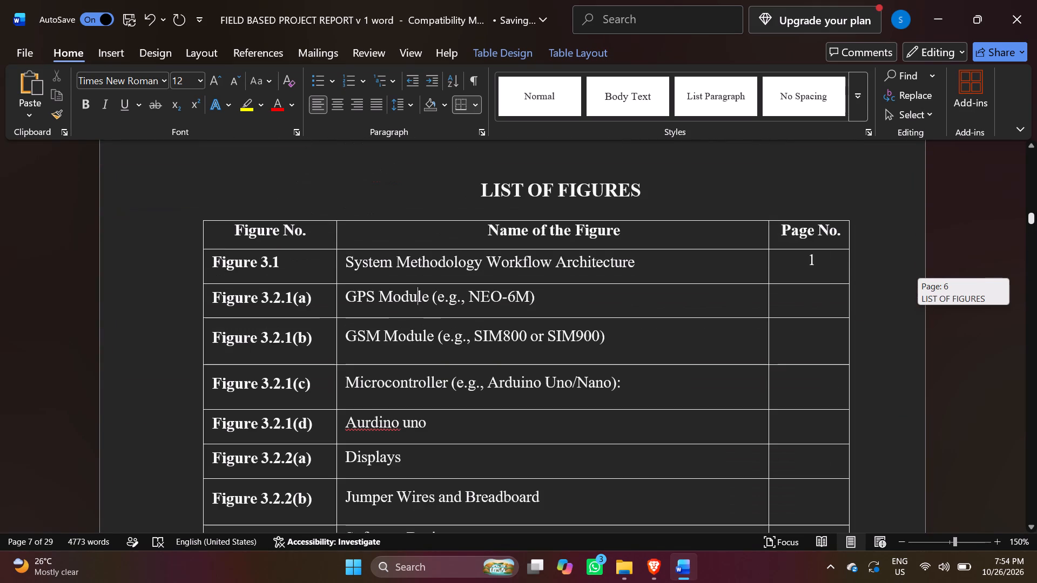
left_click_drag(1036, 213, 1035, 300)
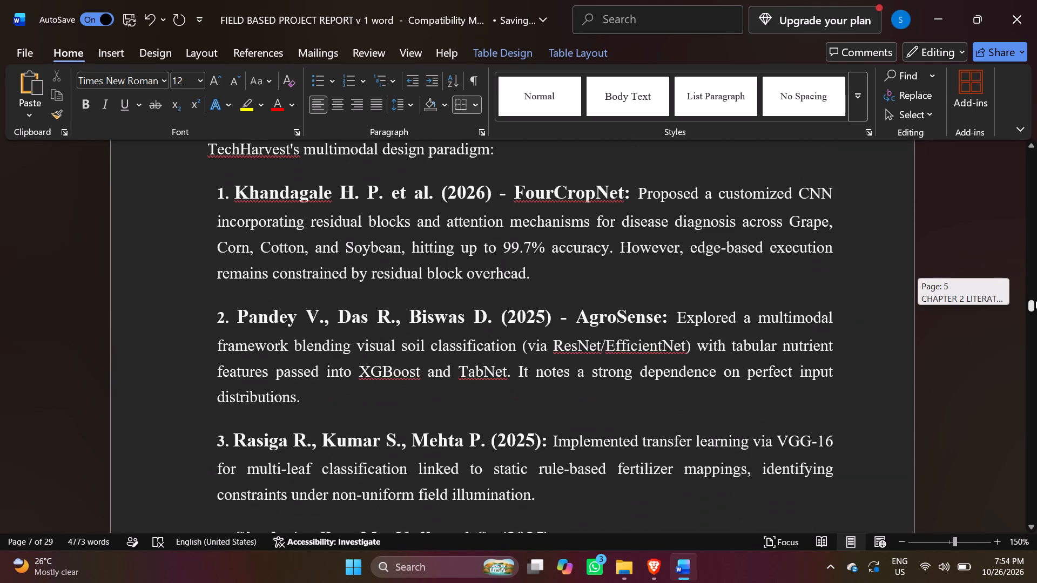
left_click_drag(1035, 300, 1032, 317)
scroll(807, 415, "up", 11)
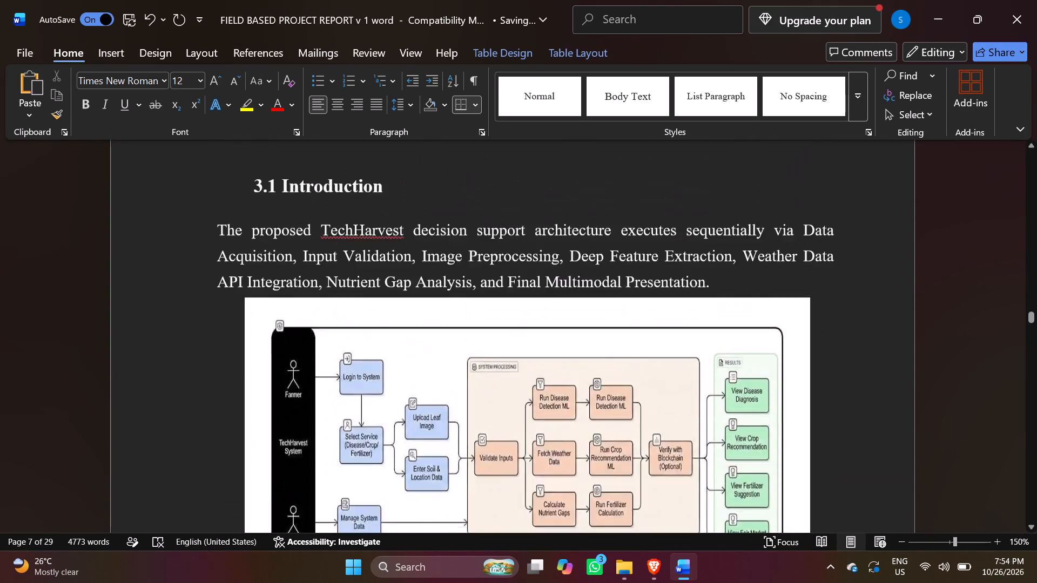
scroll(804, 415, "down", 17)
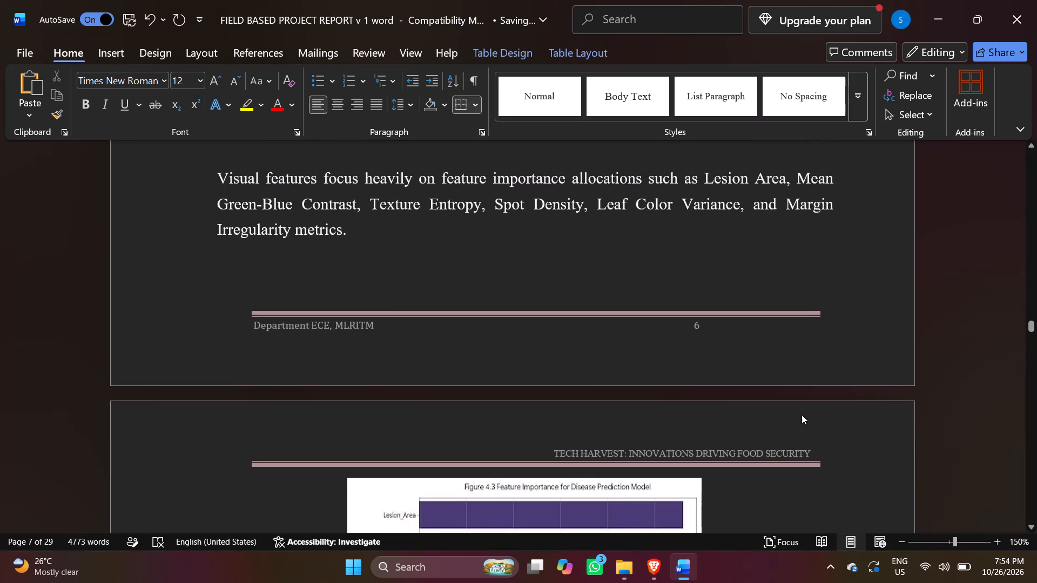
scroll(684, 315, "up", 4)
scroll(429, 329, "up", 2)
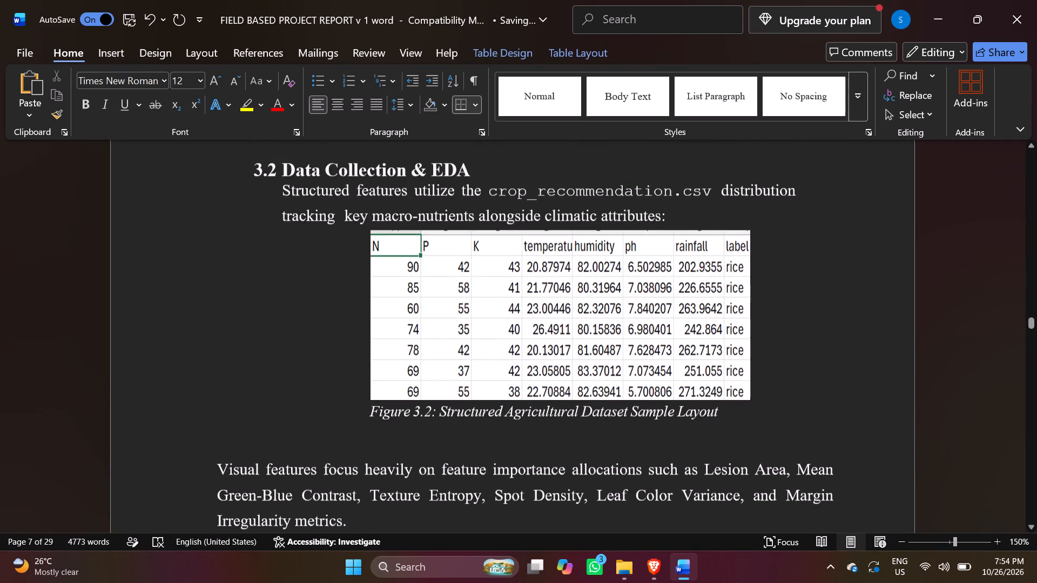
left_click_drag(440, 410, 442, 410)
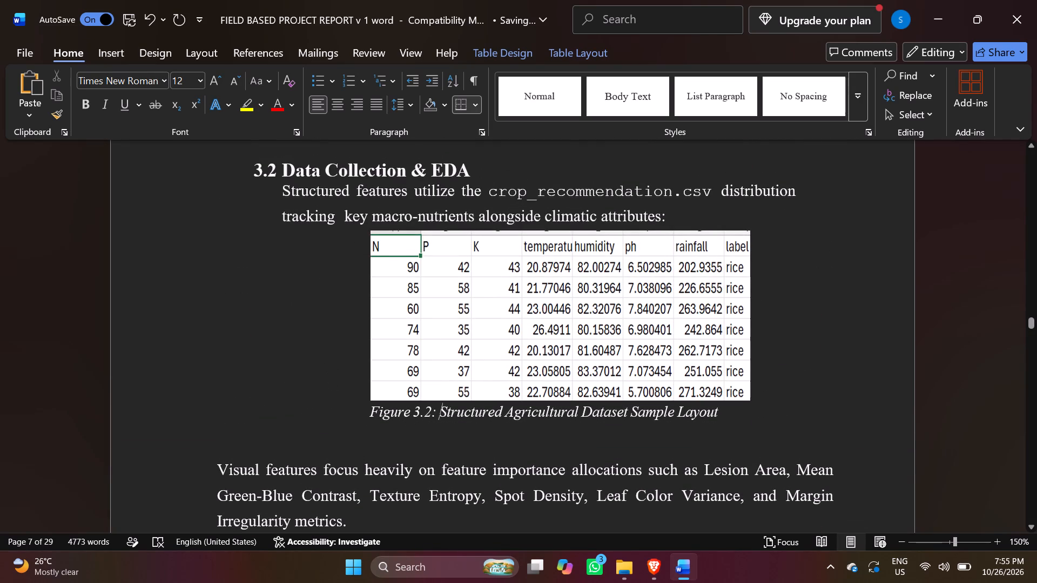
left_click_drag(442, 410, 693, 407)
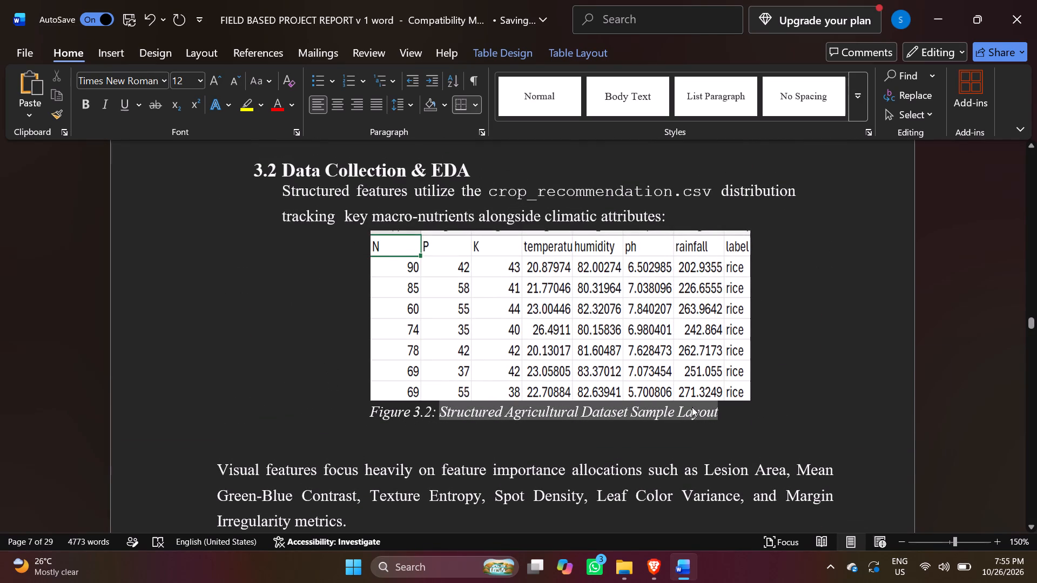
key("ctrl+c")
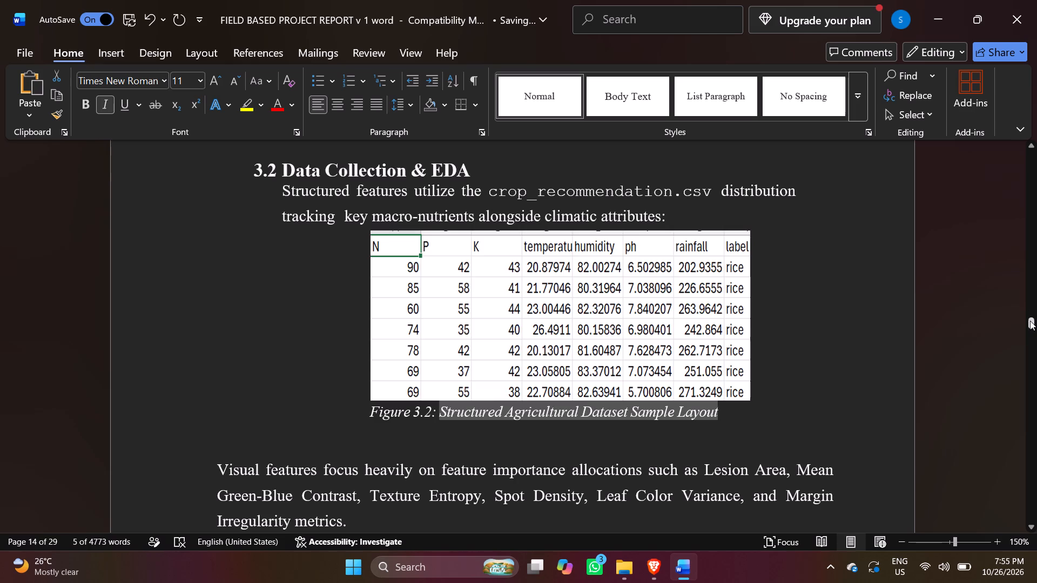
Shorten the figure number in the GPS Module row of the List of Figures to "Figure 3.2".
left_click_drag(1031, 321, 1036, 220)
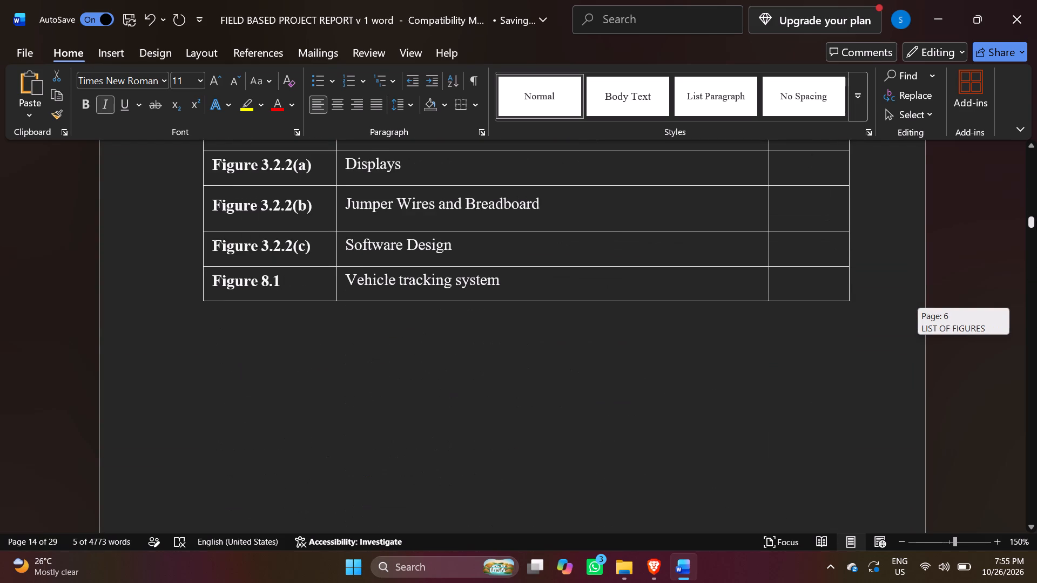
left_click_drag(1036, 220, 1036, 218)
scroll(389, 244, "up", 3)
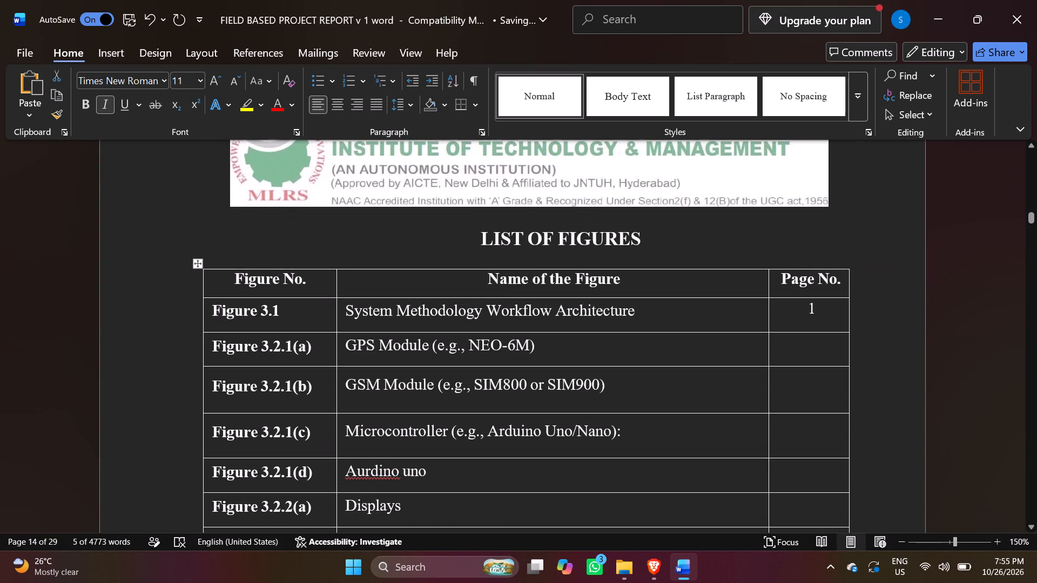
left_click(315, 353)
key("BackSpace")
key("BackSpace")
key("BackSpace")
key("BackSpace")
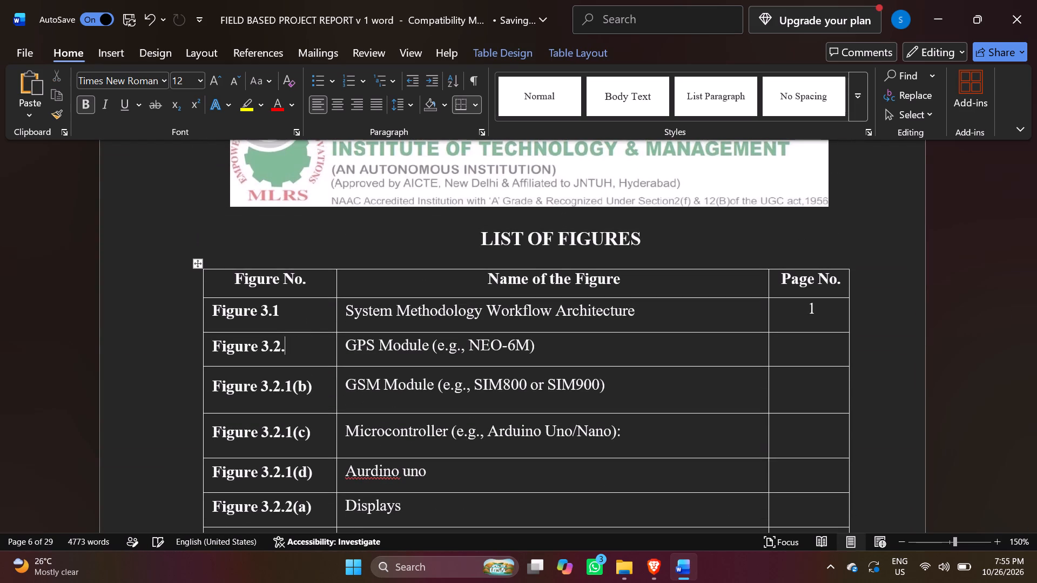
key("BackSpace")
Replace the GPS Module figure name in the Figure 3.2 row with the copied "Structured Agricultural Dataset Sample Layout".
left_click_drag(540, 344, 393, 360)
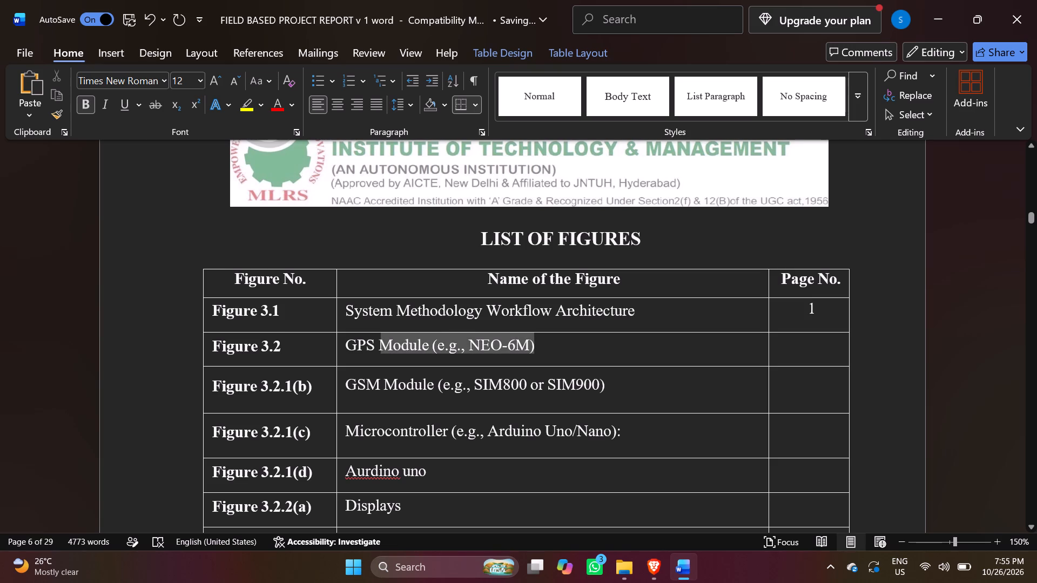
left_click_drag(393, 360, 361, 357)
key("BackSpace")
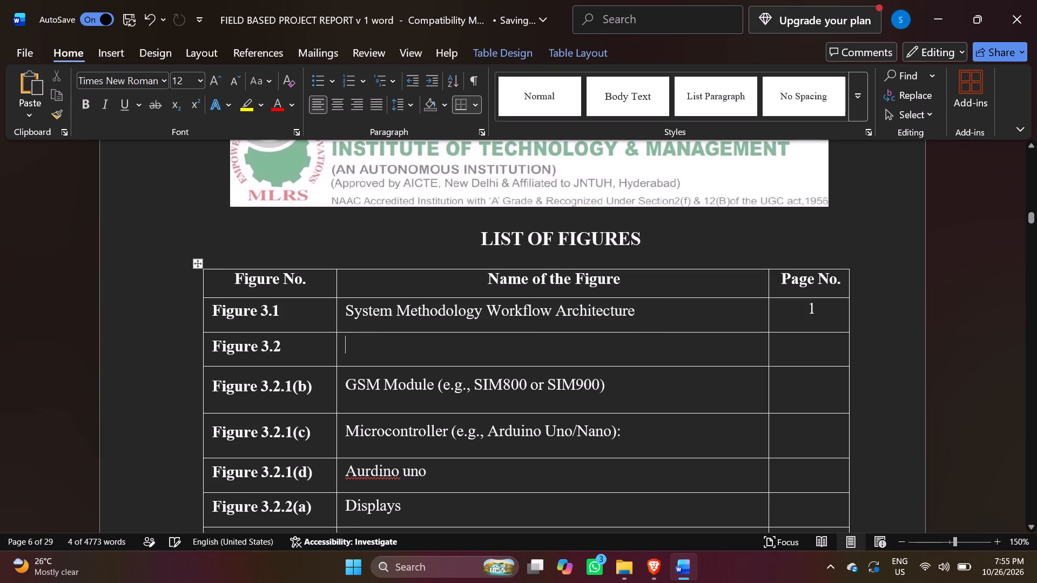
key("ctrl+v")
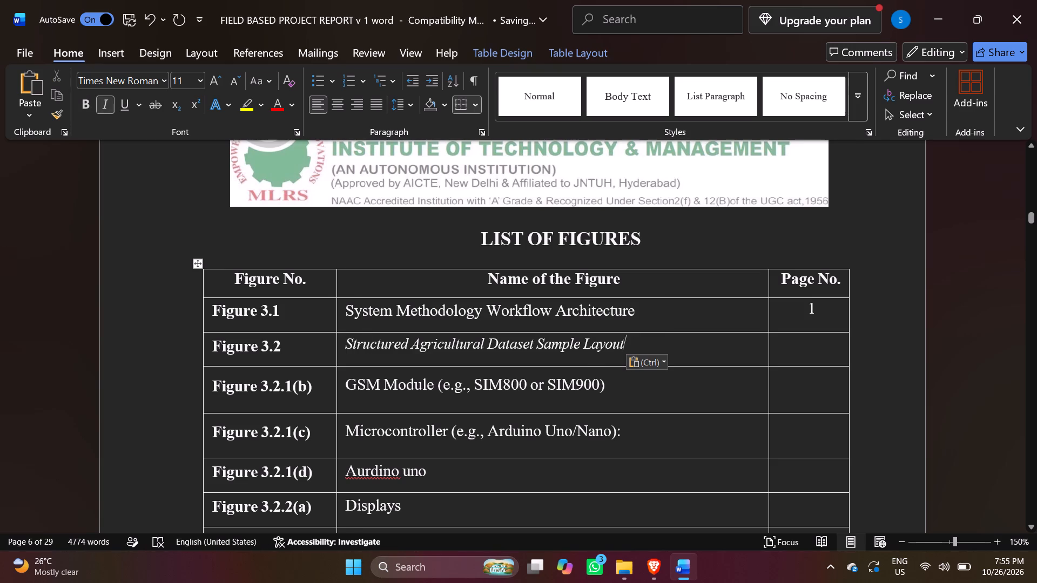
Remove the italics from the "Structured Agricultural Dataset Sample Layout" entry and set its font size to 12.
left_click_drag(349, 349, 608, 349)
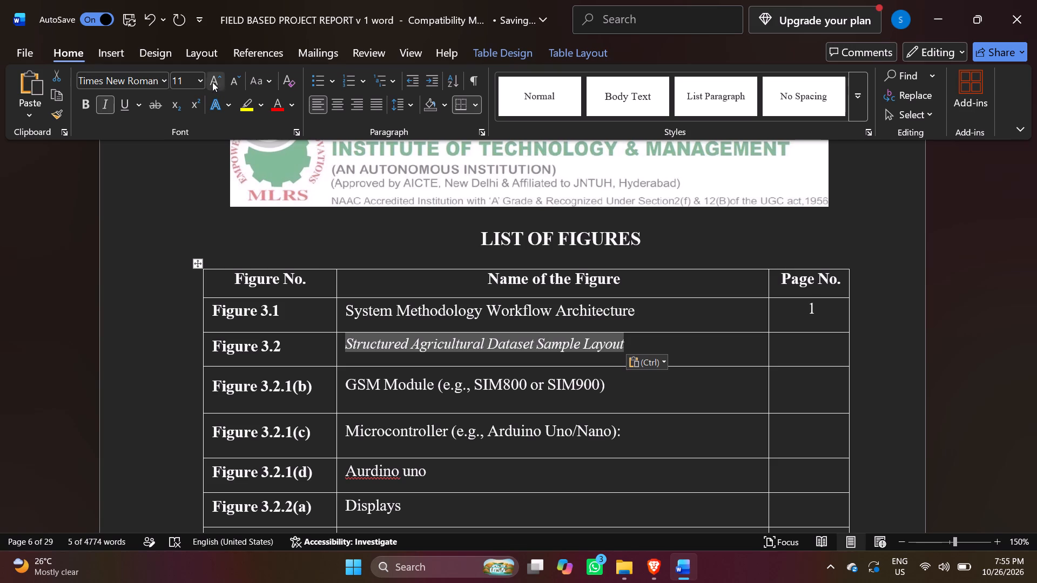
left_click(109, 105)
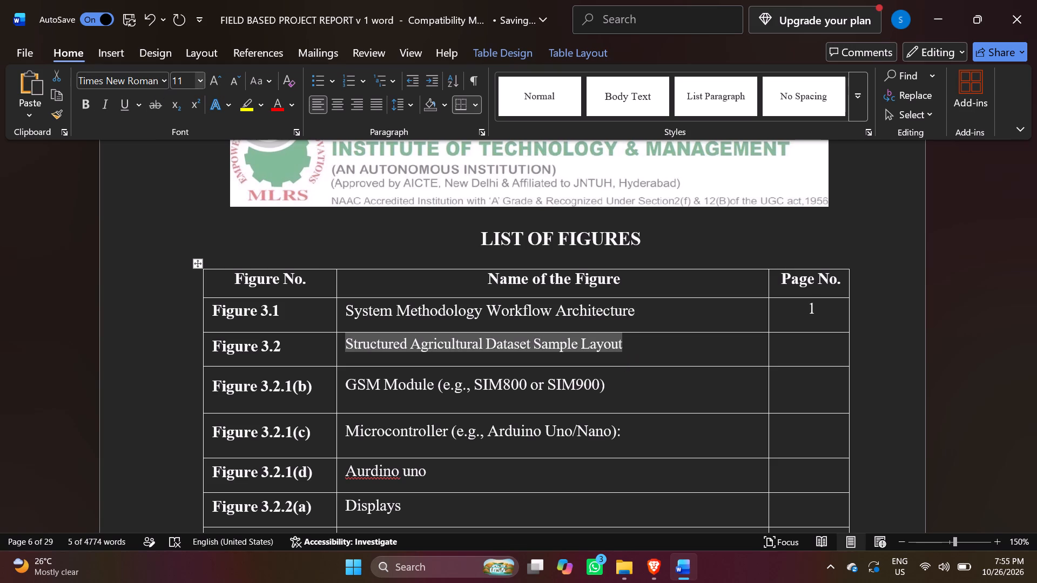
left_click(185, 82)
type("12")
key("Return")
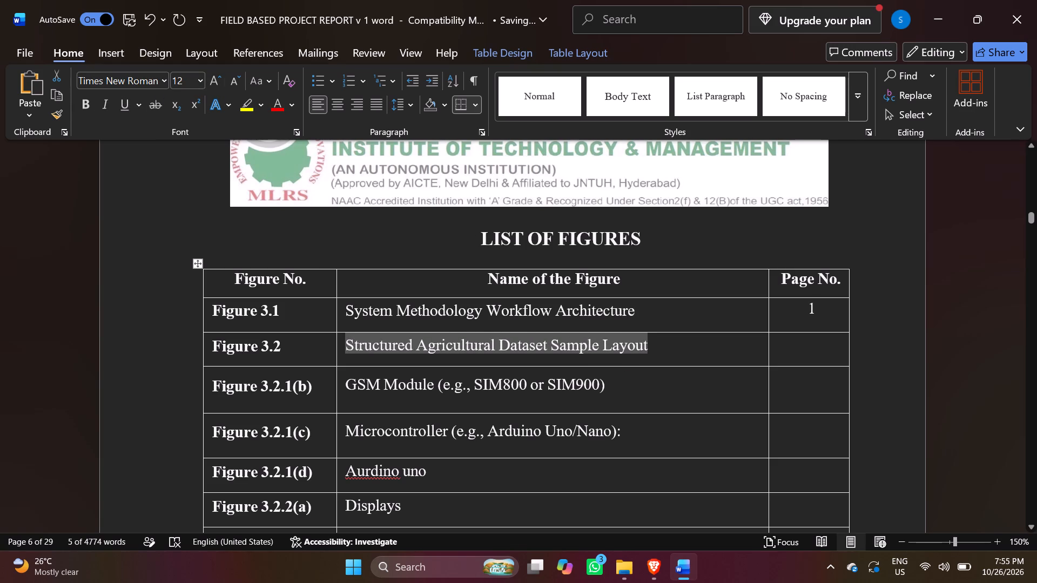
Change the page number in the Figure 3.1 row of the List of Figures to 6.
left_click(819, 314)
key("BackSpace")
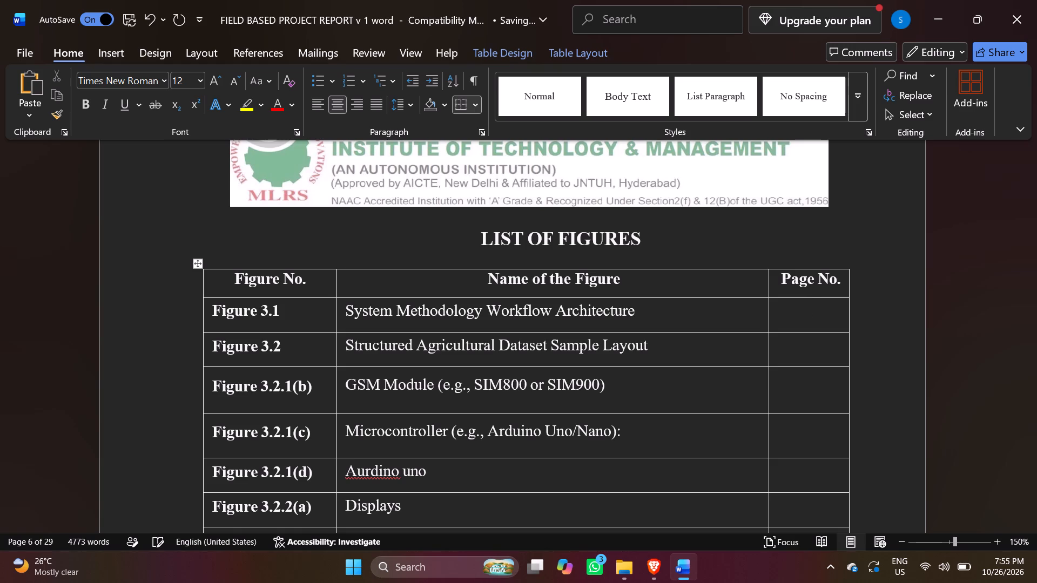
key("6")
Enter page number 6 in the Figure 3.2 row and pad it with leading spaces to line up beneath the Figure 3.1 page number.
left_click(815, 352)
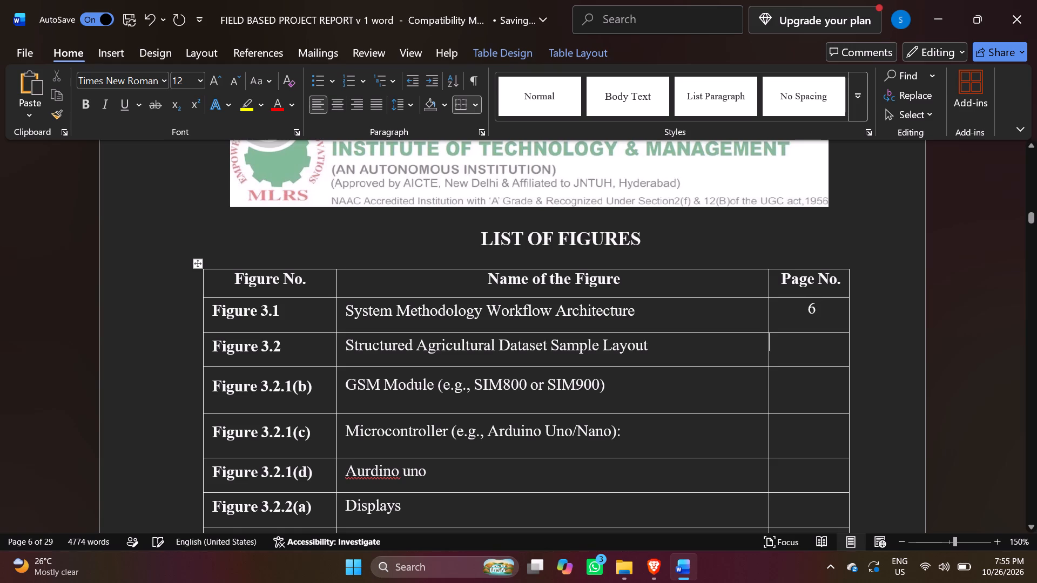
left_click(814, 351)
left_click(811, 343)
left_click(817, 307)
left_click(814, 345)
left_click(799, 343)
left_click(808, 349)
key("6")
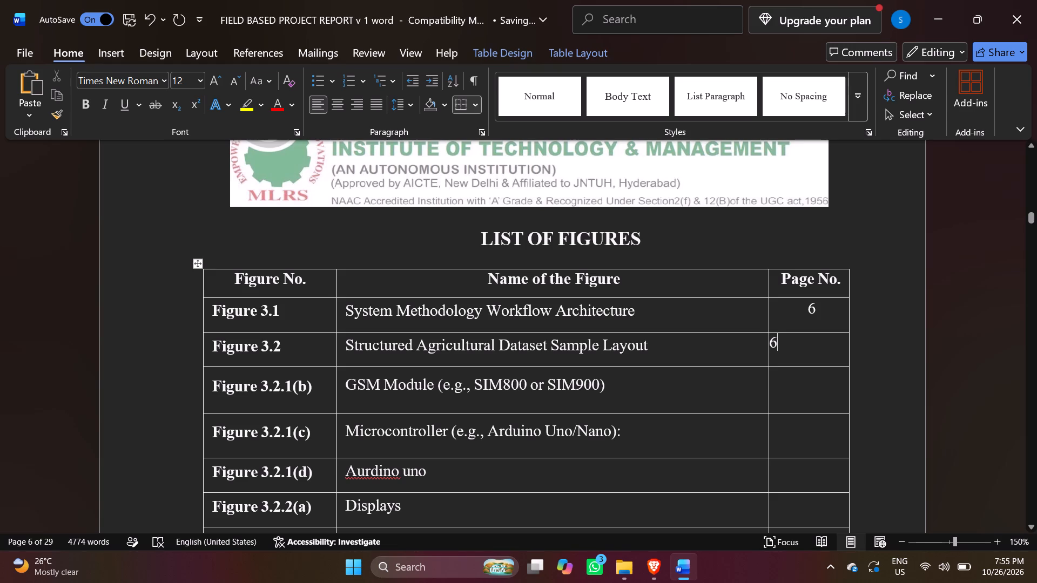
left_click(769, 345)
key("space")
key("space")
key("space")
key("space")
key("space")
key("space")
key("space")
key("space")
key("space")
Copy the caption text "Visual Feature Importance Allocations" from beneath the Figure 3.3 chart in Chapter 3.
scroll(832, 343, "down", 1)
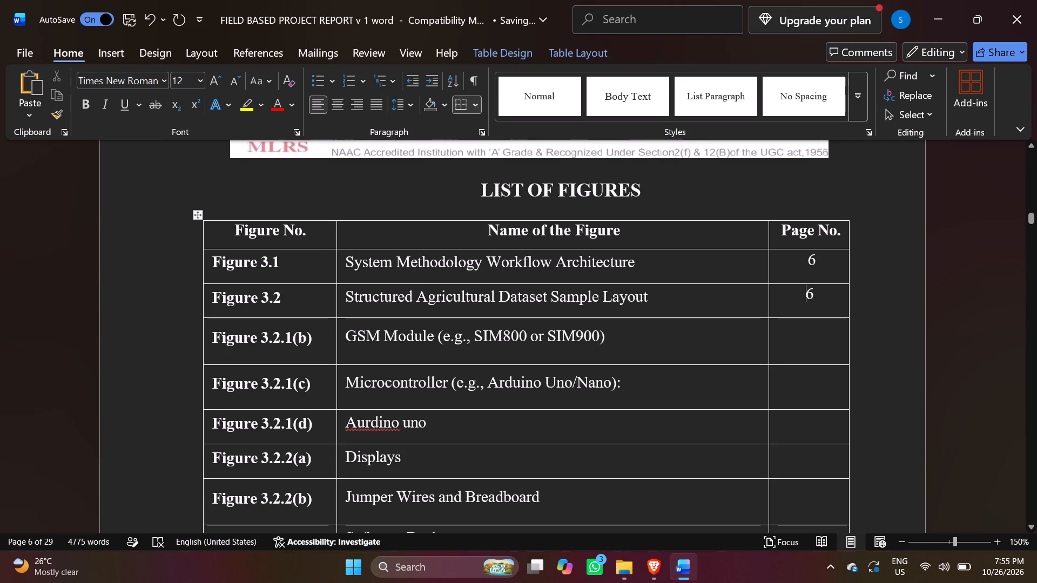
scroll(1036, 323, "down", 9)
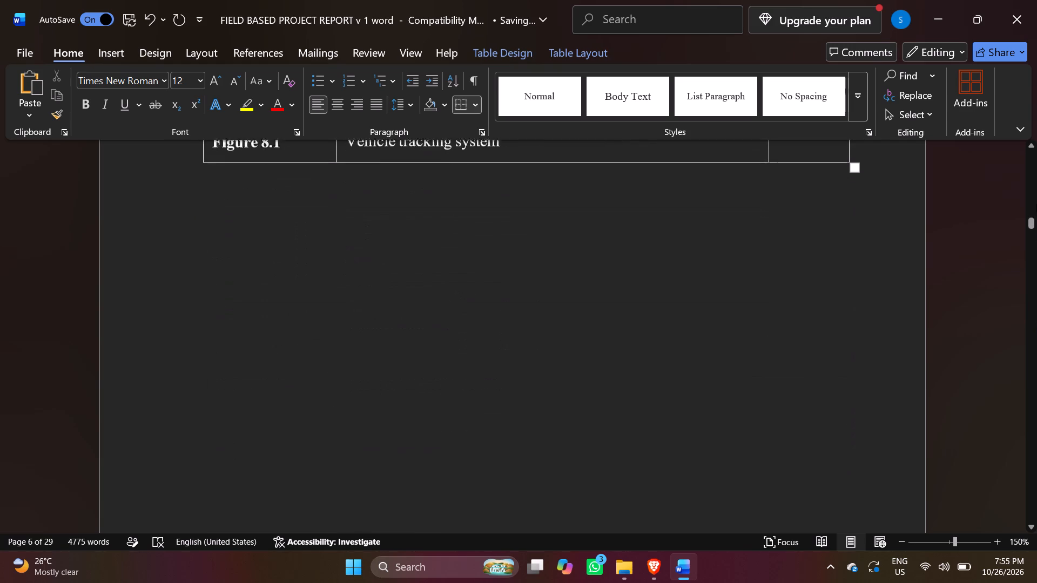
left_click_drag(1033, 223, 1036, 302)
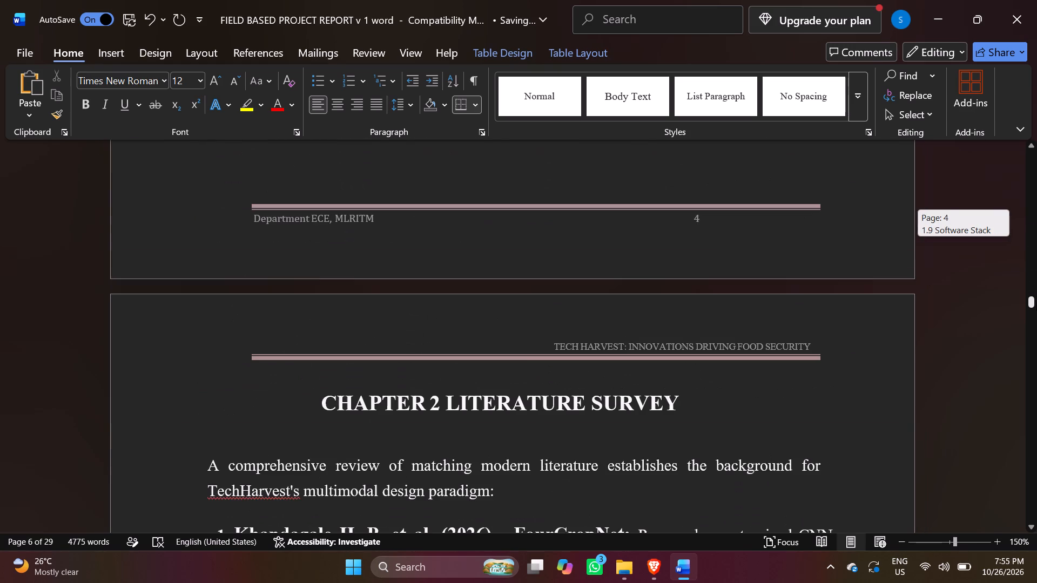
left_click_drag(1036, 302, 1036, 328)
scroll(591, 289, "up", 9)
scroll(588, 331, "down", 2)
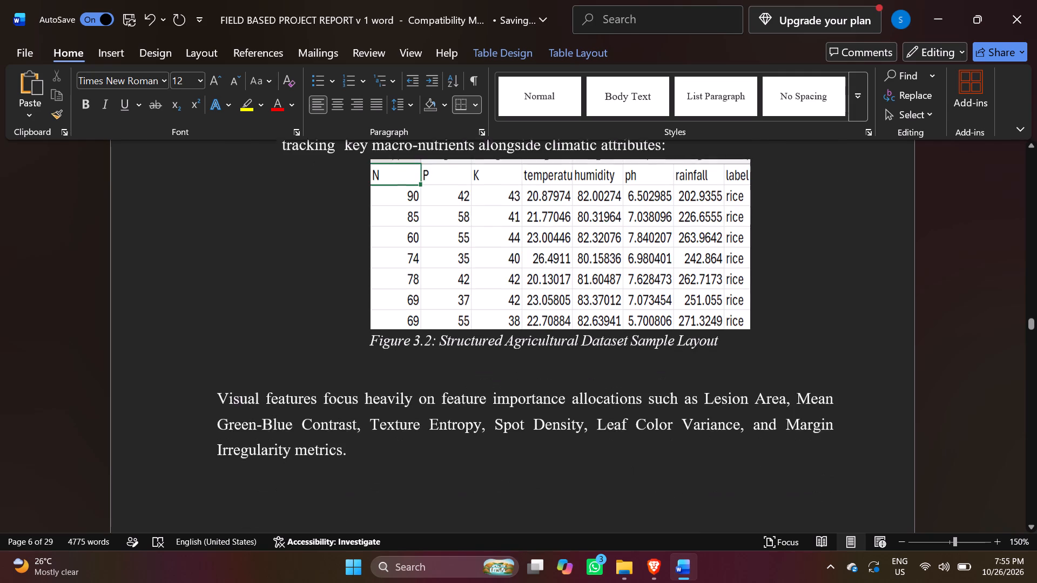
scroll(585, 338, "down", 13)
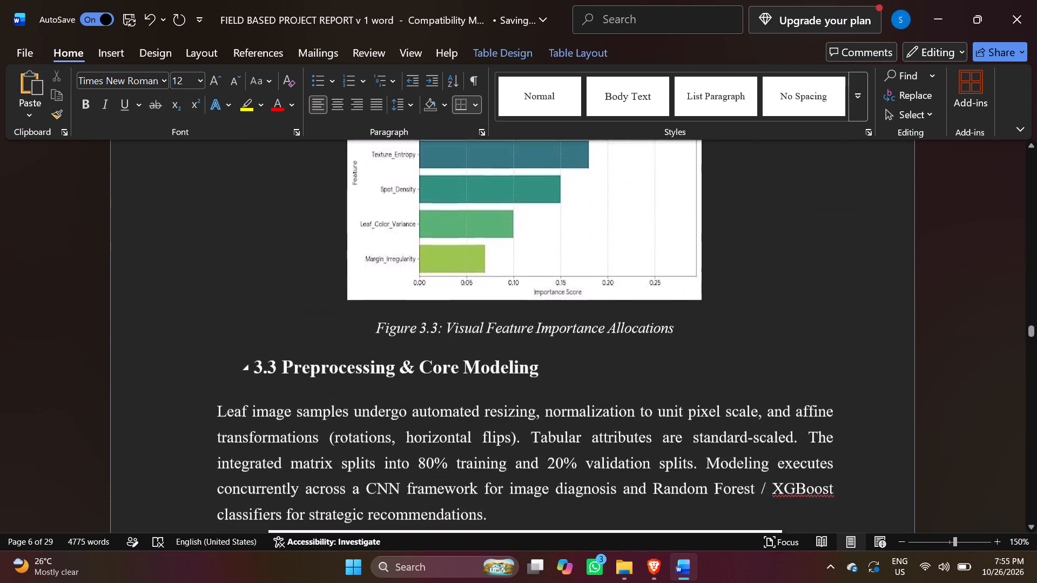
left_click_drag(447, 315, 631, 341)
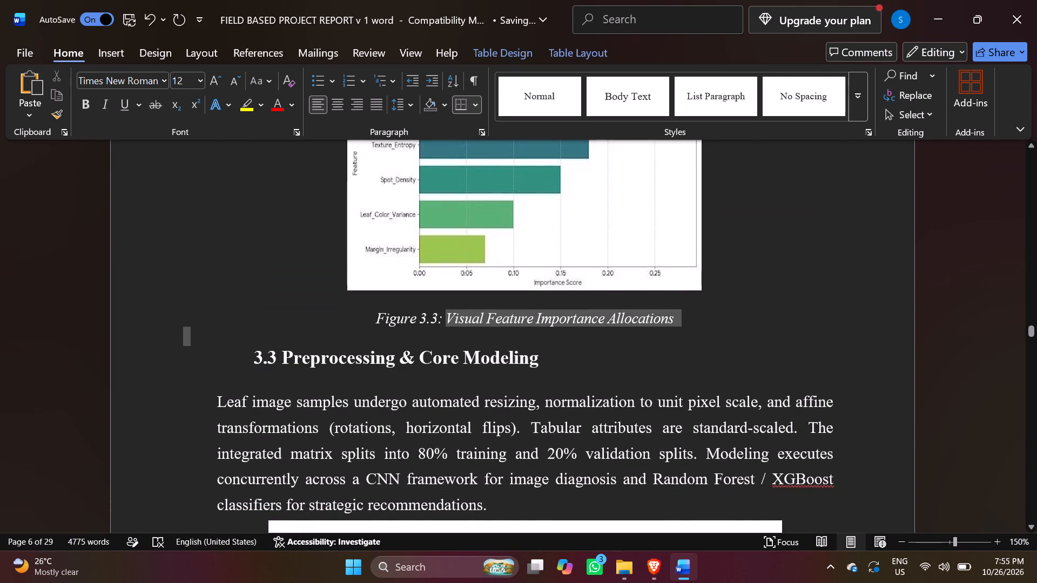
left_click_drag(631, 341, 649, 341)
left_click(480, 317)
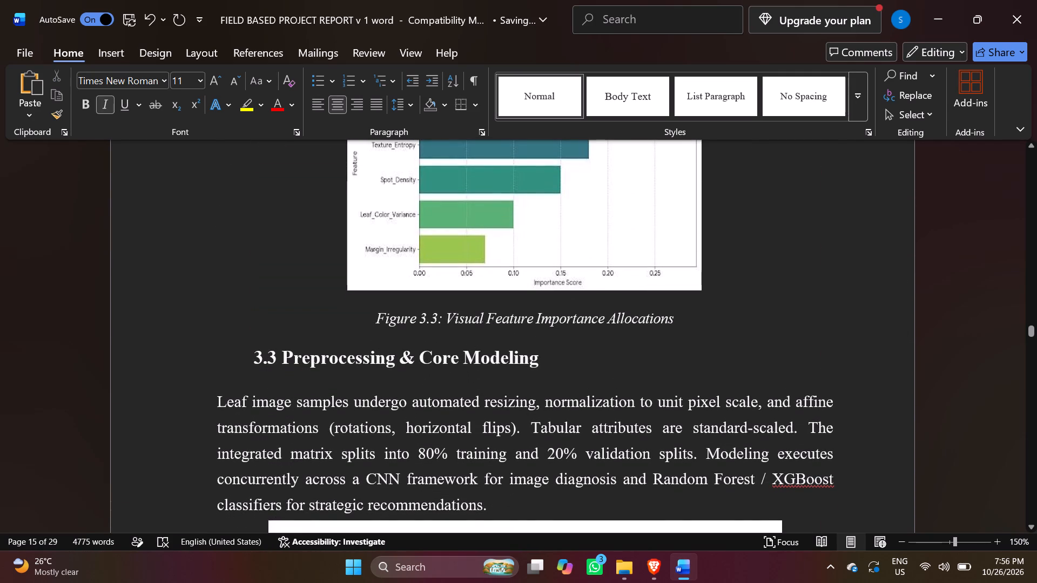
left_click_drag(446, 322, 669, 333)
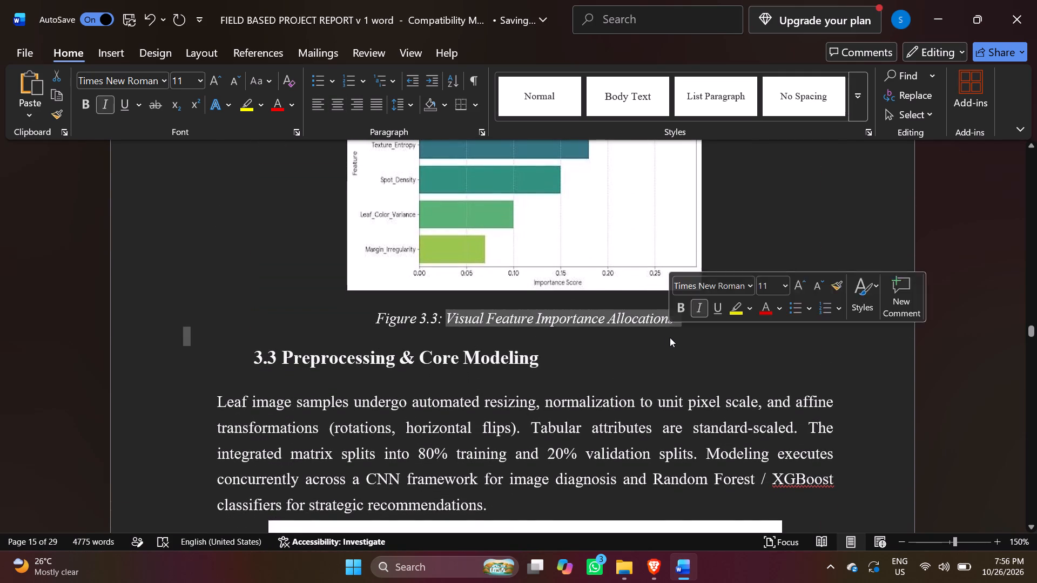
key("ctrl+c")
Change the figure number in the GSM Module row of the List of Figures to Figure 3.3.
left_click_drag(1028, 328, 1031, 320)
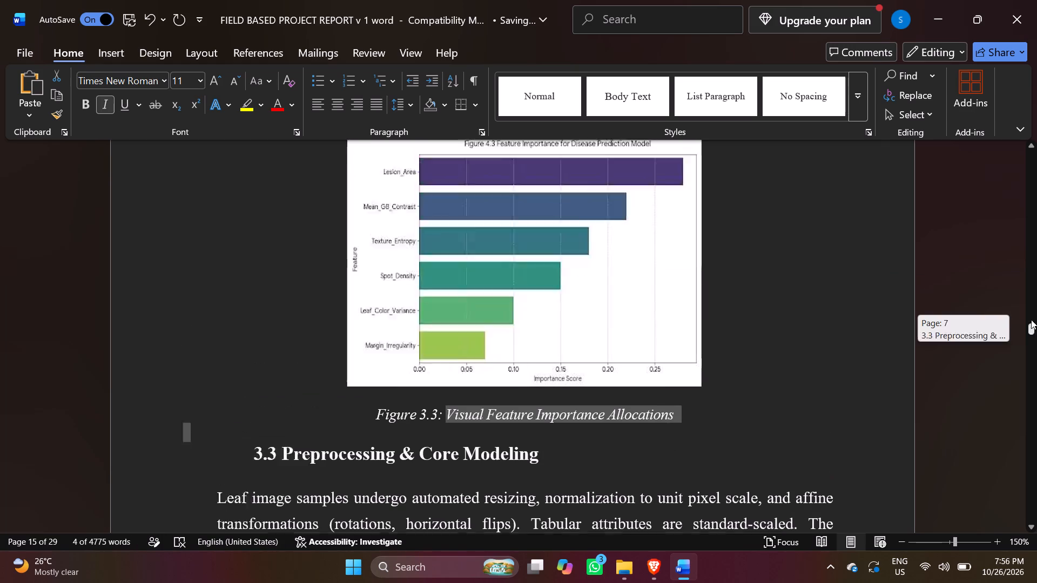
left_click_drag(1031, 320, 1036, 202)
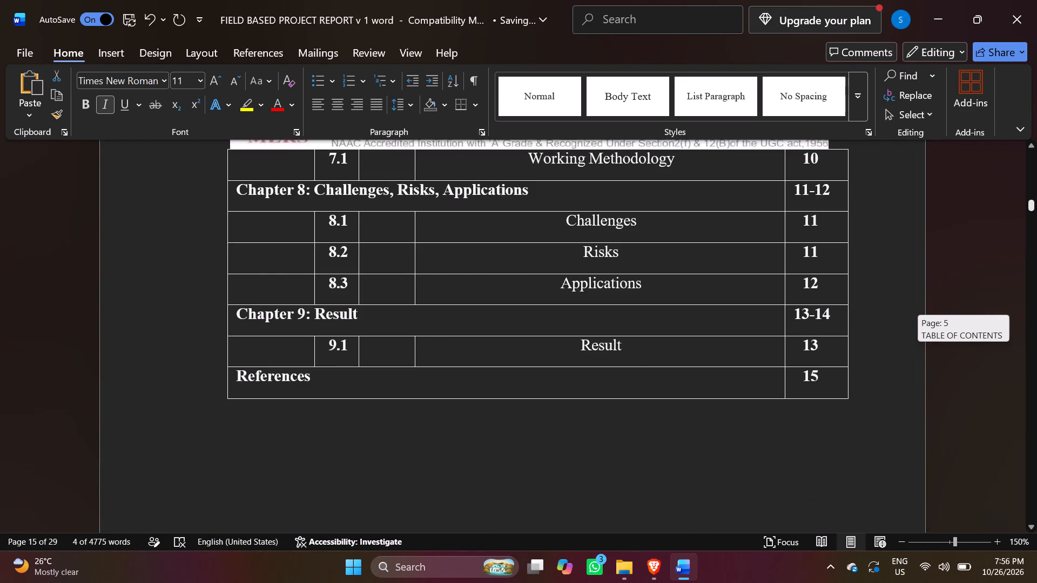
left_click_drag(1036, 202, 1036, 195)
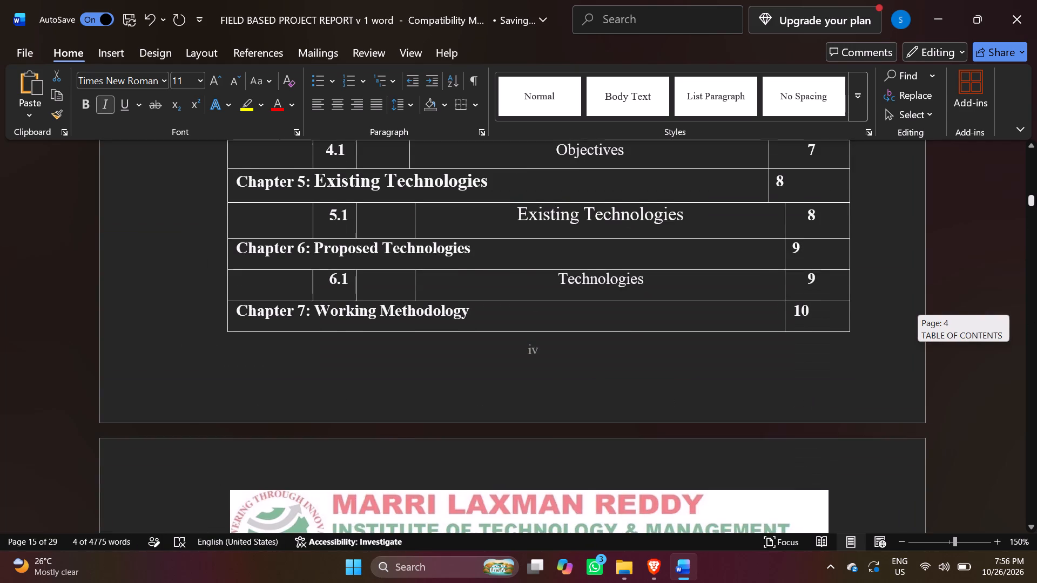
left_click_drag(1036, 195, 1036, 216)
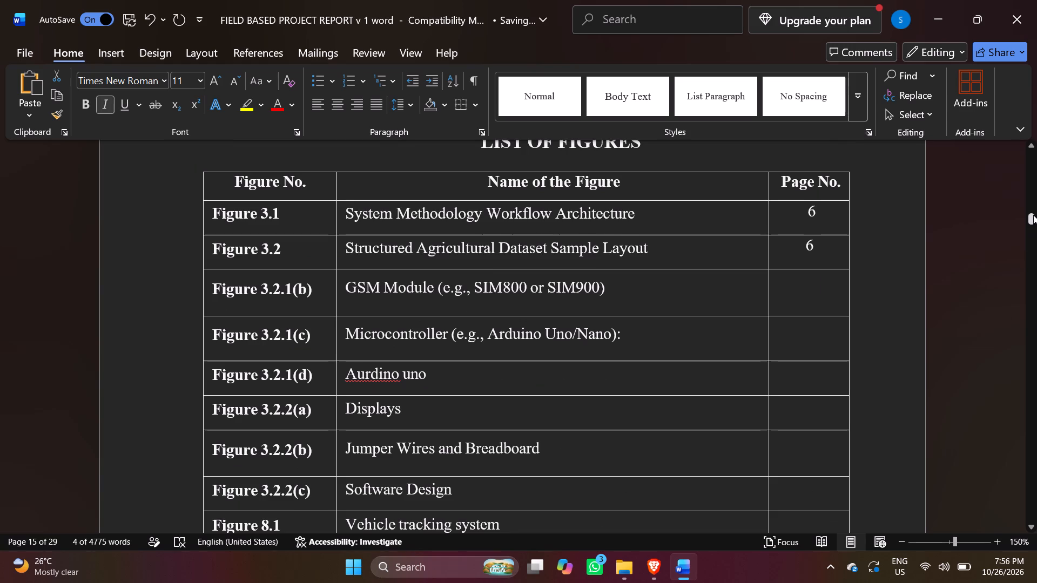
left_click_drag(1033, 214, 1036, 321)
scroll(869, 355, "down", 5)
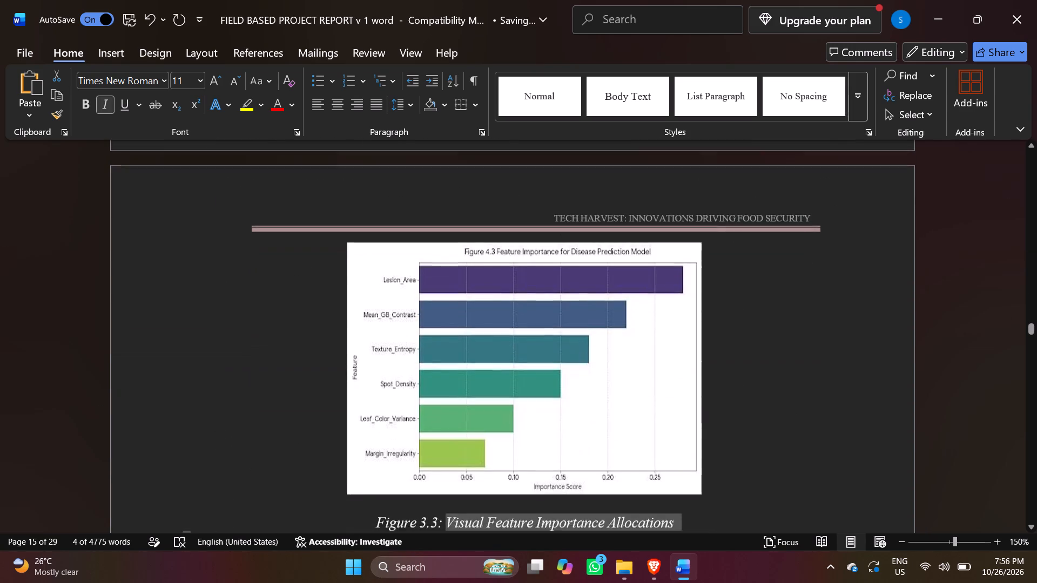
scroll(867, 352, "down", 1)
left_click_drag(1034, 326, 1036, 175)
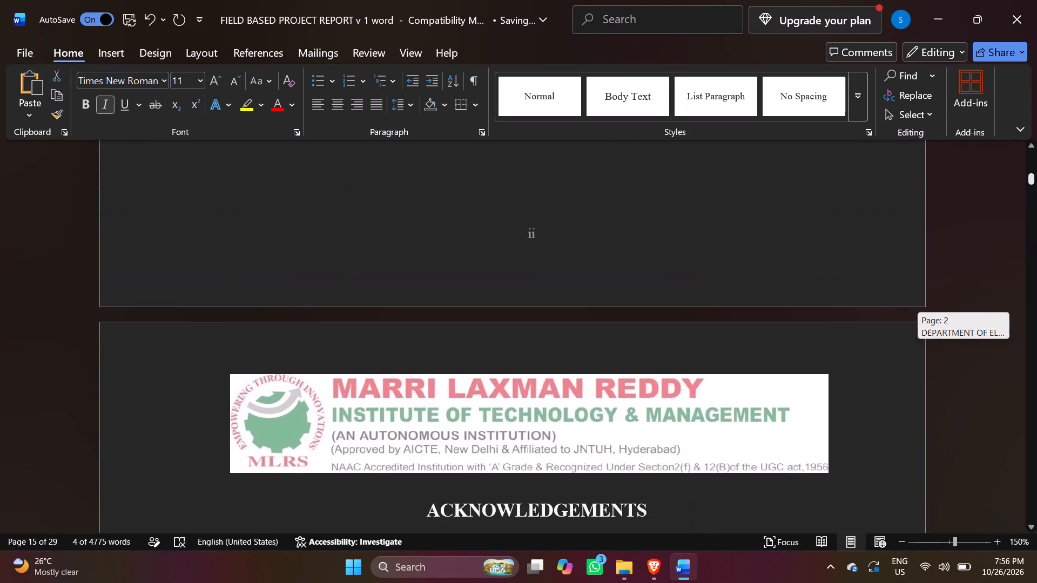
left_click_drag(1036, 175, 1036, 188)
scroll(660, 324, "down", 10)
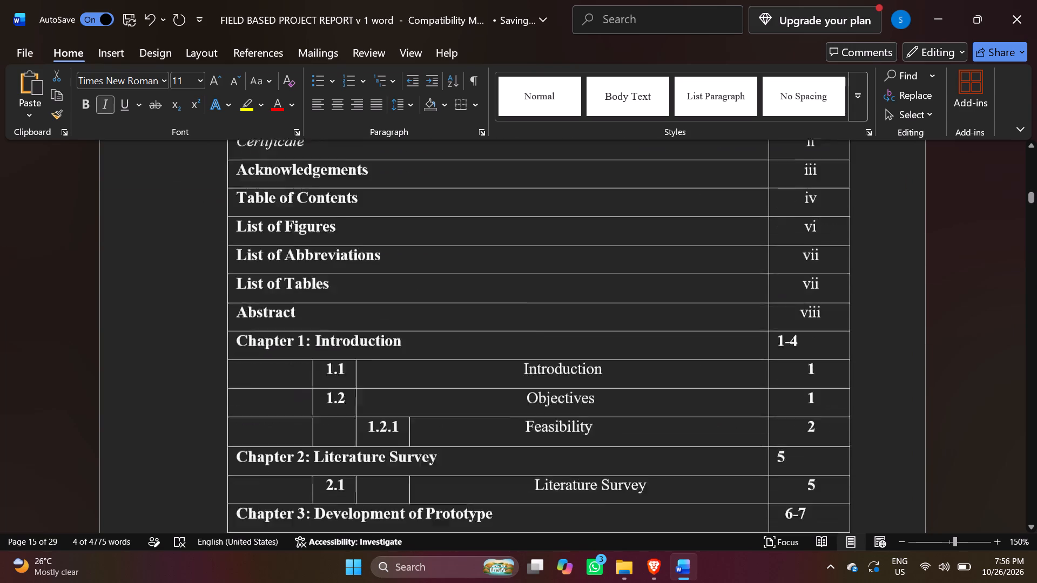
scroll(647, 320, "down", 19)
scroll(376, 352, "down", 11)
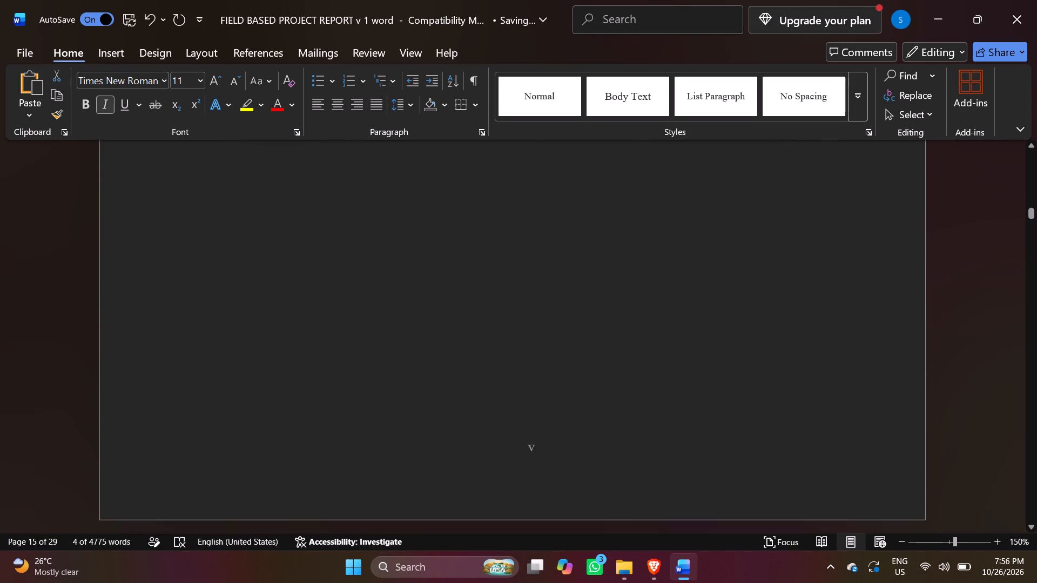
scroll(372, 351, "down", 7)
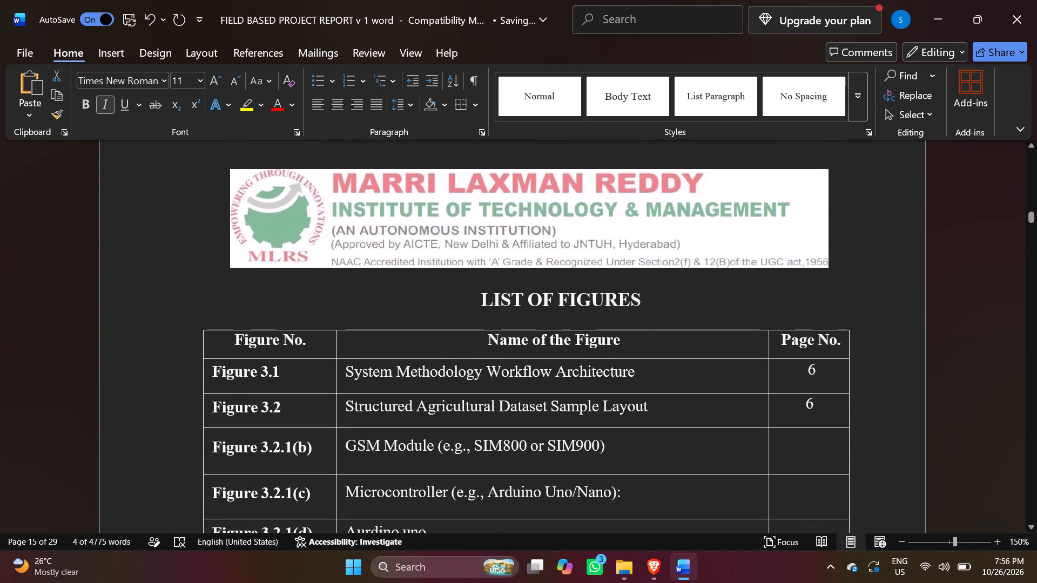
scroll(328, 362, "down", 1)
left_click(314, 393)
key("BackSpace")
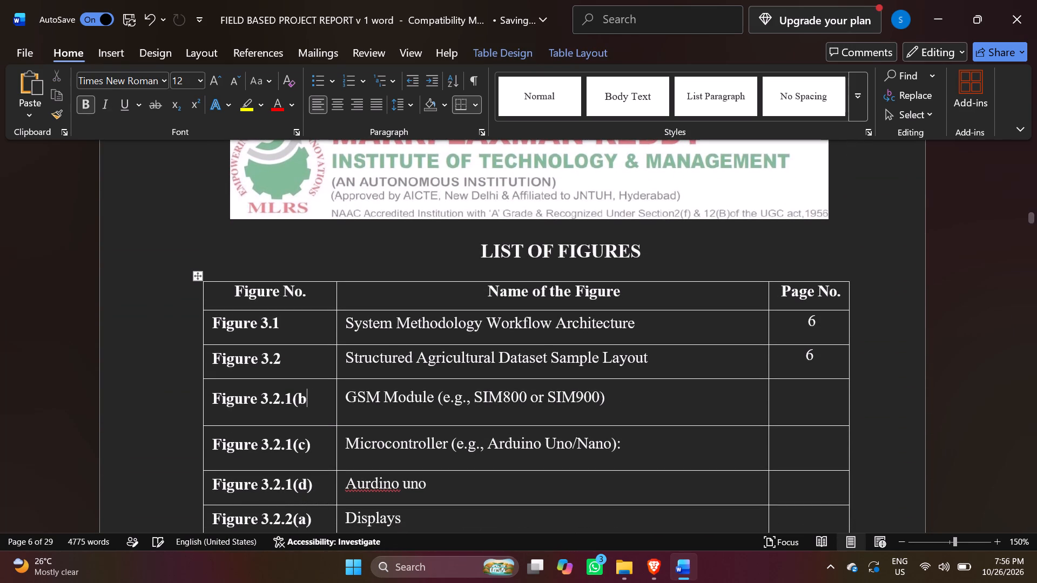
key("BackSpace")
key("BackSpace")
key("BackSpace")
key("BackSpace")
key("BackSpace")
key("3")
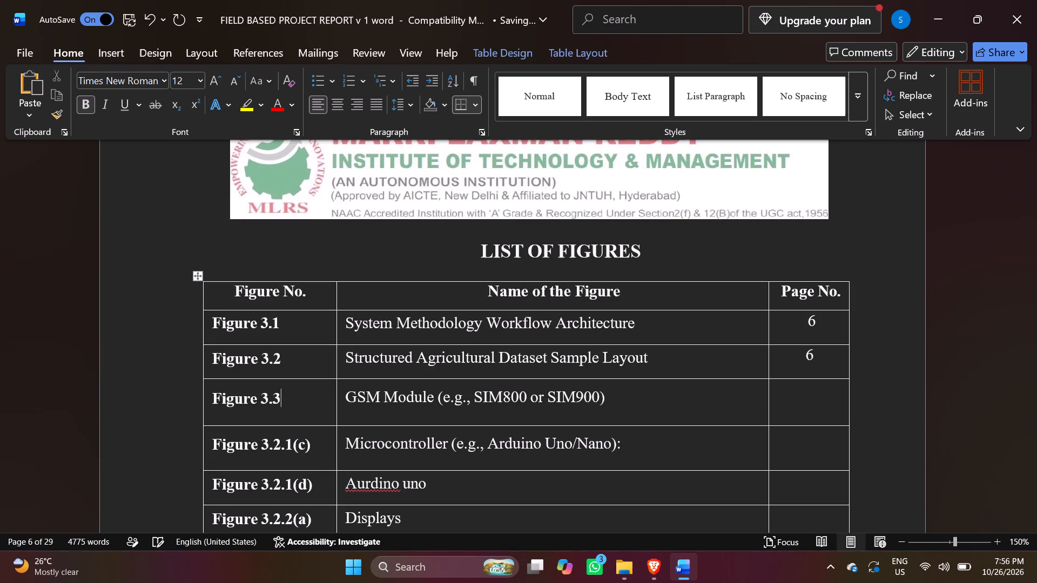
Replace the GSM Module figure name in the Figure 3.3 row with the copied "Visual Feature Importance Allocations".
left_click_drag(617, 401, 433, 393)
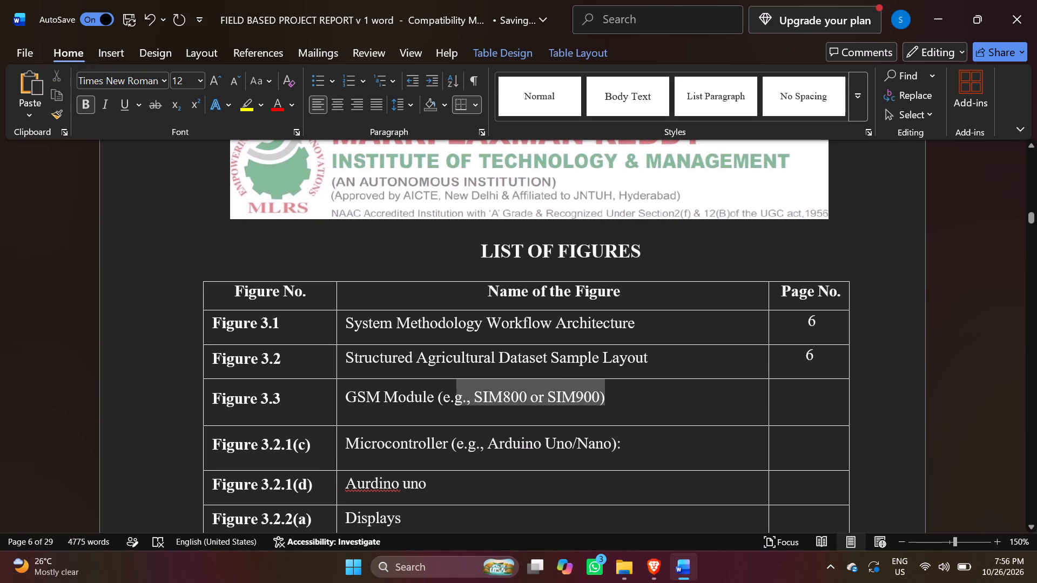
left_click_drag(433, 393, 365, 393)
key("BackSpace")
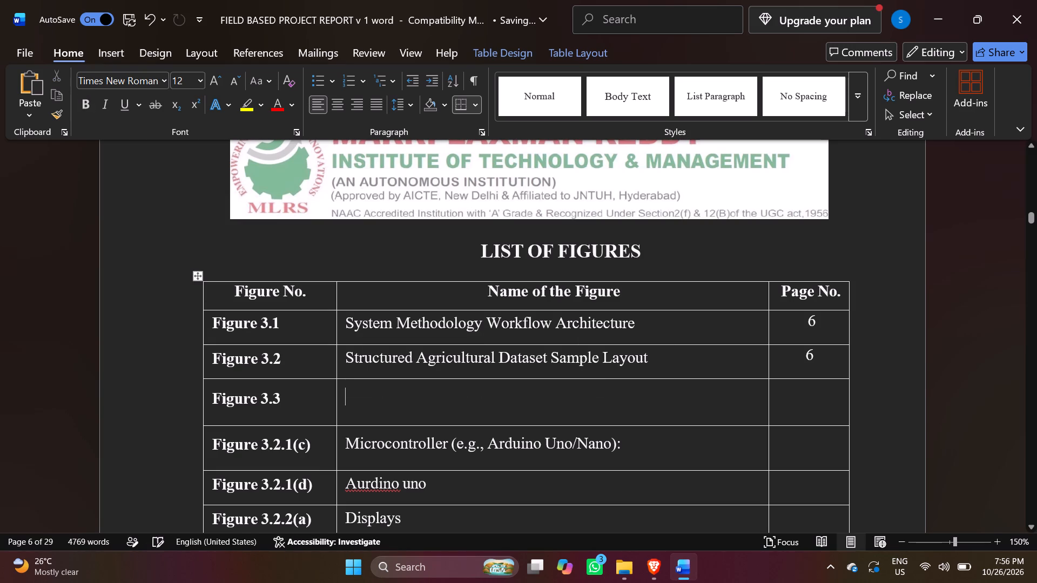
key("ctrl+v")
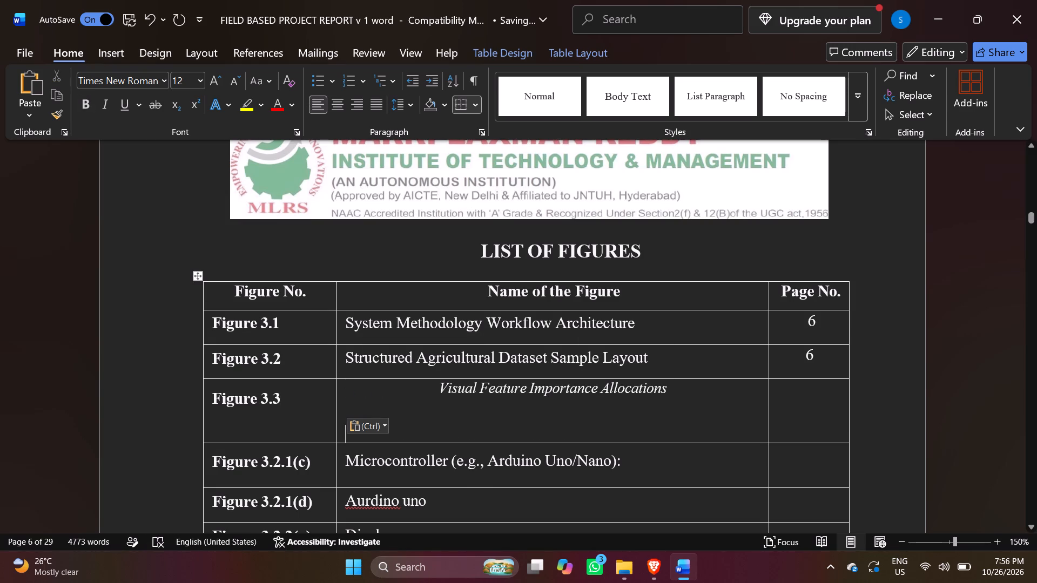
Left-align the "Visual Feature Importance Allocations" entry and delete the extra blank line beneath it in the cell.
left_click(432, 392)
left_click(322, 102)
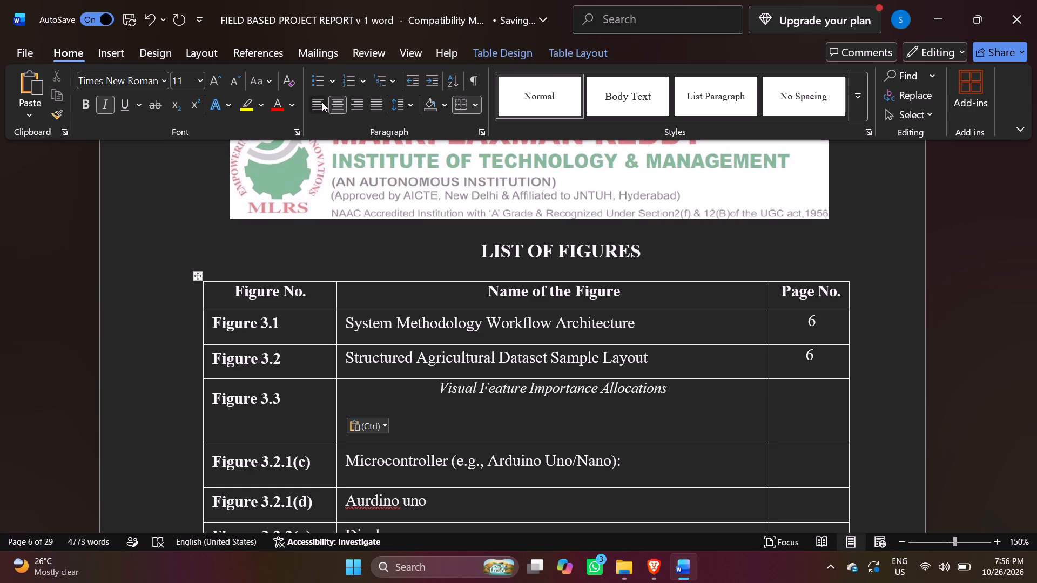
left_click(369, 419)
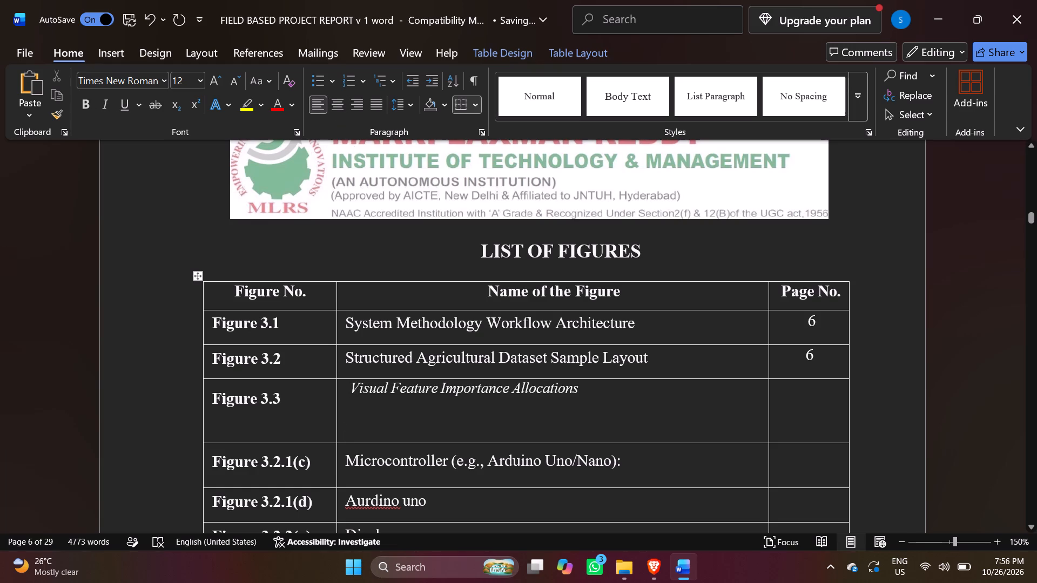
key("BackSpace")
key("BackSpace")
key("BackSpace")
key("BackSpace")
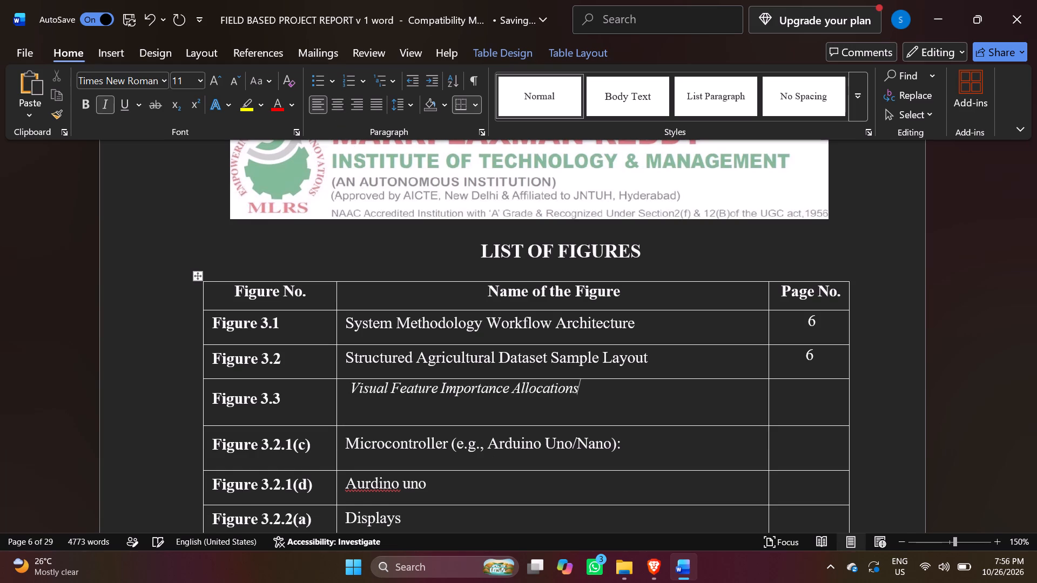
left_click(476, 413)
Remove the italics from the "Visual Feature Importance Allocations" entry and set its font size to 12.
left_click_drag(589, 388, 400, 395)
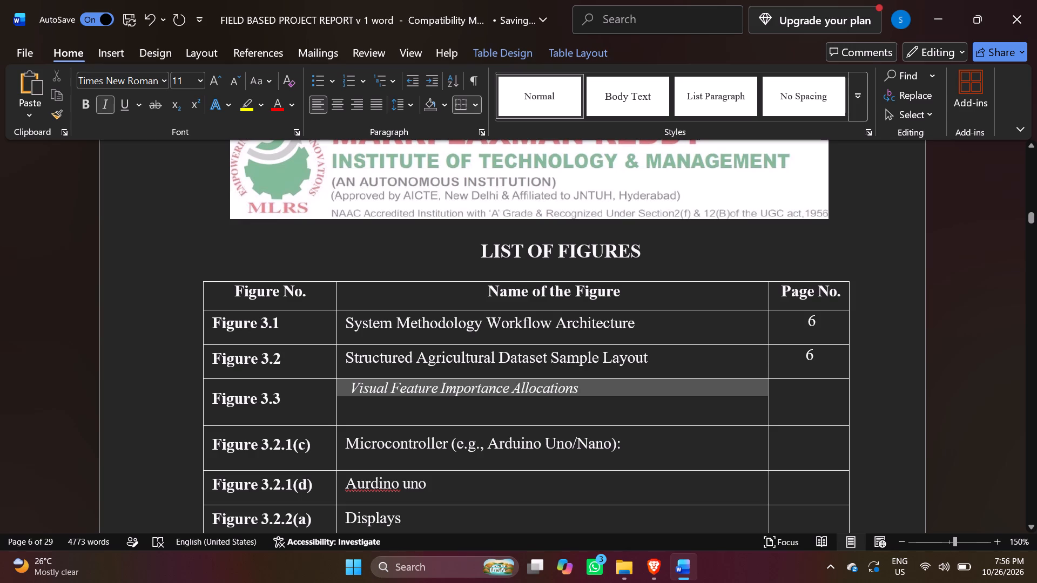
left_click_drag(400, 395, 399, 397)
left_click(103, 103)
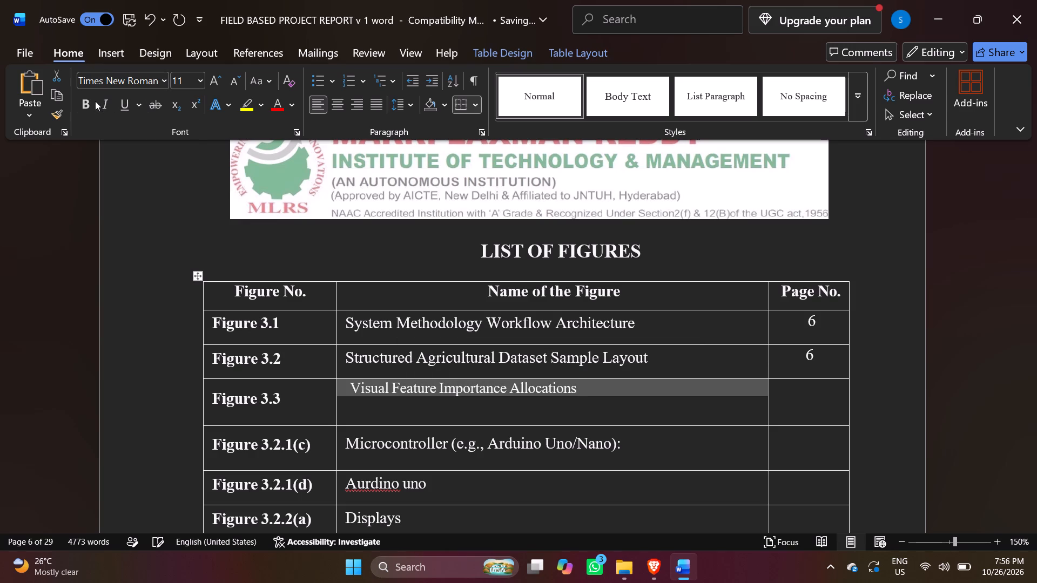
left_click(181, 80)
key("BackSpace")
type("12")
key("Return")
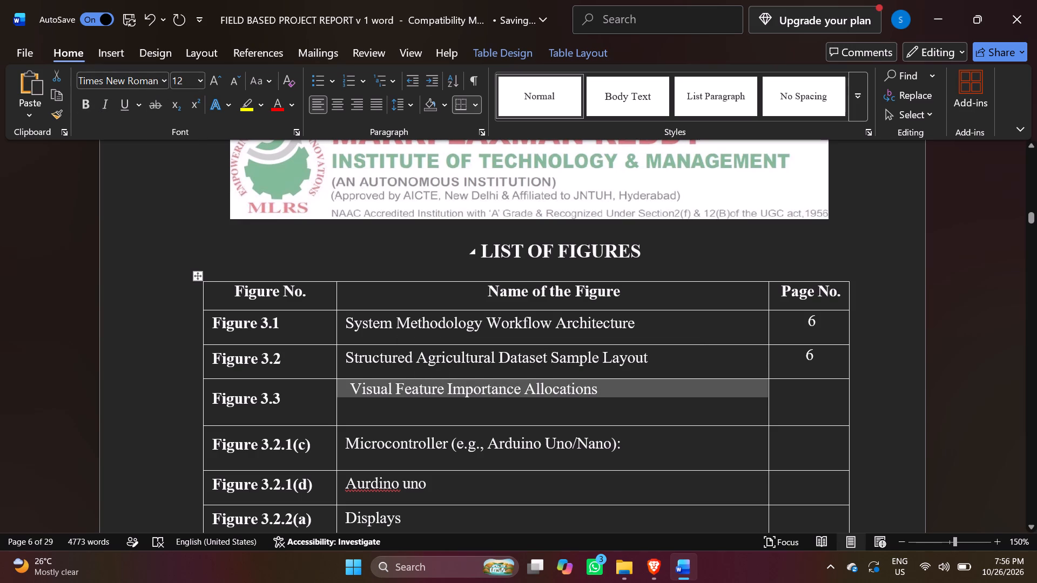
left_click(668, 404)
left_click(668, 409)
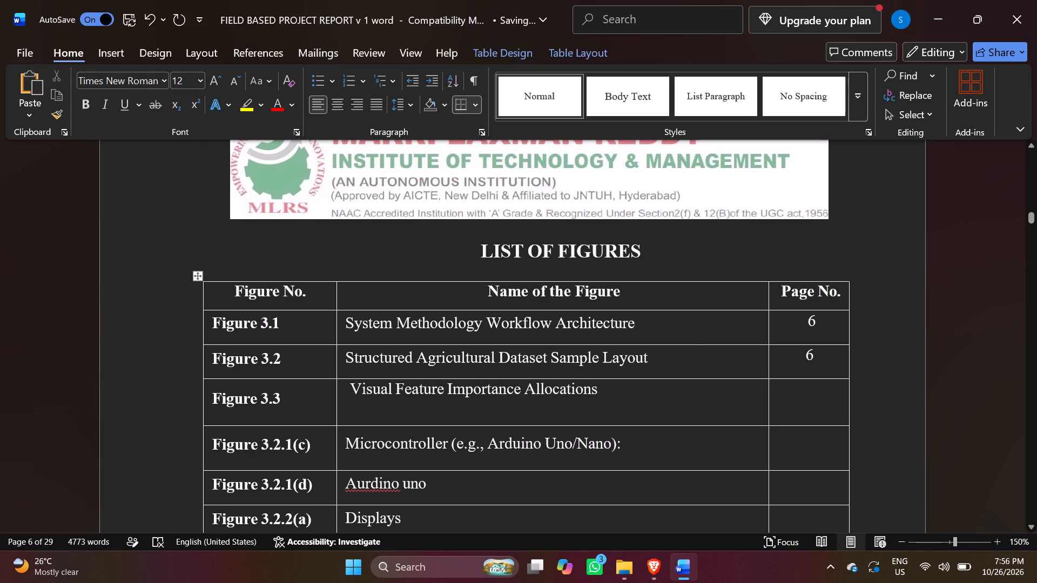
left_click(432, 418)
left_click(636, 391)
key("Down")
key("Left")
Enter page number 7 for the Figure 3.3 row of the List of Figures and space it toward the middle of the cell.
left_click(813, 398)
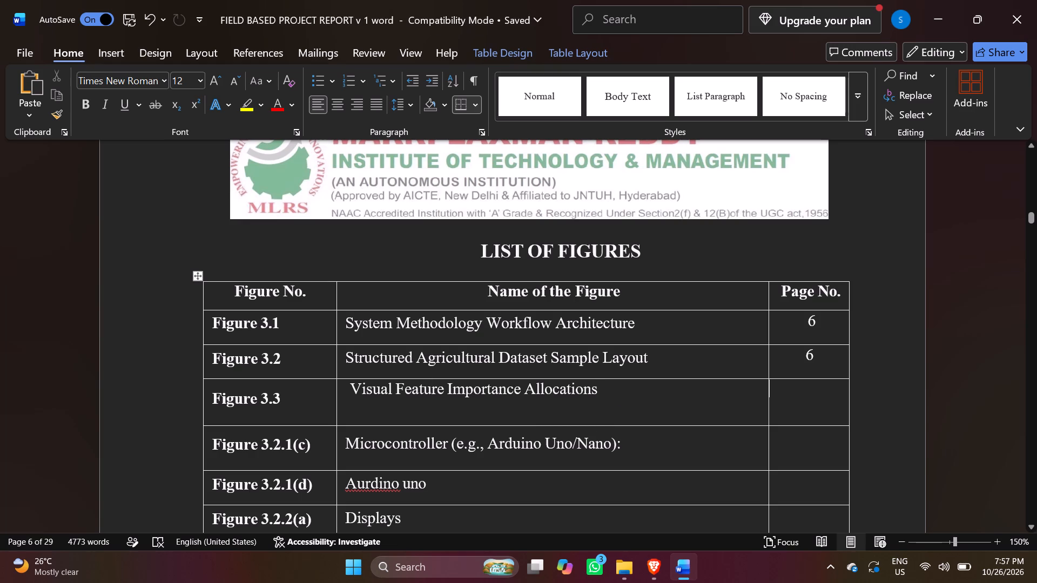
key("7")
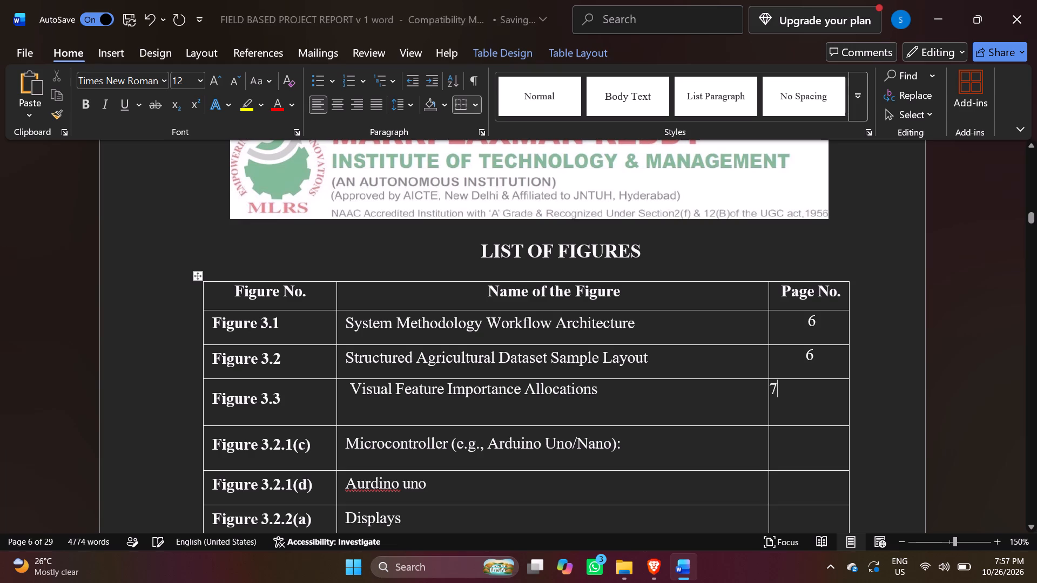
key("Left")
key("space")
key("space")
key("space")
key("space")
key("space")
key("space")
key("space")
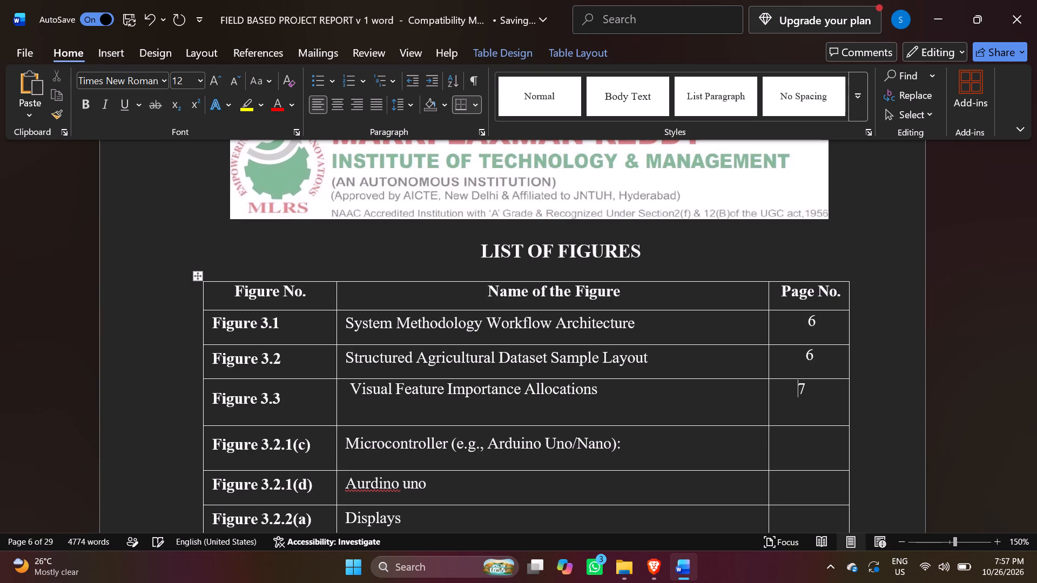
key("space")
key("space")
Change the figure number in the Microcontroller row of the List of Figures to Figure 3.4.
scroll(857, 316, "down", 2)
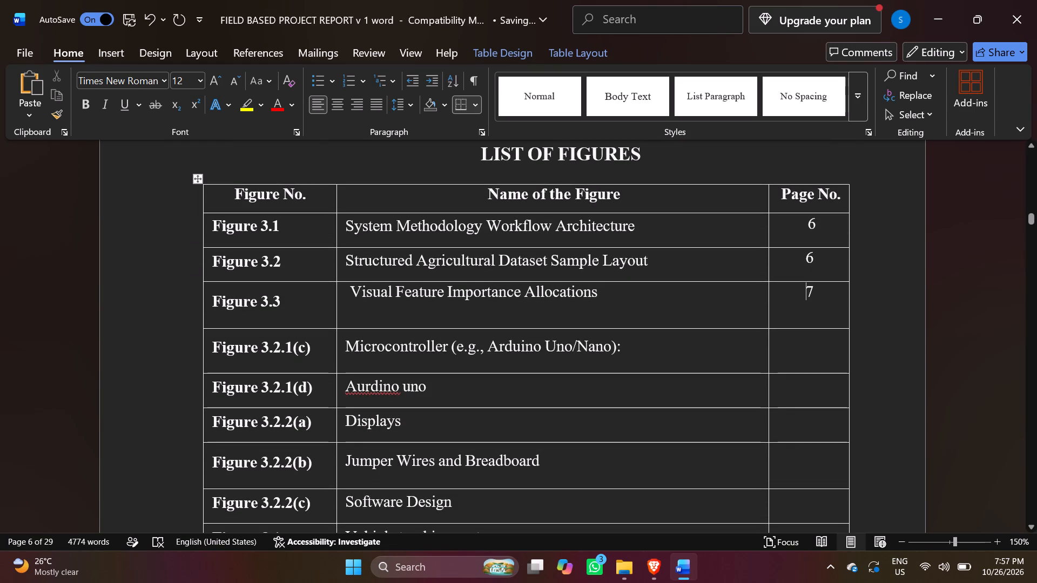
left_click(312, 349)
key("BackSpace")
key("BackSpace")
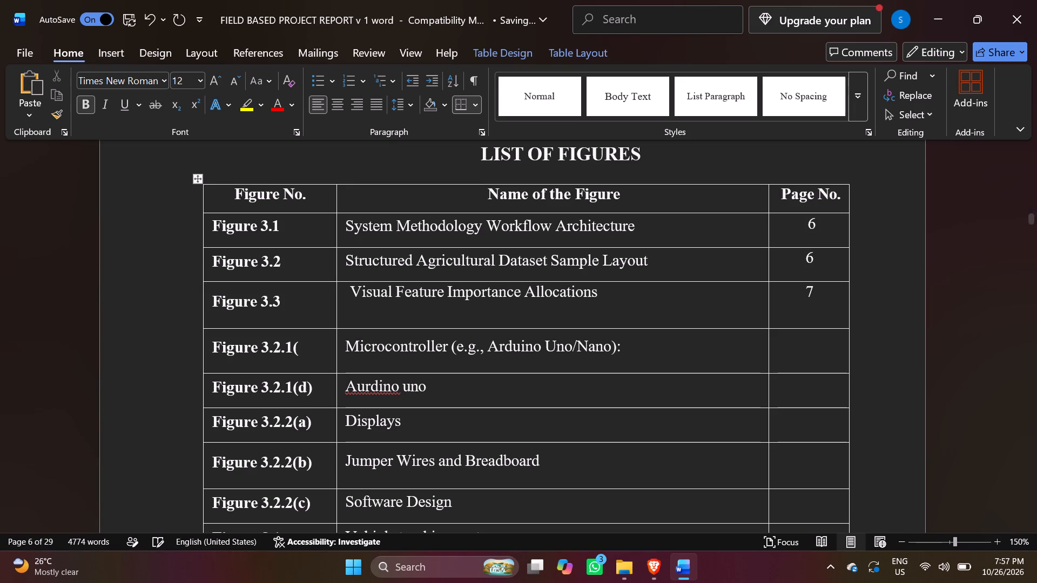
key("BackSpace")
key("BackSpace")
key("BackSpace")
key("BackSpace")
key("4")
Copy the name "Deployed Cloud Infrastructure Framework and Flow" from the Figure 3.4 caption in Chapter 3.
scroll(327, 347, "down", 20)
scroll(327, 347, "down", 9)
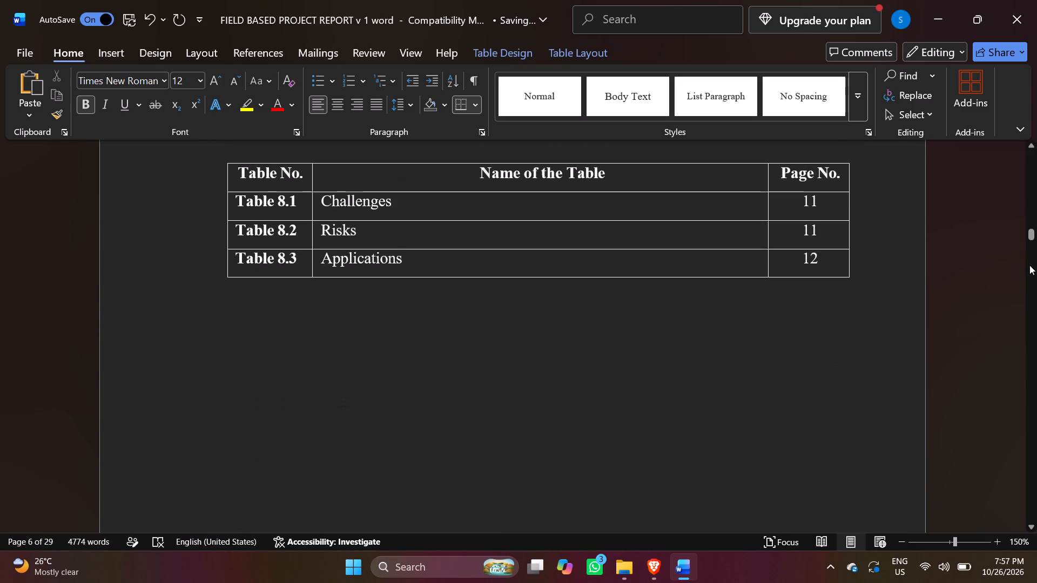
left_click_drag(1035, 238, 1036, 314)
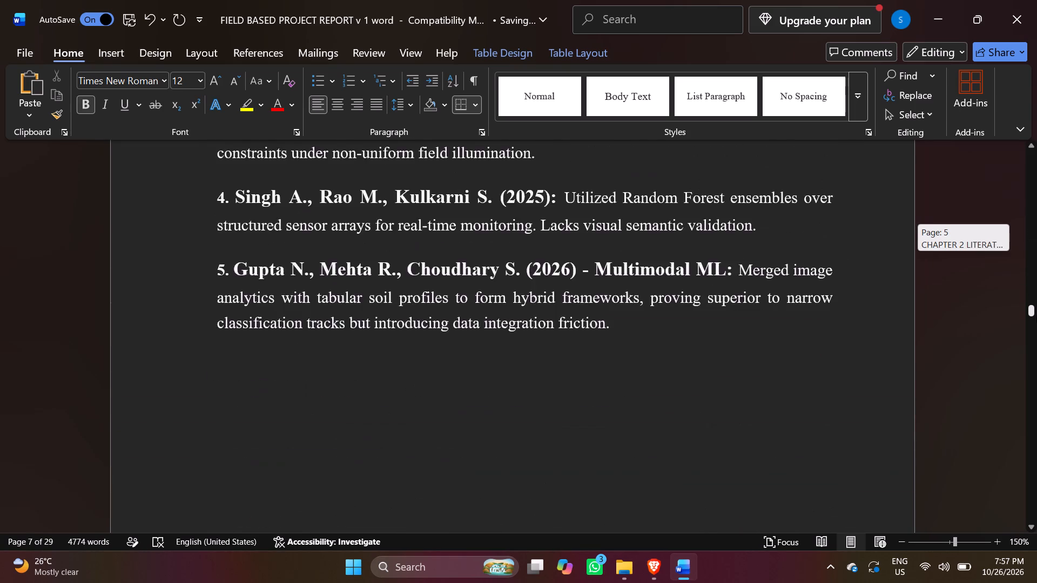
left_click_drag(1036, 314, 1036, 336)
scroll(454, 370, "down", 5)
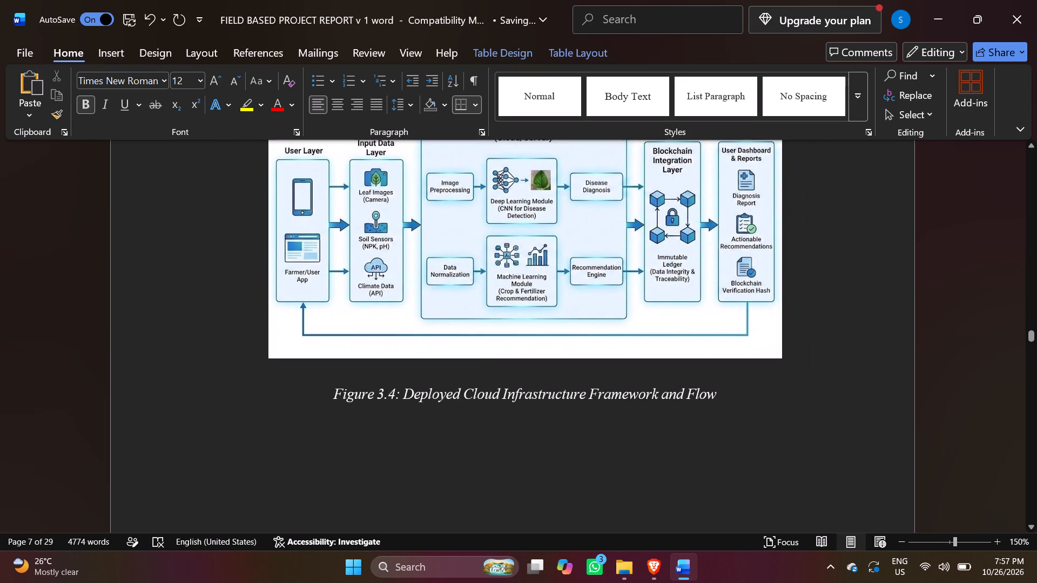
left_click_drag(406, 397, 712, 413)
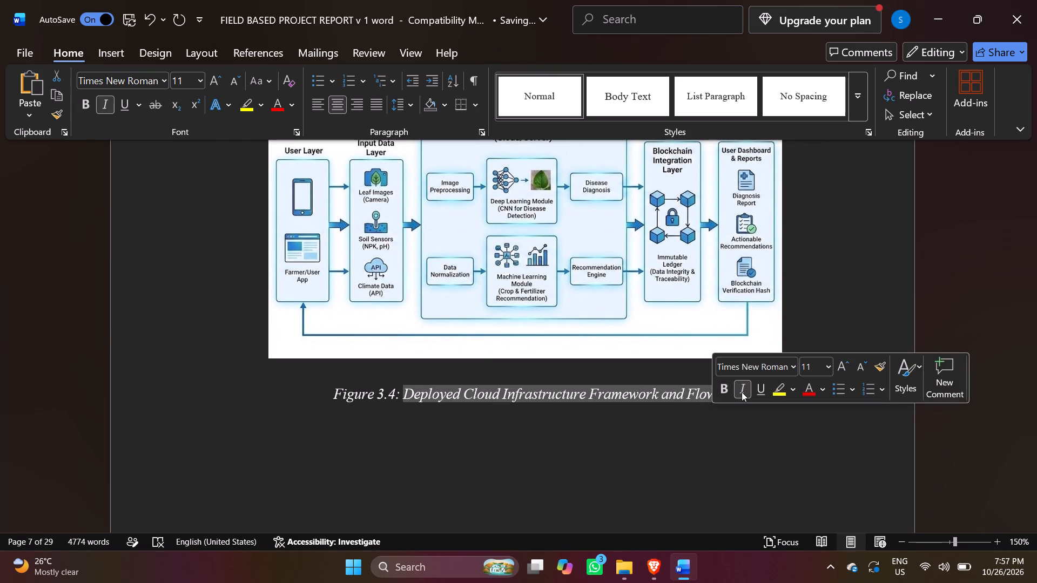
key("ctrl+c")
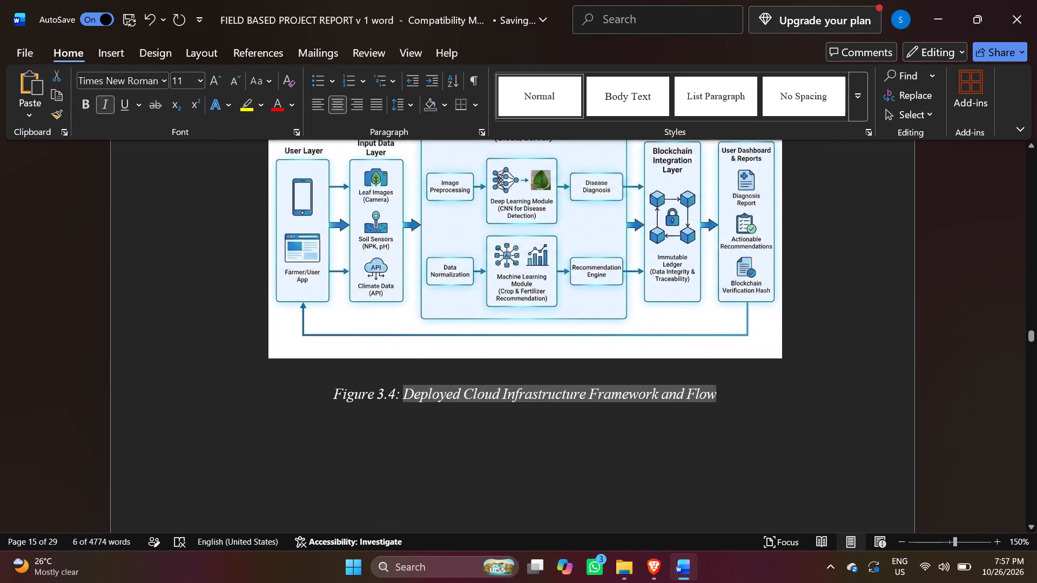
Replace the Microcontroller figure name in the Figure 3.4 row with the copied "Deployed Cloud Infrastructure Framework and Flow".
left_click_drag(1029, 334, 1032, 218)
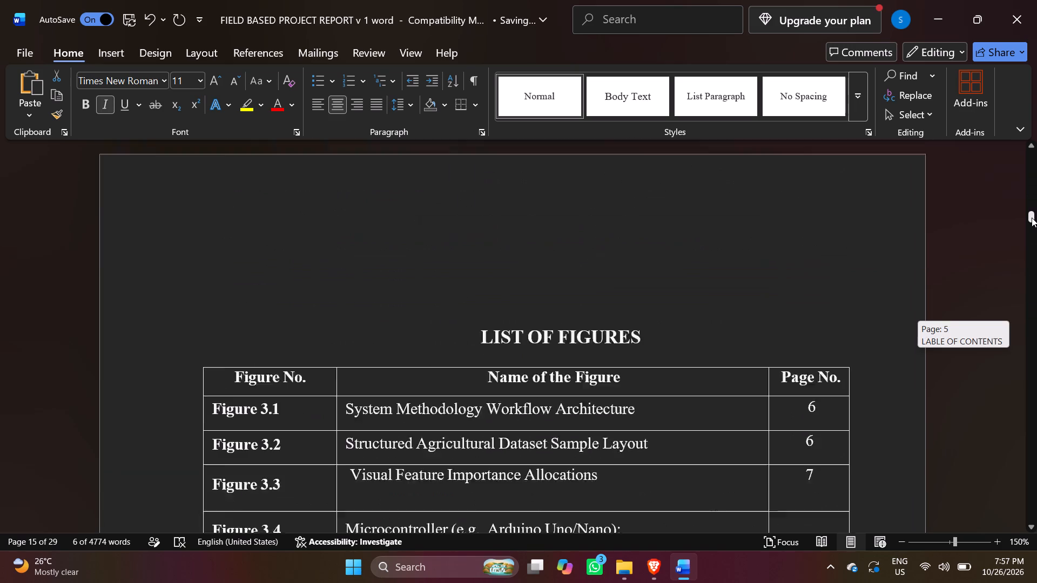
left_click_drag(1032, 218, 1032, 218)
scroll(673, 316, "down", 3)
scroll(671, 316, "up", 5)
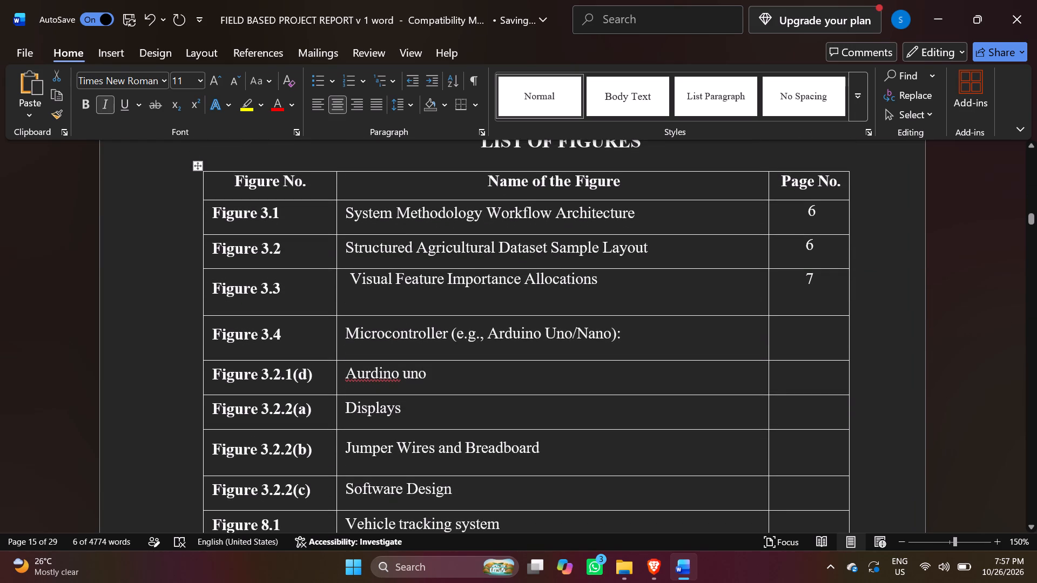
left_click(649, 329)
key("BackSpace")
key("BackSpace")
key("BackSpace")
key("BackSpace")
key("BackSpace")
key("BackSpace")
key("BackSpace")
key("BackSpace")
key("BackSpace")
key("BackSpace")
key("BackSpace")
key("BackSpace")
key("BackSpace")
key("BackSpace")
key("BackSpace")
key("BackSpace")
key("BackSpace")
key("BackSpace")
key("BackSpace")
key("BackSpace")
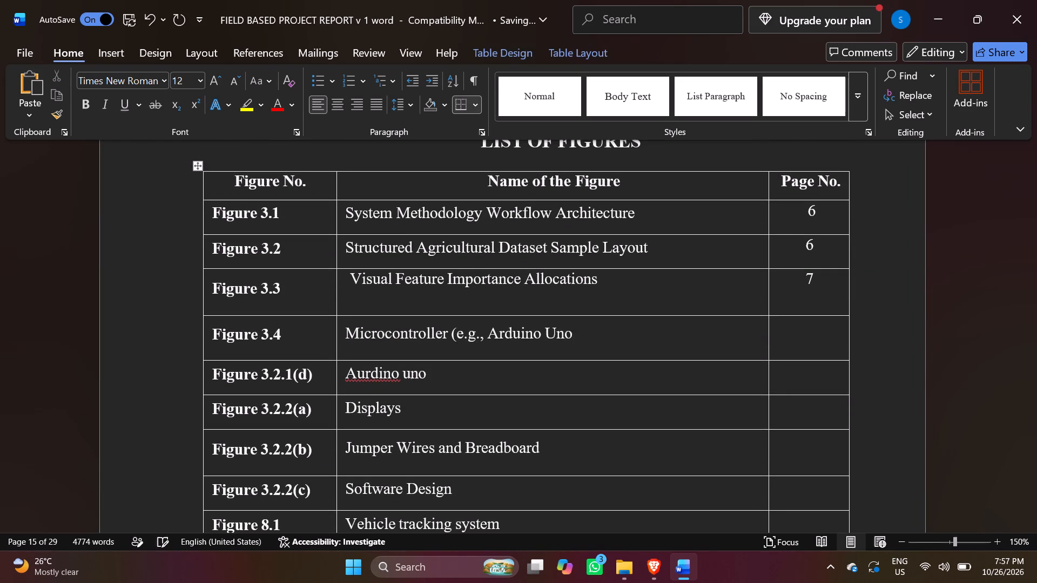
key("BackSpace")
key("BackSpace")
key("BackSpace")
key("BackSpace")
key("BackSpace")
key("BackSpace")
key("BackSpace")
key("BackSpace")
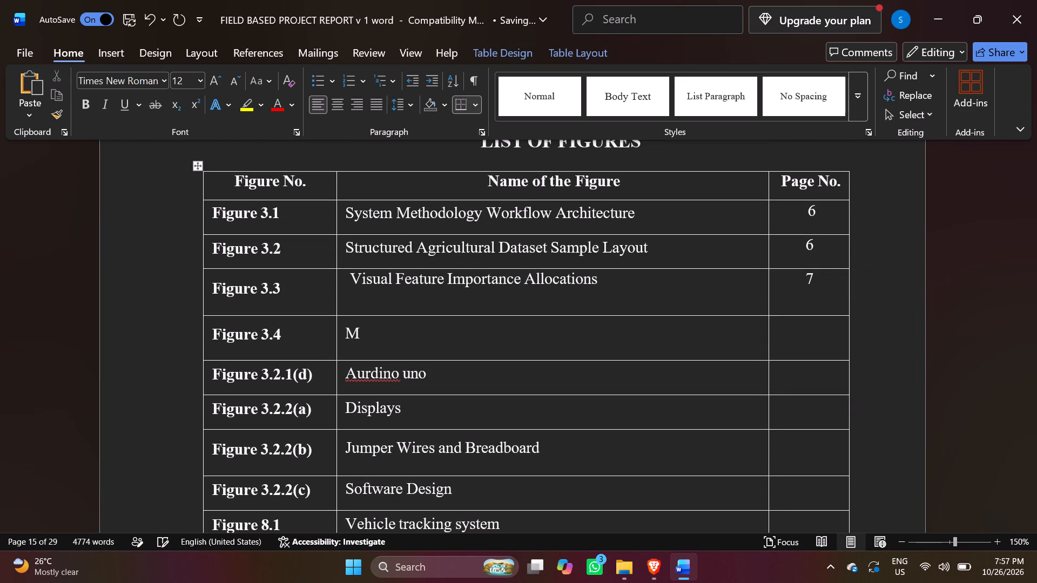
key("BackSpace")
key("ctrl+v")
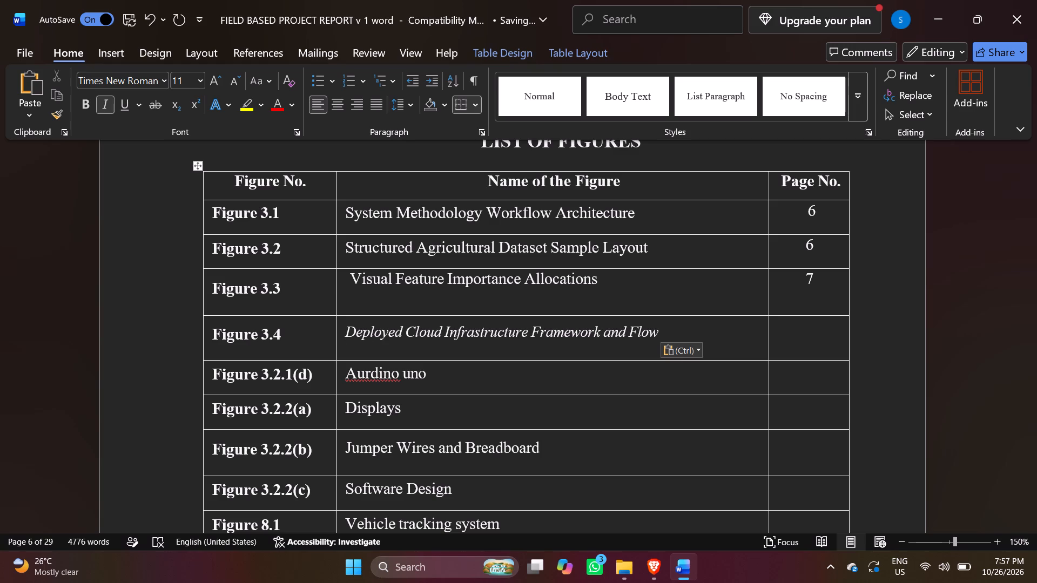
Remove the italics from the "Deployed Cloud Infrastructure Framework and Flow" entry and set its font size to 12.
key("ctrl+a")
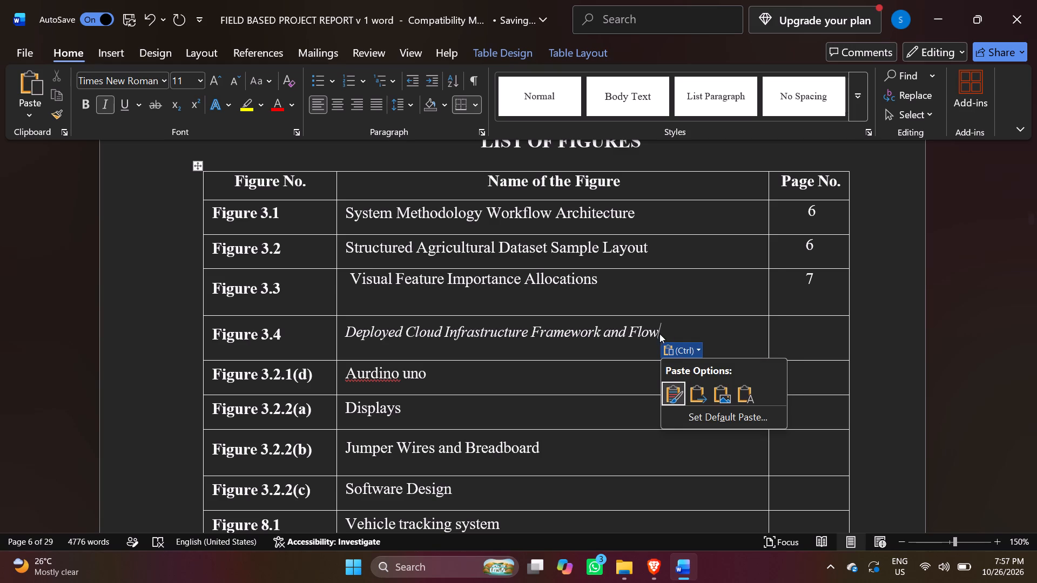
left_click_drag(666, 326, 500, 349)
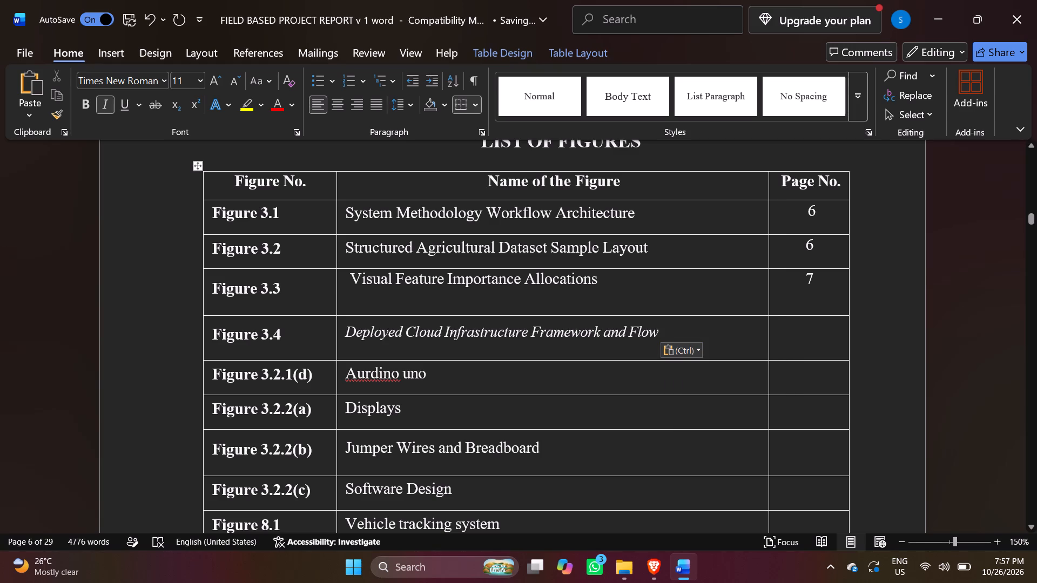
left_click(342, 327)
left_click_drag(345, 328, 581, 334)
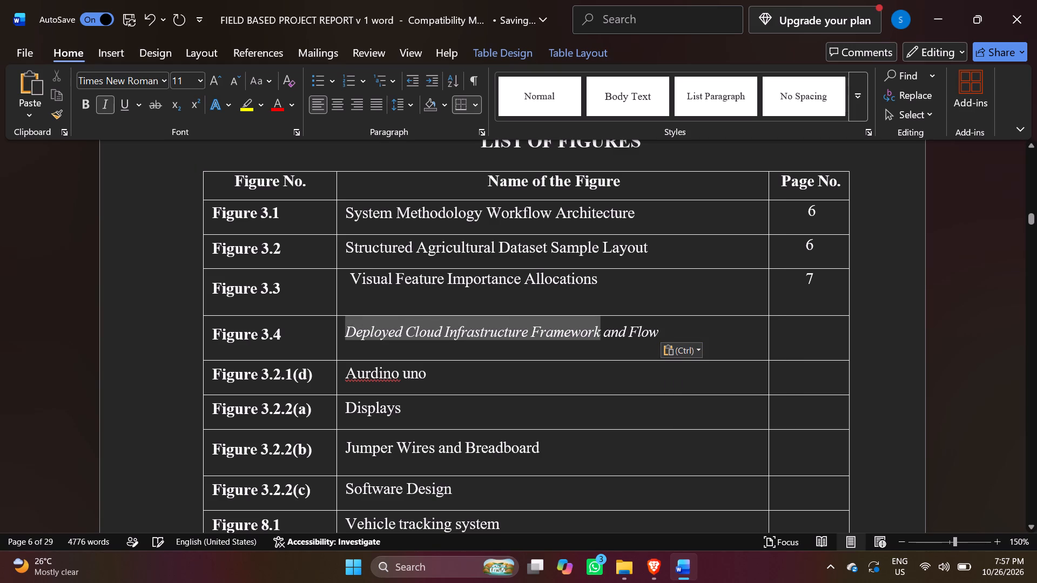
left_click_drag(581, 334, 647, 330)
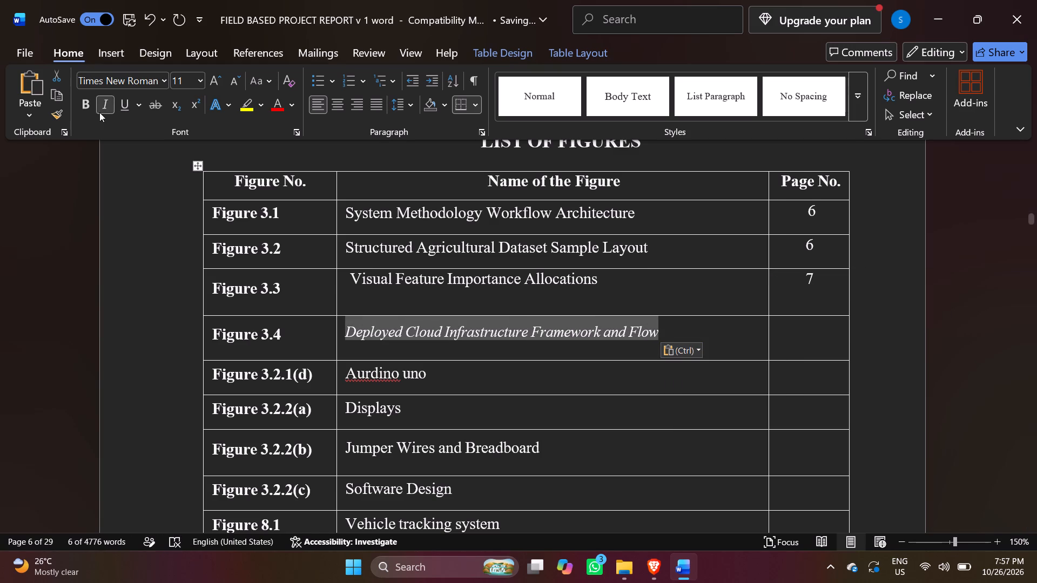
left_click(102, 110)
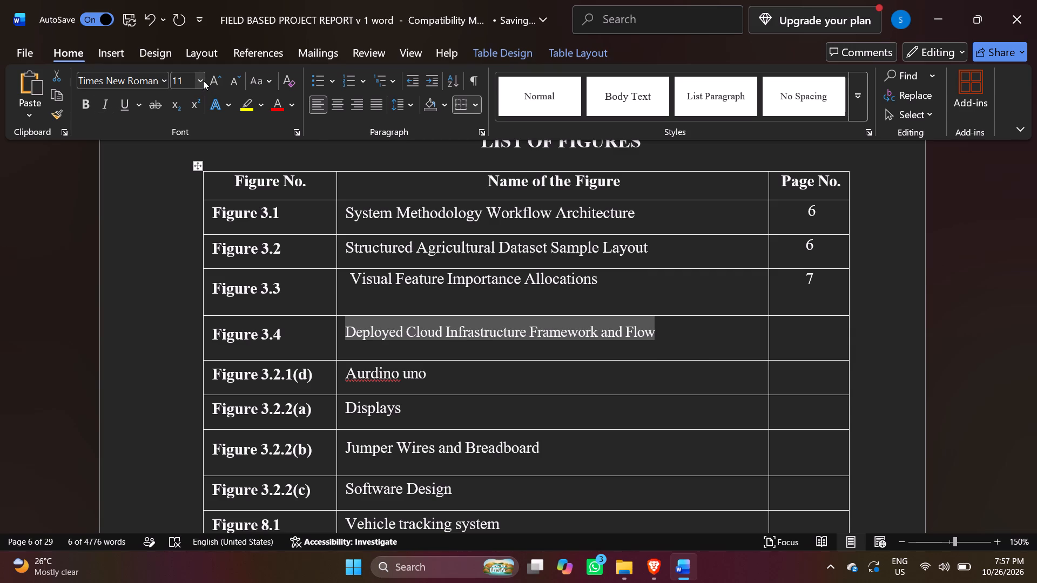
left_click(187, 78)
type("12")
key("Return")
left_click(583, 383)
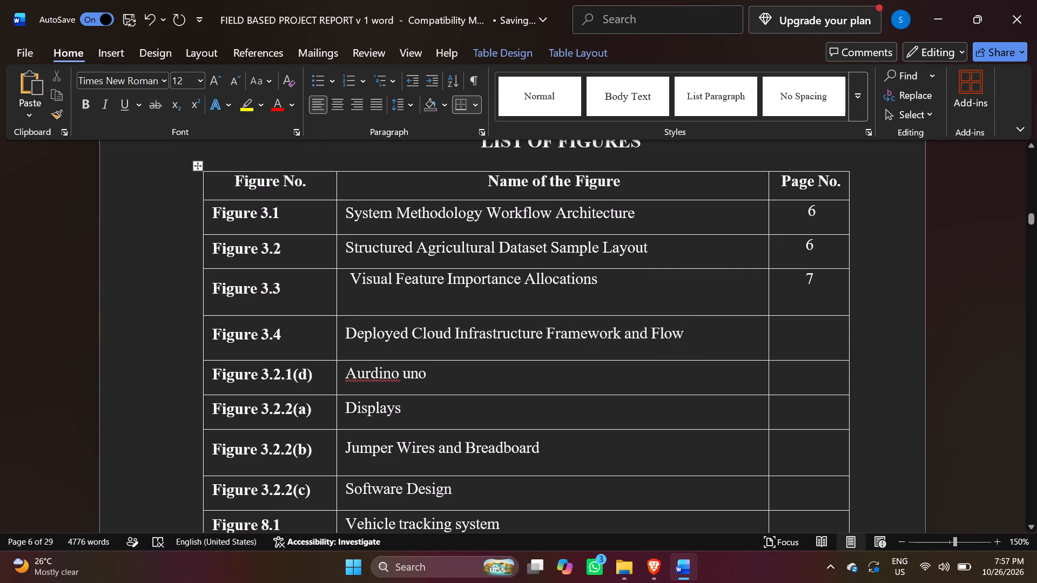
Copy the two-line heading "CHAPTER IV PROJECT OBJECTIVES" above section 4.1 Objectives.
scroll(609, 435, "down", 3)
left_click_drag(1032, 218, 1035, 239)
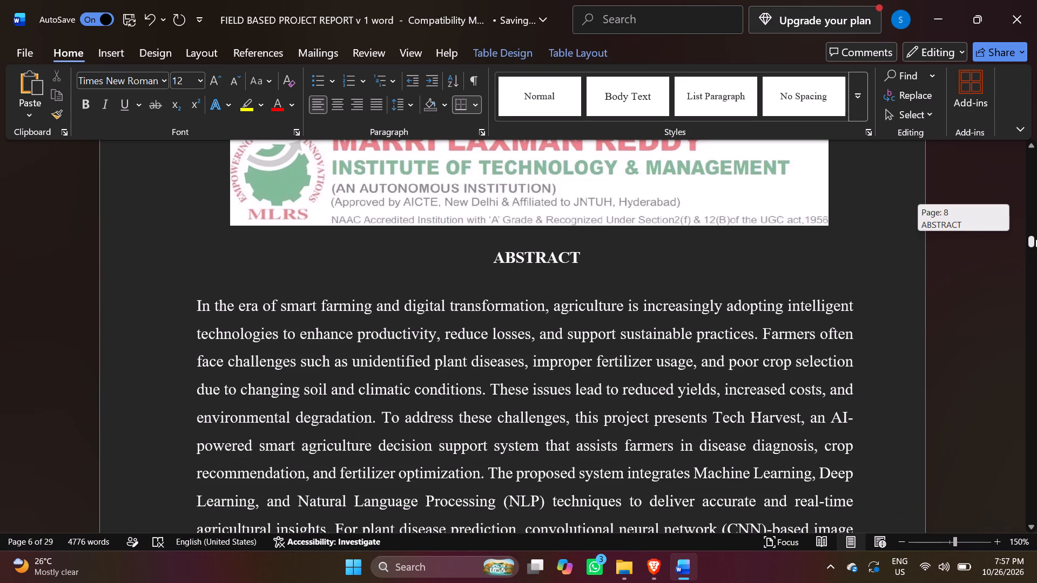
left_click_drag(1035, 239, 1036, 307)
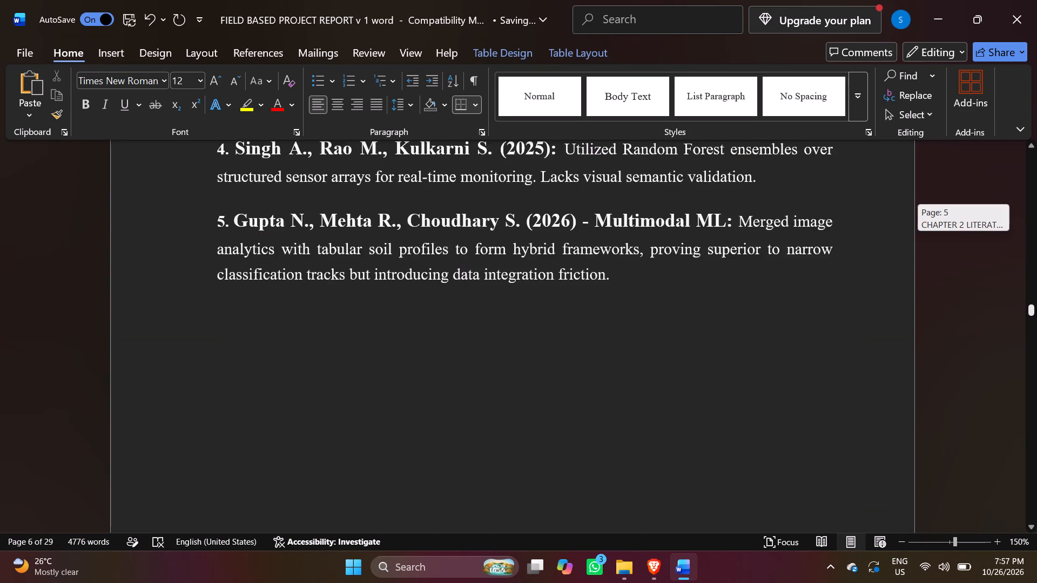
left_click_drag(1036, 307, 1036, 321)
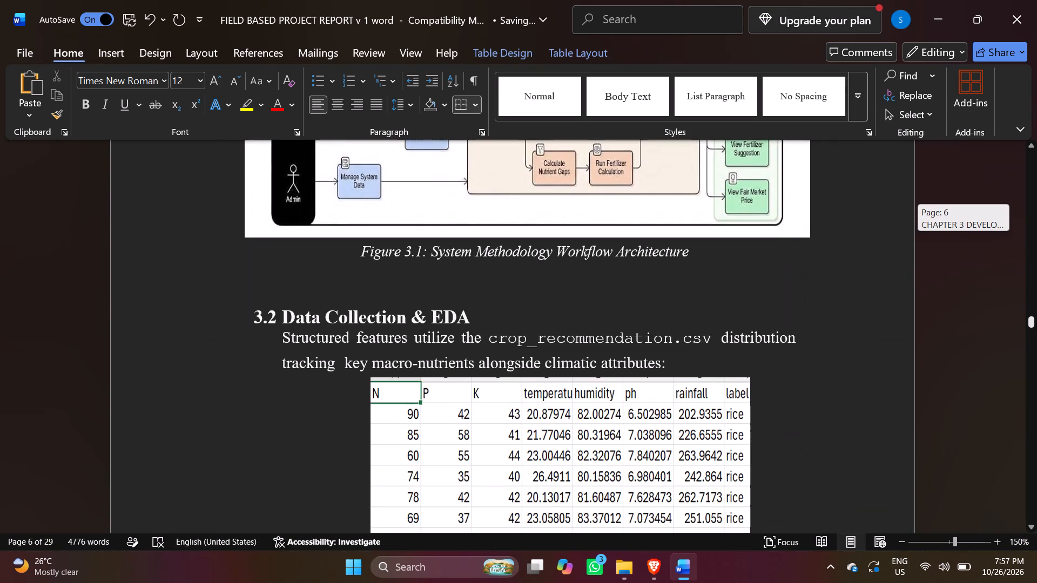
left_click_drag(1036, 321, 1036, 329)
scroll(821, 365, "down", 6)
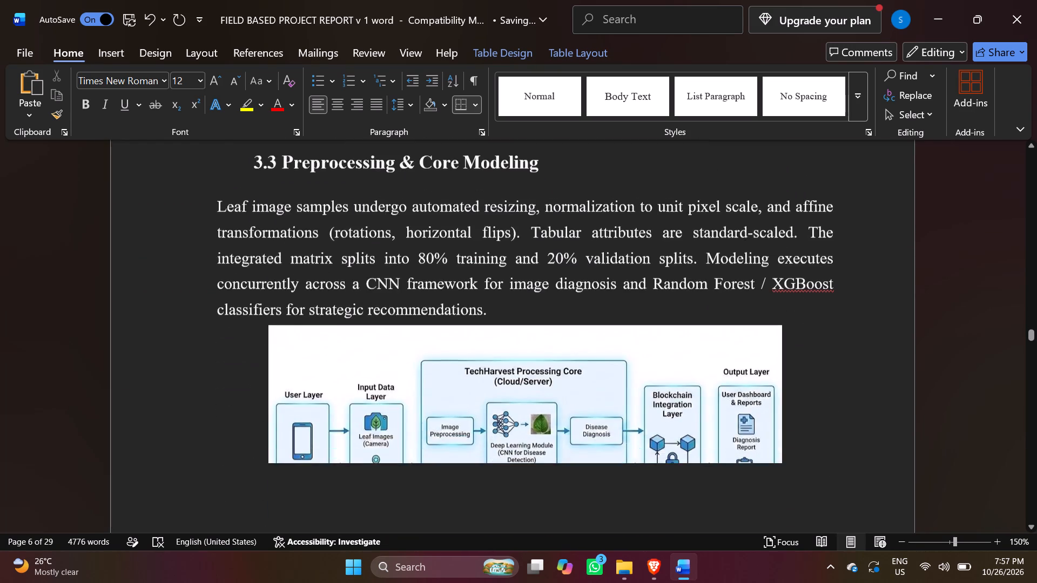
scroll(810, 372, "down", 16)
scroll(717, 331, "up", 4)
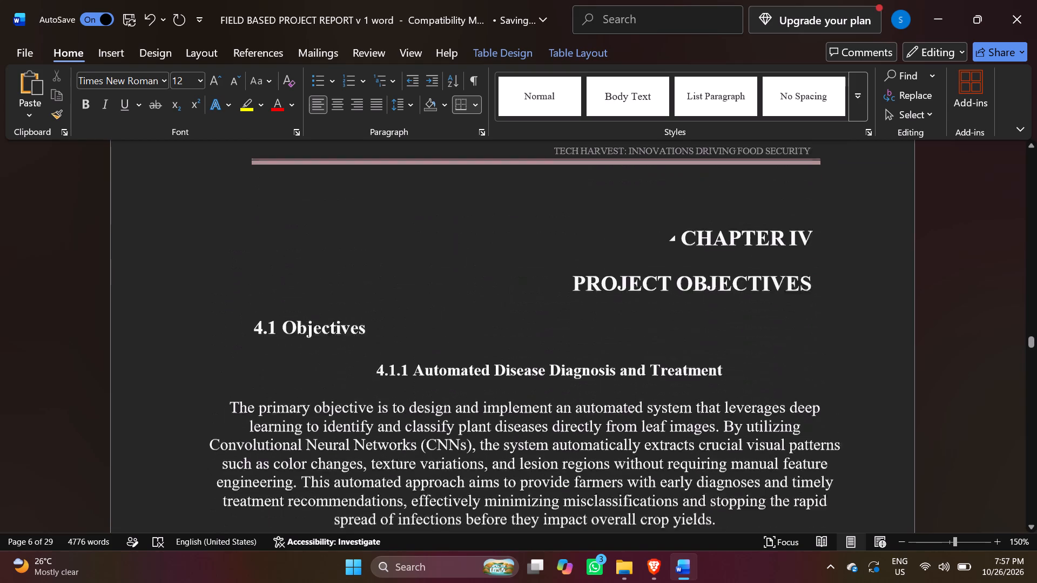
left_click_drag(679, 280, 886, 361)
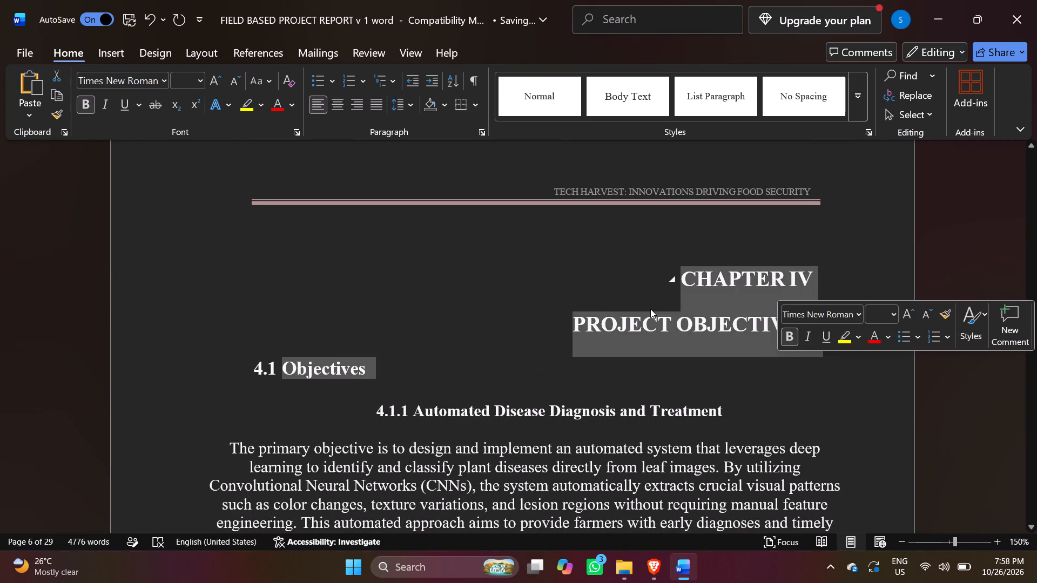
left_click(649, 305)
left_click_drag(682, 273, 791, 332)
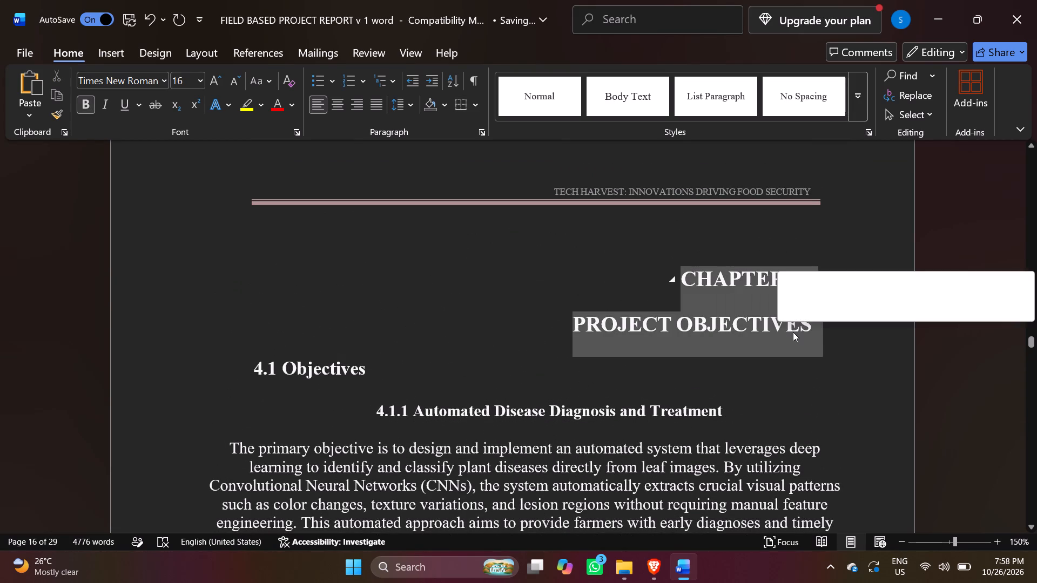
key("ctrl+c")
Delete the "CHAPTER IV PROJECT OBJECTIVES" heading lines above section 4.1 Objectives.
left_click(627, 274)
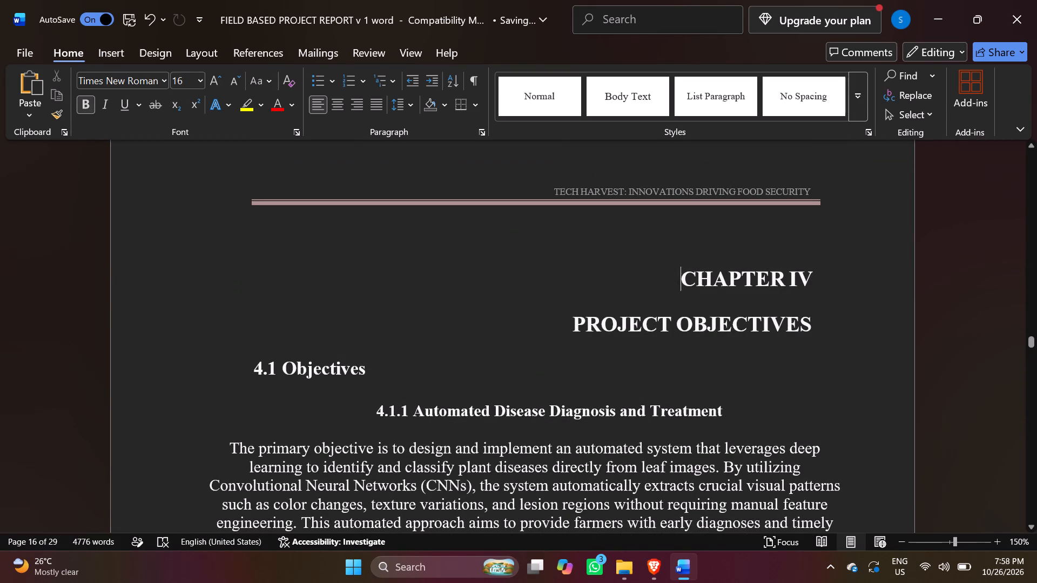
left_click_drag(677, 278, 771, 345)
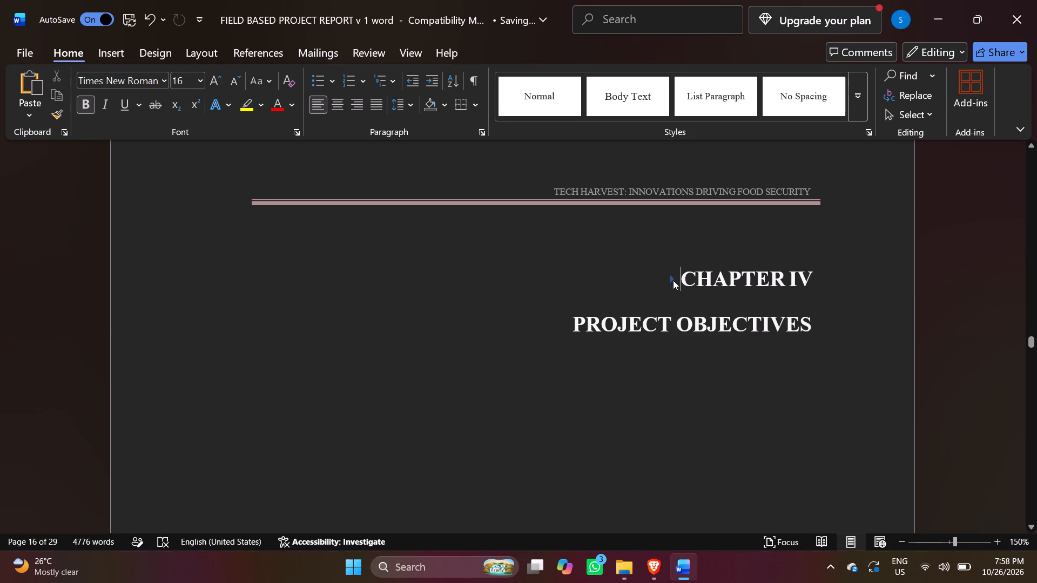
left_click(673, 280)
left_click_drag(688, 279, 775, 302)
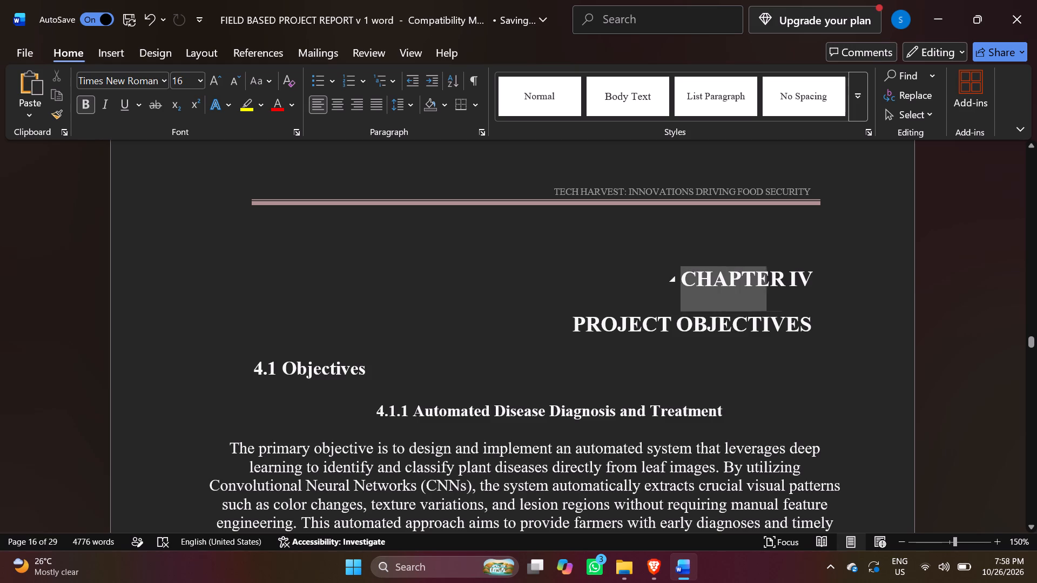
left_click_drag(775, 302, 812, 326)
key("BackSpace")
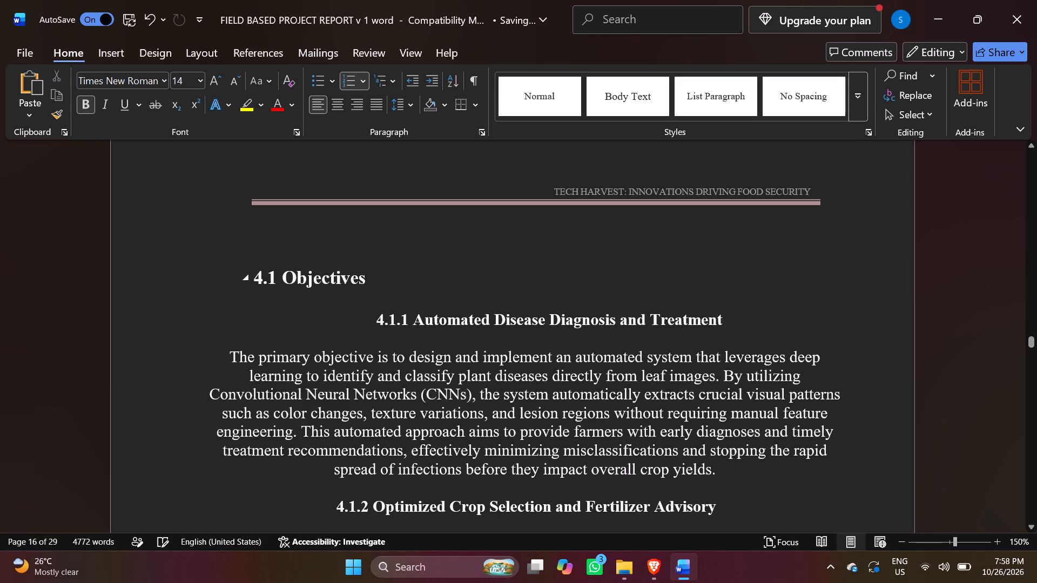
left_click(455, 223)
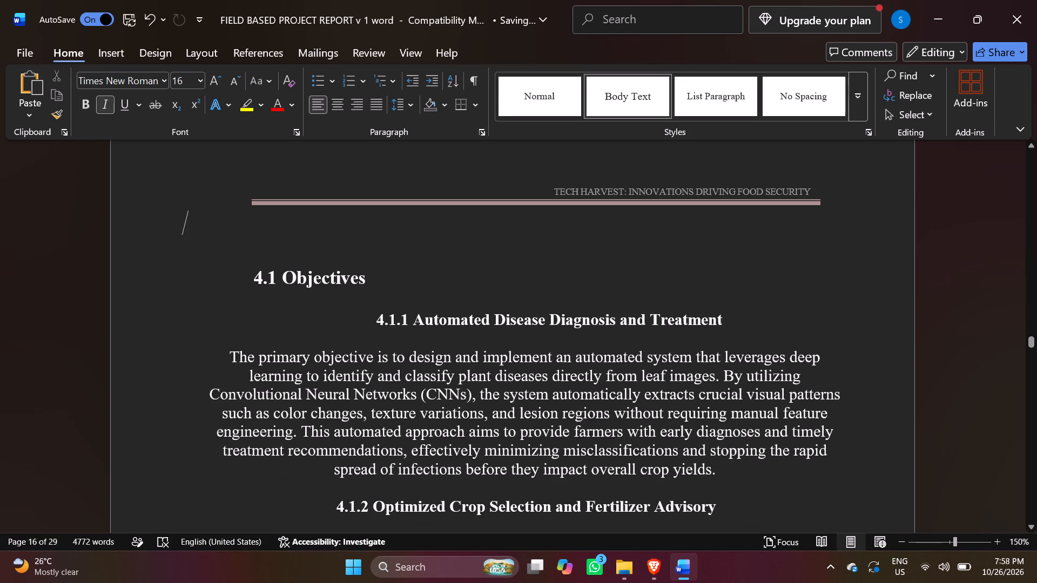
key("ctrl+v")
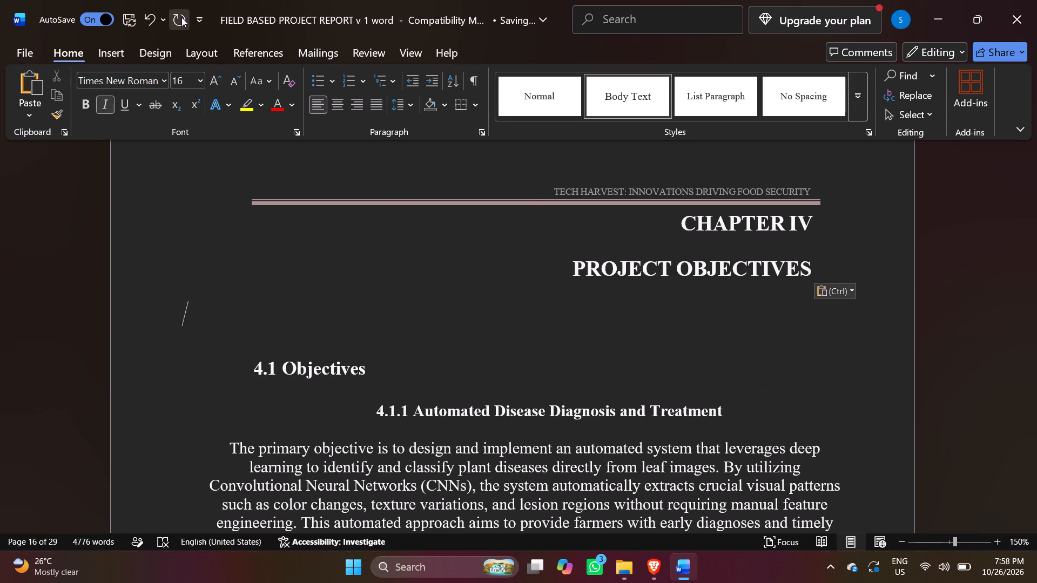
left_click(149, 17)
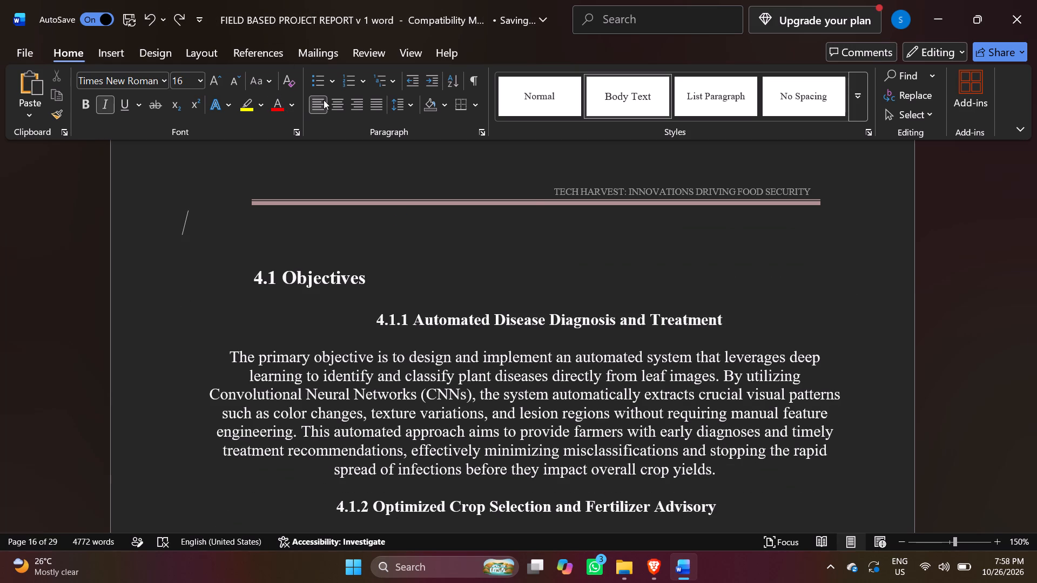
Paste the heading above section 4.1 Objectives and join it into one centered line, "CHAPTER IV PROJECT OBJECTIVES".
left_click(332, 101)
key("ctrl+v")
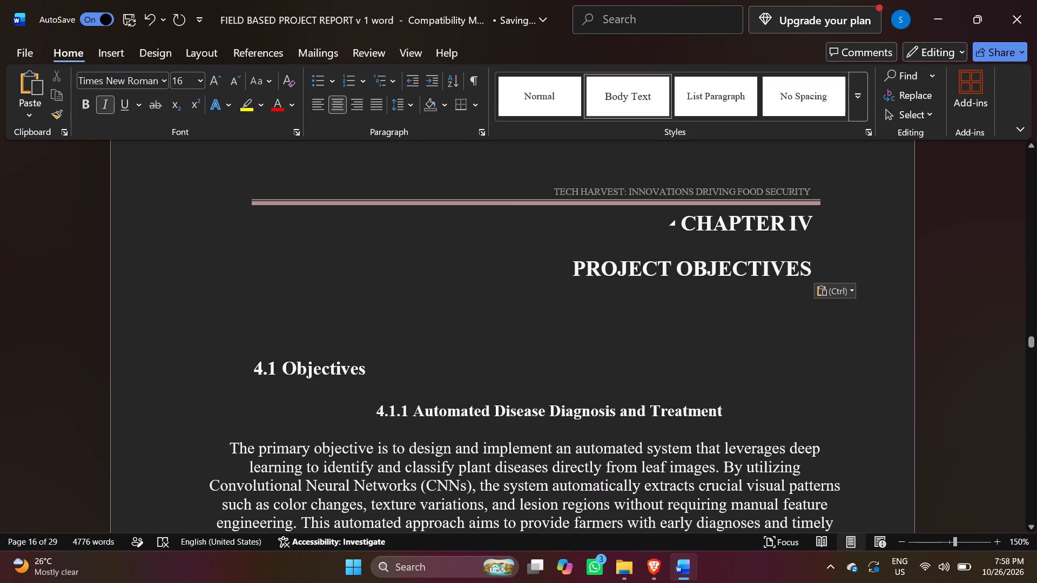
left_click(634, 219)
key("BackSpace")
key("BackSpace")
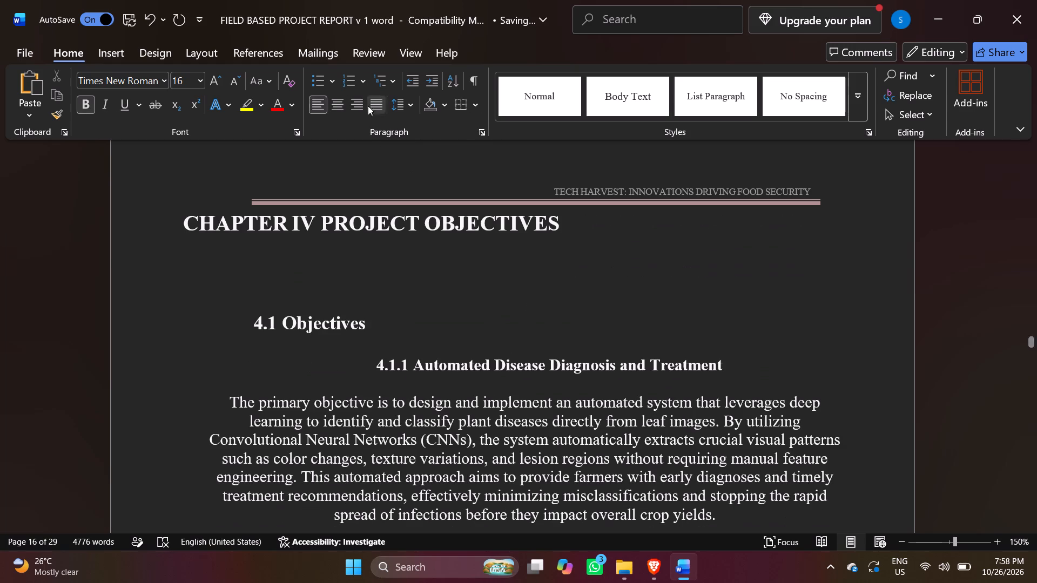
left_click(333, 103)
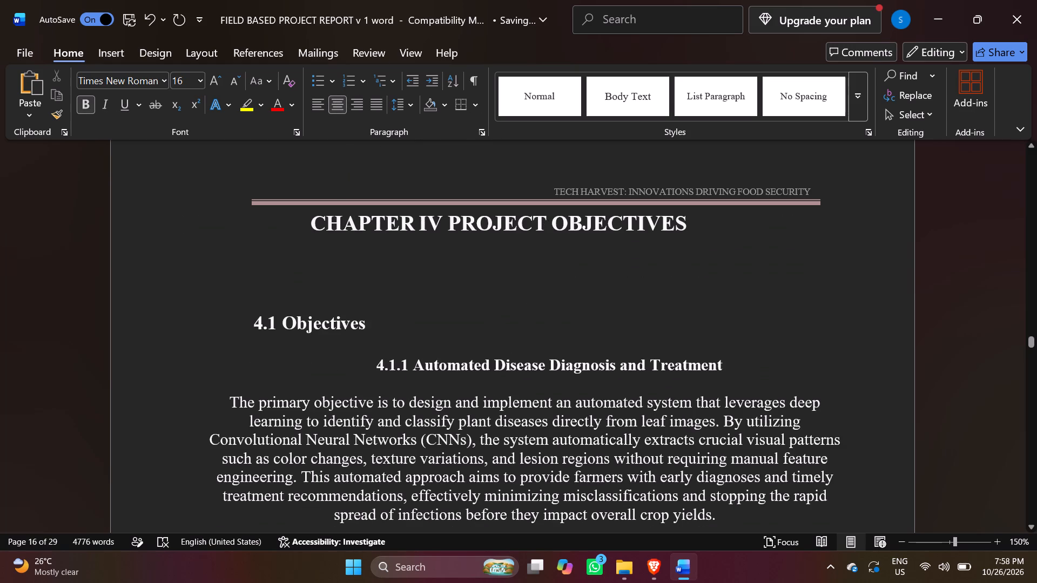
Reduce the empty lines between the Chapter IV heading and 4.1 Objectives to a single blank line.
left_click(274, 289)
key("backslash")
key("BackSpace")
key("BackSpace")
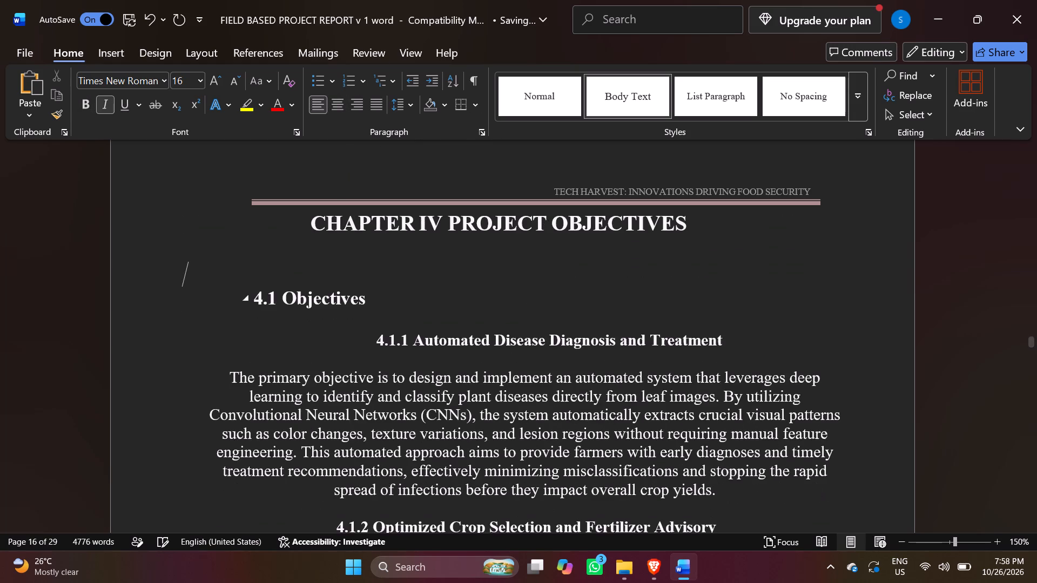
key("BackSpace")
key("Return")
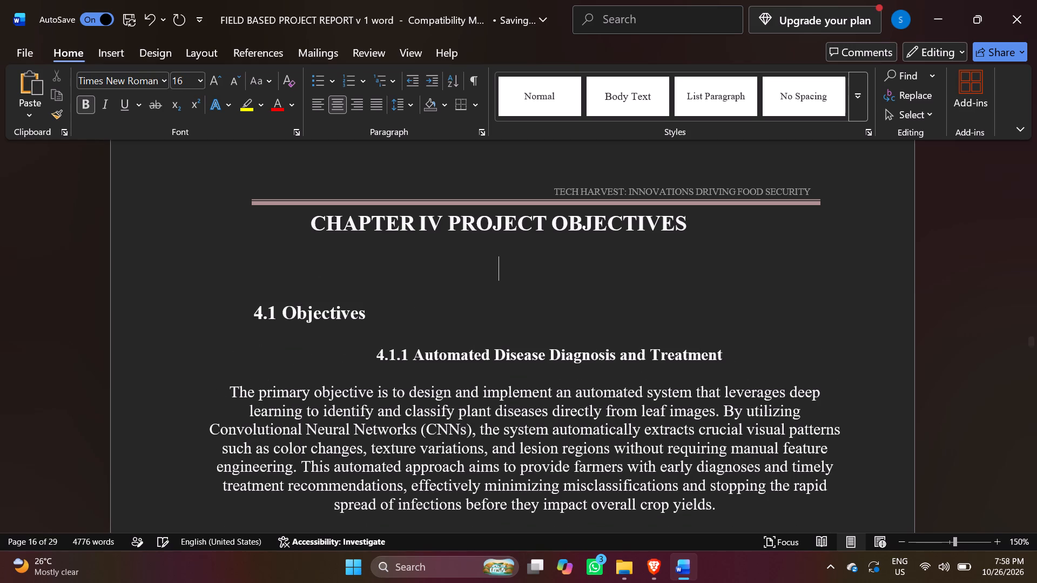
Set the page number of Chapter 4: Project Objectives in the Table of Contents to 10.
scroll(318, 295, "down", 4)
scroll(787, 331, "down", 5)
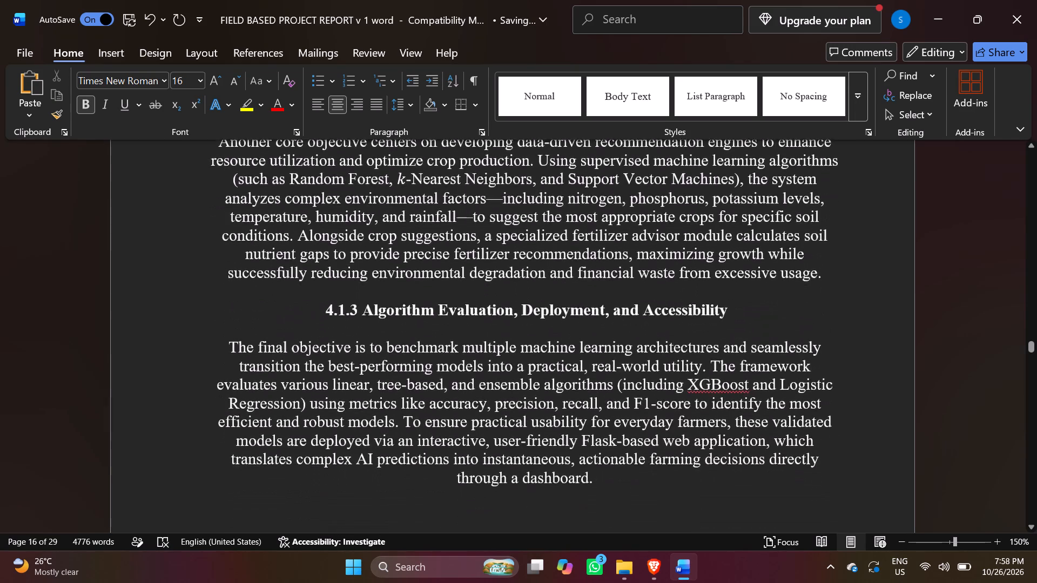
scroll(841, 344, "down", 5)
scroll(803, 408, "down", 6)
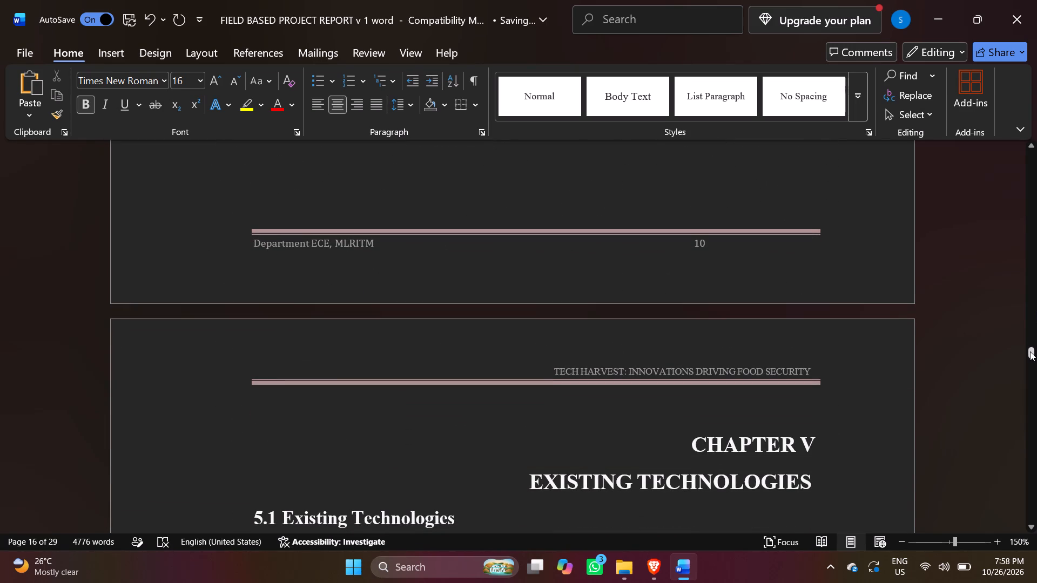
left_click_drag(1030, 352, 1036, 243)
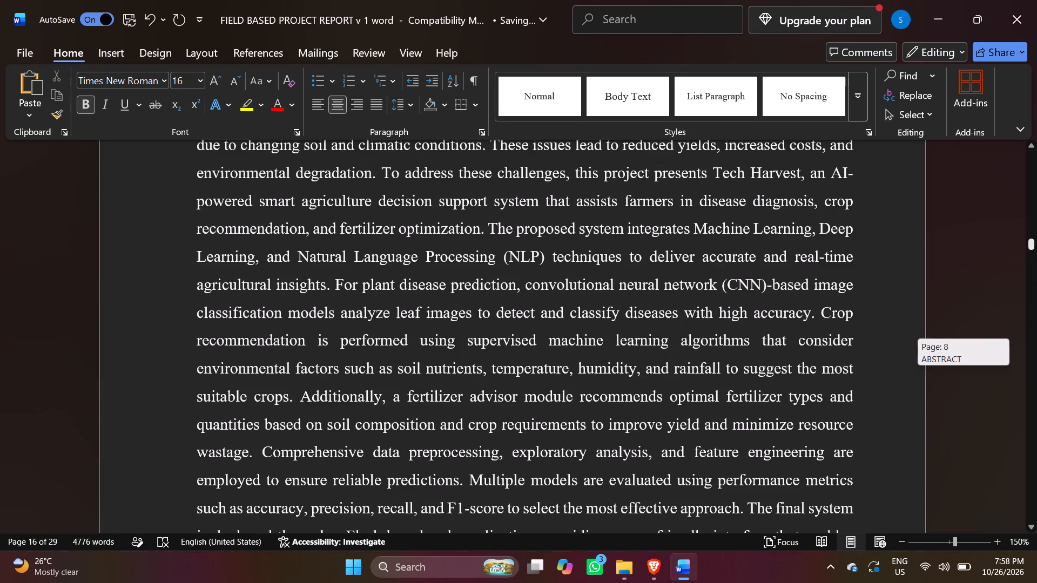
left_click_drag(1036, 243, 1036, 234)
scroll(790, 340, "up", 2)
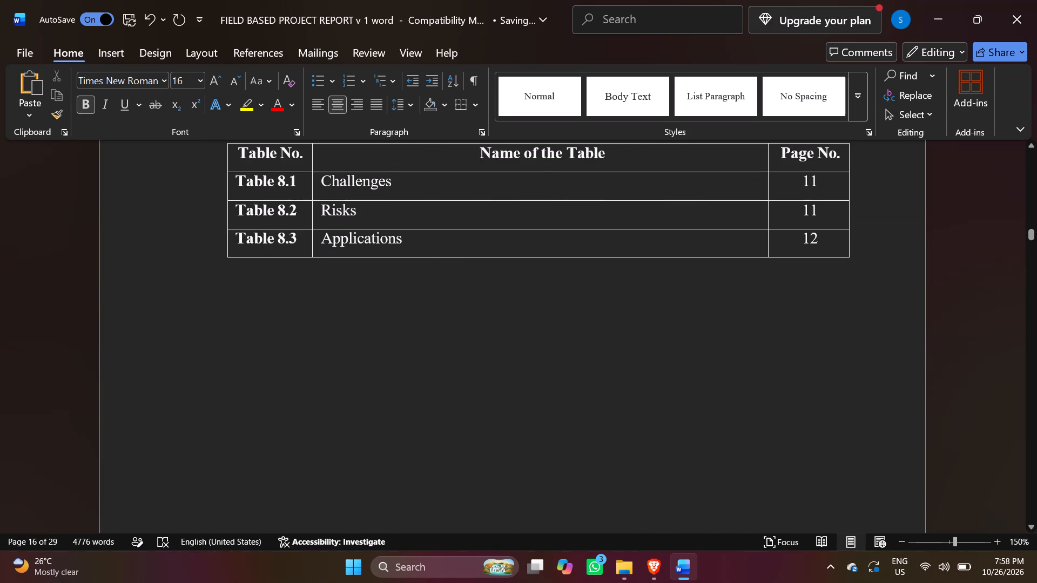
scroll(790, 340, "up", 20)
scroll(790, 340, "up", 10)
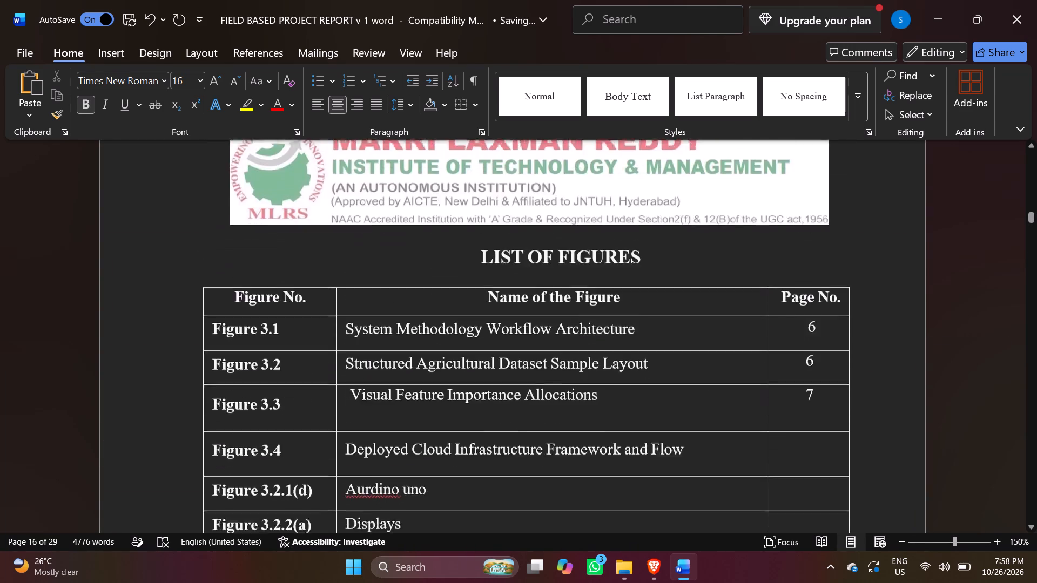
scroll(789, 341, "up", 20)
scroll(789, 341, "up", 12)
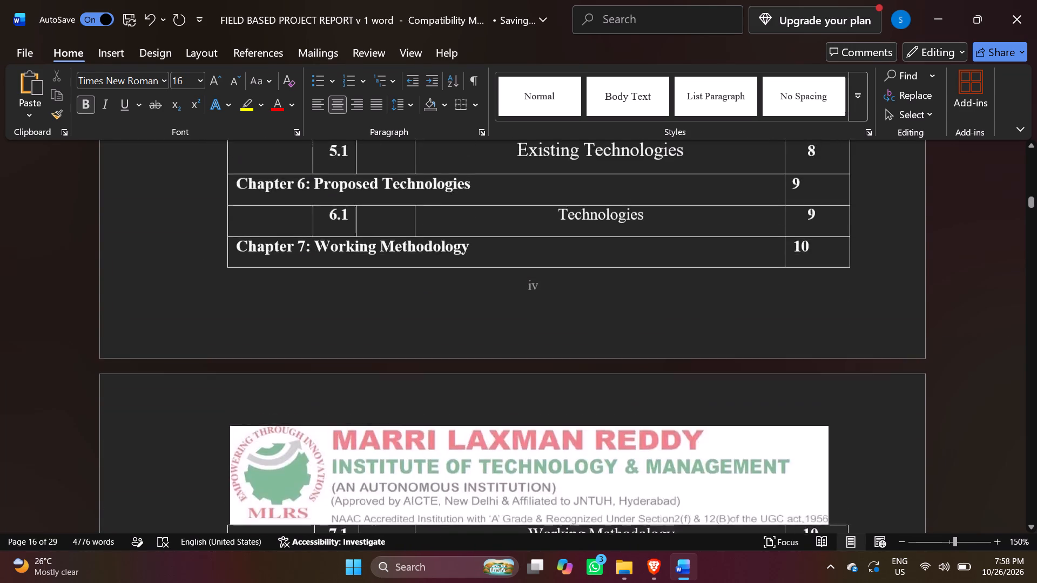
scroll(788, 341, "up", 4)
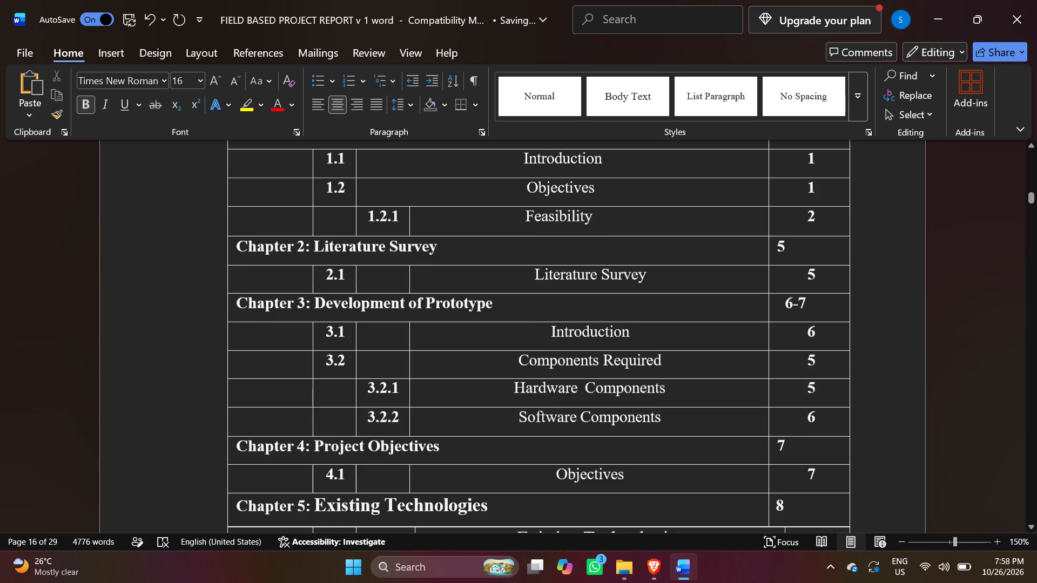
scroll(480, 404, "down", 1)
scroll(728, 431, "down", 1)
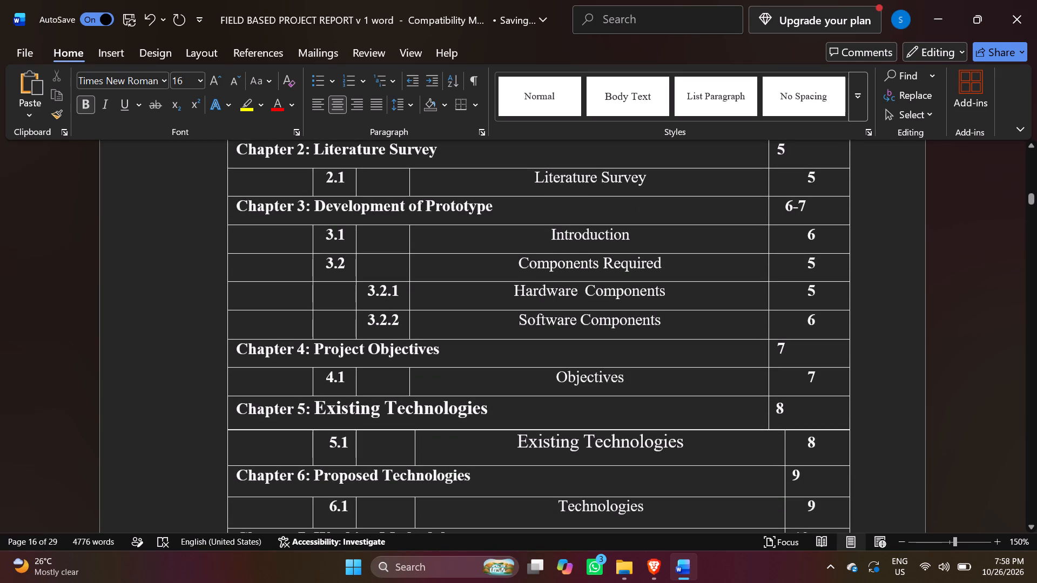
left_click(798, 350)
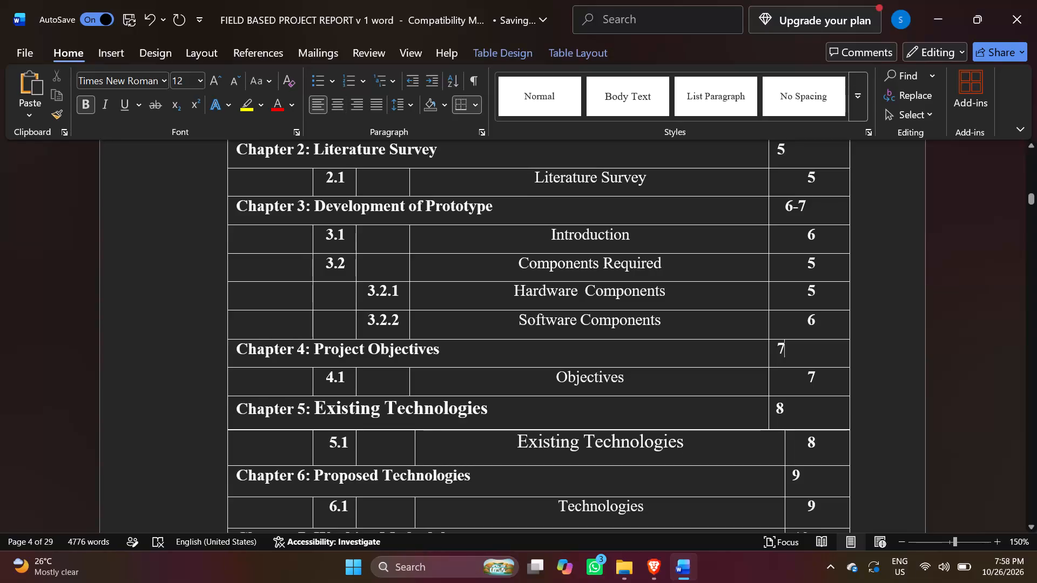
key("BackSpace")
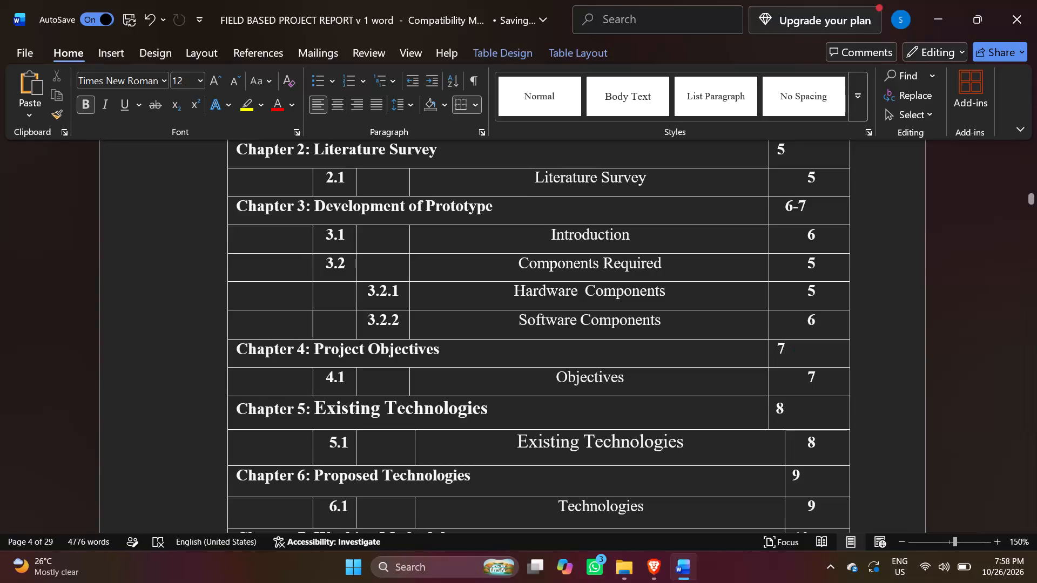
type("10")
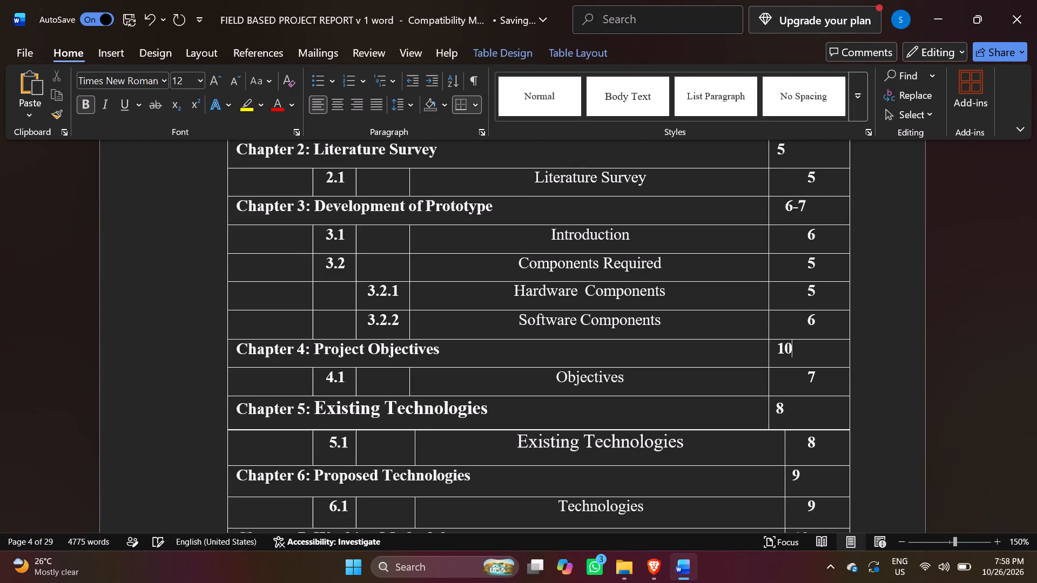
Indent the Chapter 4 page number with spaces so it lines up with the centered page numbers in its column.
left_click(777, 350)
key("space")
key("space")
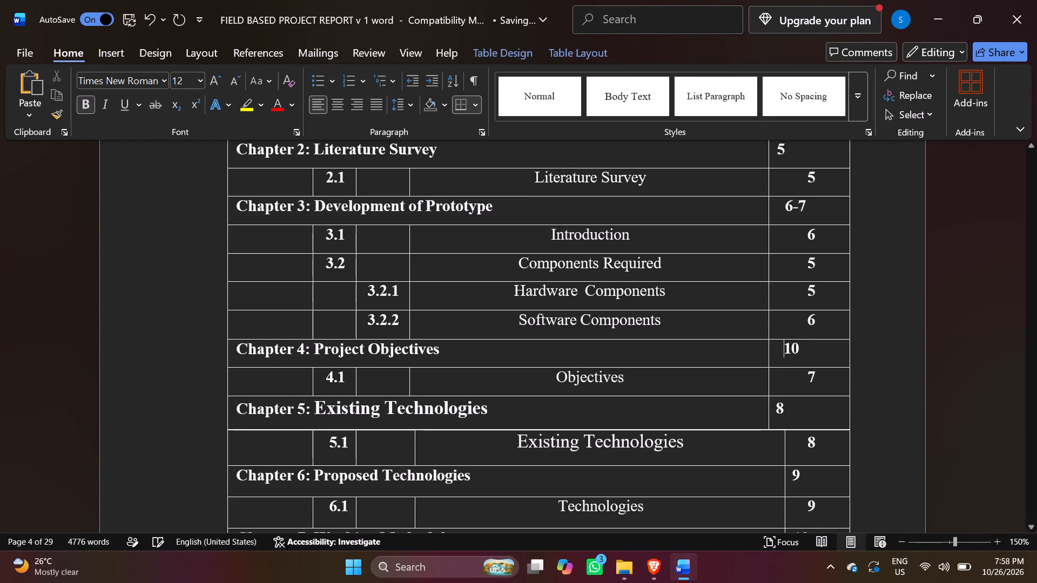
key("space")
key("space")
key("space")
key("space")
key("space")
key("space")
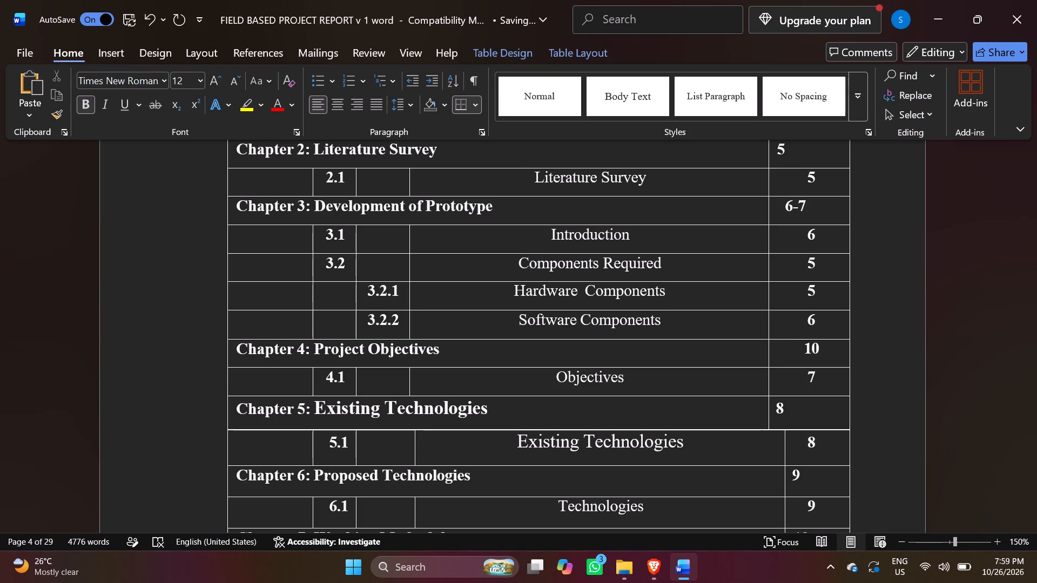
key("BackSpace")
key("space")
Set the page range of Chapter 3: Development of Prototype in the Table of Contents to 6-9.
left_click(808, 207)
key("BackSpace")
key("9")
Clear the page number in the 3.2 Components Required row of the Table of Contents.
left_click_drag(1028, 192, 1031, 202)
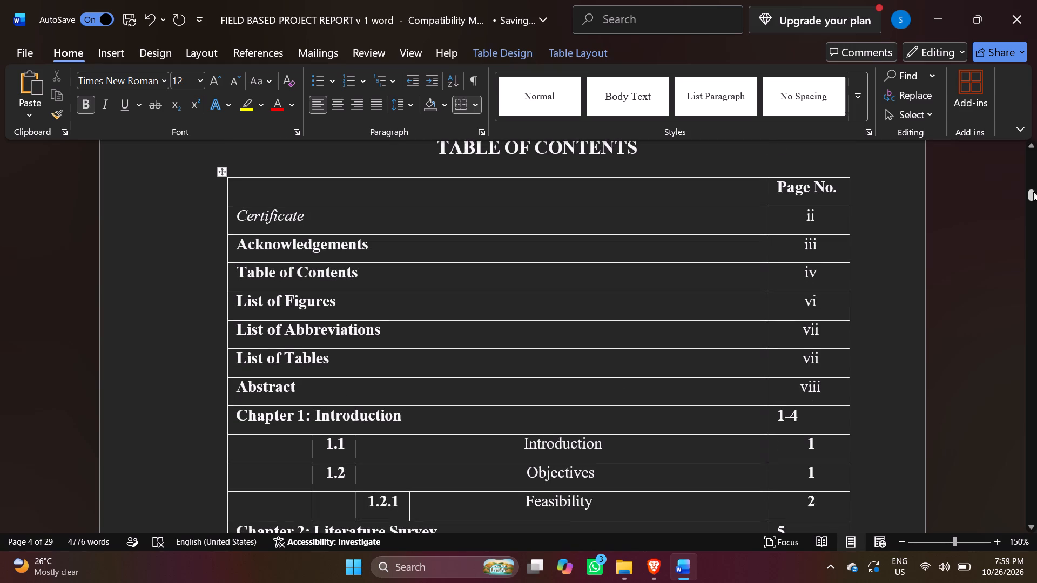
left_click_drag(1035, 199, 1035, 217)
scroll(892, 229, "up", 11)
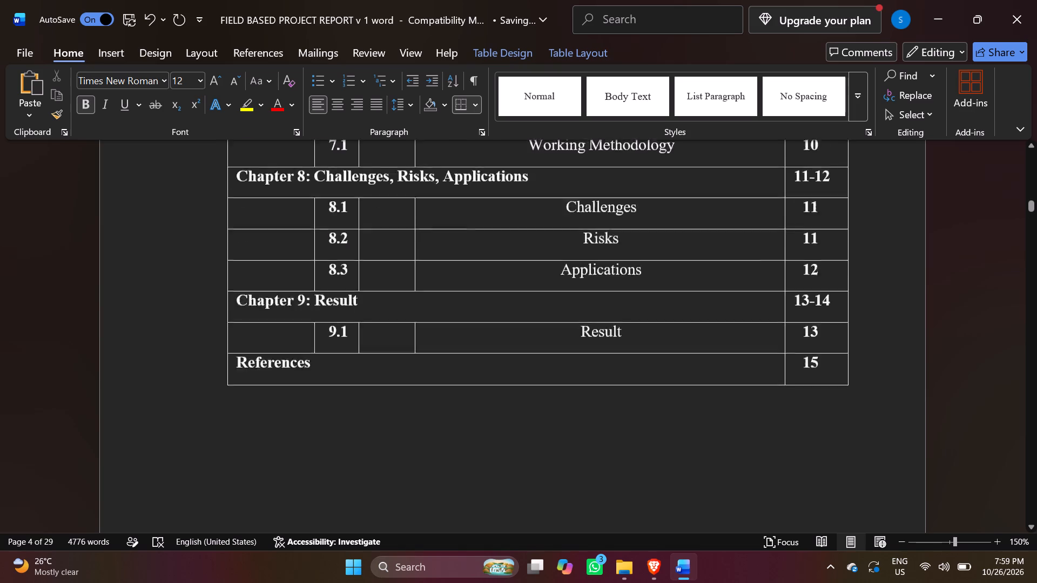
scroll(887, 234, "up", 17)
scroll(861, 275, "up", 1)
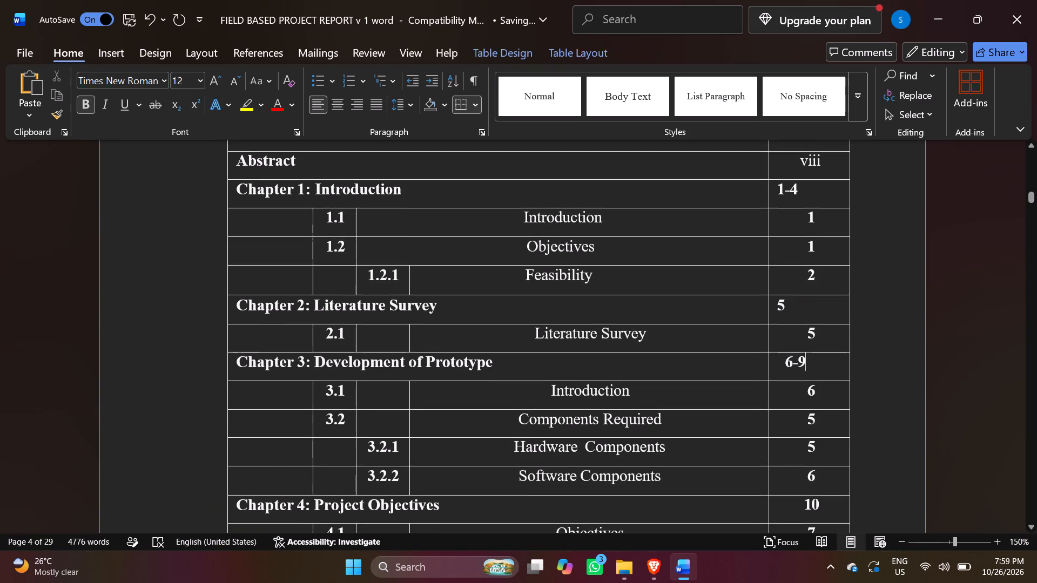
scroll(819, 427, "down", 1)
left_click(818, 394)
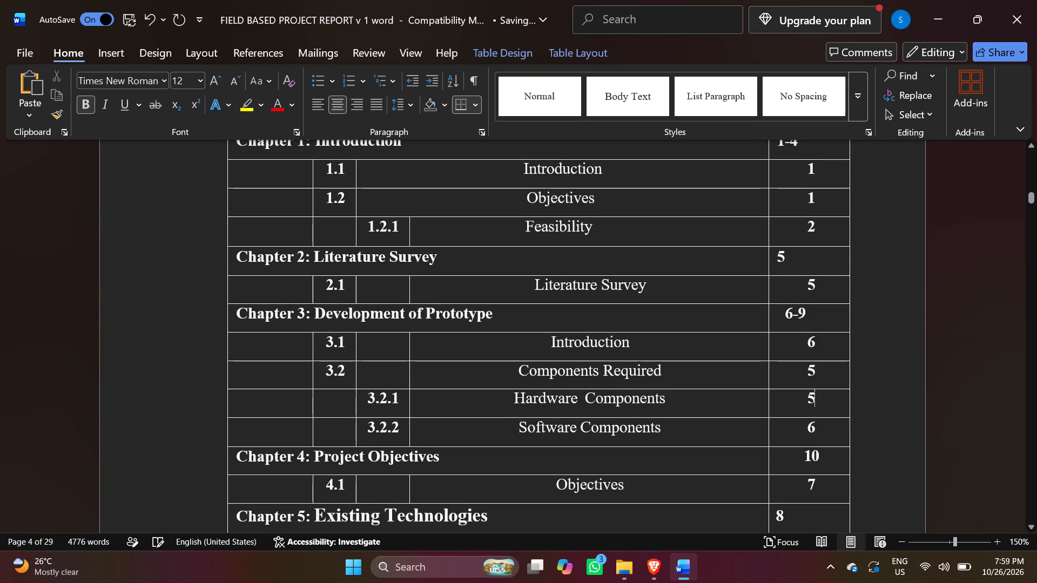
left_click(821, 372)
key("BackSpace")
Review the Chapter 3 pages in the report body for their section headings and page numbers, up to the start of Chapter 4.
left_click_drag(1034, 194, 1036, 272)
scroll(853, 338, "down", 5)
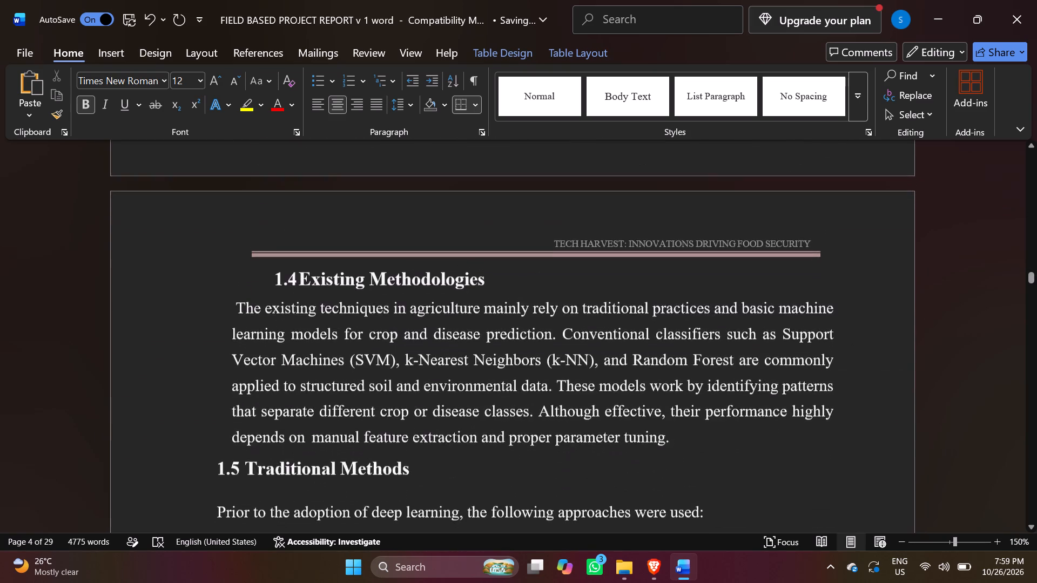
scroll(850, 342, "down", 20)
scroll(850, 342, "down", 10)
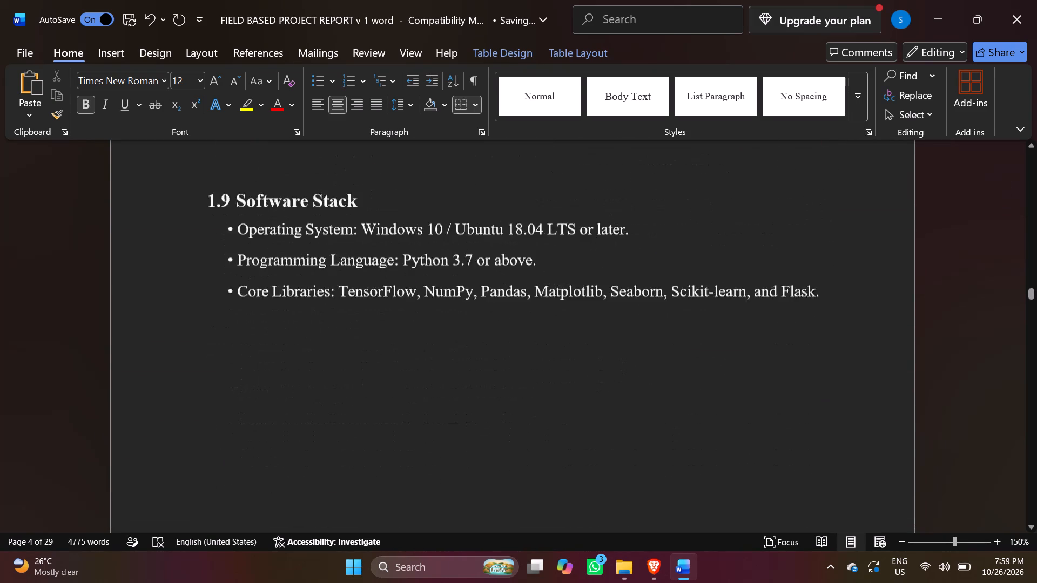
scroll(860, 354, "down", 20)
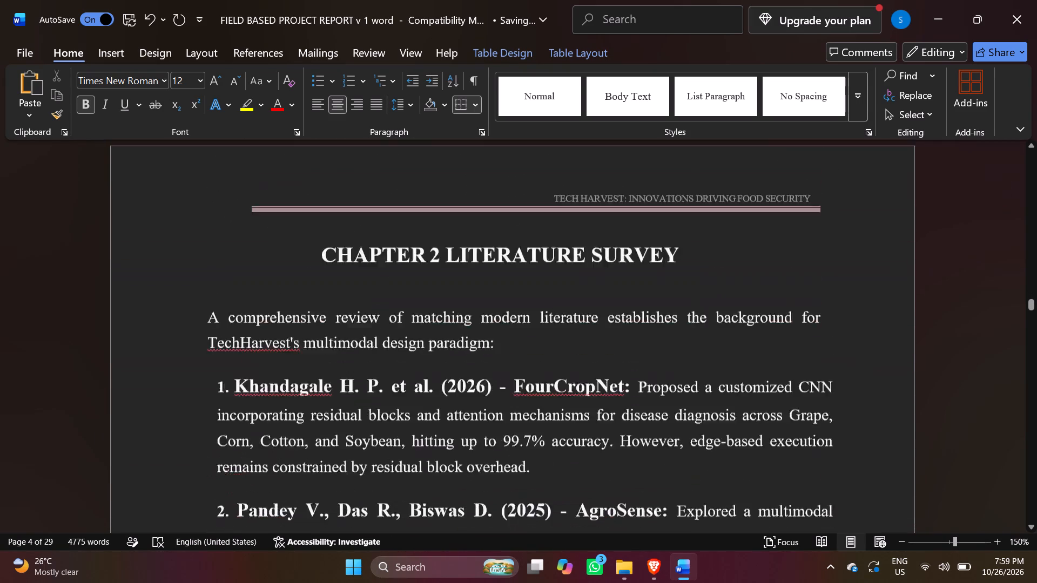
scroll(857, 364, "down", 20)
scroll(857, 364, "down", 4)
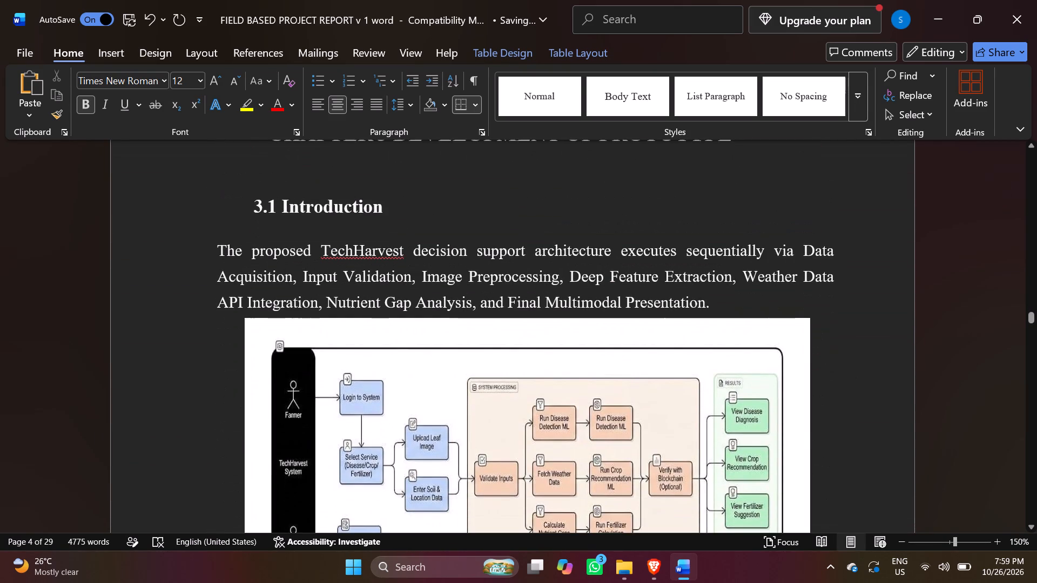
scroll(850, 374, "down", 16)
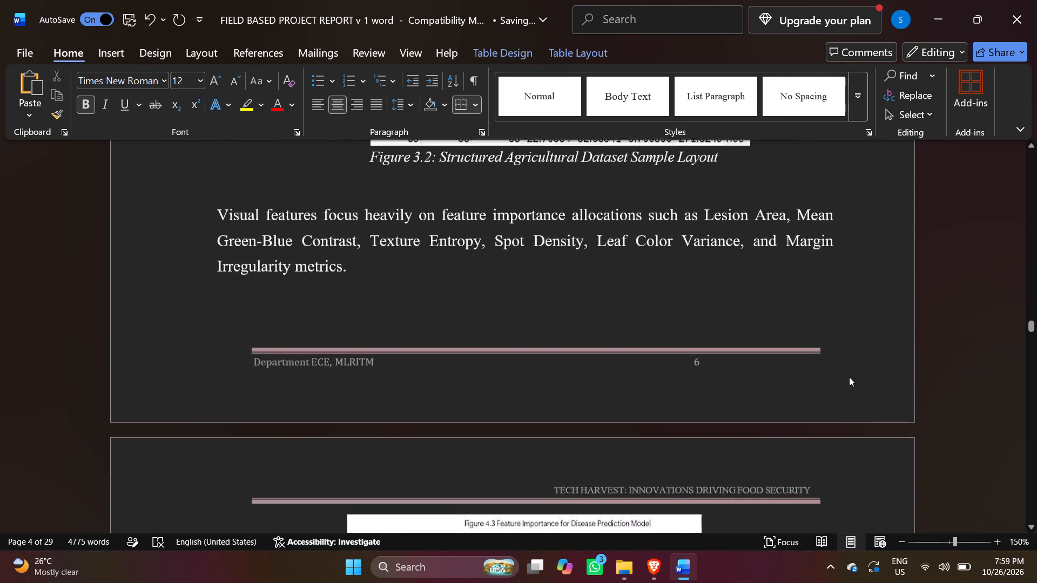
scroll(849, 377, "down", 5)
scroll(682, 363, "up", 10)
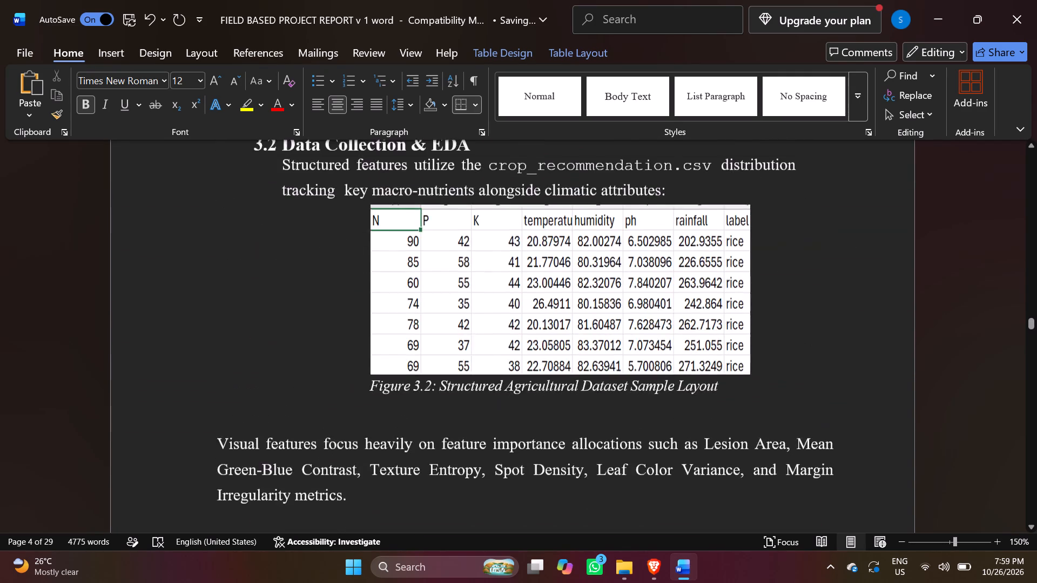
scroll(443, 288, "up", 4)
scroll(484, 337, "down", 17)
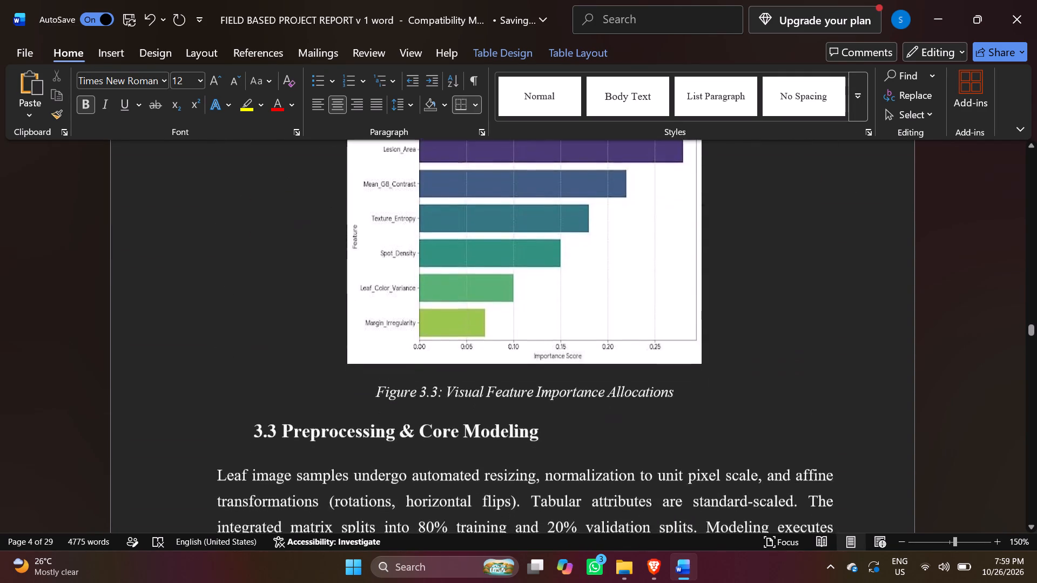
scroll(494, 350, "down", 17)
scroll(493, 354, "down", 6)
scroll(493, 355, "up", 4)
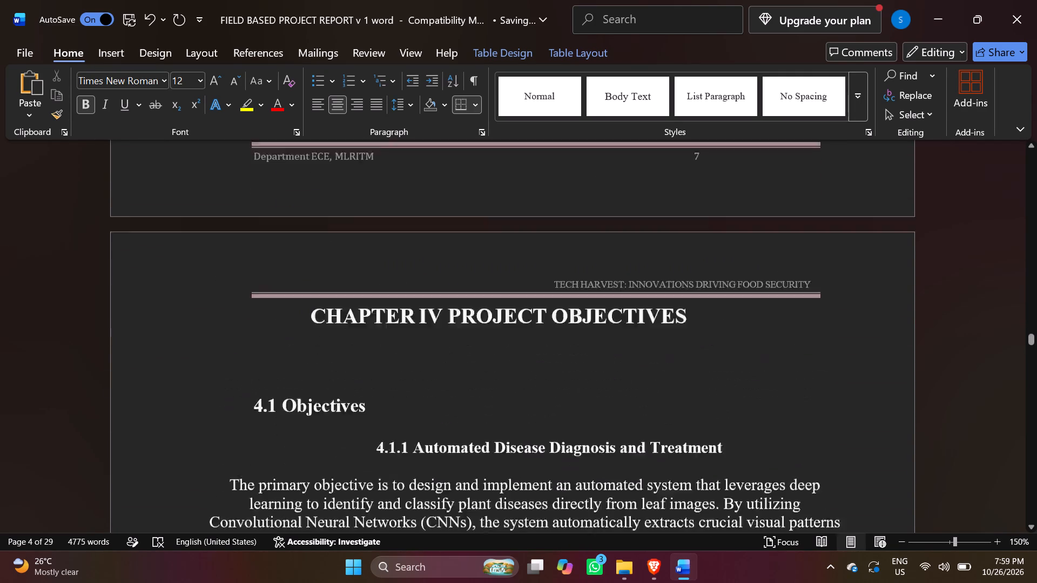
scroll(493, 355, "up", 20)
scroll(493, 355, "up", 19)
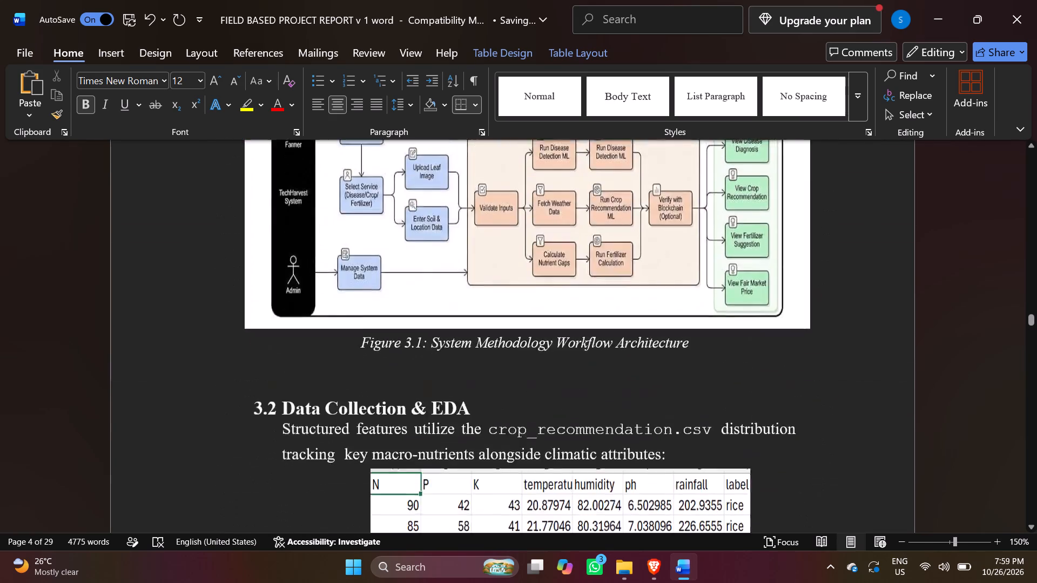
scroll(492, 356, "up", 7)
Replace the Components Required title in Table of Contents row 3.2 with the heading "Data Collection & EDA" copied from the Chapter 3 body.
scroll(490, 361, "down", 9)
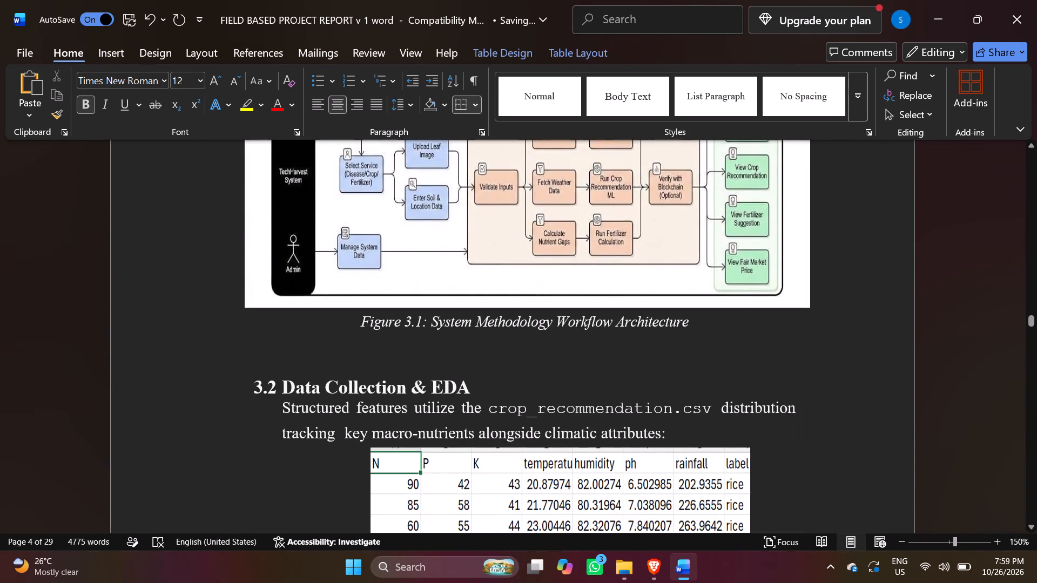
left_click_drag(470, 382, 308, 384)
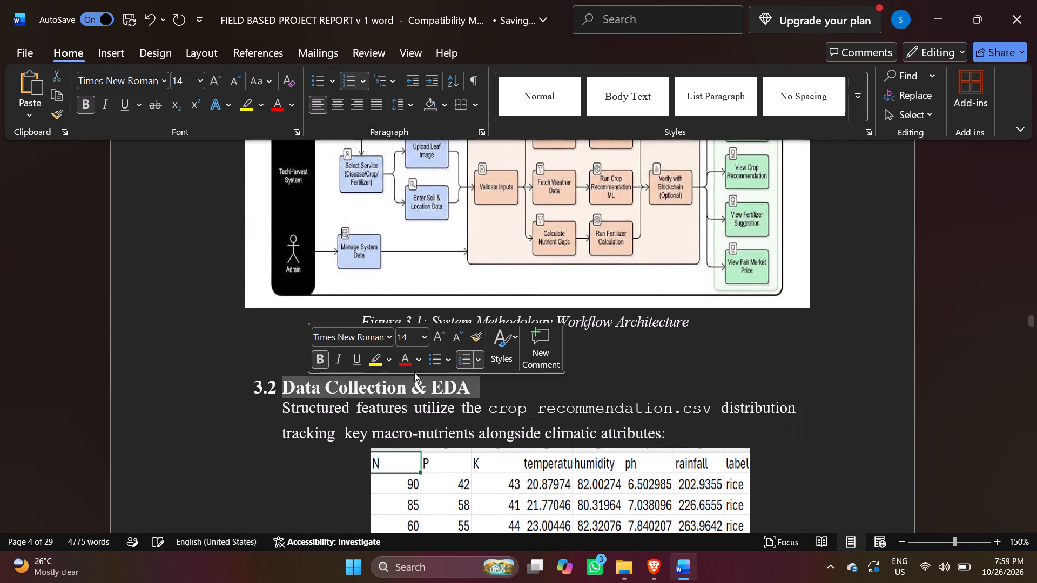
key("ctrl+c")
scroll(587, 387, "up", 10)
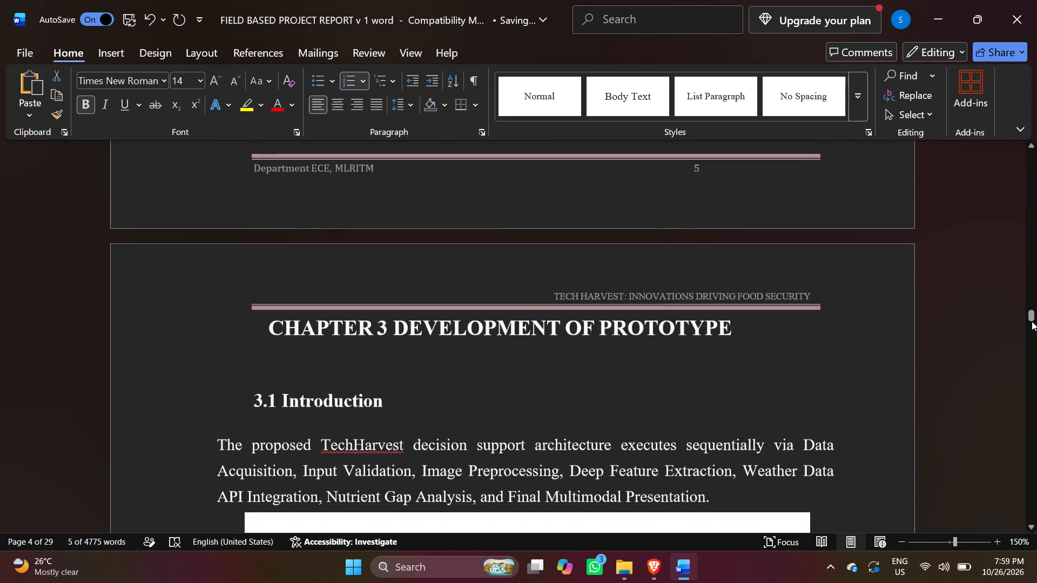
left_click_drag(1032, 313, 1036, 227)
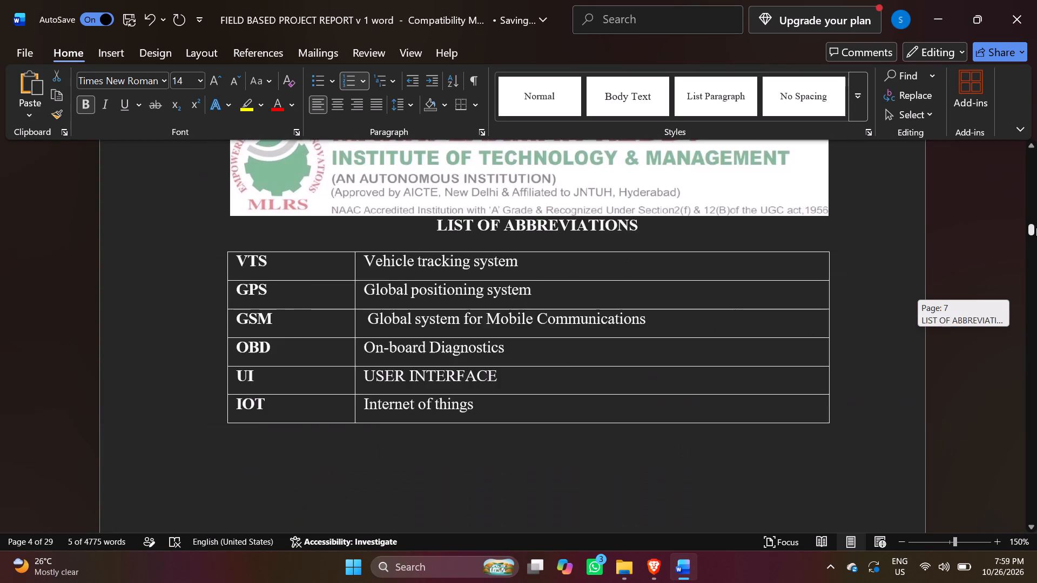
left_click_drag(1036, 227, 1036, 227)
scroll(650, 294, "up", 20)
scroll(650, 294, "up", 7)
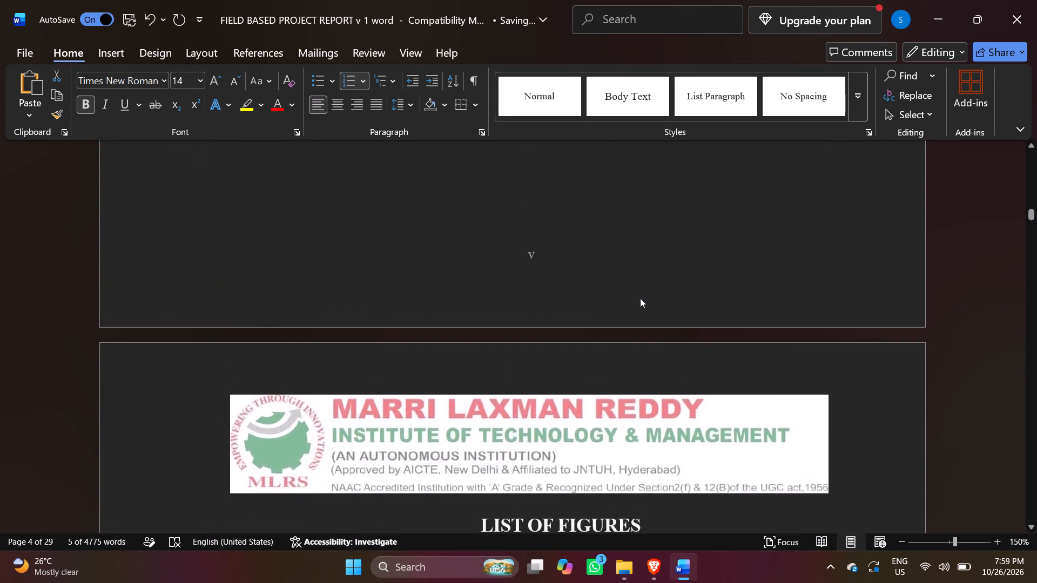
scroll(640, 298, "up", 18)
scroll(640, 298, "up", 11)
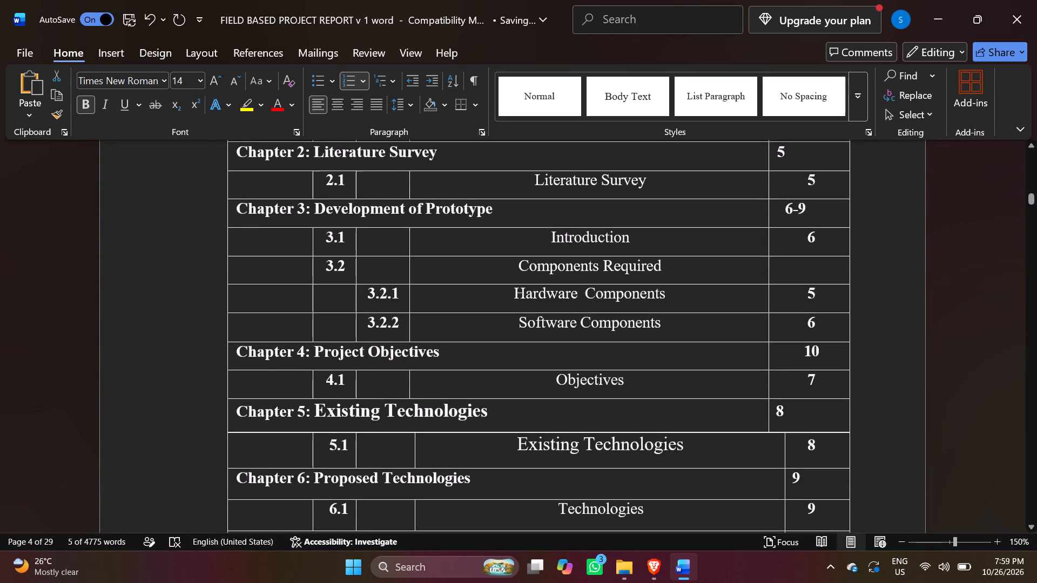
left_click(666, 268)
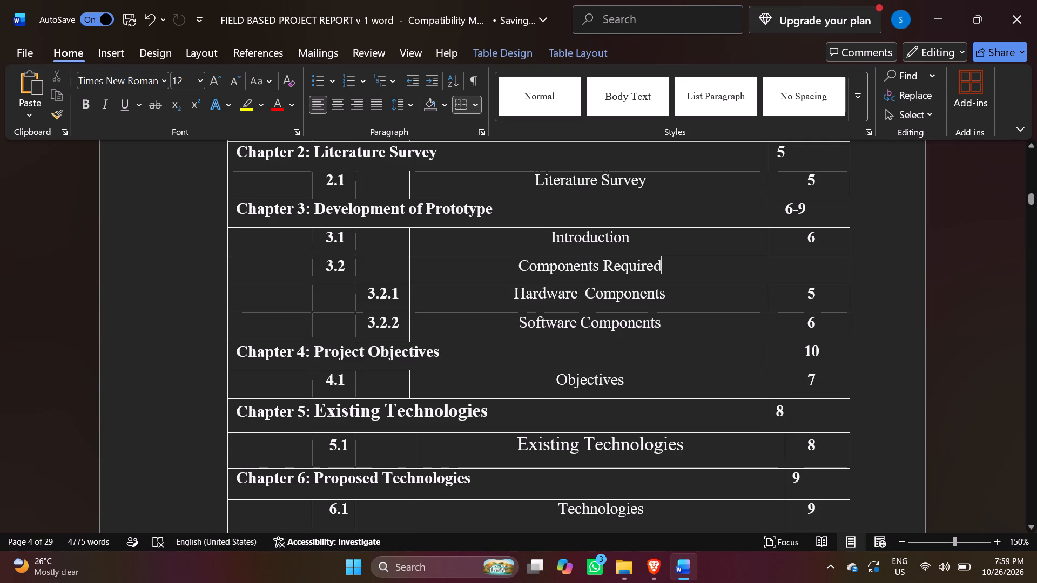
key("BackSpace")
key("BackSpace")
key("BackSpace")
key("BackSpace")
key("BackSpace")
key("BackSpace")
key("BackSpace")
key("BackSpace")
key("BackSpace")
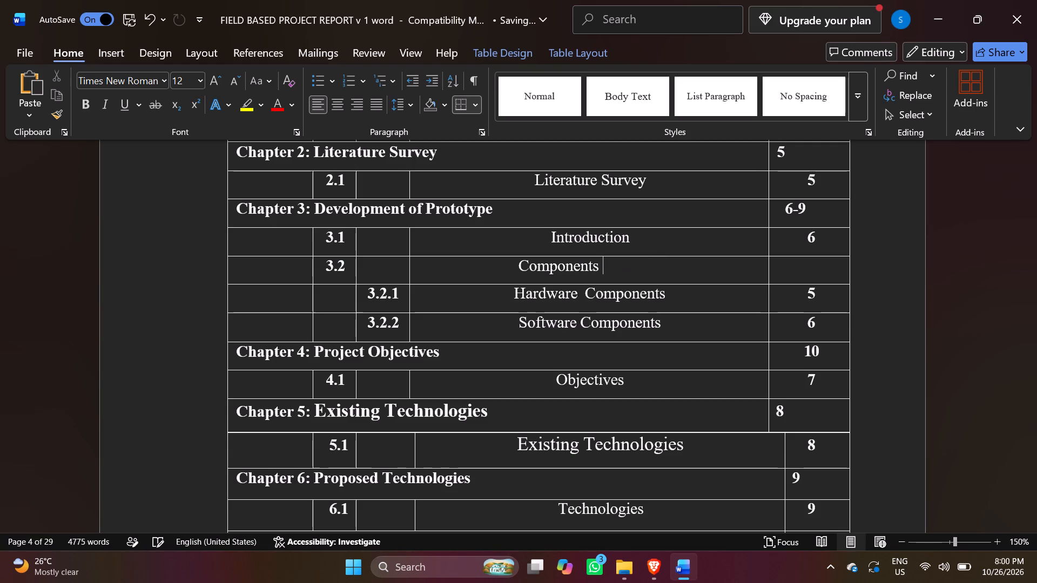
key("BackSpace")
key("BackSpace")
key("BackSpace")
key("BackSpace")
key("BackSpace")
key("BackSpace")
key("BackSpace")
key("BackSpace")
key("BackSpace")
key("BackSpace")
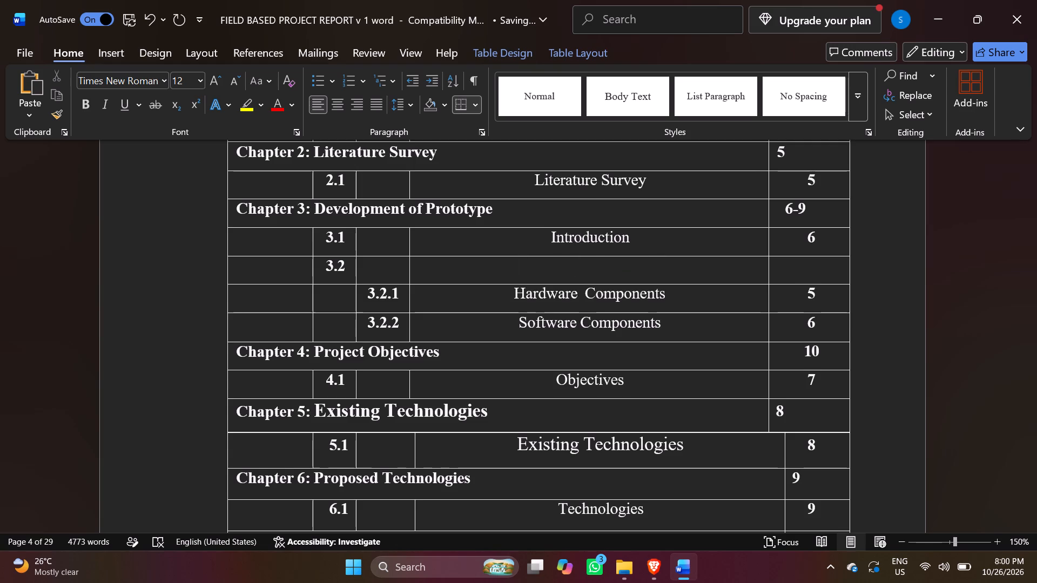
key("ctrl+v")
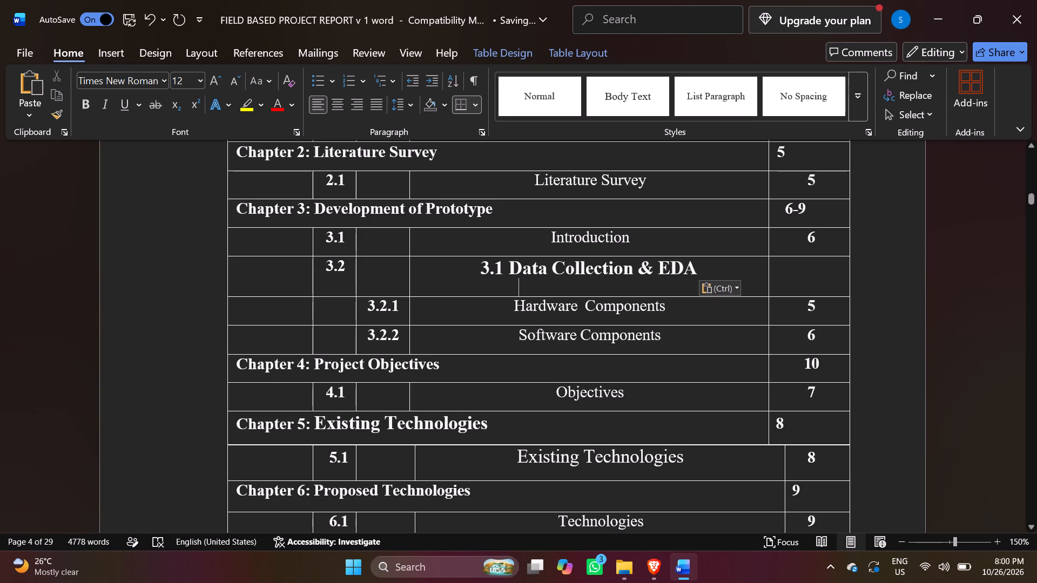
Format the pasted Data Collection & EDA title as 12 pt, non-bold text.
left_click(567, 232)
double_click(518, 262)
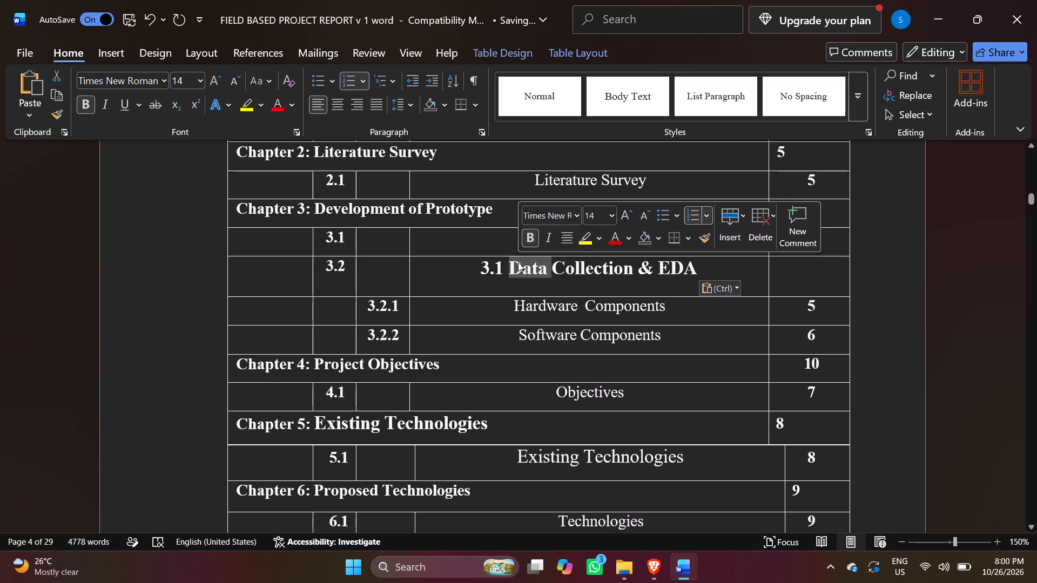
left_click(499, 274)
left_click(493, 267)
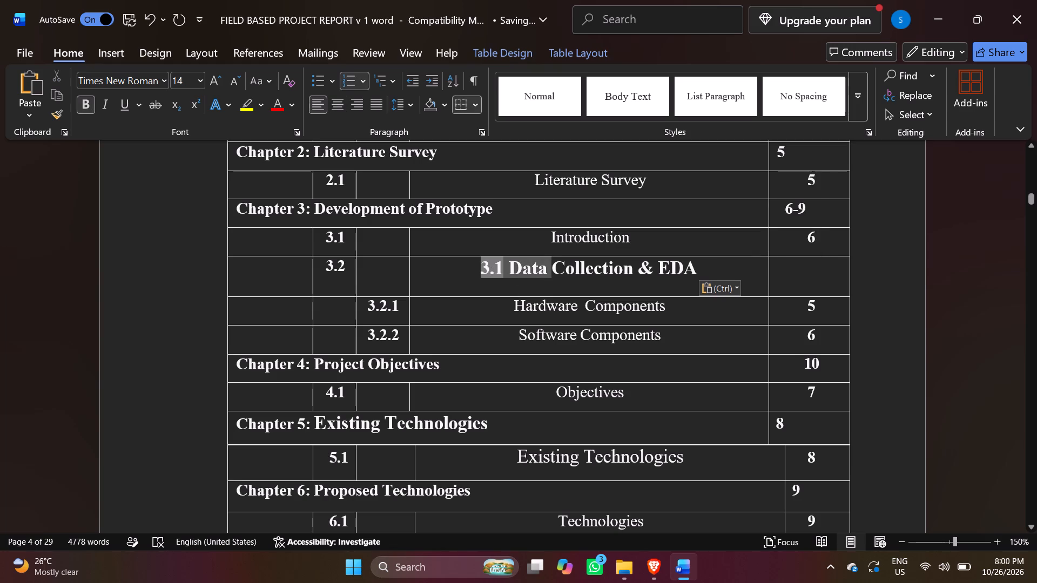
left_click(464, 273)
left_click_drag(482, 269, 553, 272)
left_click(468, 272)
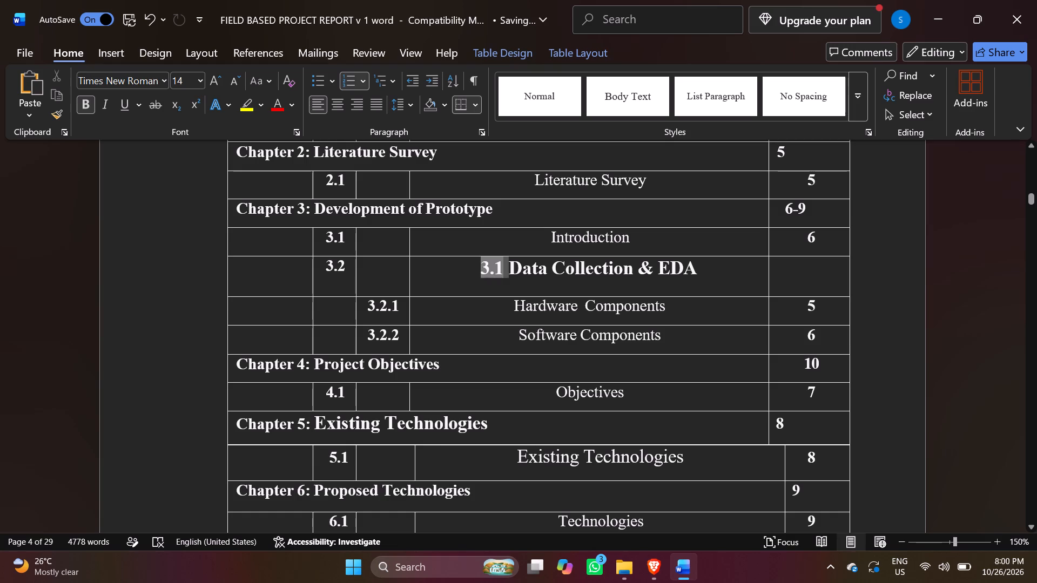
left_click_drag(479, 266, 670, 261)
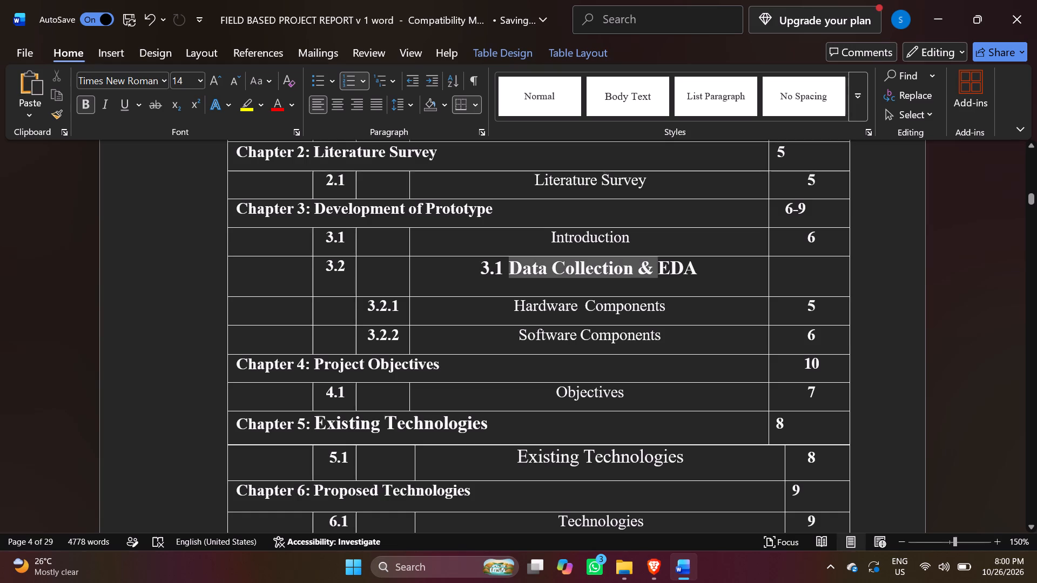
left_click_drag(670, 261, 684, 261)
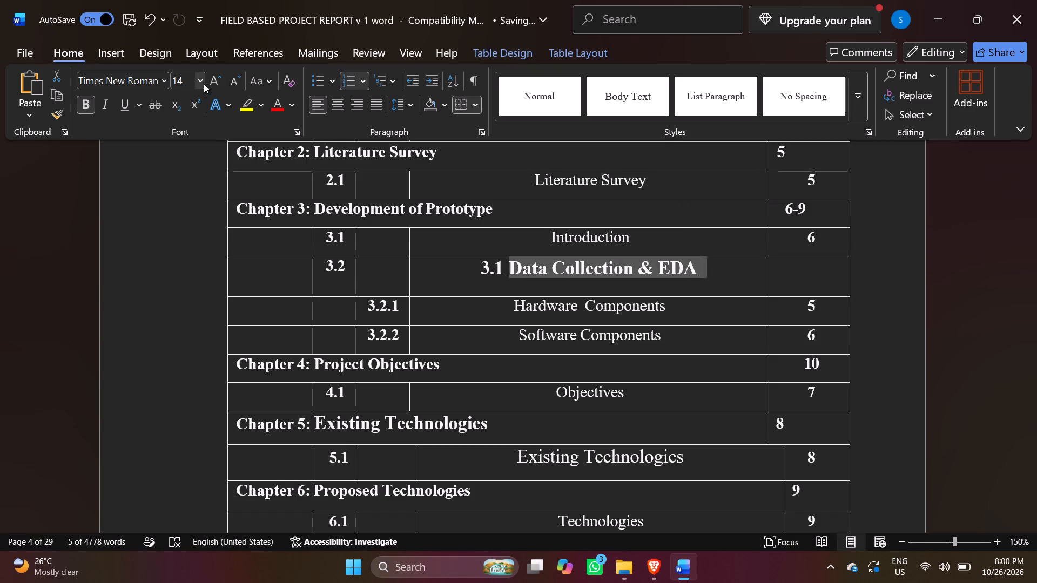
left_click(204, 84)
left_click(184, 181)
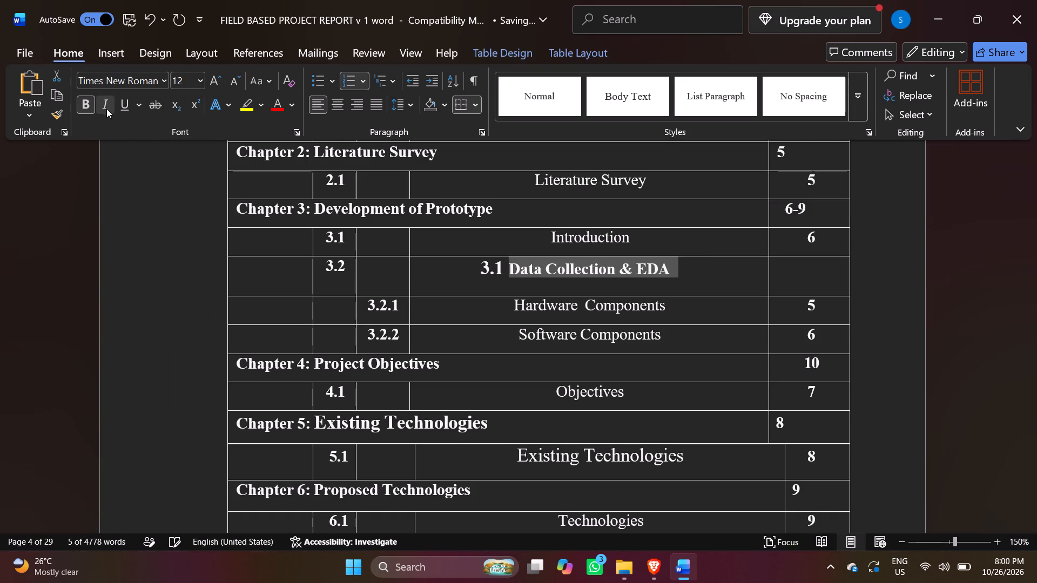
left_click(88, 108)
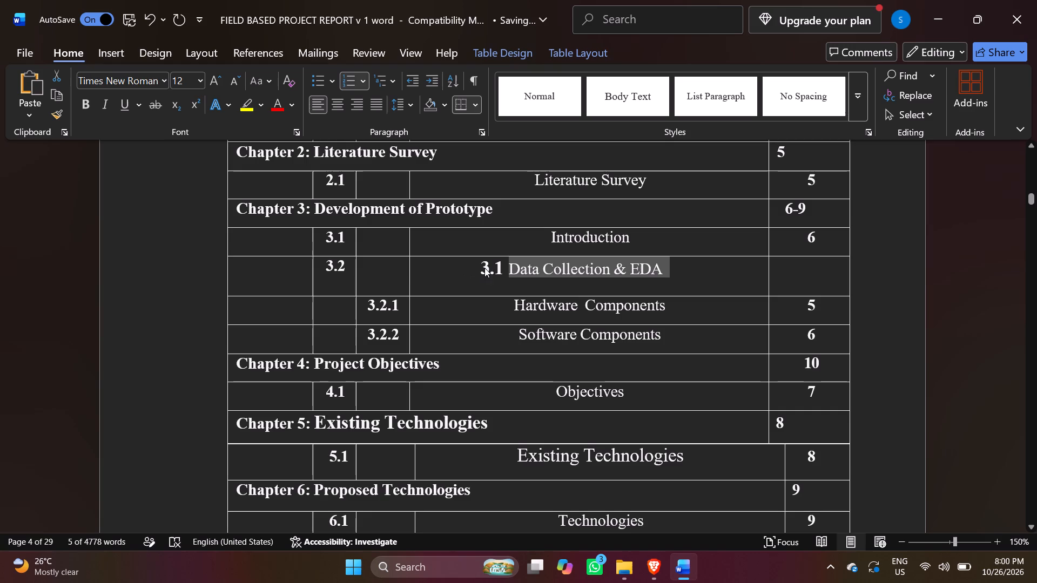
Remove the automatic 3.1 number and the leftover indent in front of the Data Collection & EDA title.
left_click(501, 271)
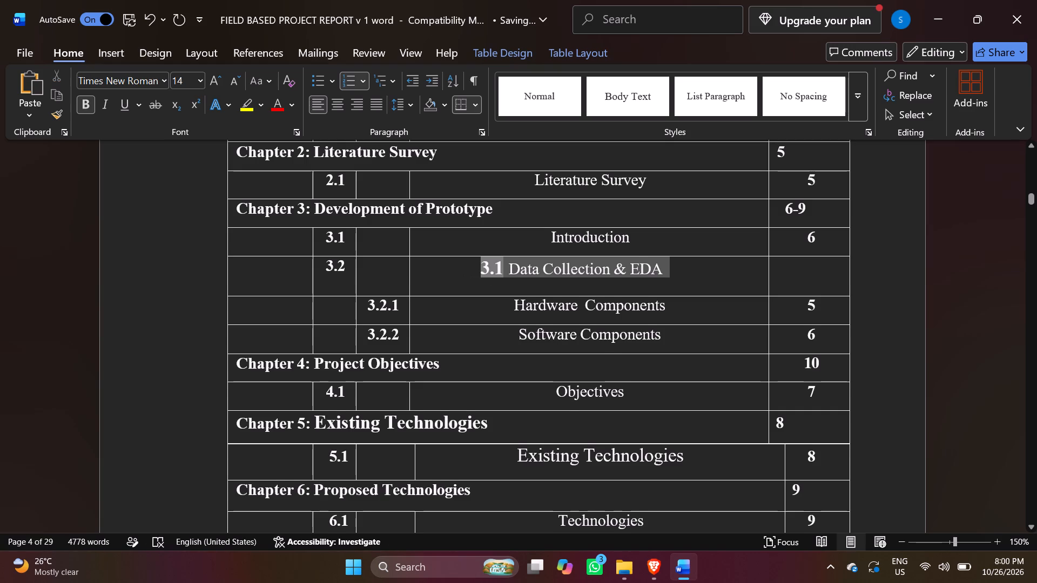
key("BackSpace")
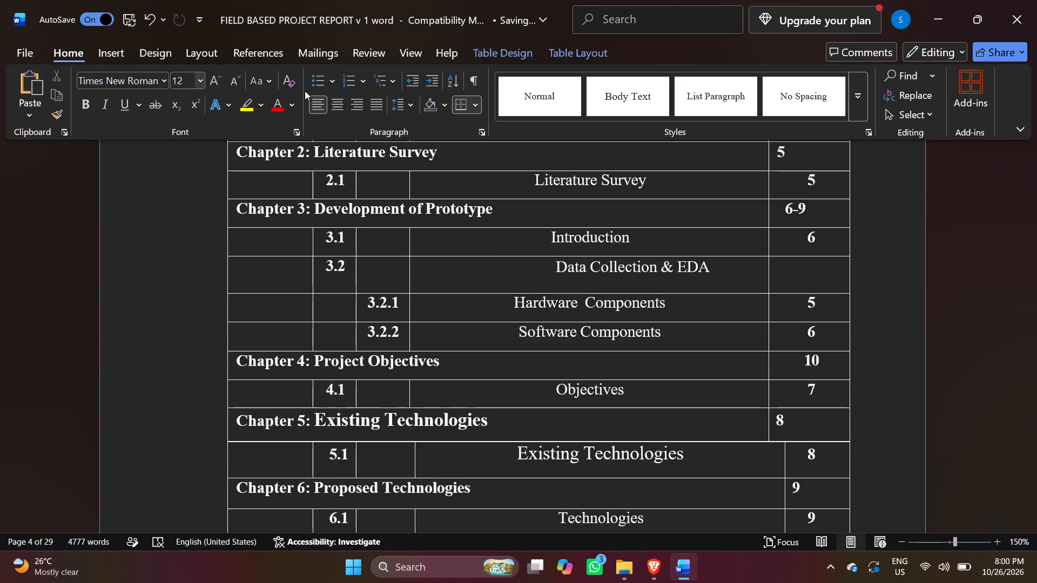
left_click(337, 97)
left_click(344, 97)
key("BackSpace")
key("BackSpace")
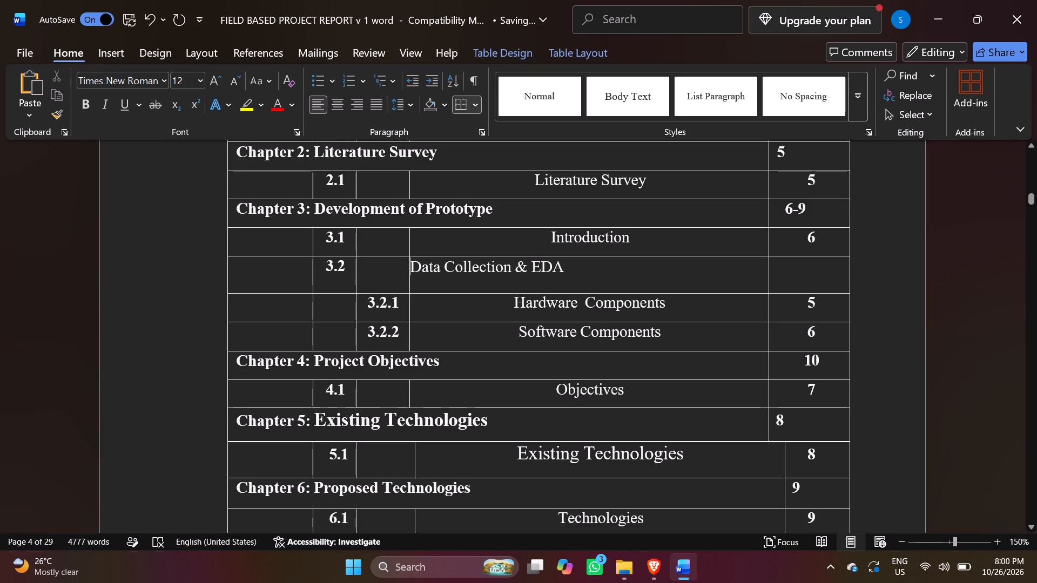
Pad the Data Collection & EDA title with leading spaces so it lines up with the centered titles in its column.
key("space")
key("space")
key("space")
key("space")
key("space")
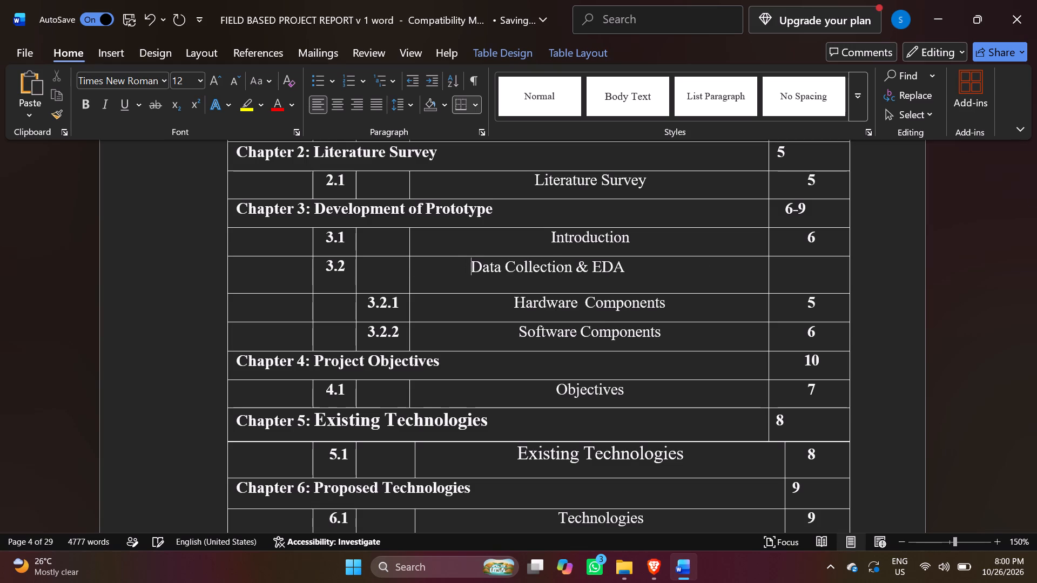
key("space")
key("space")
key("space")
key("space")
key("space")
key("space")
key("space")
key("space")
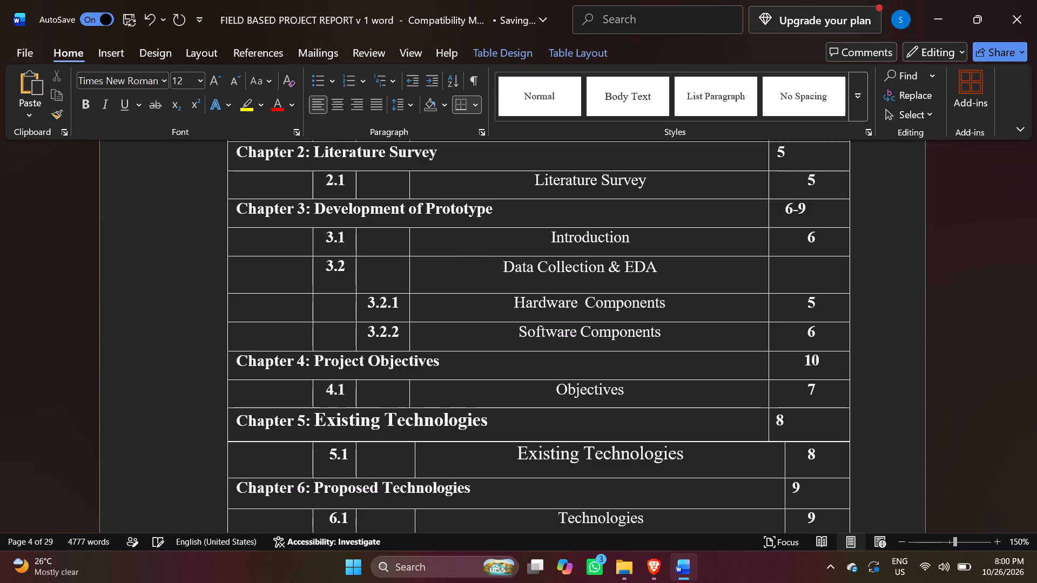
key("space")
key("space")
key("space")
key("BackSpace")
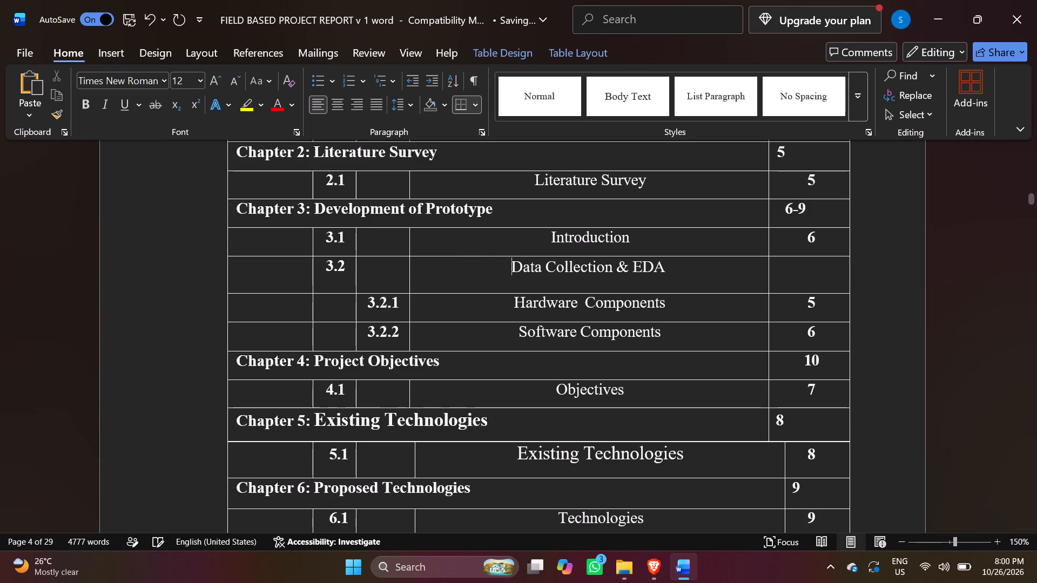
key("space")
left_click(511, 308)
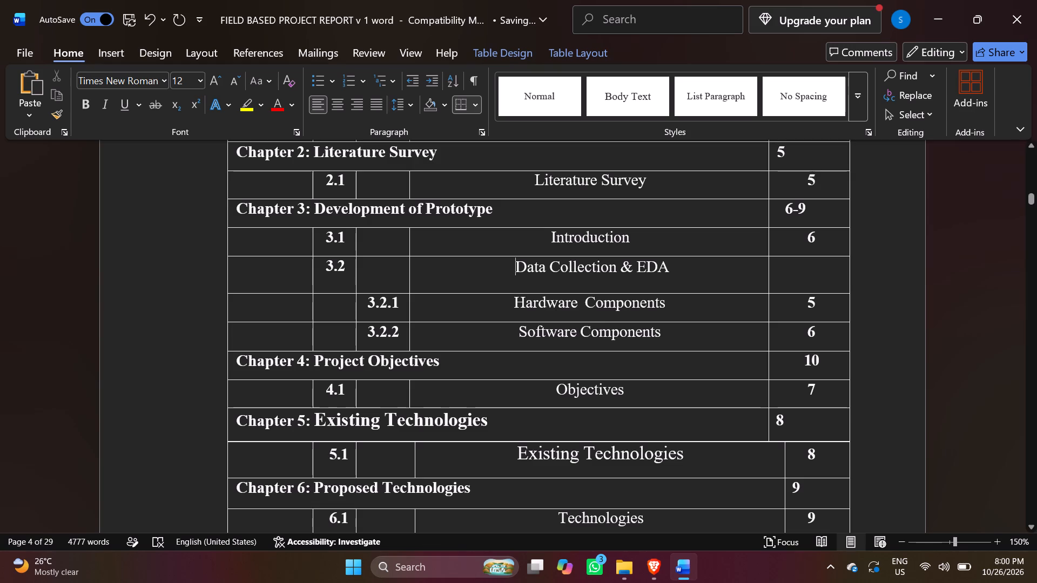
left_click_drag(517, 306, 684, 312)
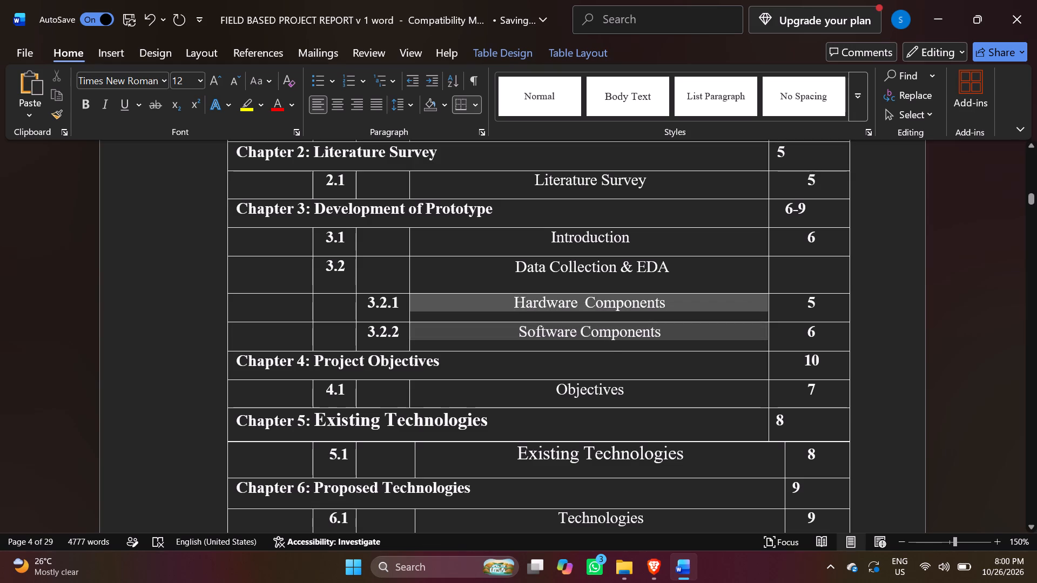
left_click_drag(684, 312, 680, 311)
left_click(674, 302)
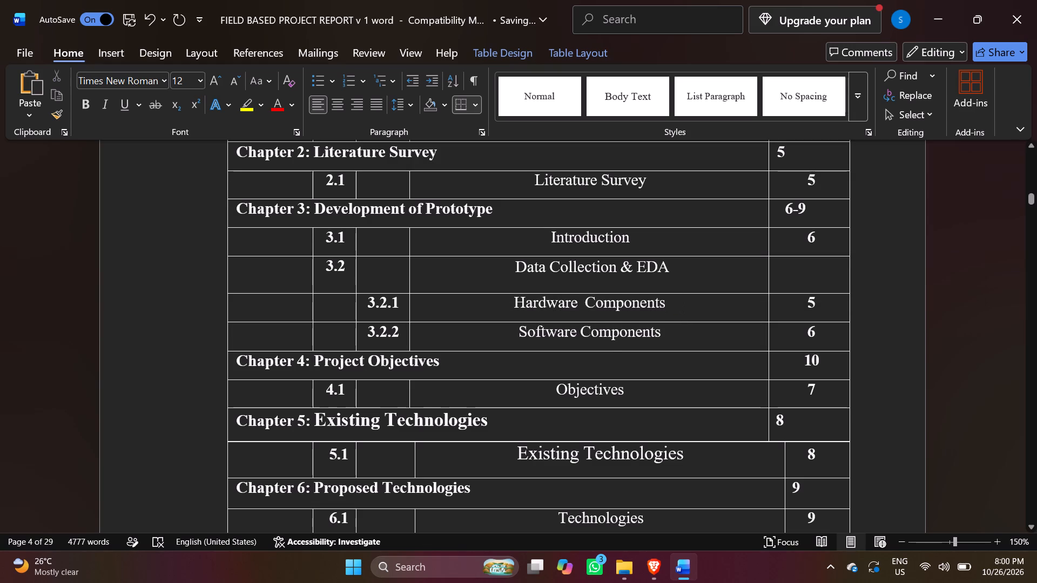
Enter 6 as the page number for Data Collection & EDA in Table of Contents row 3.2.
left_click(814, 272)
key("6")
Examine the Chapter 3 and Chapter 4 body pages and the page numbers in their footers.
scroll(897, 329, "down", 5)
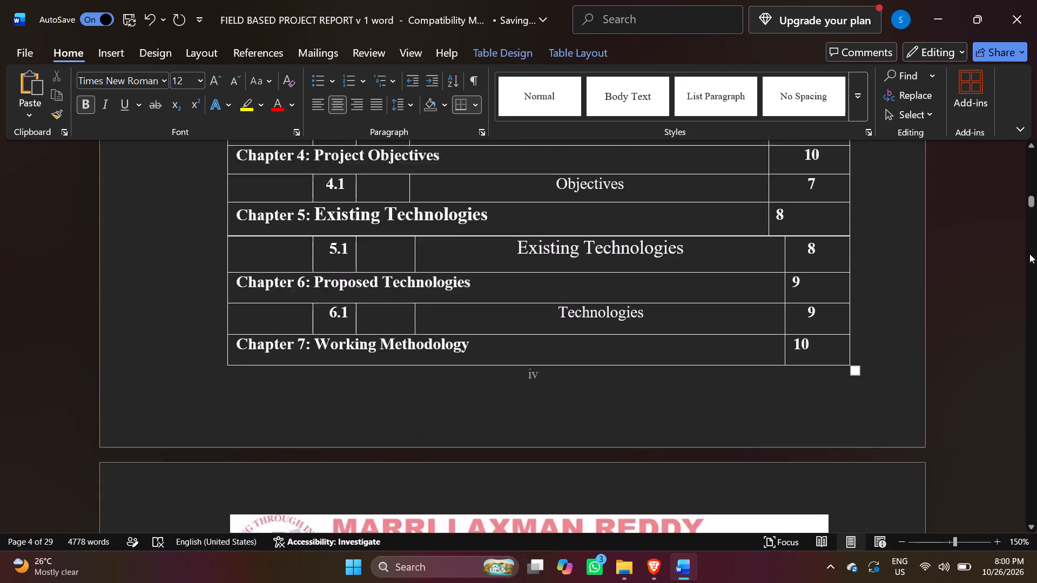
left_click_drag(1026, 198, 1035, 258)
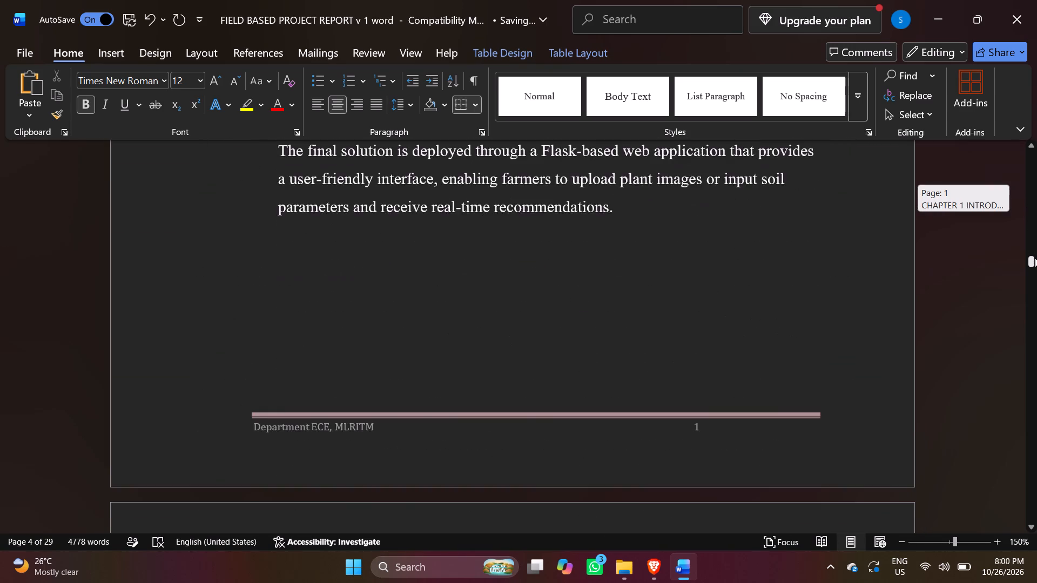
left_click_drag(1035, 258, 1036, 301)
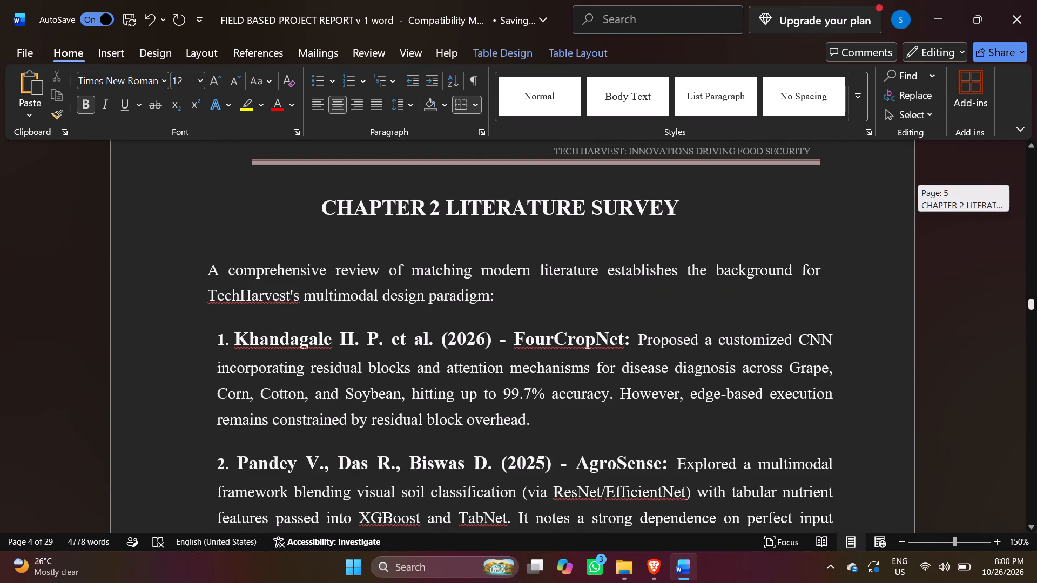
left_click_drag(1036, 301, 1036, 317)
scroll(790, 351, "down", 20)
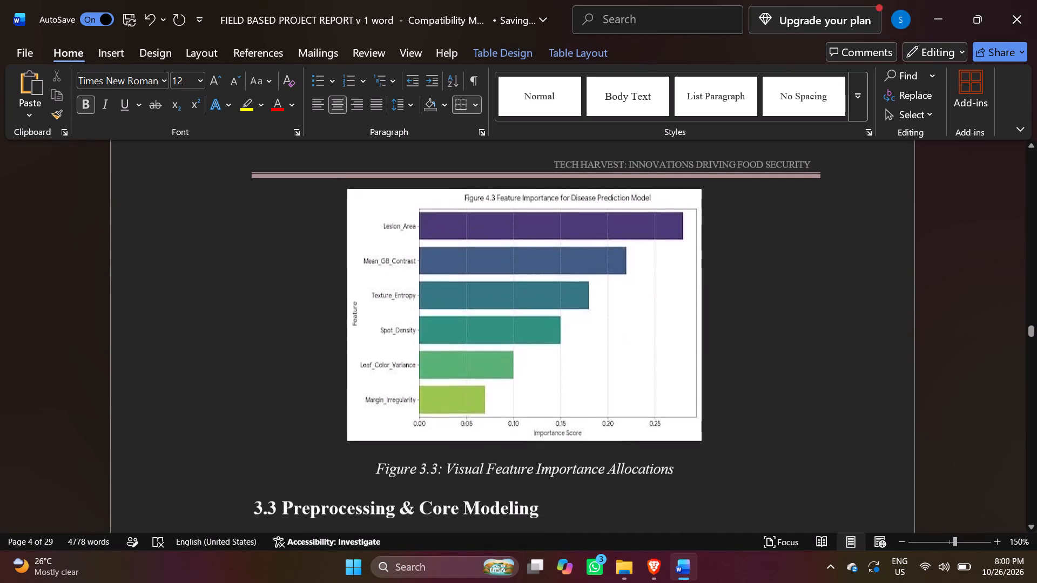
scroll(766, 388, "down", 18)
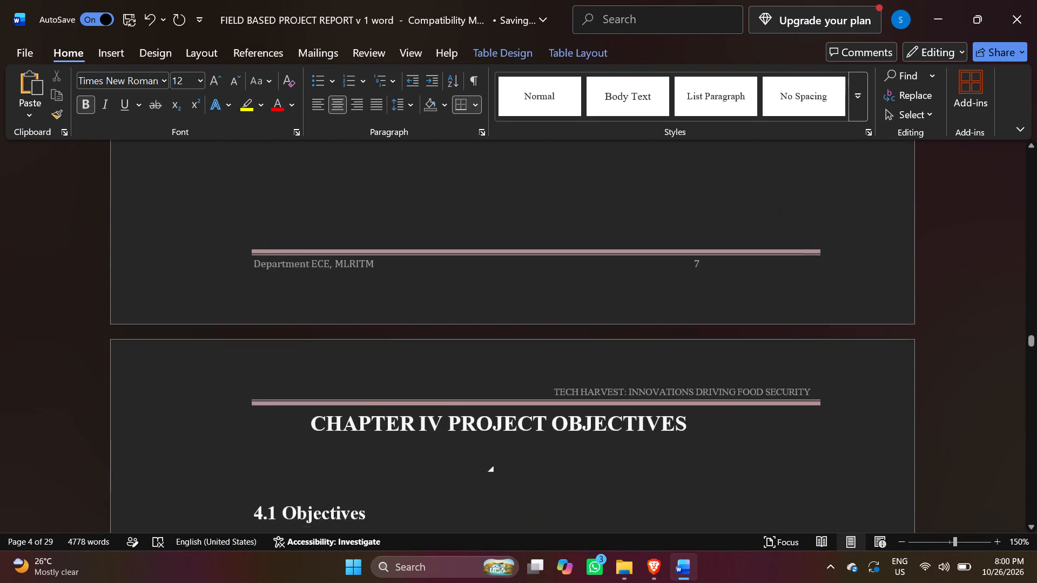
scroll(761, 402, "down", 19)
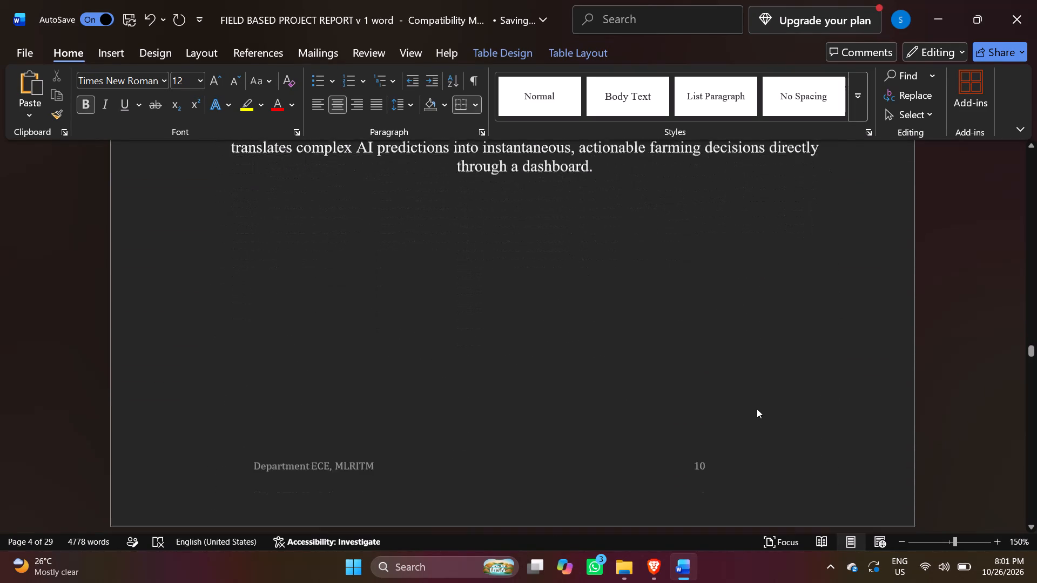
scroll(757, 409, "up", 17)
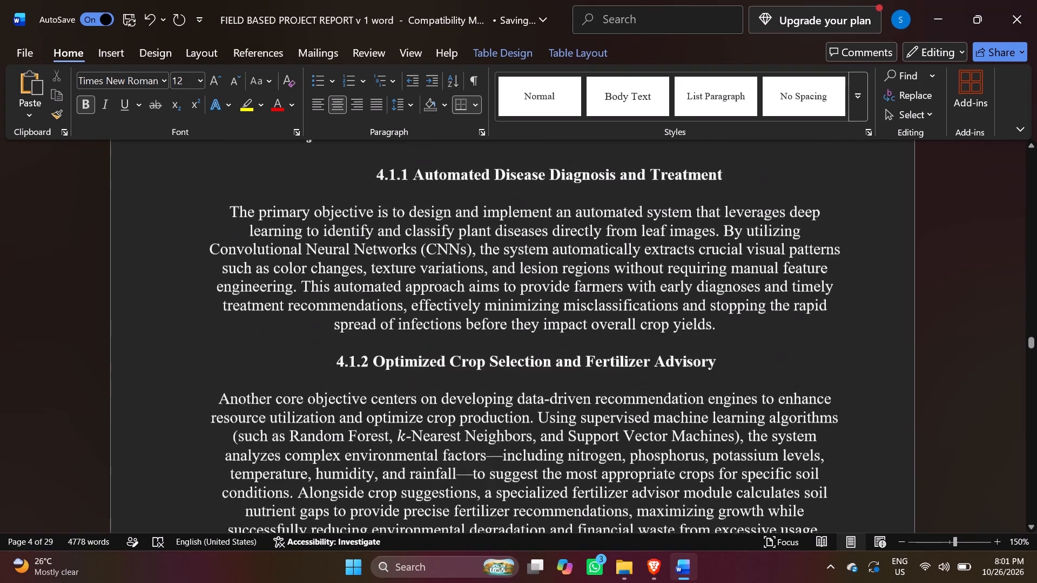
scroll(755, 409, "up", 6)
scroll(755, 409, "down", 16)
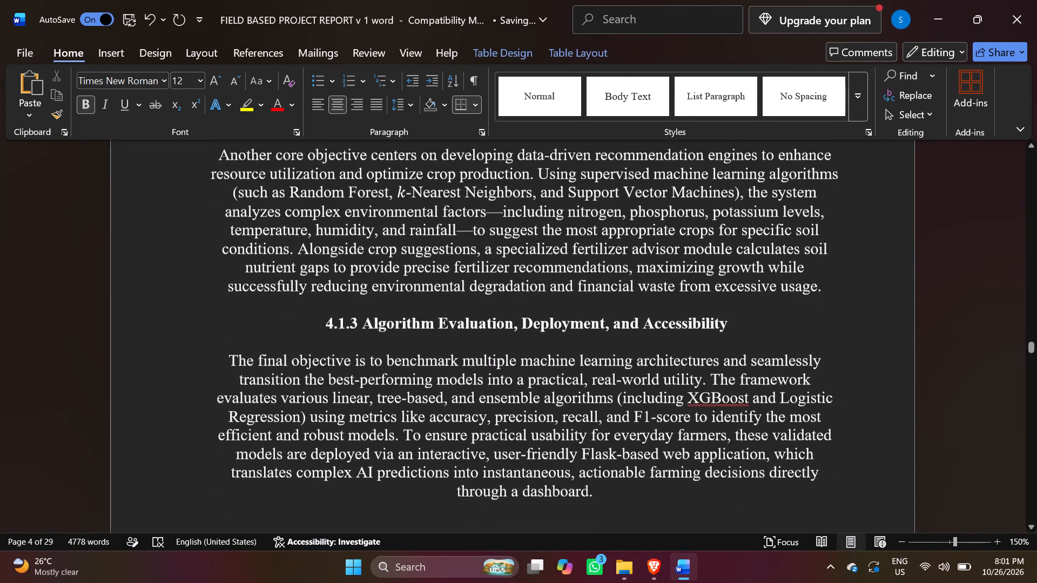
scroll(749, 424, "down", 4)
scroll(729, 463, "down", 2)
Replace the page number in the footer of the last Chapter 4 page (Section 16) with 8.
left_click(704, 449)
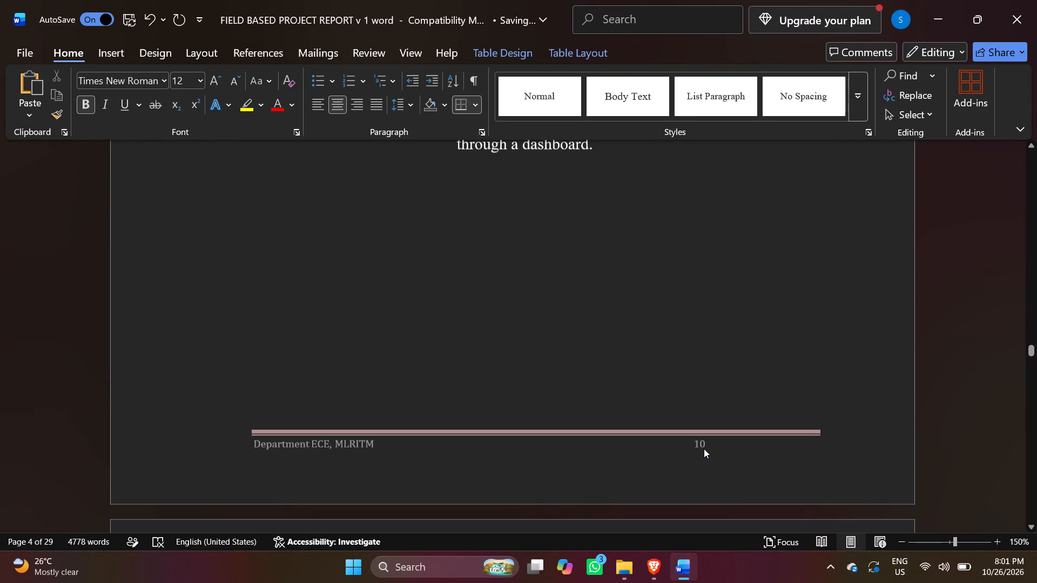
left_click(702, 447)
double_click(701, 445)
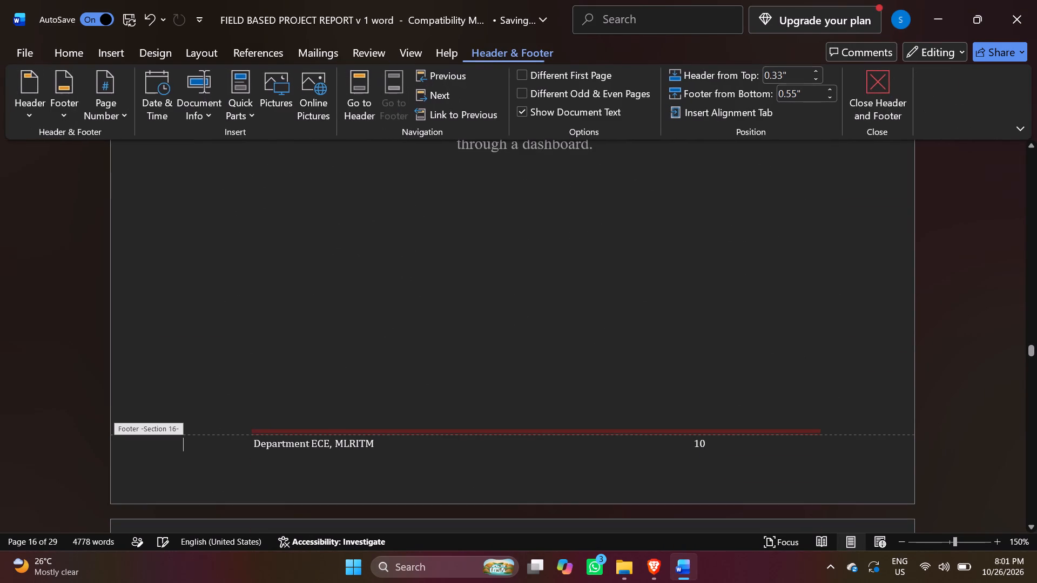
left_click(701, 445)
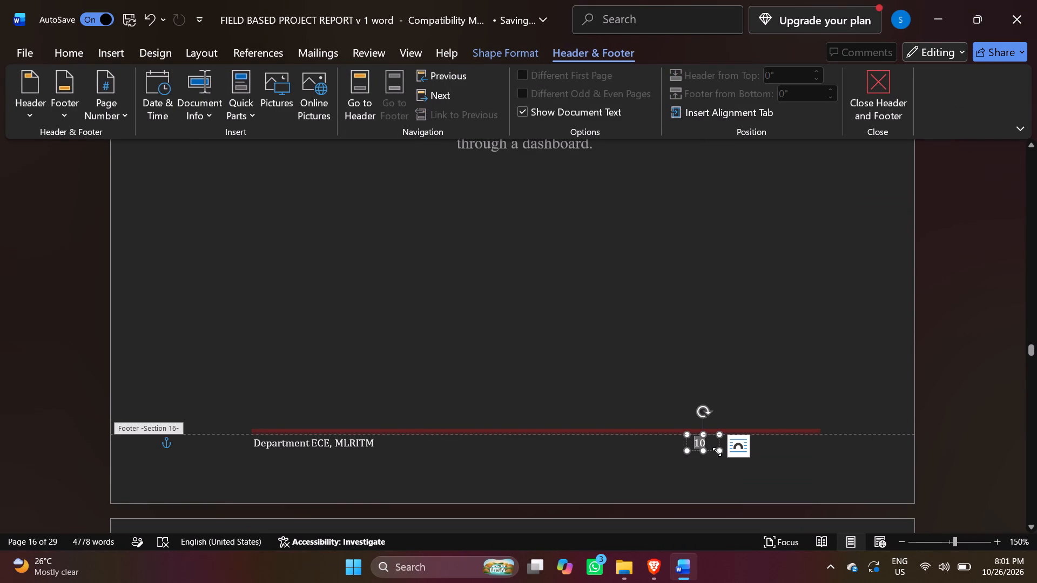
key("BackSpace")
left_click(140, 11)
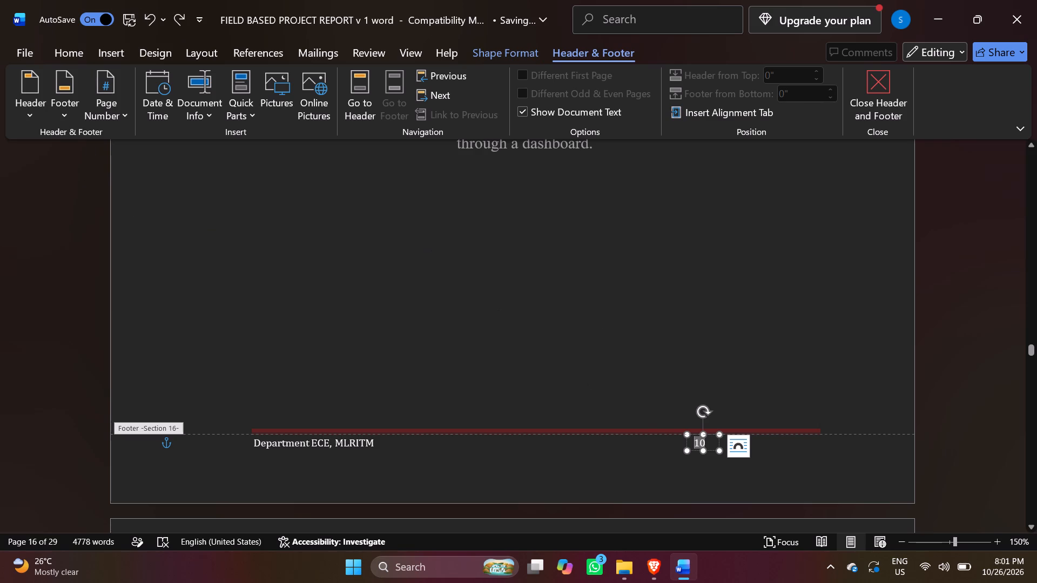
left_click(704, 448)
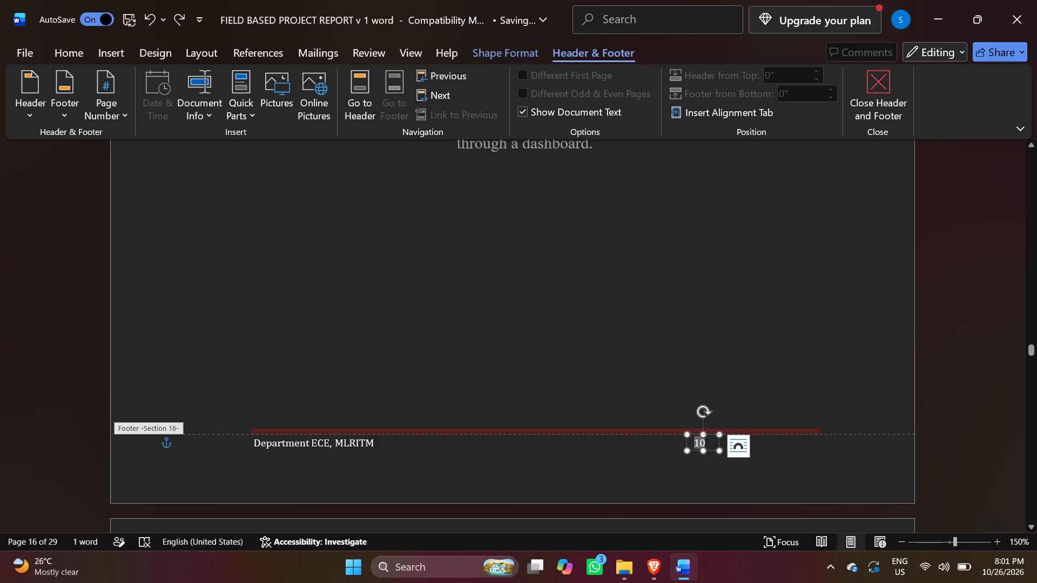
left_click(710, 442)
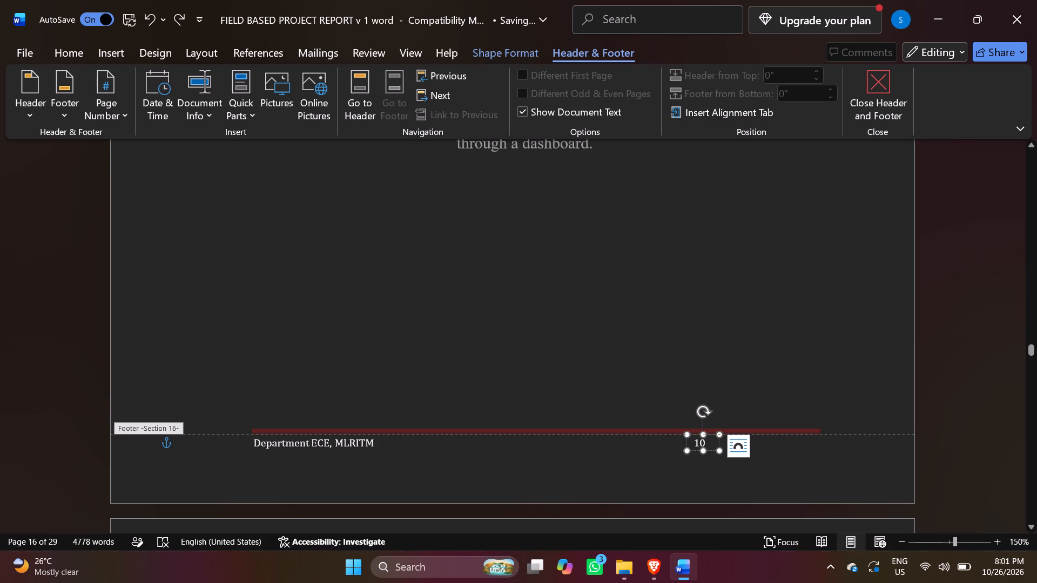
left_click(707, 444)
key("BackSpace")
key("BackSpace")
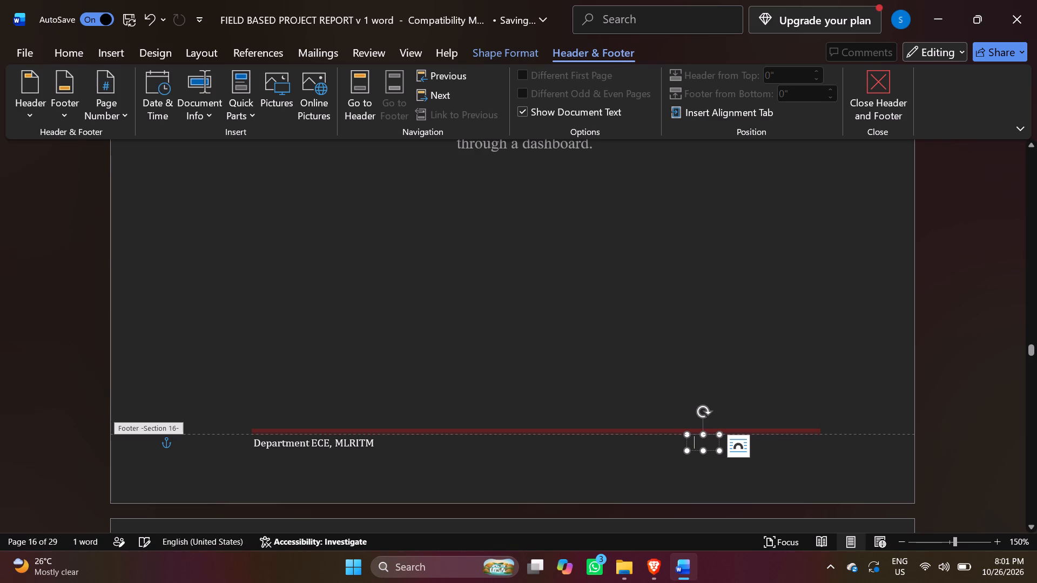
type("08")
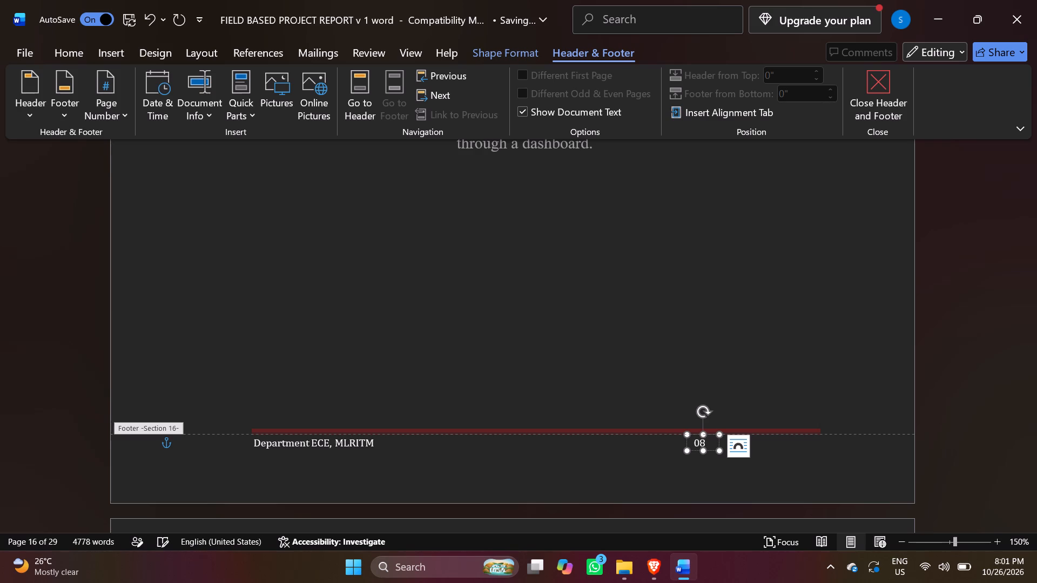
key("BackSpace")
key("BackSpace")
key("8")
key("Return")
left_click(783, 452)
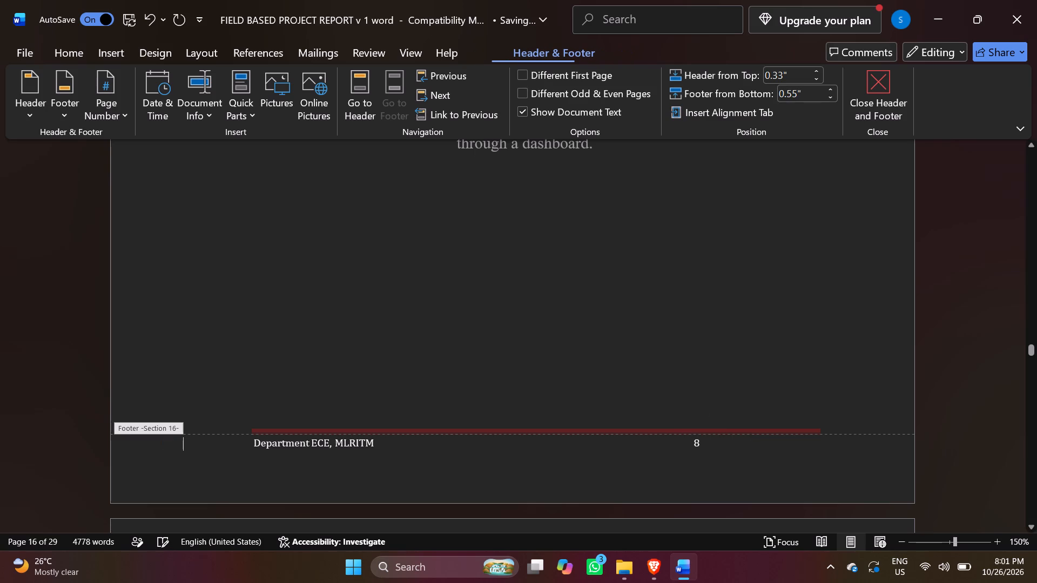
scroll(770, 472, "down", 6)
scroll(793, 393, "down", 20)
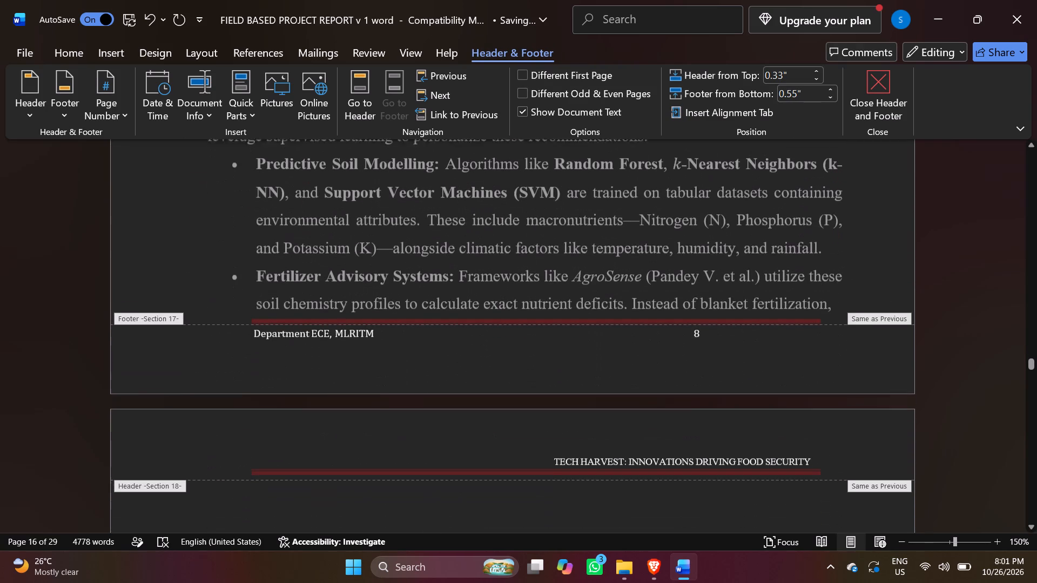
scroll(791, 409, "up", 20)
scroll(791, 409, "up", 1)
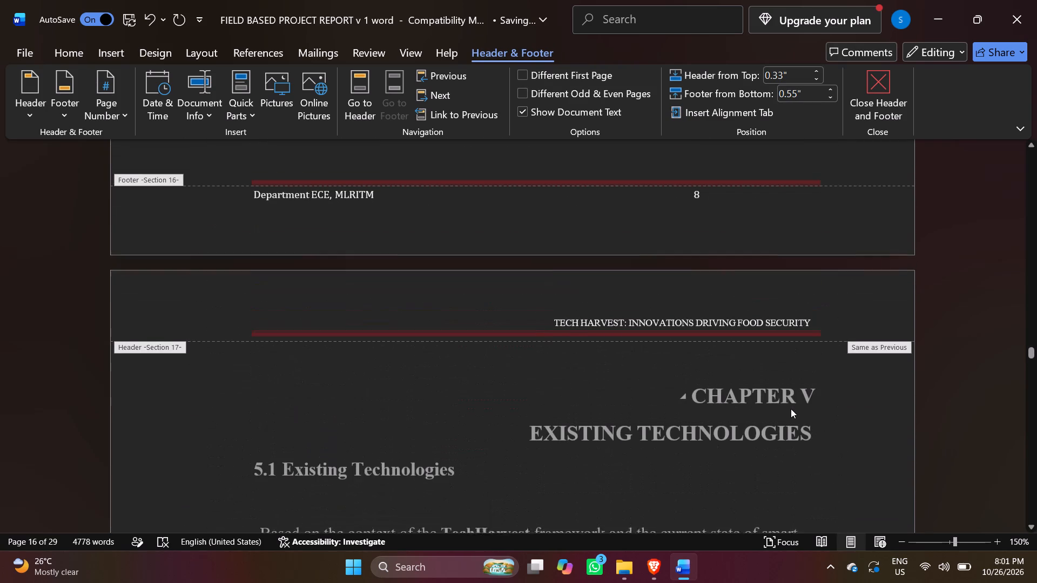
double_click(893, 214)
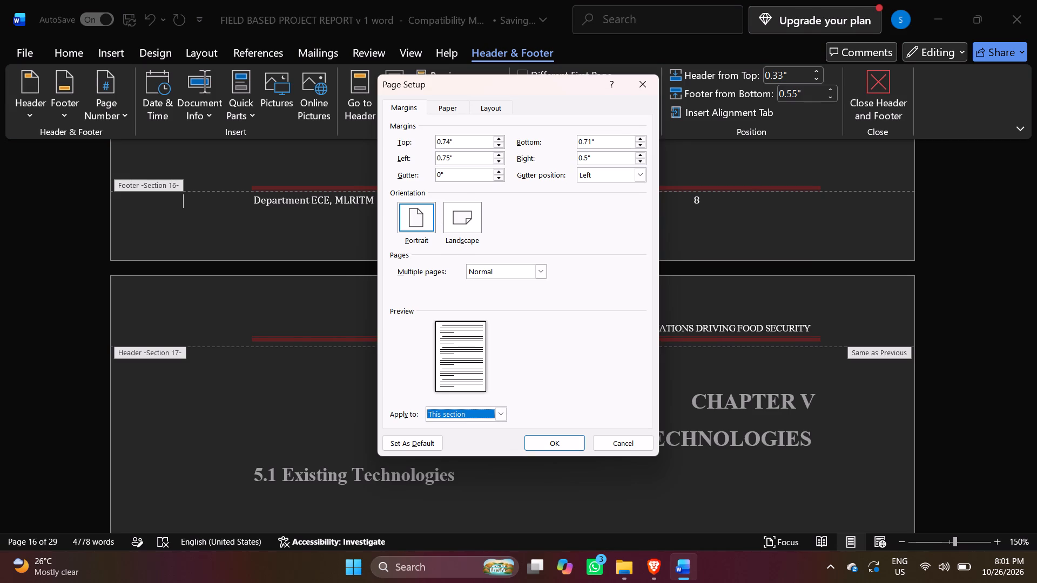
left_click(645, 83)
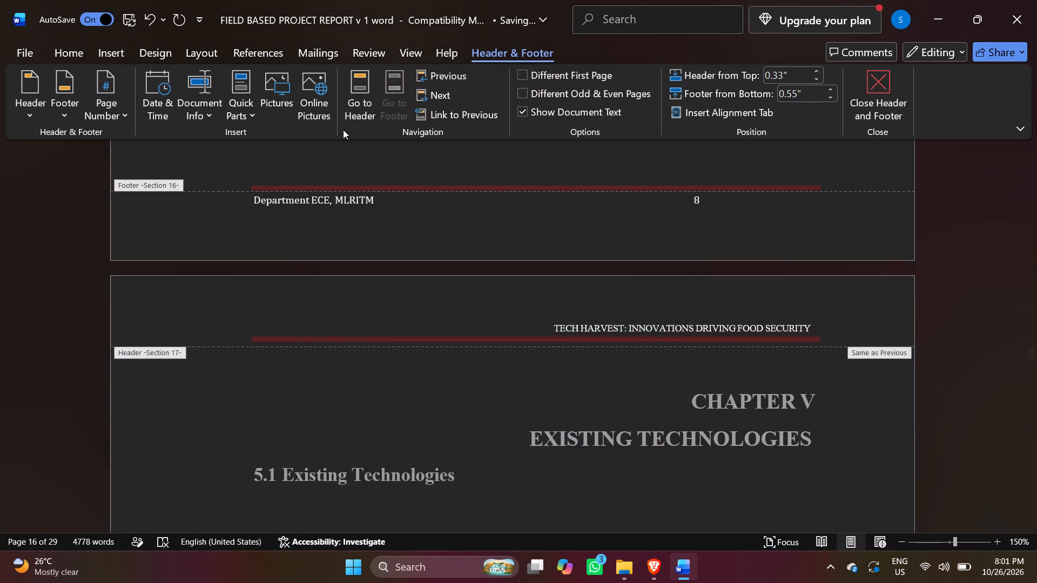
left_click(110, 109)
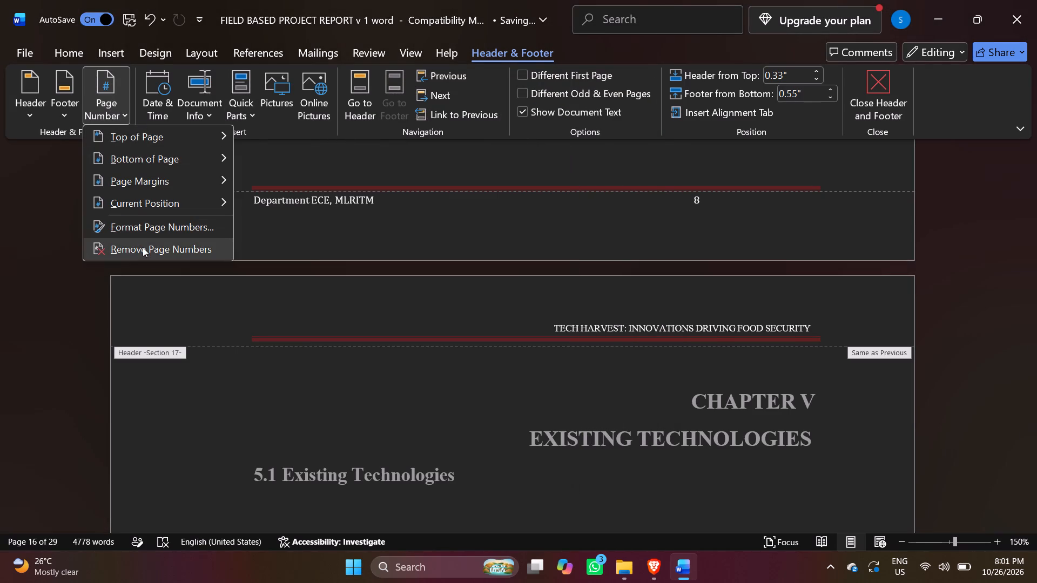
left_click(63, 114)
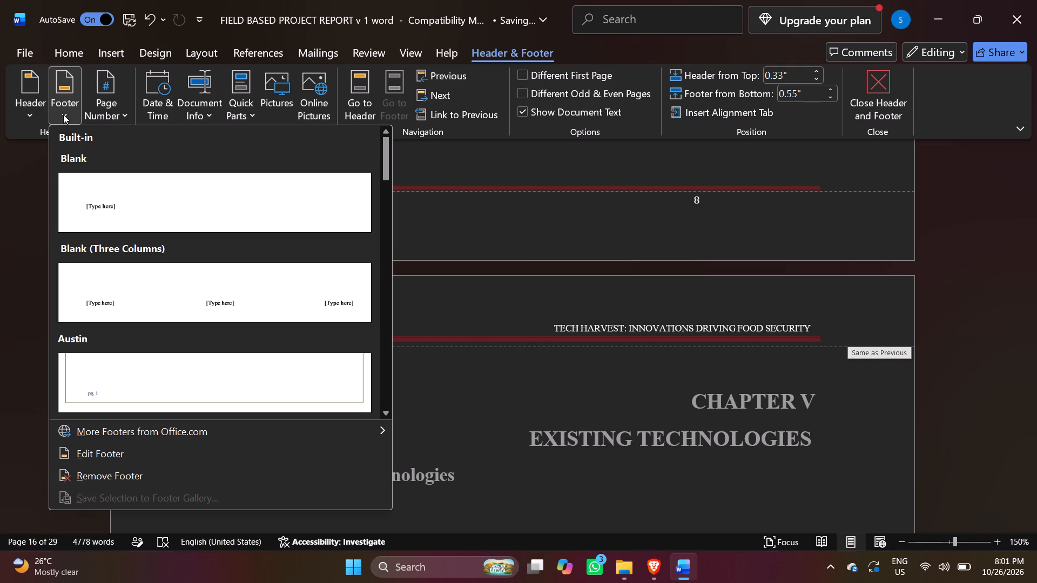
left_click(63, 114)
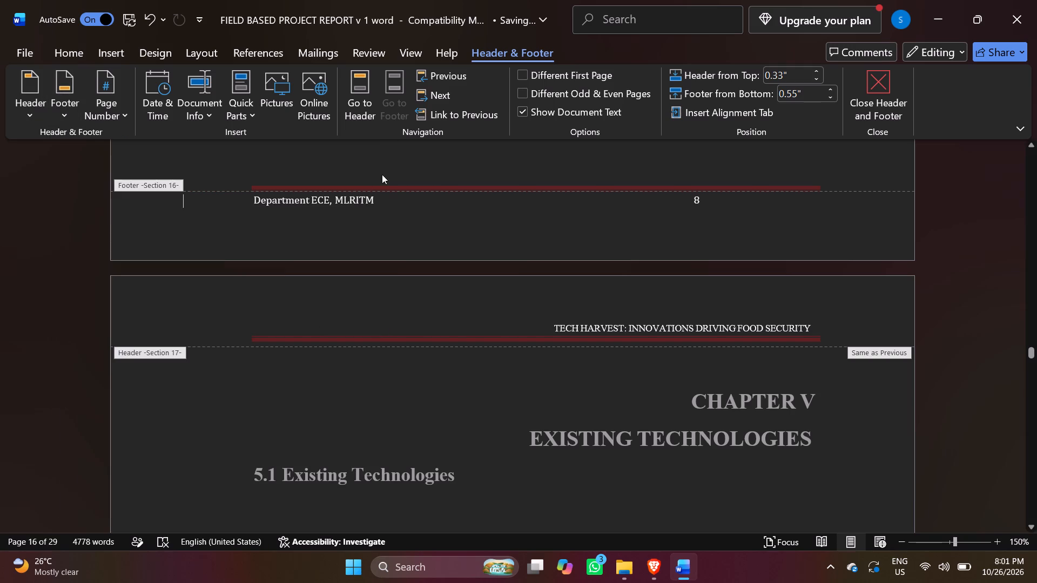
Go to the Section 17 footer in Chapter V and unlink it from the previous section.
left_click(444, 99)
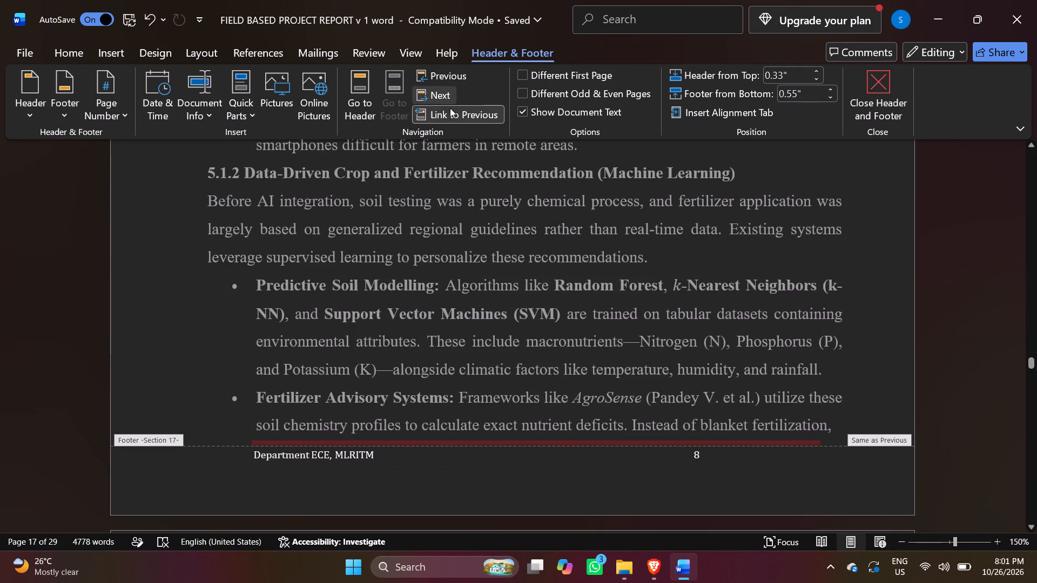
left_click(469, 115)
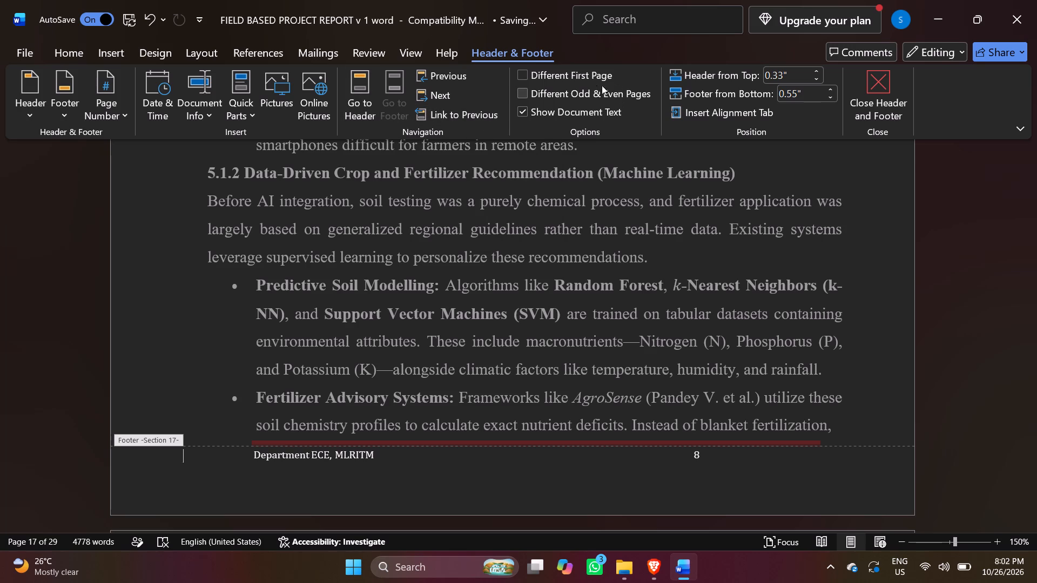
Enable Different First Page and Different Odd & Even Pages for the Section 17 footer and check the neighbouring Section 16 footer.
left_click(568, 80)
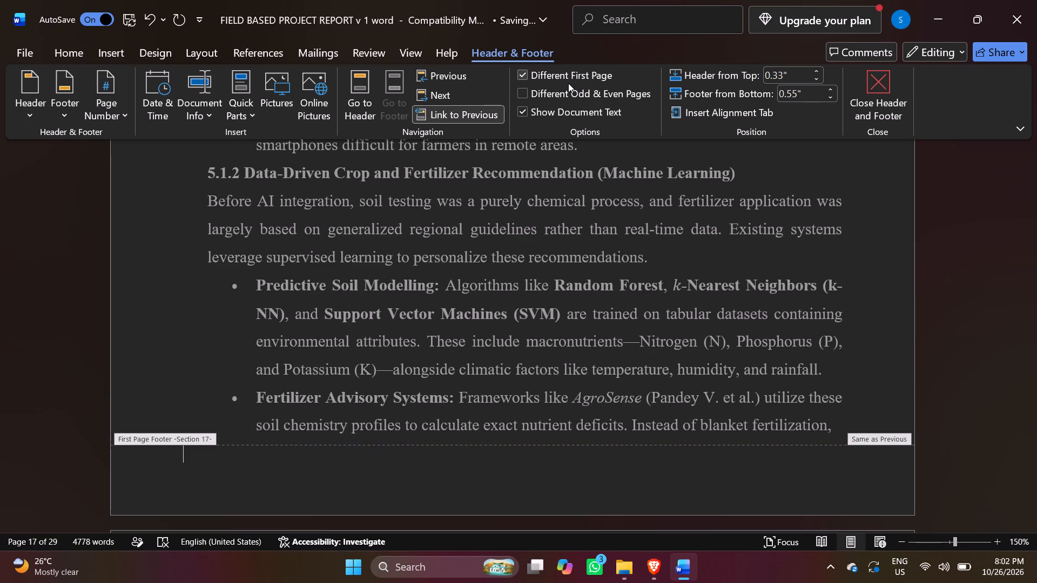
left_click(569, 92)
scroll(581, 145, "up", 16)
scroll(655, 268, "up", 5)
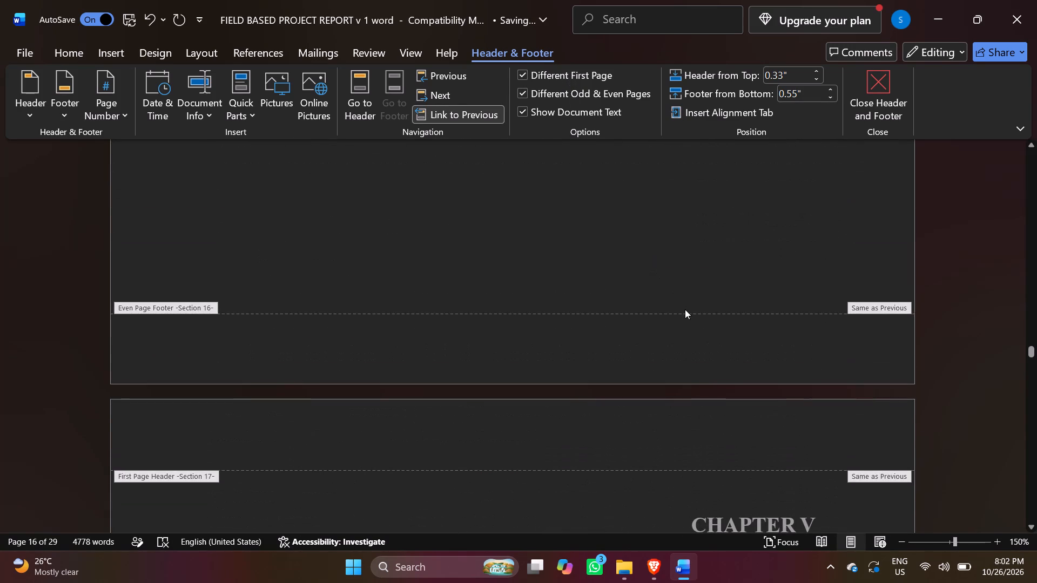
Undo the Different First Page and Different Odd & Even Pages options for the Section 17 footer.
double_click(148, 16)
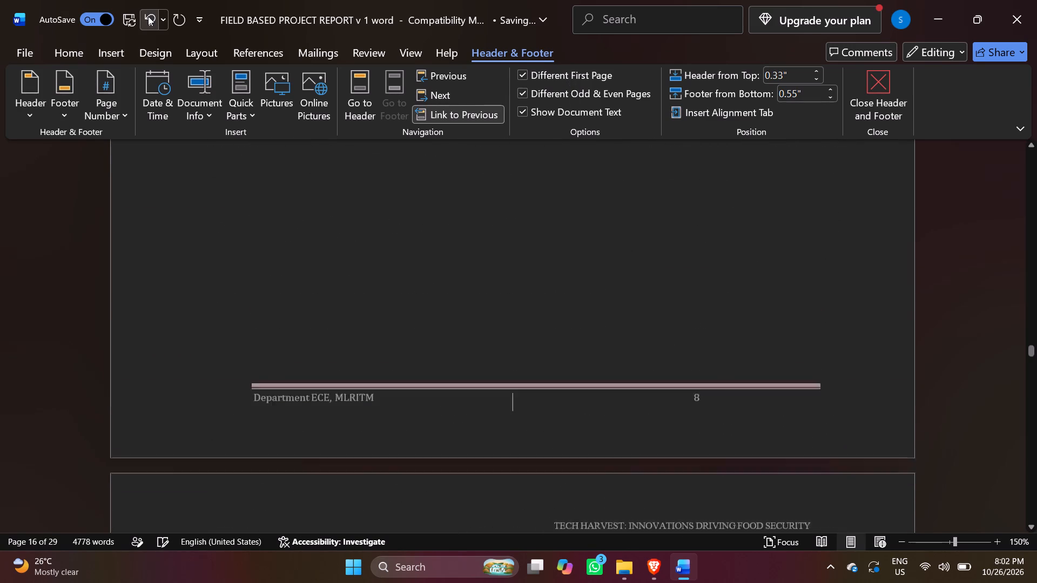
Examine the footer page numbers on the Chapter IV and Chapter V pages.
scroll(846, 554, "down", 5)
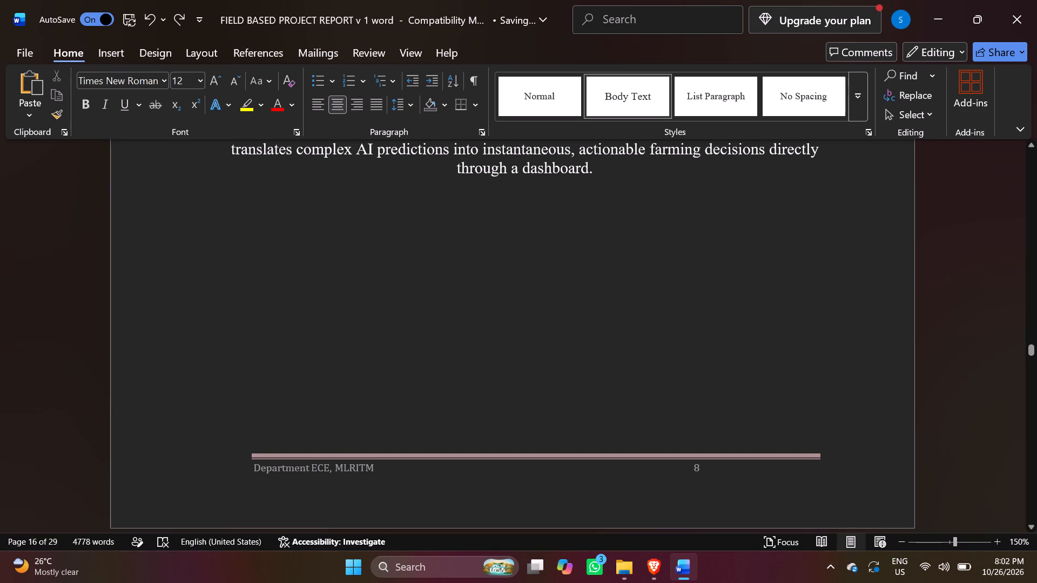
scroll(832, 412, "down", 20)
scroll(832, 412, "down", 3)
scroll(739, 392, "down", 6)
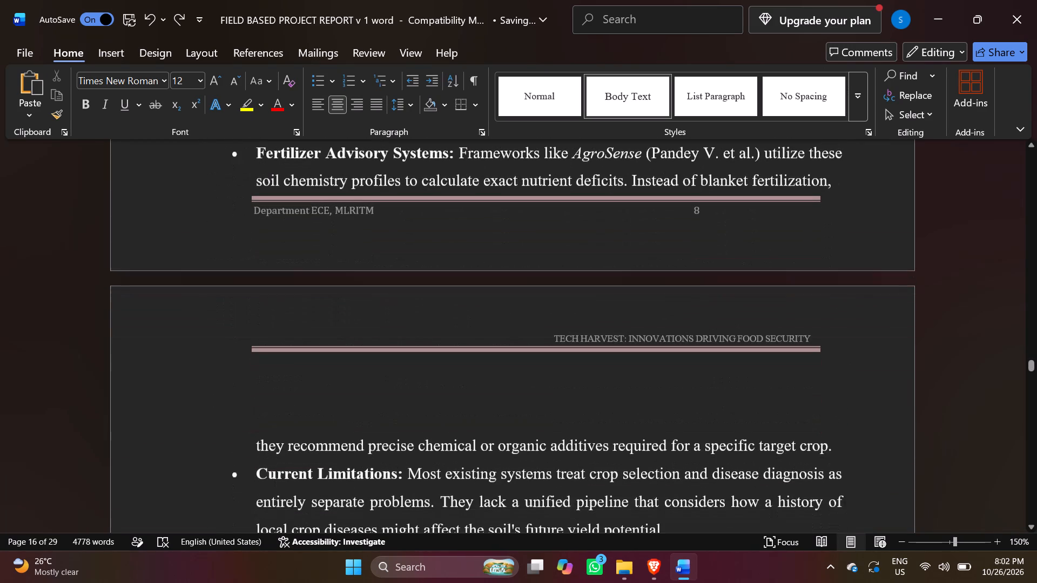
scroll(737, 367, "up", 6)
scroll(737, 365, "up", 18)
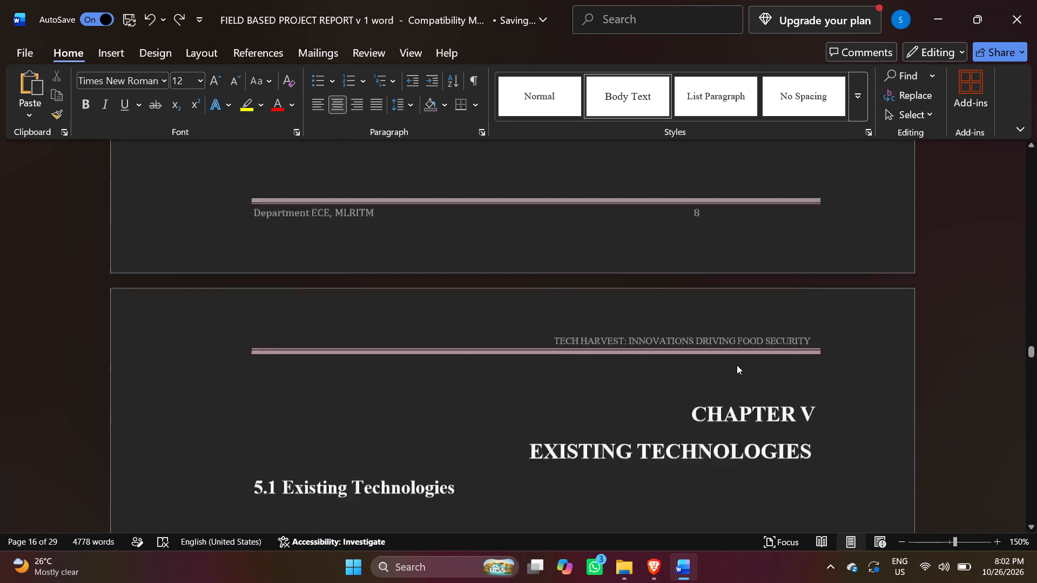
scroll(737, 365, "up", 20)
scroll(737, 365, "up", 5)
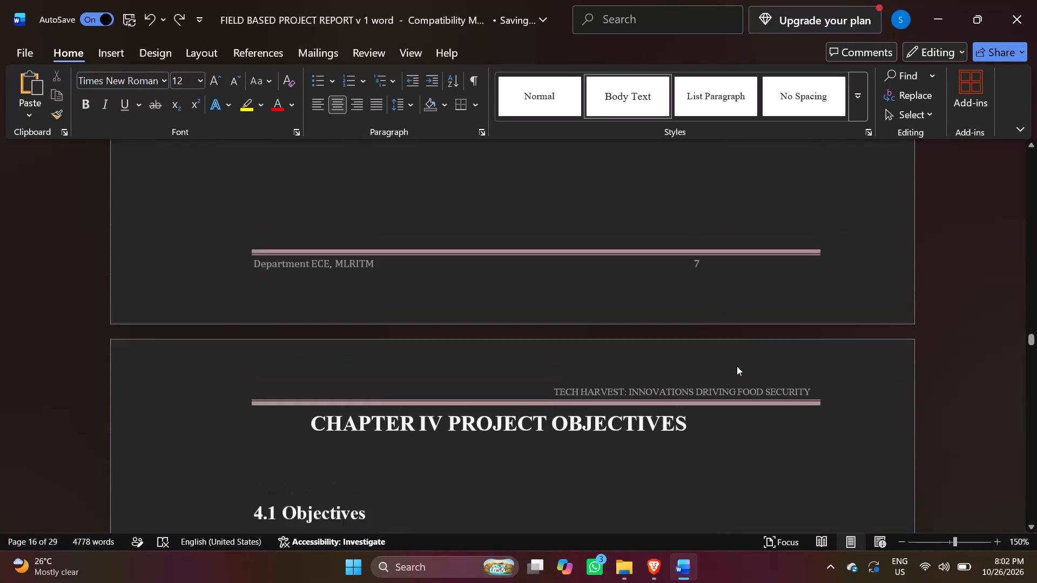
scroll(726, 404, "down", 15)
scroll(748, 397, "down", 6)
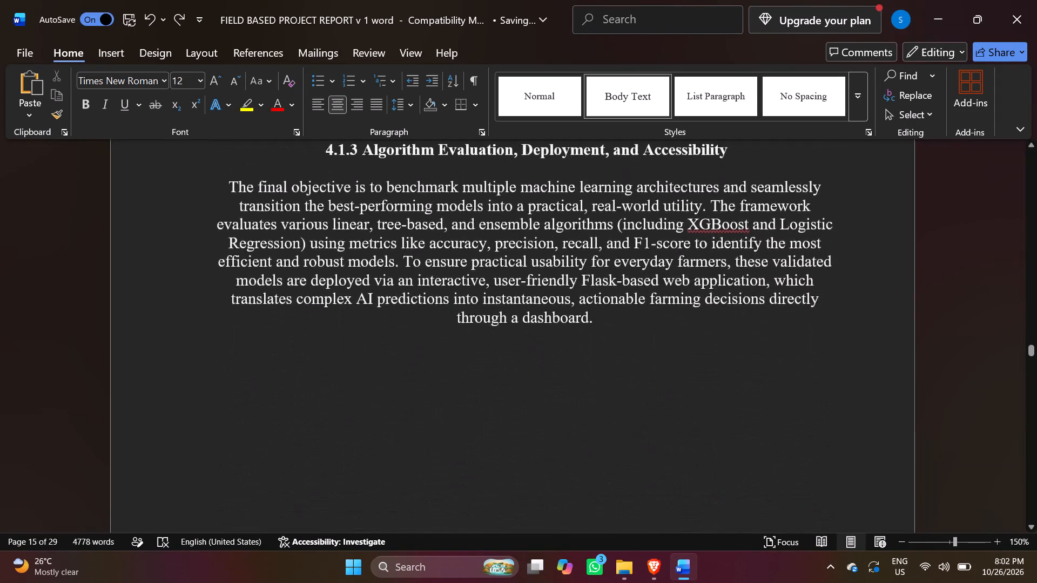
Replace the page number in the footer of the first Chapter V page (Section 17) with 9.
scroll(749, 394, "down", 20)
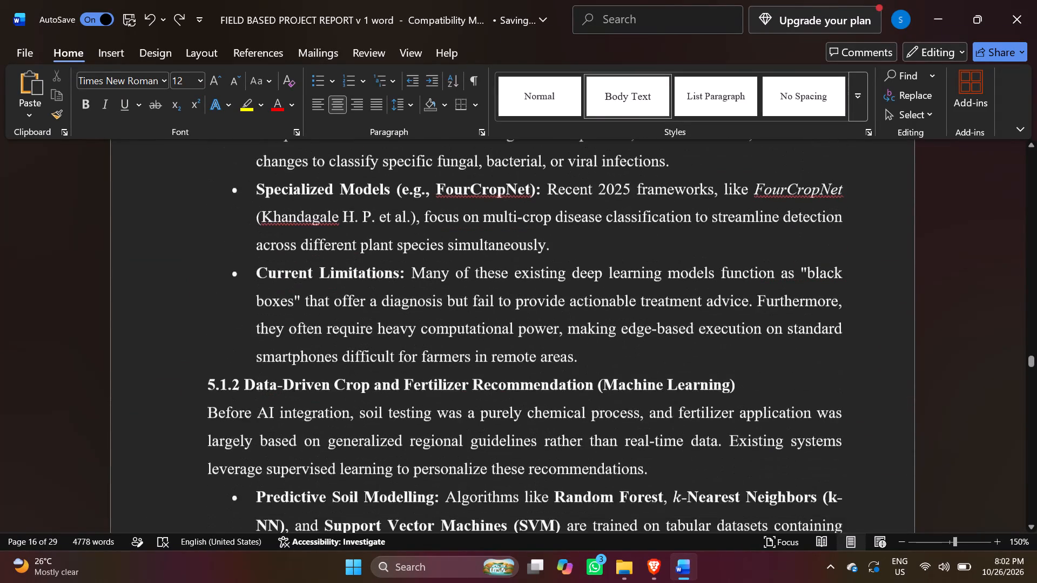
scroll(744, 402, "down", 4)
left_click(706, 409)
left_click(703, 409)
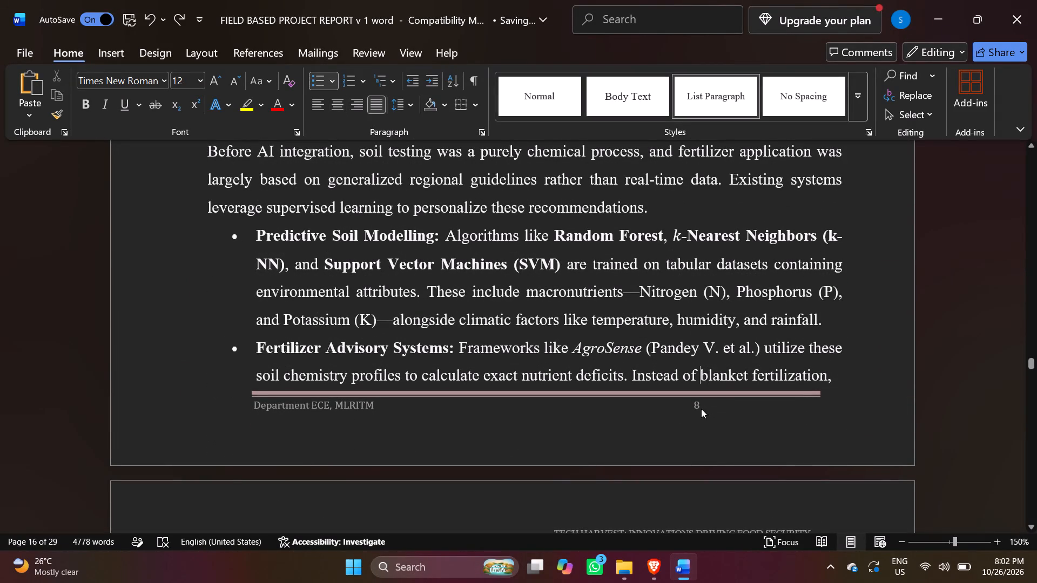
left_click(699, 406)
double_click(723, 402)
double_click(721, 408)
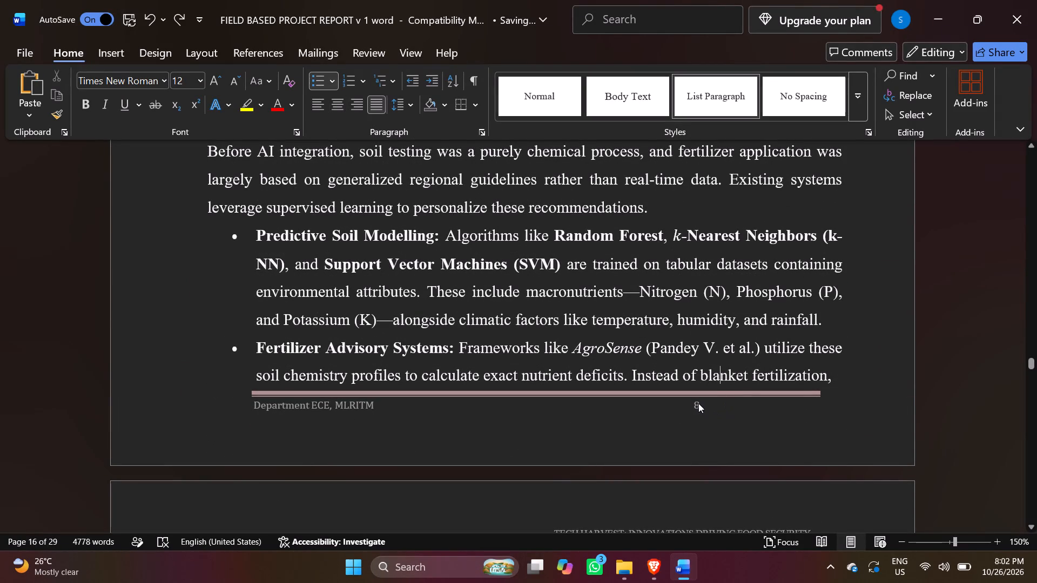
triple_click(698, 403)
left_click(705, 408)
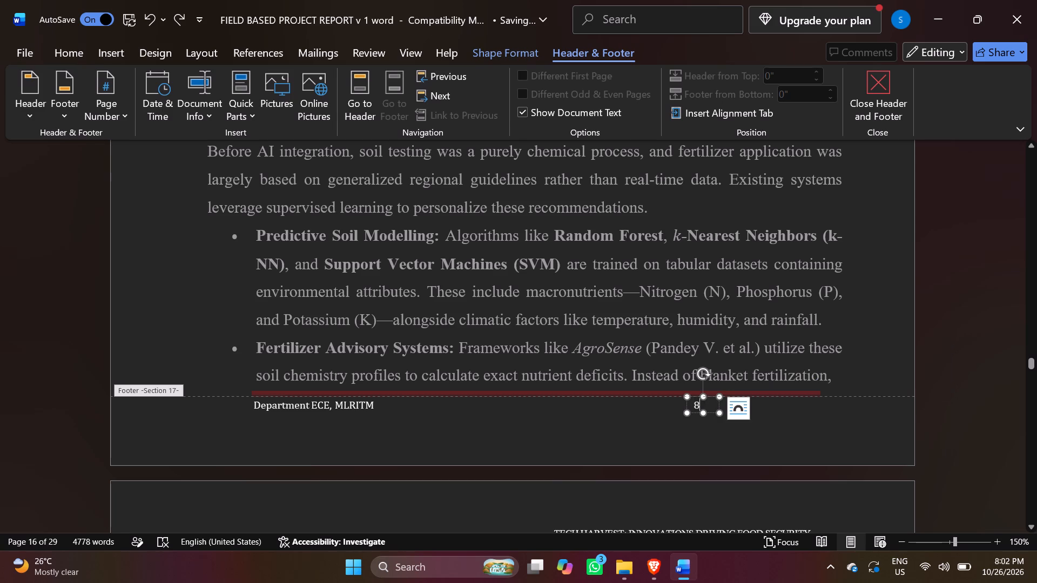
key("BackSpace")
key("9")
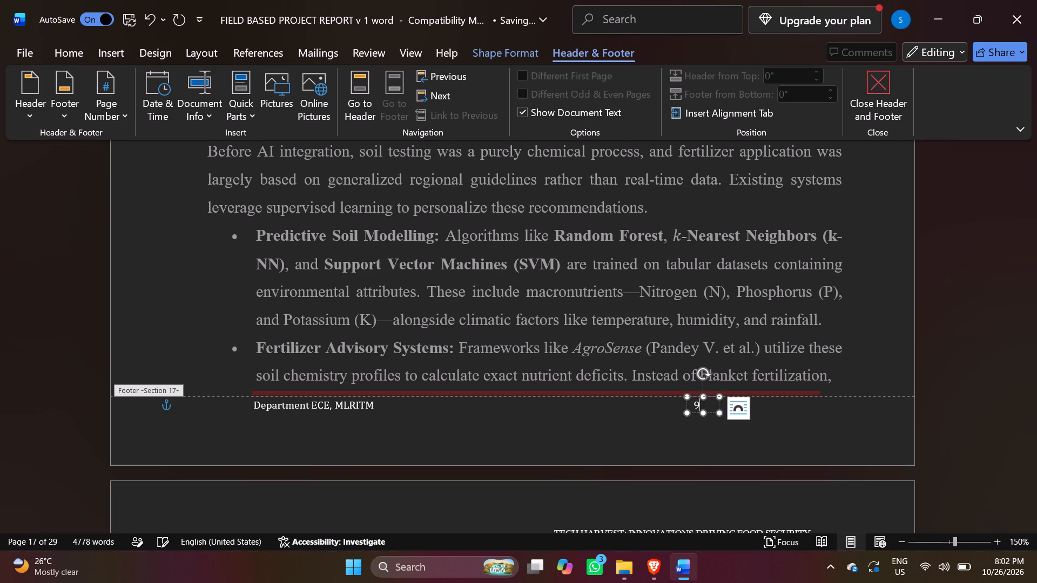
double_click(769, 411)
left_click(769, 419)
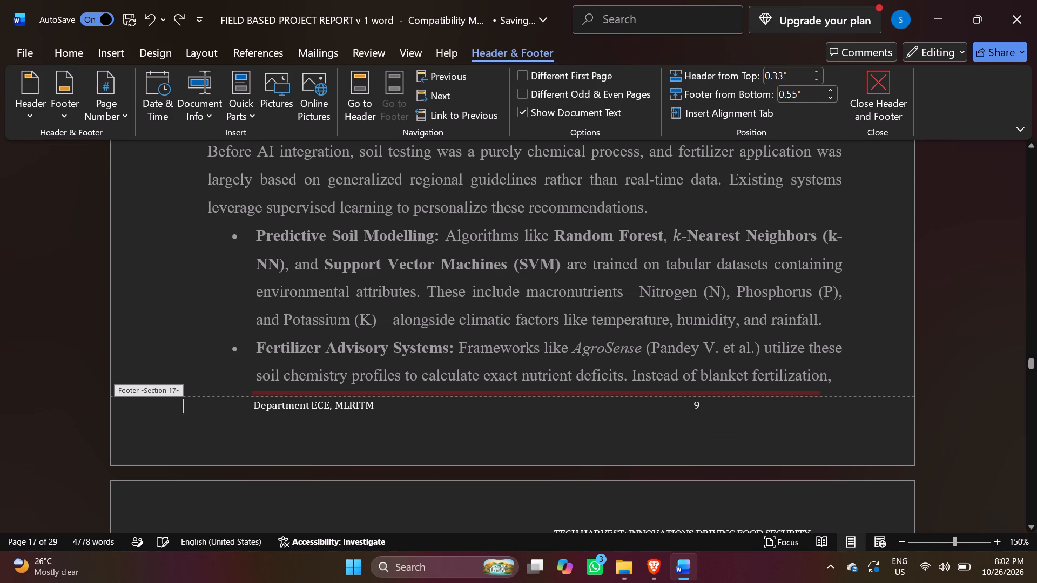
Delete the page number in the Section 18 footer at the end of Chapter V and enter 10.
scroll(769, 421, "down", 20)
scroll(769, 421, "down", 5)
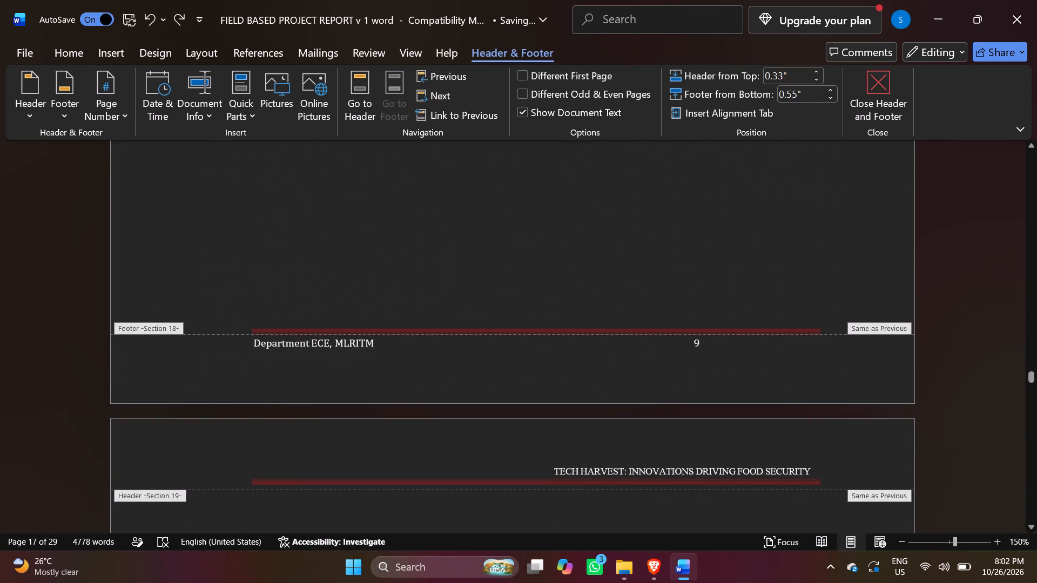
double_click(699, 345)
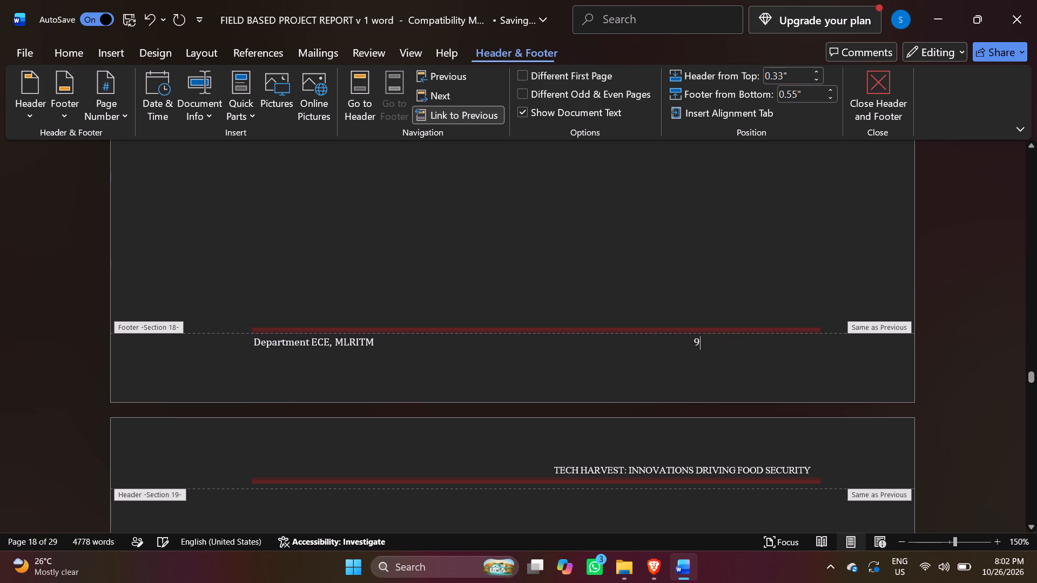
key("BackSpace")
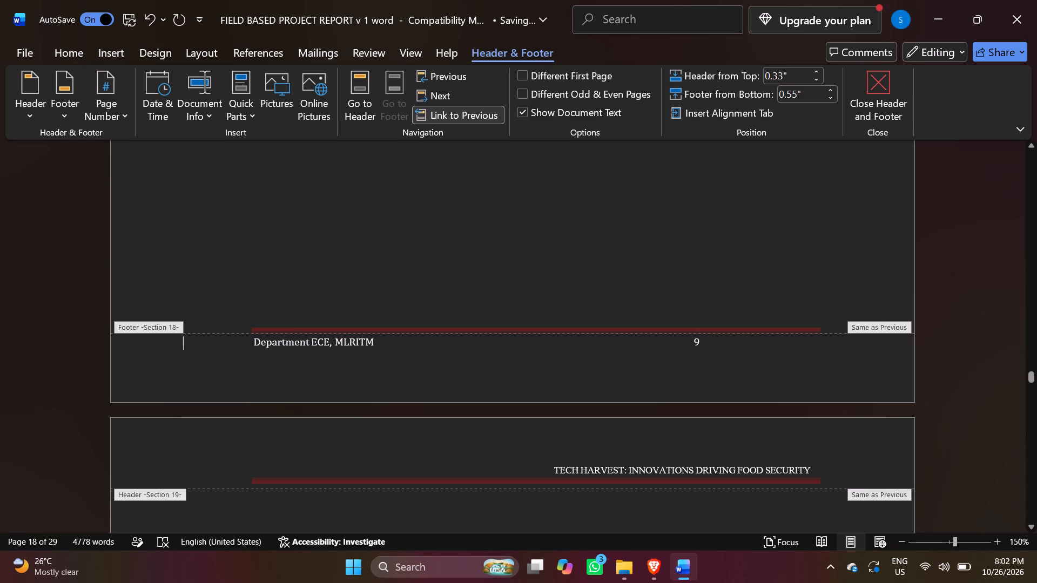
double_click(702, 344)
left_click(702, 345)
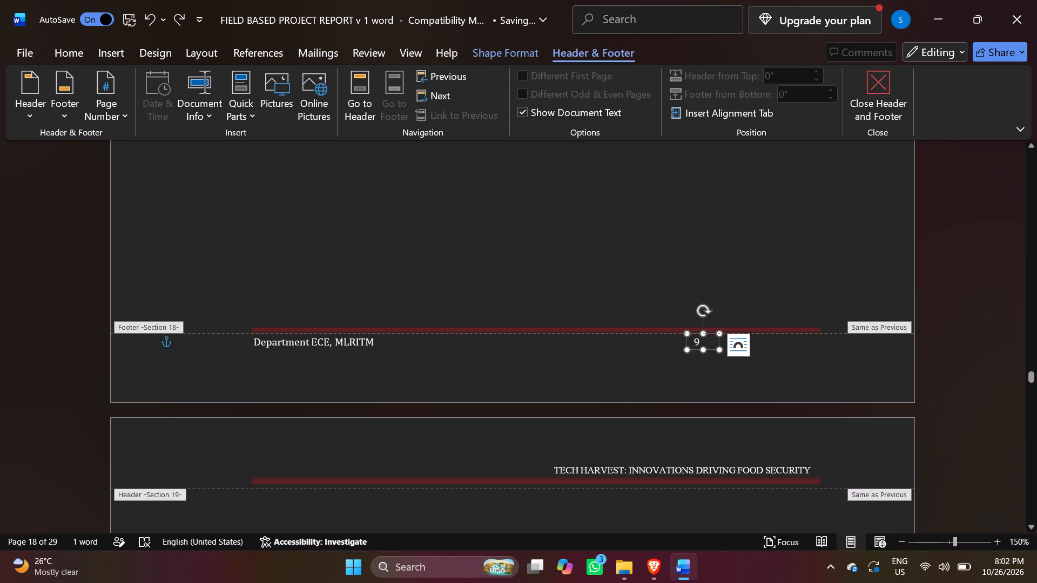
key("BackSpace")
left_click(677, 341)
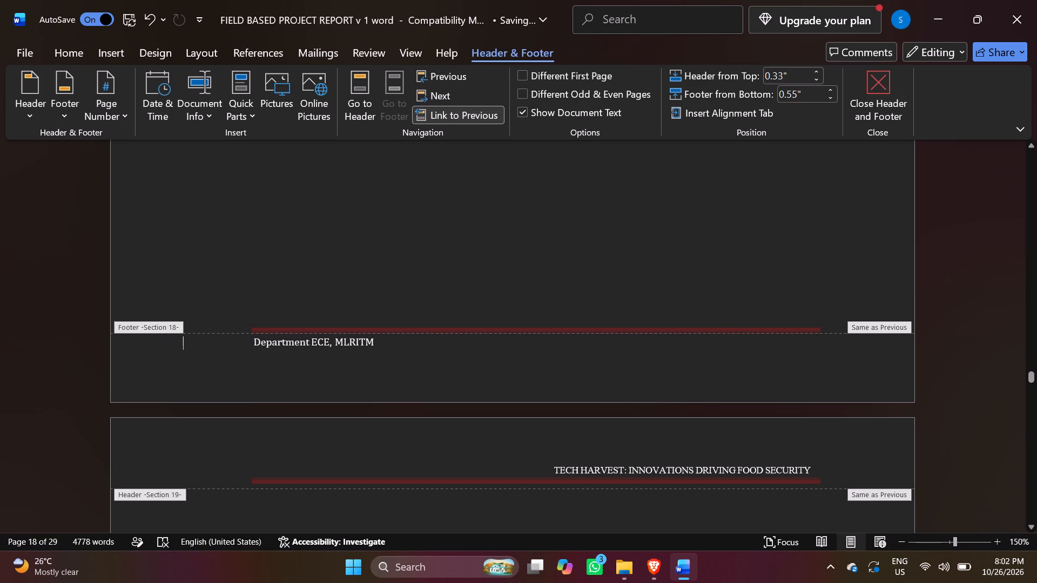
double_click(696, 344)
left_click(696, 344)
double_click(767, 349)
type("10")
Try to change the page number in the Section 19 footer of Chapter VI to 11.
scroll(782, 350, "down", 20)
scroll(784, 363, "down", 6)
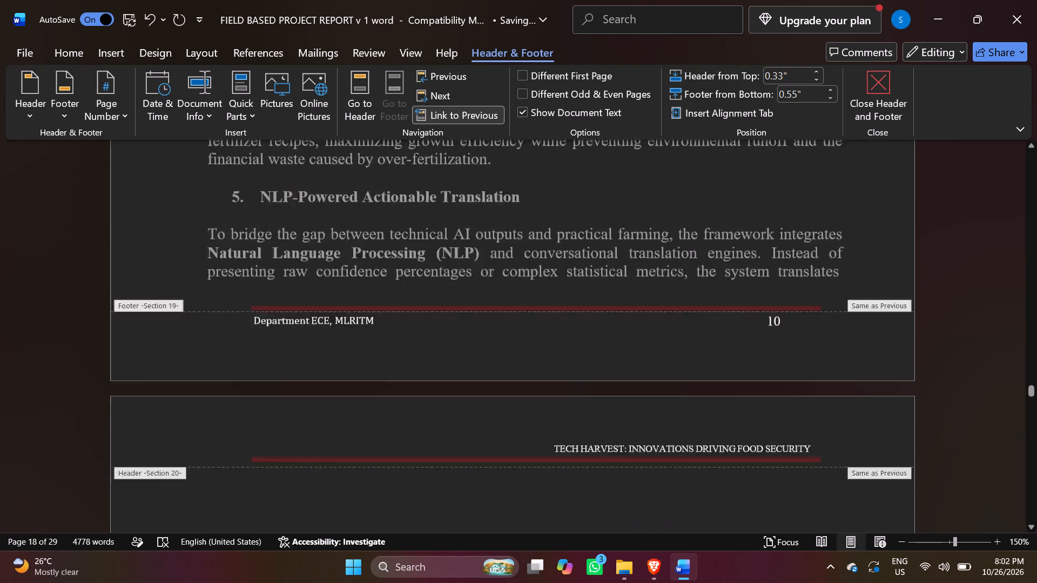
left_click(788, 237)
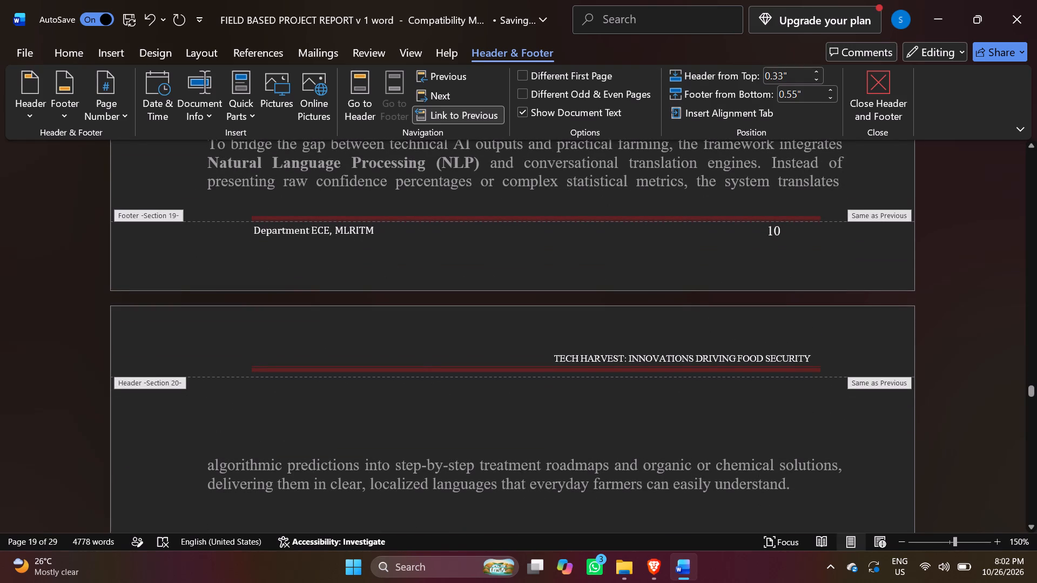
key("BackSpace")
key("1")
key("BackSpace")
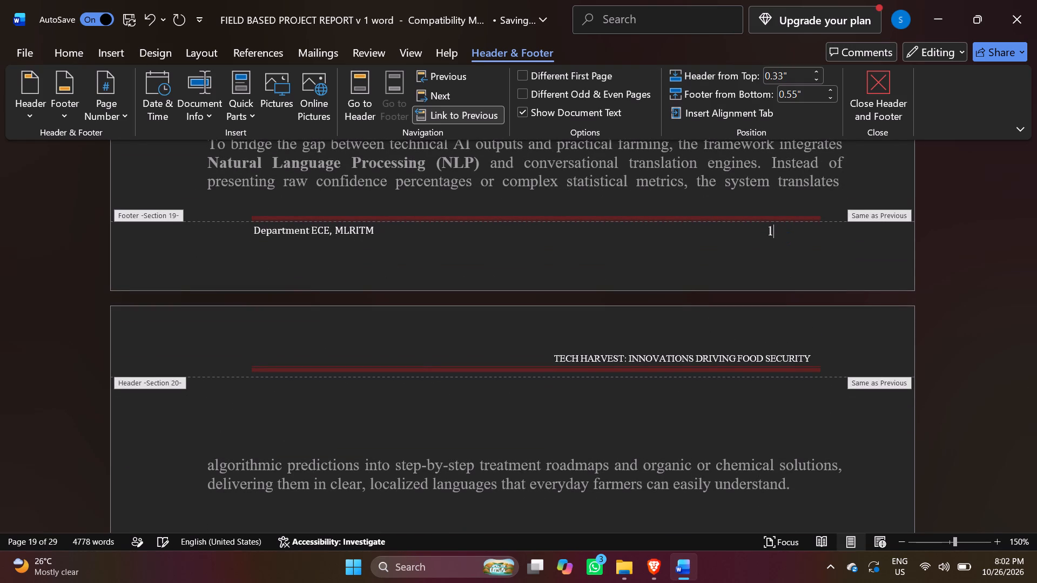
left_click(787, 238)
Check the page numbers in the footers of Sections 16, 17 and 18.
scroll(787, 238, "up", 20)
scroll(787, 238, "up", 9)
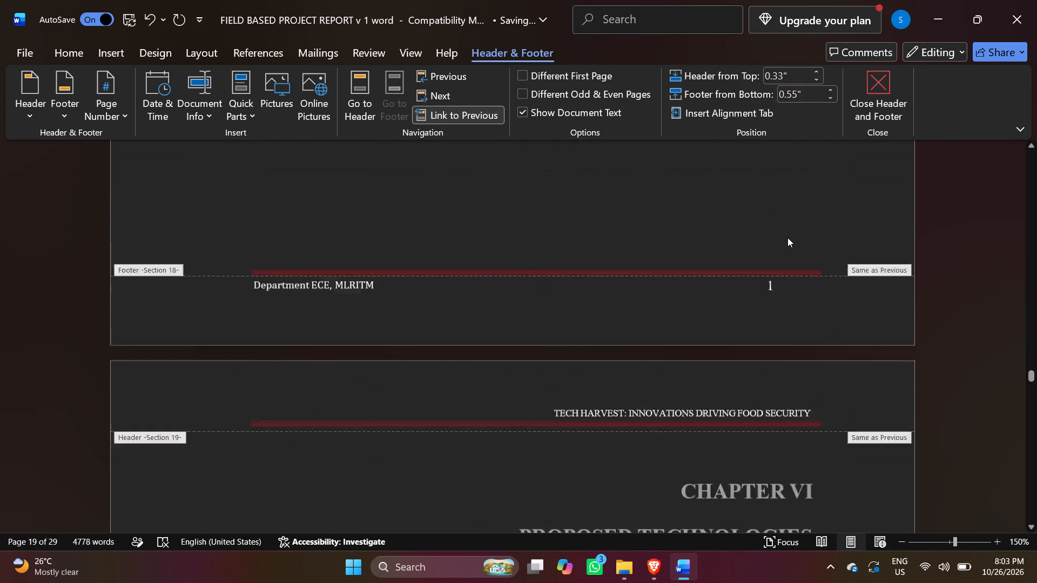
scroll(787, 238, "up", 18)
scroll(787, 238, "up", 9)
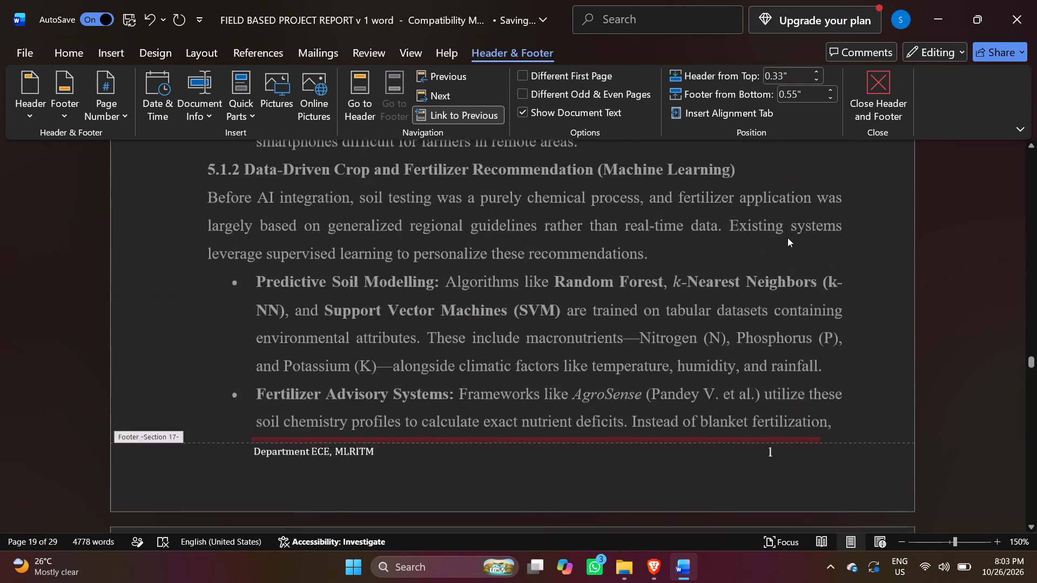
scroll(787, 238, "up", 18)
scroll(786, 238, "down", 6)
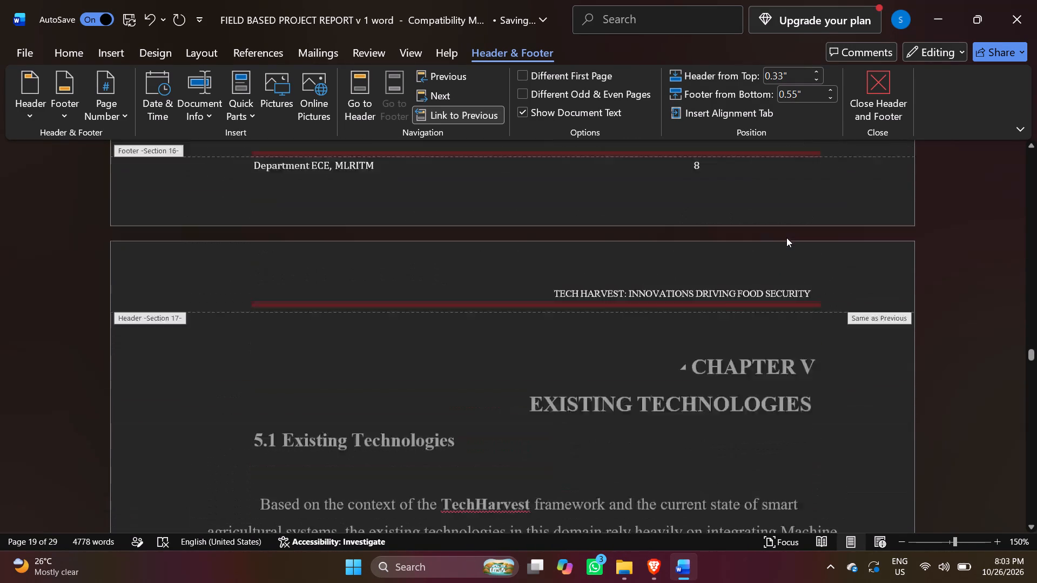
scroll(786, 238, "down", 20)
scroll(786, 238, "down", 1)
scroll(731, 382, "down", 1)
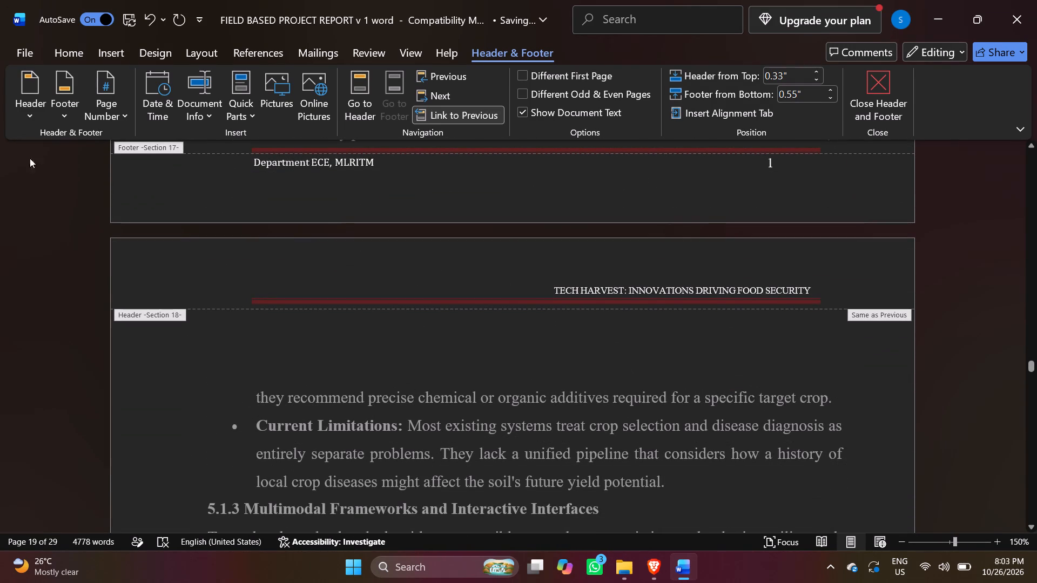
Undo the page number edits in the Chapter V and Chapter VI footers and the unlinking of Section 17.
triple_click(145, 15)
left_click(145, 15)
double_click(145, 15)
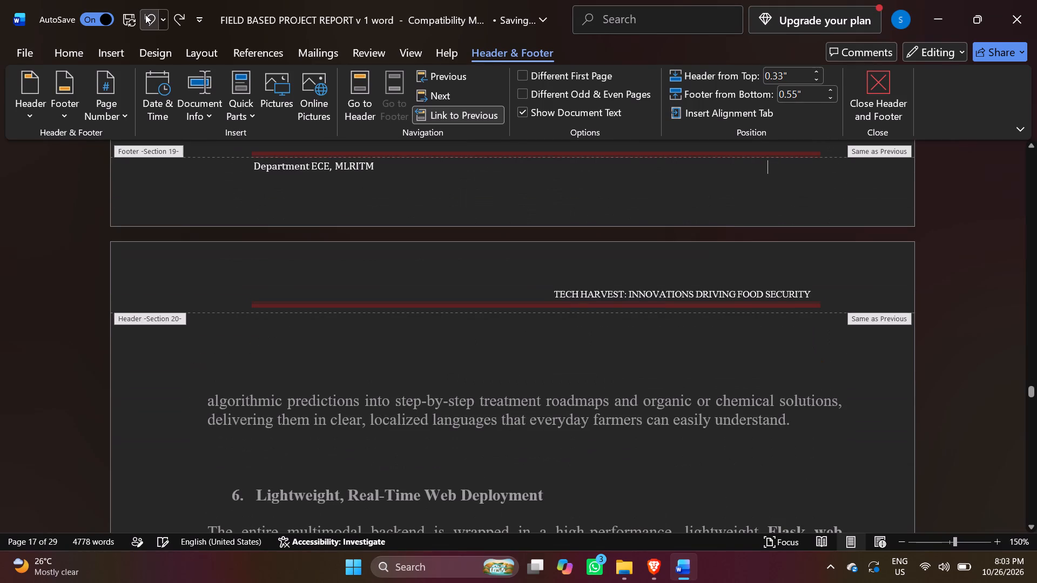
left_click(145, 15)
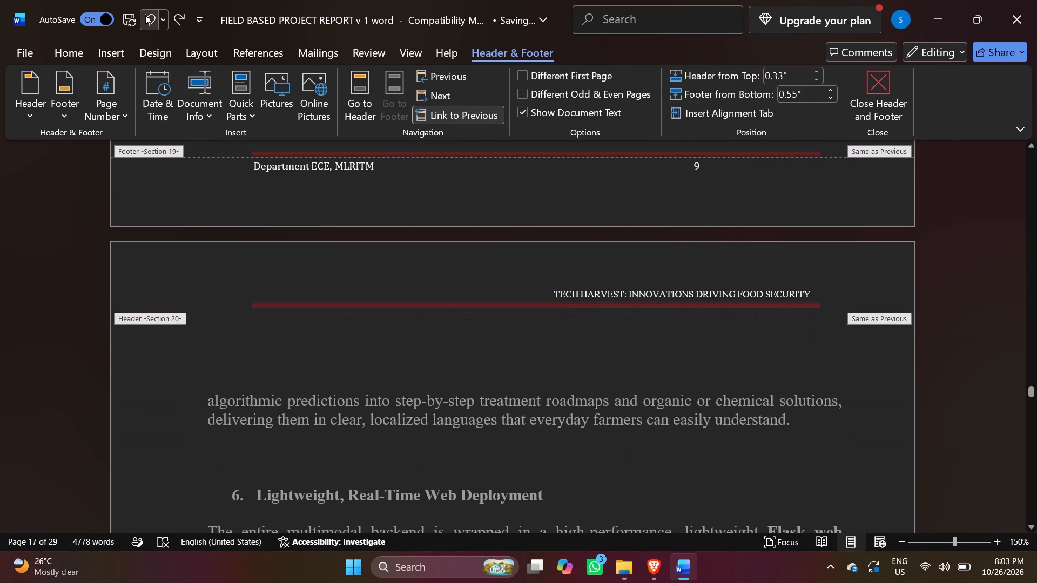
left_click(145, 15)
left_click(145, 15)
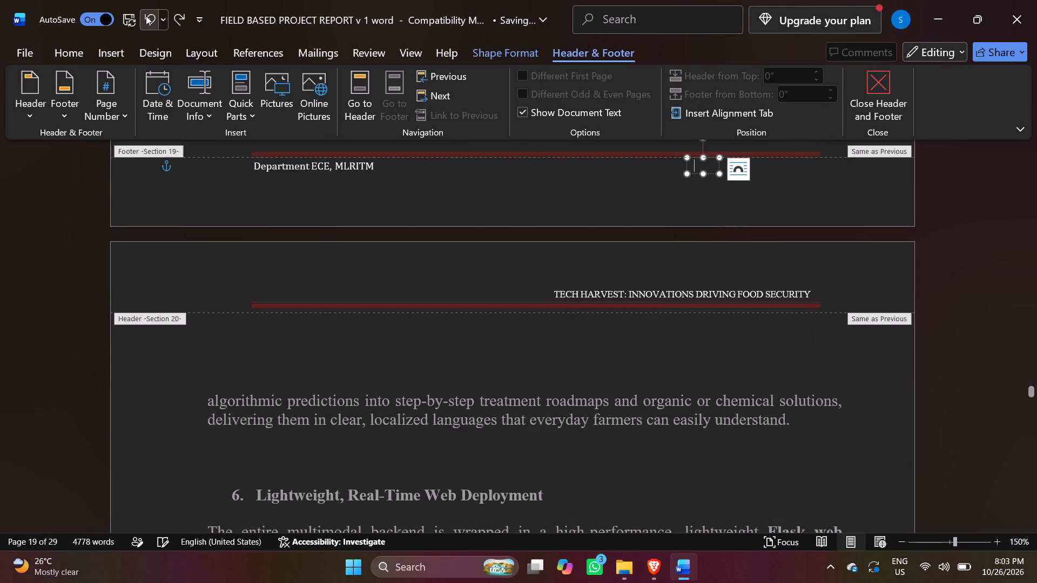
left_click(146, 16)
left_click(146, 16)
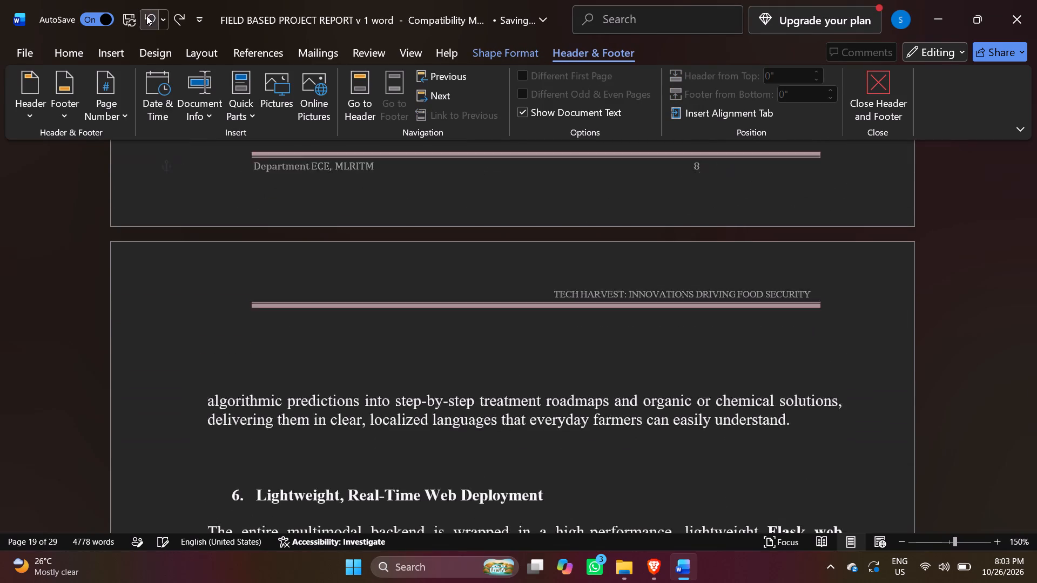
Replace the page number in the Section 18 footer on the last Chapter V page with 9, and return to the body text.
scroll(675, 204, "down", 16)
scroll(692, 282, "down", 5)
double_click(705, 332)
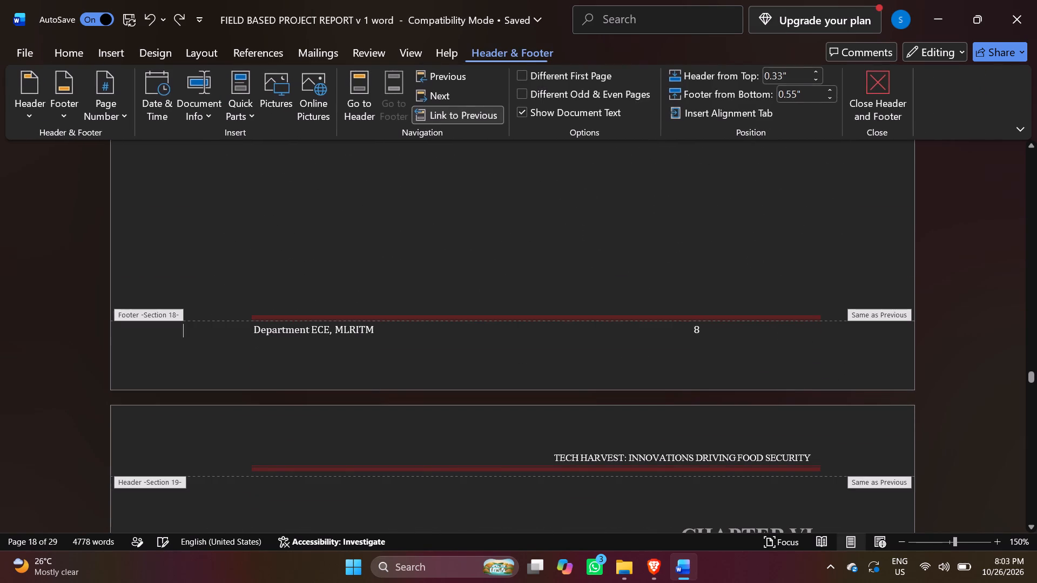
left_click(705, 332)
key("BackSpace")
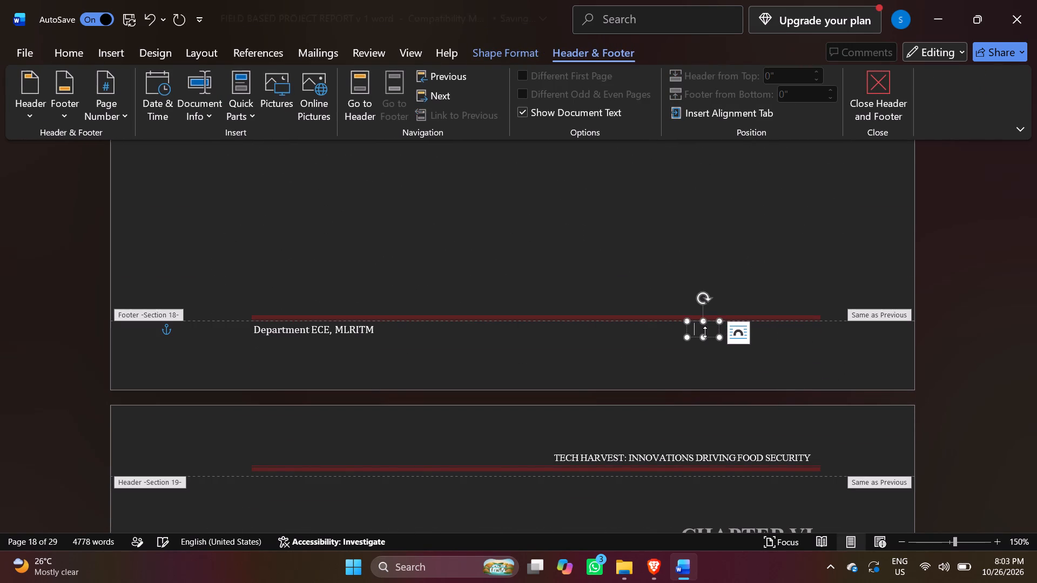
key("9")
left_click(798, 362)
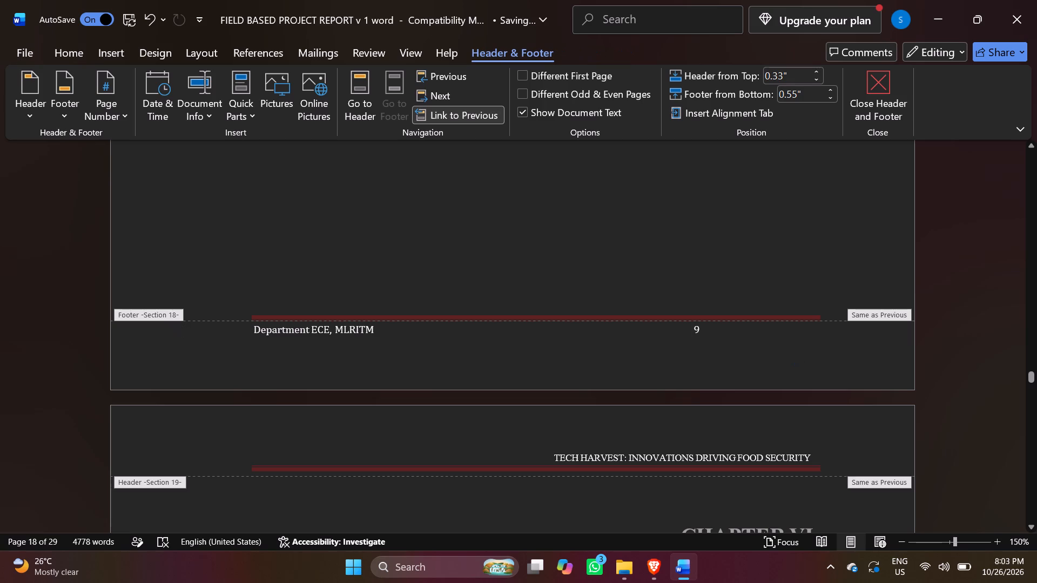
left_click(800, 363)
double_click(789, 262)
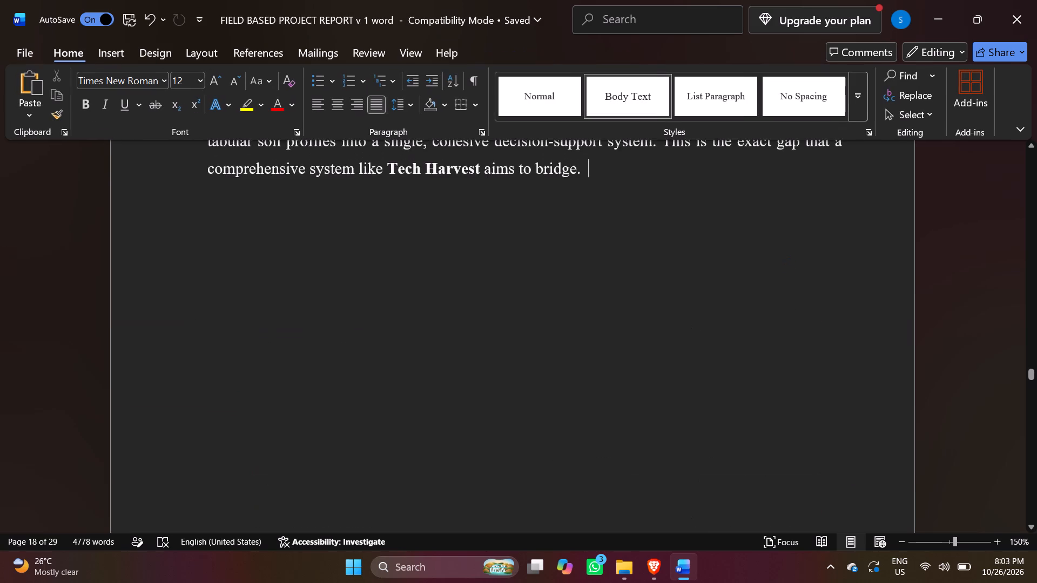
Check the footers back to the last Chapter IV page and undo the last page number entry.
scroll(767, 297, "up", 16)
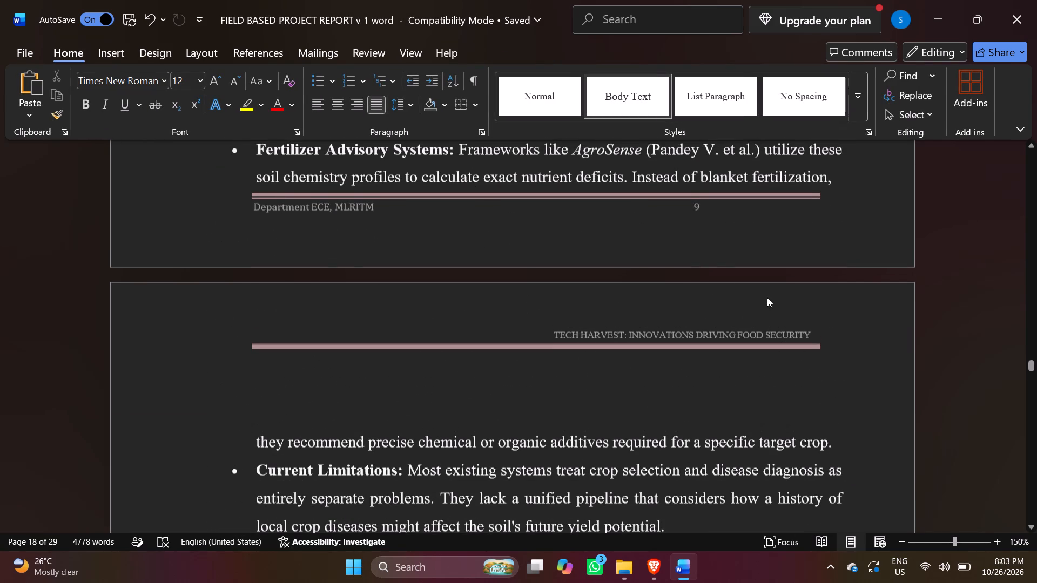
scroll(767, 297, "up", 20)
scroll(767, 297, "up", 1)
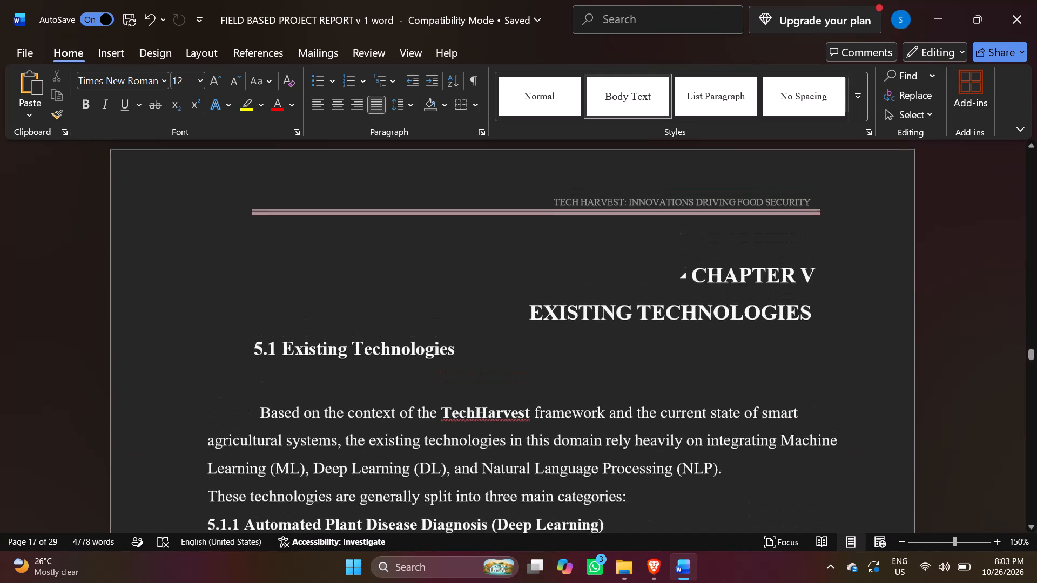
scroll(766, 298, "up", 4)
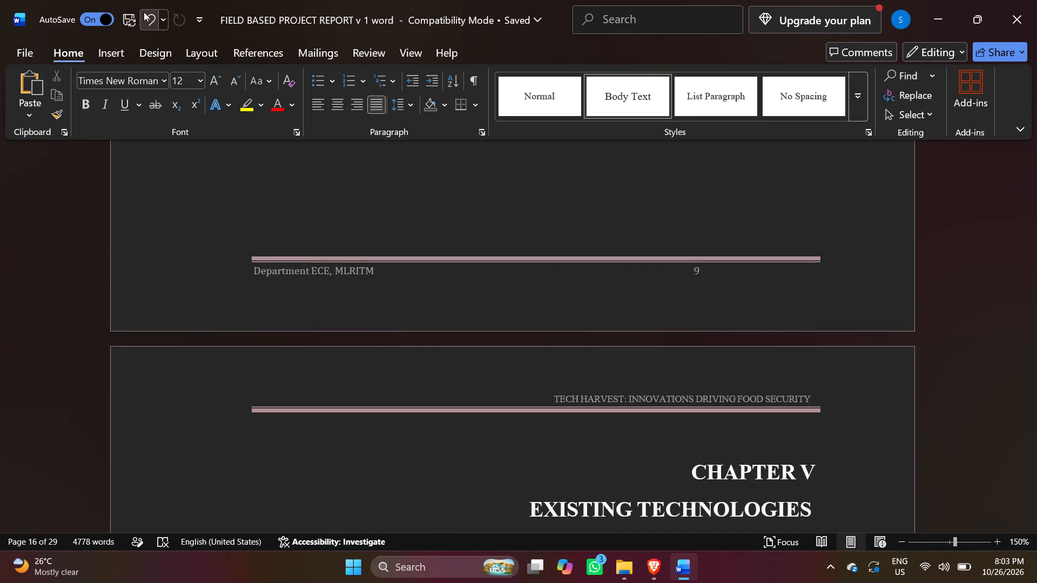
left_click(145, 12)
Examine the footers at the end of Chapter V and in Chapter VI.
scroll(678, 284, "down", 18)
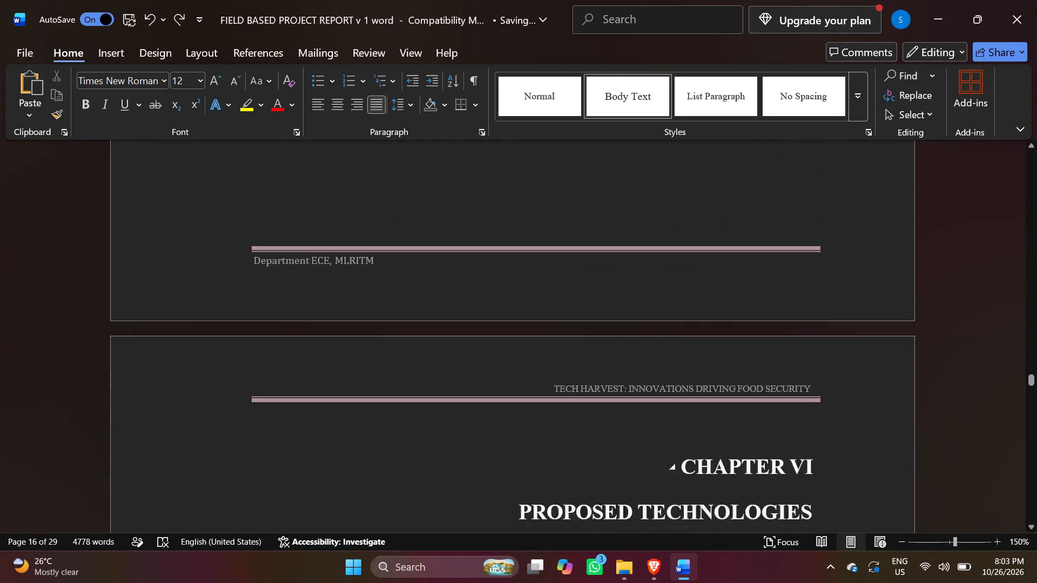
scroll(706, 285, "down", 19)
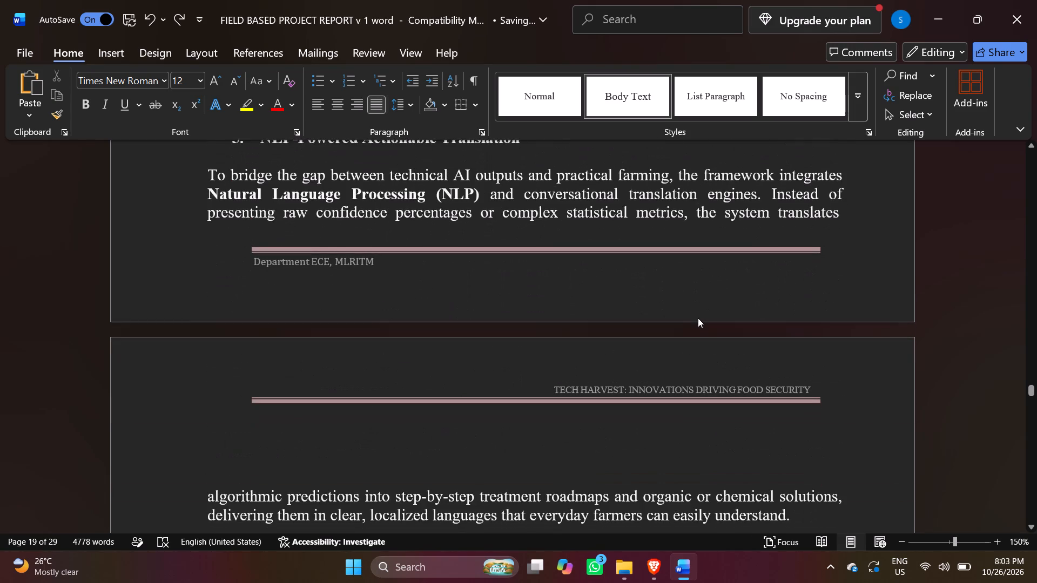
Undo the last edit at the end of the Summary of Gaps in Existing Tech section.
left_click(150, 21)
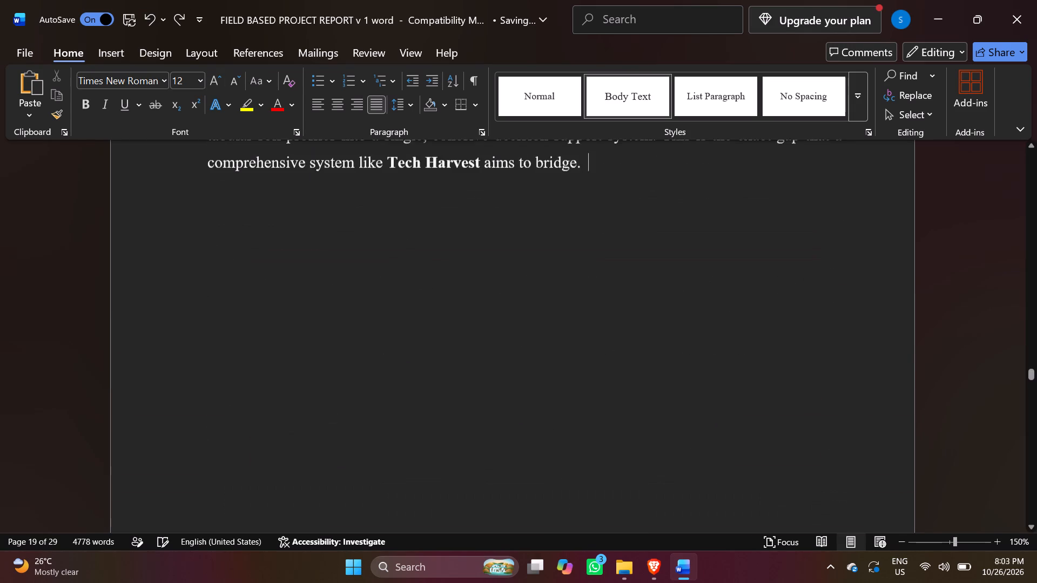
scroll(825, 344, "up", 7)
scroll(799, 566, "down", 6)
scroll(759, 429, "down", 5)
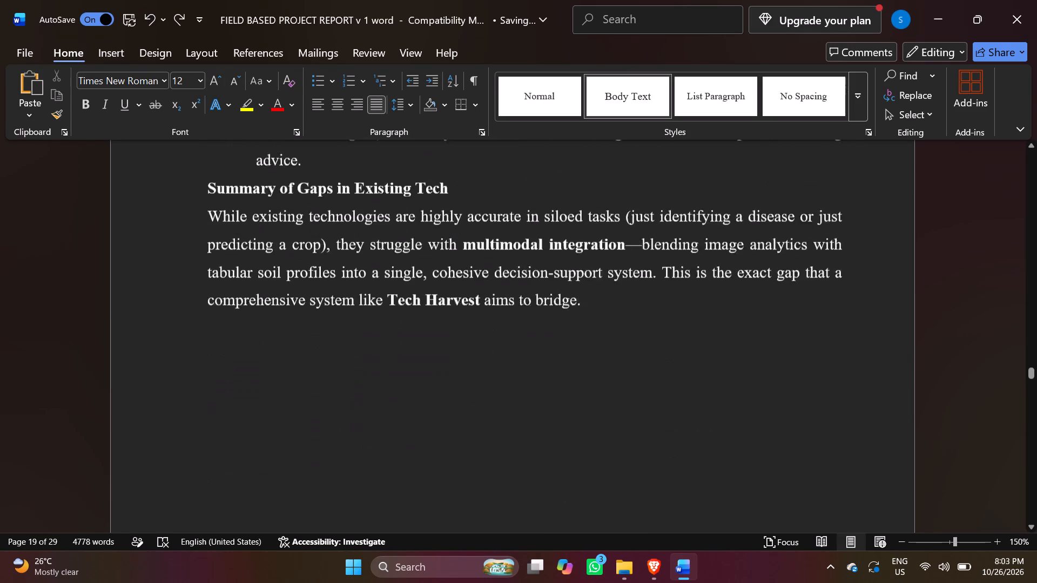
scroll(758, 429, "down", 11)
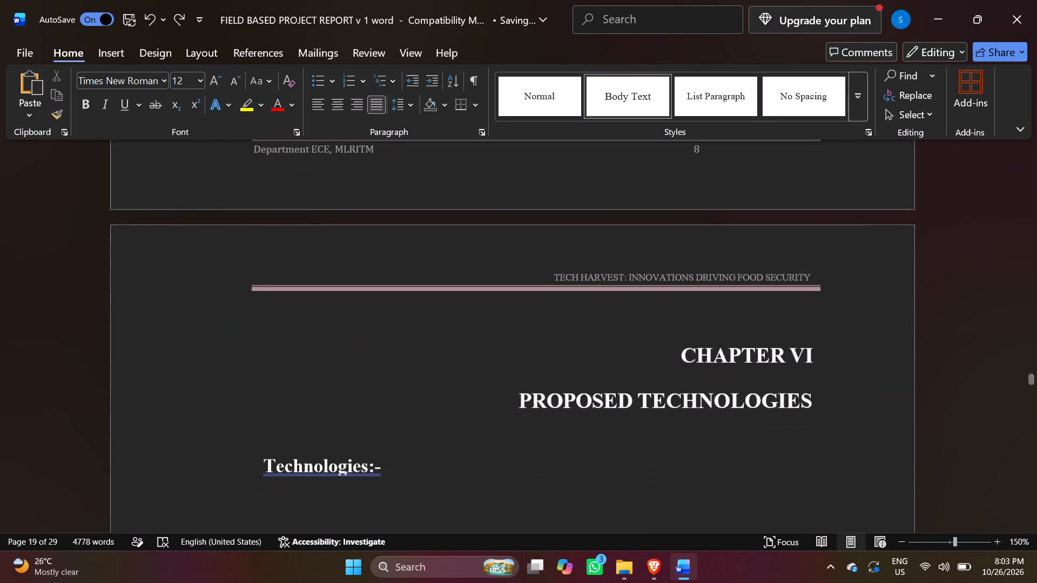
Switch to Brave, go back from the iLovePDF download page to the "pdf to word" search results, and return to Word.
left_click(659, 573)
left_click(641, 0)
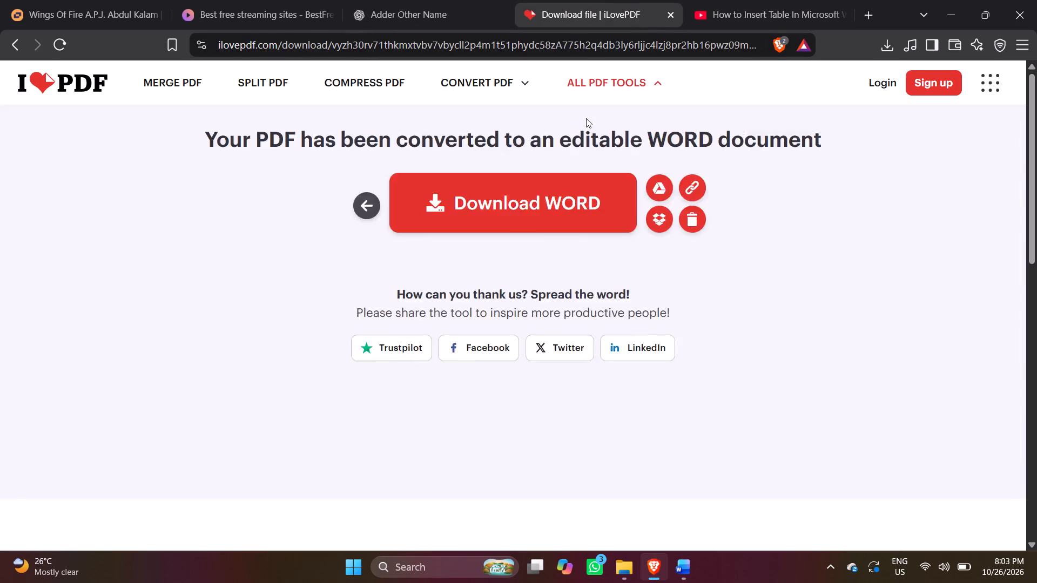
left_click(27, 46)
left_click(21, 49)
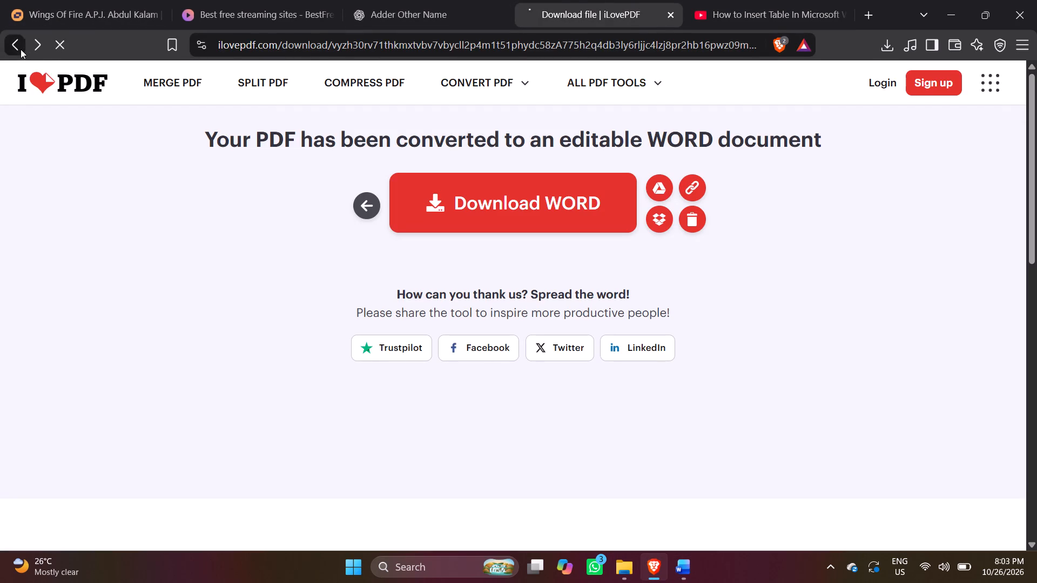
left_click(9, 36)
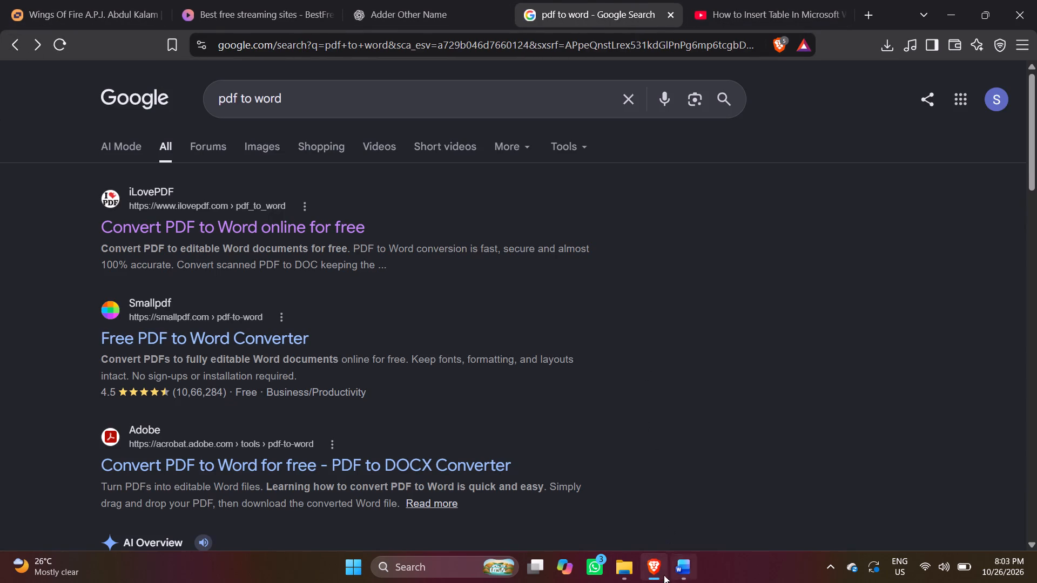
left_click(692, 566)
Undo one more edit in the Existing Technologies chapter.
scroll(851, 318, "up", 4)
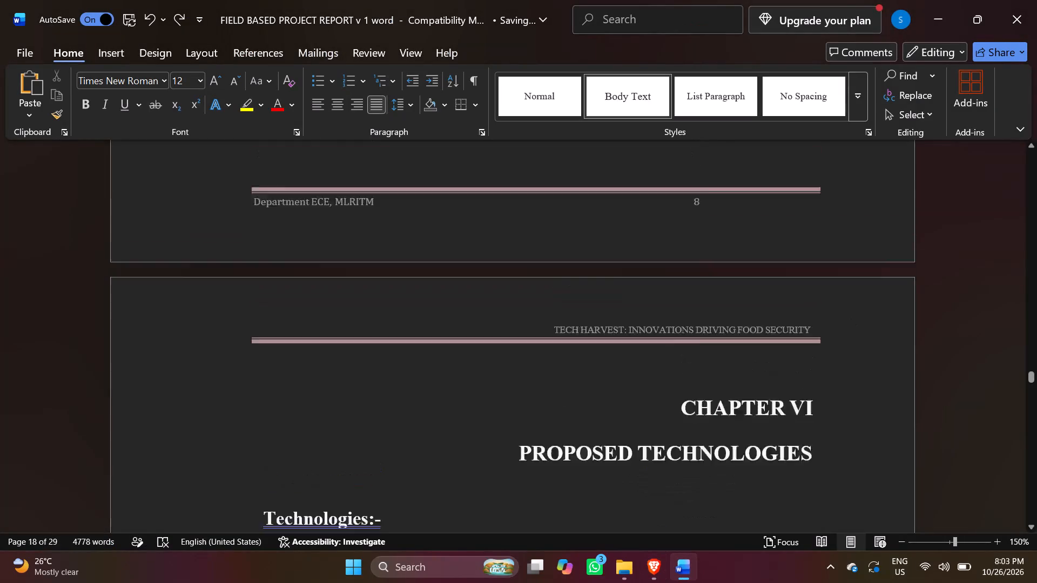
scroll(851, 318, "up", 20)
scroll(851, 318, "up", 6)
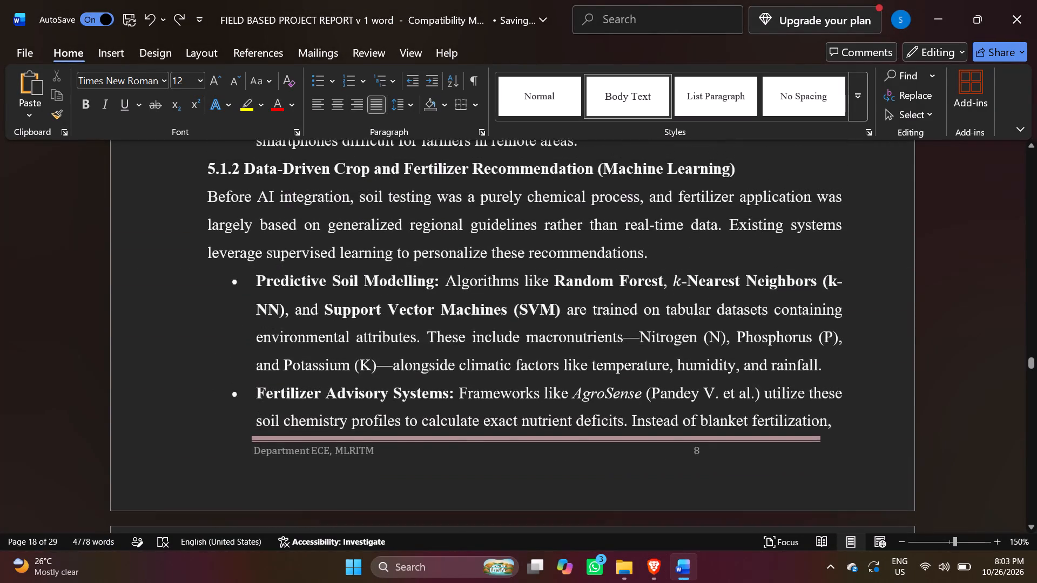
scroll(820, 321, "up", 18)
scroll(817, 322, "up", 5)
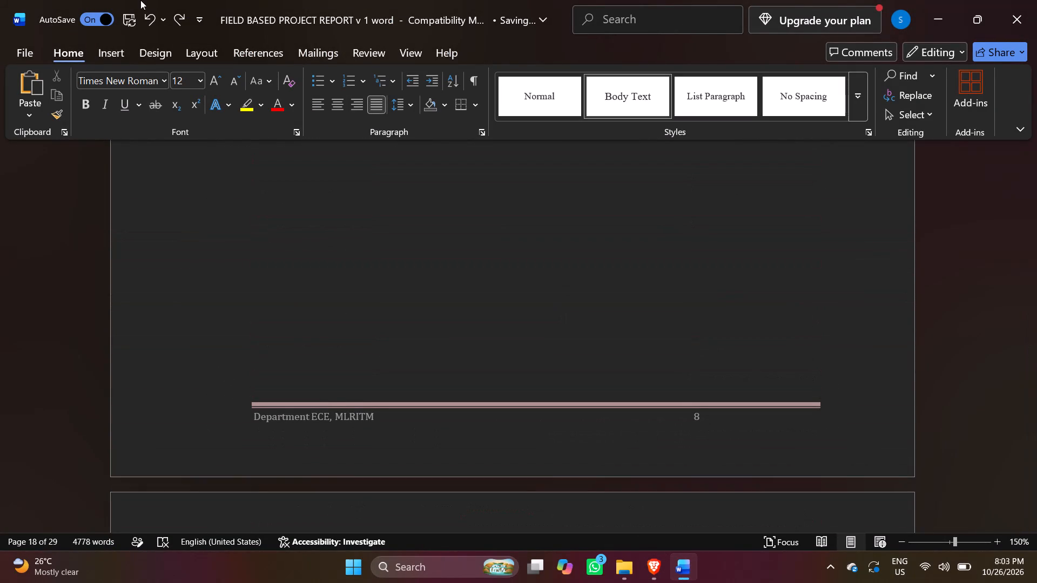
left_click(142, 13)
Review the section headings, figures and footer page numbers from Chapter V back to the start of Chapter 3.
scroll(408, 196, "up", 6)
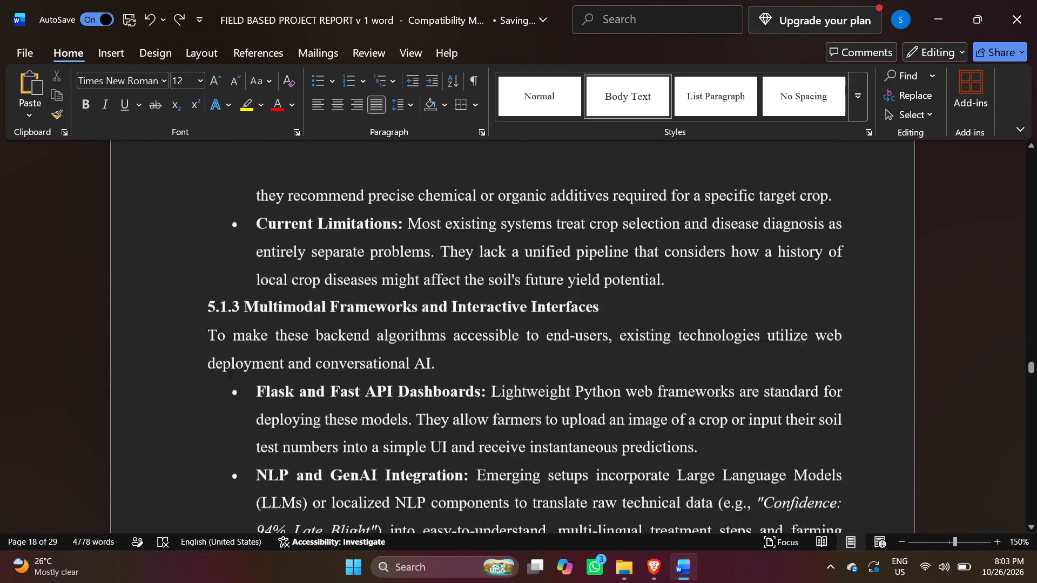
scroll(408, 196, "up", 6)
scroll(423, 220, "up", 20)
scroll(423, 220, "up", 5)
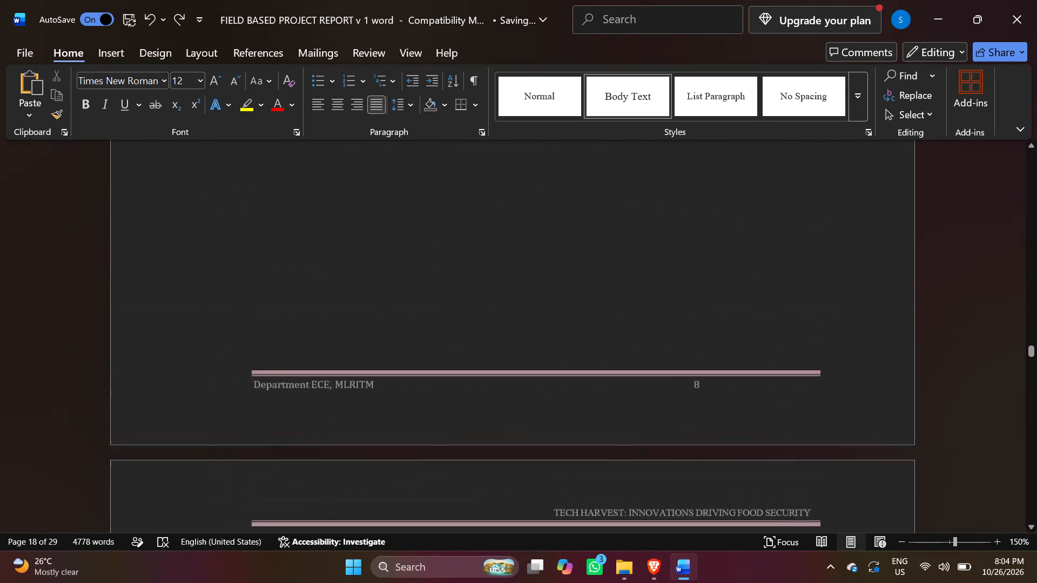
scroll(430, 221, "up", 3)
scroll(430, 221, "up", 20)
scroll(430, 221, "up", 2)
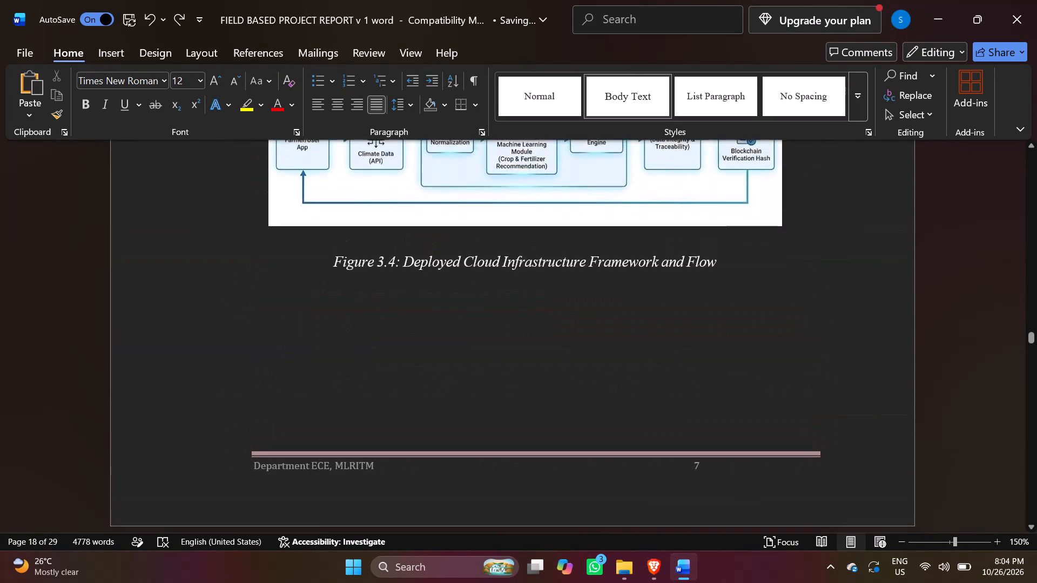
scroll(434, 220, "down", 4)
scroll(425, 297, "down", 5)
scroll(625, 318, "down", 11)
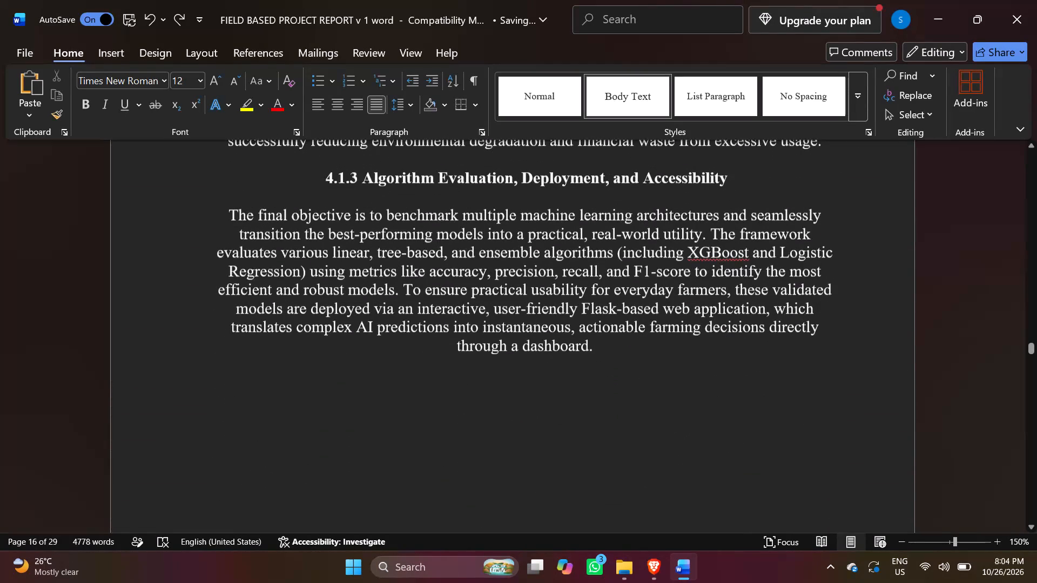
scroll(626, 326, "down", 8)
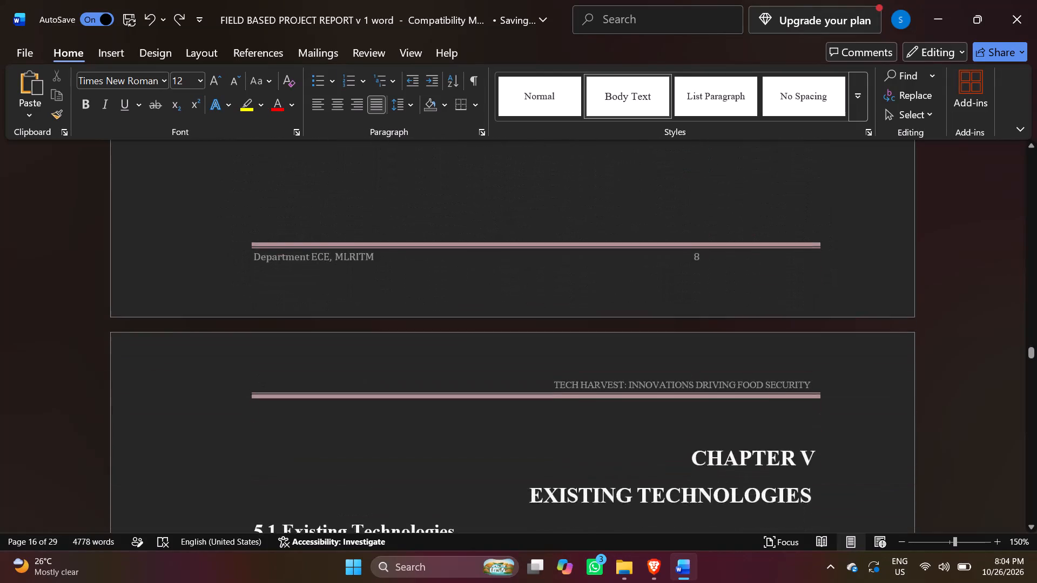
scroll(627, 327, "down", 12)
scroll(679, 361, "up", 6)
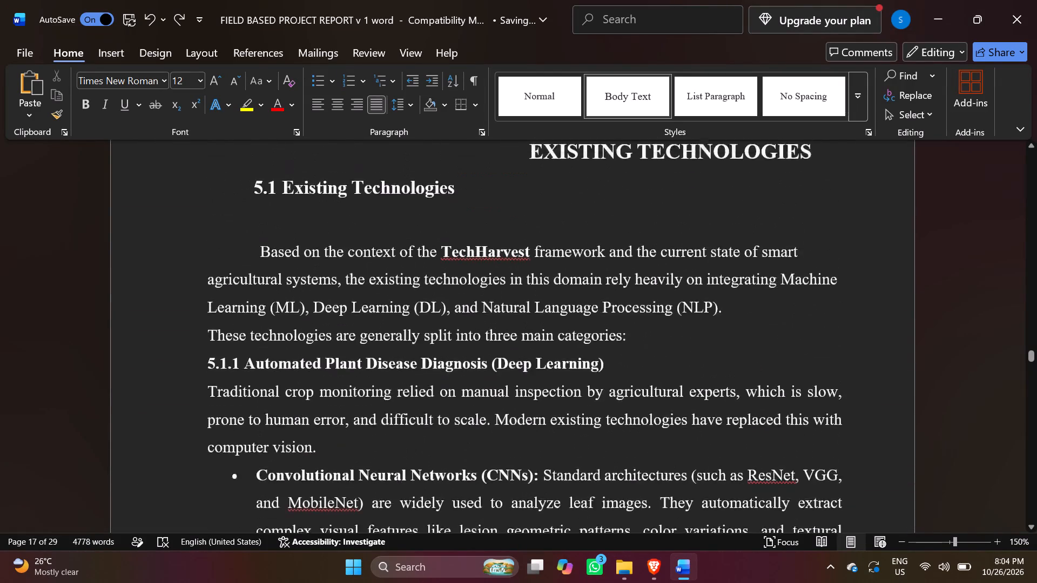
scroll(681, 349, "up", 6)
scroll(669, 398, "up", 16)
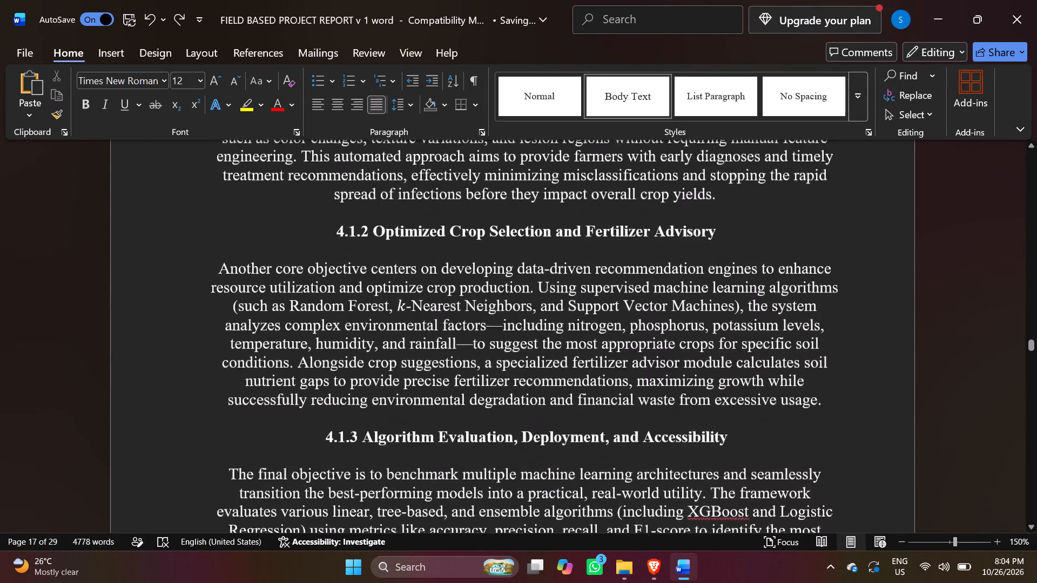
scroll(669, 393, "up", 16)
scroll(683, 417, "down", 3)
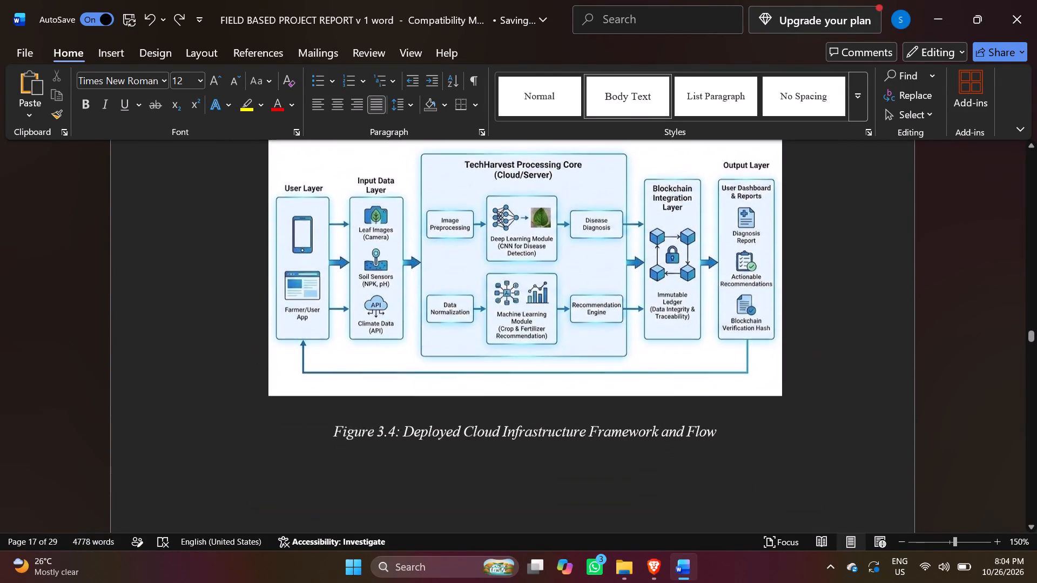
scroll(683, 417, "down", 1)
scroll(706, 422, "up", 12)
scroll(720, 353, "up", 16)
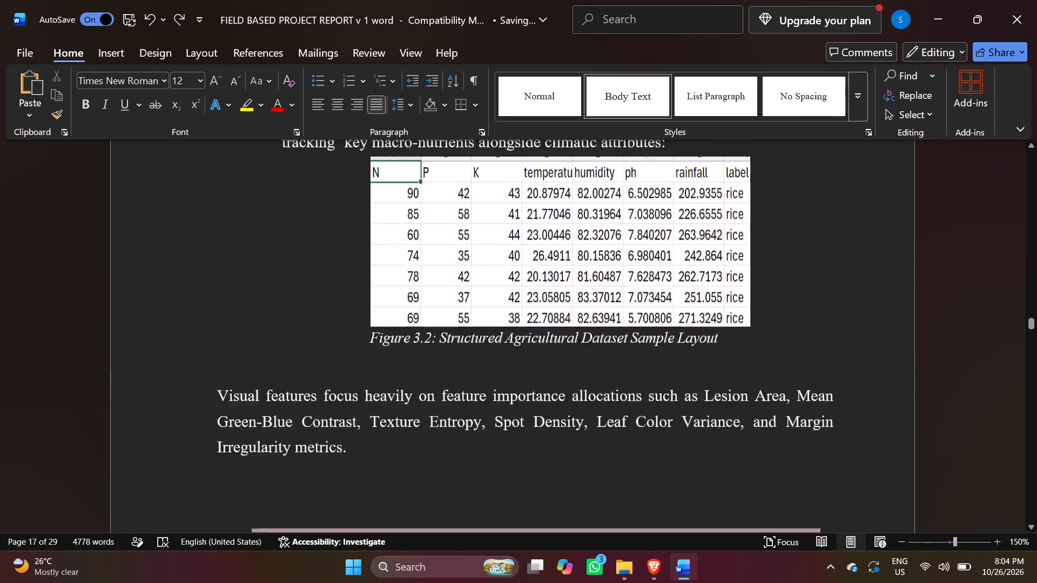
scroll(725, 341, "up", 5)
scroll(845, 378, "up", 11)
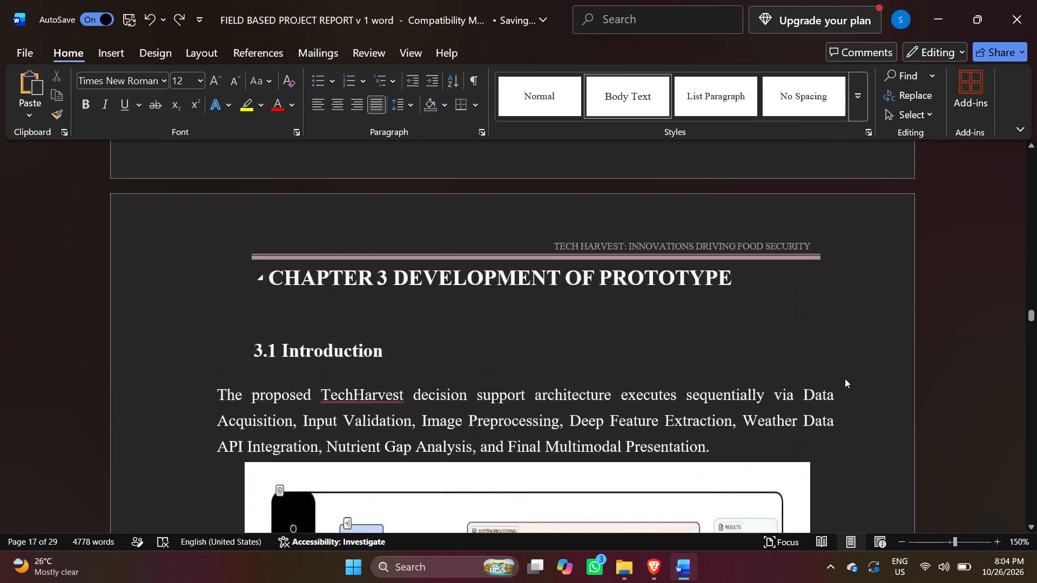
scroll(845, 378, "up", 1)
Set the page range of Chapter 3: Development of Prototype in the table of contents to 6-7.
left_click_drag(1034, 317, 1026, 241)
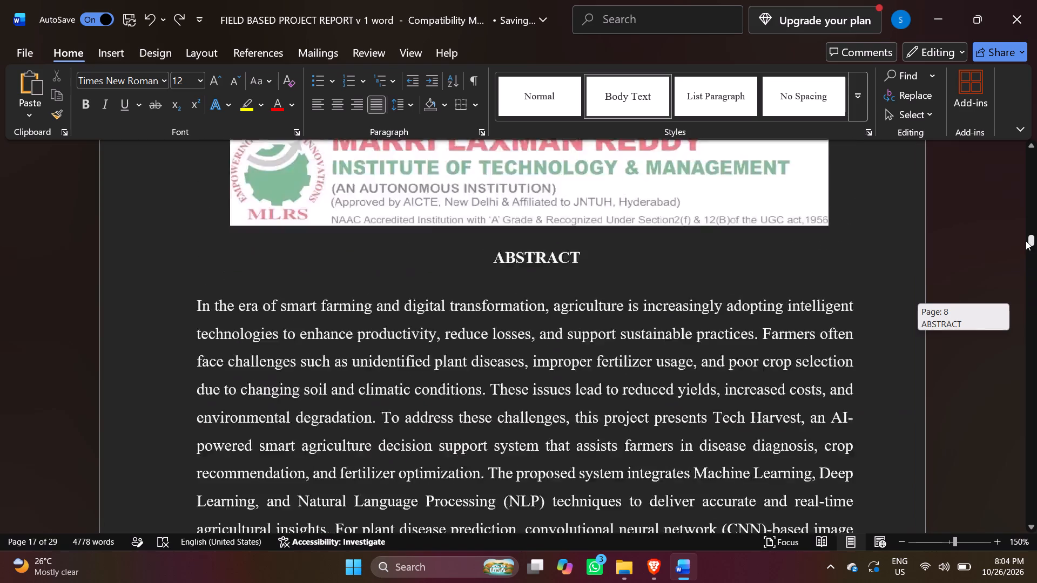
left_click_drag(1026, 241, 1025, 222)
scroll(725, 340, "up", 3)
scroll(725, 339, "down", 3)
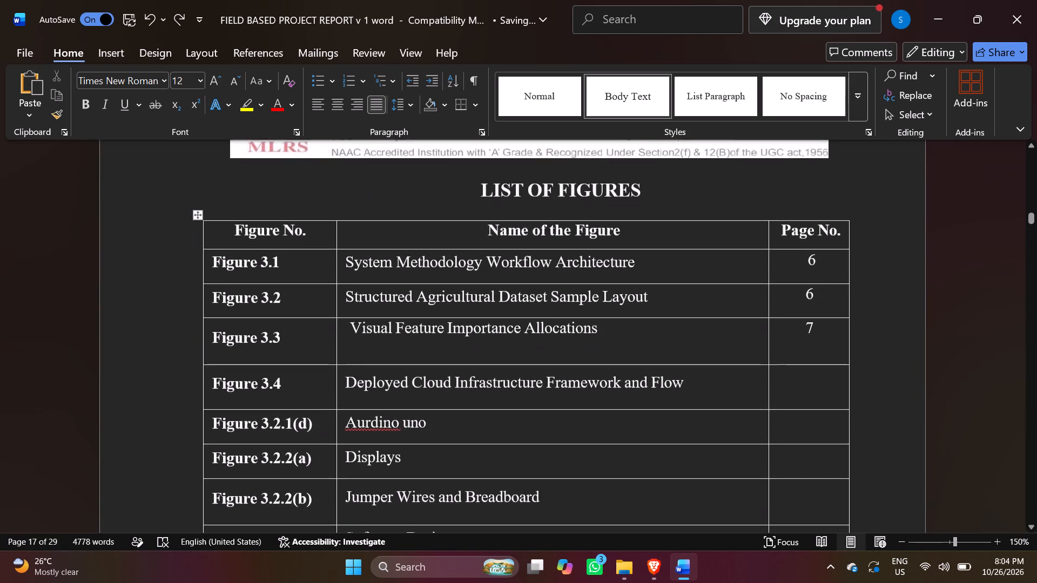
scroll(733, 331, "up", 12)
scroll(737, 326, "up", 13)
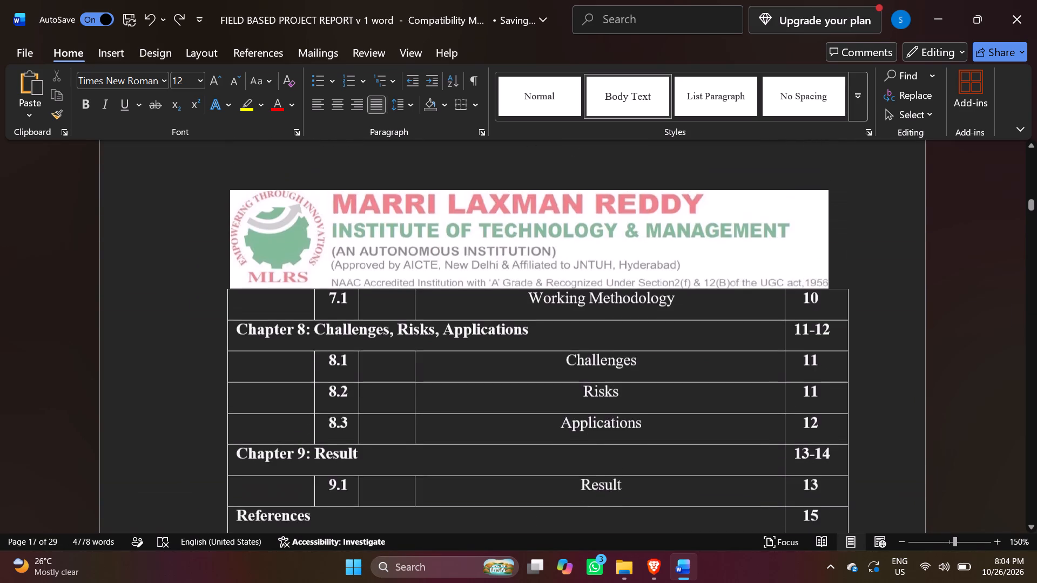
scroll(737, 326, "up", 12)
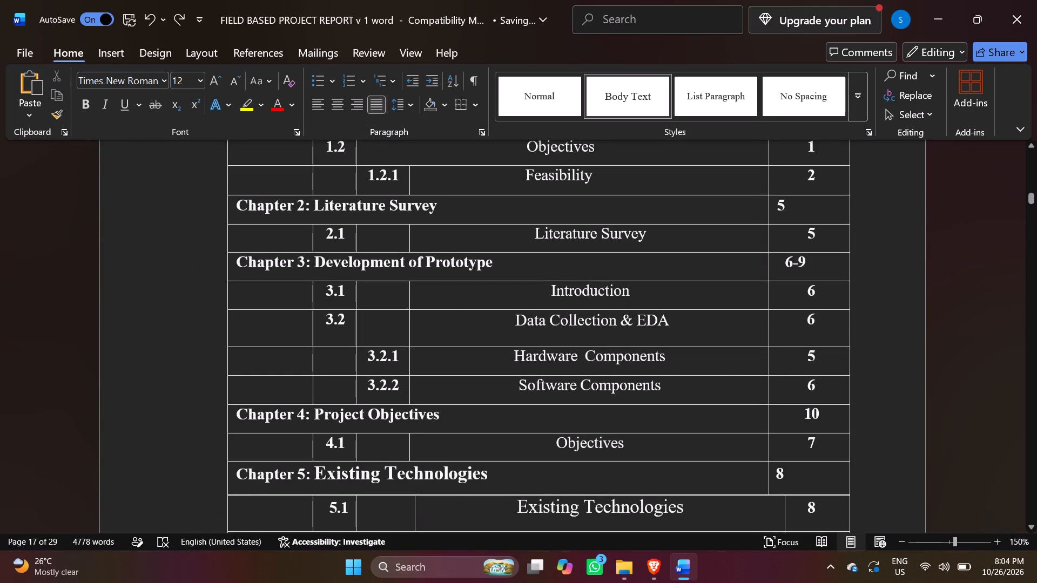
left_click(806, 264)
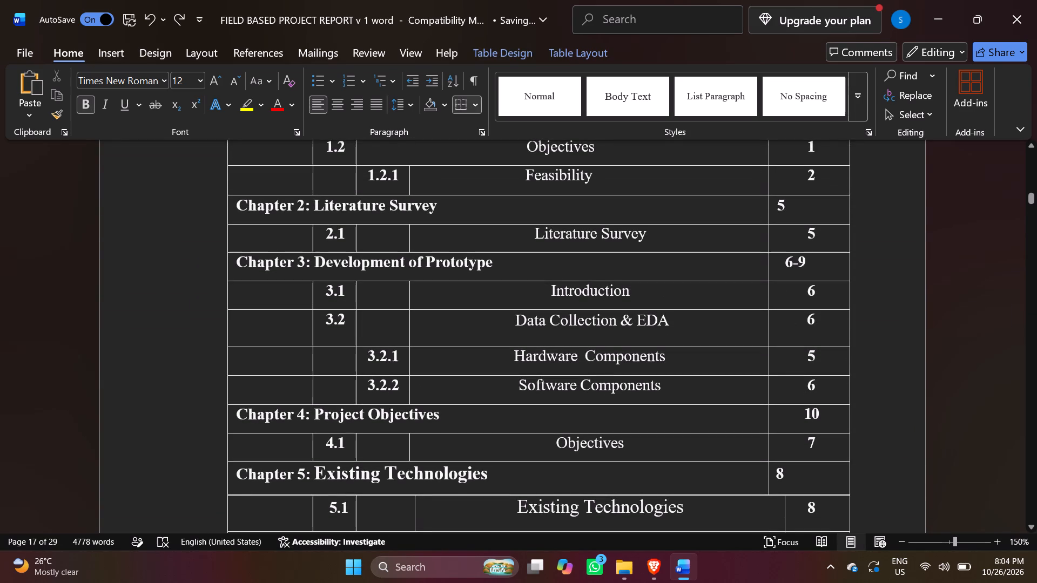
key("BackSpace")
key("7")
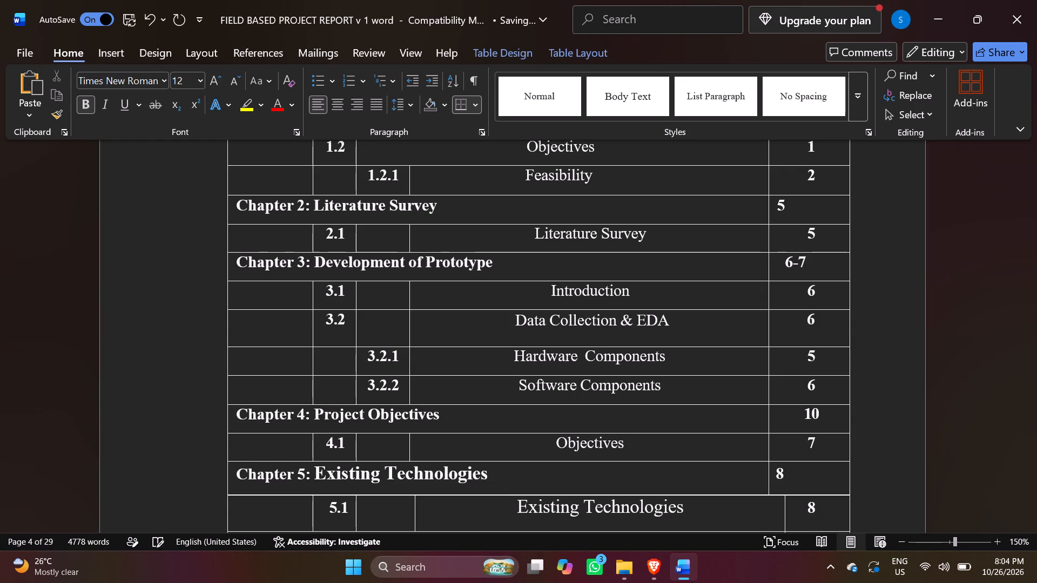
Clear the page number of the 3.2.1 Hardware Components row in the table of contents.
left_click(838, 325)
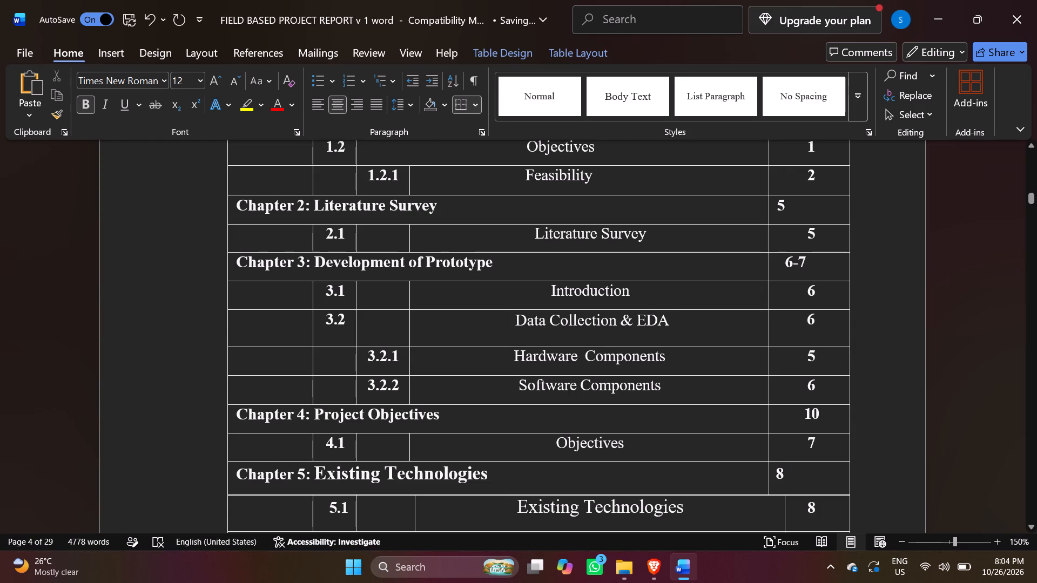
left_click(822, 351)
key("BackSpace")
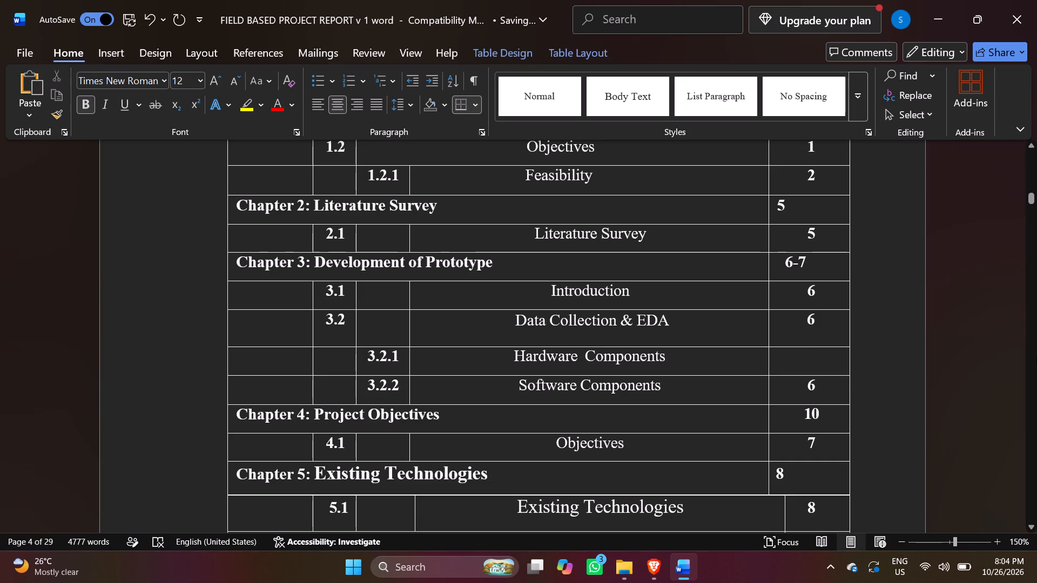
Review the Chapter 3 section headings, figures and footer page numbers through to the start of Chapter IV.
left_click(1036, 356)
left_click_drag(1035, 355, 1036, 368)
left_click_drag(1030, 208, 1036, 272)
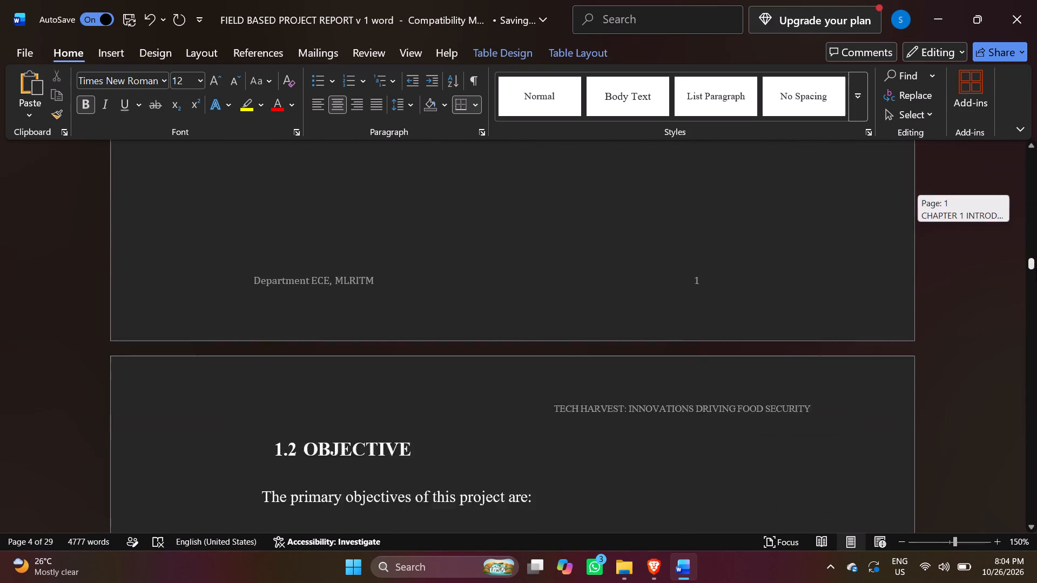
left_click_drag(1036, 272, 1036, 301)
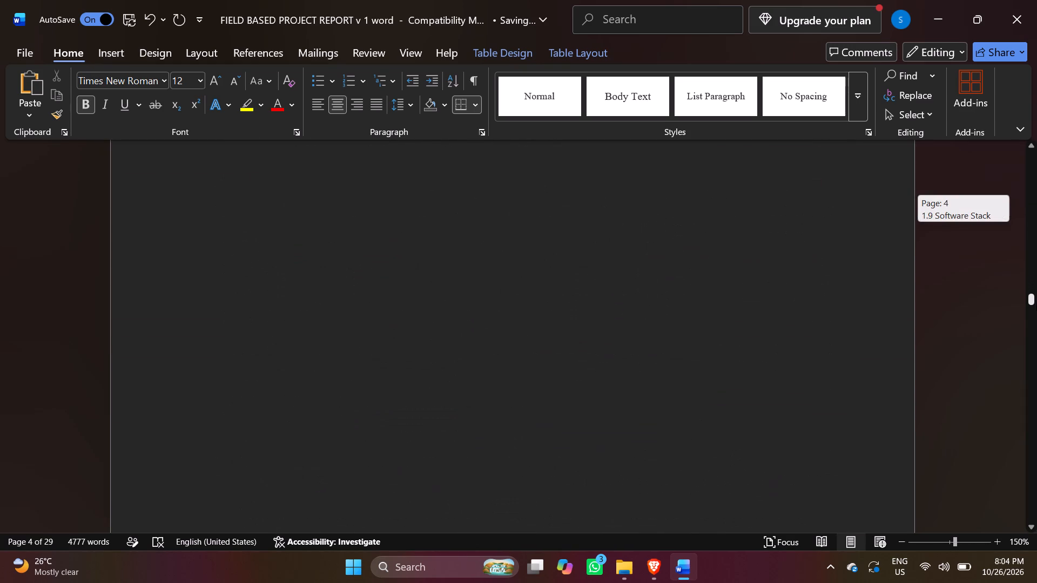
left_click_drag(1036, 301, 1036, 329)
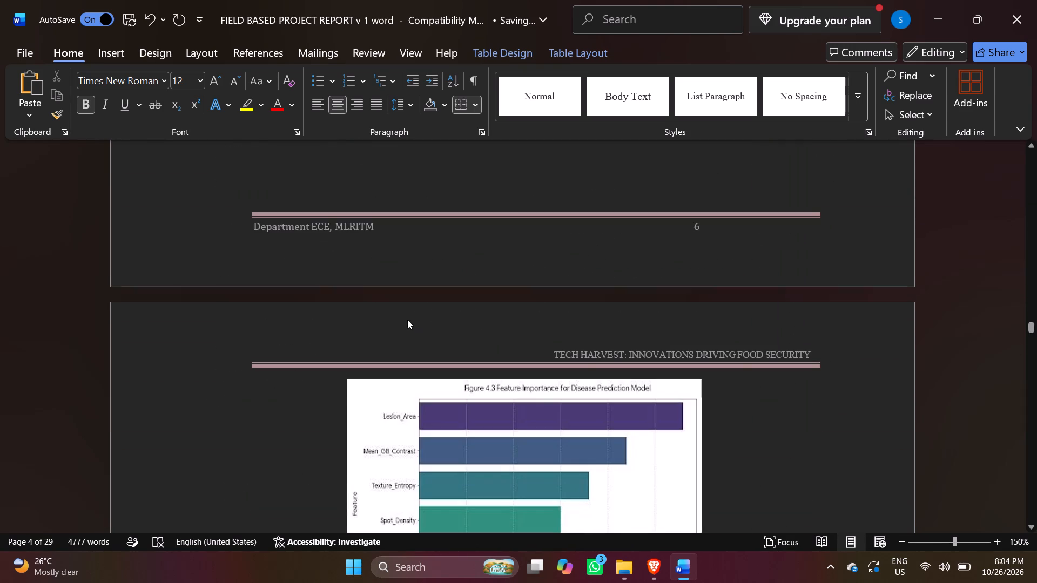
scroll(400, 319, "up", 13)
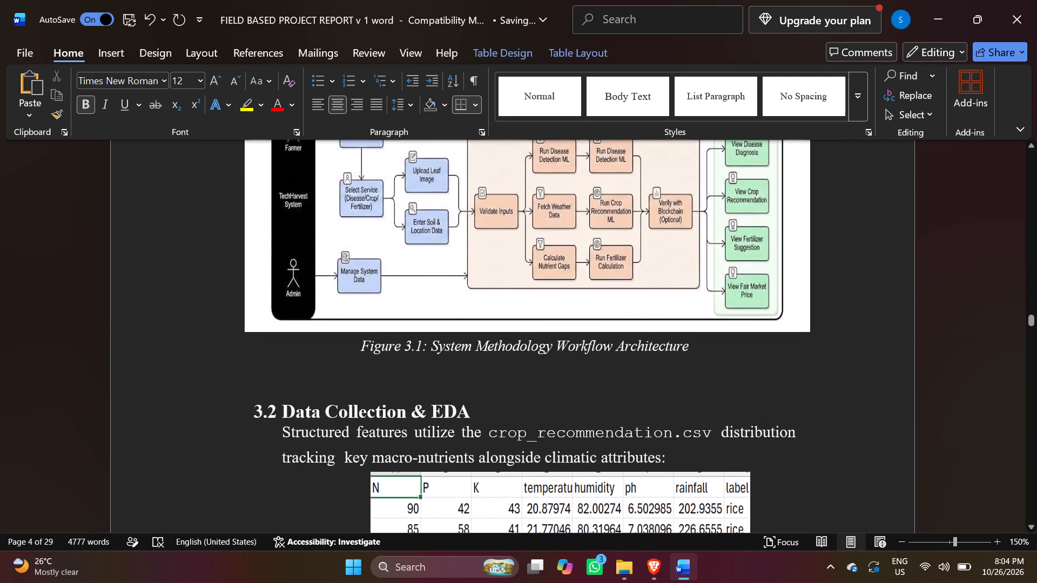
scroll(394, 357, "down", 19)
scroll(398, 368, "down", 3)
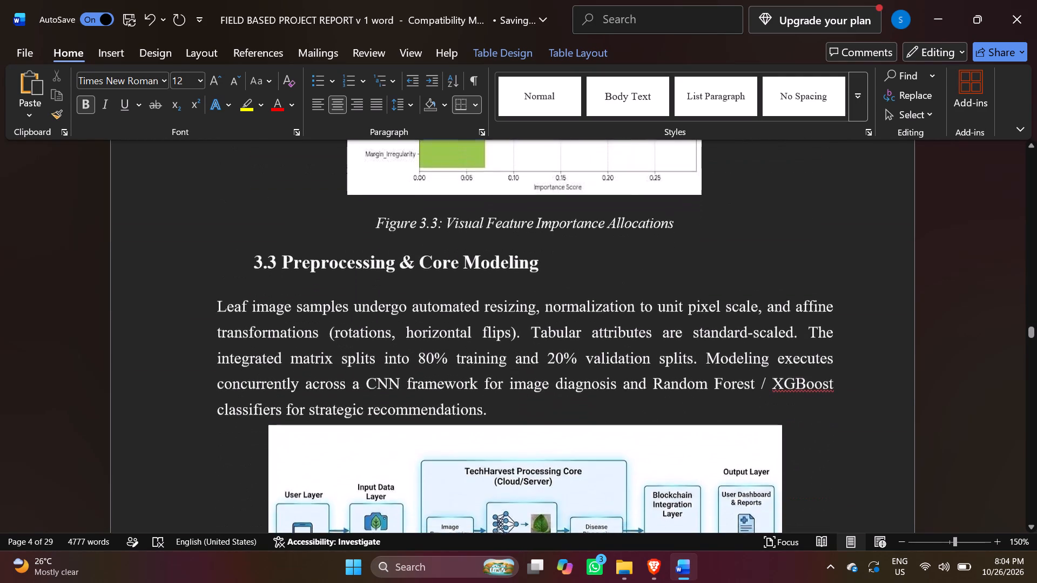
scroll(383, 388, "down", 10)
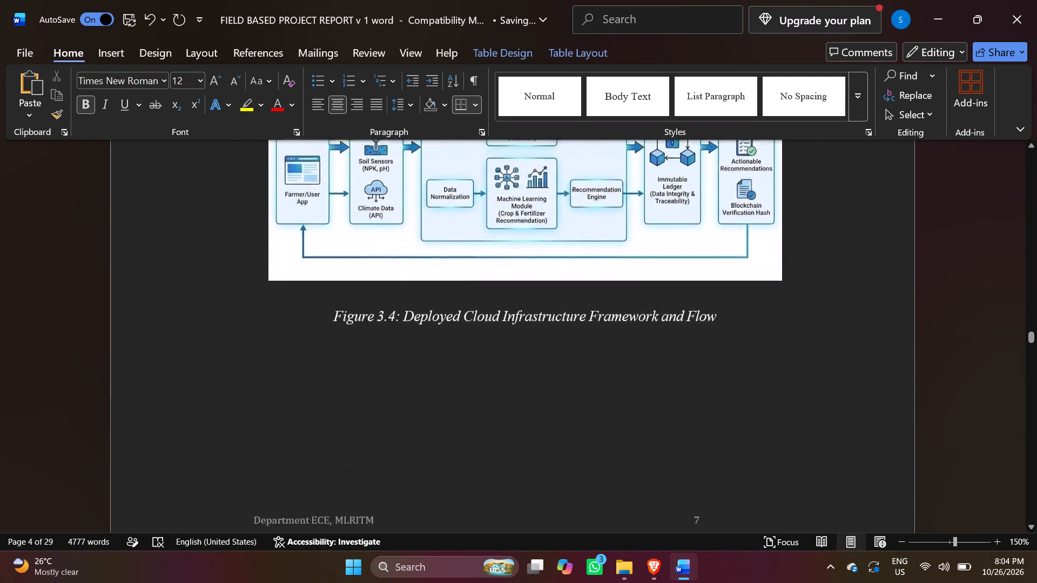
scroll(388, 376, "down", 1)
scroll(388, 376, "up", 11)
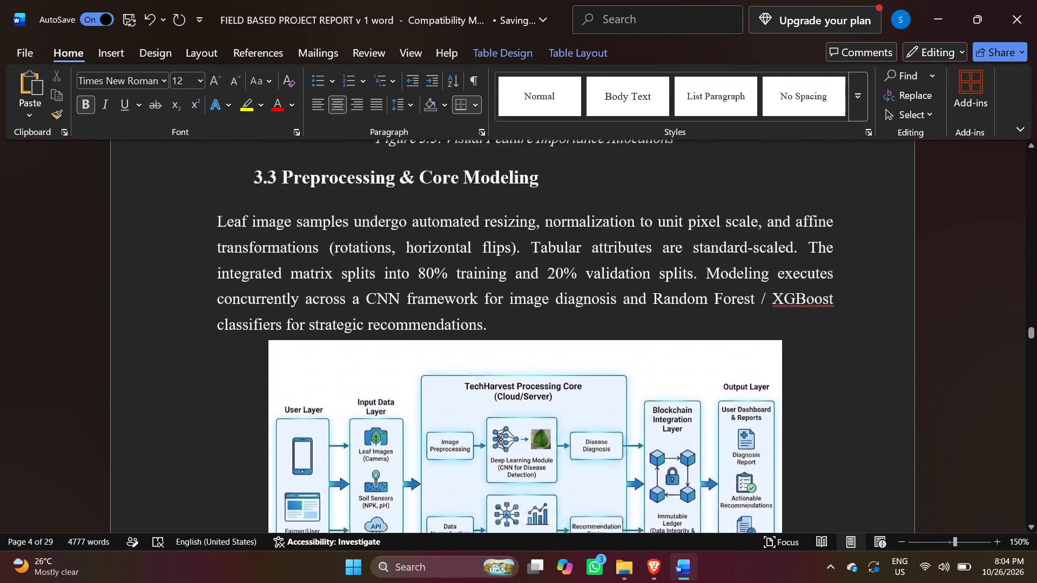
scroll(388, 376, "up", 1)
scroll(388, 376, "down", 19)
scroll(386, 374, "up", 2)
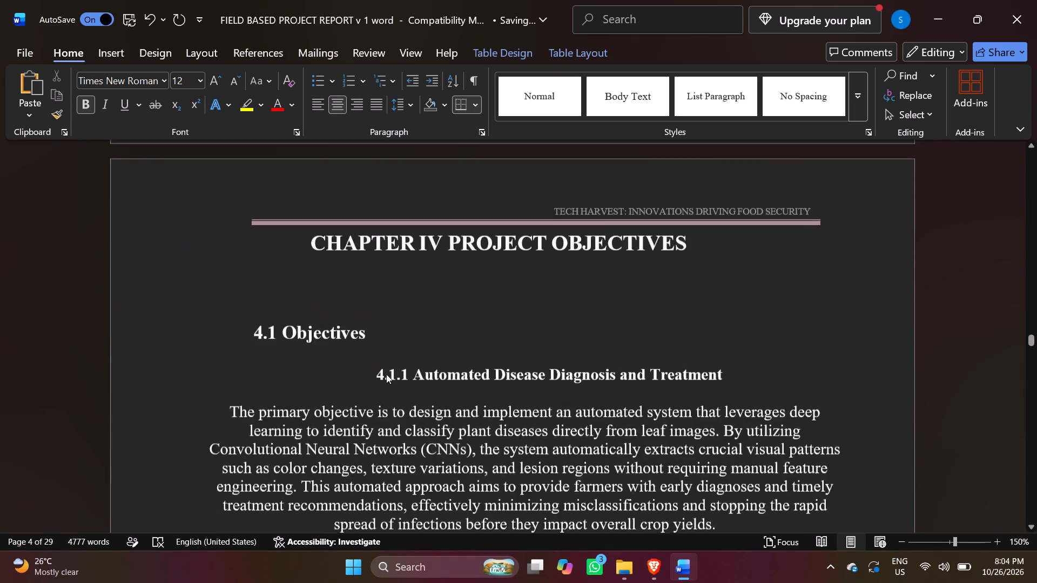
scroll(386, 374, "up", 16)
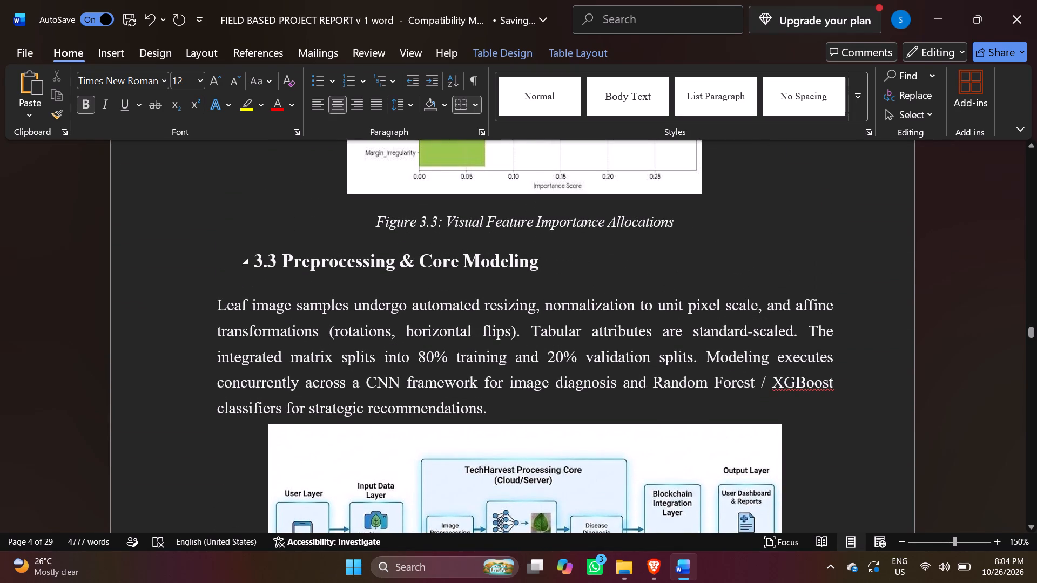
Copy the section 3.3 heading text "Preprocessing & Core Modeling" from the document body.
left_click_drag(535, 260, 338, 229)
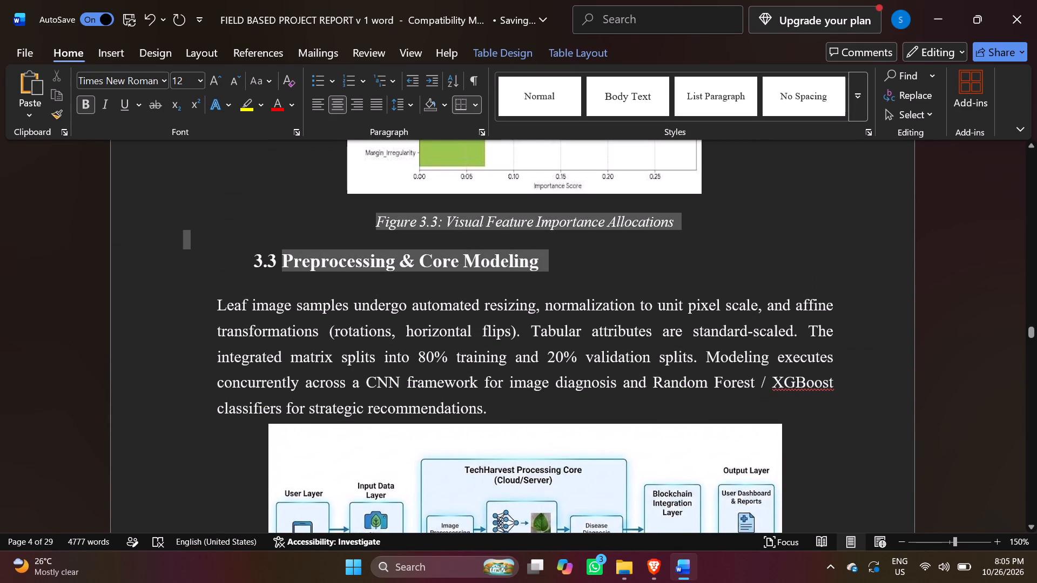
left_click_drag(338, 229, 302, 233)
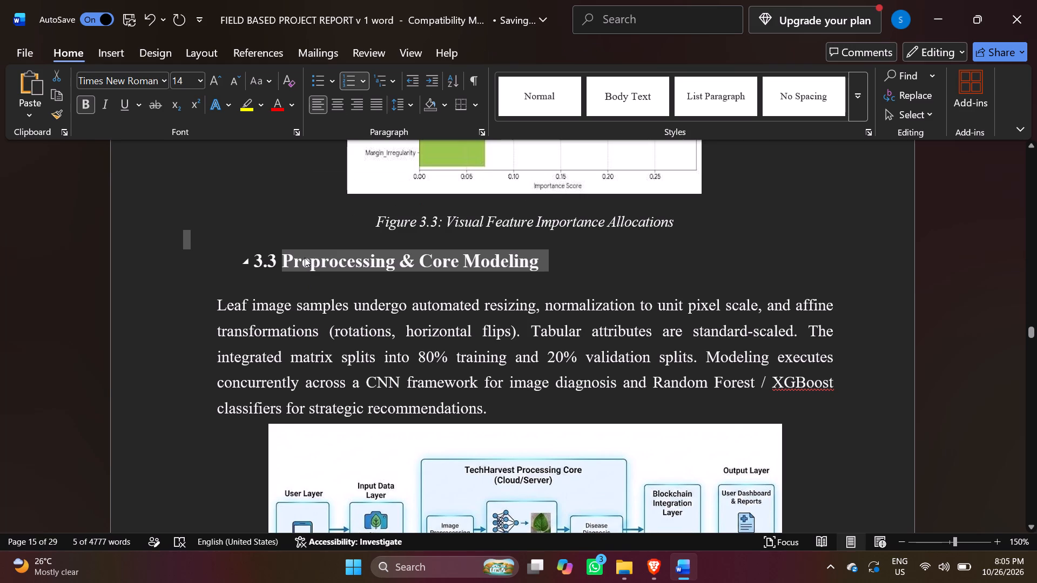
key("ctrl+c")
left_click(741, 279)
Replace the Hardware Components title in the table of contents' 3.2.1 row with the copied section heading.
scroll(741, 279, "up", 5)
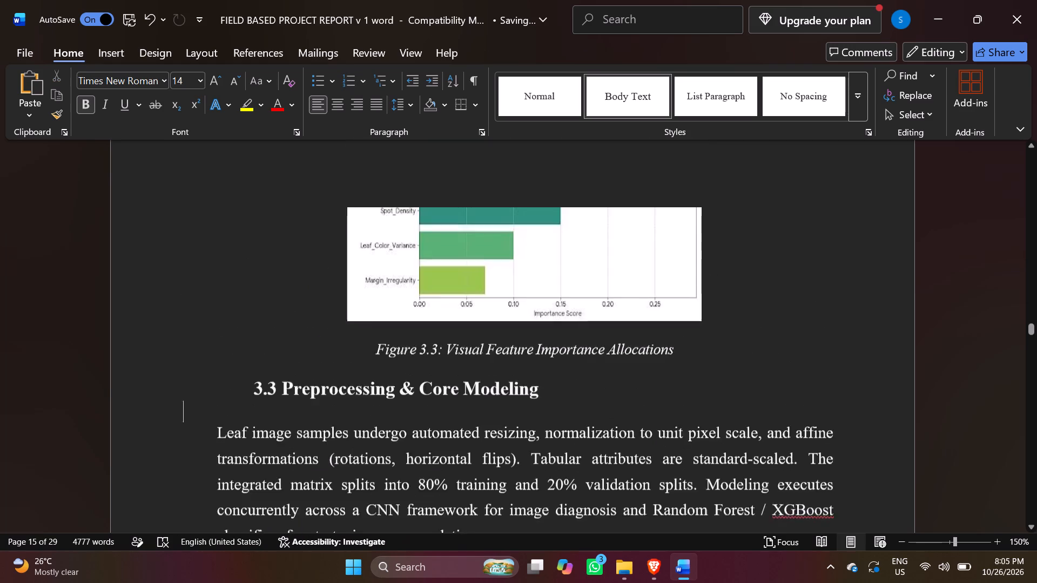
scroll(742, 278, "up", 8)
left_click_drag(1032, 324, 1036, 196)
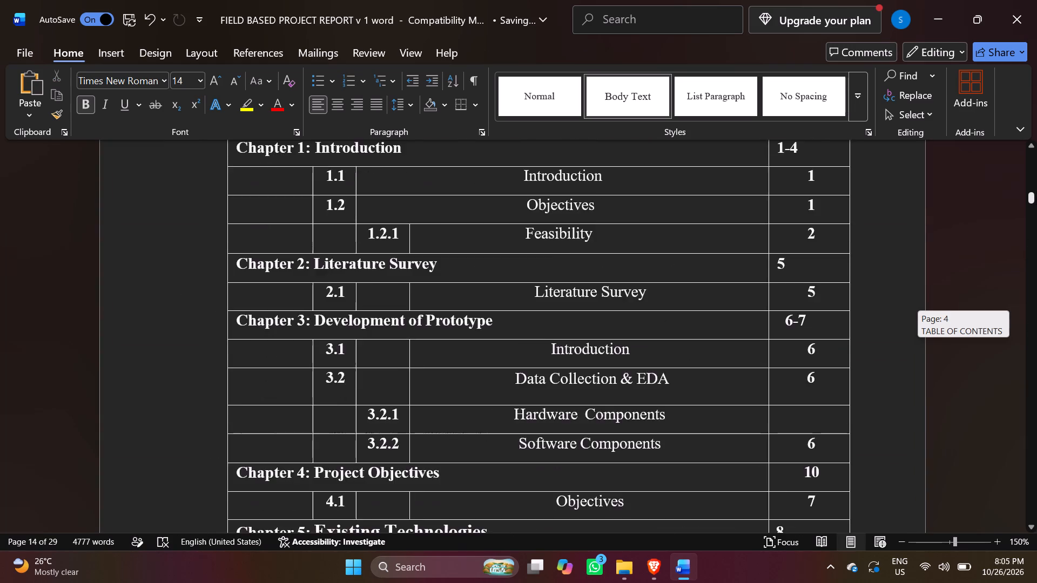
left_click_drag(1036, 196, 1036, 198)
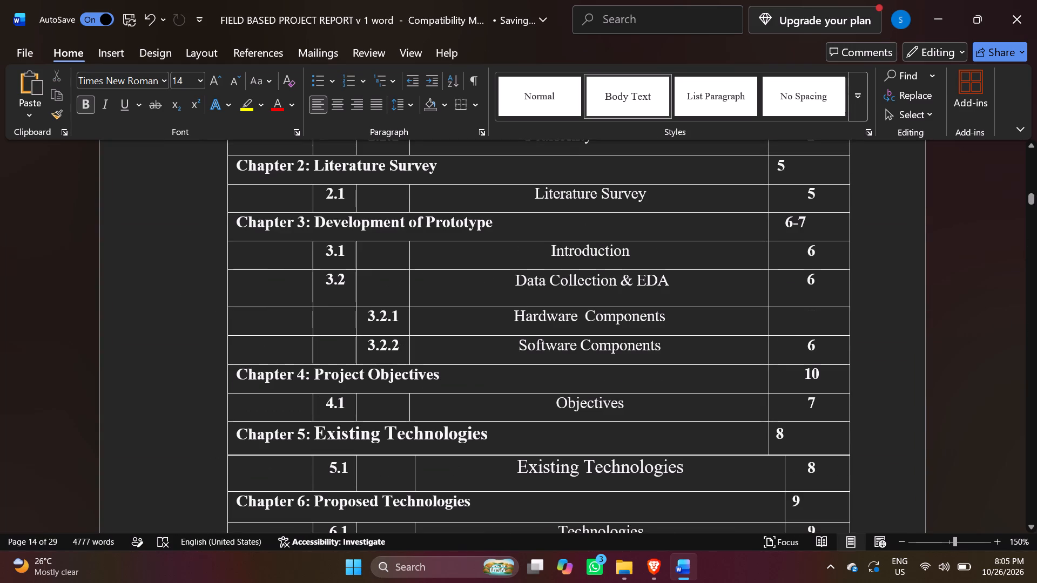
left_click(400, 313)
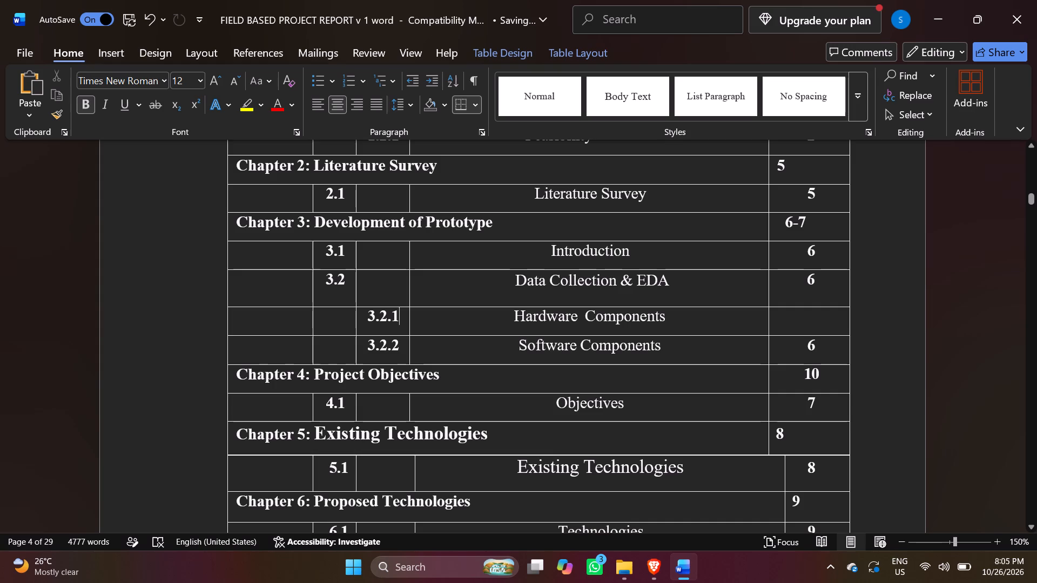
key("BackSpace")
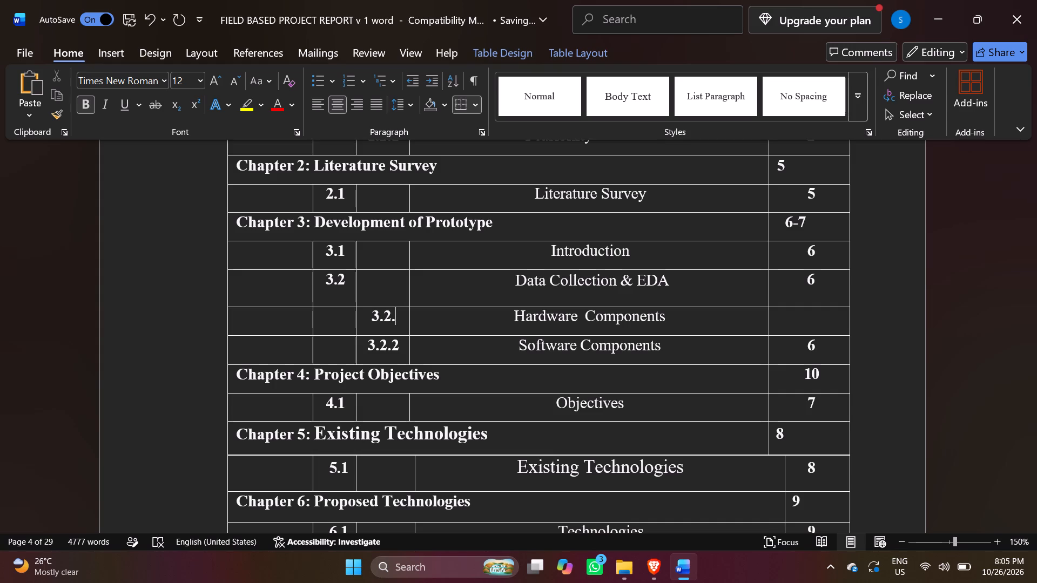
key("1")
left_click(696, 320)
key("BackSpace")
key("BackSpace")
key("BackSpace")
key("BackSpace")
key("BackSpace")
key("BackSpace")
key("BackSpace")
key("BackSpace")
key("BackSpace")
key("BackSpace")
key("BackSpace")
key("BackSpace")
key("BackSpace")
key("BackSpace")
key("BackSpace")
key("BackSpace")
key("BackSpace")
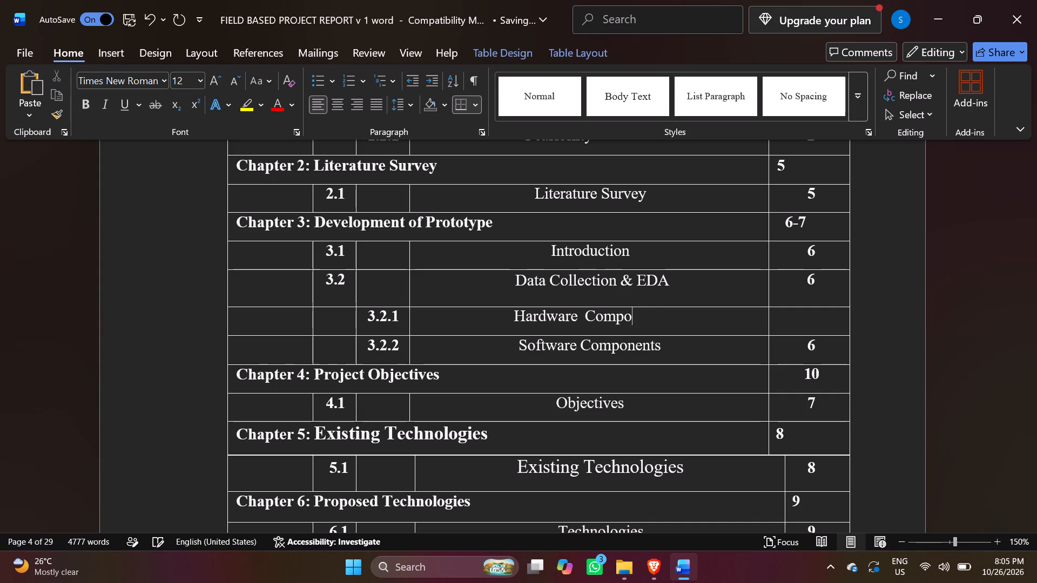
key("BackSpace")
key("BackSpace")
key("ctrl+v")
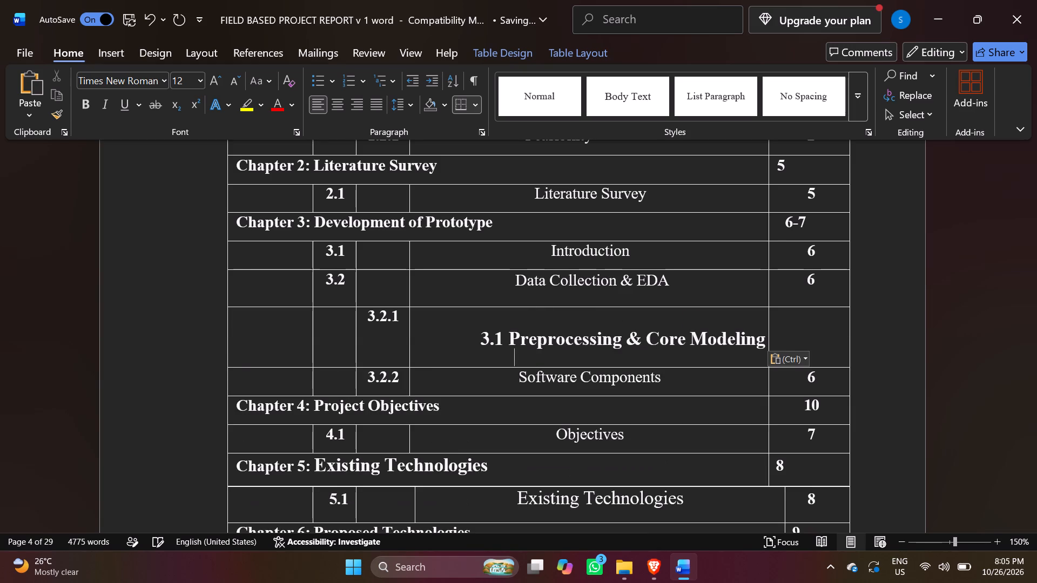
Remove the automatic list number in front of Preprocessing & Core Modeling in the 3.2.1 row.
double_click(711, 339)
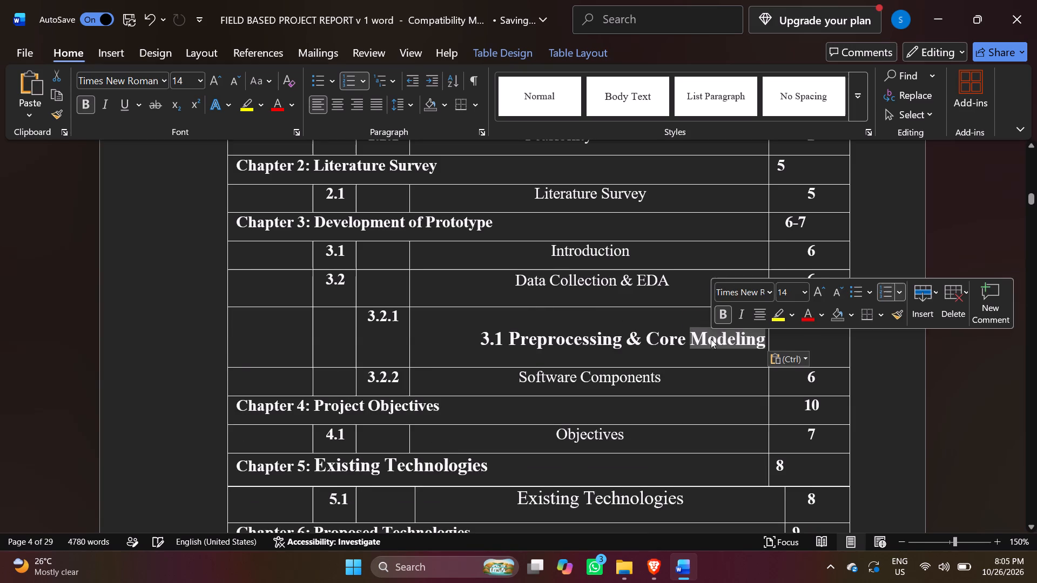
left_click(504, 334)
key("BackSpace")
key("BackSpace")
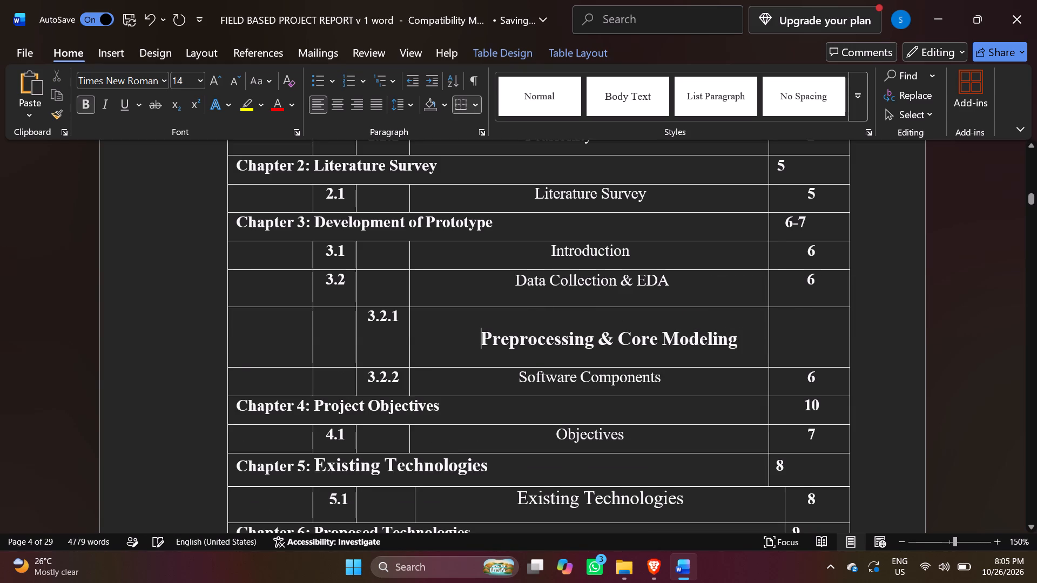
Format the Preprocessing & Core Modeling title in the 3.2.1 row as non-bold text at size 12.
left_click_drag(483, 341, 732, 351)
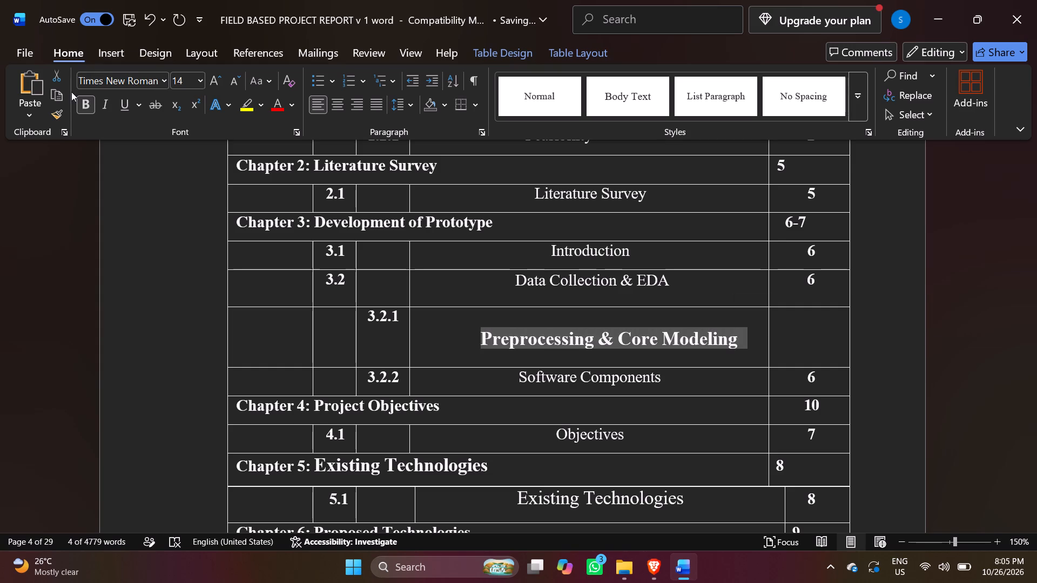
left_click(81, 104)
left_click(185, 76)
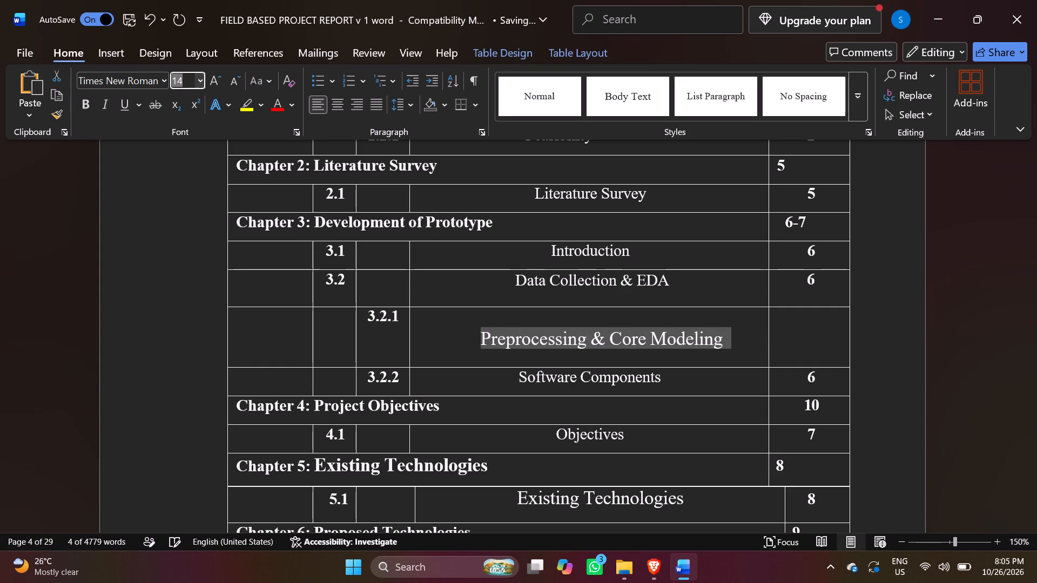
key("BackSpace")
type("12")
key("Return")
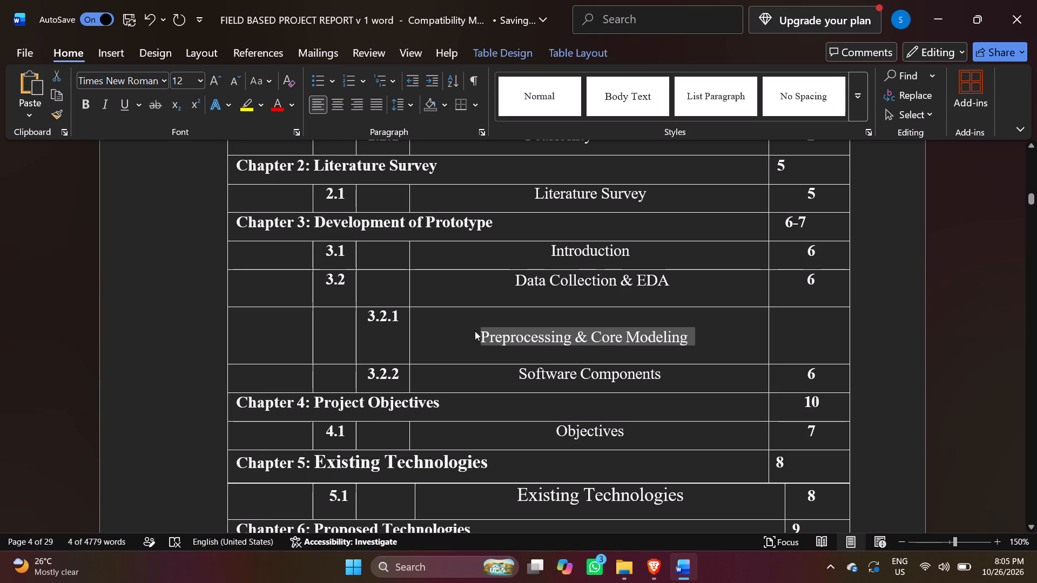
Remove the indent and blank line before Preprocessing & Core Modeling, and pad it with leading spaces to the middle of its cell.
left_click(480, 330)
key("BackSpace")
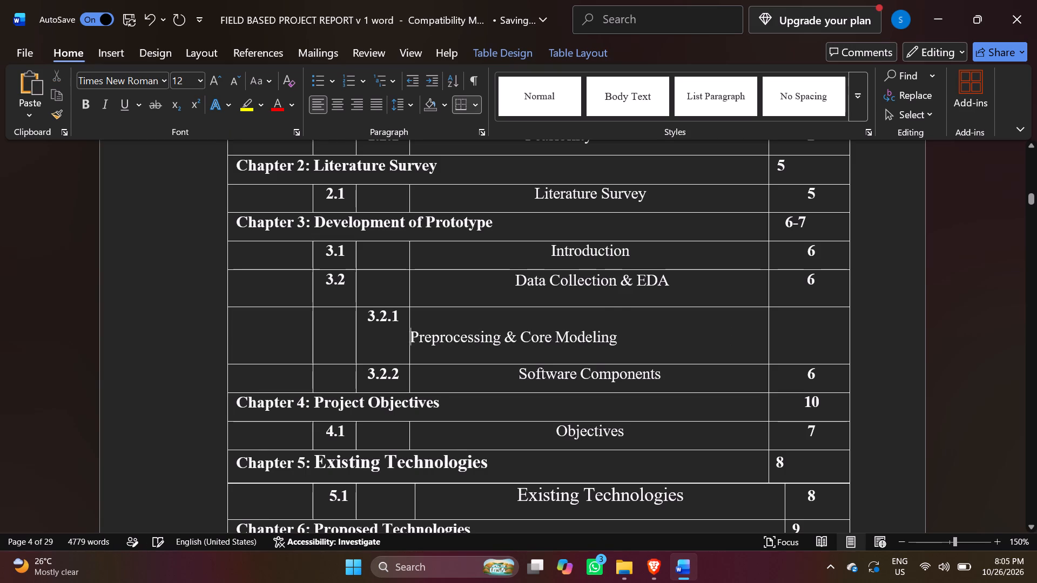
key("BackSpace")
left_click(413, 318)
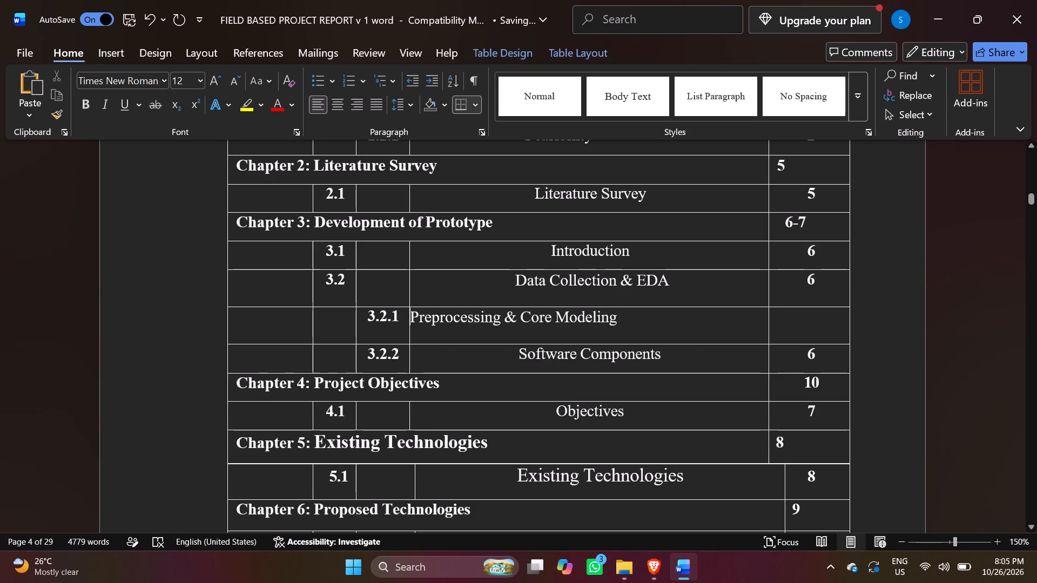
key("space")
key("space")
key("space")
key("space")
key("space")
key("space")
key("space")
key("space")
key("space")
key("space")
key("space")
key("space")
key("space")
key("space")
key("space")
key("space")
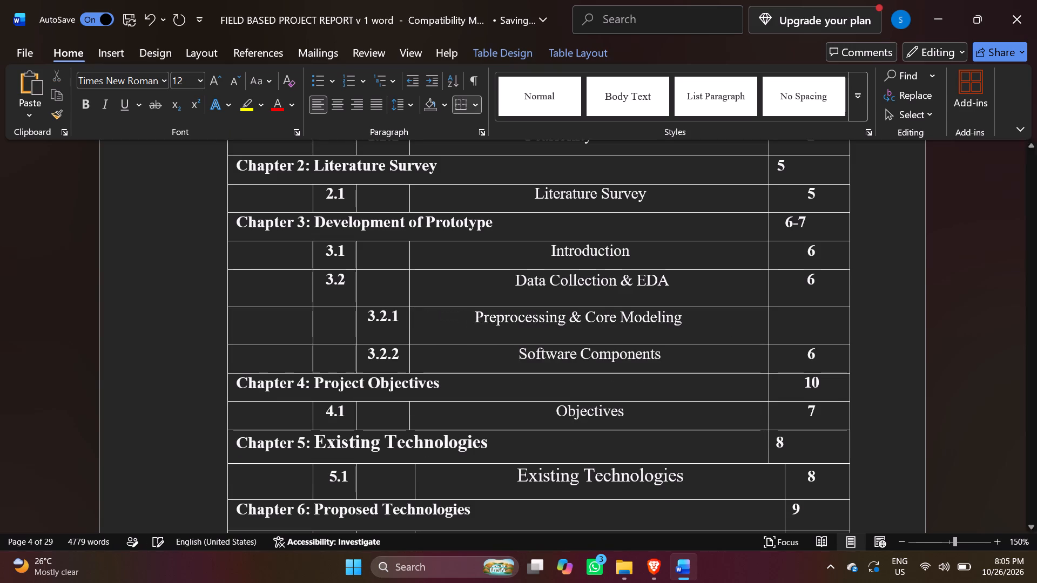
key("space")
key("space")
key("space")
key("space")
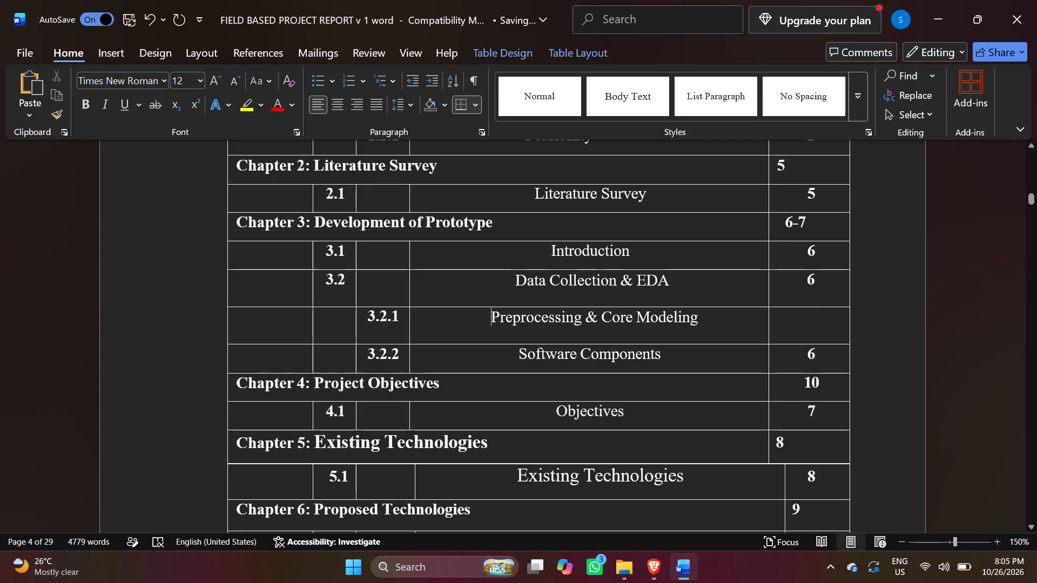
Enter 7 as the page number of the 3.2.1 Preprocessing & Core Modeling row.
left_click(810, 320)
key("7")
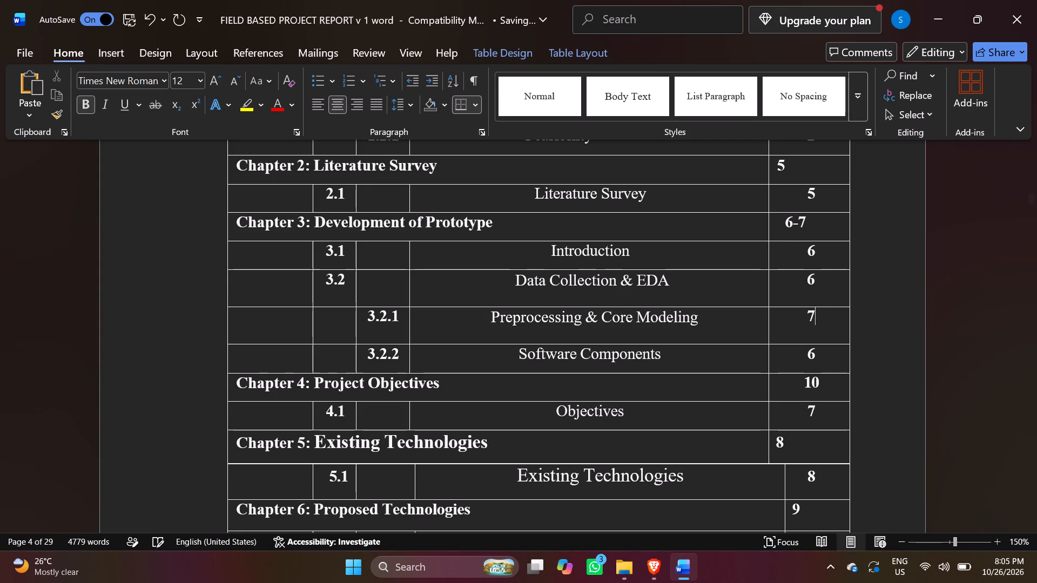
Clear the page number of the 3.2.2 Software Components row in the table of contents.
left_click(823, 351)
left_click(845, 367)
left_click(775, 351)
left_click(824, 358)
key("BackSpace")
key("BackSpace")
key("BackSpace")
key("BackSpace")
key("BackSpace")
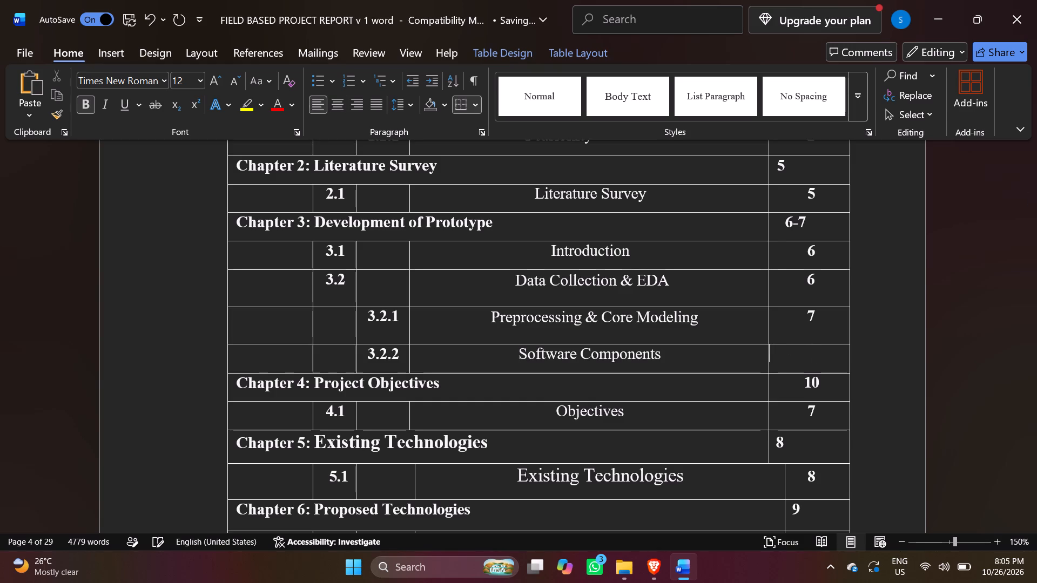
key("BackSpace")
key("BackSpace")
Enter 7 as the page number of the 3.2.2 Software Components row, padded with leading spaces to the middle of its cell.
left_click(722, 354)
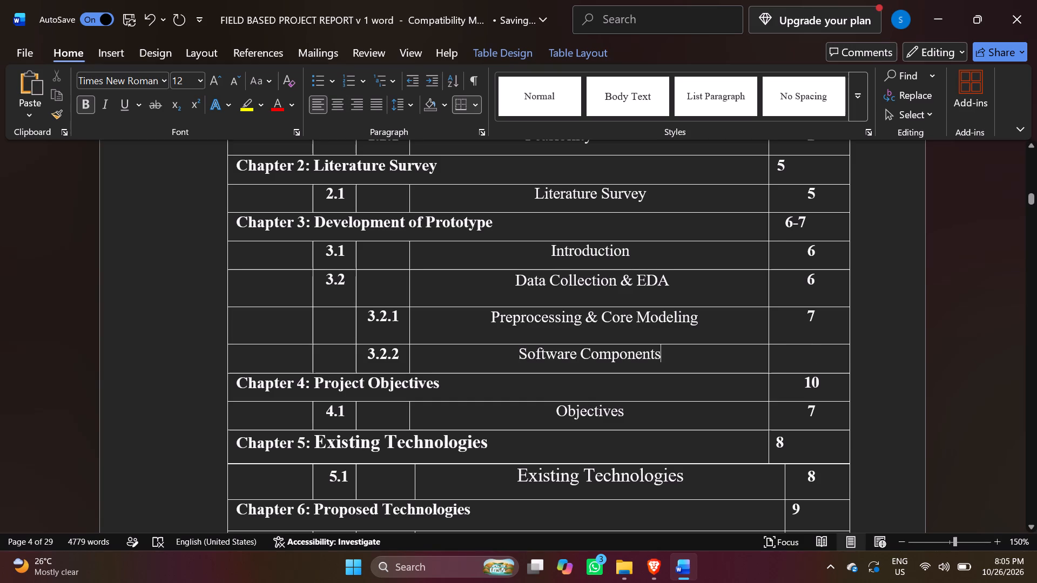
left_click(721, 354)
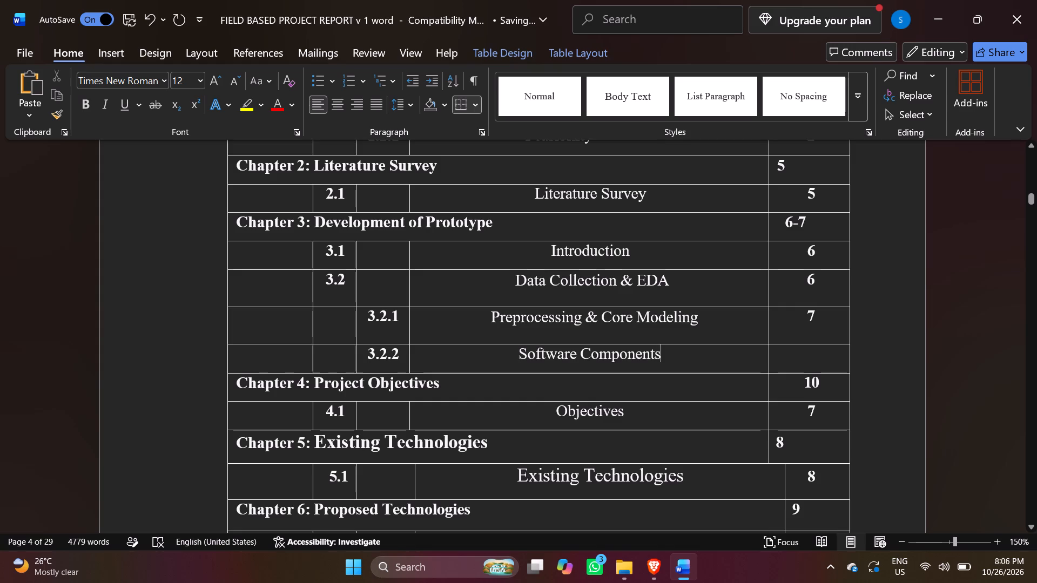
left_click(808, 356)
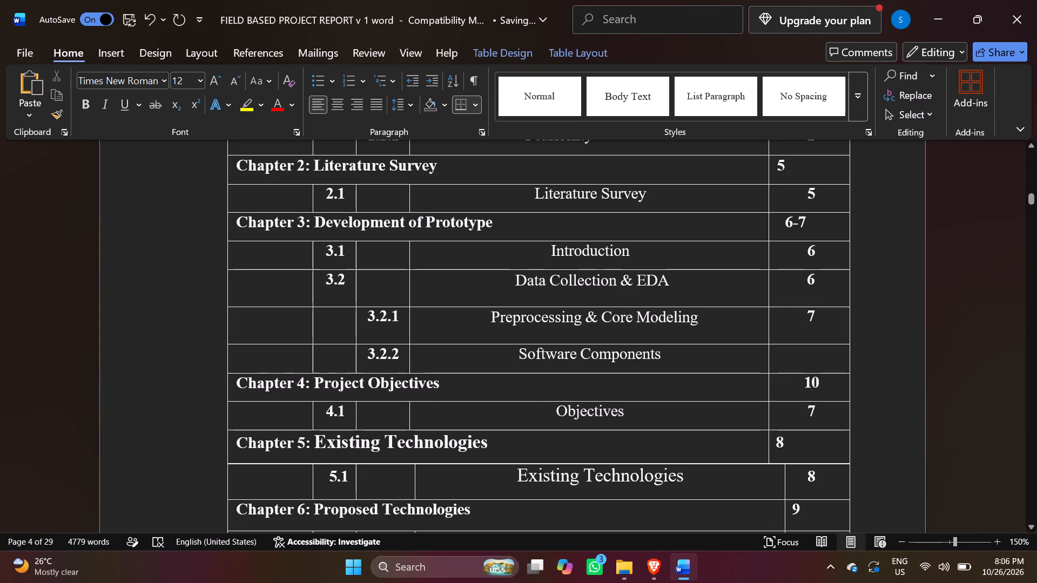
left_click(814, 354)
key("space")
key("space")
key("space")
key("space")
key("space")
key("space")
key("space")
key("space")
key("space")
key("7")
Review the Chapter 4 and Chapter 5 headings and footer page numbers in the document body.
scroll(510, 356, "down", 1)
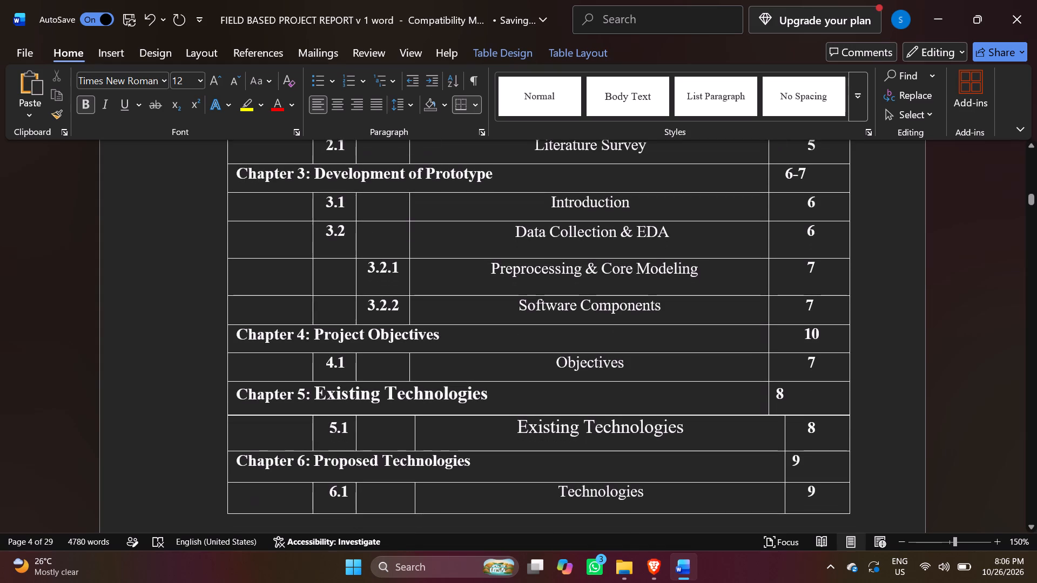
left_click_drag(1031, 198, 1033, 224)
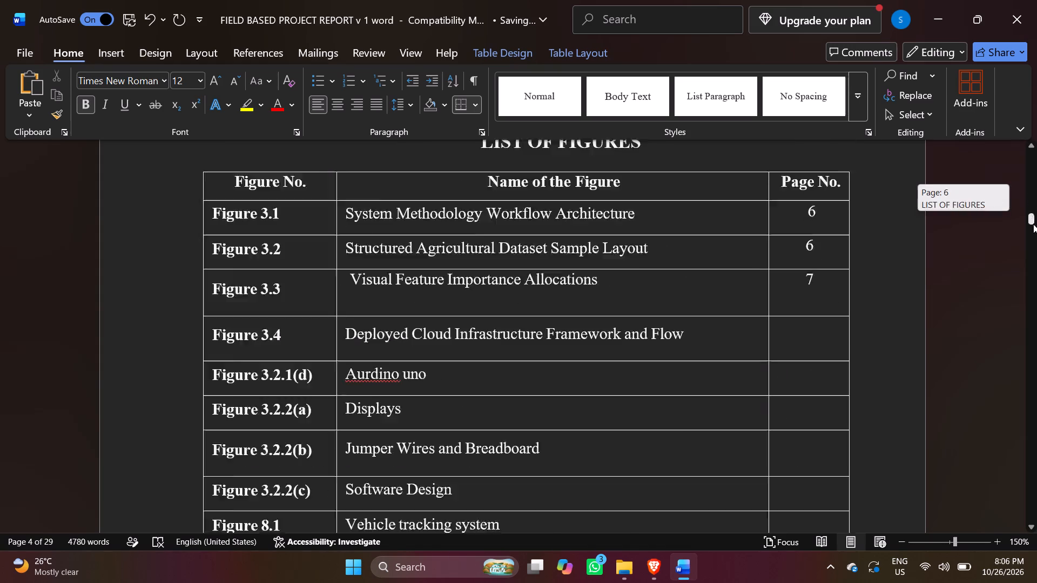
left_click_drag(1033, 224, 1036, 290)
scroll(382, 350, "down", 2)
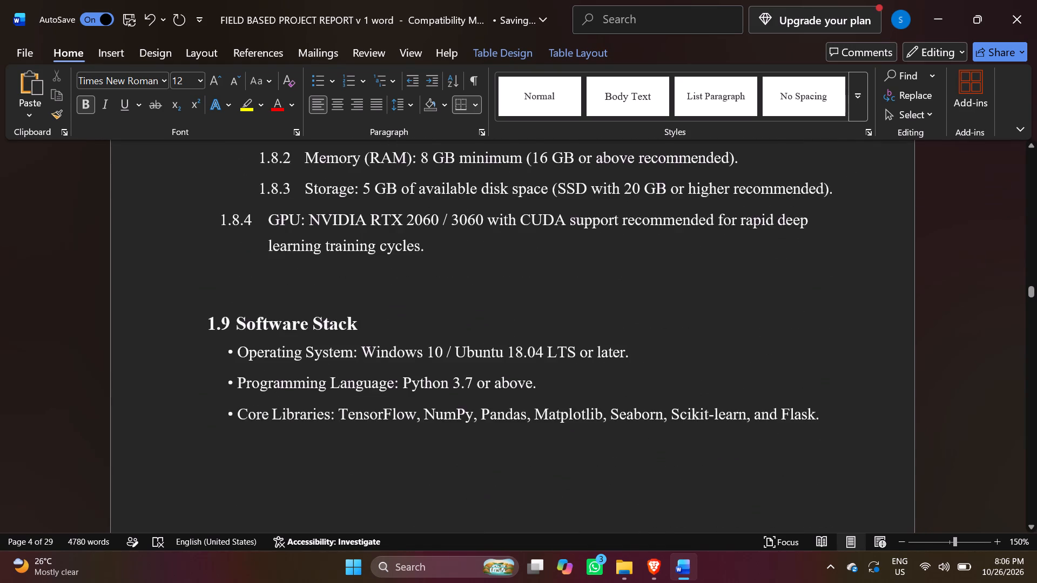
scroll(376, 352, "down", 3)
scroll(214, 336, "down", 18)
scroll(328, 360, "down", 9)
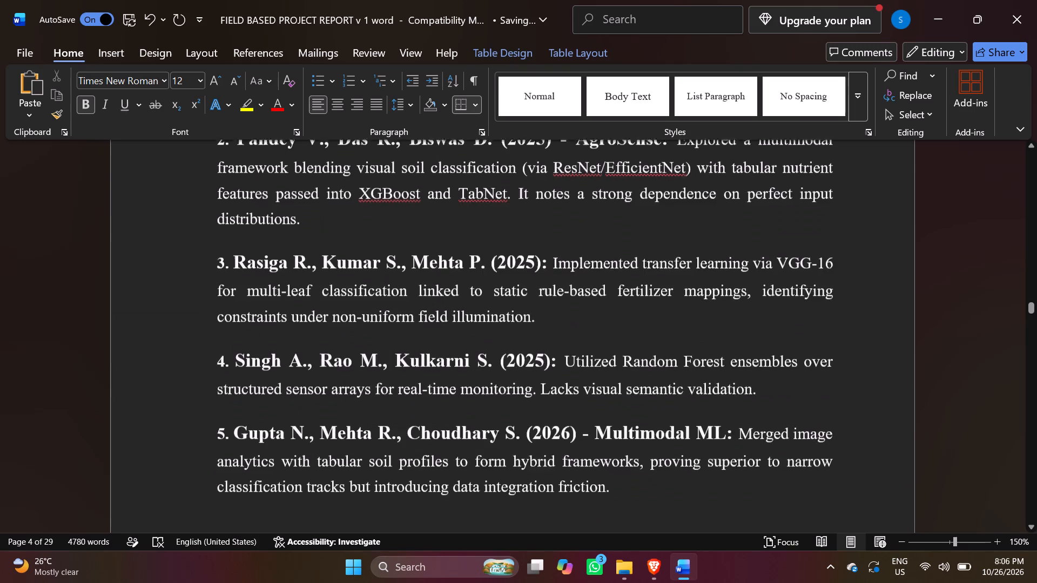
scroll(331, 368, "down", 5)
left_click_drag(1031, 314, 1036, 372)
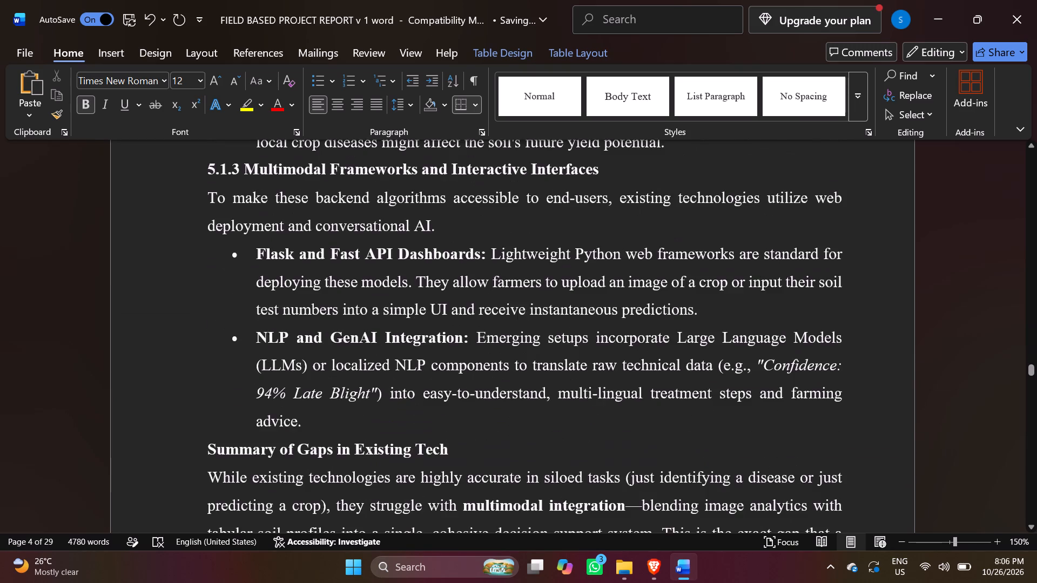
scroll(297, 331, "up", 18)
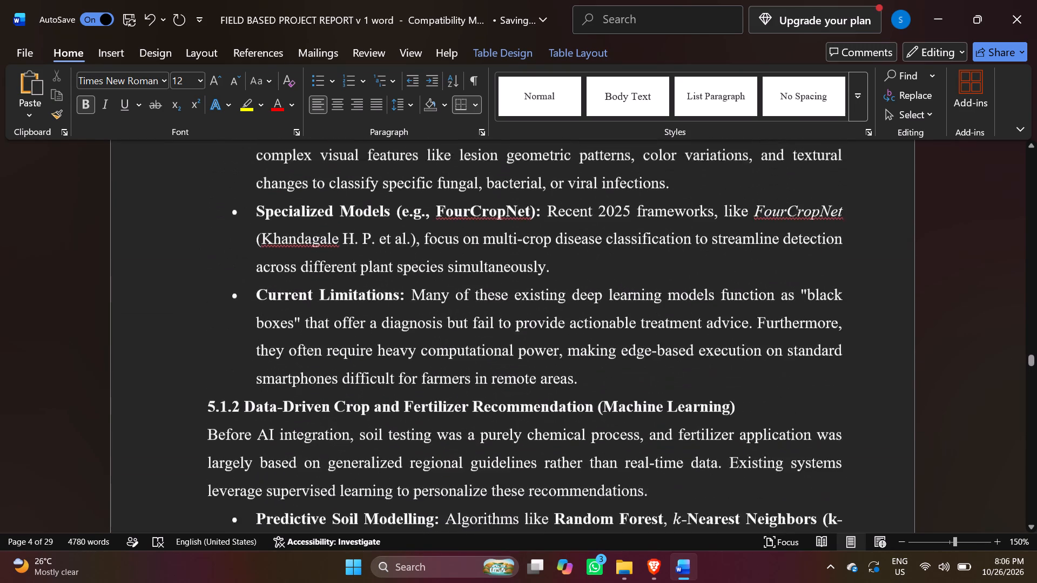
scroll(311, 361, "up", 12)
scroll(312, 362, "up", 12)
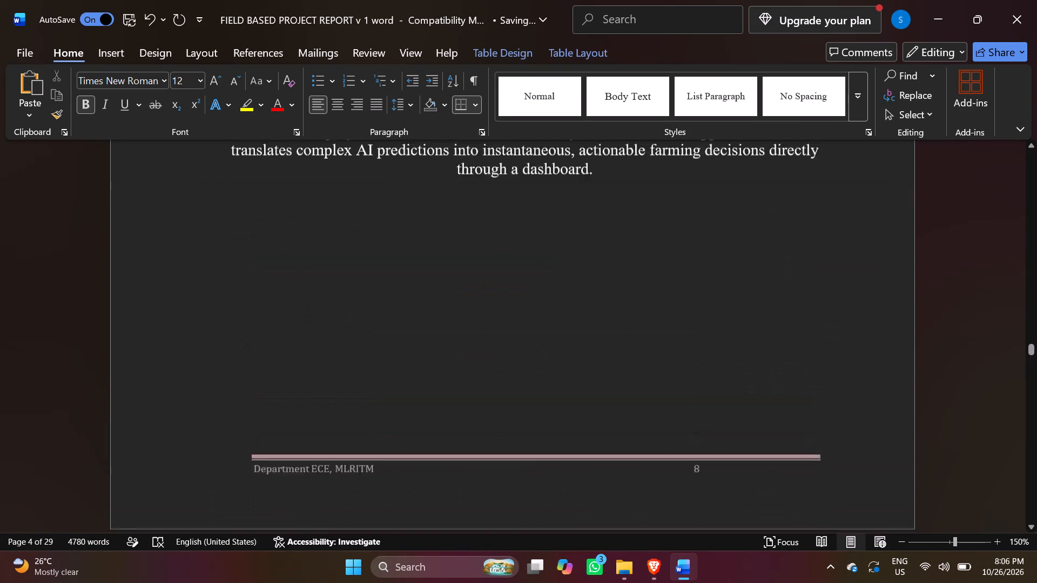
scroll(313, 362, "up", 14)
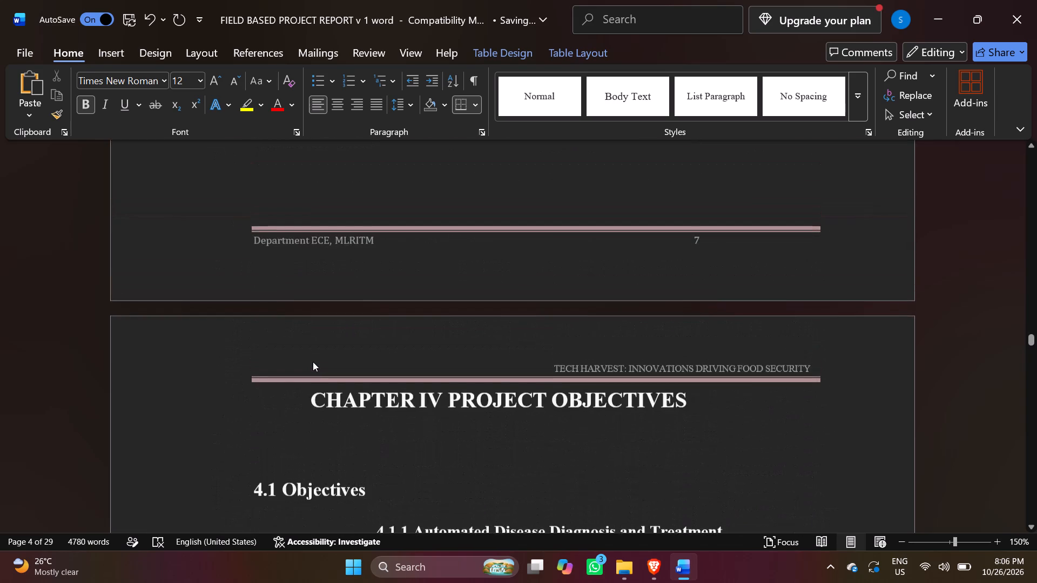
scroll(315, 362, "down", 9)
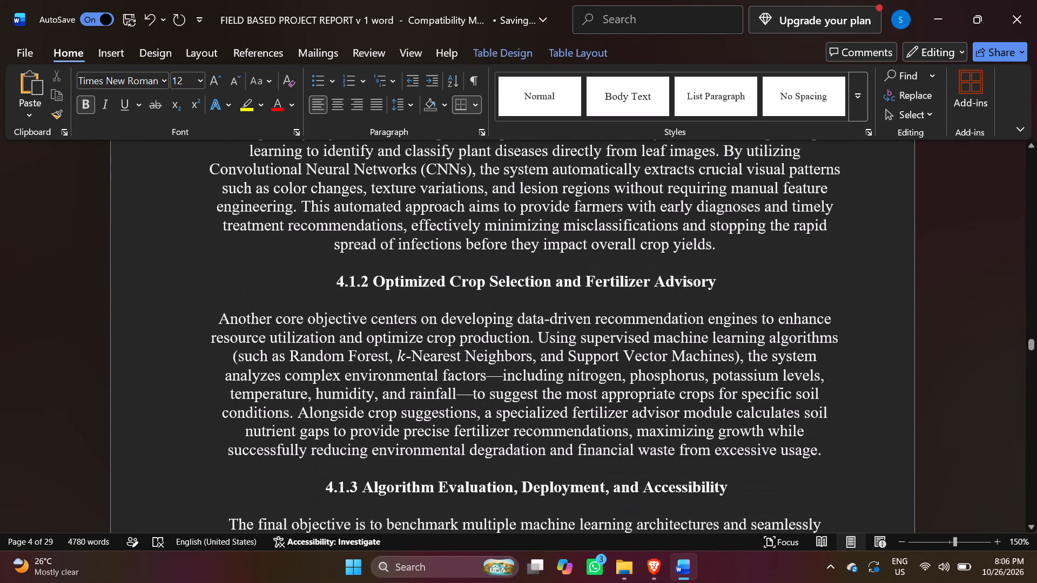
Replace the automatic number of the Data Collection & EDA heading in the Chapter 3 body with 3.2.1 followed by a space.
scroll(319, 371, "up", 19)
scroll(319, 371, "up", 7)
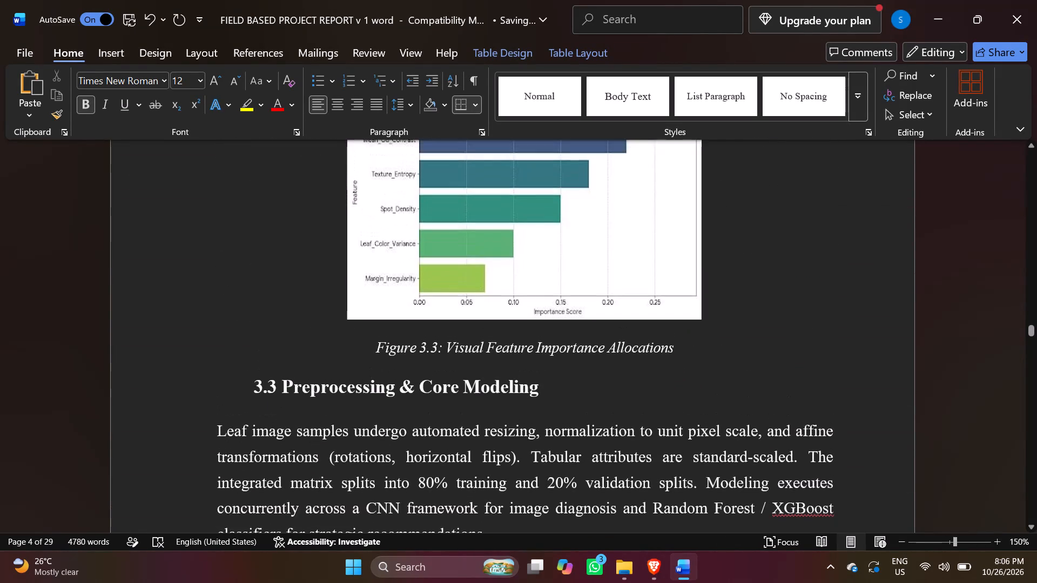
scroll(282, 393, "up", 15)
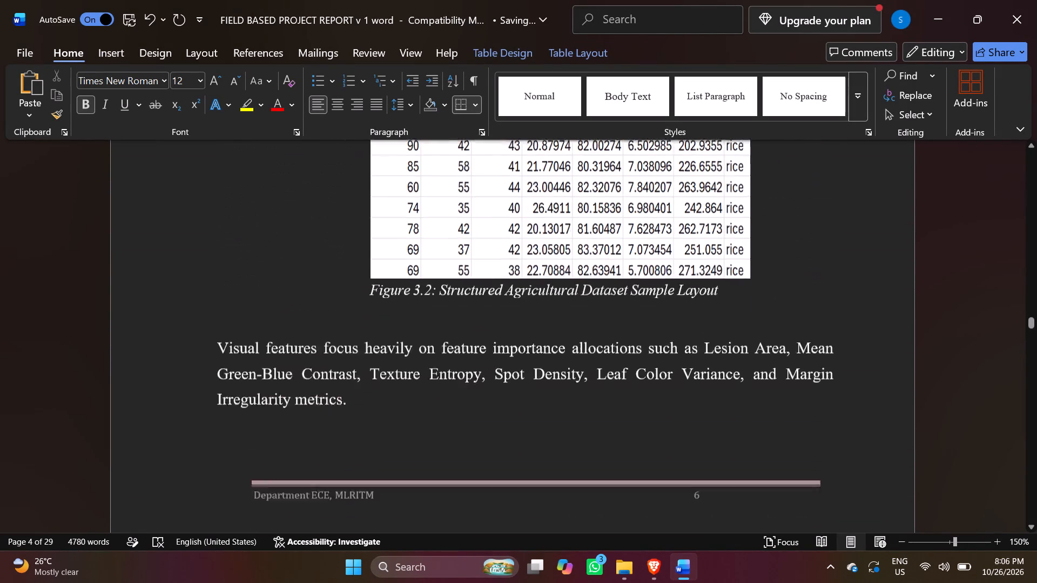
scroll(284, 392, "up", 4)
left_click(274, 392)
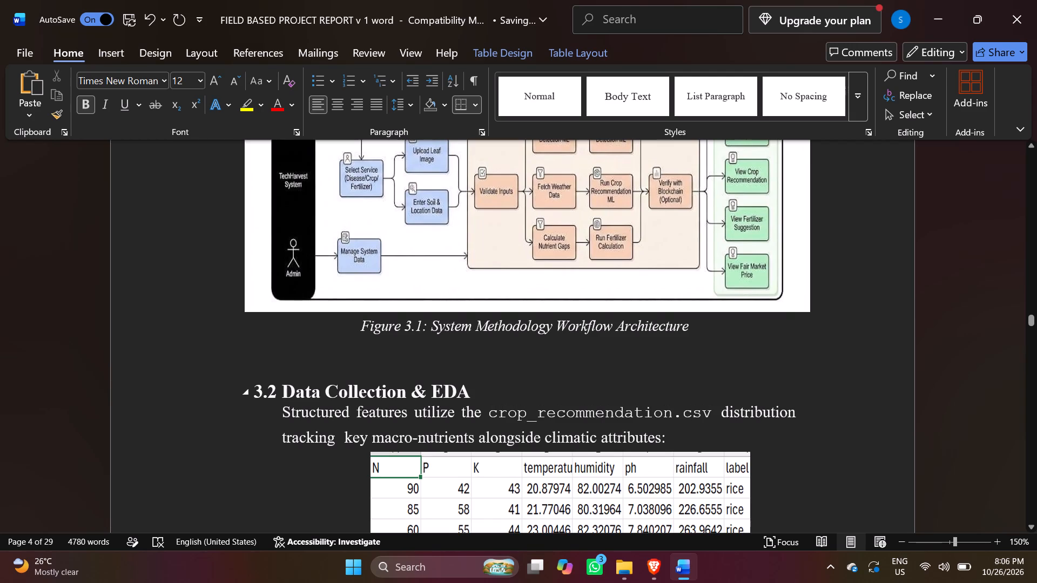
left_click(274, 393)
double_click(279, 395)
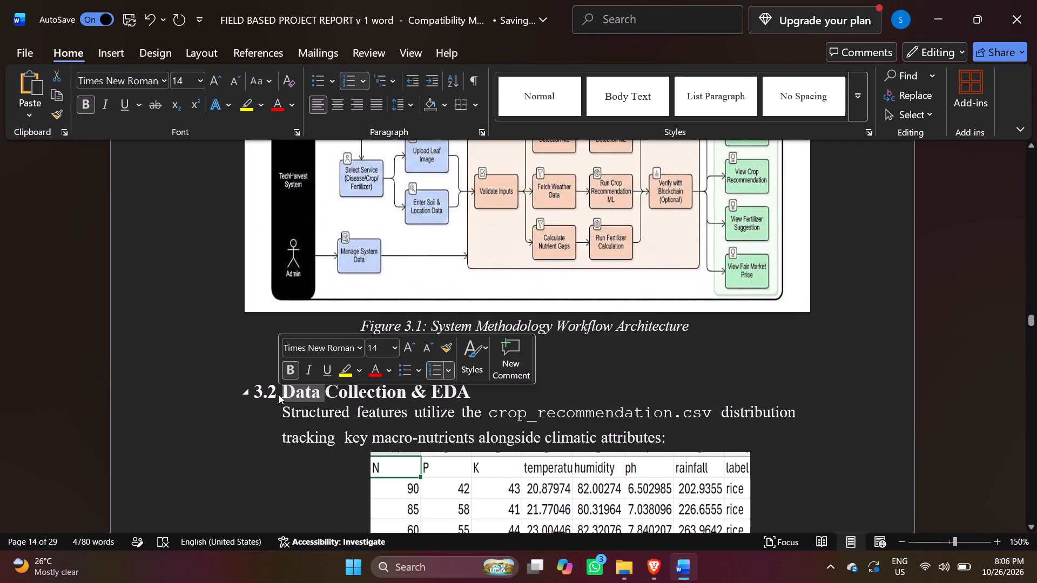
left_click(276, 392)
double_click(276, 392)
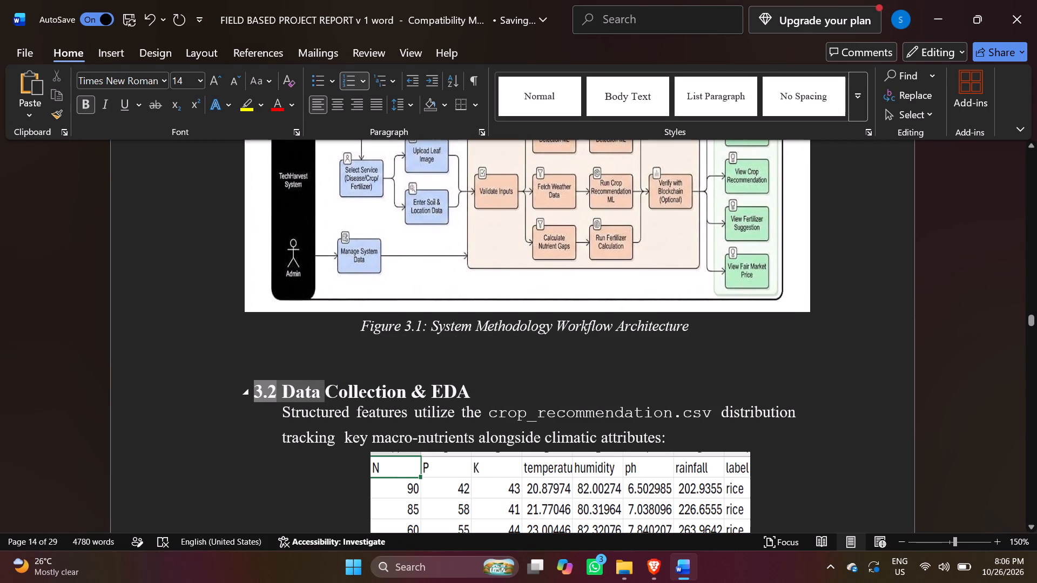
left_click(276, 392)
left_click(269, 362)
left_click(275, 387)
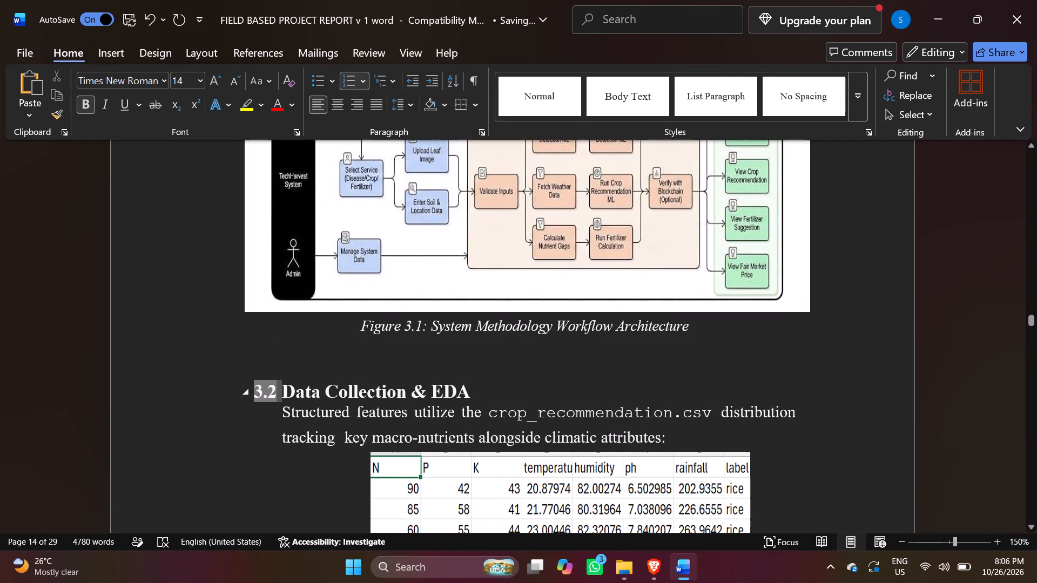
double_click(273, 397)
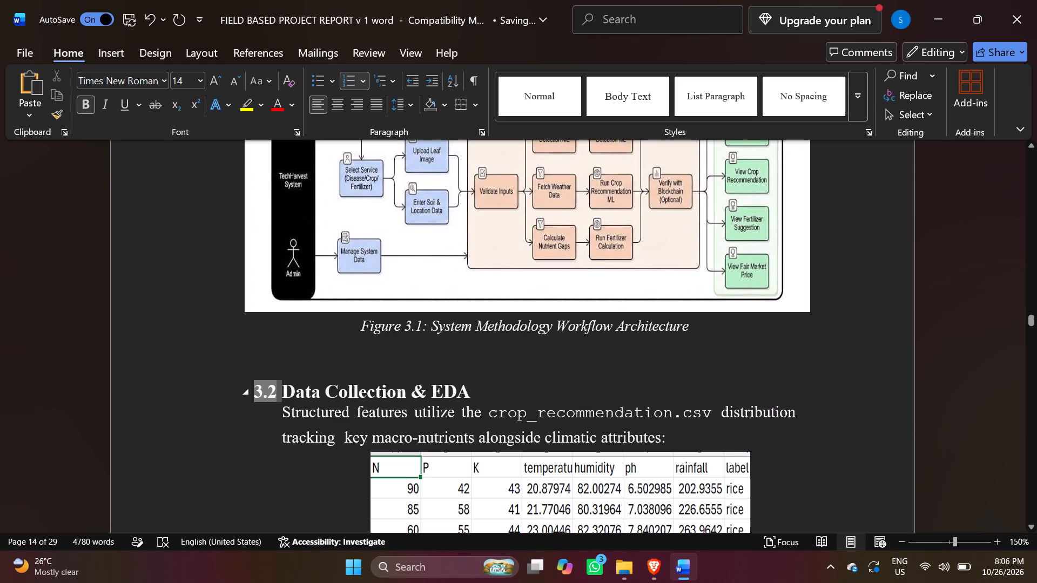
left_click(279, 395)
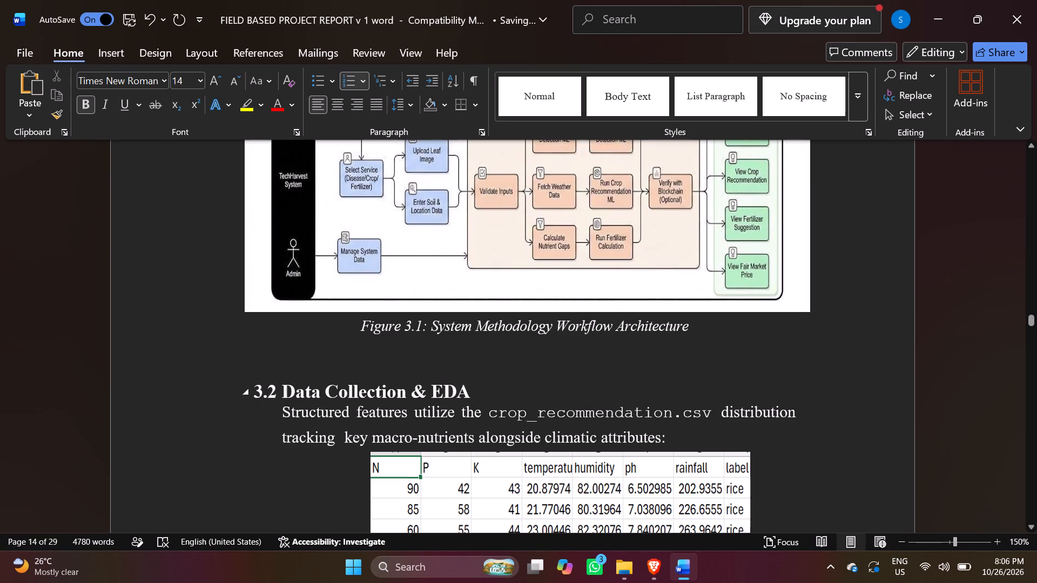
key("BackSpace")
type("3.2")
type(".1")
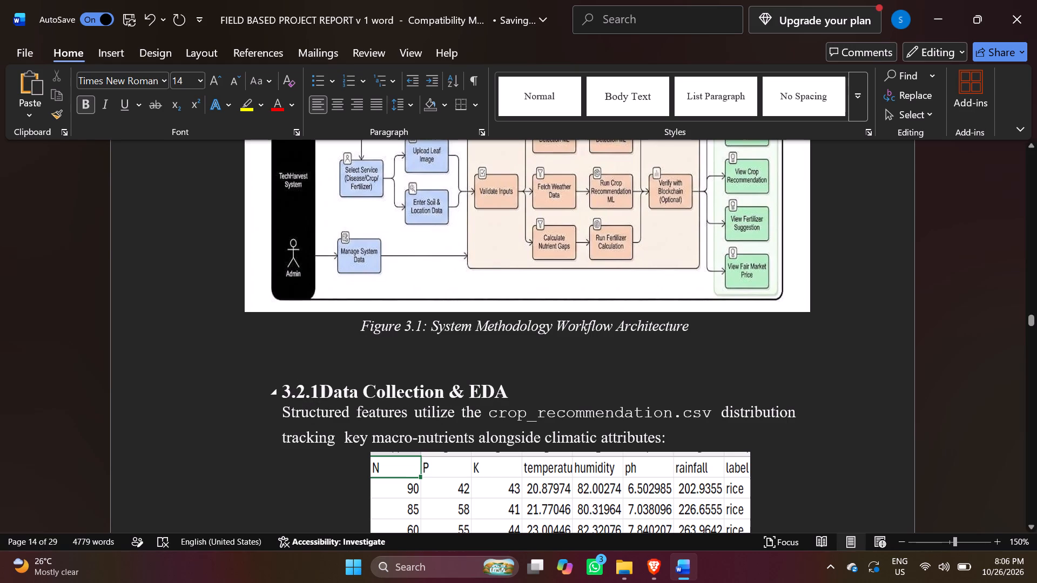
key("space")
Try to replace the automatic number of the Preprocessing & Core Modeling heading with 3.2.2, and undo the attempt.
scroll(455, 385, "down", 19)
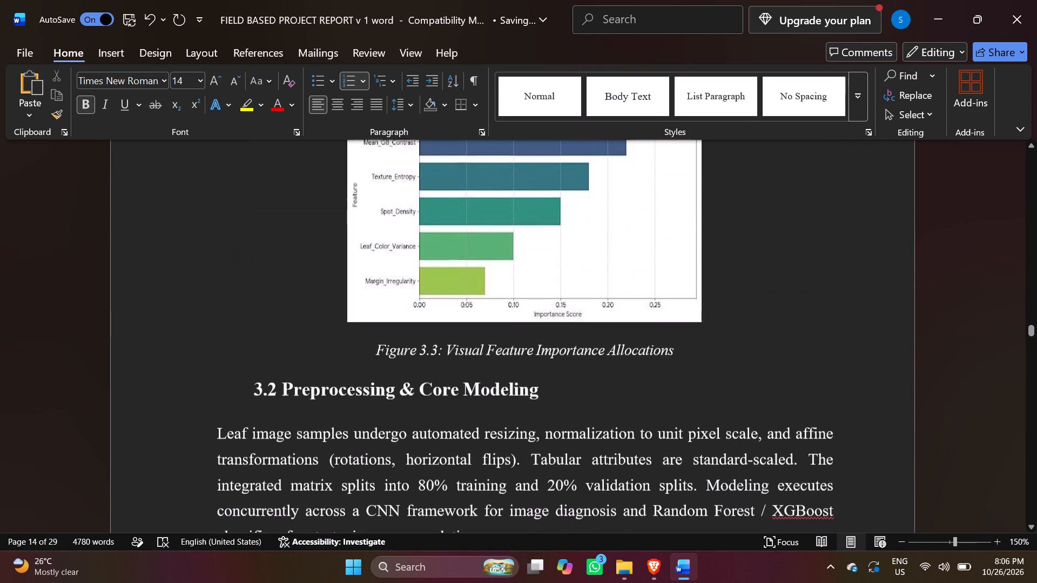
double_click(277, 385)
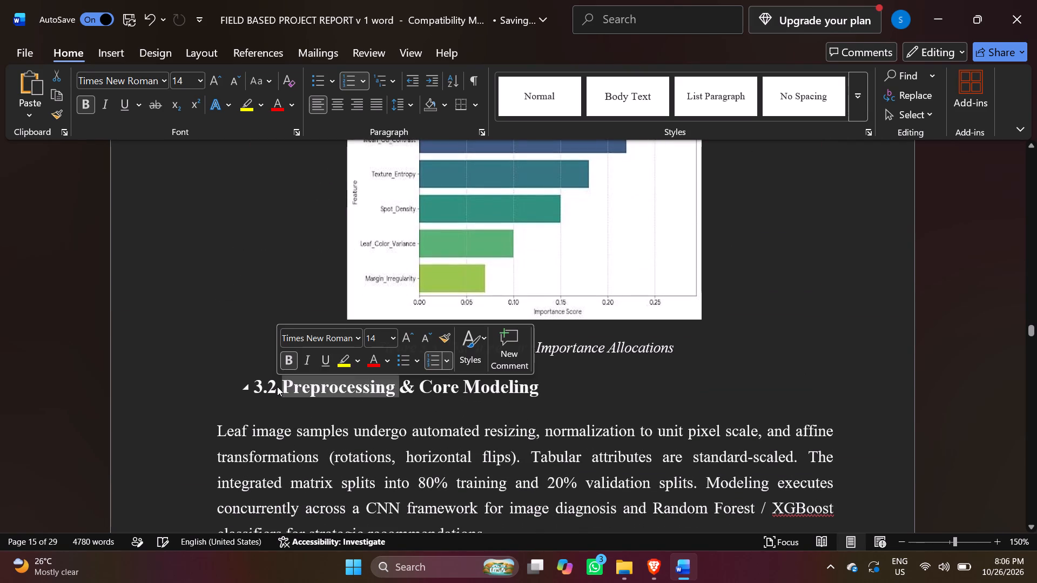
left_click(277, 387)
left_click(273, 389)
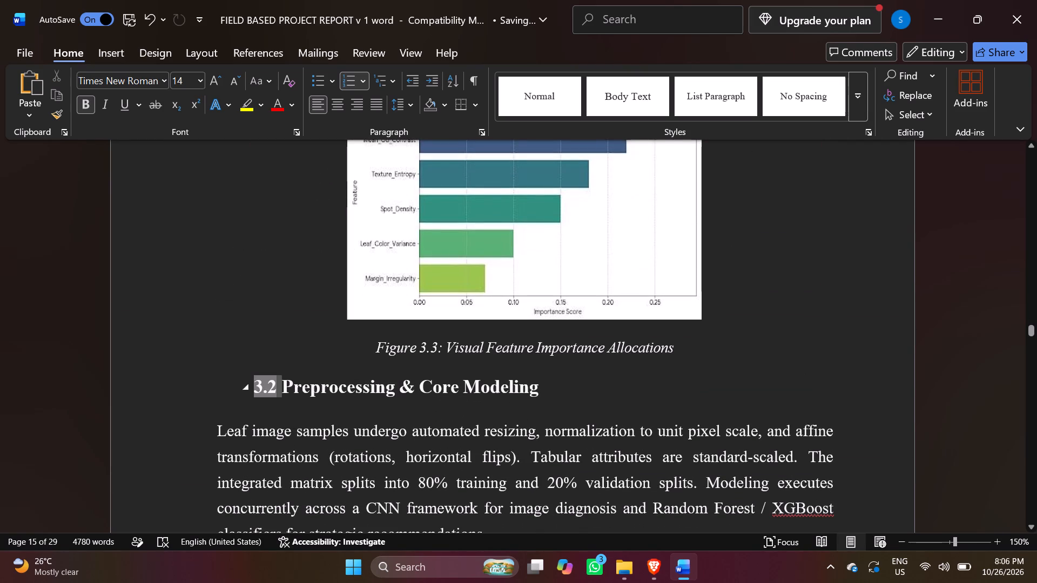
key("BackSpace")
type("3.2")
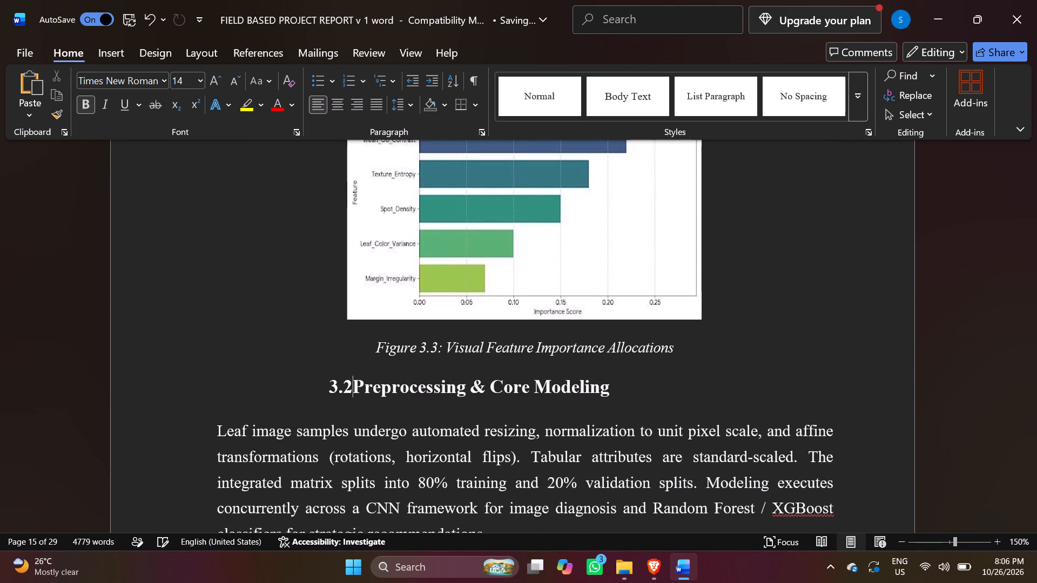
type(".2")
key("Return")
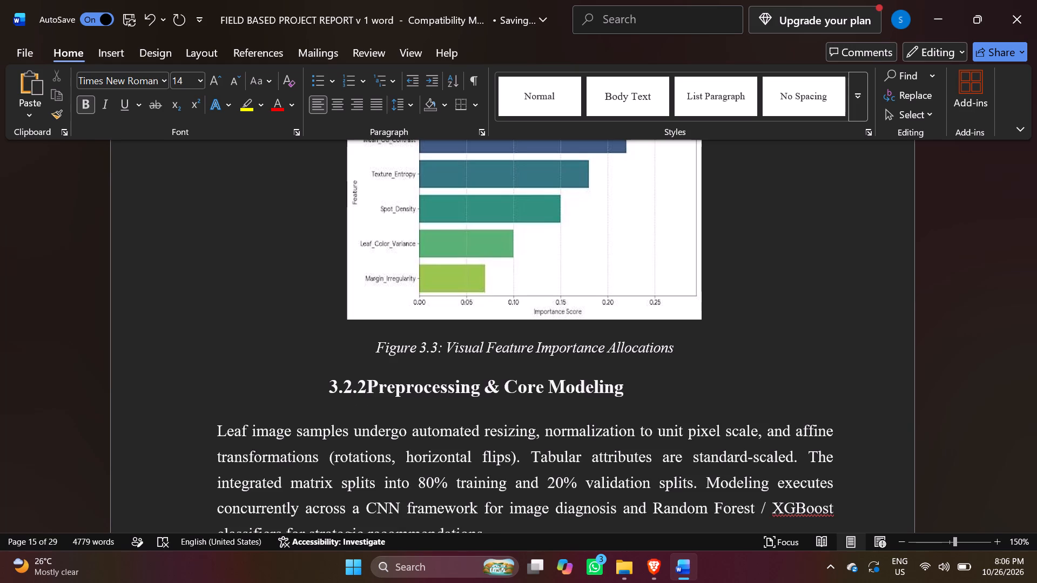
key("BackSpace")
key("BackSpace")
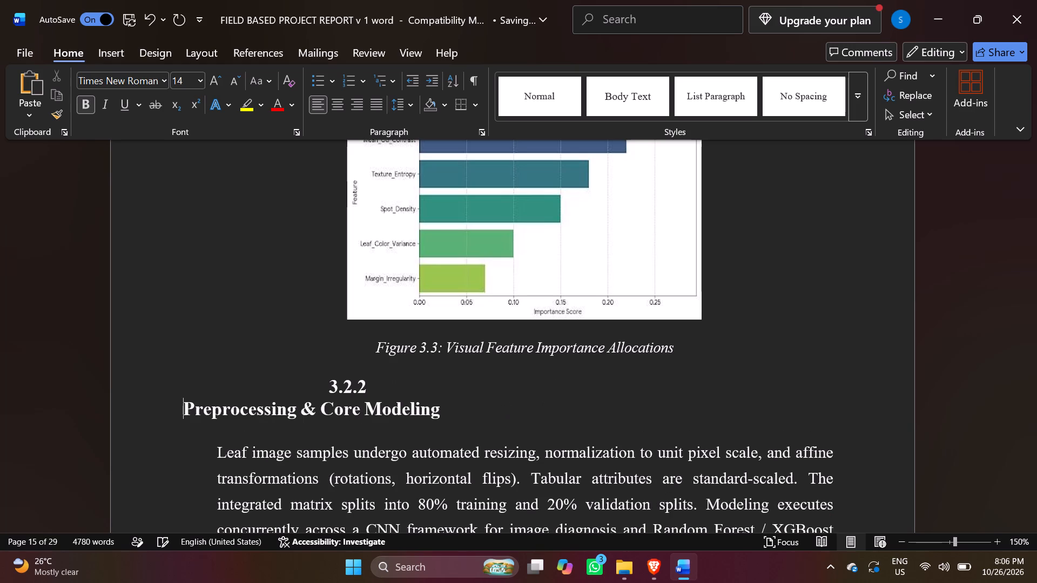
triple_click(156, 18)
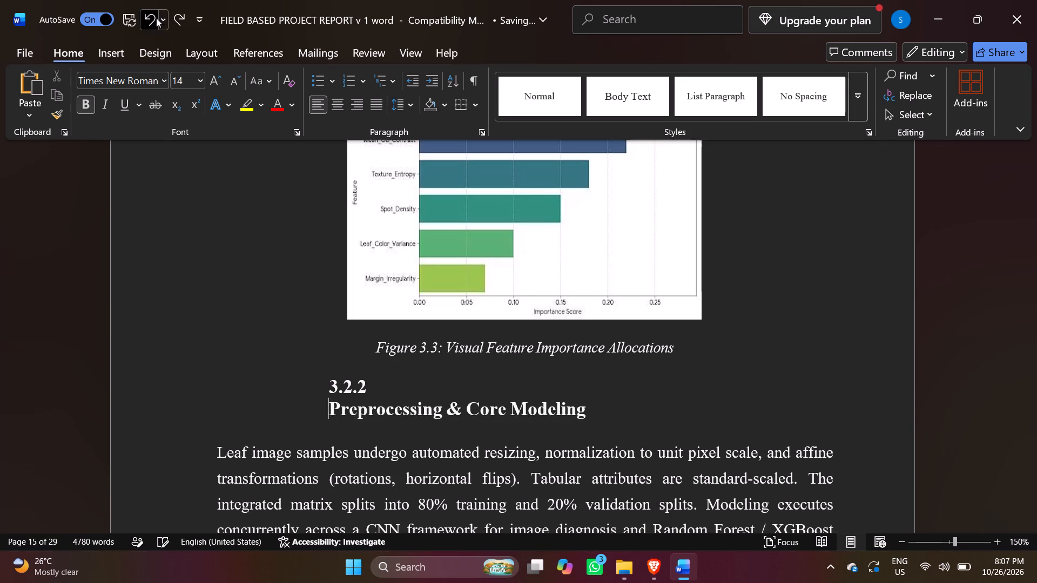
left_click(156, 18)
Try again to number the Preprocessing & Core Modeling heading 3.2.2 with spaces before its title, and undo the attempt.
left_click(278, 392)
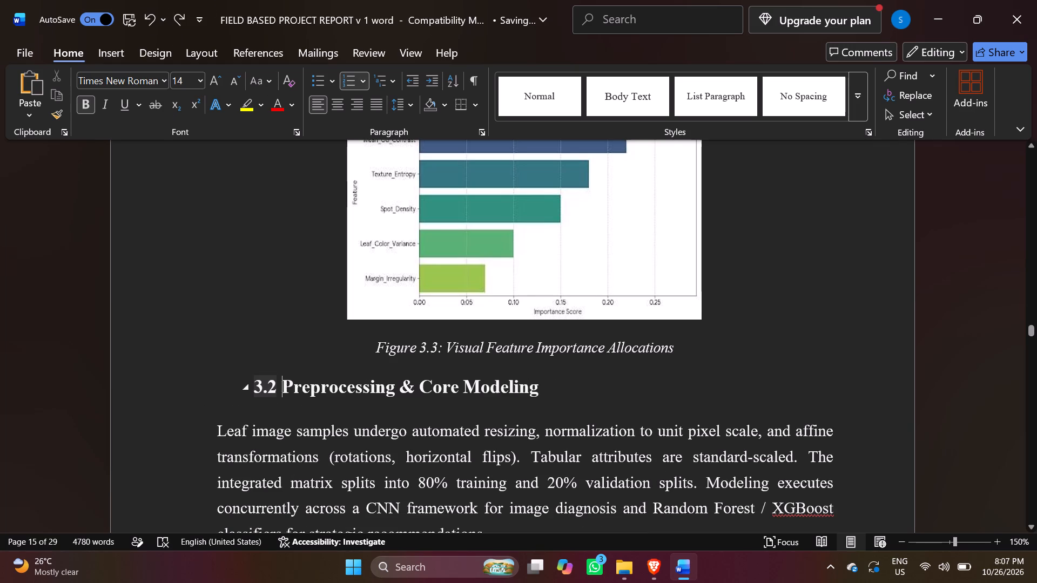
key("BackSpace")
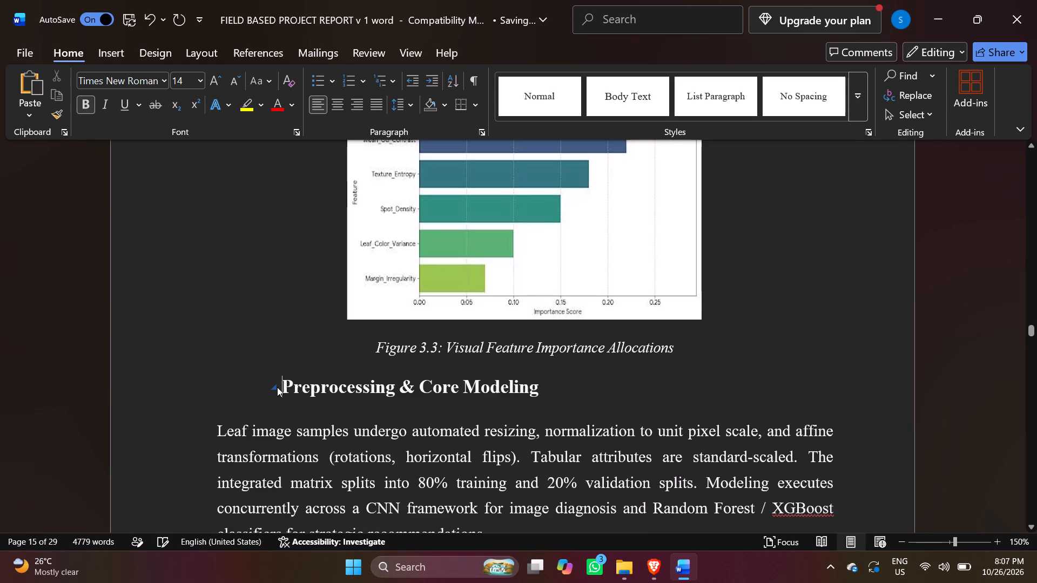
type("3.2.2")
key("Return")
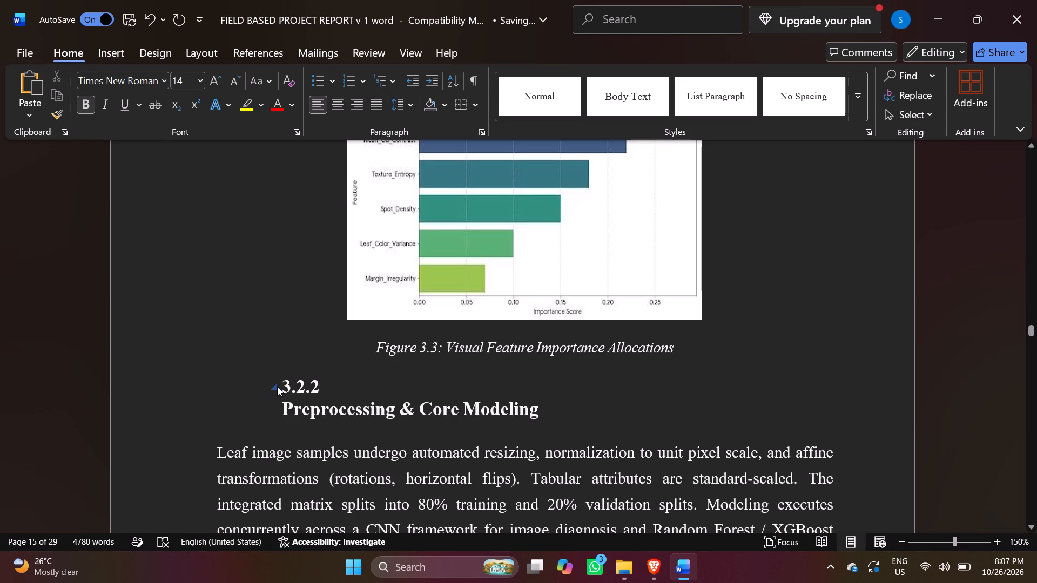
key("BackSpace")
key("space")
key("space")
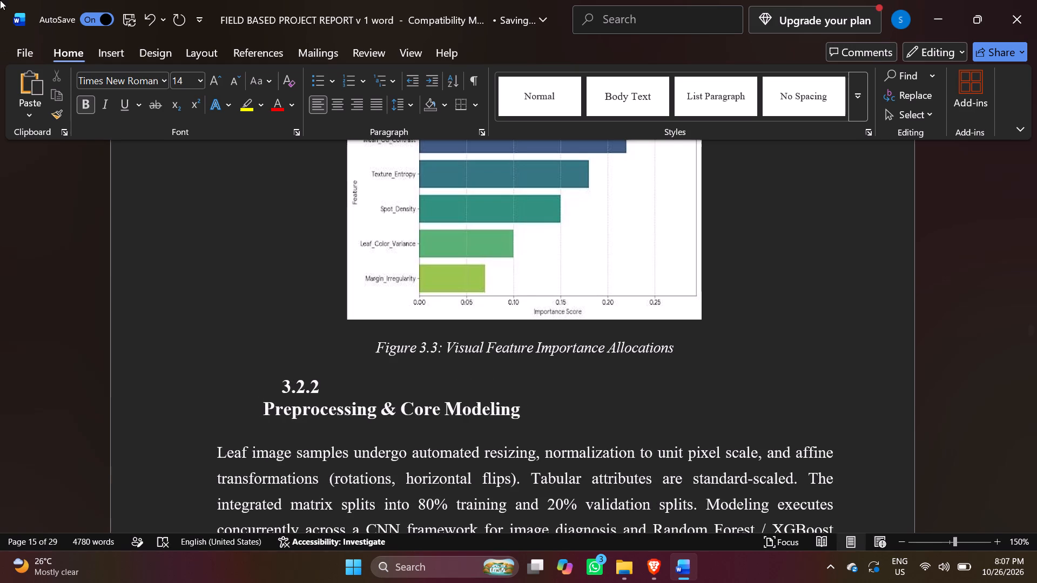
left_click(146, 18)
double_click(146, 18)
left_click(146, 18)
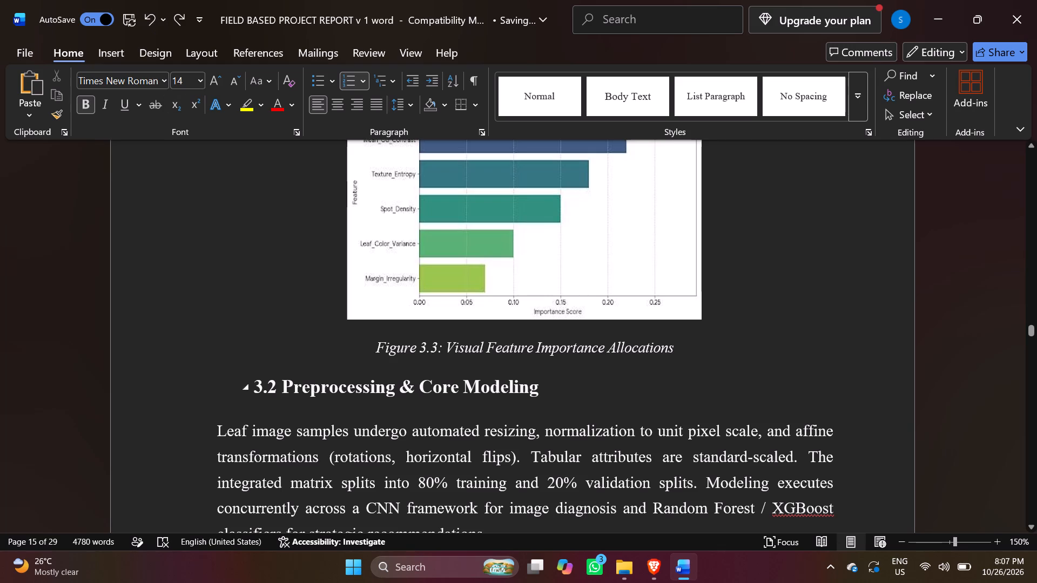
Replace the automatic number of the Preprocessing & Core Modeling heading in the Chapter 3 body with 3.2.2 followed by a space.
left_click(277, 395)
left_click(278, 391)
key("period")
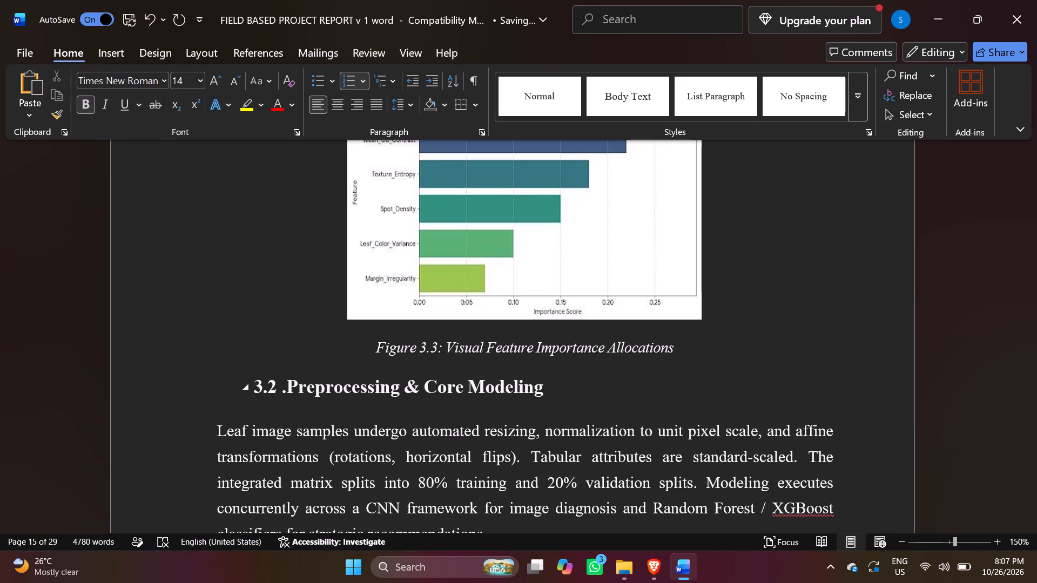
key("2")
key("Left")
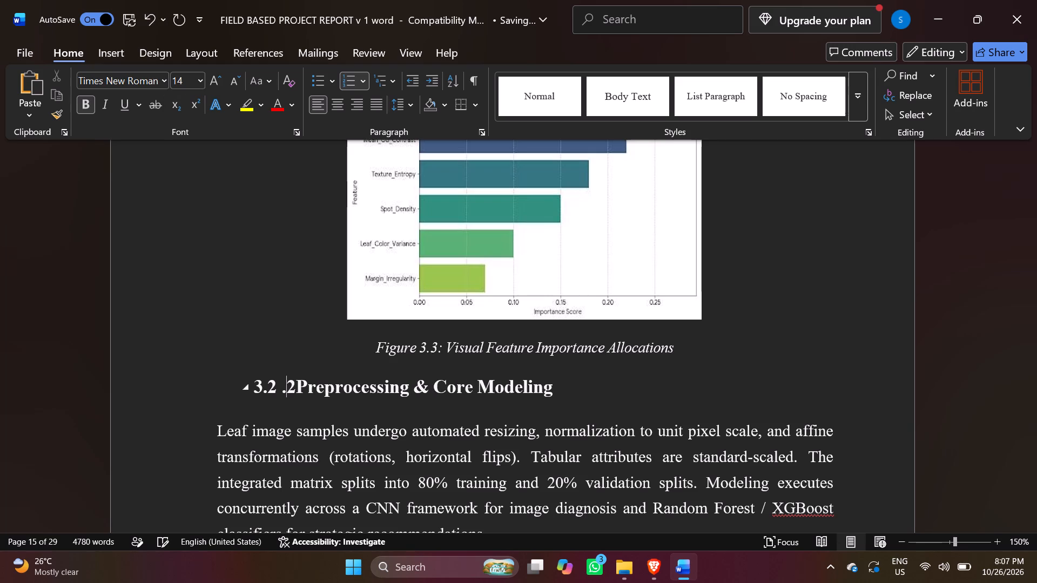
key("Left")
key("BackSpace")
key("Right")
key("Right")
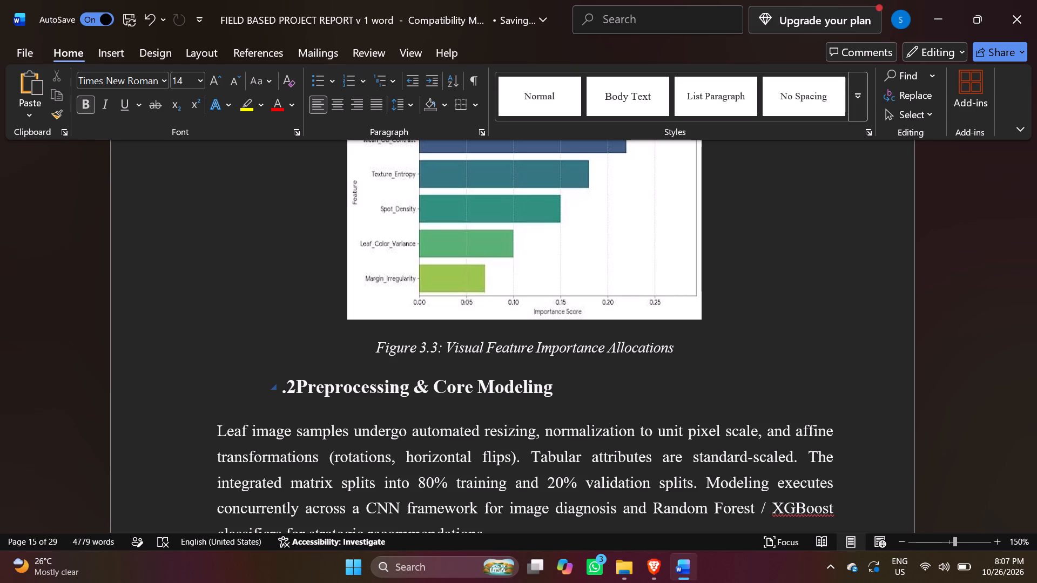
key("BackSpace")
key("BackSpace")
key("BackSpace")
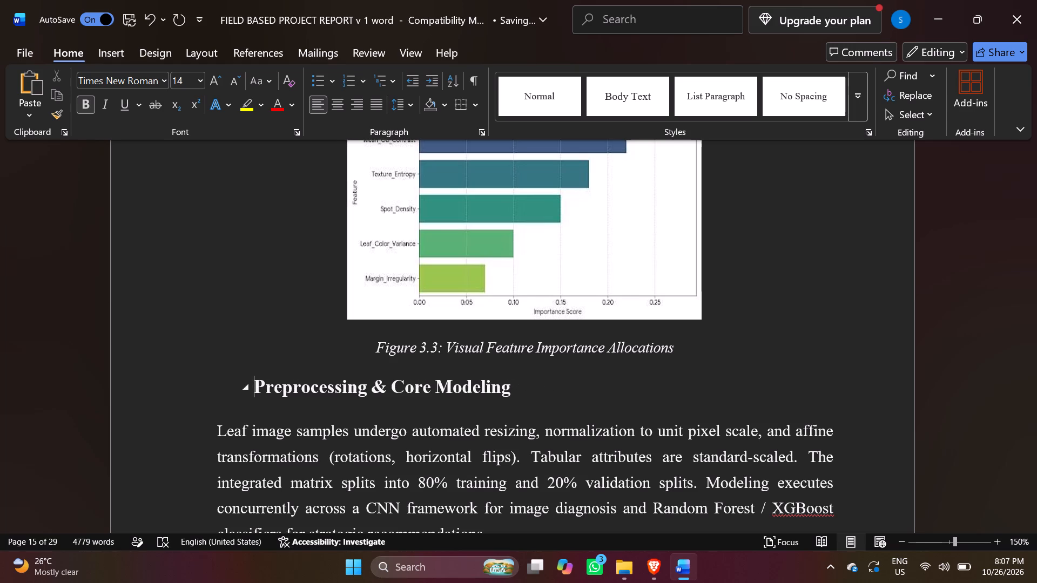
type("3.")
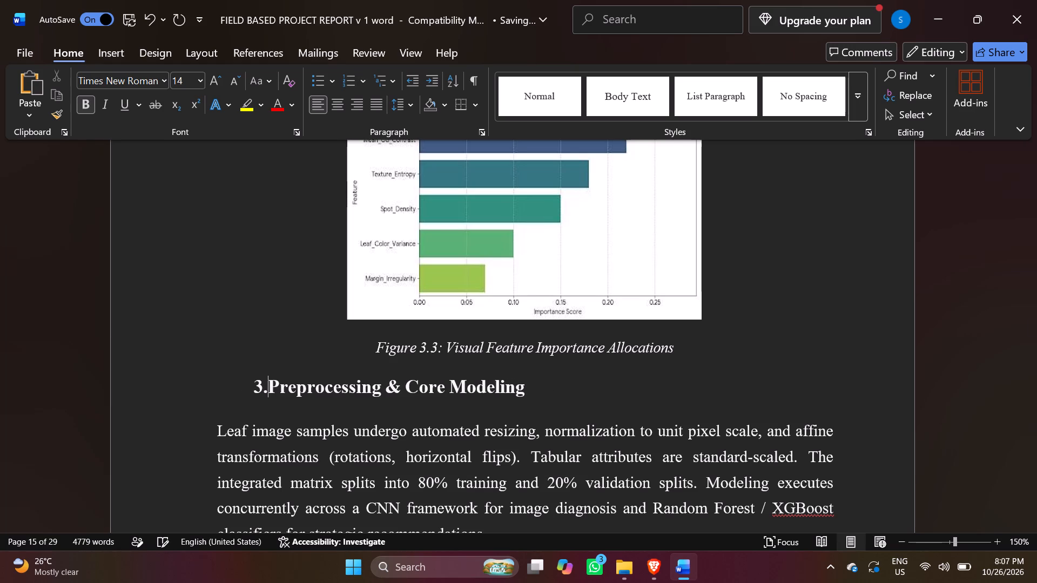
type("2.2")
key("space")
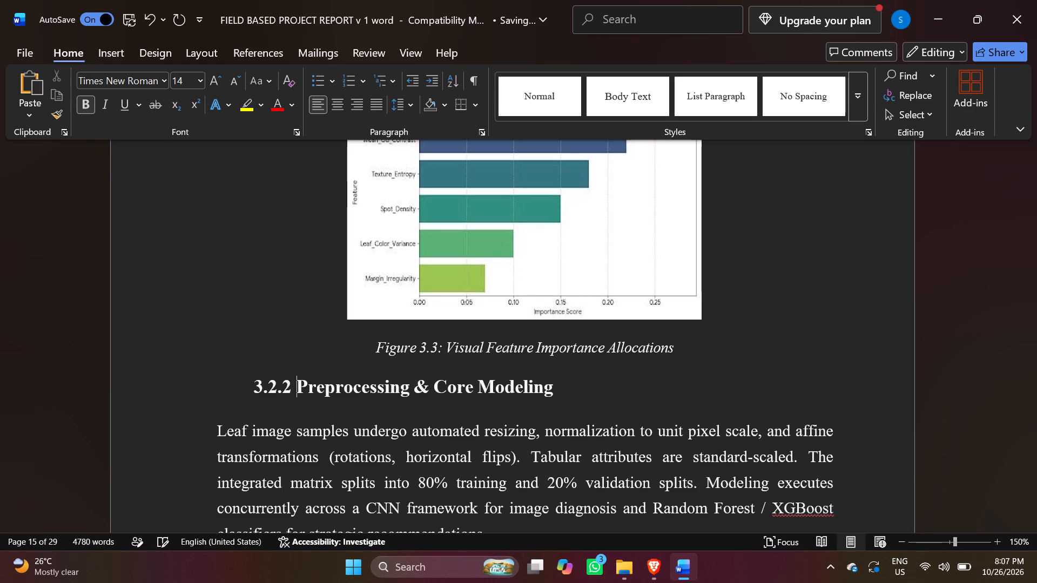
key("Return")
key("BackSpace")
key("BackSpace")
Review the Chapter 3 body from the Data Collection & EDA heading to the Preprocessing & Core Modeling heading.
scroll(314, 321, "up", 10)
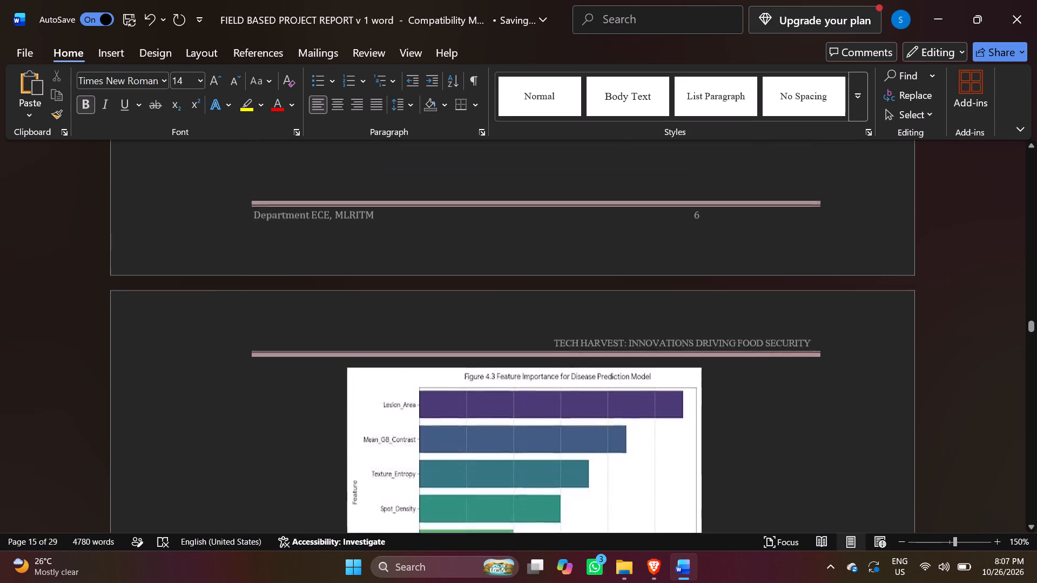
scroll(318, 324, "up", 6)
scroll(319, 324, "down", 17)
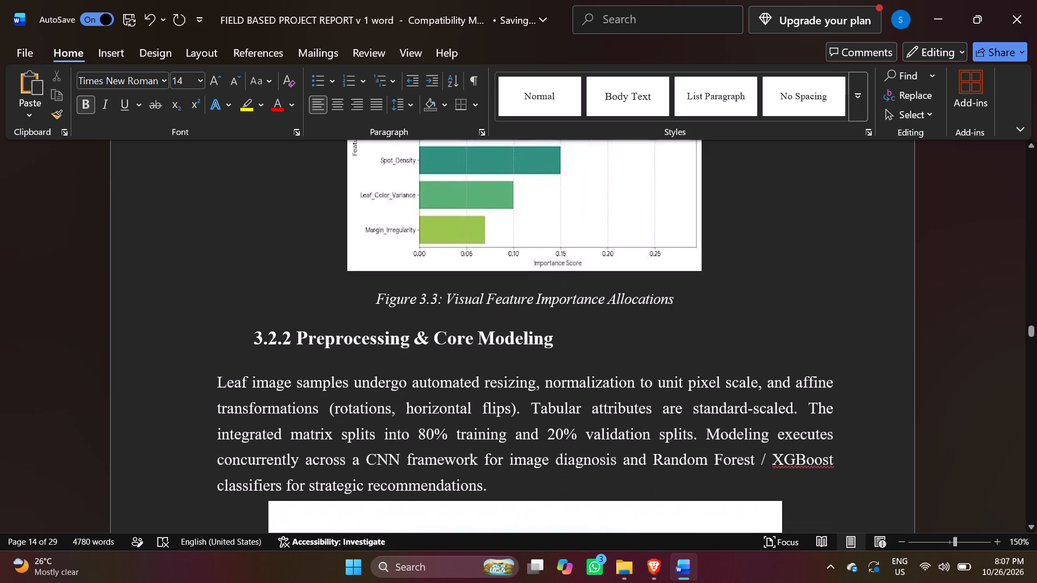
scroll(295, 352, "up", 18)
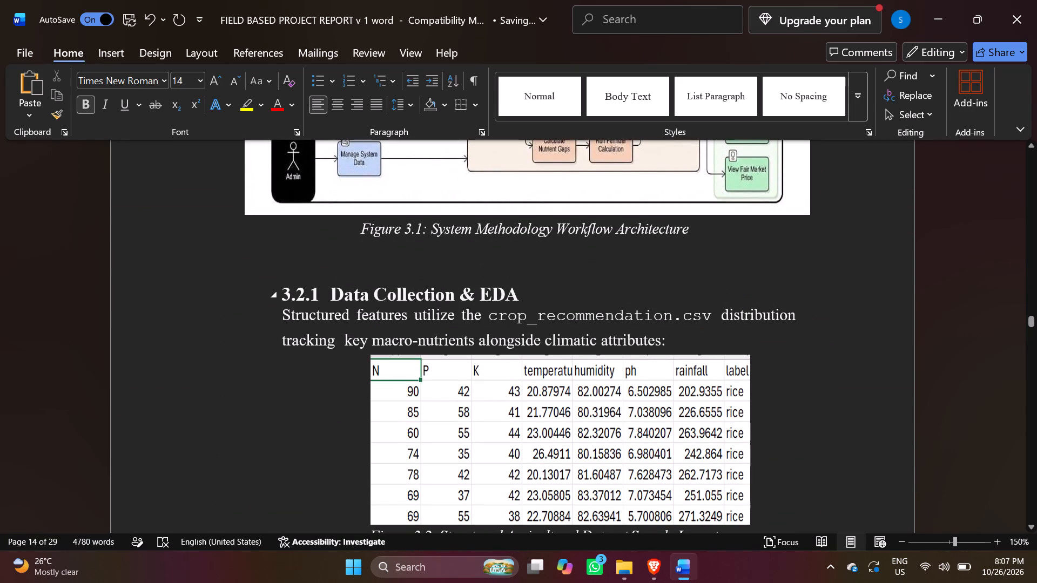
scroll(679, 311, "down", 18)
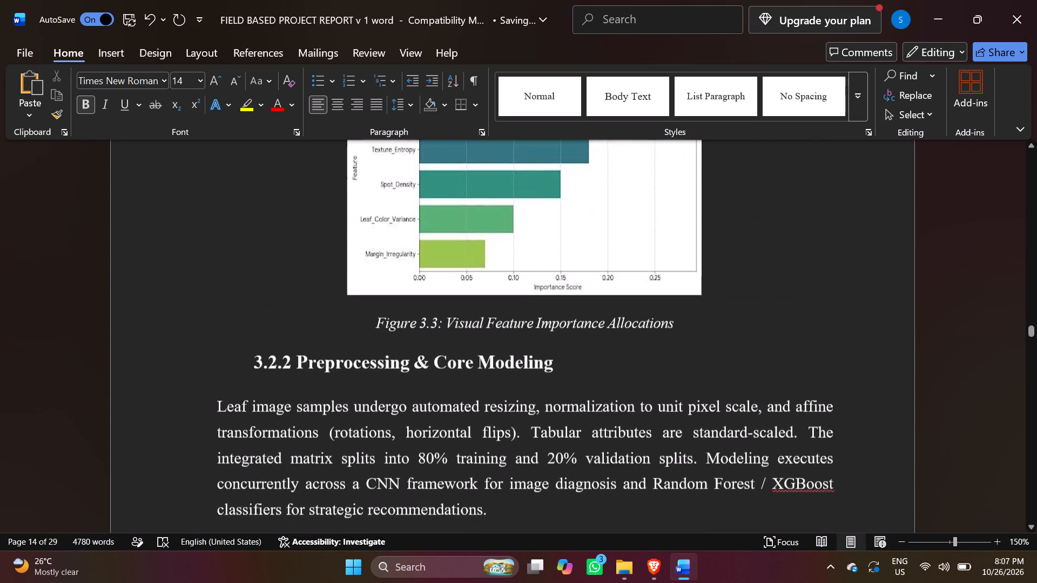
scroll(805, 310, "up", 3)
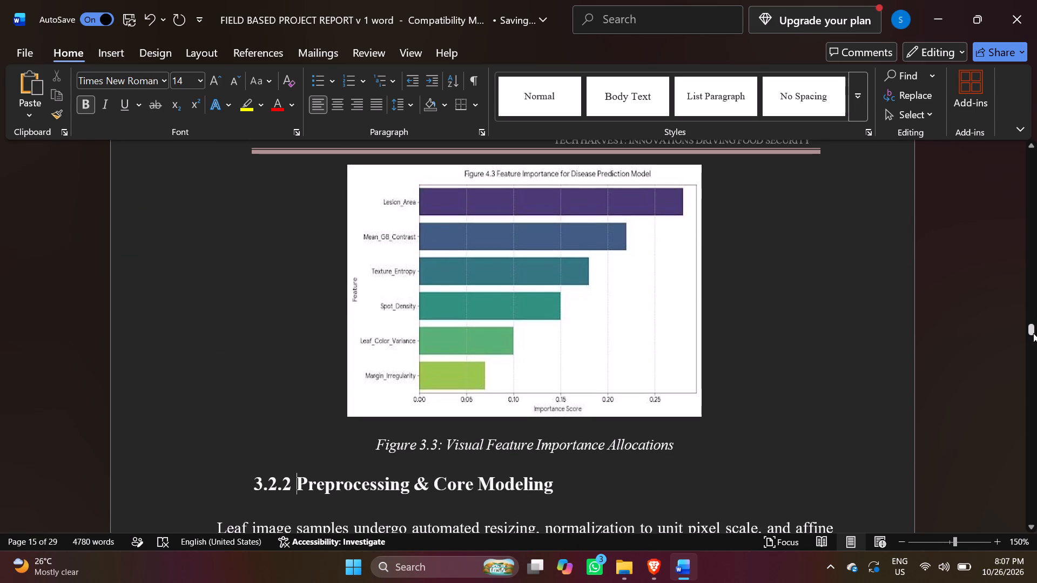
left_click(1033, 333)
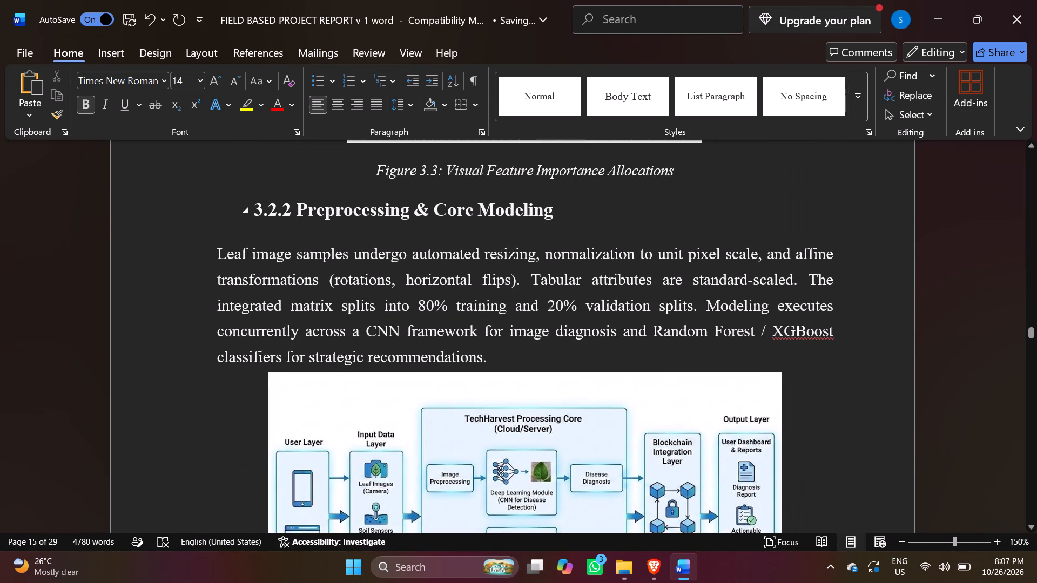
Replace the Software Components title in the table of contents with the Preprocessing & Core Modeling title copied from the Chapter 3 body heading.
left_click_drag(298, 216, 544, 223)
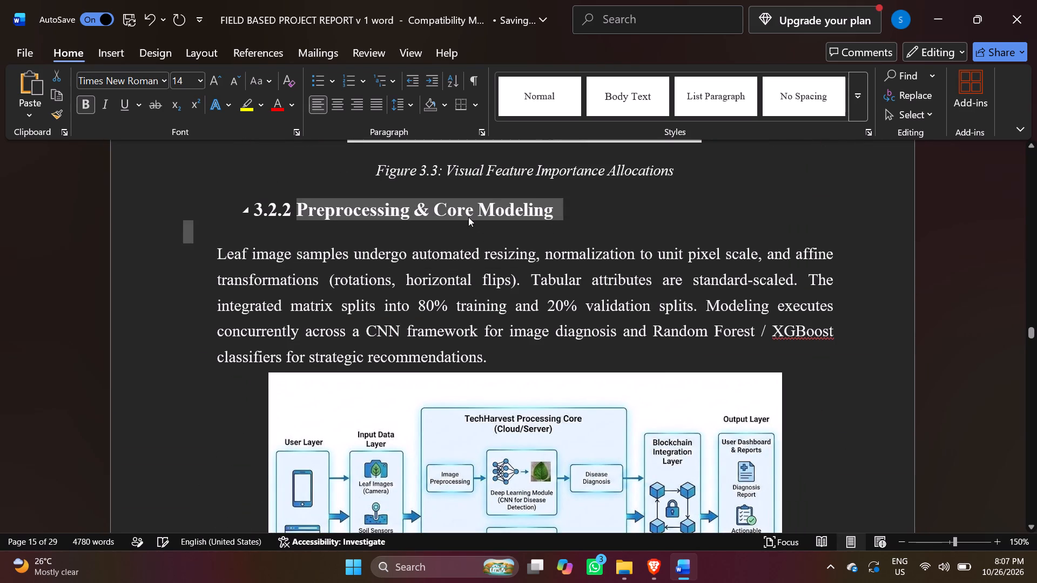
left_click(468, 217)
left_click_drag(298, 204, 524, 227)
left_click_drag(524, 227, 528, 221)
key("ctrl+c")
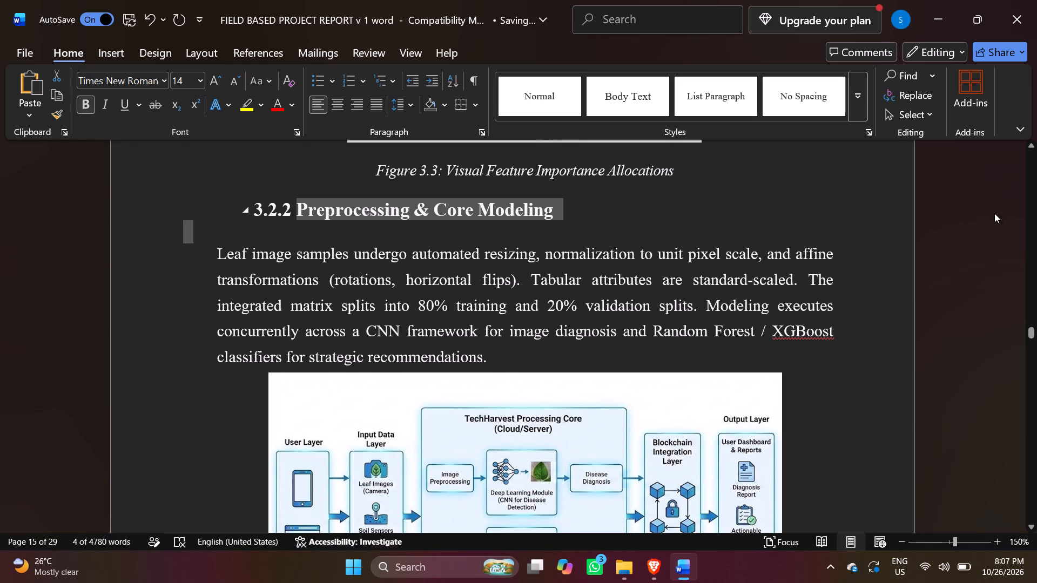
left_click_drag(1029, 331, 1034, 222)
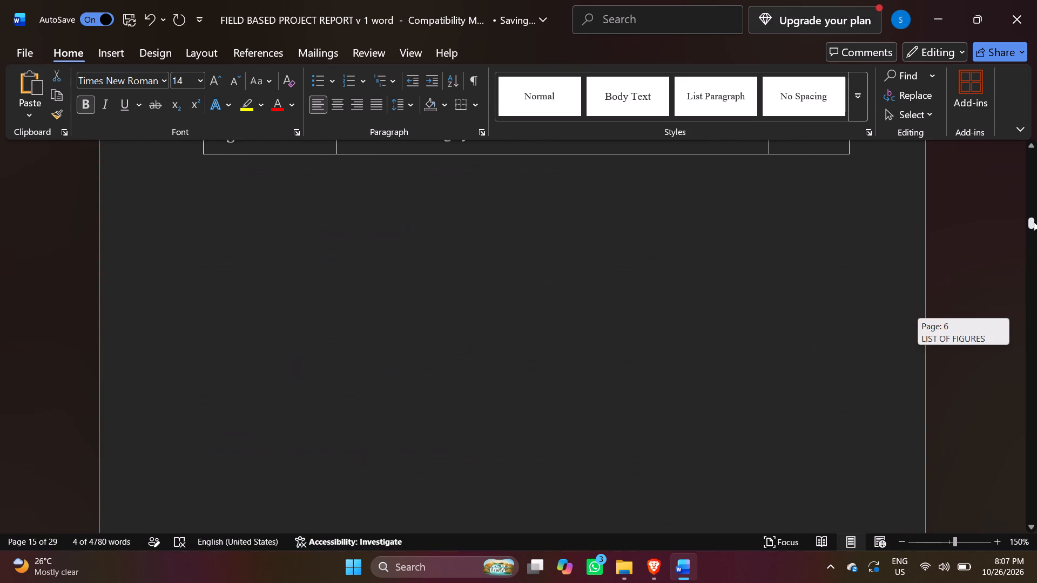
left_click_drag(1034, 222, 1035, 219)
scroll(708, 311, "up", 20)
scroll(708, 311, "up", 6)
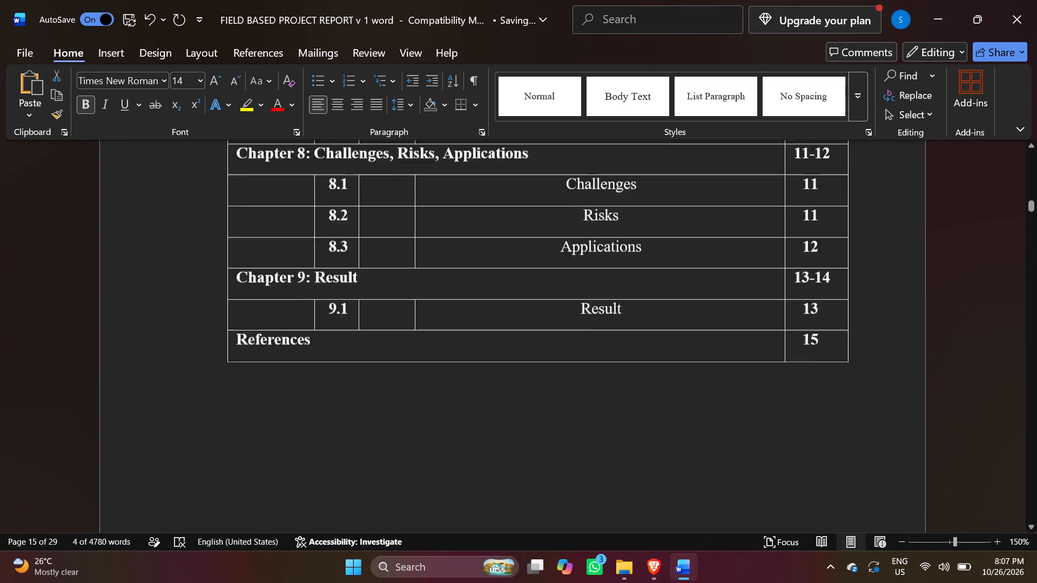
scroll(668, 326, "up", 18)
scroll(635, 428, "down", 3)
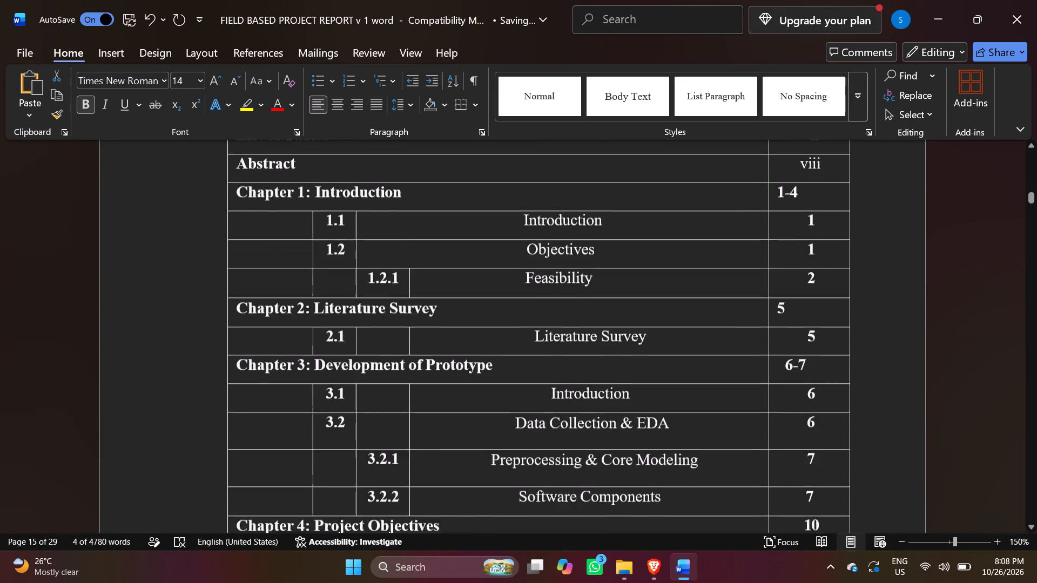
double_click(661, 440)
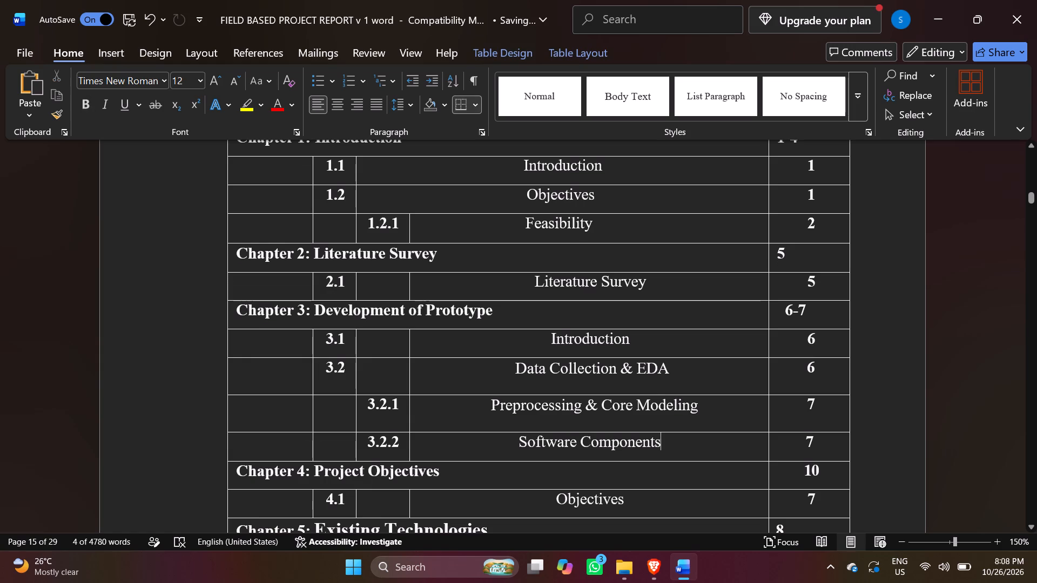
left_click_drag(661, 440, 608, 433)
left_click(571, 442)
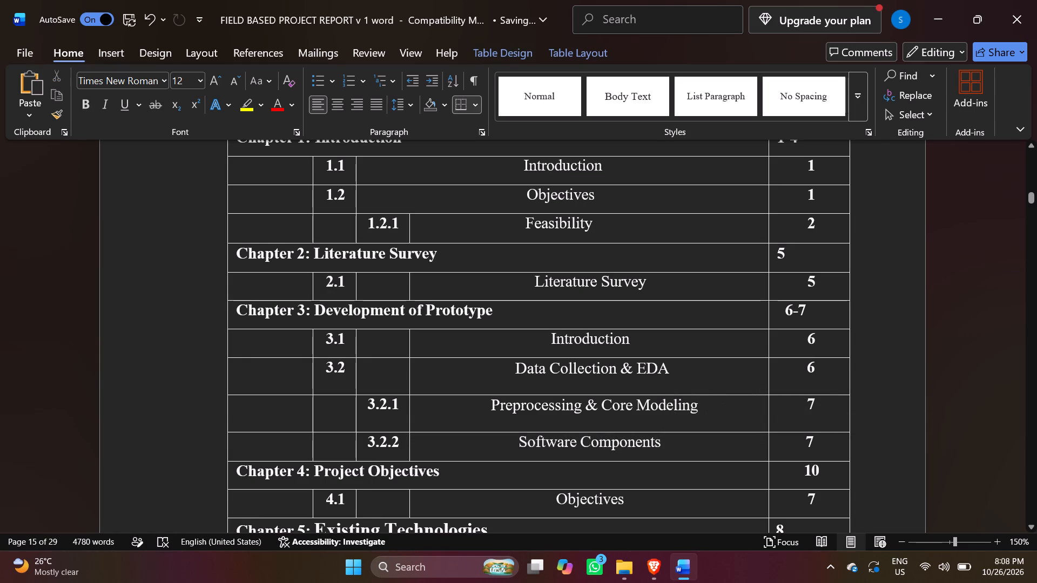
left_click_drag(520, 440, 657, 458)
key("BackSpace")
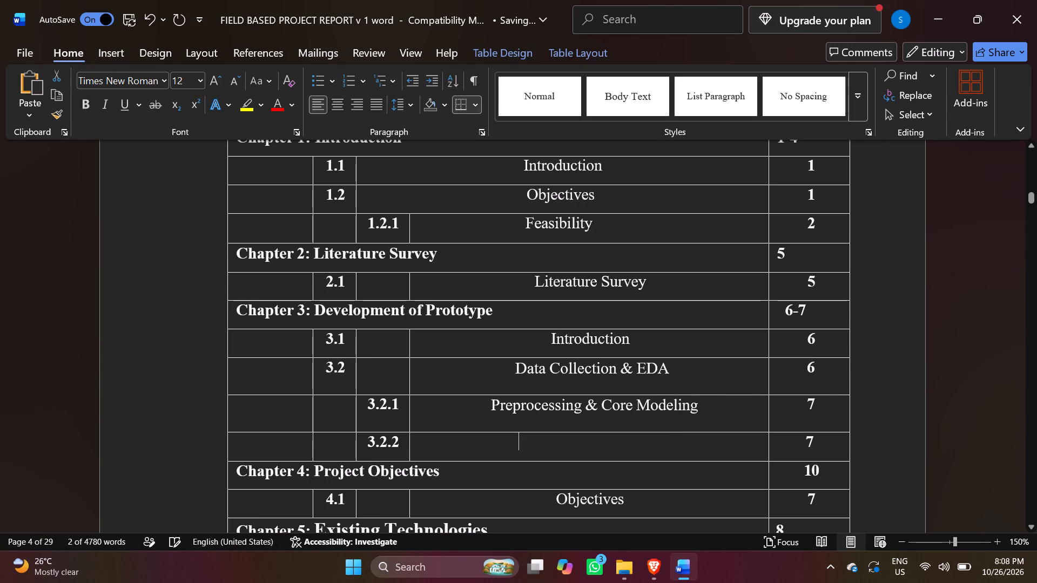
key("ctrl+v")
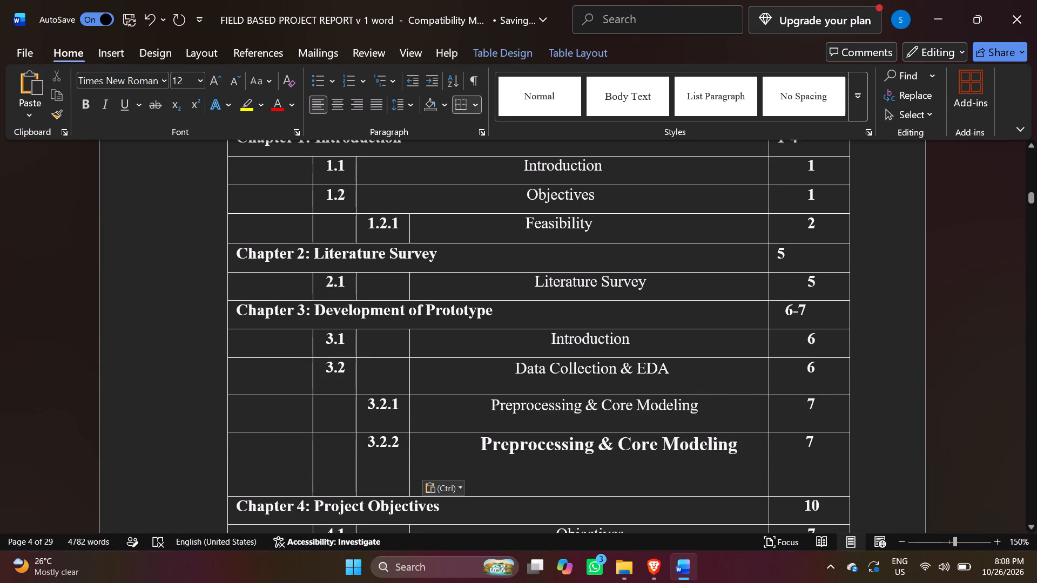
Remove bold from the pasted Preprocessing & Core Modeling title in contents row 3.2.2 and set its font size to 12.
left_click_drag(473, 446, 678, 475)
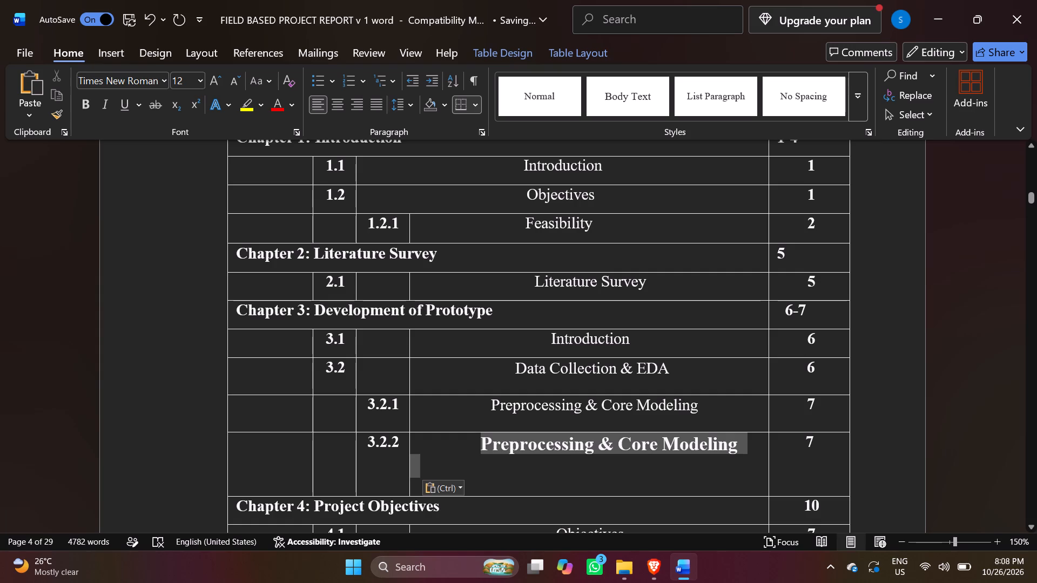
left_click_drag(678, 475, 685, 473)
left_click(82, 103)
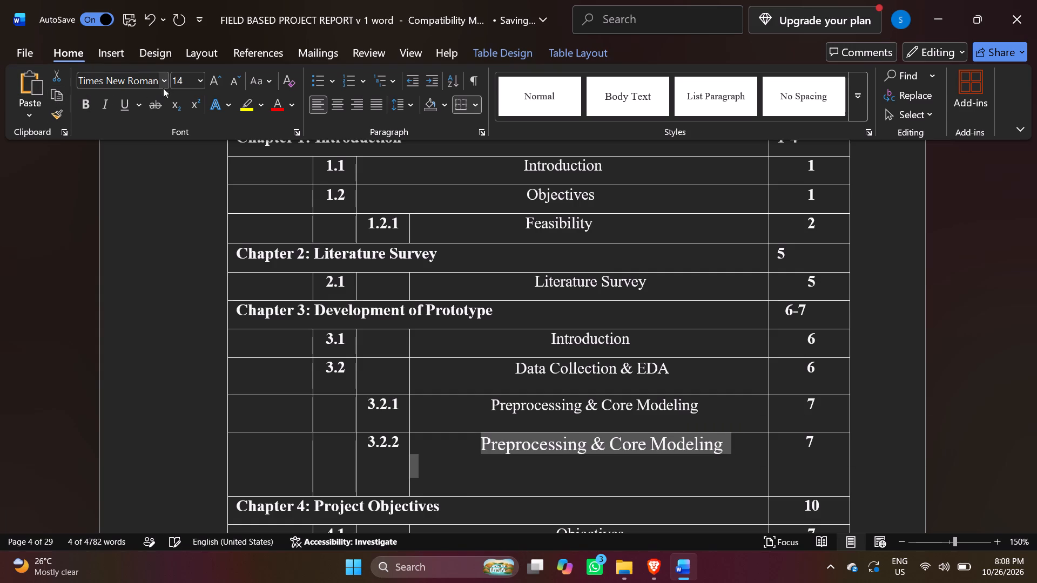
left_click(183, 83)
key("BackSpace")
type("12")
key("Return")
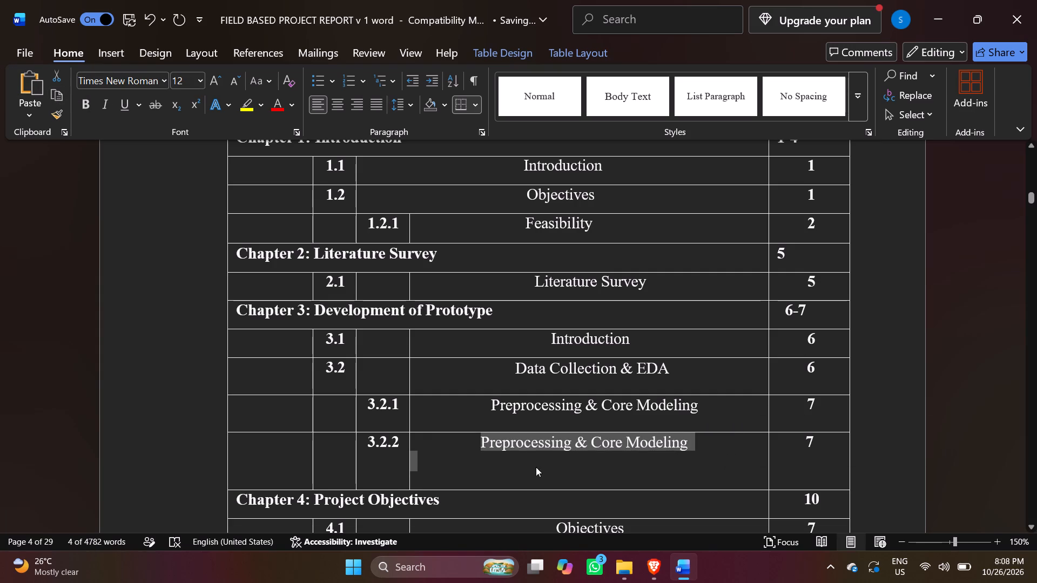
Delete the surplus blank line below the Preprocessing & Core Modeling title in contents row 3.2.2.
left_click(543, 474)
key("BackSpace")
key("BackSpace")
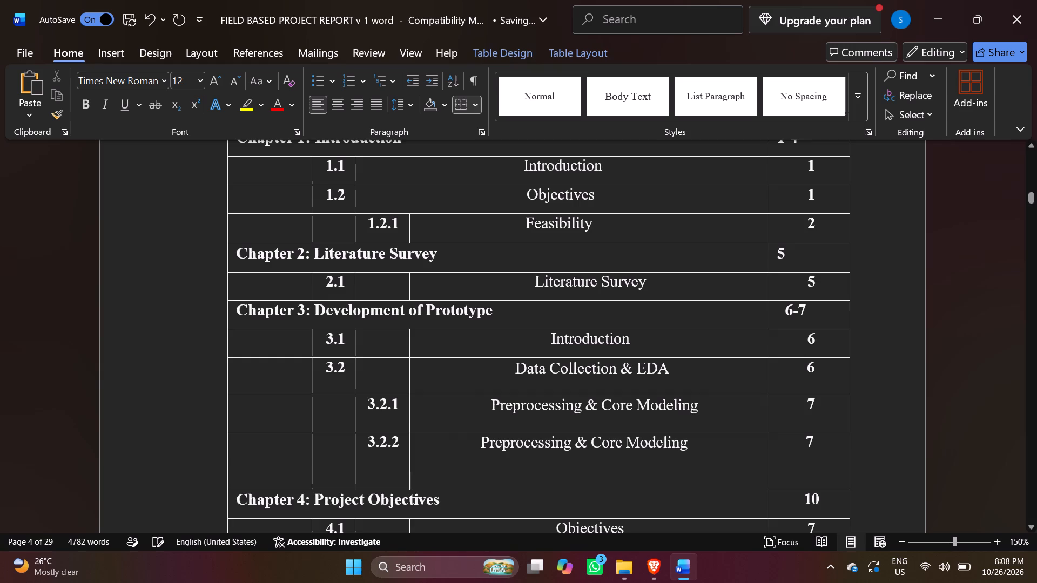
key("BackSpace")
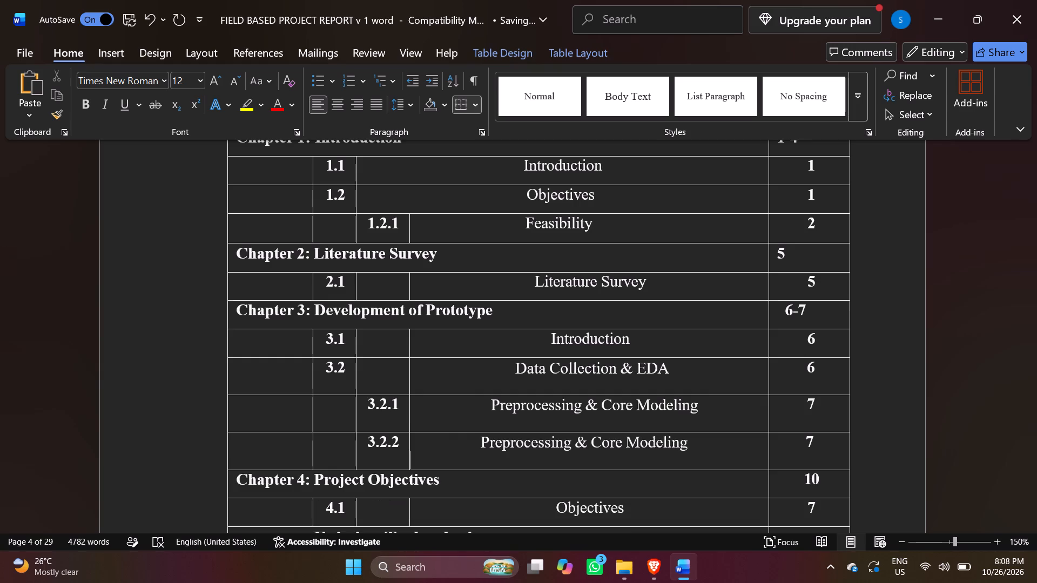
Review the body headings, figures and page breaks from section 3.2.1 Data Collection & EDA through to Chapter V.
scroll(550, 439, "down", 5)
scroll(550, 439, "up", 2)
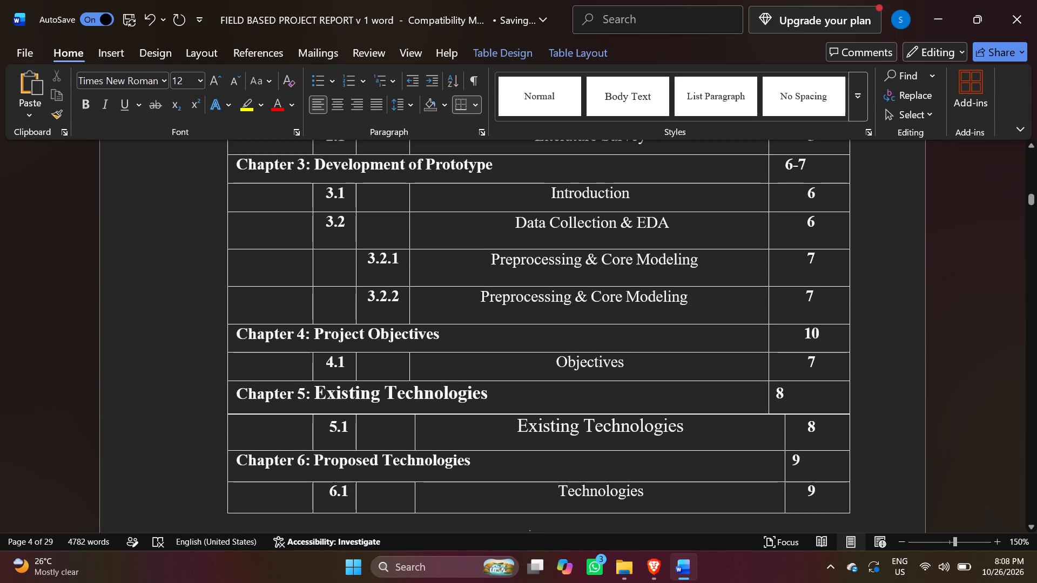
left_click_drag(1034, 204, 1036, 273)
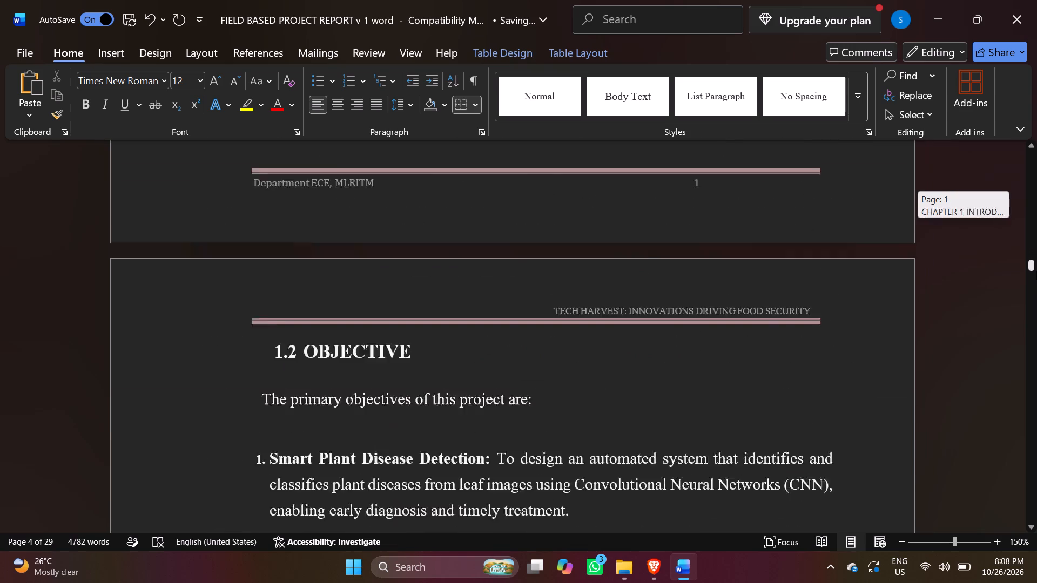
left_click_drag(1036, 273, 1036, 315)
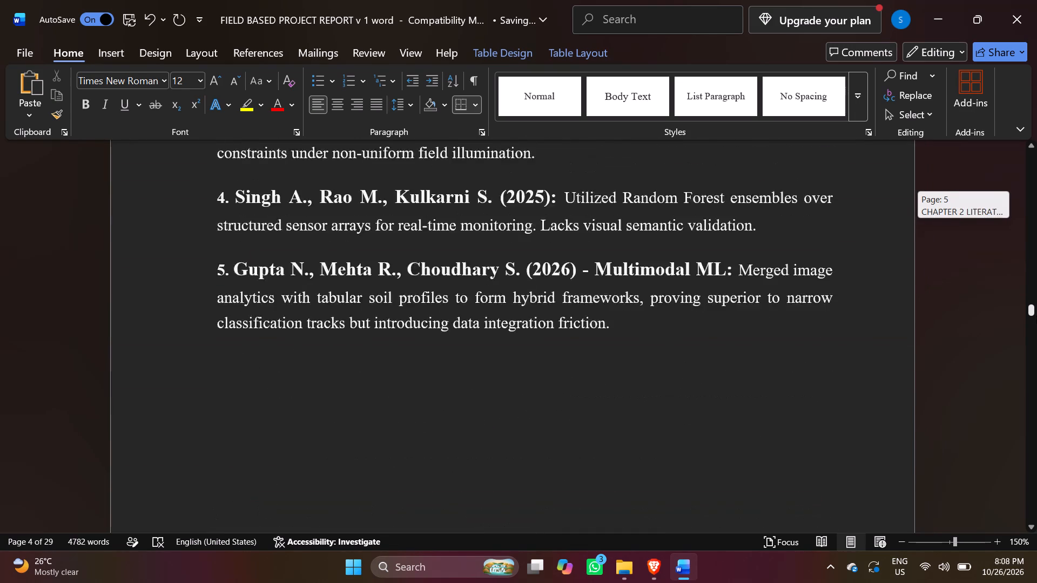
left_click_drag(1036, 315, 1036, 336)
scroll(502, 263, "down", 3)
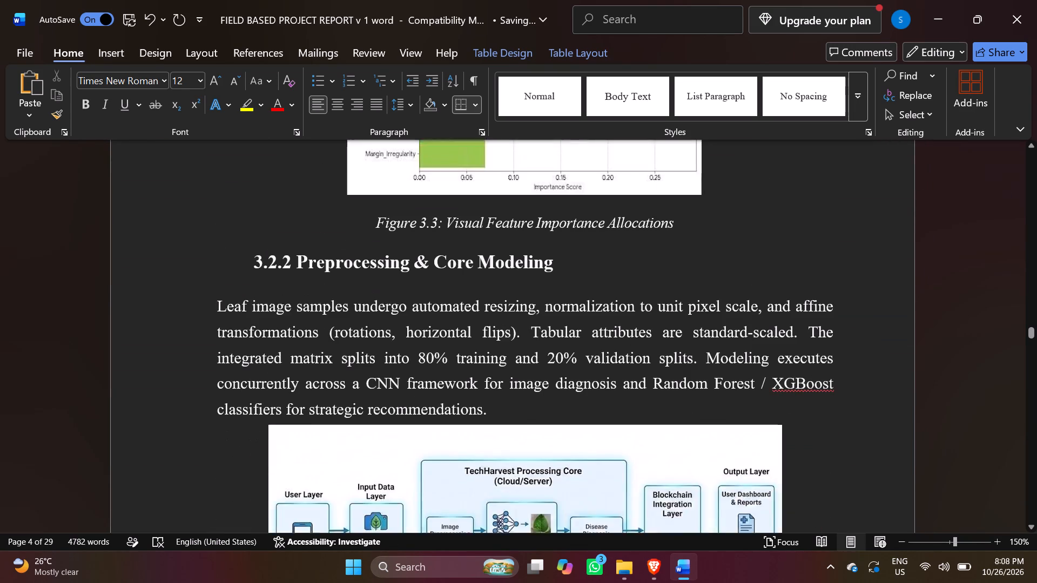
scroll(503, 265, "down", 16)
scroll(506, 281, "up", 13)
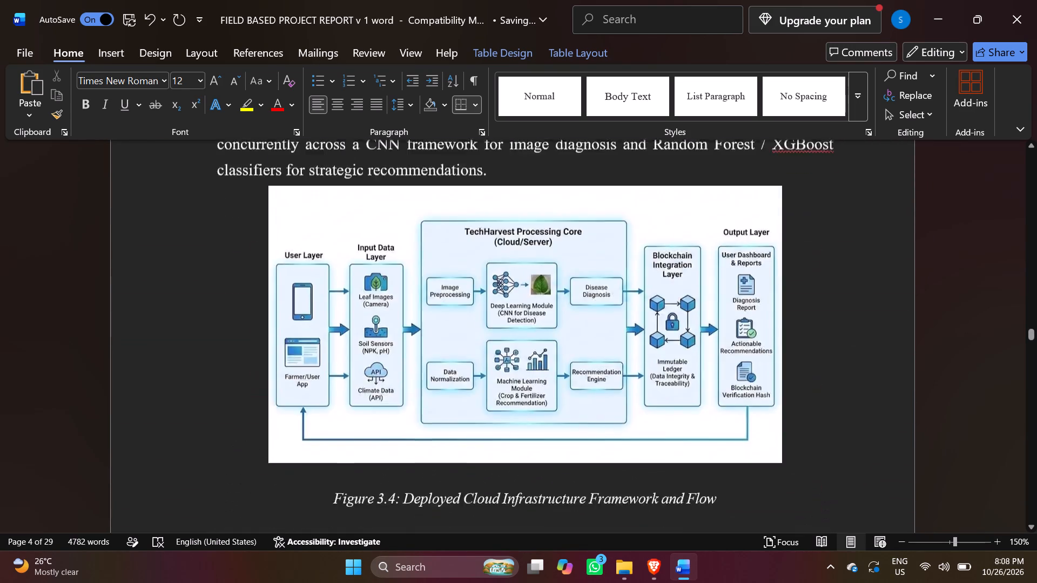
scroll(506, 281, "up", 17)
scroll(506, 281, "up", 5)
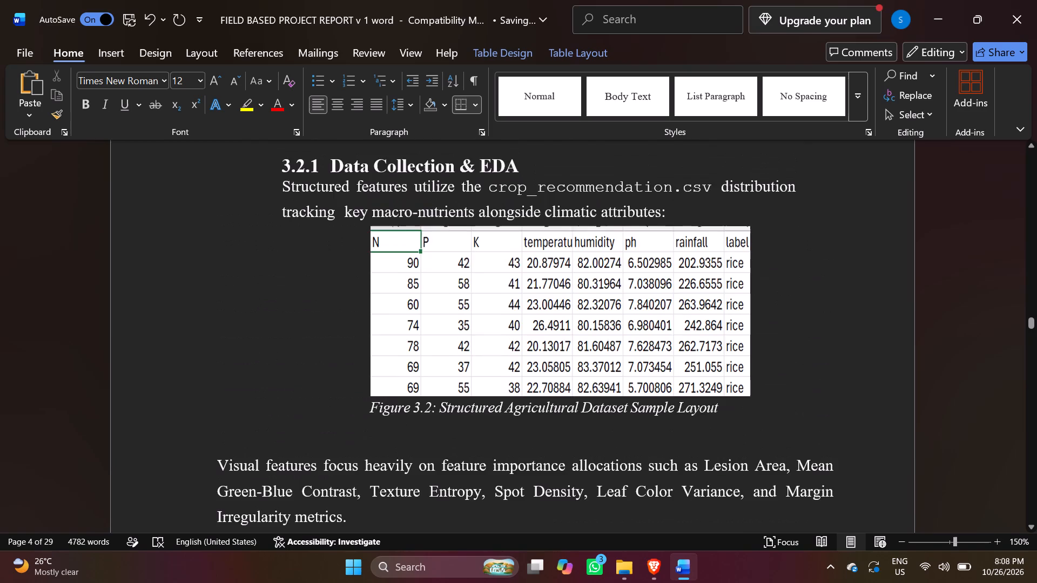
scroll(506, 281, "up", 6)
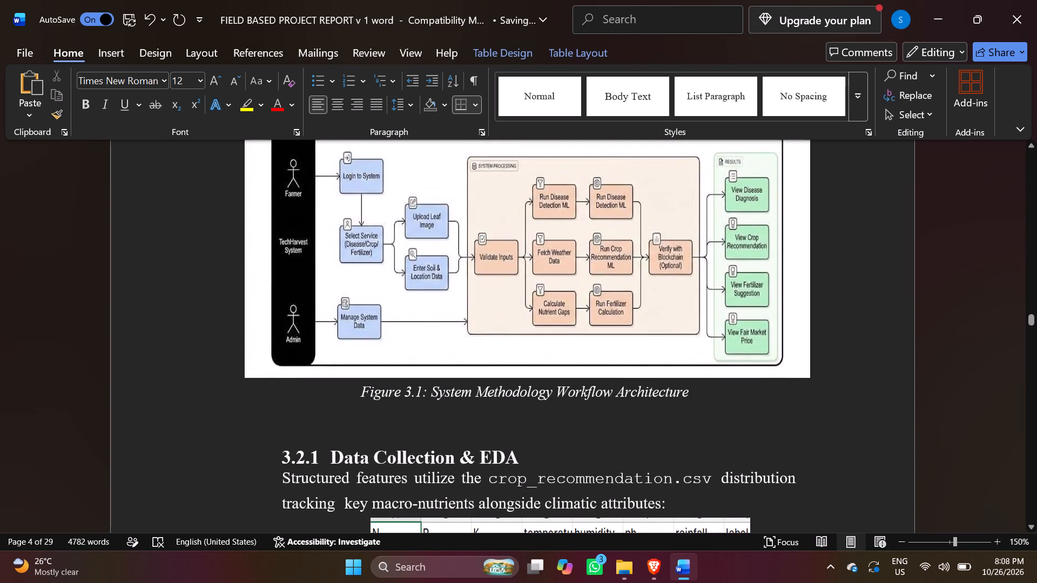
scroll(506, 281, "up", 5)
scroll(507, 304, "down", 9)
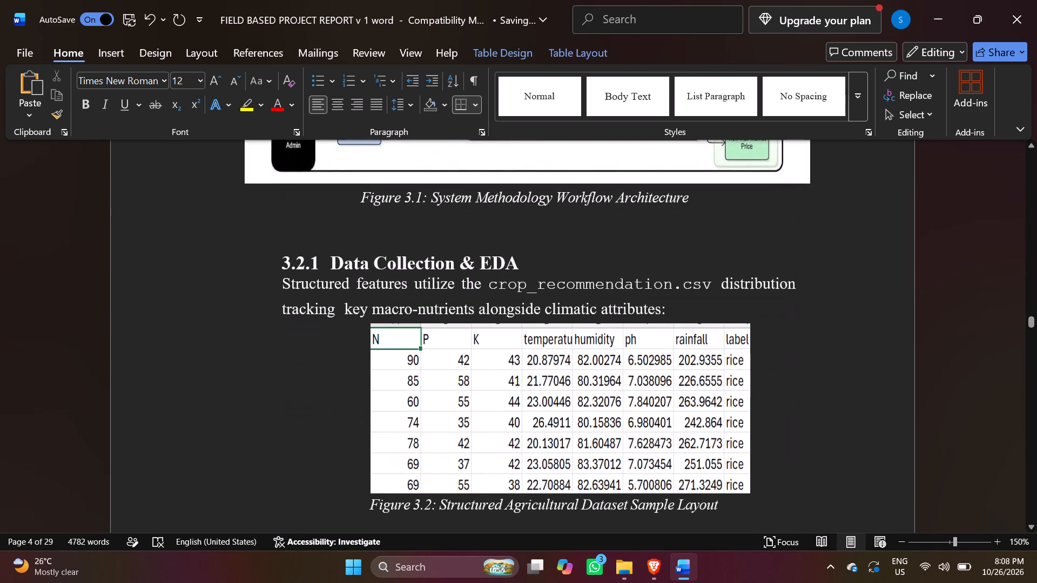
left_click_drag(1036, 324, 1036, 342)
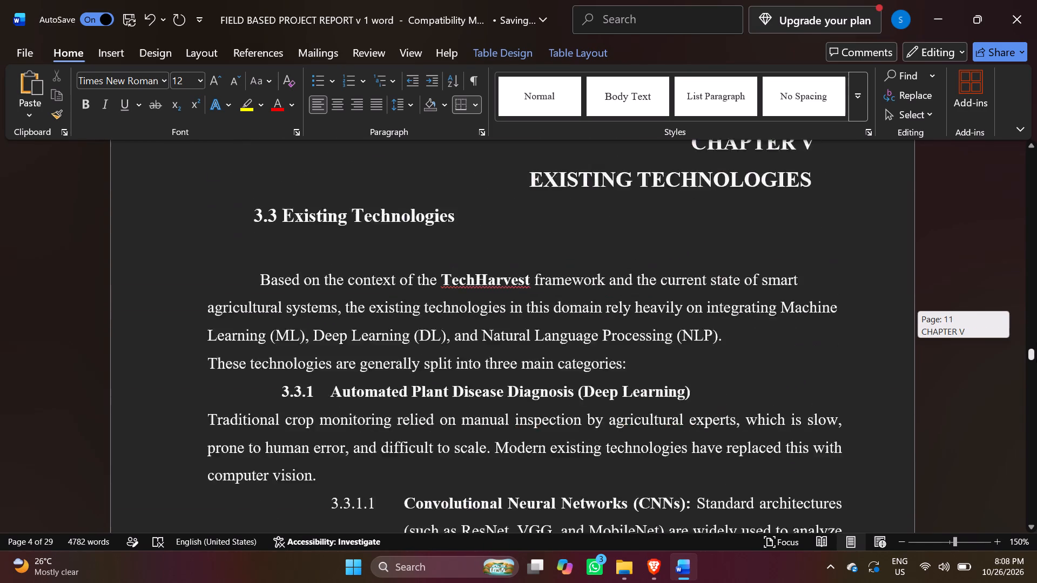
Change the last word of the title in contents row 3.2.2 to make it Preprocessing & Core Concept.
left_click_drag(1036, 342, 1032, 238)
scroll(753, 283, "up", 20)
scroll(753, 283, "up", 15)
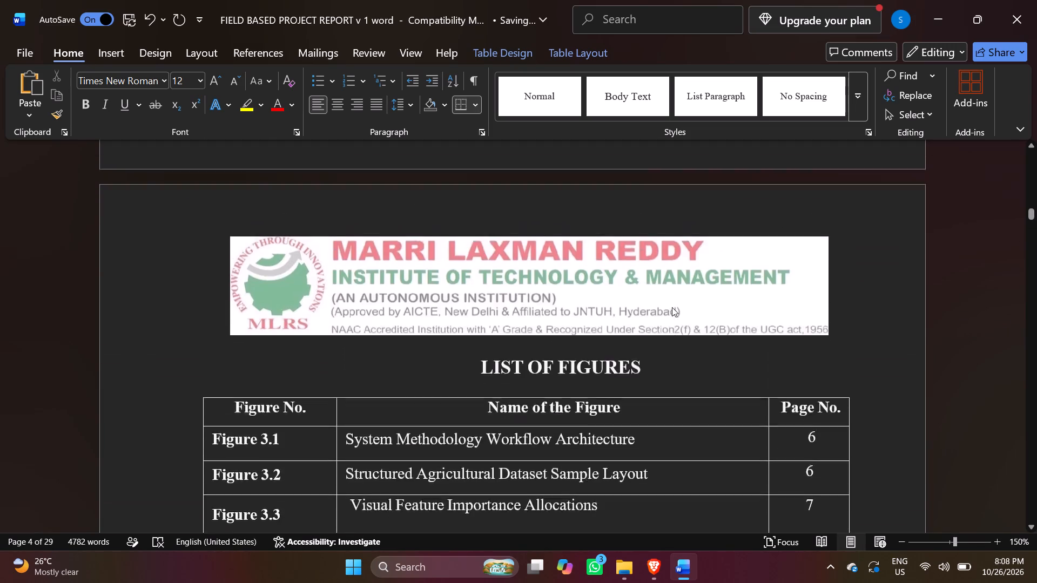
scroll(672, 307, "up", 20)
scroll(672, 307, "up", 12)
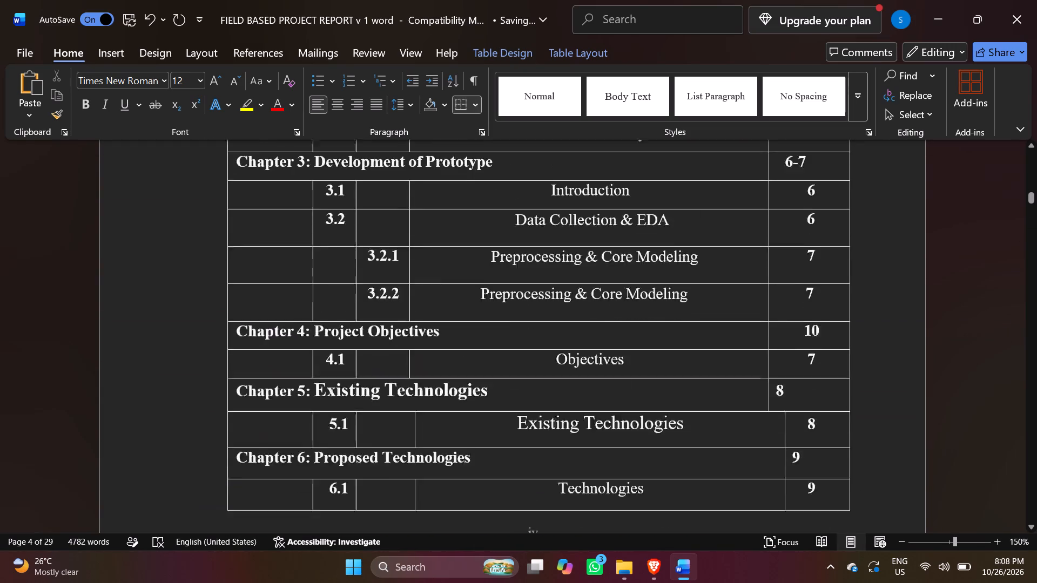
scroll(670, 310, "up", 5)
scroll(667, 328, "down", 5)
left_click(718, 346)
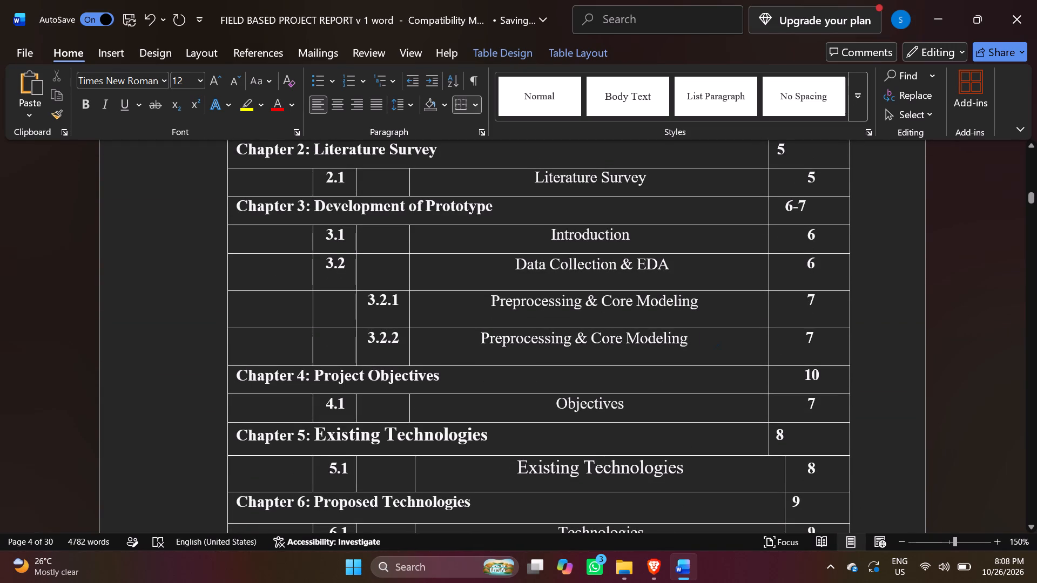
key("BackSpace")
key("BackSpace")
key("BackSpace")
key("BackSpace")
key("BackSpace")
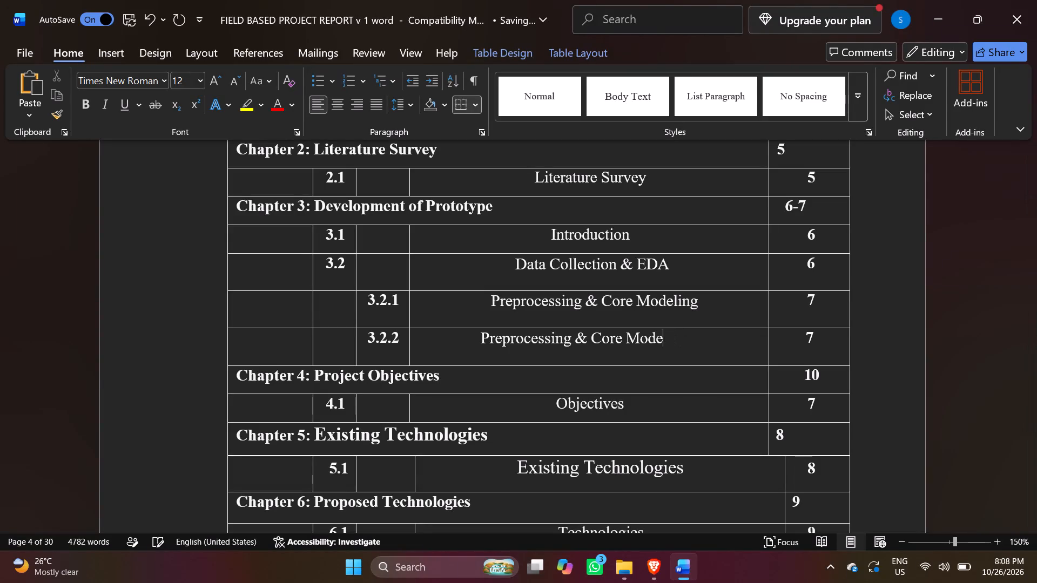
key("BackSpace")
key("BackSpace")
key("BackSpace")
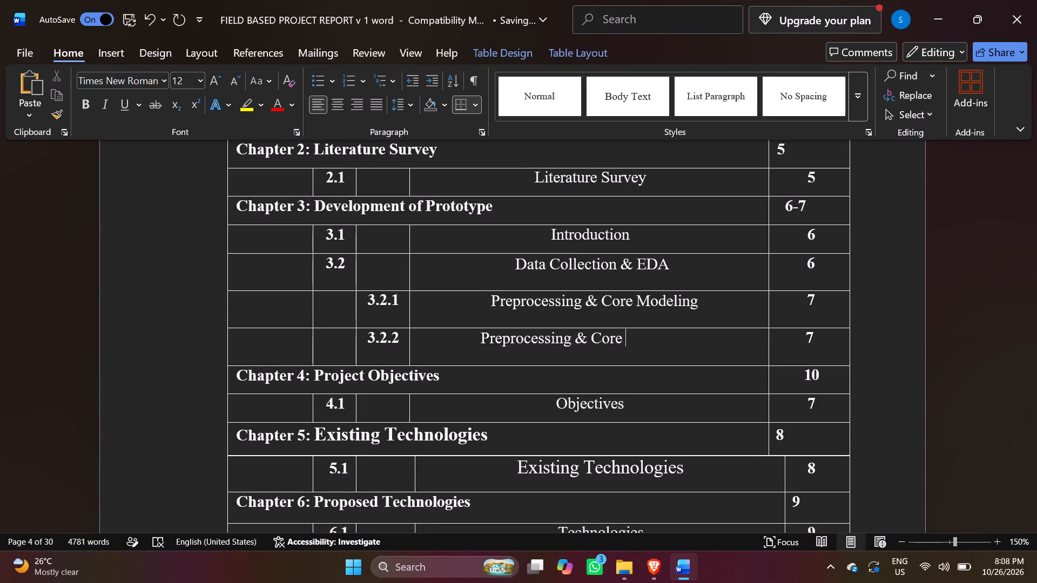
key("BackSpace")
type("ncept")
key("space")
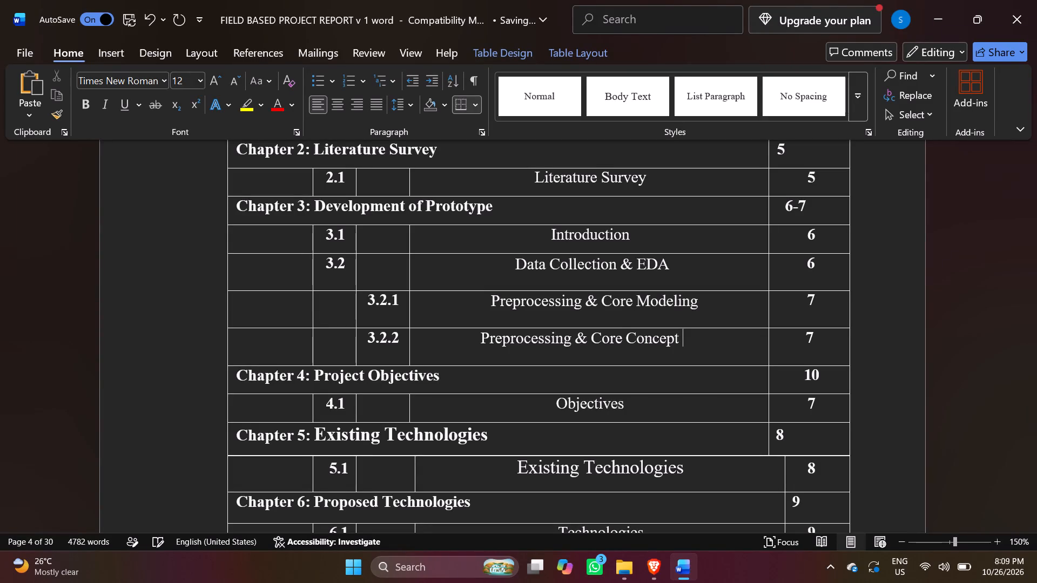
Insert two spaces before the Preprocessing & Core Concept title in contents row 3.2.2.
left_click(471, 342)
key("space")
key("space")
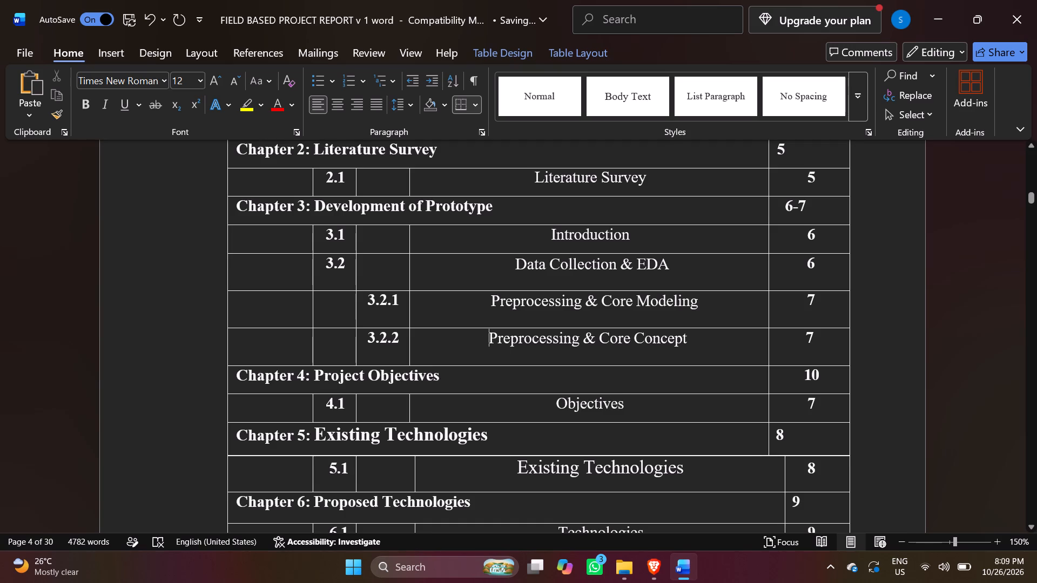
Set the page number of the Chapter 4: Project Objectives row in the table of contents to 8.
scroll(560, 371, "down", 2)
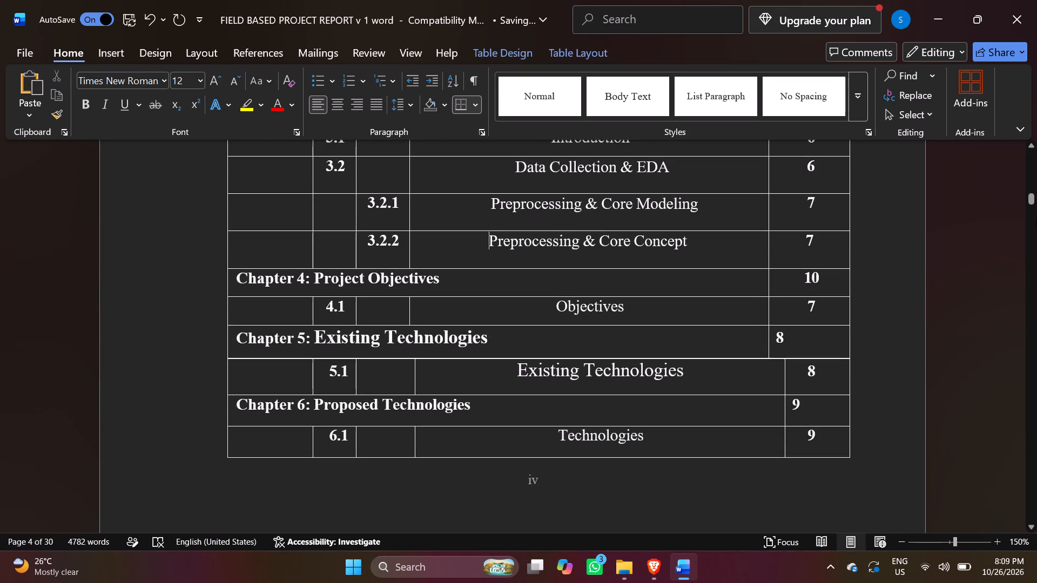
left_click_drag(1034, 202, 1036, 272)
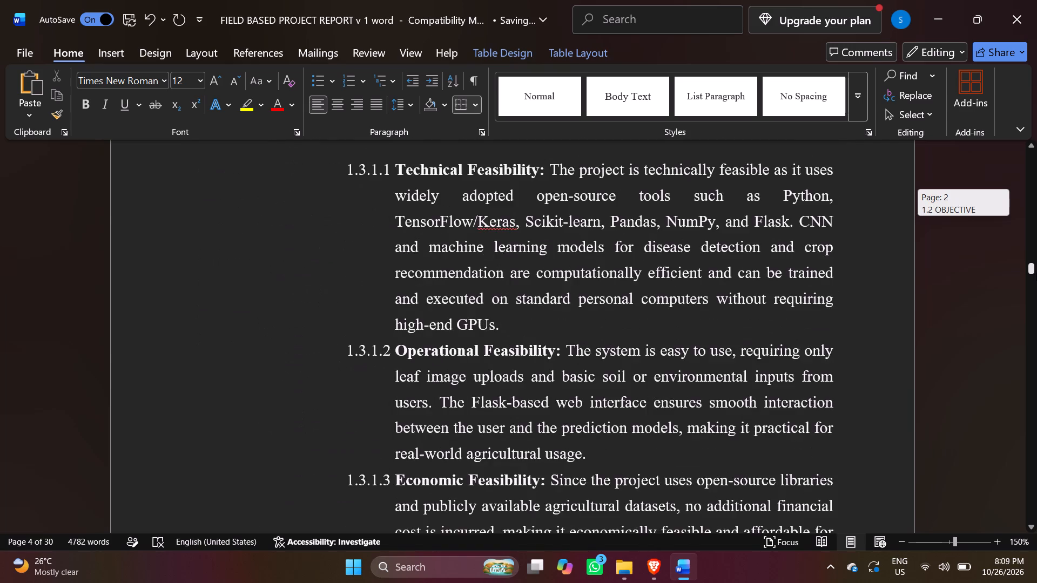
left_click_drag(1036, 272, 1036, 208)
scroll(771, 385, "up", 17)
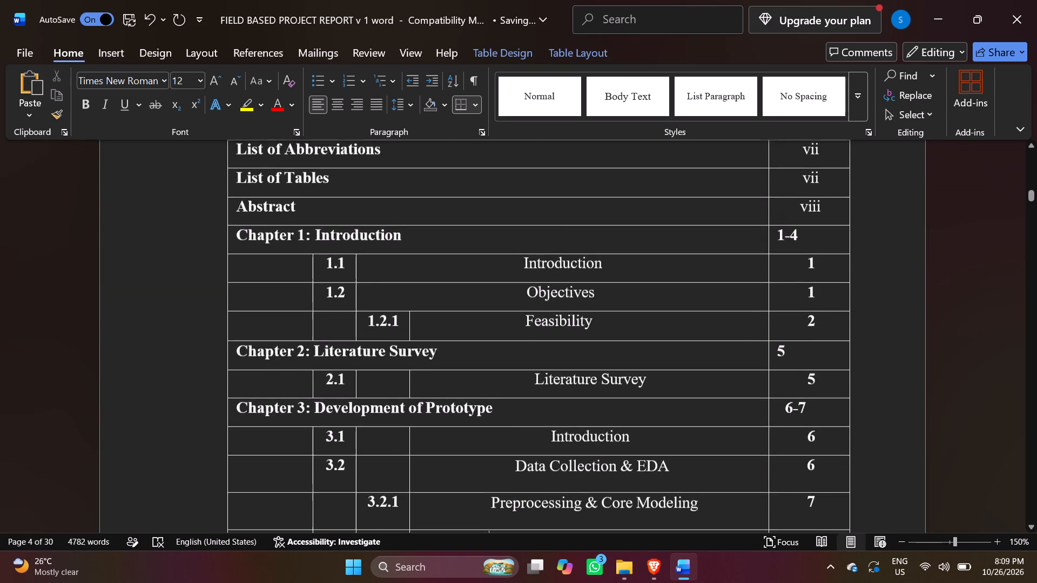
scroll(771, 385, "down", 3)
scroll(828, 407, "down", 1)
left_click(825, 384)
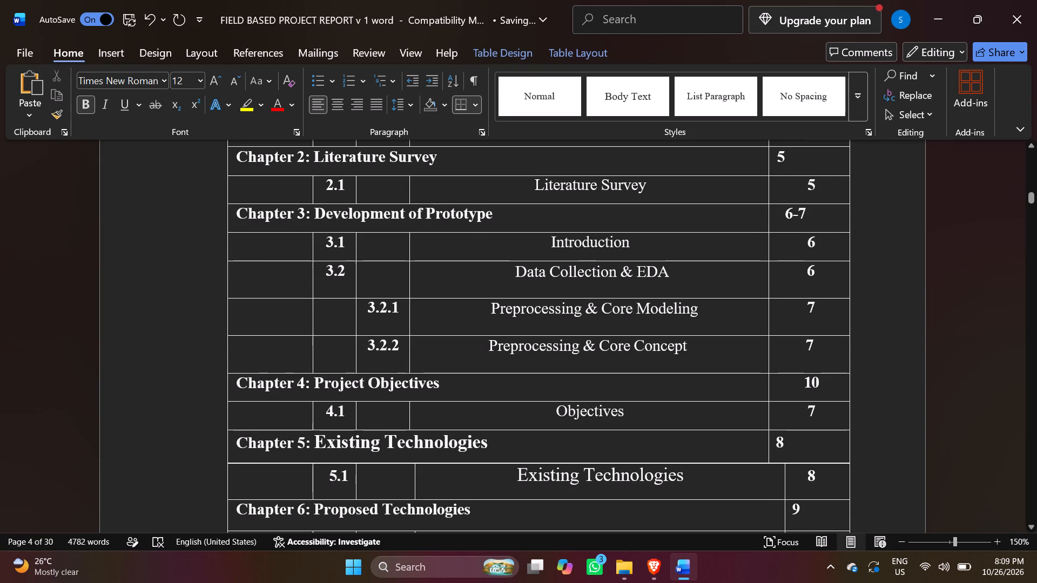
key("BackSpace")
key("BackSpace")
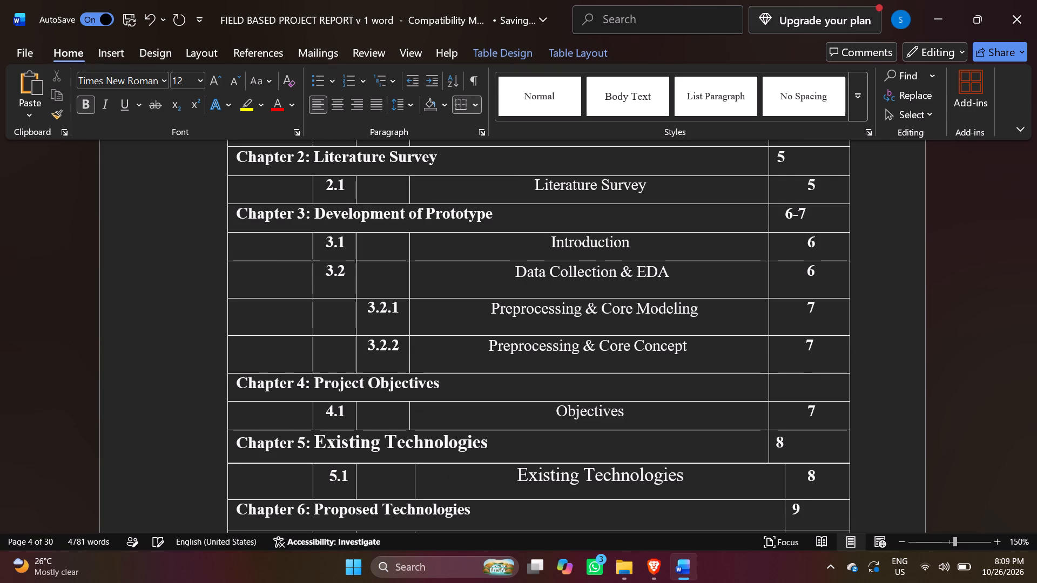
key("8")
Delete the blank lines between the CHAPTER IV PROJECT OBJECTIVES heading and the 4.1 Objectives heading in the body.
scroll(881, 349, "down", 5)
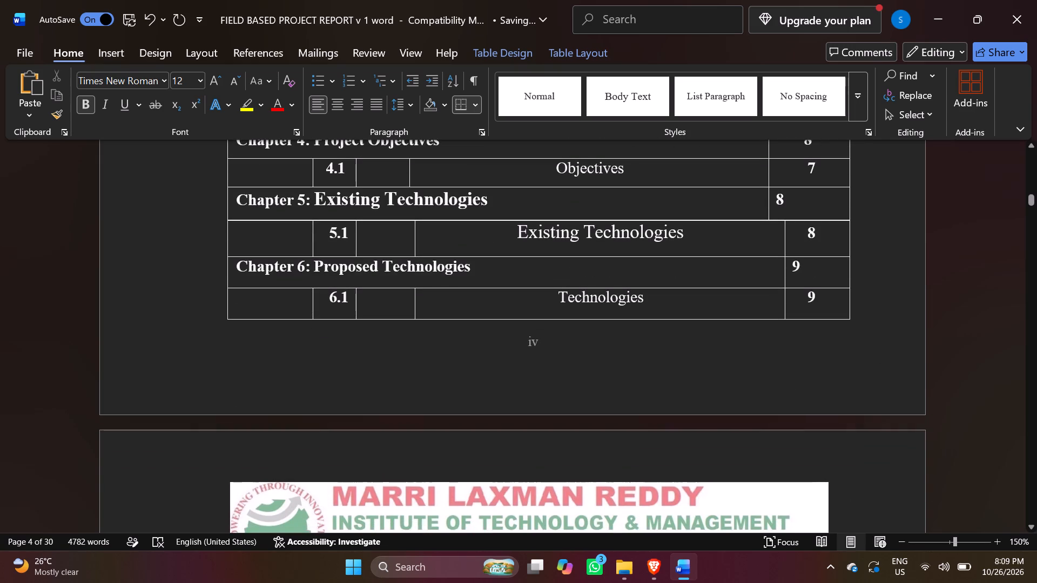
left_click_drag(1033, 200, 1036, 274)
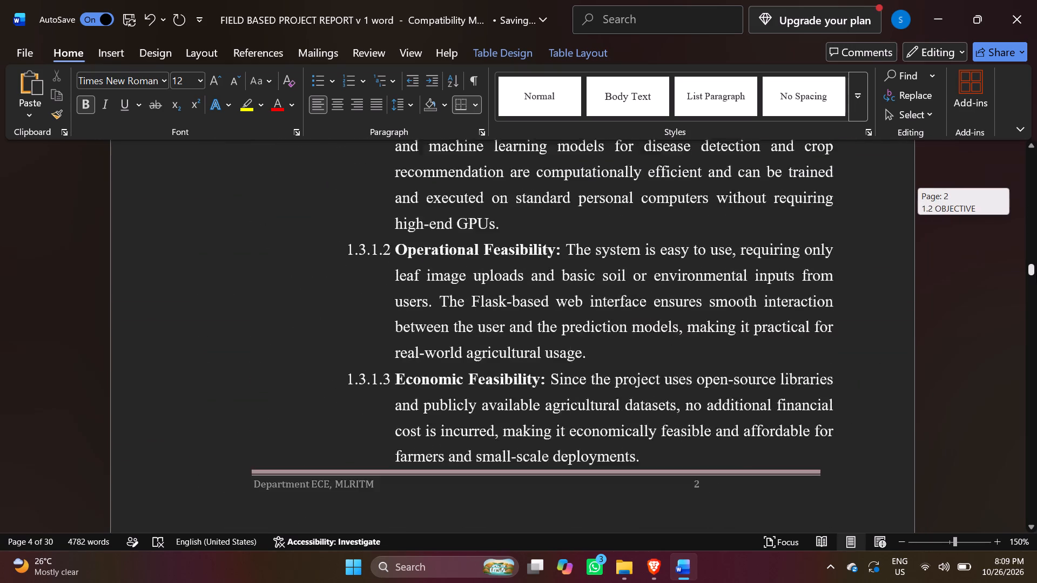
left_click_drag(1036, 274, 1036, 352)
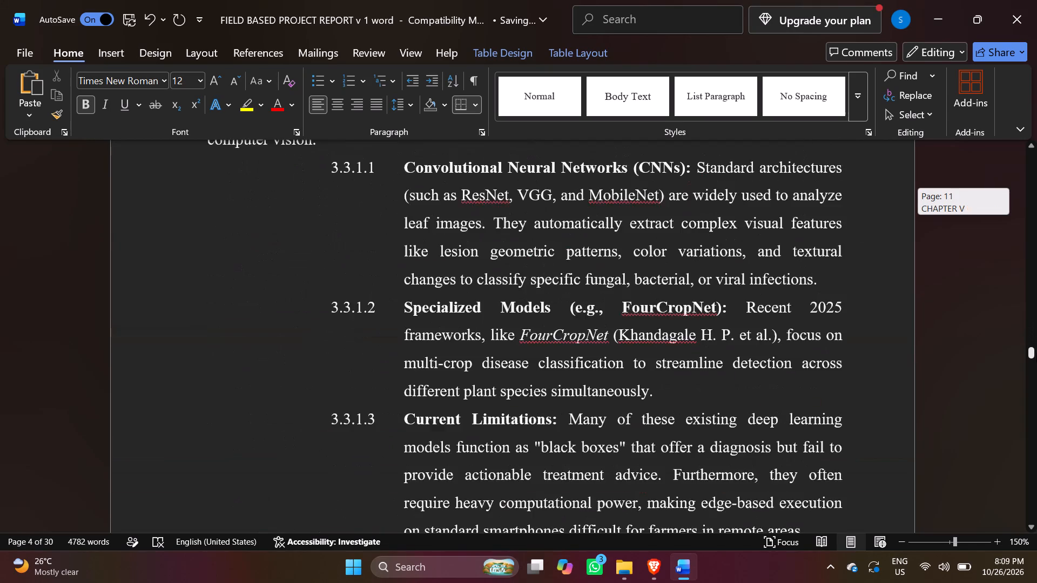
left_click_drag(1036, 352, 1036, 341)
scroll(738, 435, "up", 11)
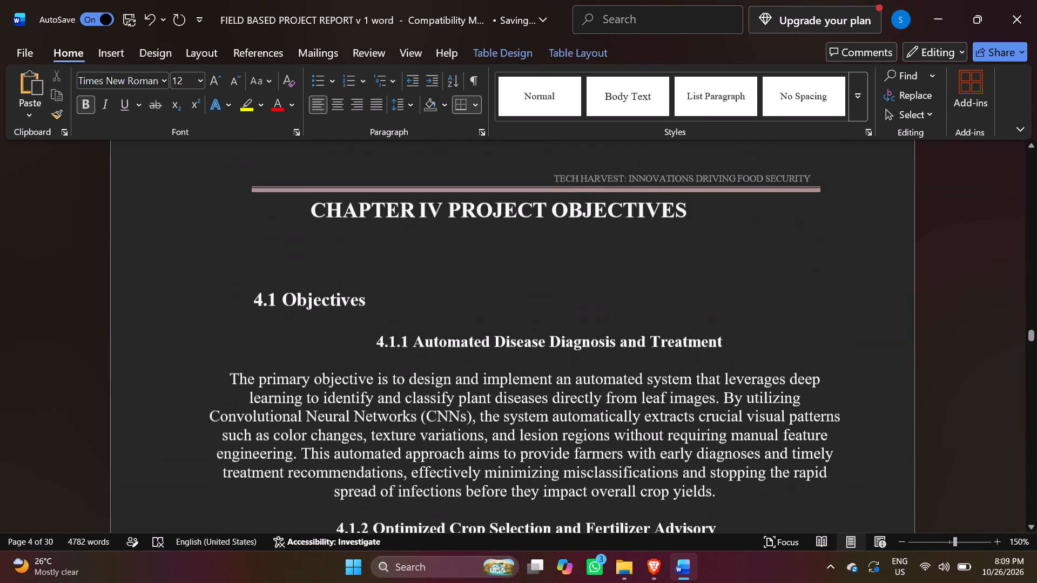
left_click(275, 261)
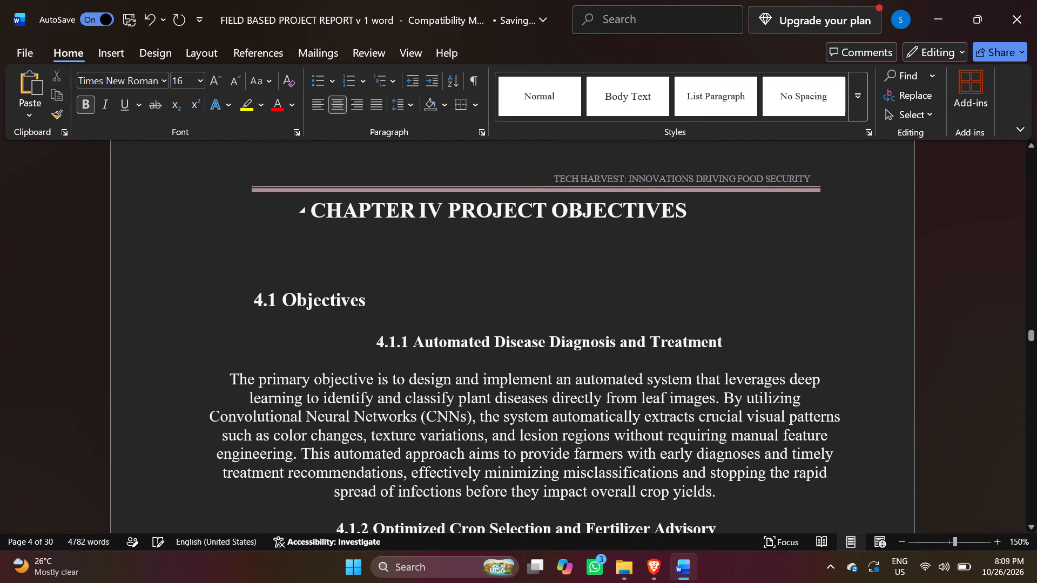
key("BackSpace")
key("BackSpace")
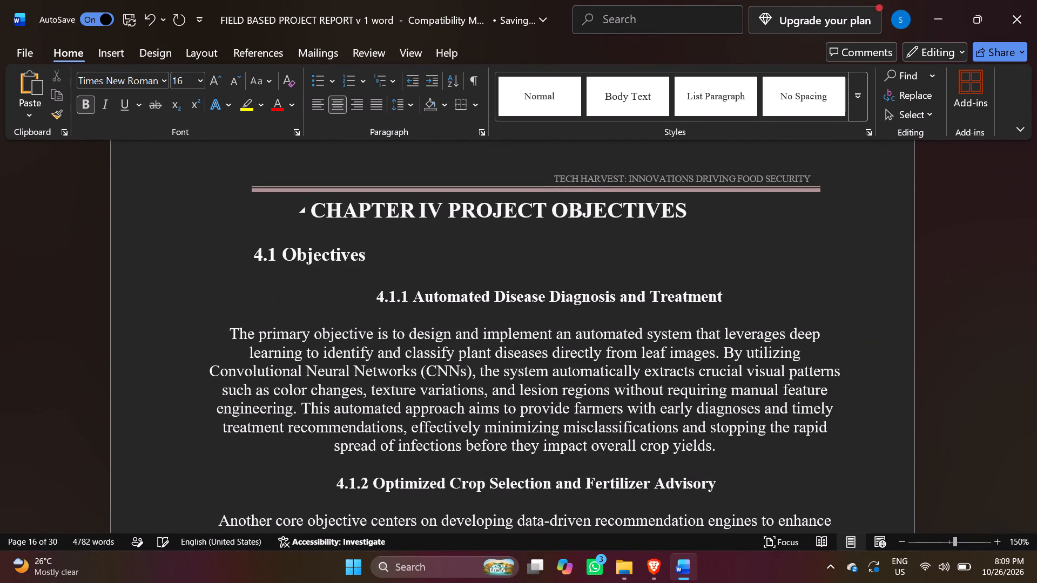
Move the two-line CHAPTER V EXISTING TECHNOLOGIES heading up to the empty line directly below the page header.
scroll(423, 265, "down", 14)
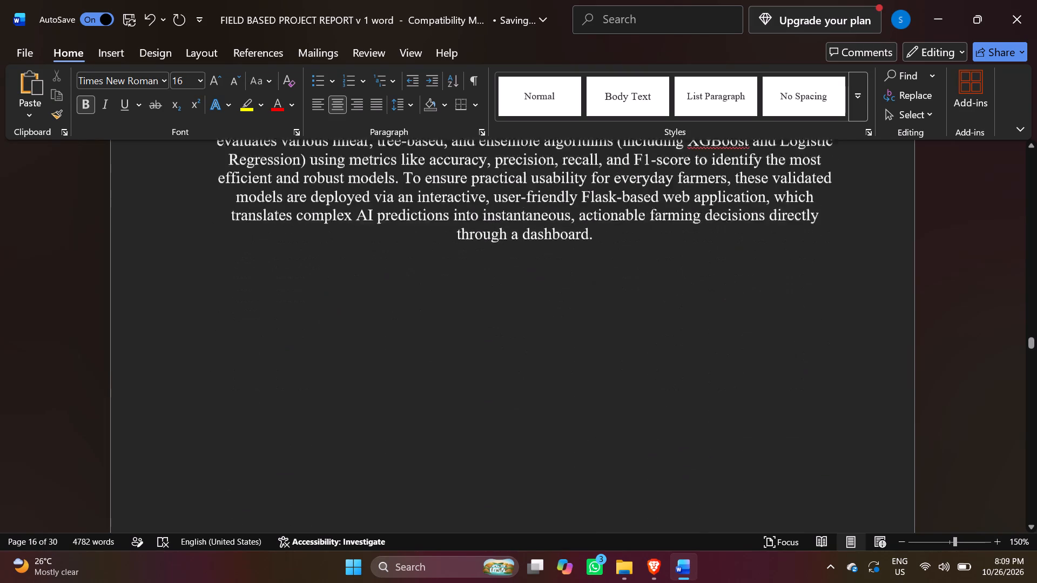
scroll(414, 291, "down", 5)
scroll(562, 277, "down", 4)
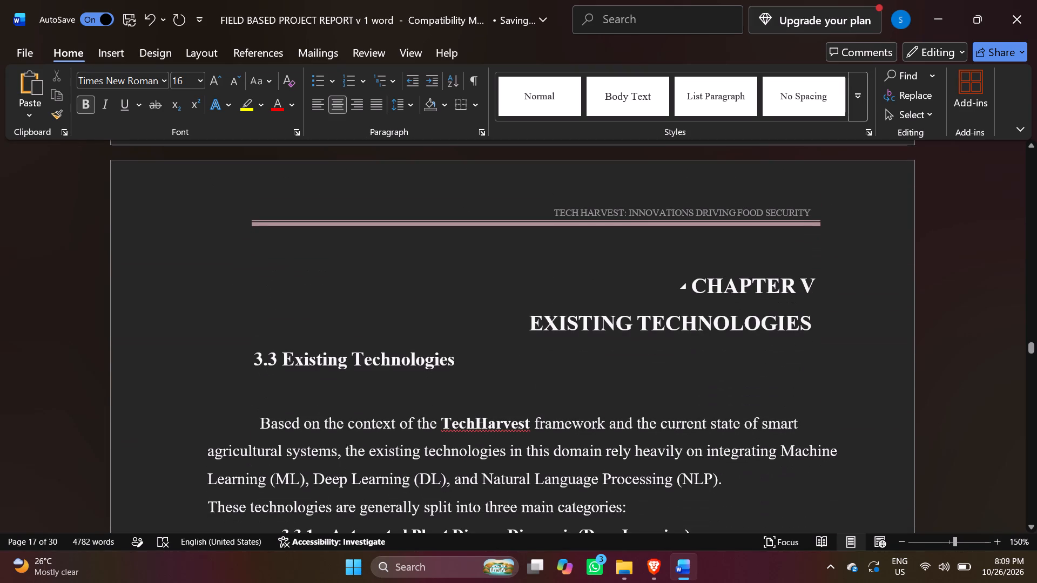
left_click_drag(678, 277, 825, 326)
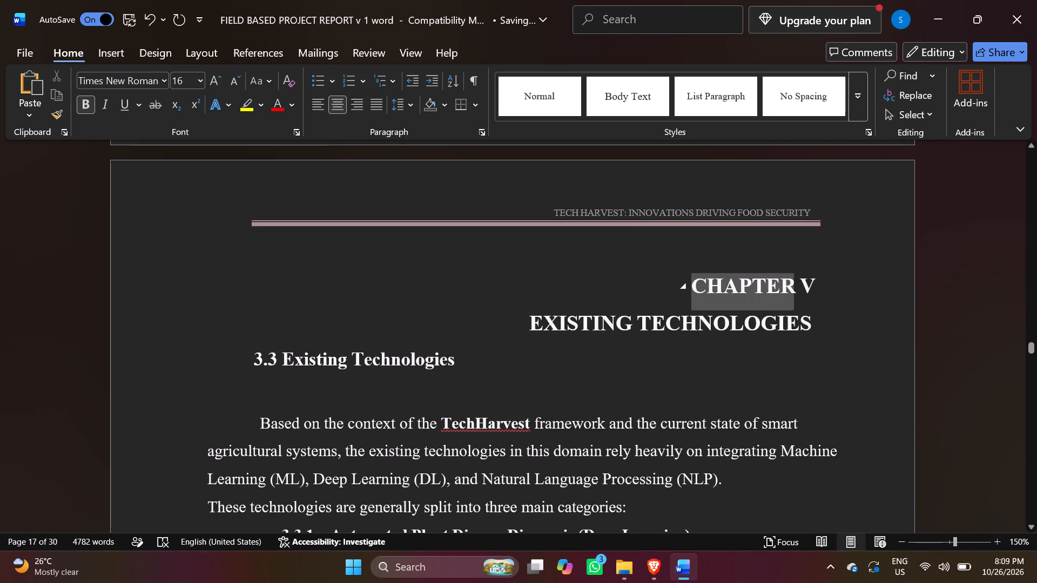
left_click_drag(825, 326, 835, 329)
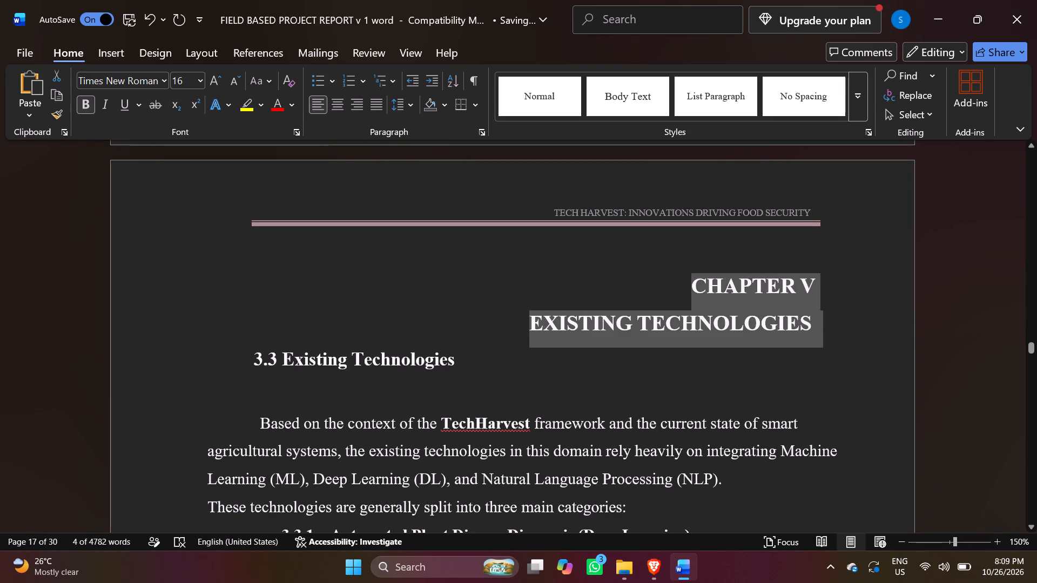
key("ctrl+c")
key("BackSpace")
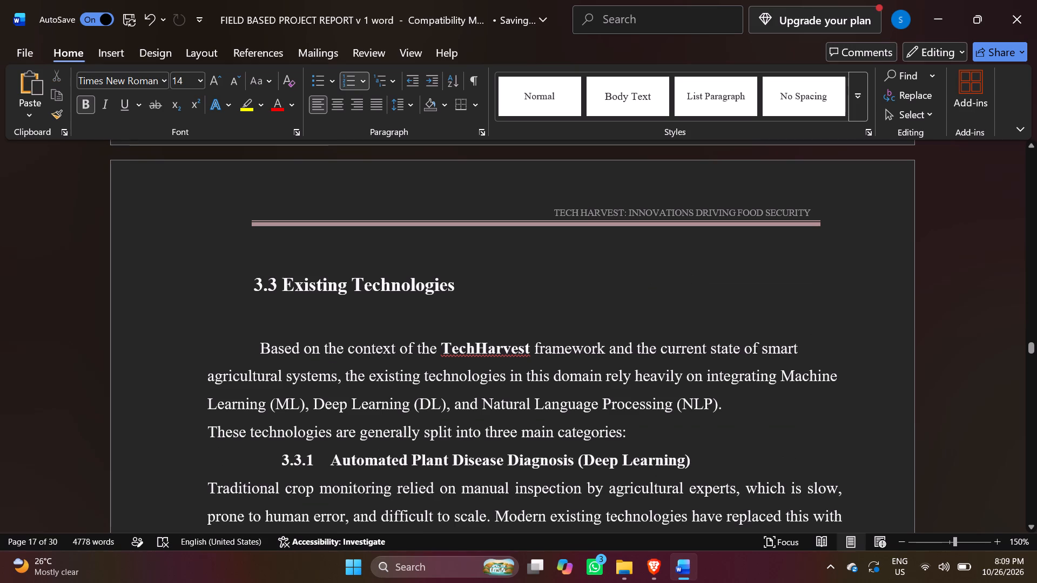
left_click(216, 257)
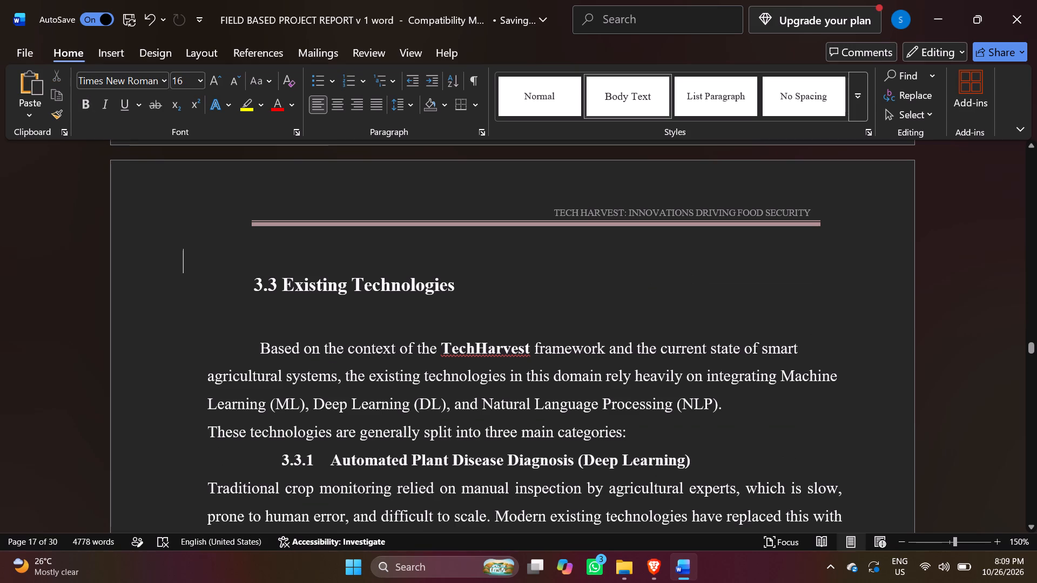
key("ctrl+v")
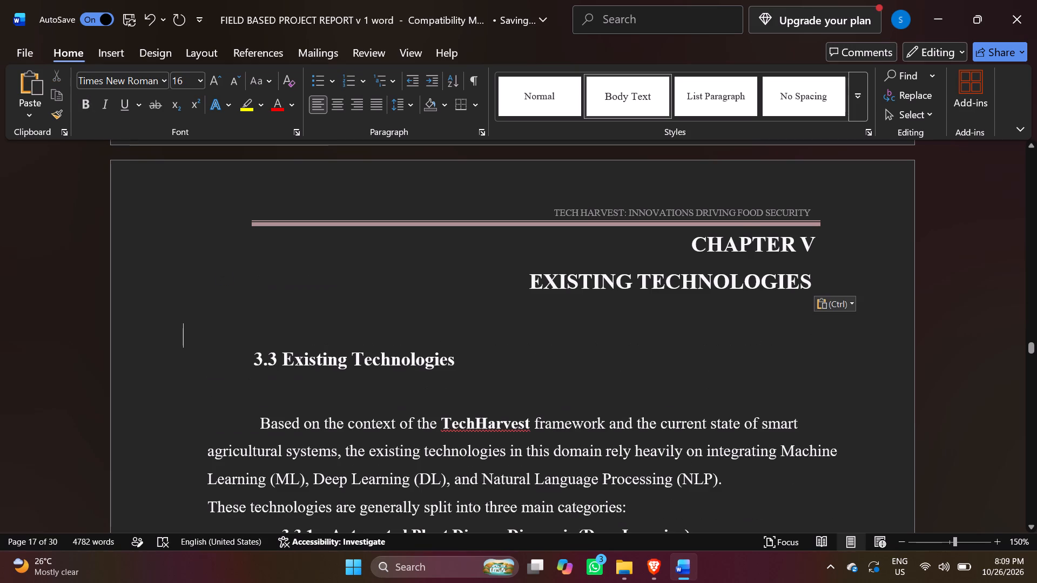
Remove the indent from the Chapter V heading and centre it, with CHAPTER V and EXISTING TECHNOLOGIES on separate lines.
left_click(666, 250)
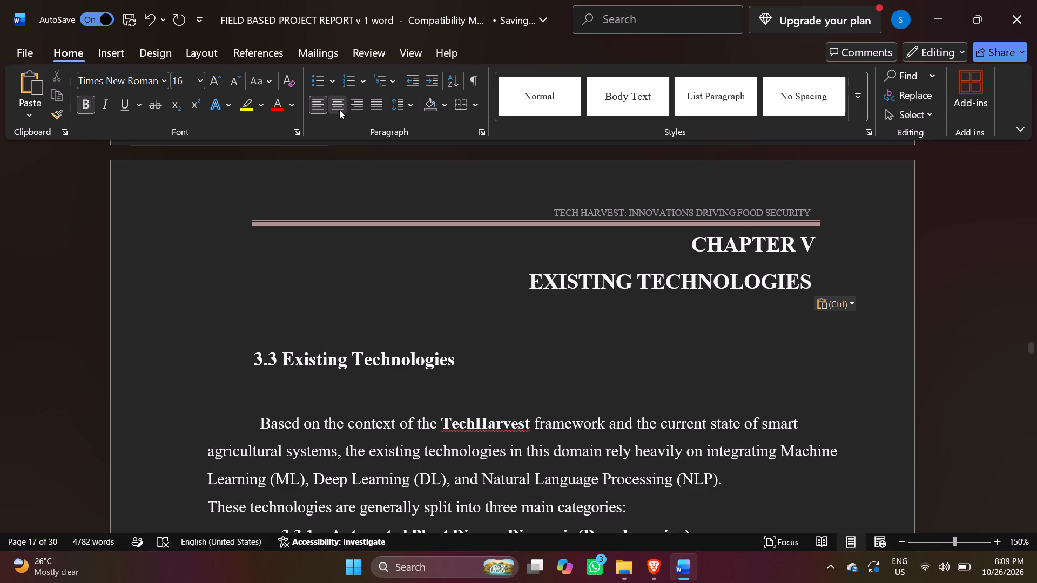
left_click(339, 109)
key("BackSpace")
key("BackSpace")
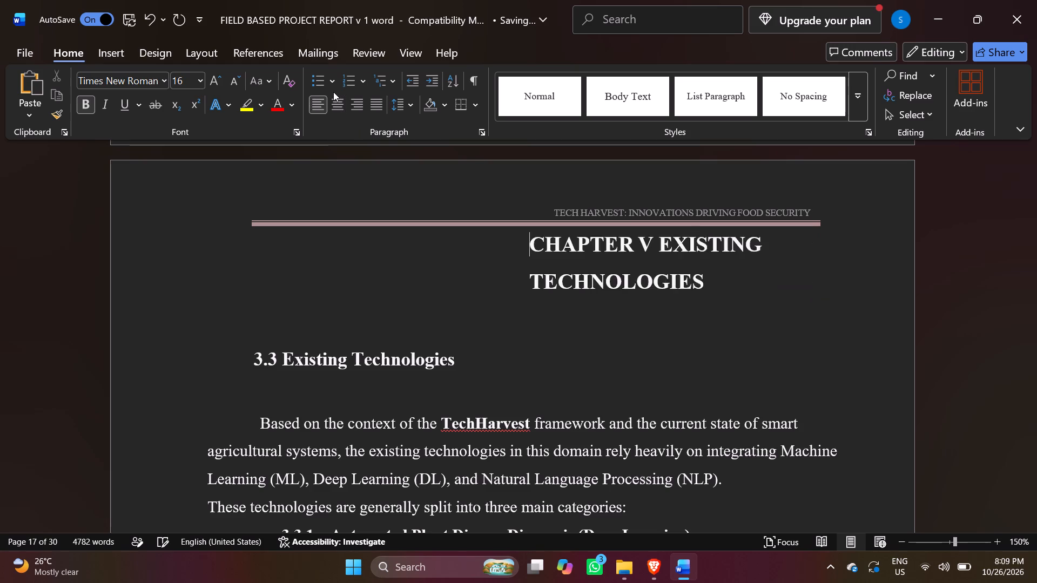
key("BackSpace")
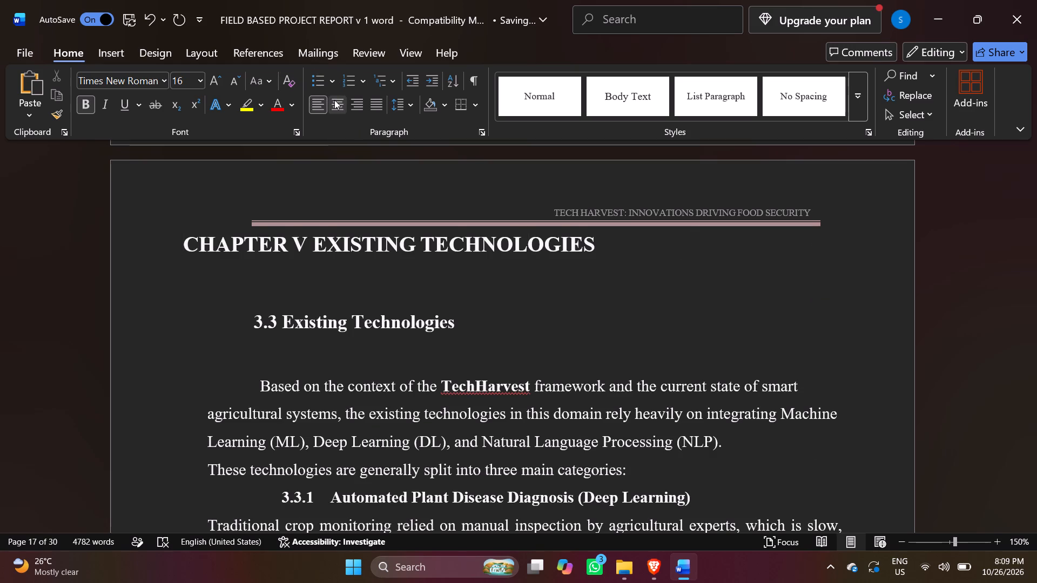
left_click(334, 100)
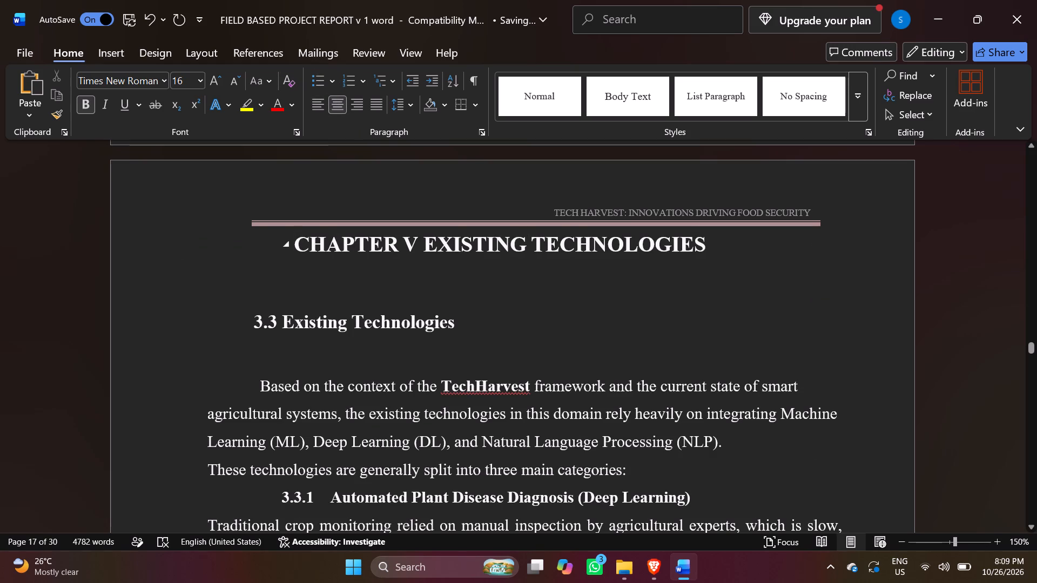
left_click(426, 246)
left_click(427, 248)
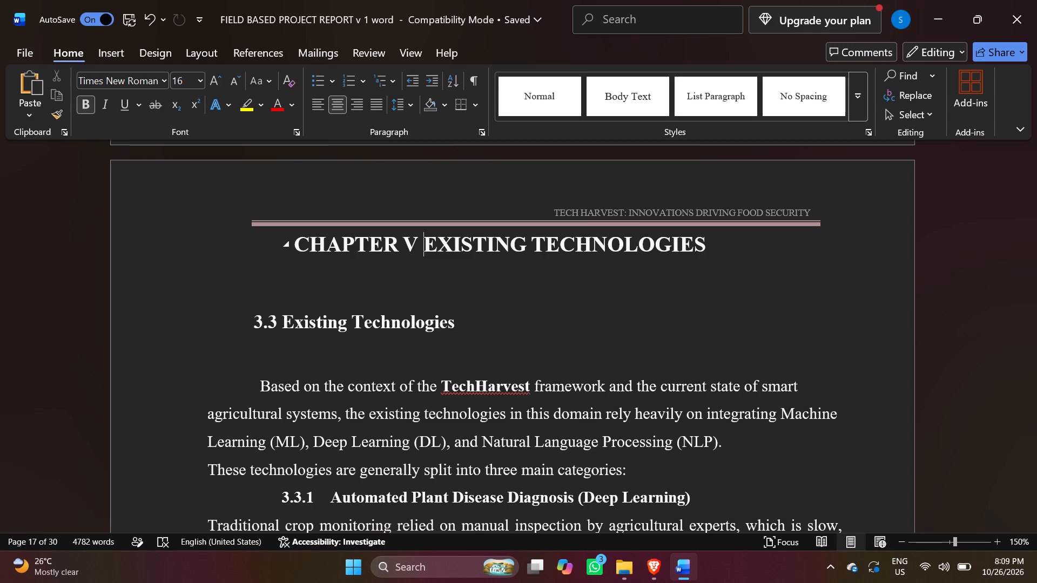
key("Return")
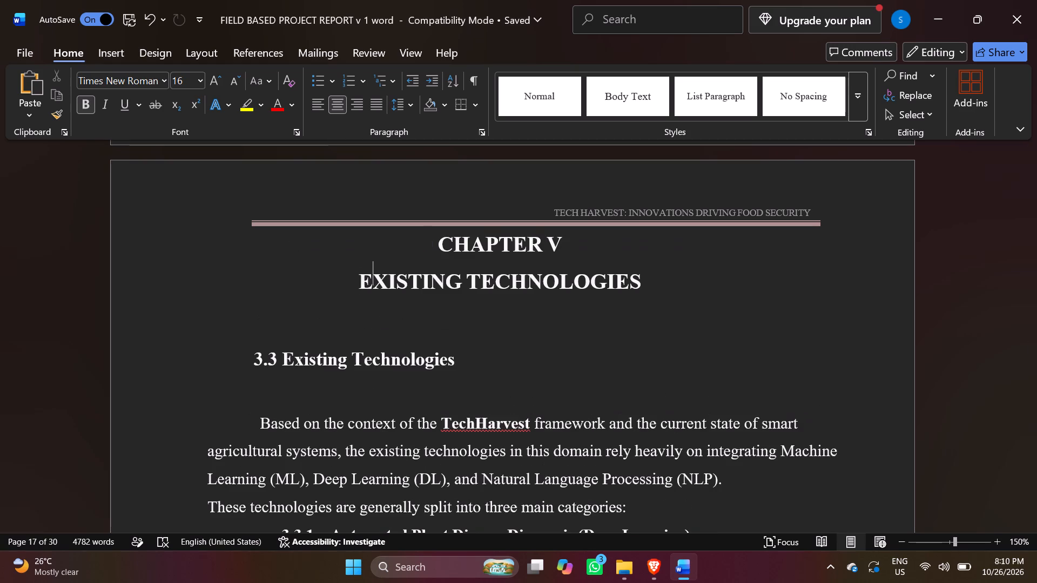
Split the Chapter IV heading so PROJECT OBJECTIVES stands on its own line below CHAPTER IV.
scroll(427, 248, "up", 18)
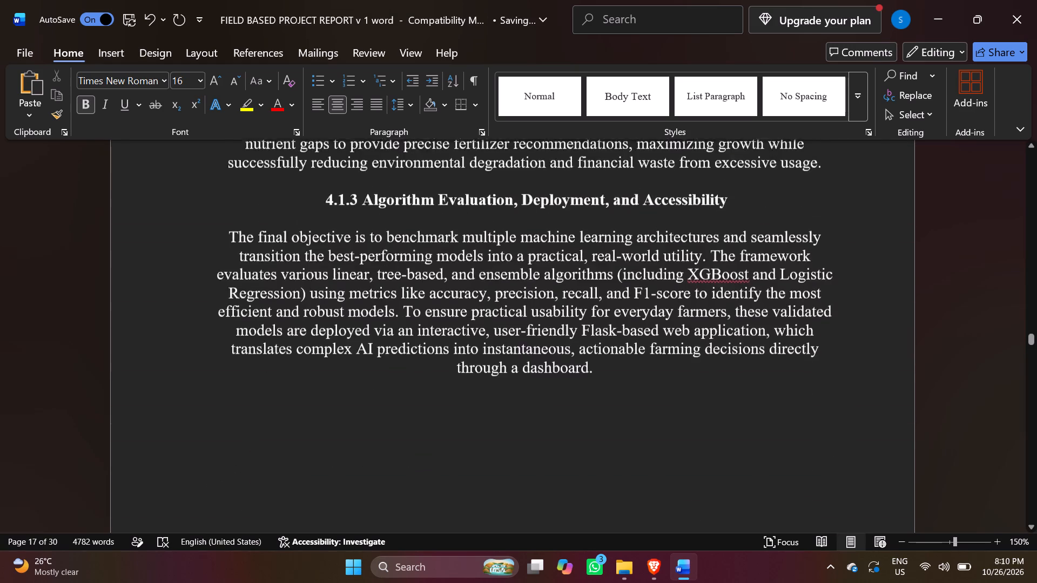
scroll(480, 296, "up", 5)
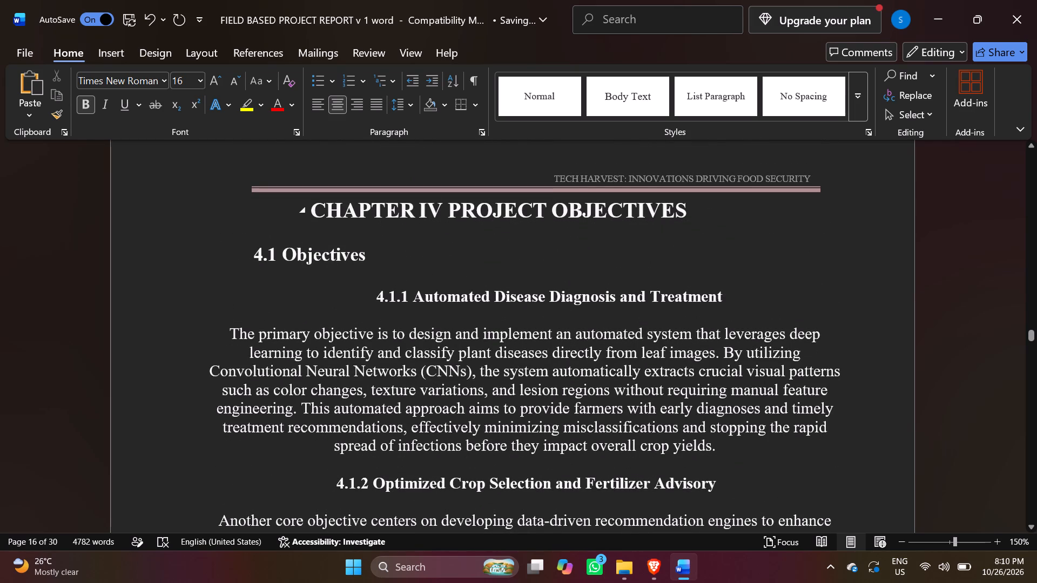
left_click(439, 208)
left_click(449, 212)
key("Return")
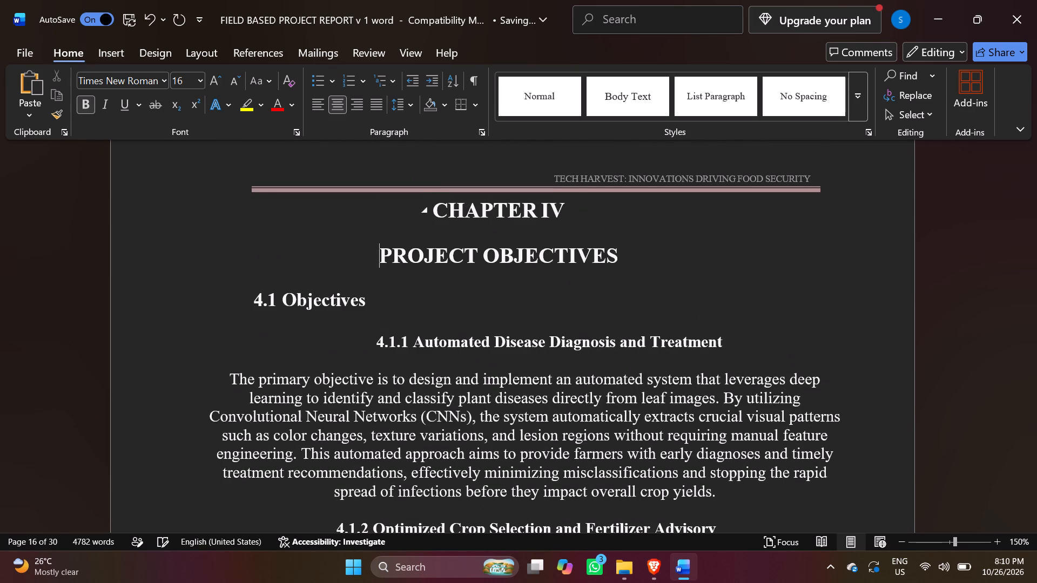
Split the Chapter 3 heading so DEVELOPMENT OF PROTOTYPE stands on its own line below CHAPTER 3.
scroll(462, 207, "up", 20)
scroll(462, 207, "up", 8)
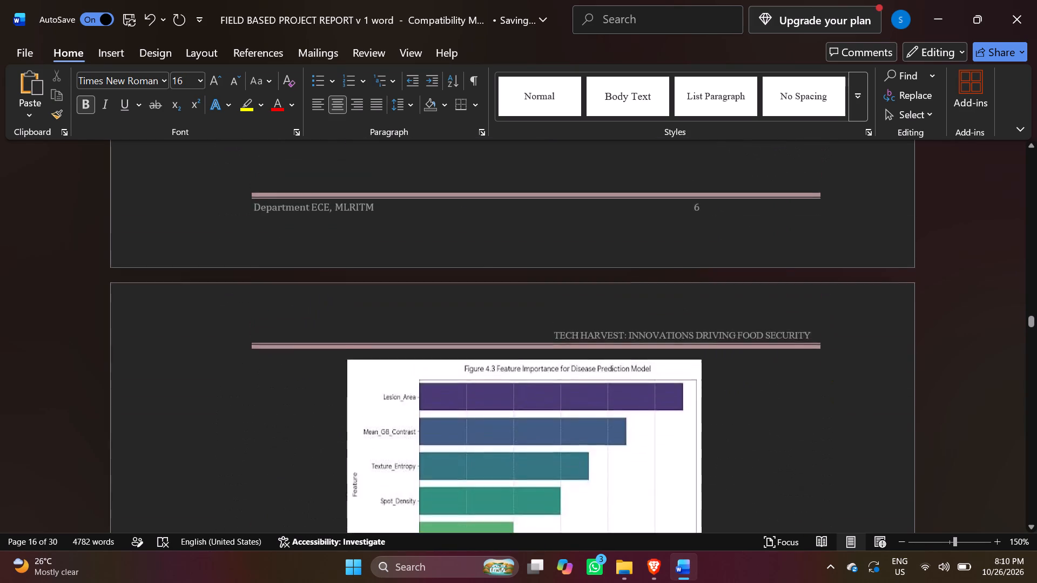
scroll(462, 207, "up", 20)
scroll(462, 207, "up", 4)
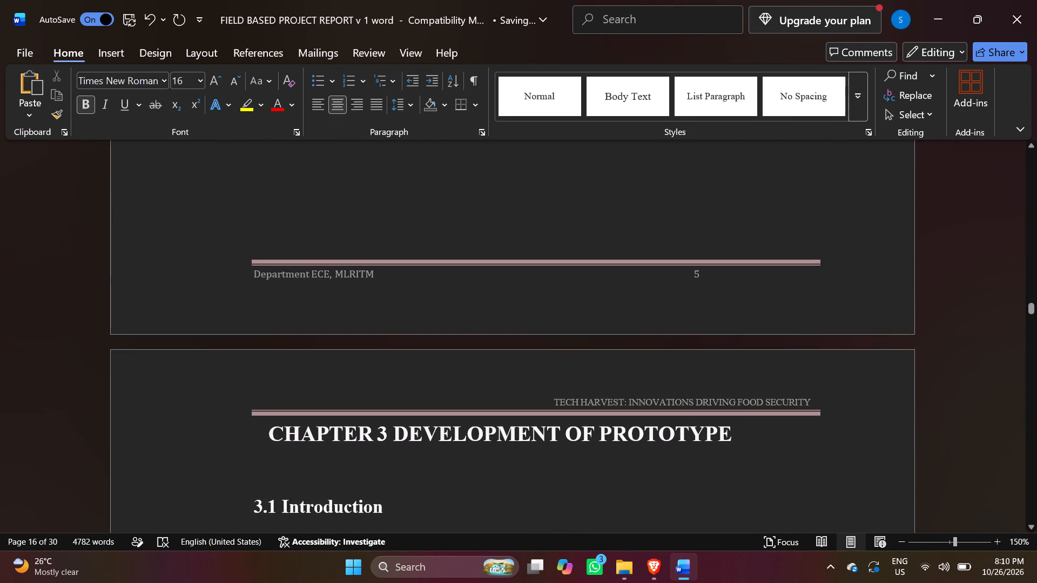
left_click(395, 434)
key("Return")
Split the Chapter 2 heading so LITERATURE SURVEY stands on its own line below CHAPTER 2.
scroll(446, 424, "up", 1)
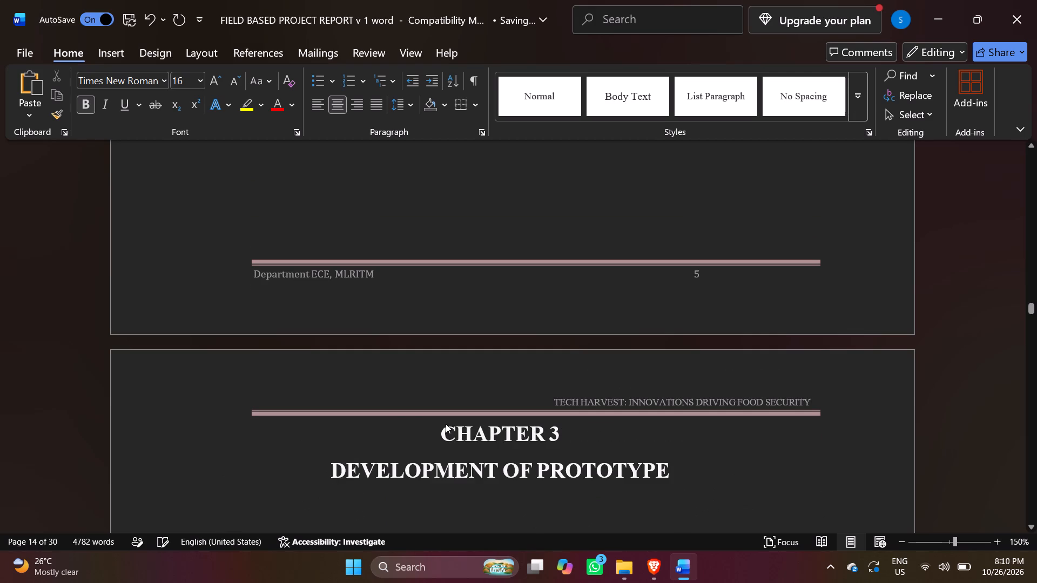
scroll(473, 411, "up", 20)
scroll(473, 411, "up", 3)
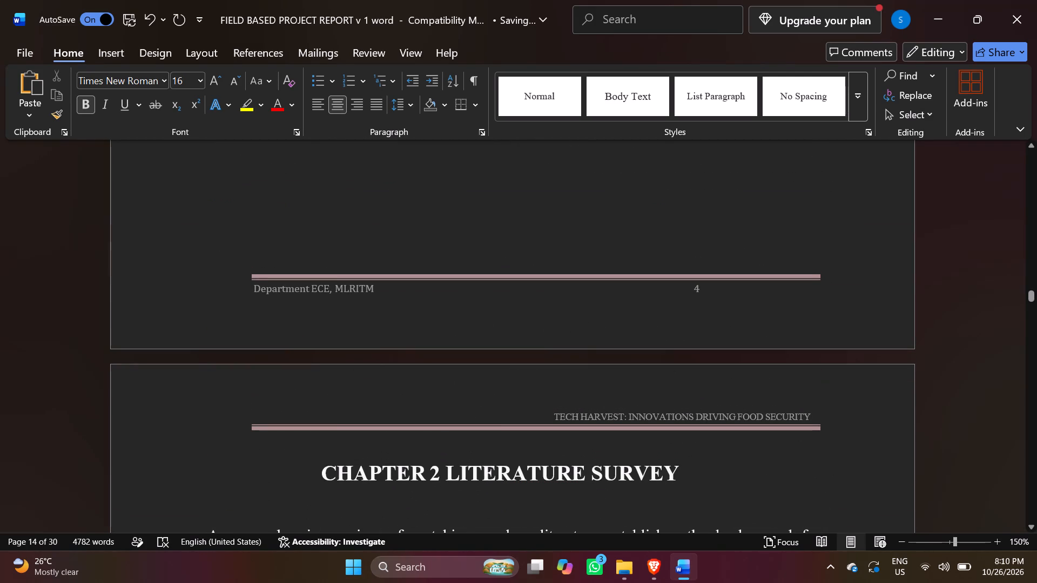
left_click(446, 477)
key("Return")
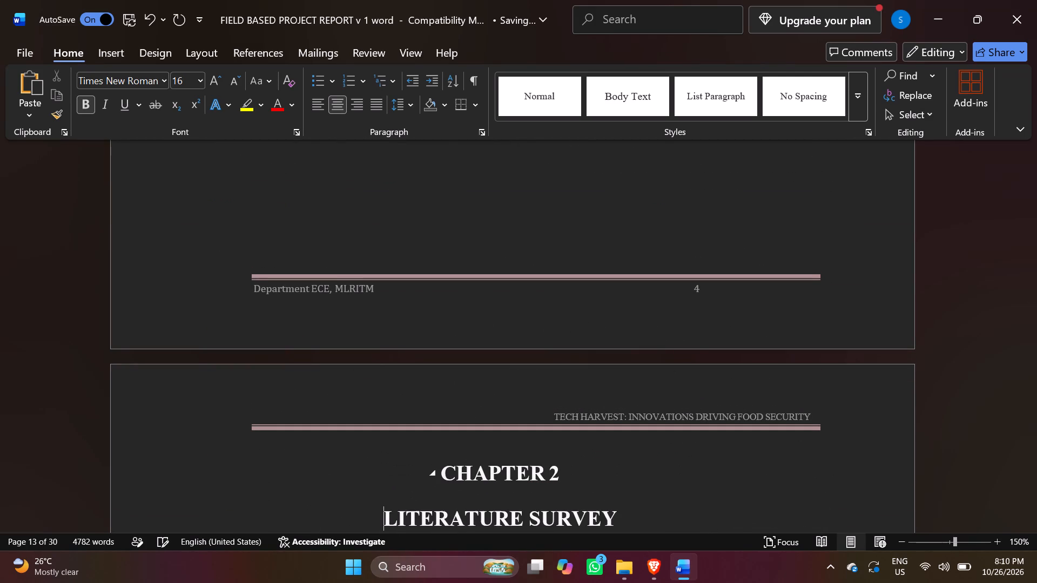
Split the Chapter 1 heading so INTRODUCTION stands on its own line below CHAPTER 1.
scroll(515, 474, "up", 20)
scroll(515, 474, "up", 20)
scroll(515, 474, "up", 20)
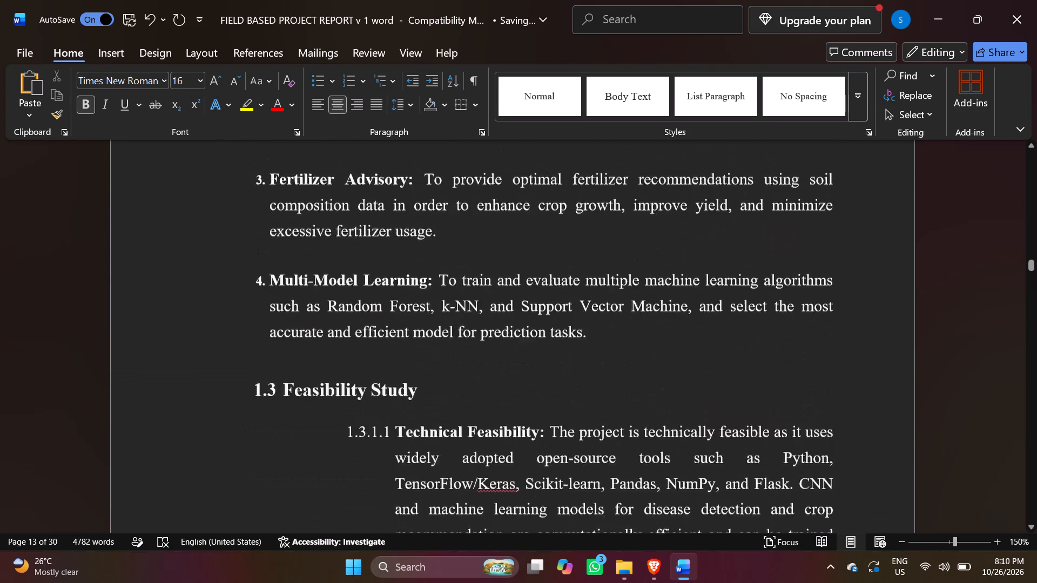
scroll(516, 475, "up", 20)
scroll(516, 475, "up", 17)
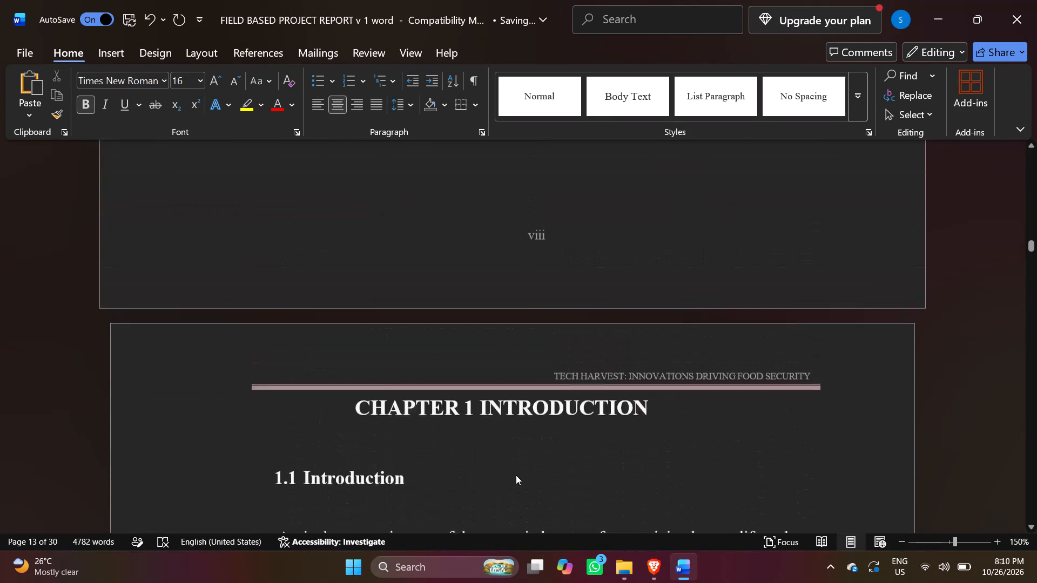
scroll(506, 485, "down", 4)
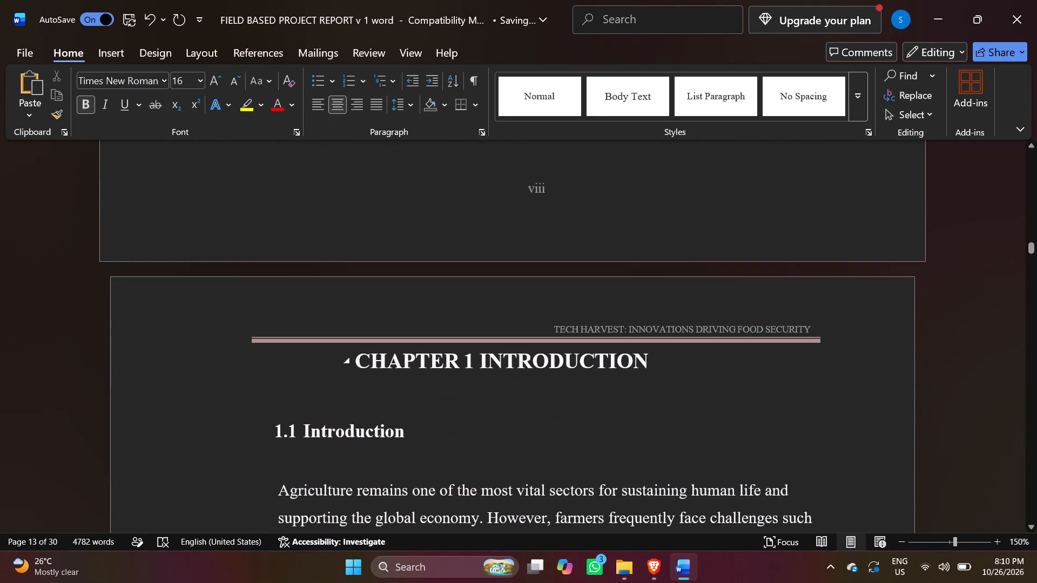
left_click(477, 361)
key("Return")
Examine the body pages from Chapter 1 through Chapter V to find the page on which Existing Technologies starts.
scroll(478, 360, "down", 5)
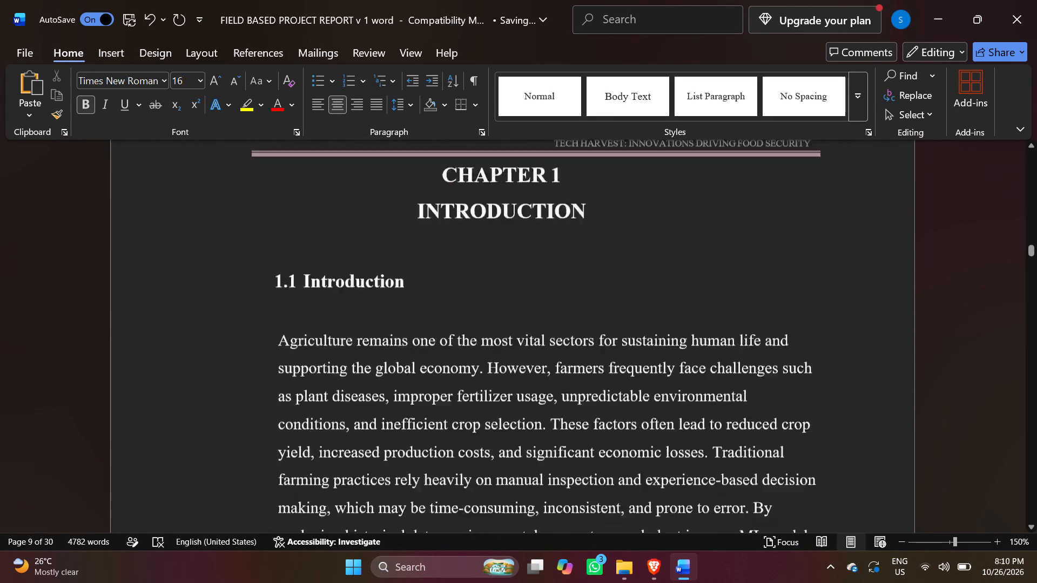
scroll(568, 281, "down", 5)
left_click_drag(1034, 253, 1036, 315)
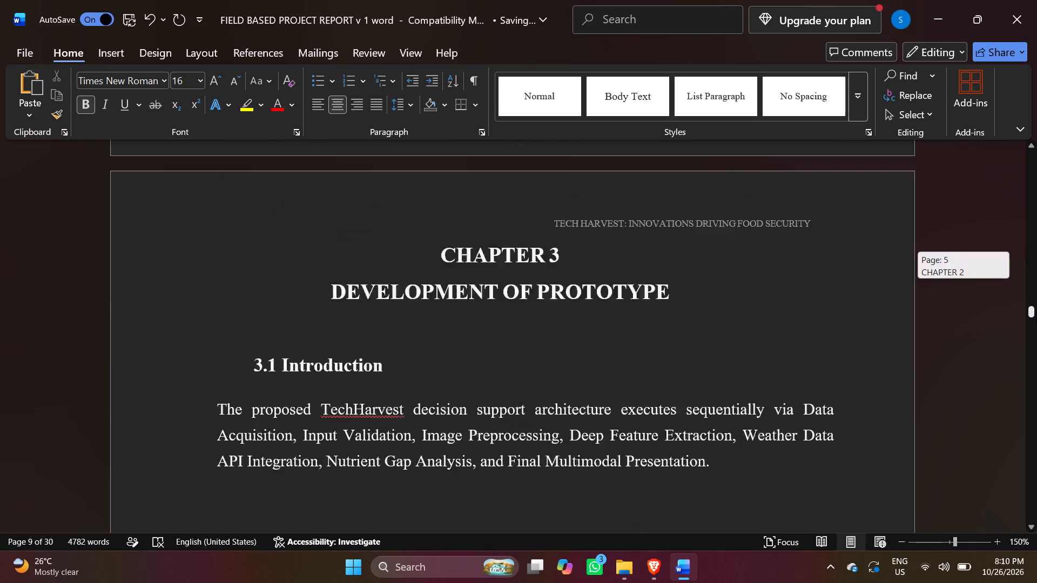
left_click_drag(1036, 315, 1036, 335)
scroll(752, 311, "down", 8)
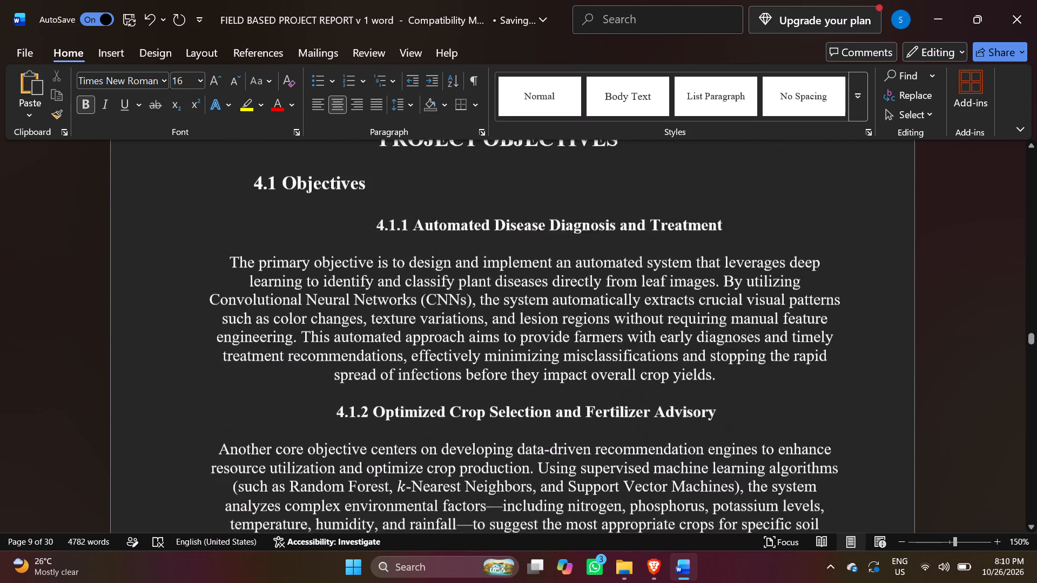
scroll(739, 307, "down", 18)
scroll(735, 312, "down", 12)
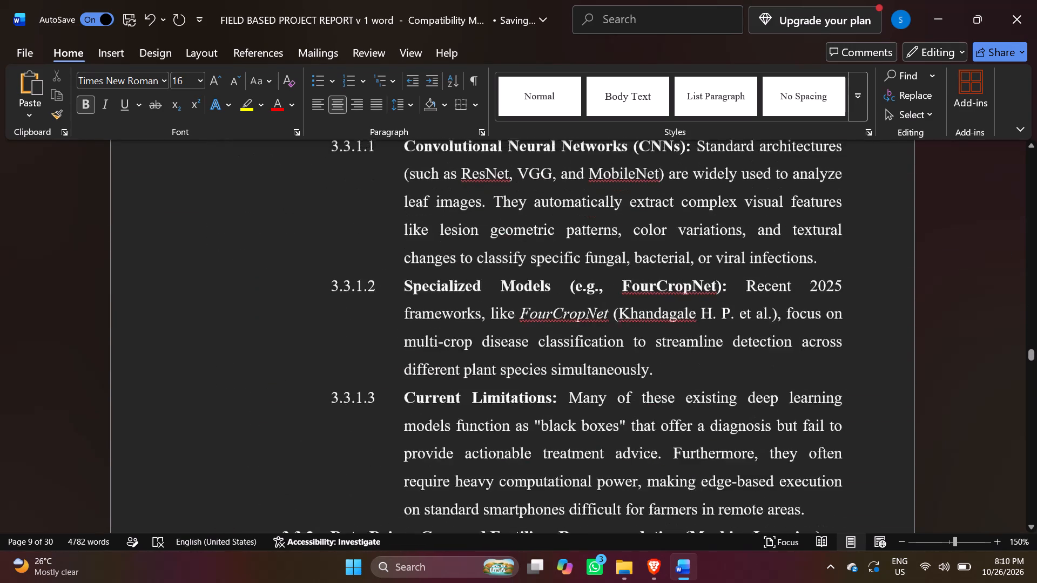
scroll(736, 314, "down", 6)
scroll(736, 314, "up", 20)
scroll(736, 314, "up", 3)
scroll(725, 323, "down", 4)
scroll(1033, 416, "down", 6)
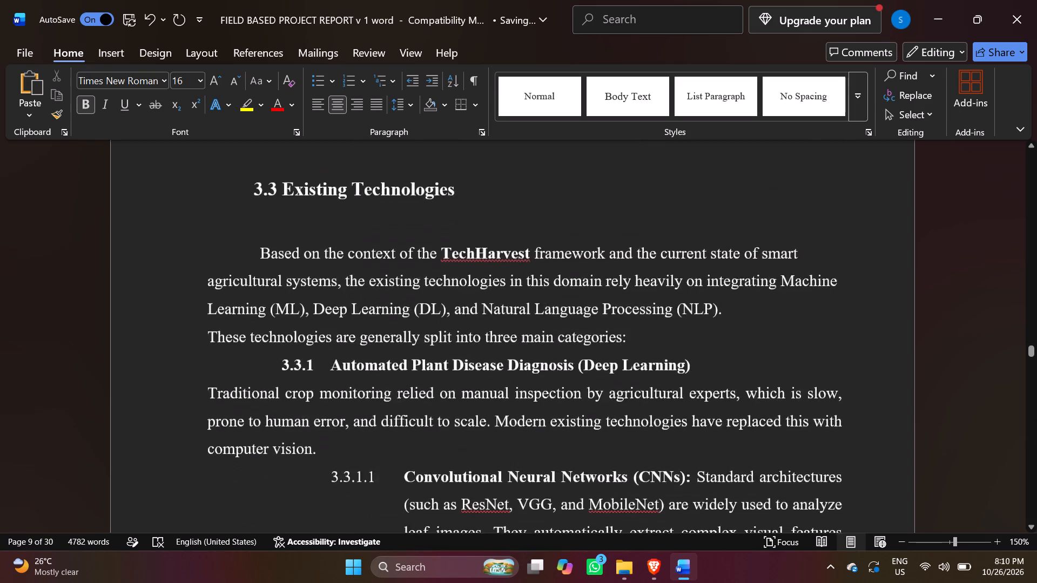
scroll(601, 351, "down", 6)
scroll(662, 341, "down", 6)
scroll(663, 341, "up", 20)
scroll(663, 341, "up", 3)
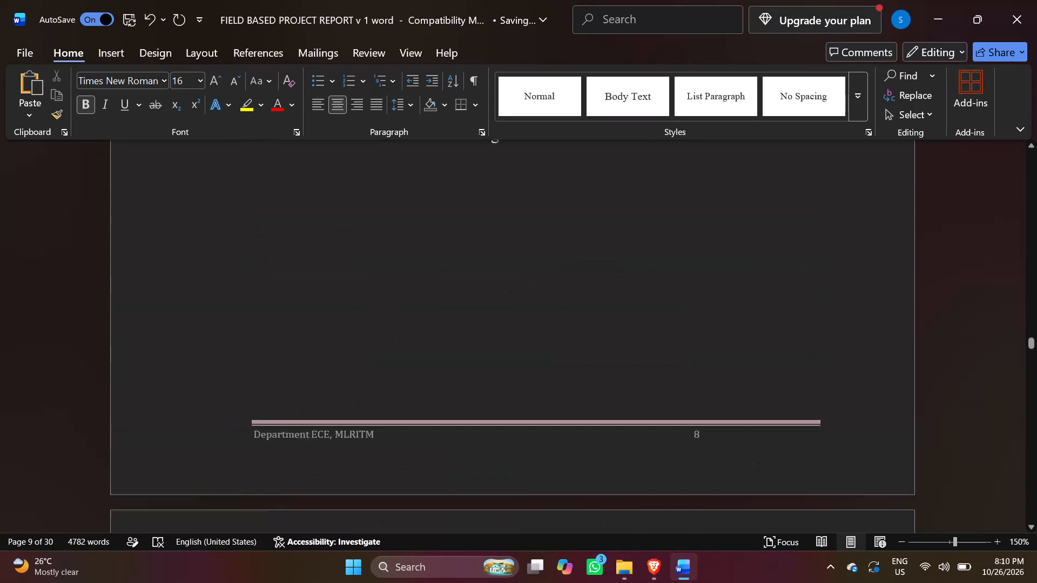
scroll(666, 341, "up", 6)
scroll(666, 341, "up", 20)
scroll(666, 341, "up", 2)
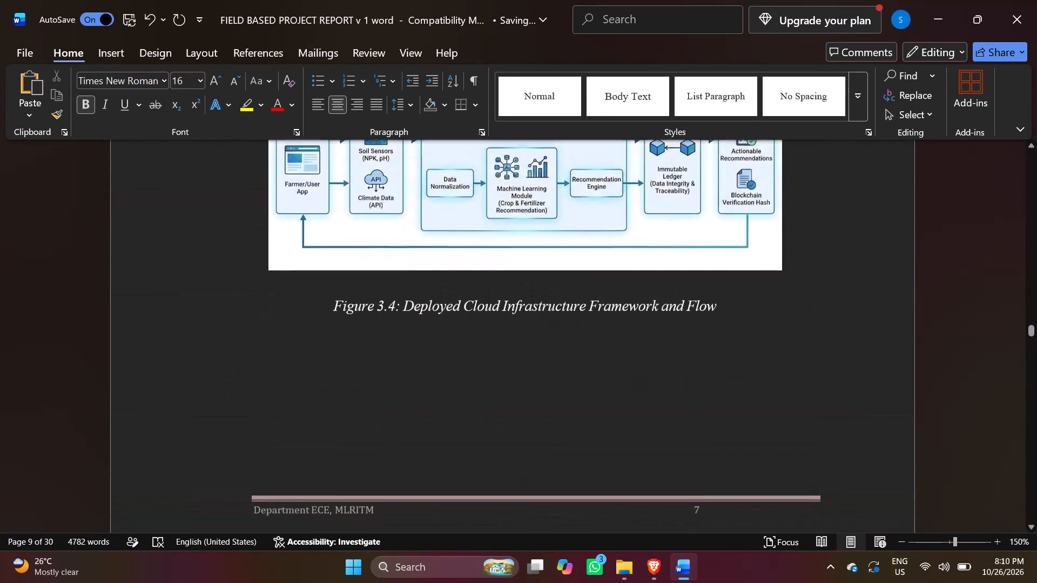
scroll(666, 344, "down", 14)
scroll(668, 348, "down", 20)
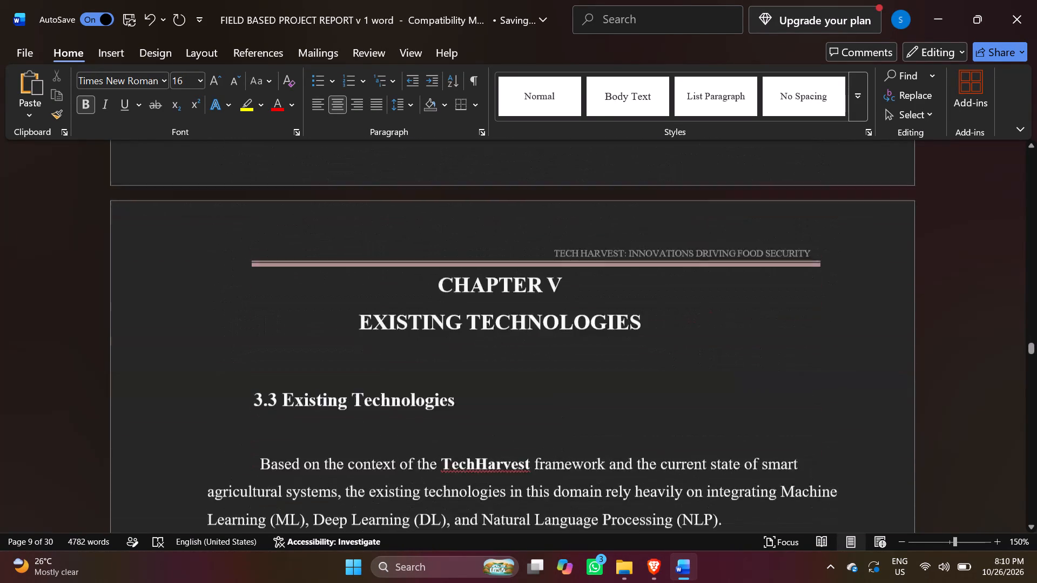
Set the Chapter 5: Existing Technologies page number in the table of contents to 9 and indent it with spaces towards the cell's centre.
left_click_drag(1034, 350, 1028, 238)
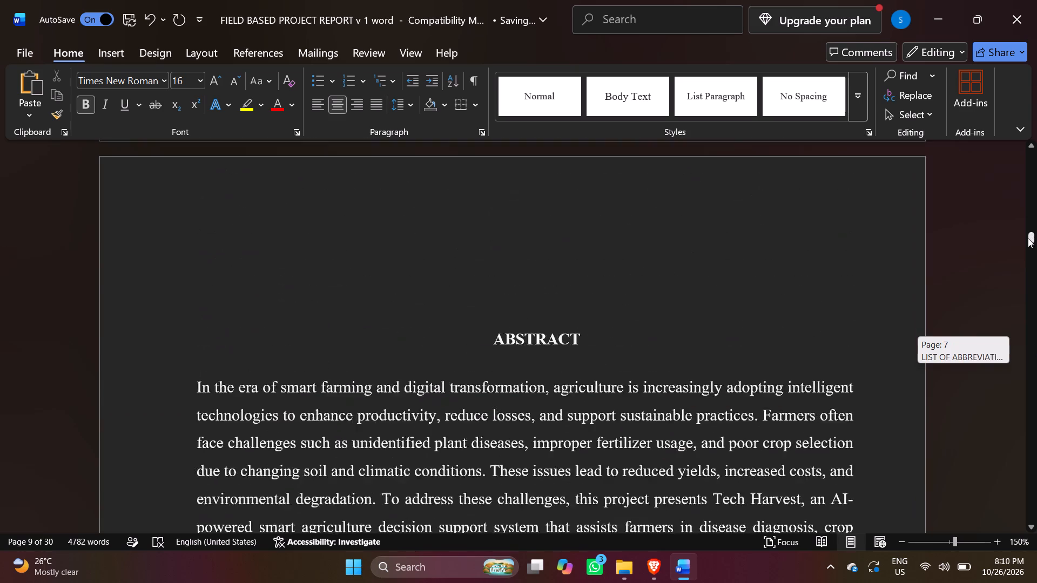
left_click_drag(1028, 238, 1027, 214)
scroll(715, 322, "up", 13)
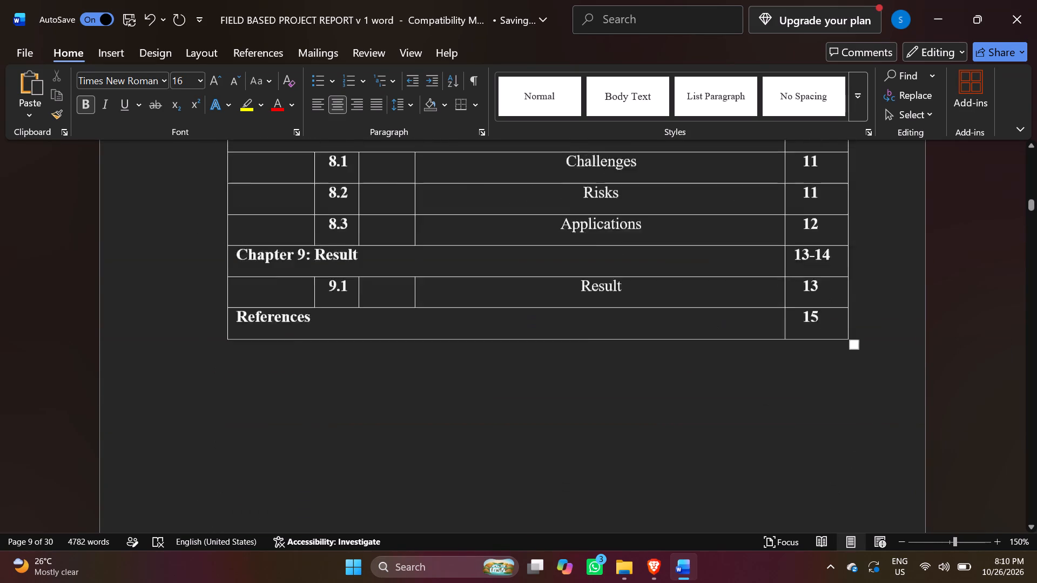
scroll(713, 324, "up", 17)
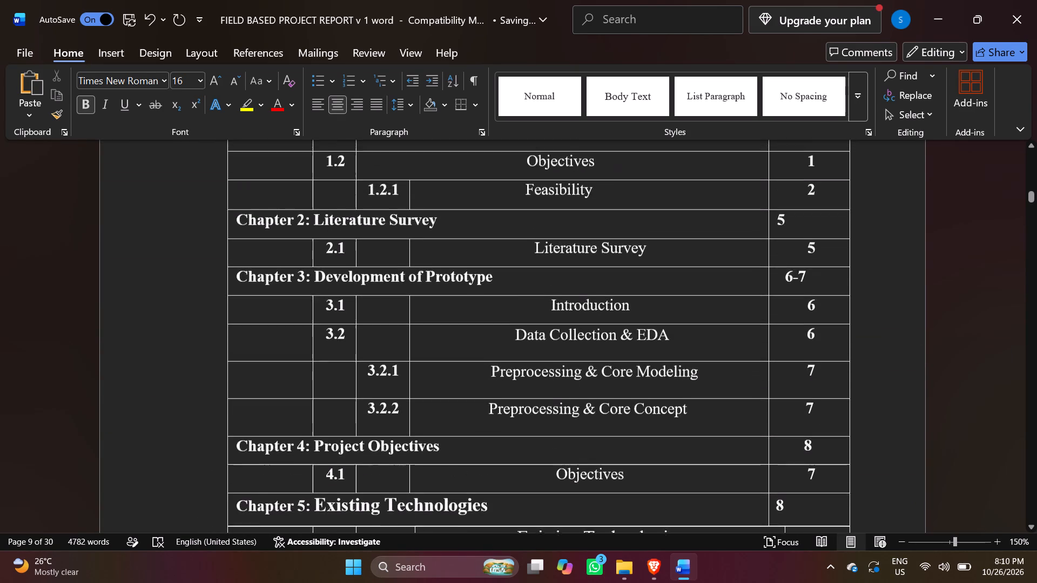
scroll(816, 314, "down", 4)
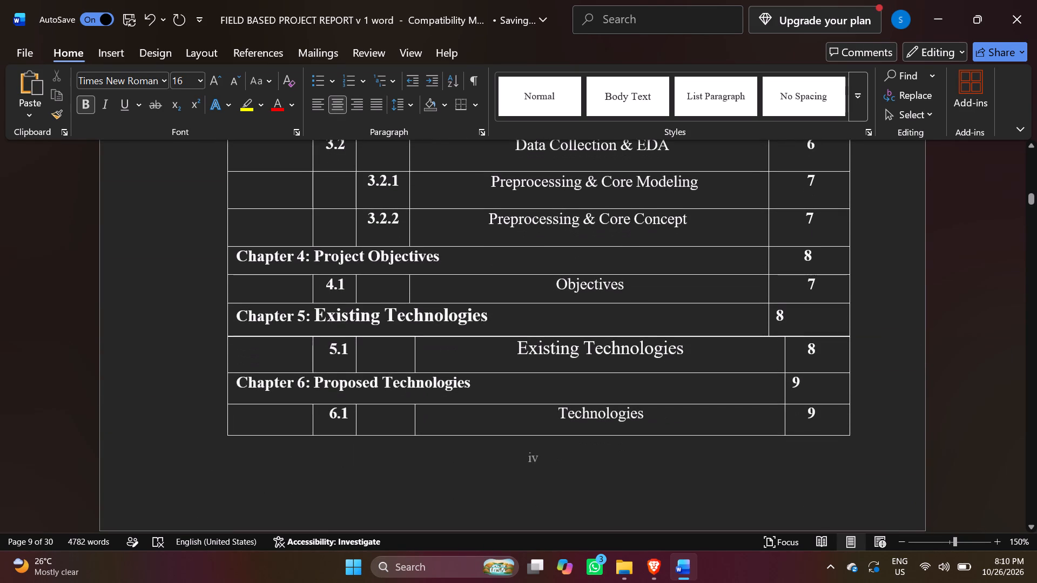
left_click(812, 320)
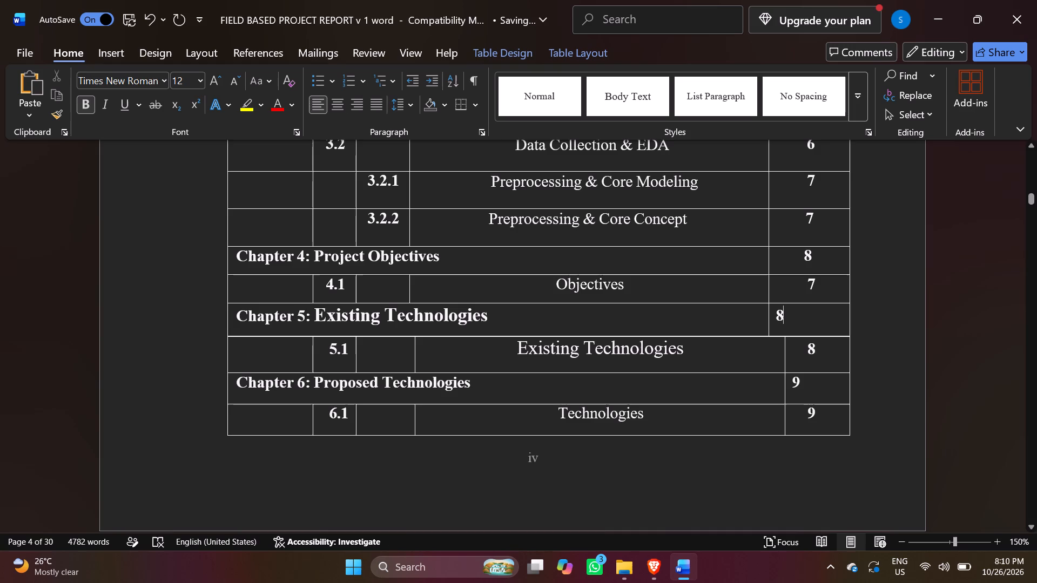
key("BackSpace")
key("9")
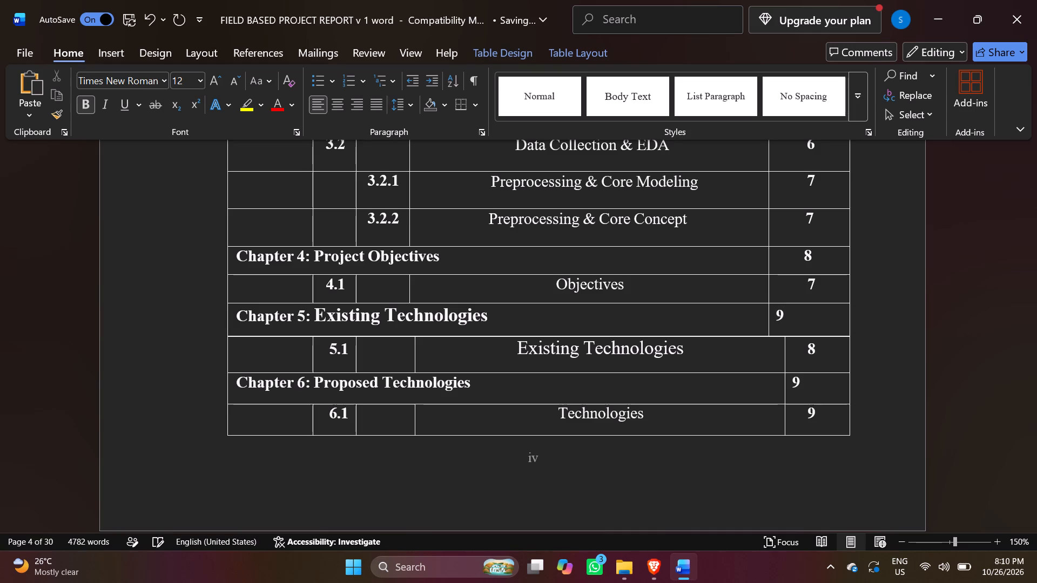
key("Left")
key("space")
key("space")
key("space")
key("space")
key("space")
key("space")
key("space")
key("space")
key("space")
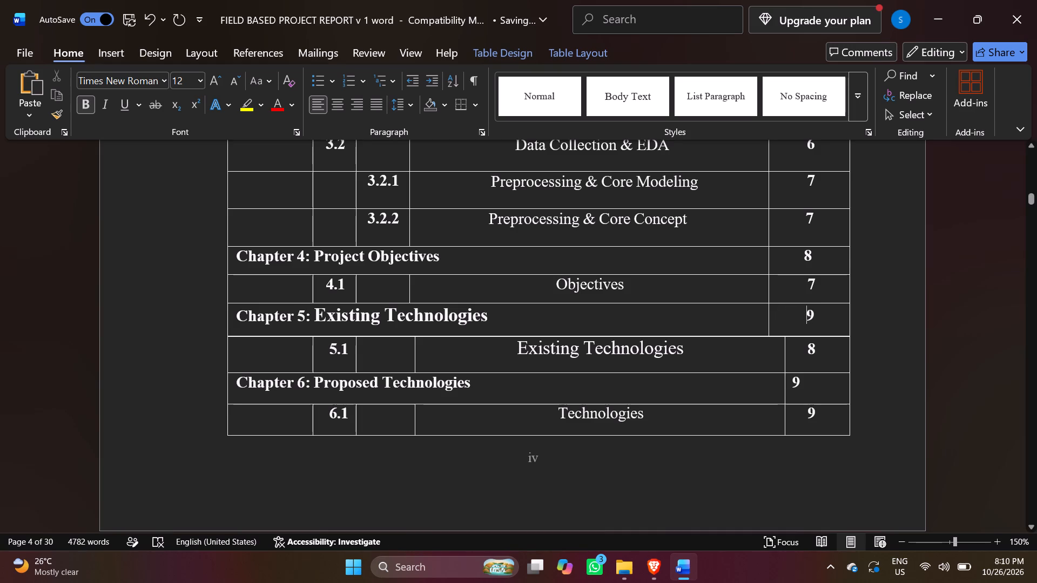
Examine the body pages of Chapter V up to the Chapter VI heading to find the page on which Existing Technologies ends.
left_click(820, 354)
left_click_drag(1036, 204, 1036, 256)
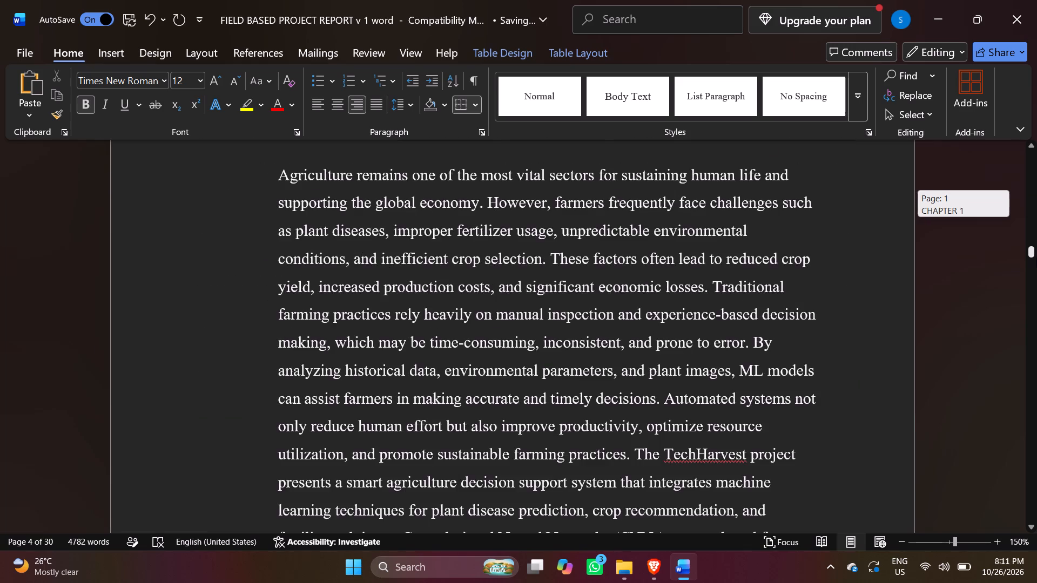
left_click_drag(1036, 256, 1036, 324)
scroll(856, 352, "down", 14)
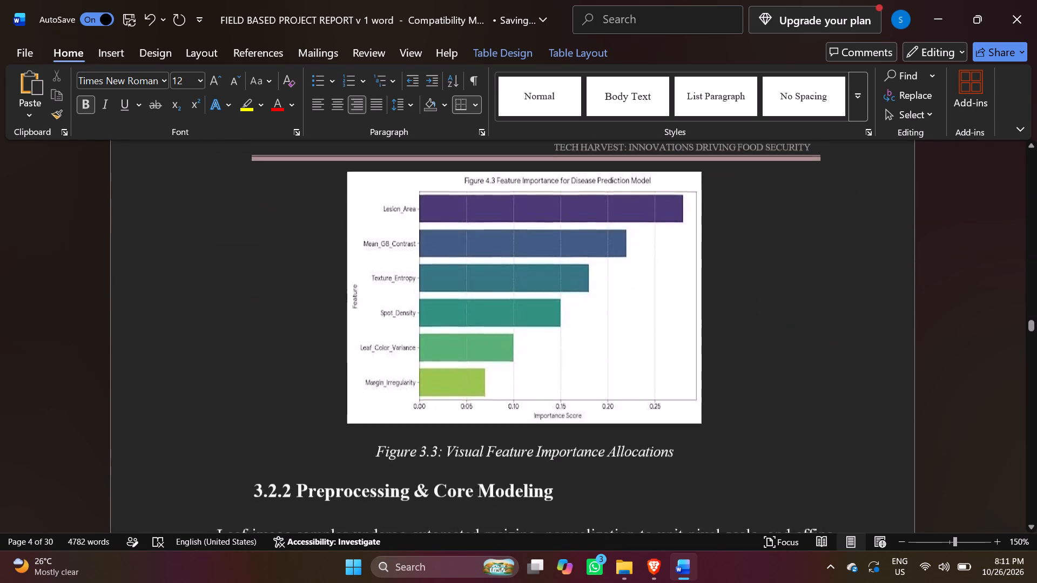
scroll(811, 387, "down", 20)
scroll(811, 387, "down", 18)
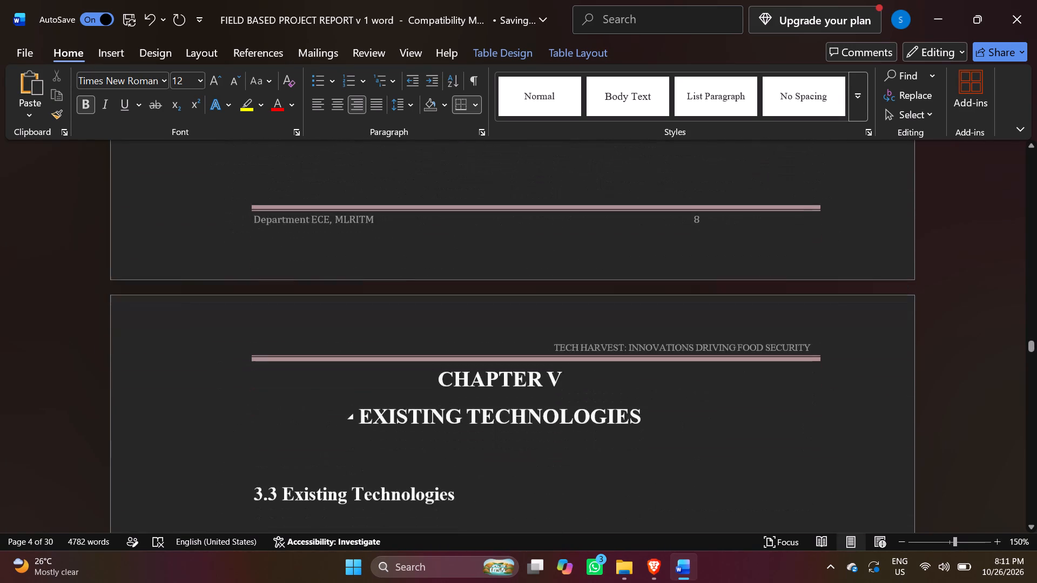
scroll(772, 336, "down", 16)
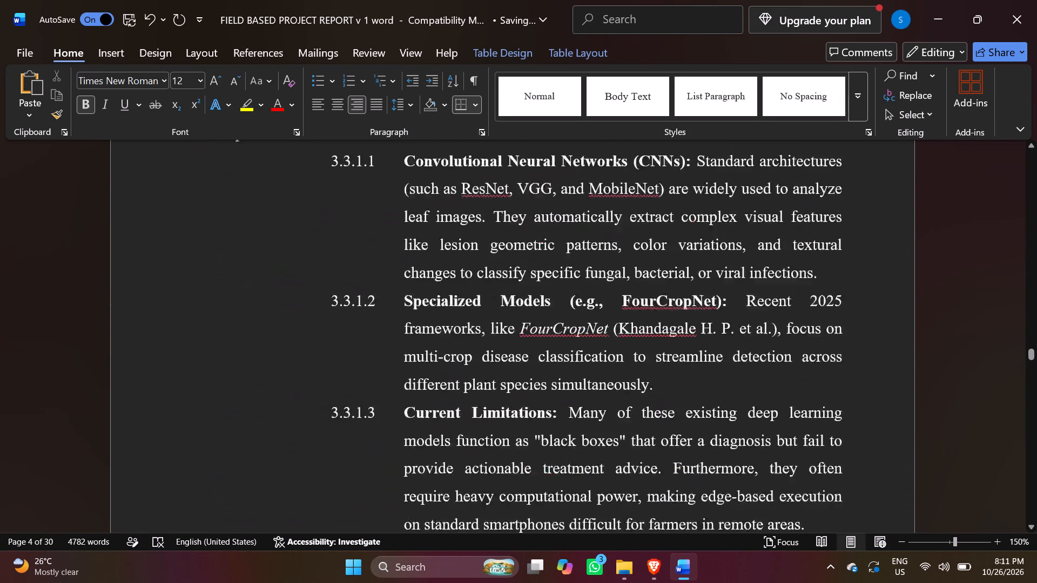
scroll(745, 367, "down", 20)
scroll(745, 372, "down", 6)
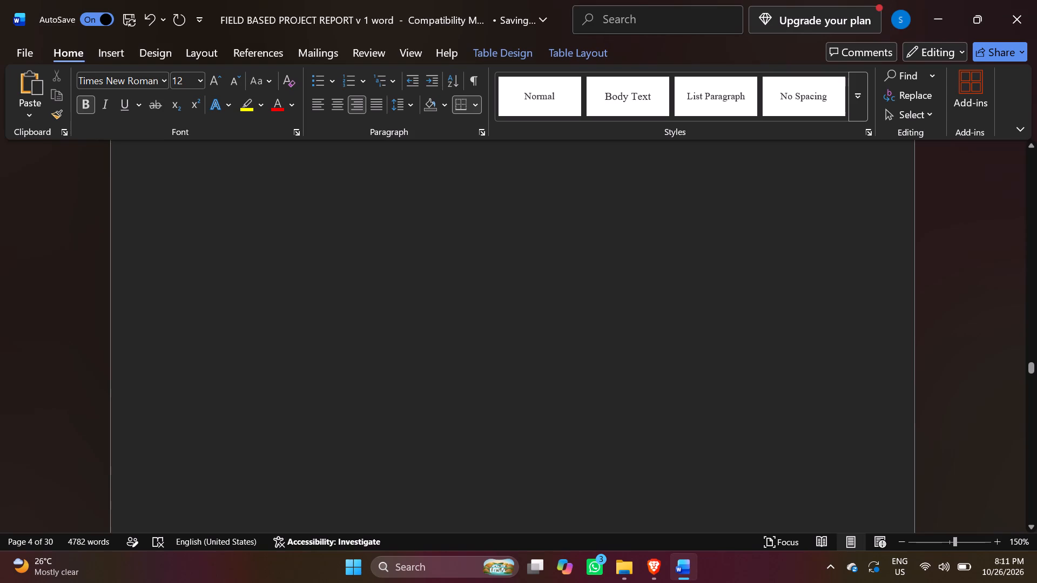
scroll(745, 372, "down", 10)
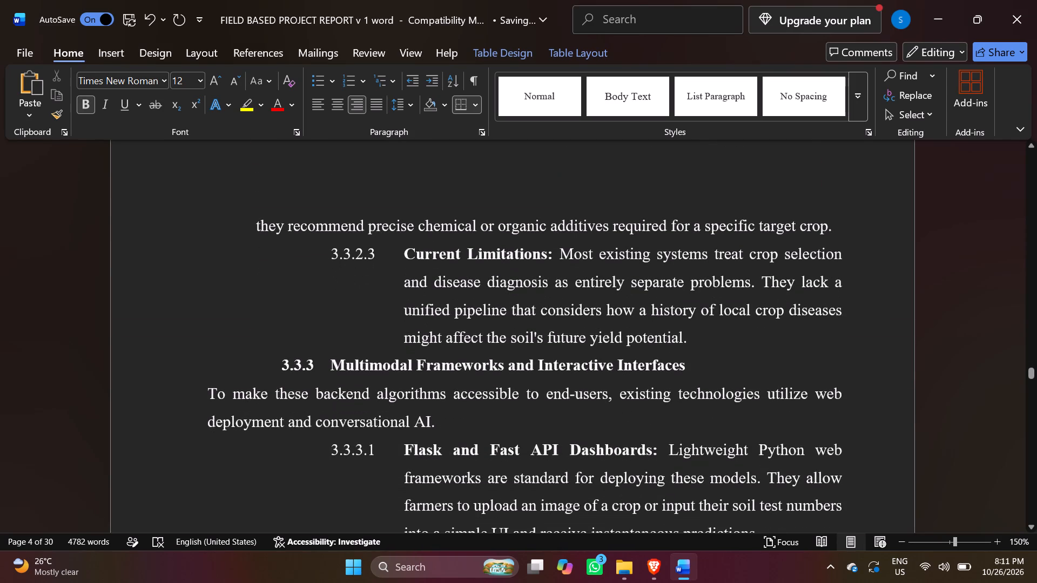
scroll(750, 376, "up", 5)
scroll(753, 387, "down", 7)
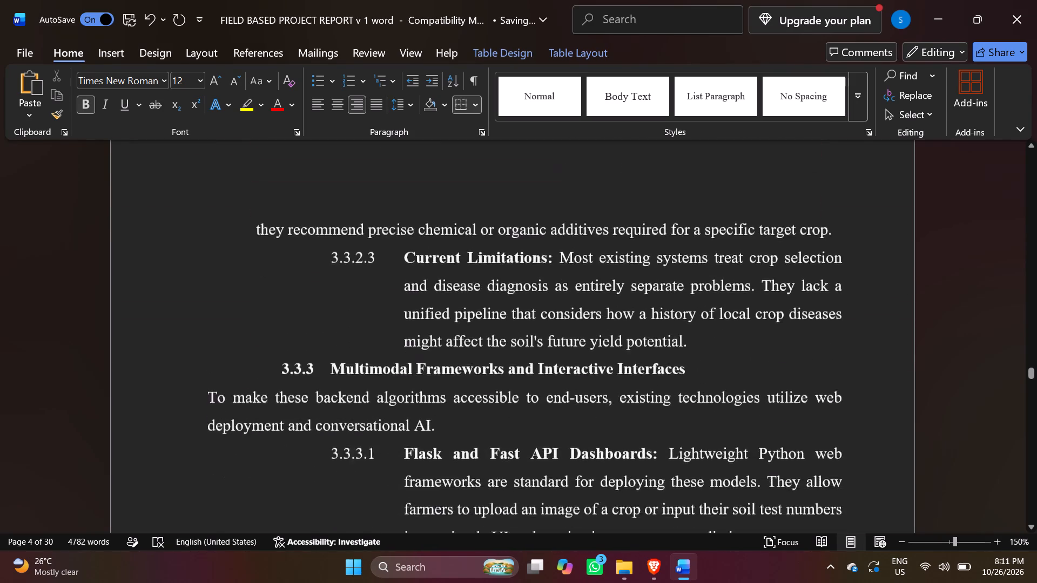
scroll(742, 406, "down", 20)
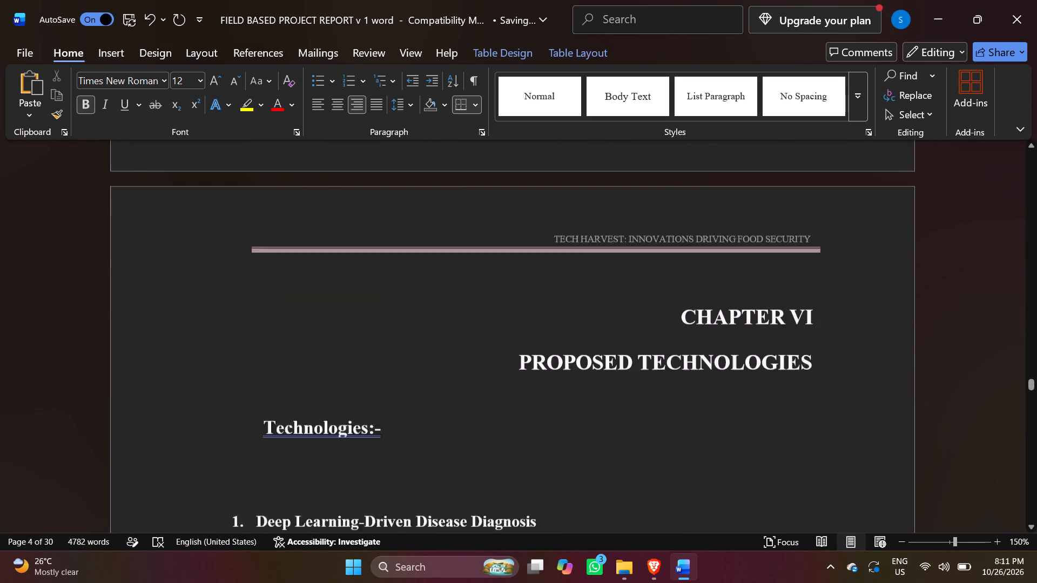
Extend the Chapter 5: Existing Technologies page entry in the table of contents to the range 9-11.
left_click_drag(1034, 389, 1011, 223)
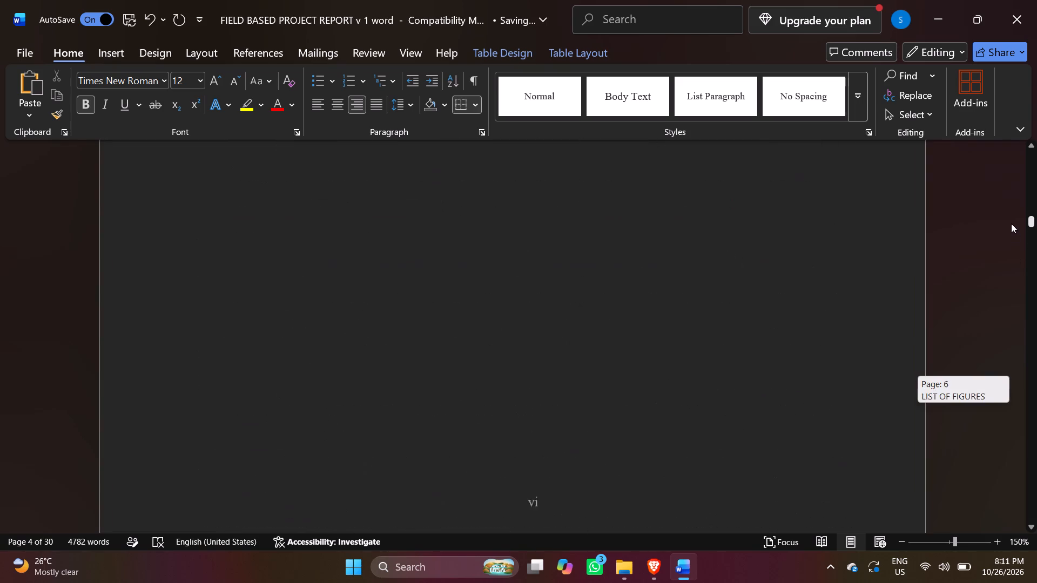
left_click_drag(1011, 223, 1012, 205)
left_click(814, 216)
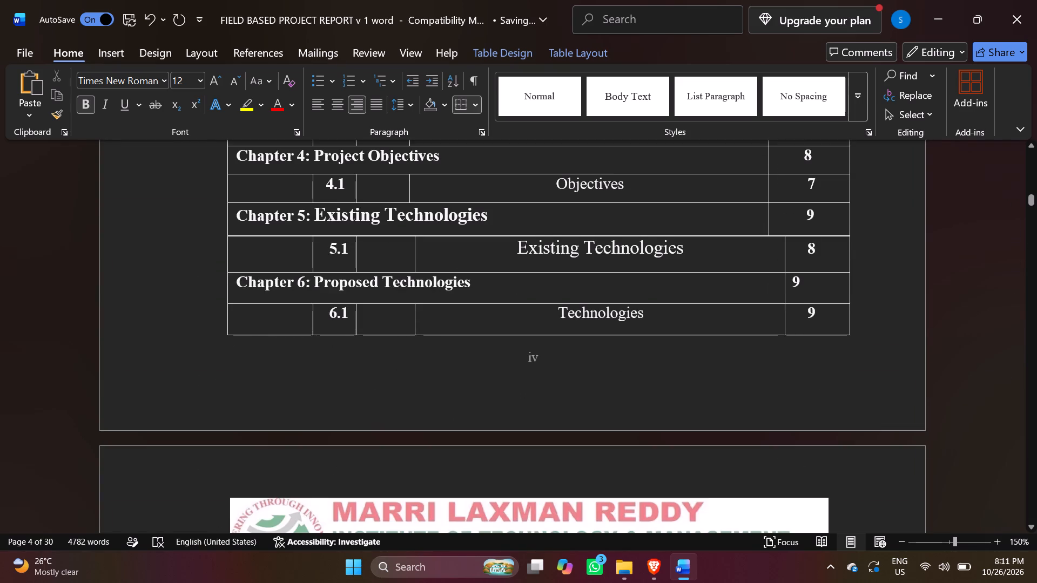
scroll(817, 225, "up", 9)
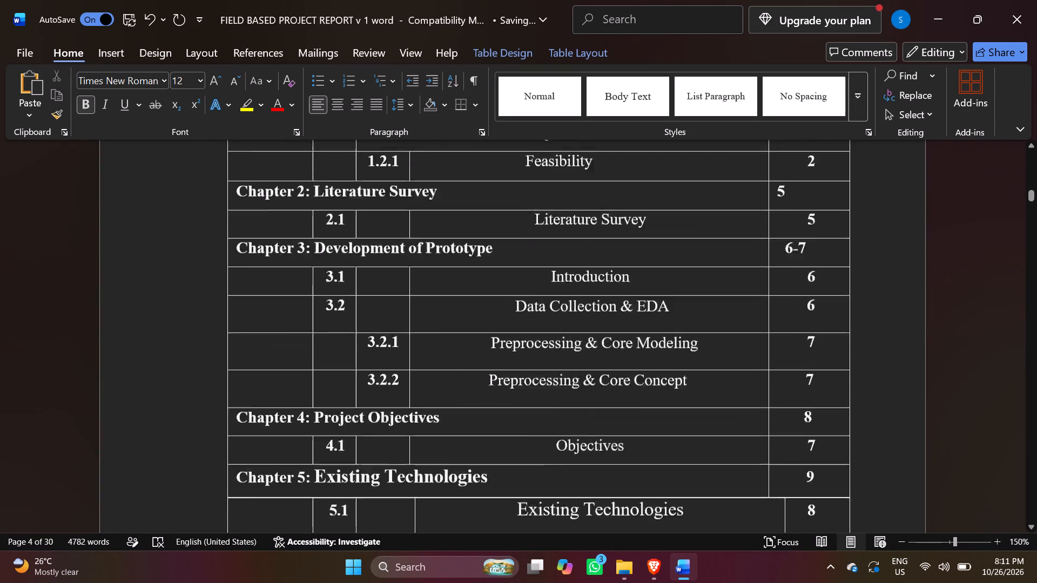
scroll(816, 225, "down", 8)
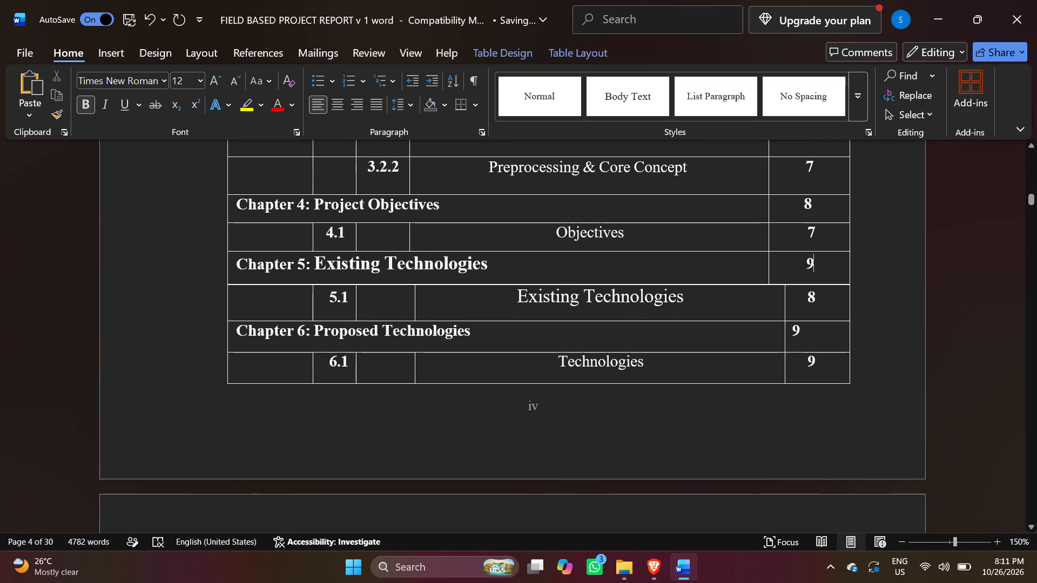
key("minus")
type("11")
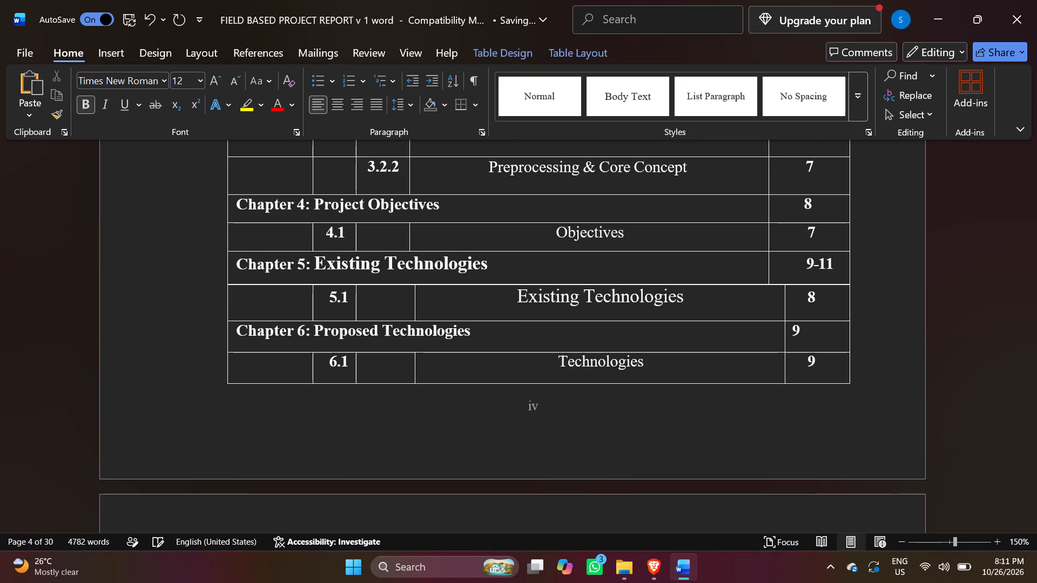
Set the page number of entry 5.1 Existing Technologies in the table of contents to 9.
left_click(820, 295)
key("BackSpace")
key("9")
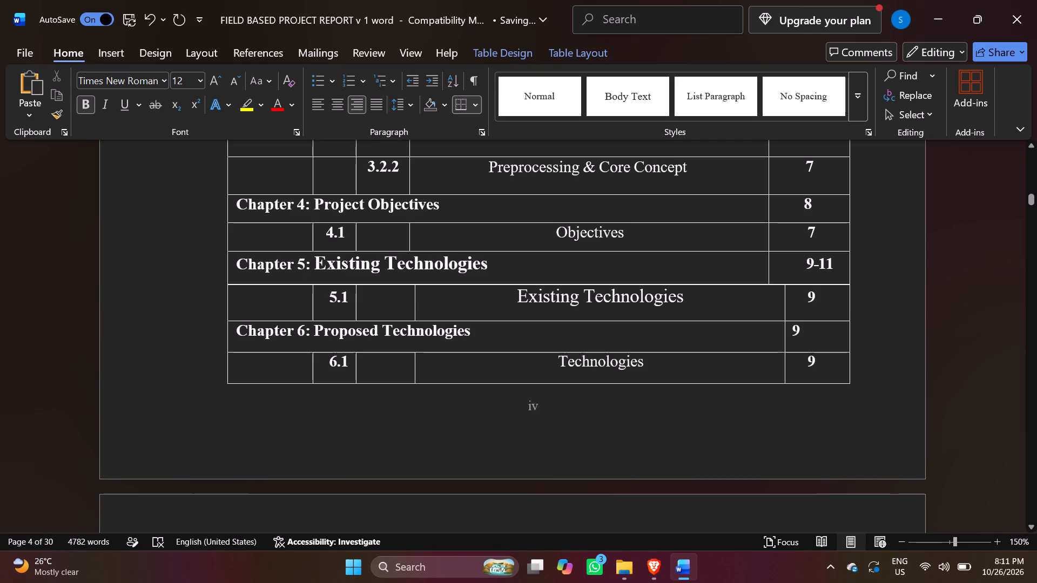
Replace the Chapter 6: Proposed Technologies page entry in the table of contents with the range start 12-, indented with spaces.
left_click(802, 329)
left_click_drag(1033, 203, 1036, 234)
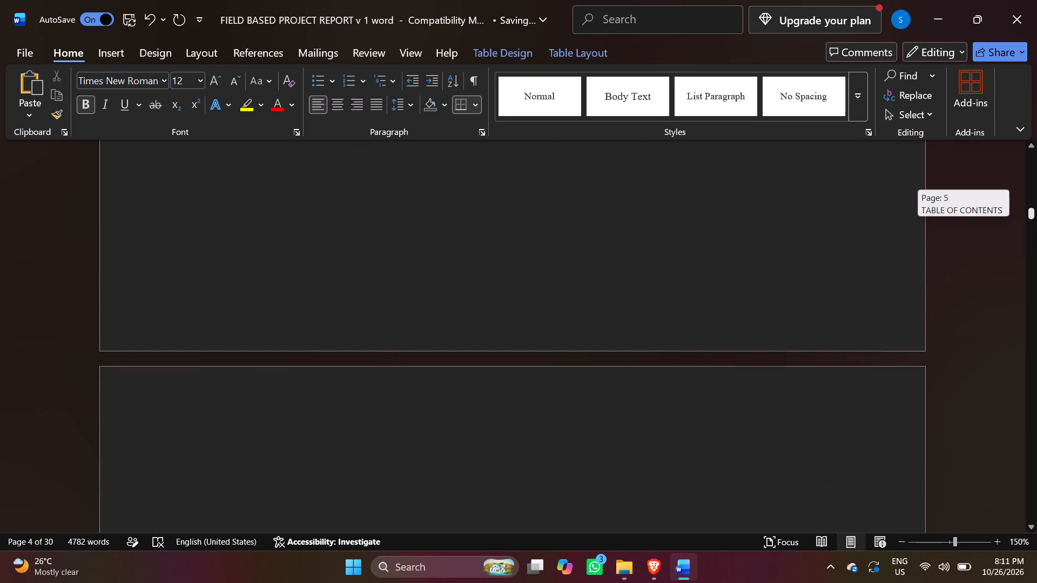
left_click_drag(1036, 234, 1009, 200)
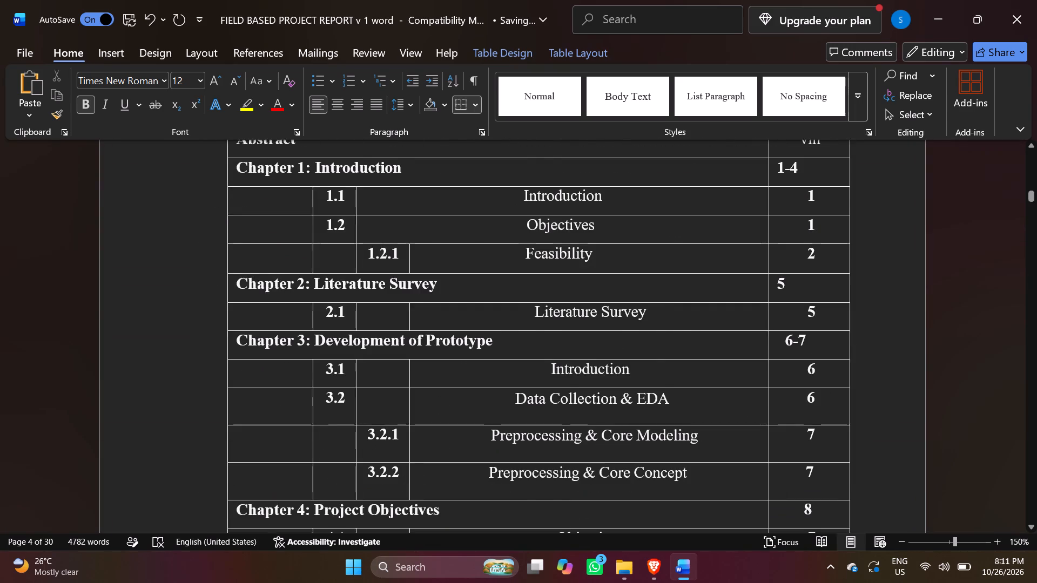
scroll(961, 315, "down", 6)
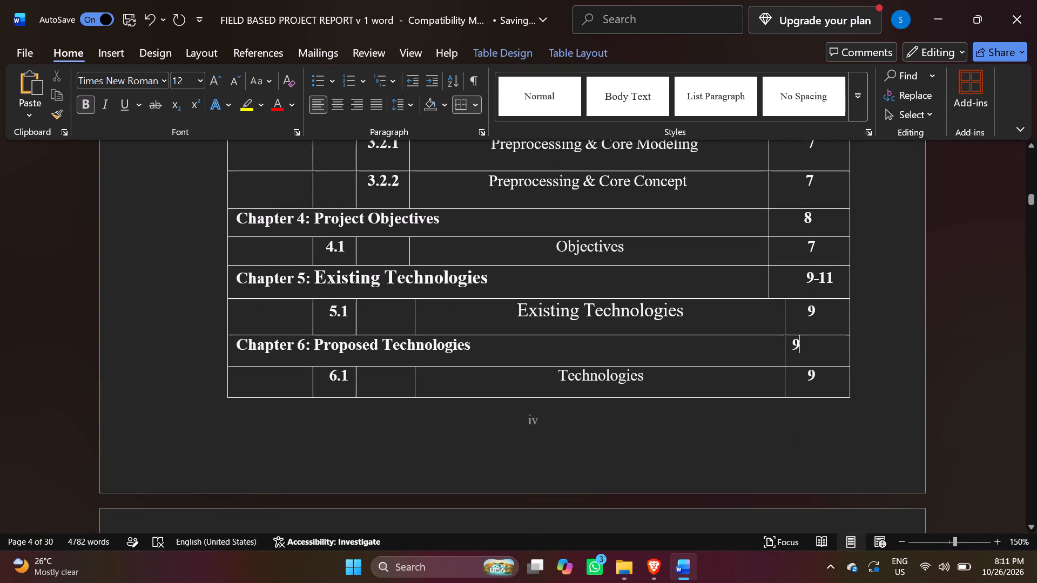
key("BackSpace")
key("space")
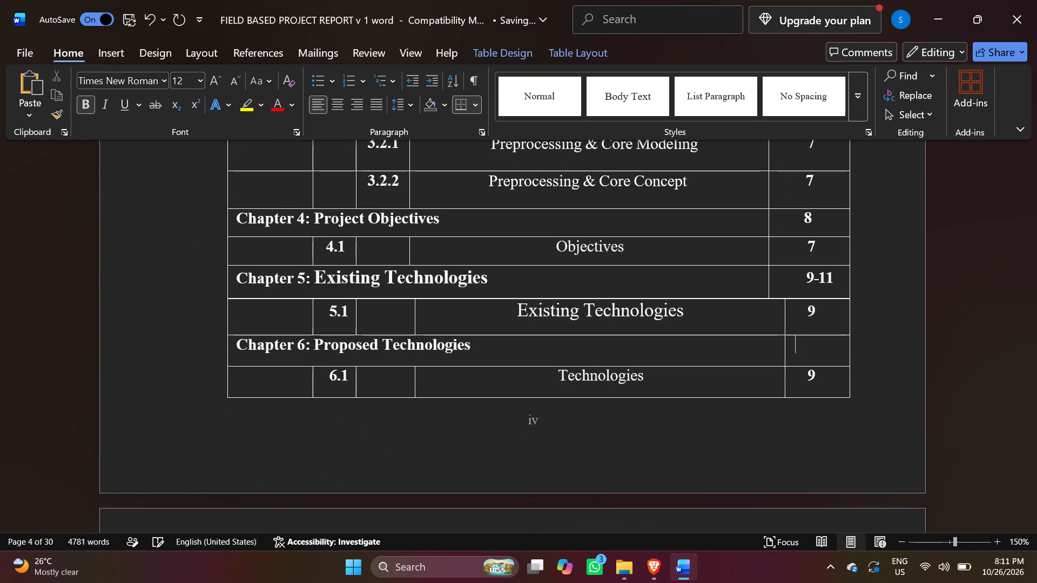
key("space")
key("space")
key("space")
key("space")
key("BackSpace")
key("BackSpace")
type("12")
key("equal")
key("BackSpace")
key("minus")
Examine the body pages from the table of contents through Chapter V, checking the layout and page numbers of Existing Technologies.
scroll(783, 351, "down", 10)
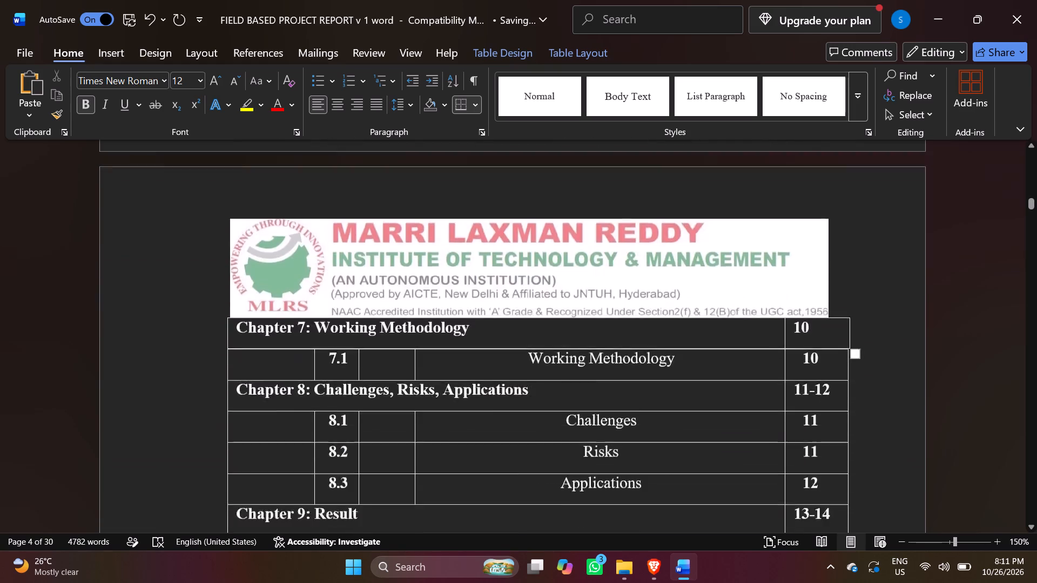
scroll(784, 474, "down", 2)
left_click_drag(1032, 209, 1036, 276)
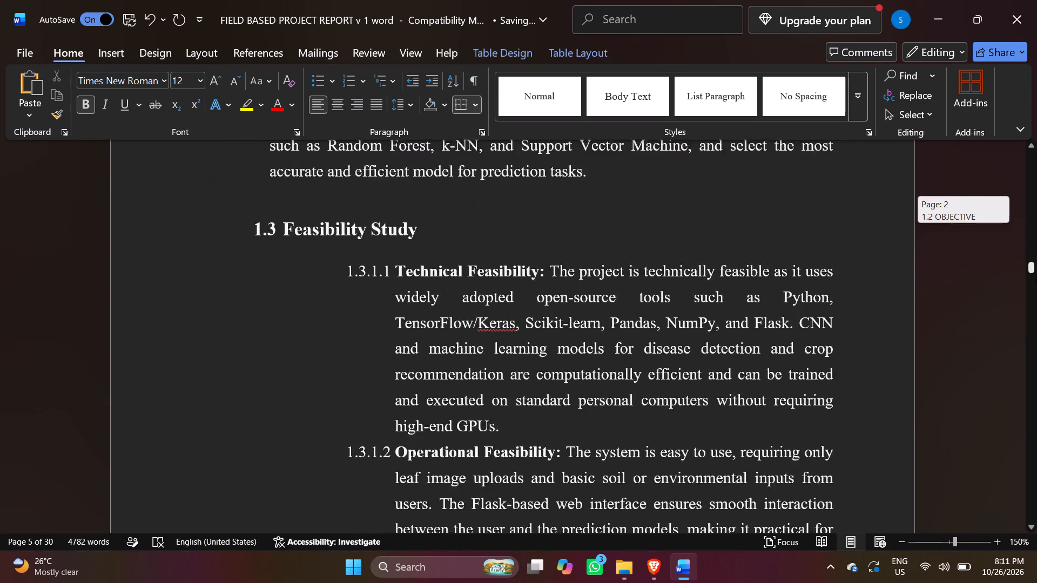
left_click_drag(1036, 276, 1036, 333)
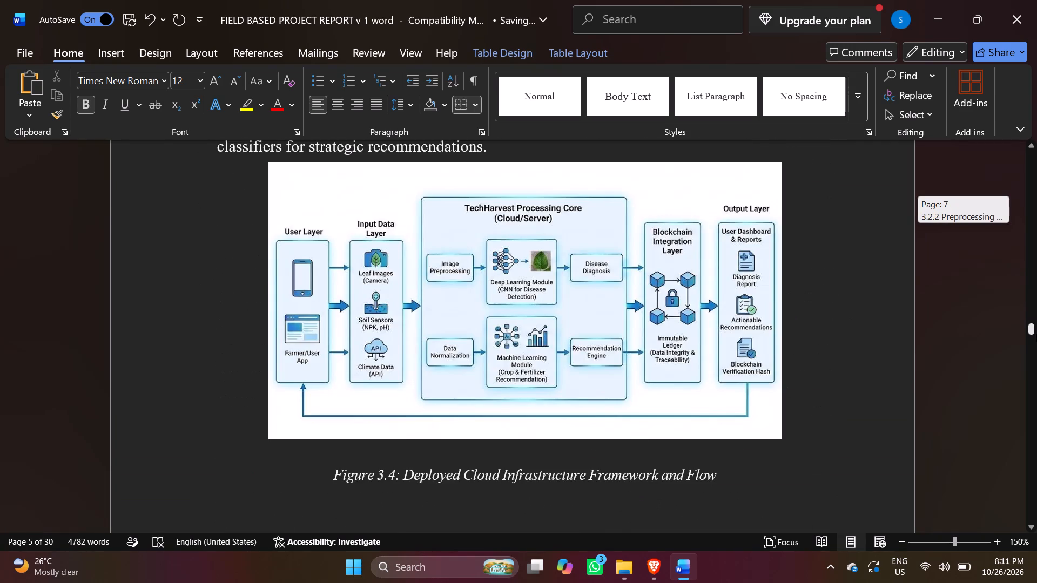
left_click_drag(1036, 333, 1036, 357)
scroll(766, 367, "up", 10)
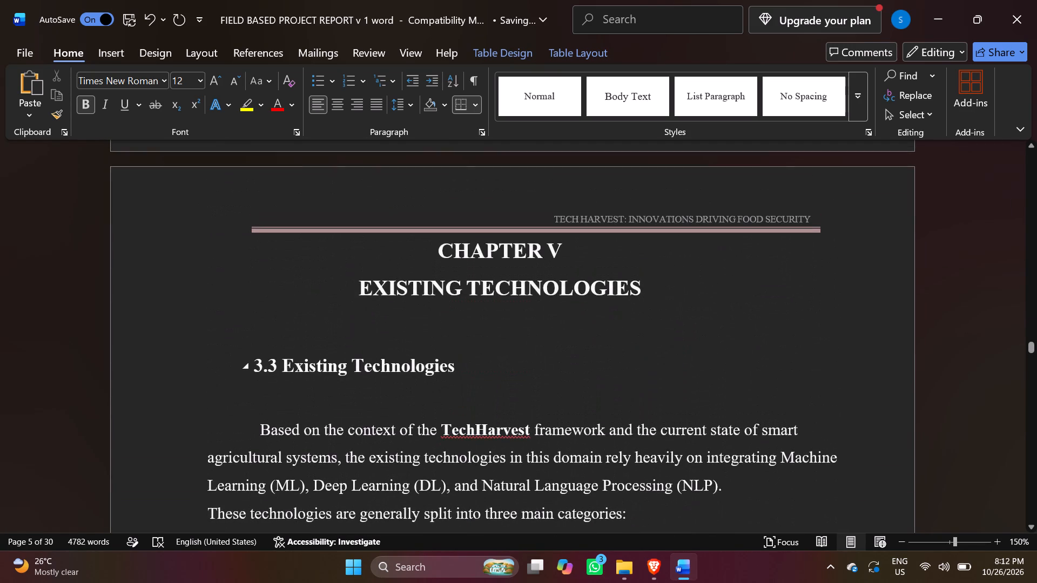
scroll(771, 372, "down", 20)
scroll(771, 372, "down", 20)
scroll(771, 372, "down", 4)
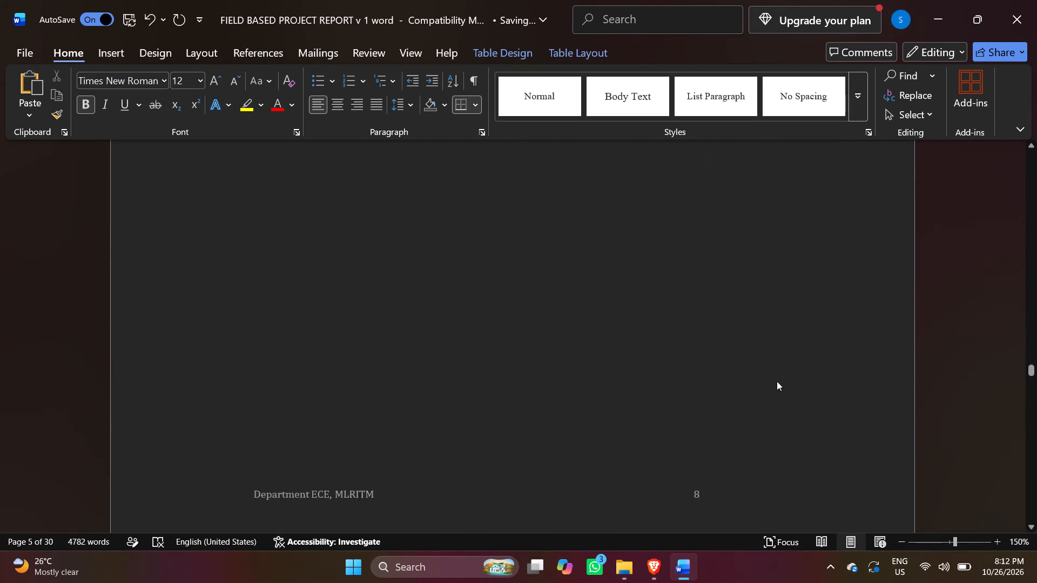
scroll(777, 381, "down", 7)
scroll(777, 382, "up", 5)
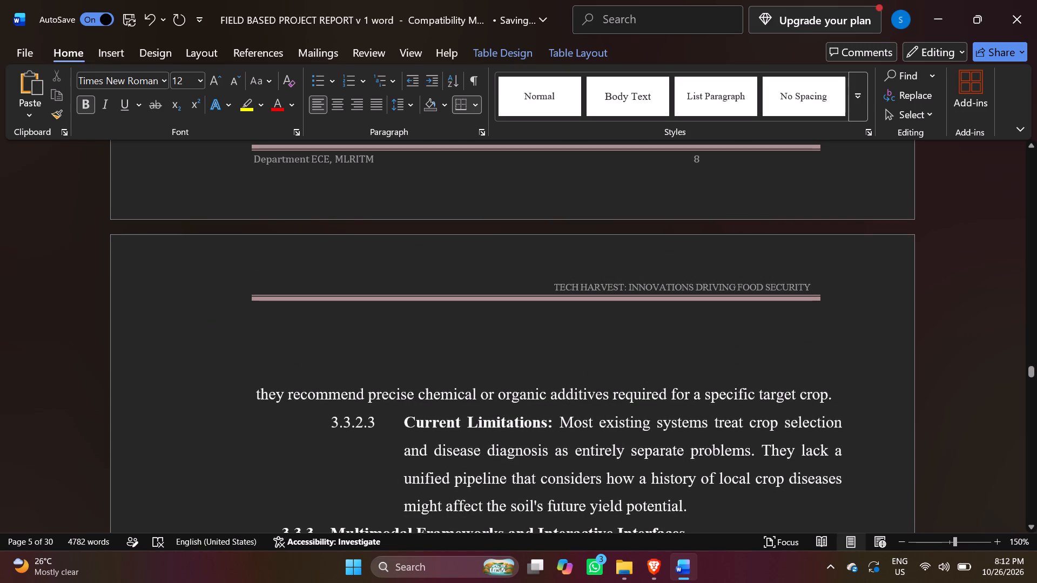
Delete the blank lines above the line starting "they recommend precise chemical or organic additives", keeping the preceding page's text intact.
left_click(239, 404)
left_click(242, 383)
left_click(254, 391)
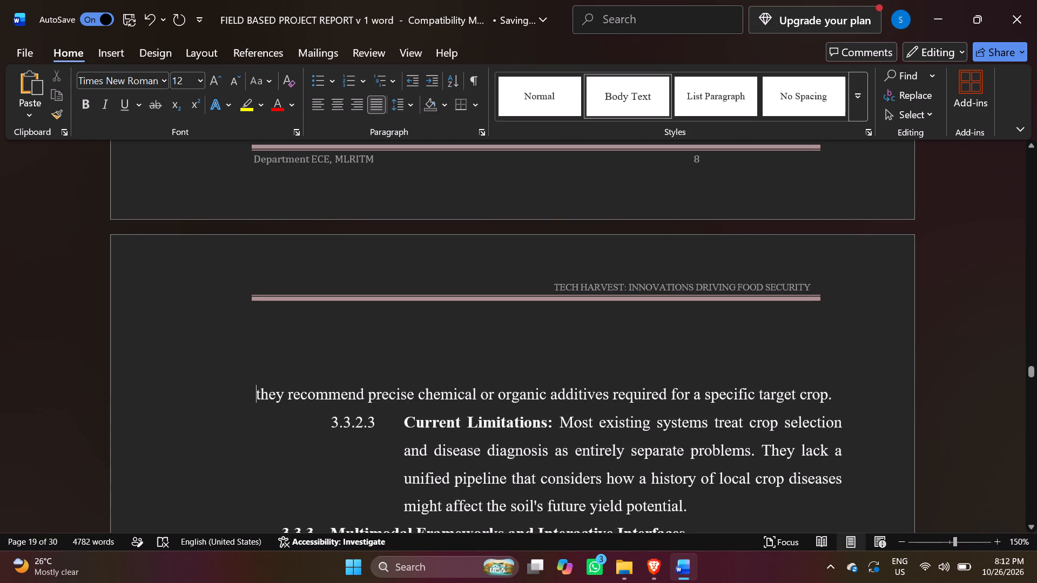
left_click(234, 369)
key("BackSpace")
key("BackSpace")
key("BackSpace")
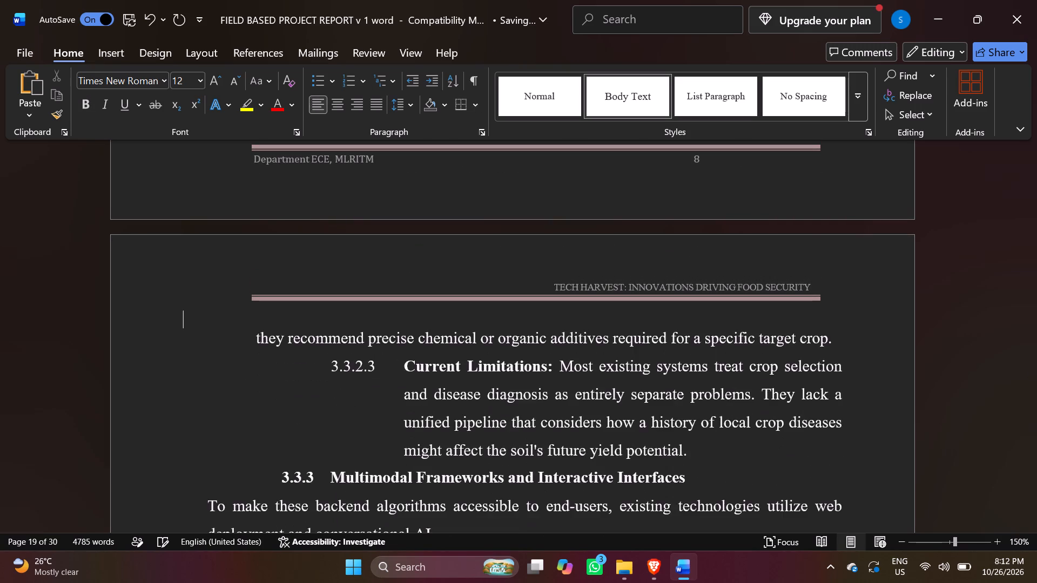
key("BackSpace")
key("BackSpace")
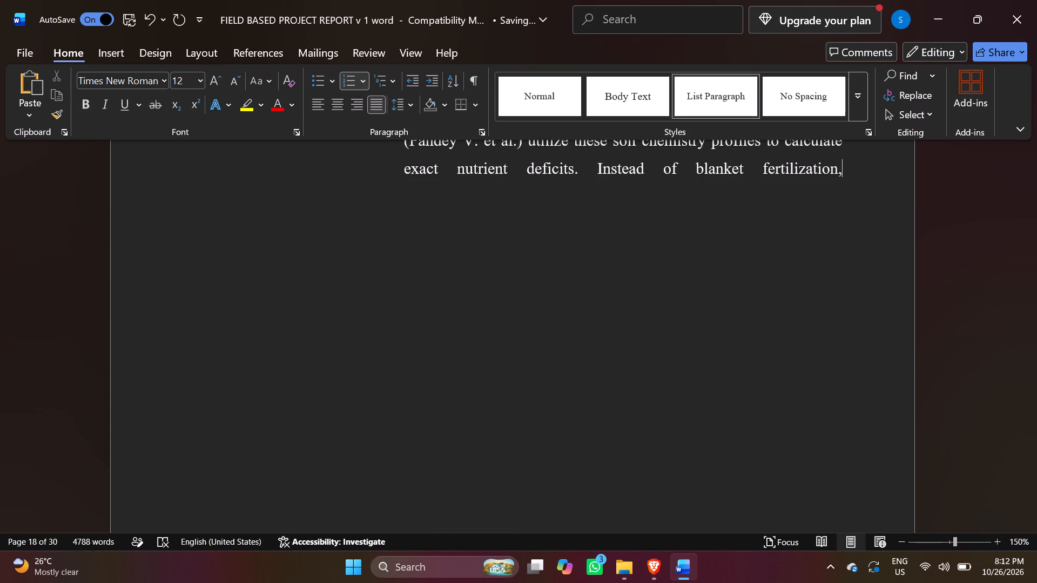
left_click(148, 21)
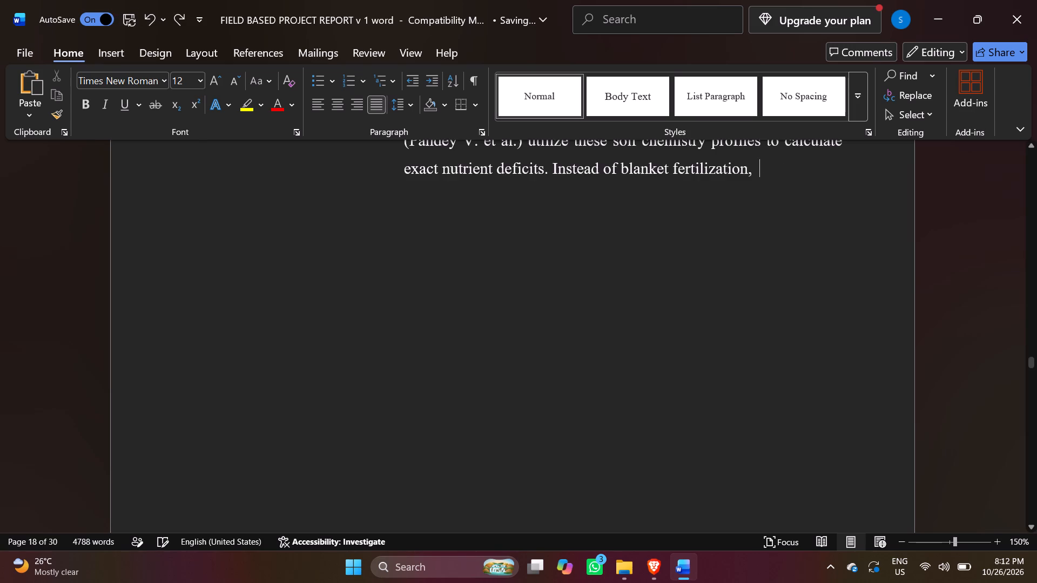
Examine sections 3.3.1 to 3.3.3 around the page break that splits the fertilization sentence.
scroll(251, 231, "up", 6)
scroll(289, 284, "up", 12)
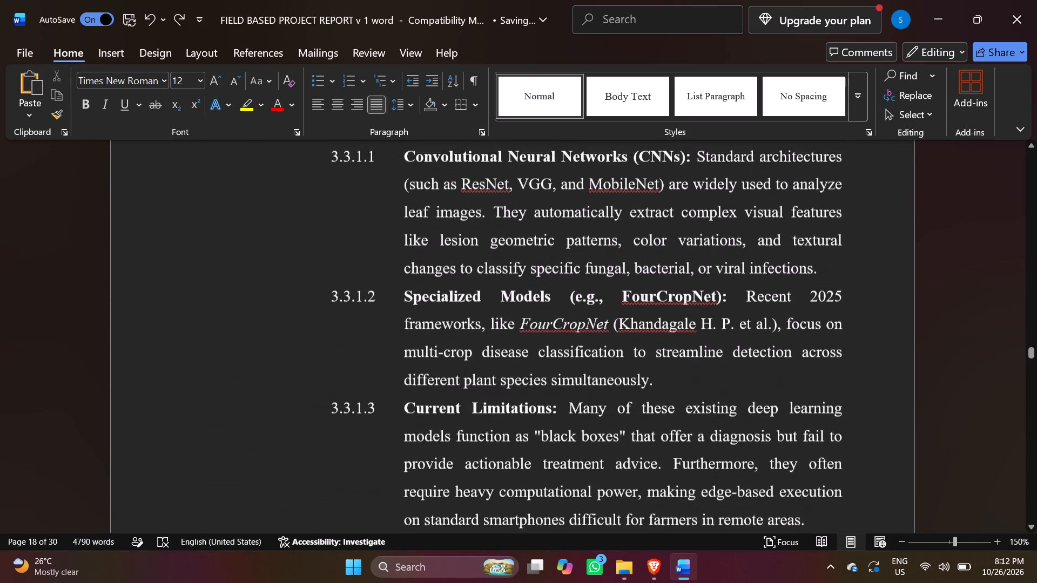
scroll(293, 287, "up", 12)
scroll(293, 288, "down", 14)
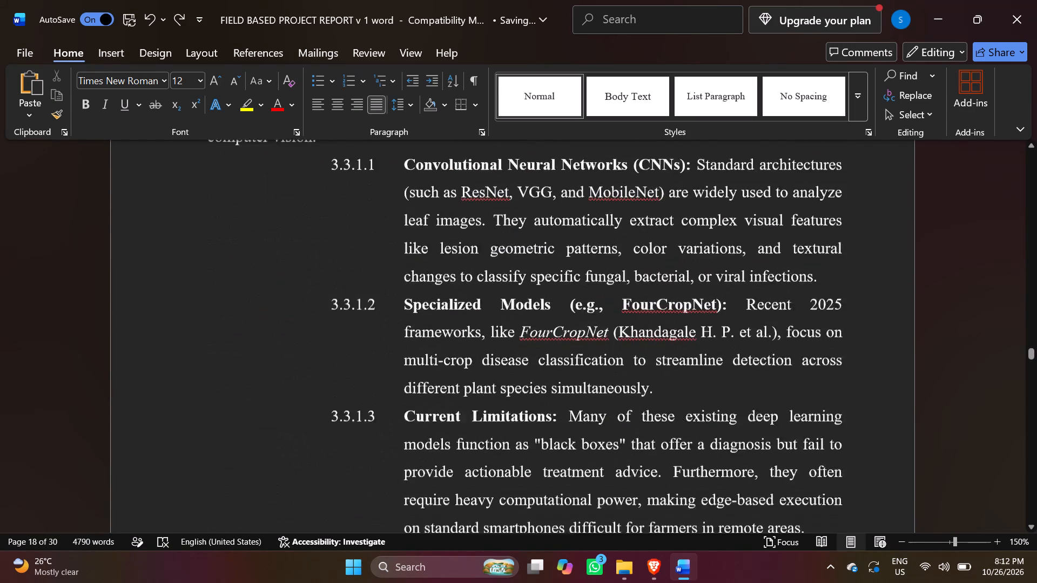
scroll(288, 300, "down", 20)
scroll(296, 330, "down", 18)
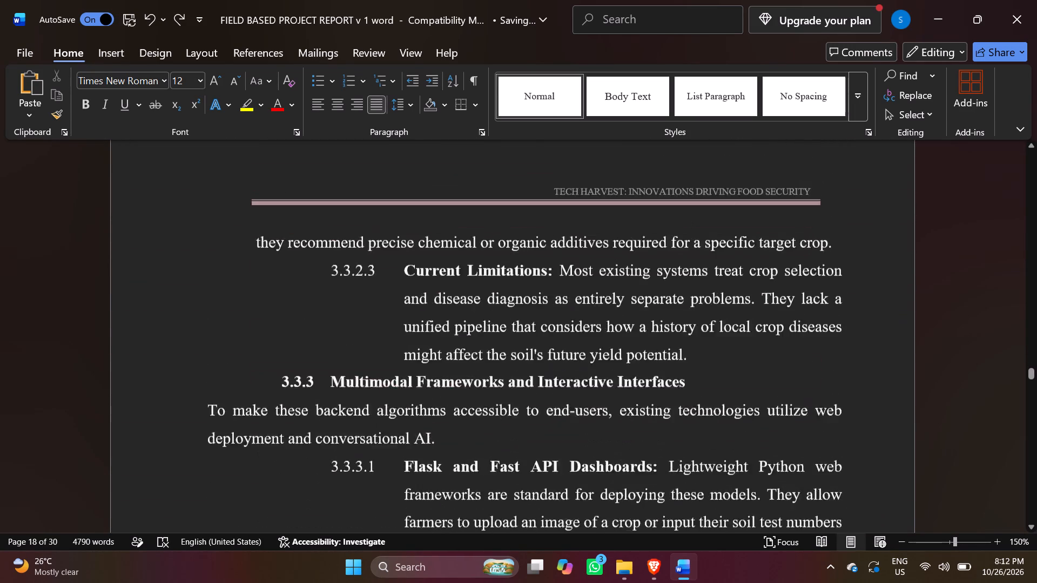
scroll(259, 219, "up", 4)
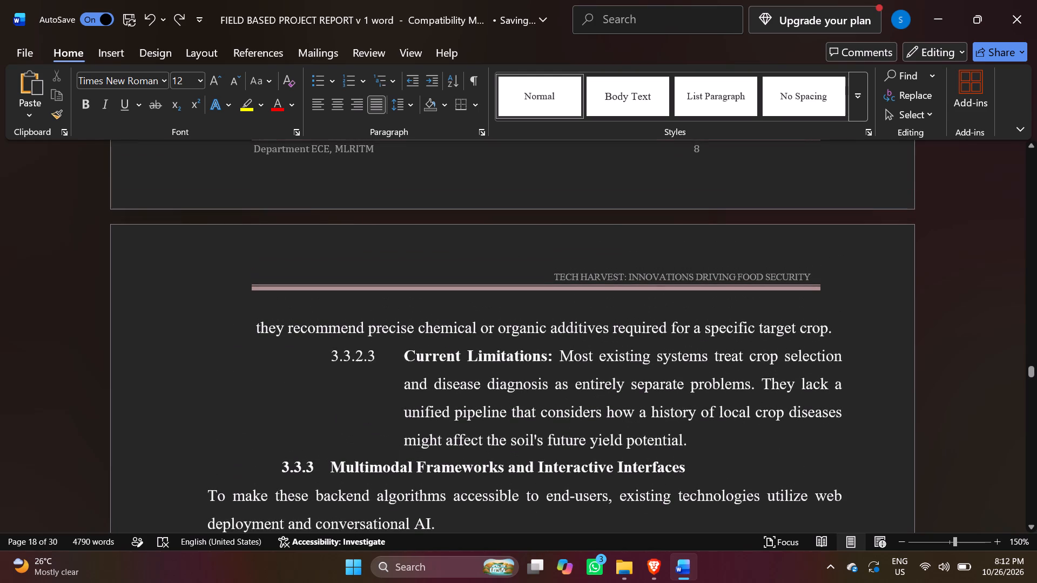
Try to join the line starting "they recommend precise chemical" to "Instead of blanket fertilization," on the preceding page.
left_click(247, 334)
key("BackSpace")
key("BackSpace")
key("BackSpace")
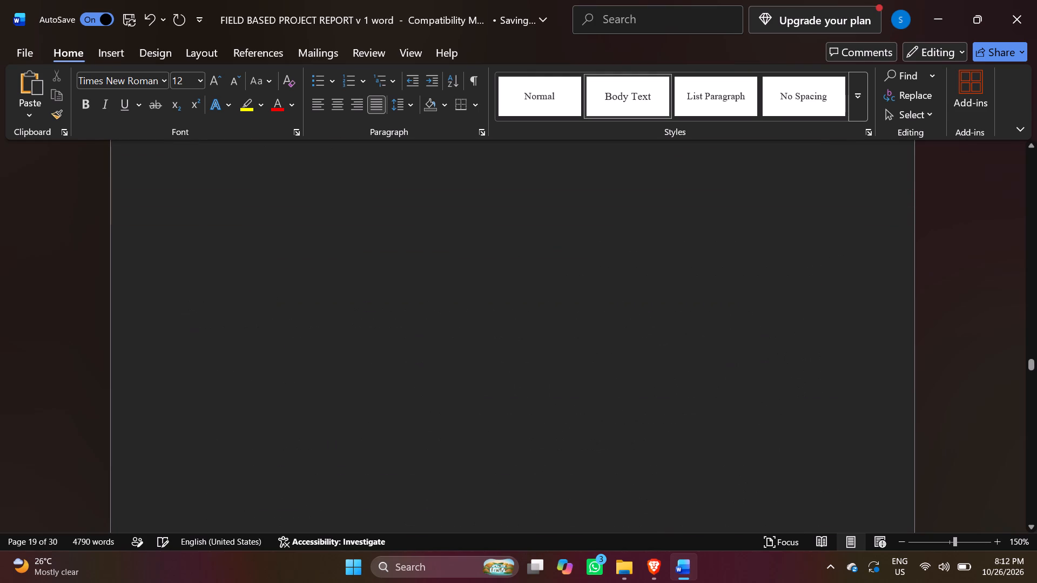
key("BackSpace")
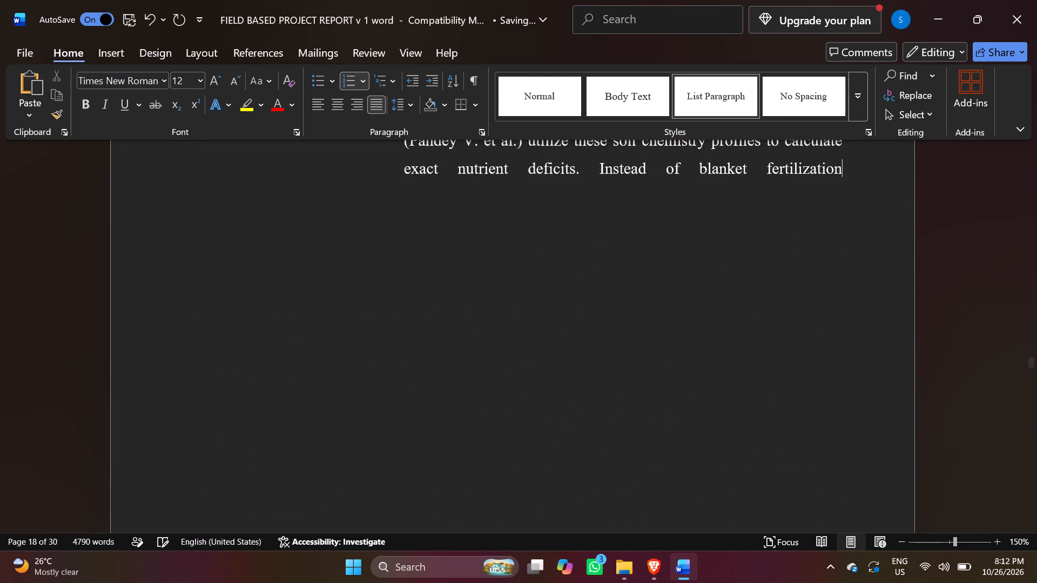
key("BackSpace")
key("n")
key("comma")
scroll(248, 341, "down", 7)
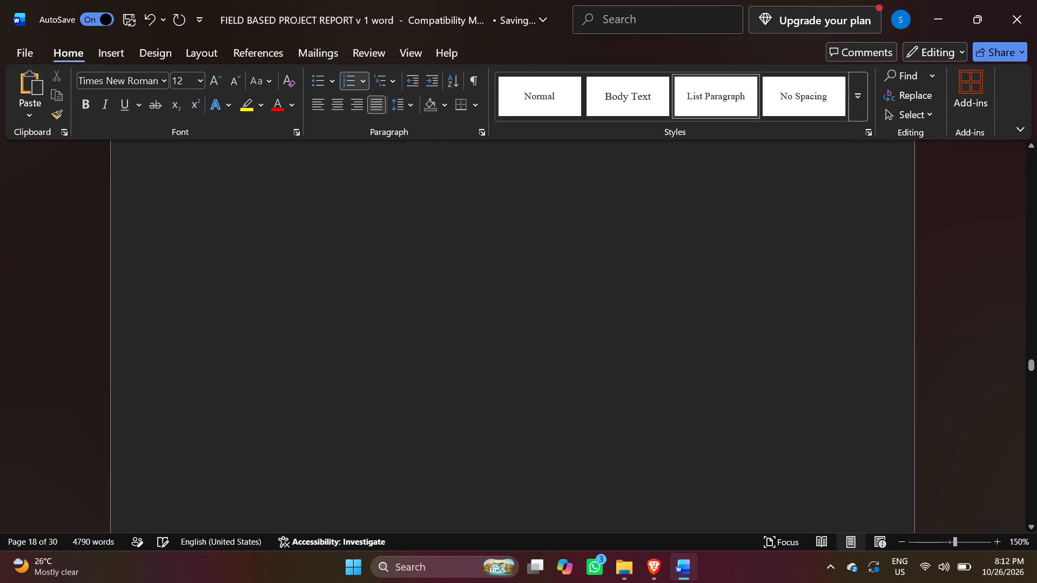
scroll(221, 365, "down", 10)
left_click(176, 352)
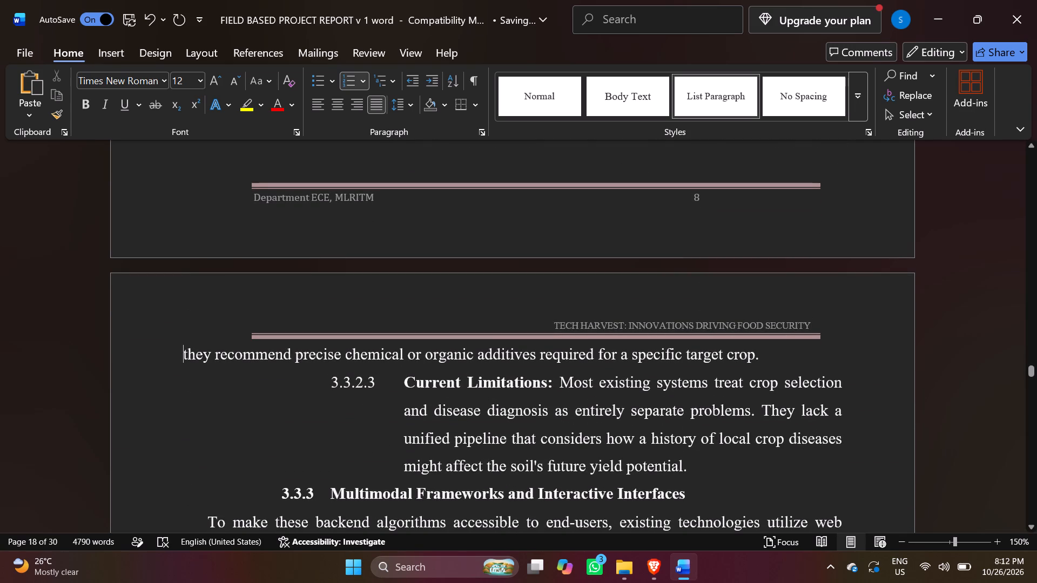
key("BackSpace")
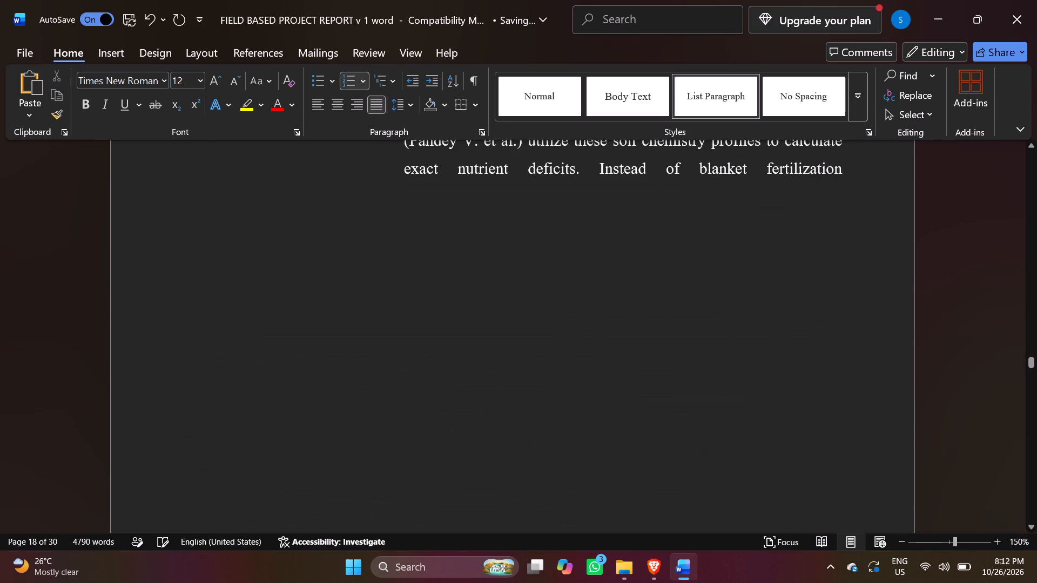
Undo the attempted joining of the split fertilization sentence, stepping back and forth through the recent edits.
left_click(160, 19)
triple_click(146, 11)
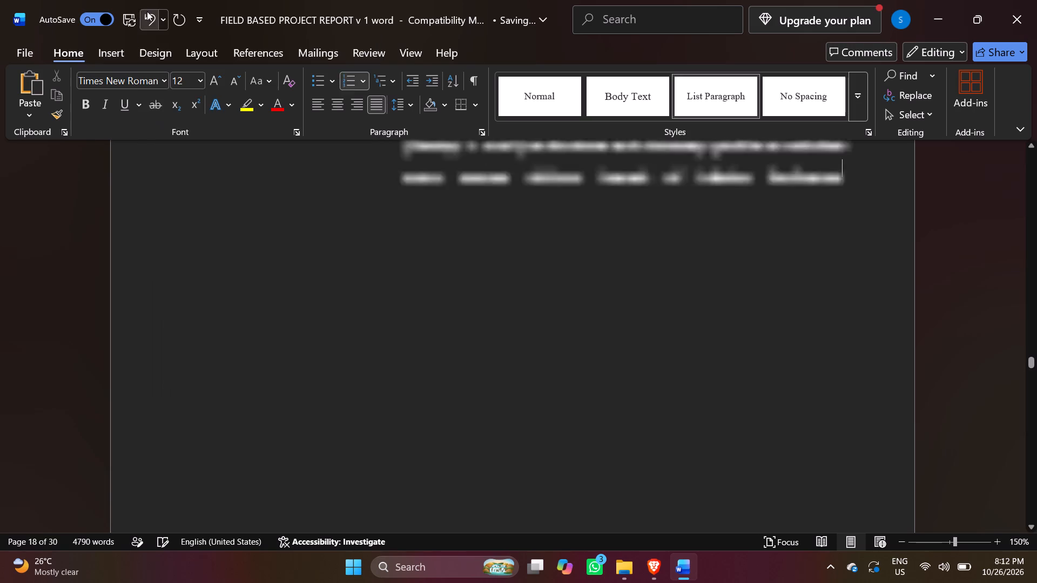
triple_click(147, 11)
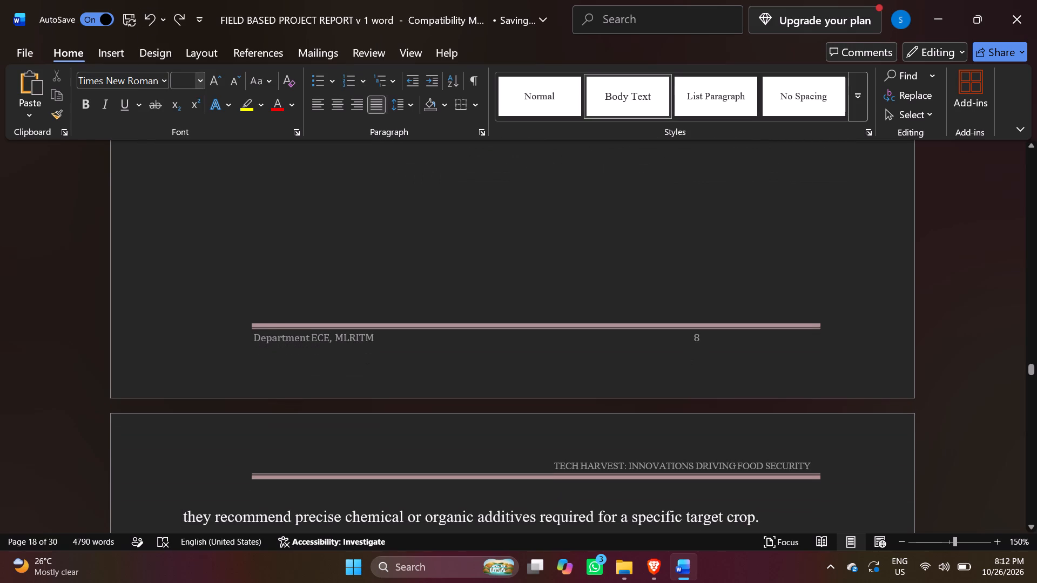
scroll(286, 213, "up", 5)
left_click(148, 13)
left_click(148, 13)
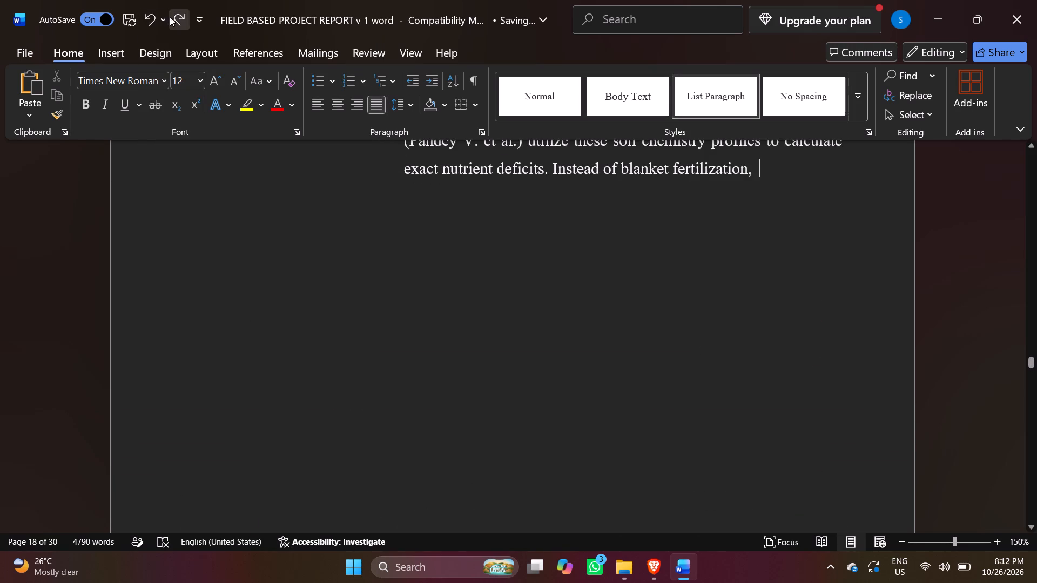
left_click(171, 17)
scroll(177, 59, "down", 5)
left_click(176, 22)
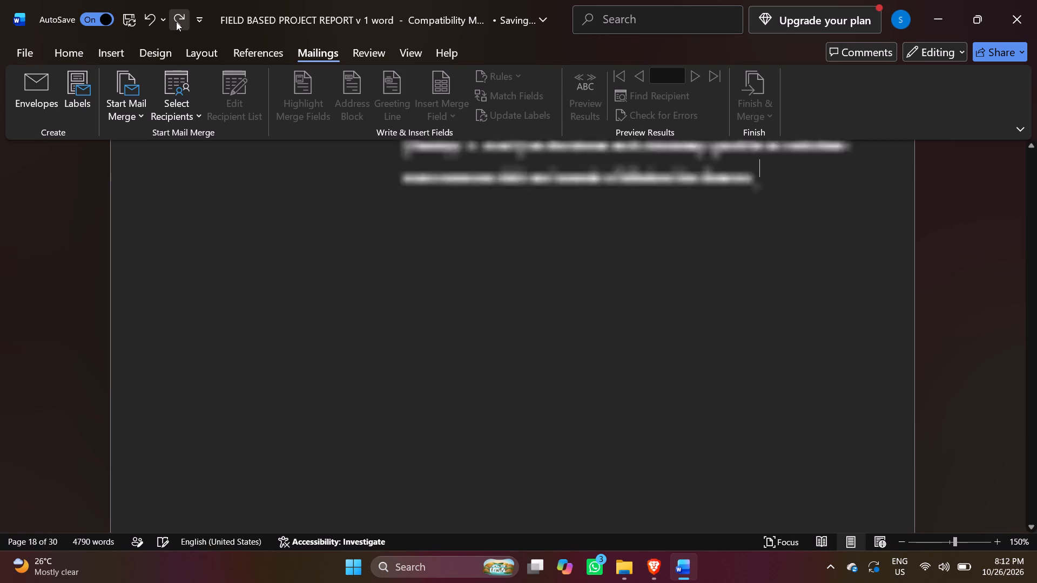
Move the two-line CHAPTER VI PROPOSED TECHNOLOGIES heading up to the blank line directly under the page header rule.
scroll(263, 177, "down", 20)
scroll(263, 177, "down", 9)
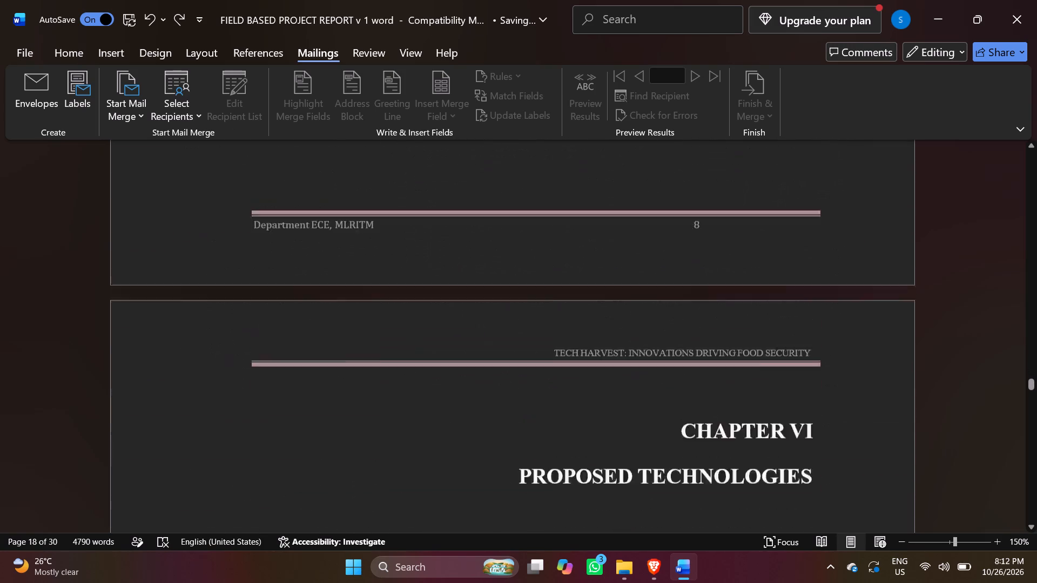
scroll(309, 336, "down", 6)
scroll(366, 280, "up", 4)
scroll(584, 241, "up", 3)
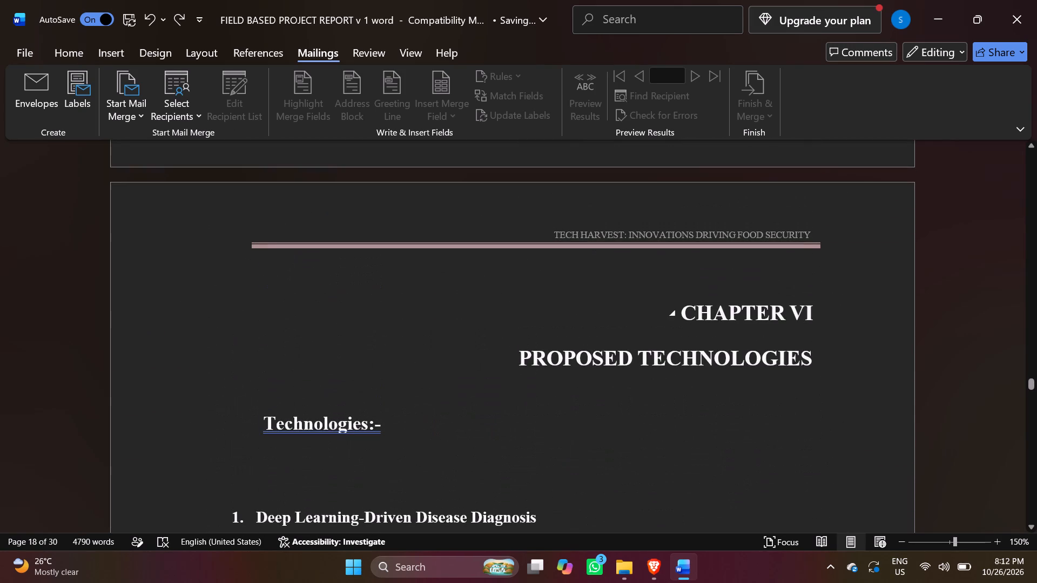
left_click_drag(683, 307, 784, 354)
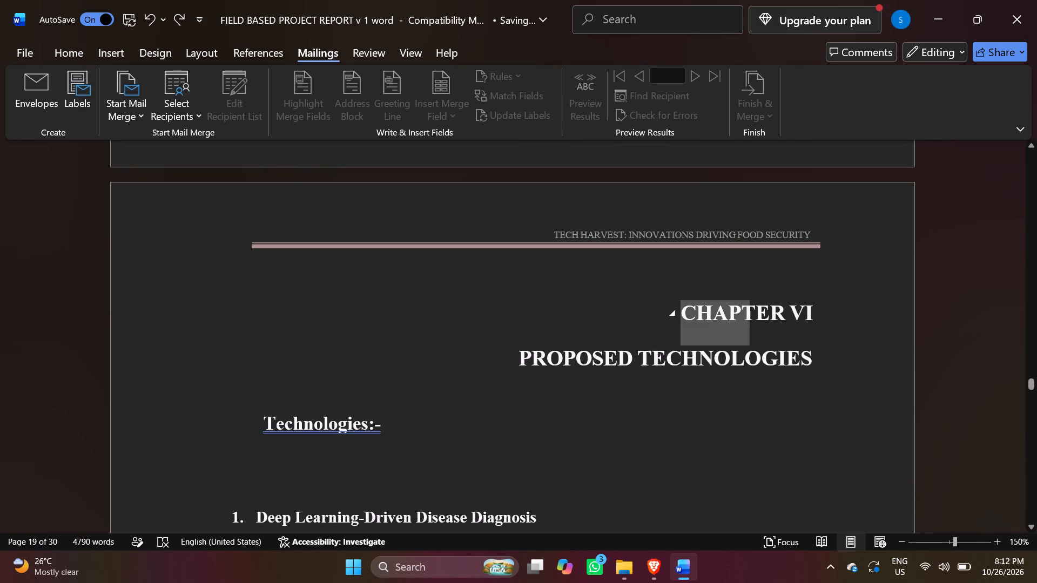
left_click_drag(784, 354, 809, 362)
key("ctrl+c")
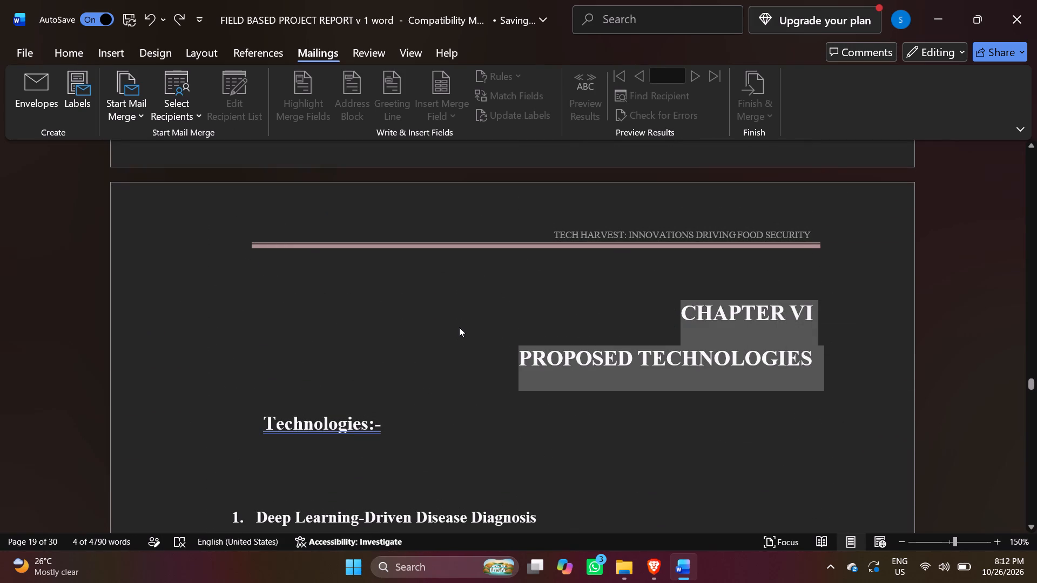
key("BackSpace")
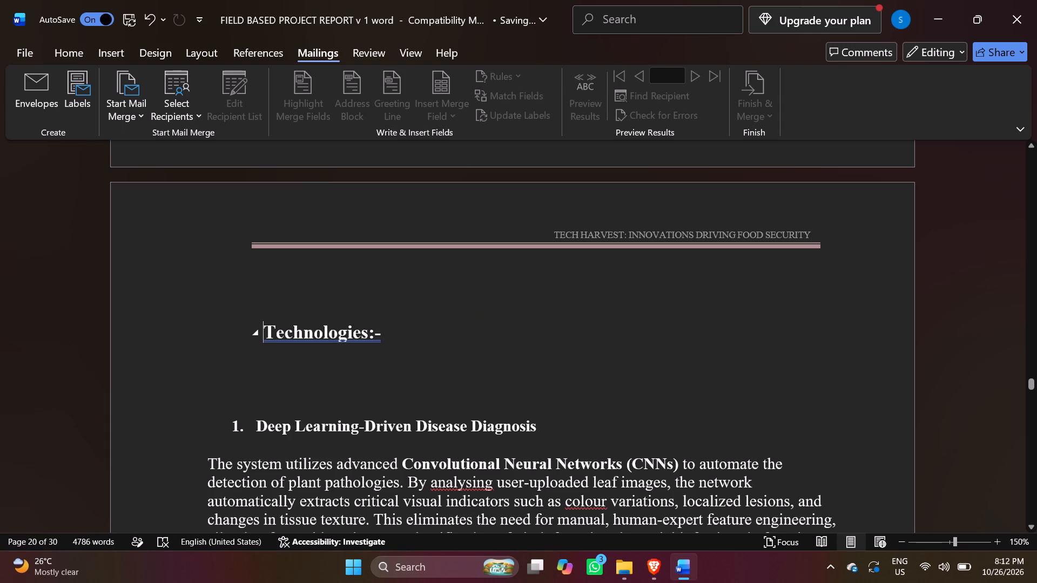
left_click(146, 17)
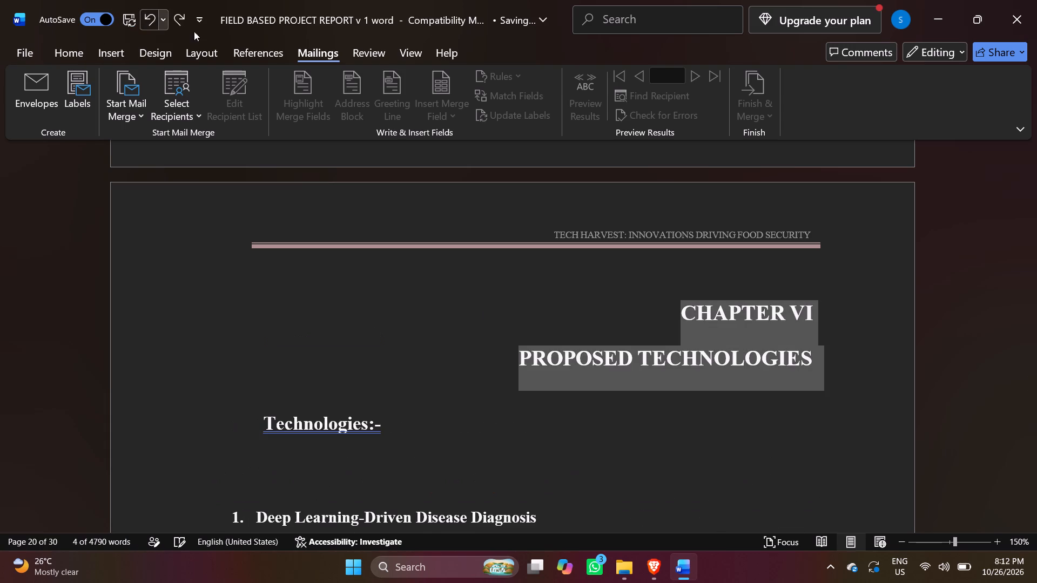
key("ctrl+c")
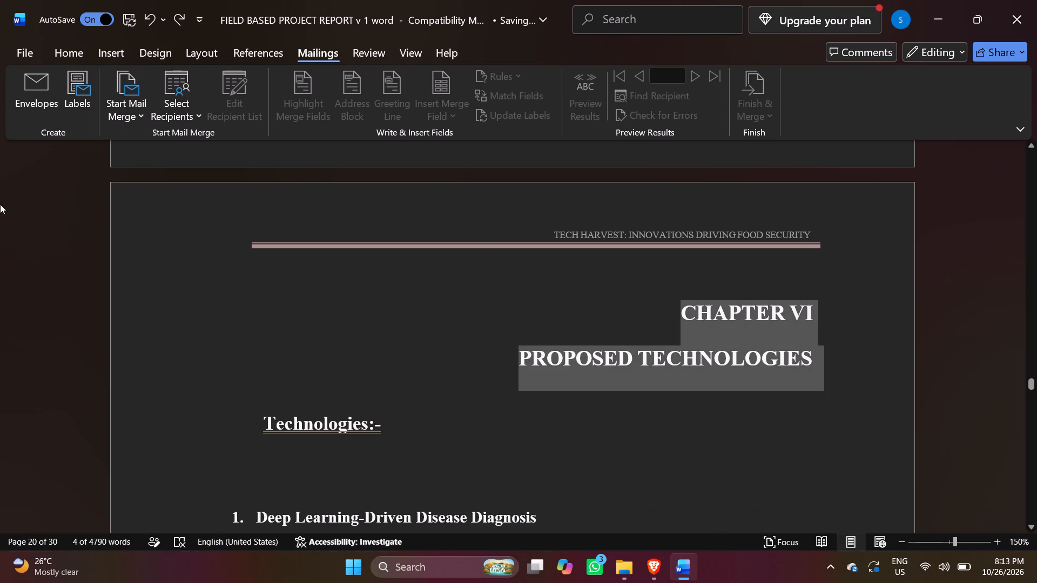
key("BackSpace")
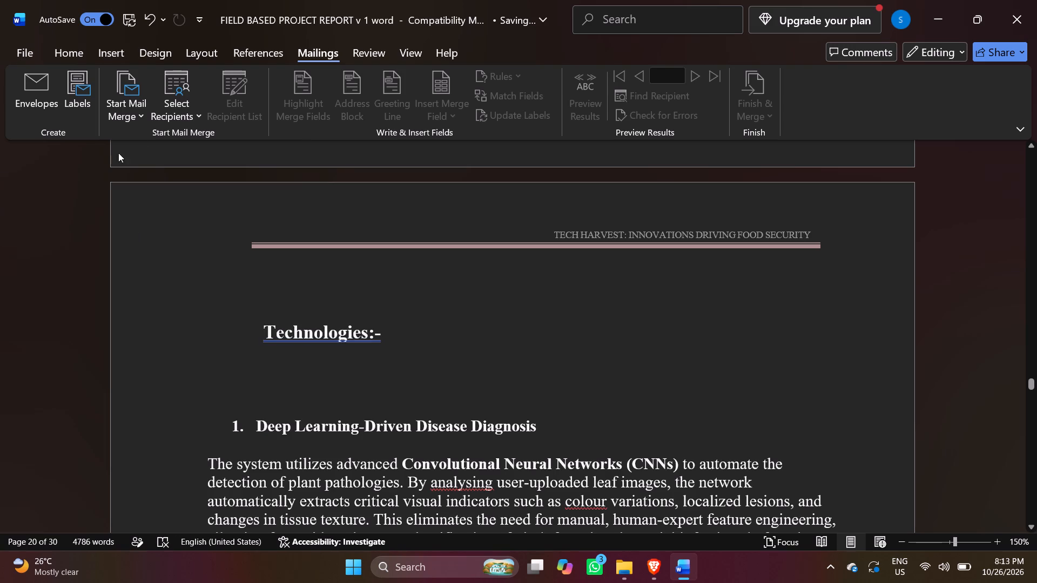
left_click(284, 279)
key("ctrl+v")
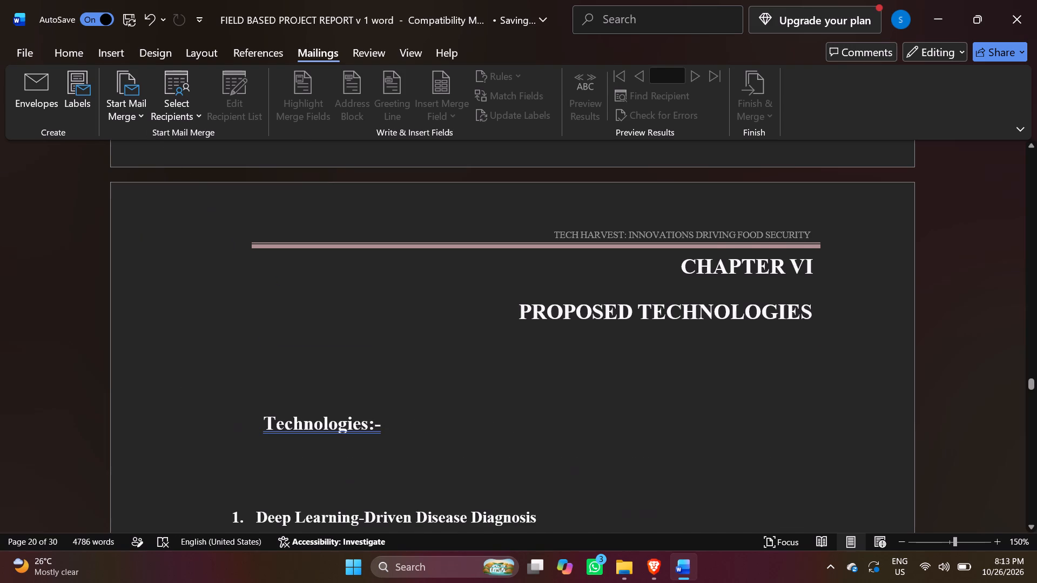
Centre the CHAPTER VI PROPOSED TECHNOLOGIES heading, with CHAPTER VI on the first line and PROPOSED TECHNOLOGIES on the second.
left_click(643, 265)
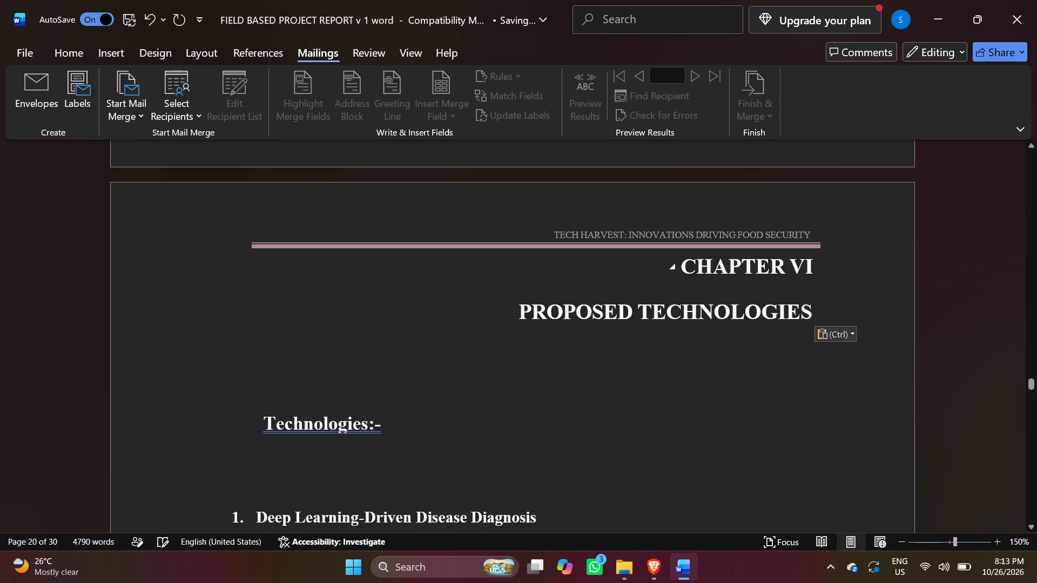
key("BackSpace")
key("BackSpace")
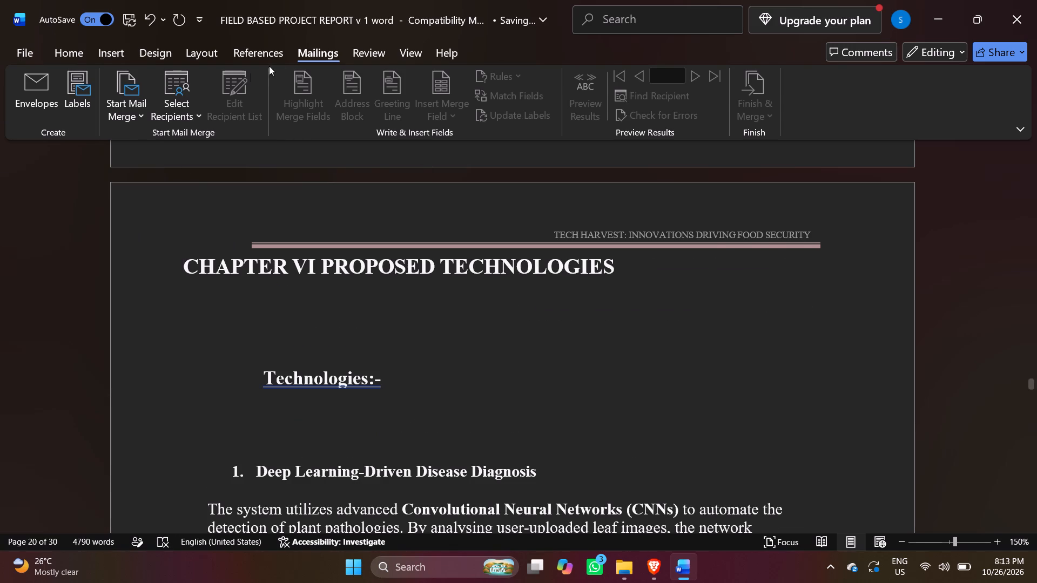
left_click(86, 46)
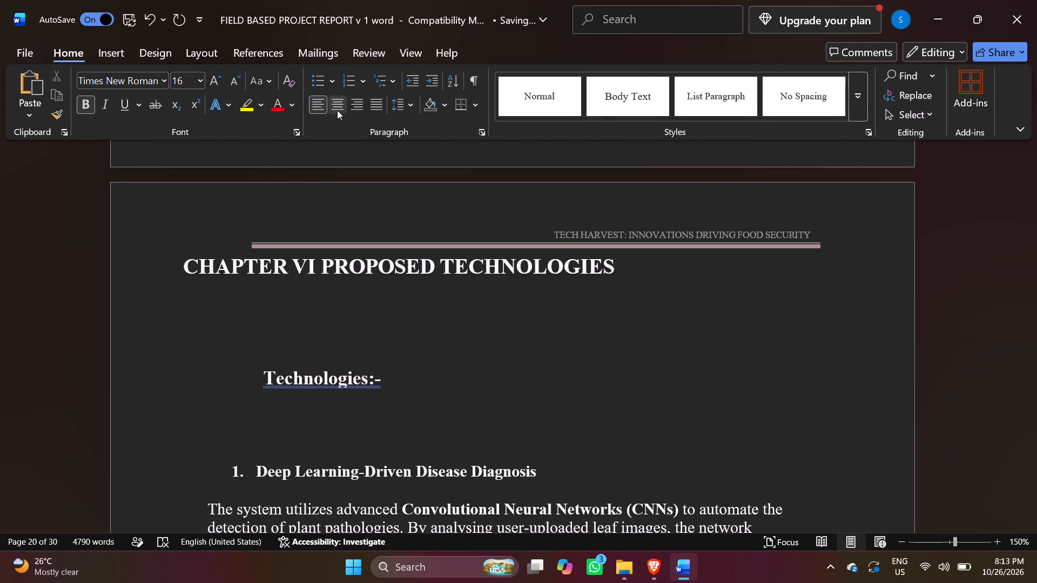
left_click(338, 106)
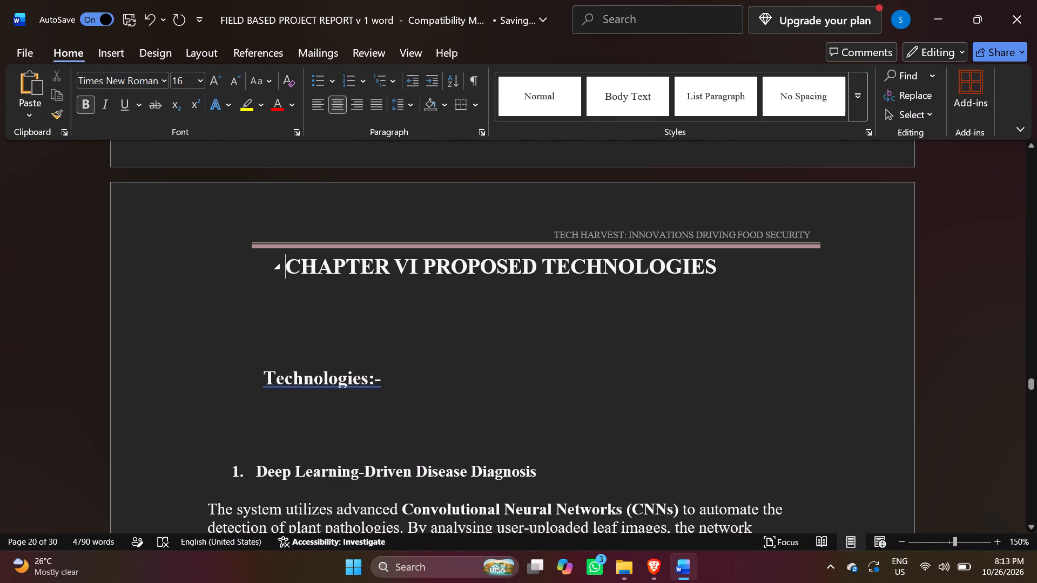
left_click(338, 104)
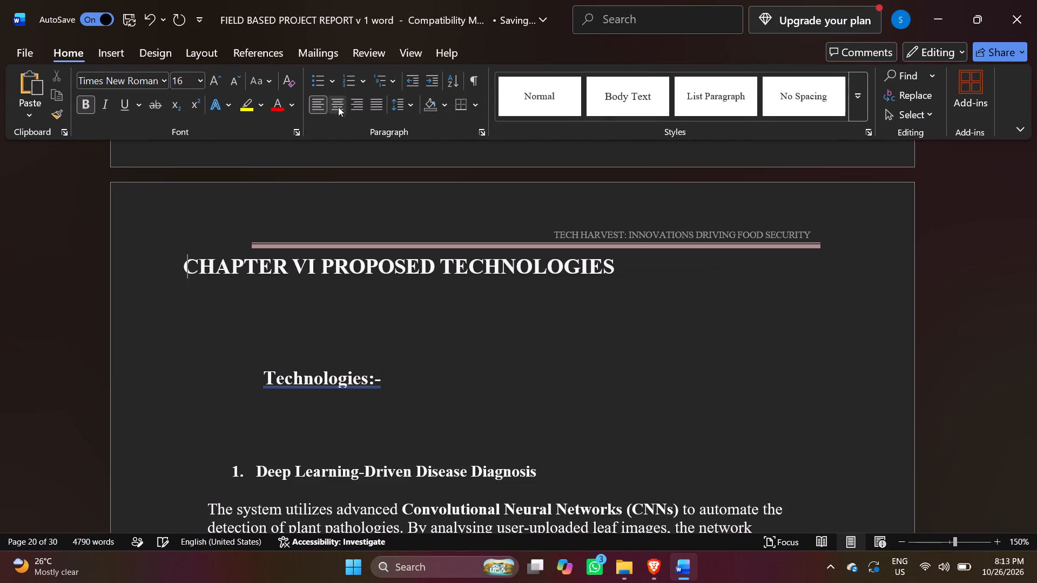
left_click(341, 106)
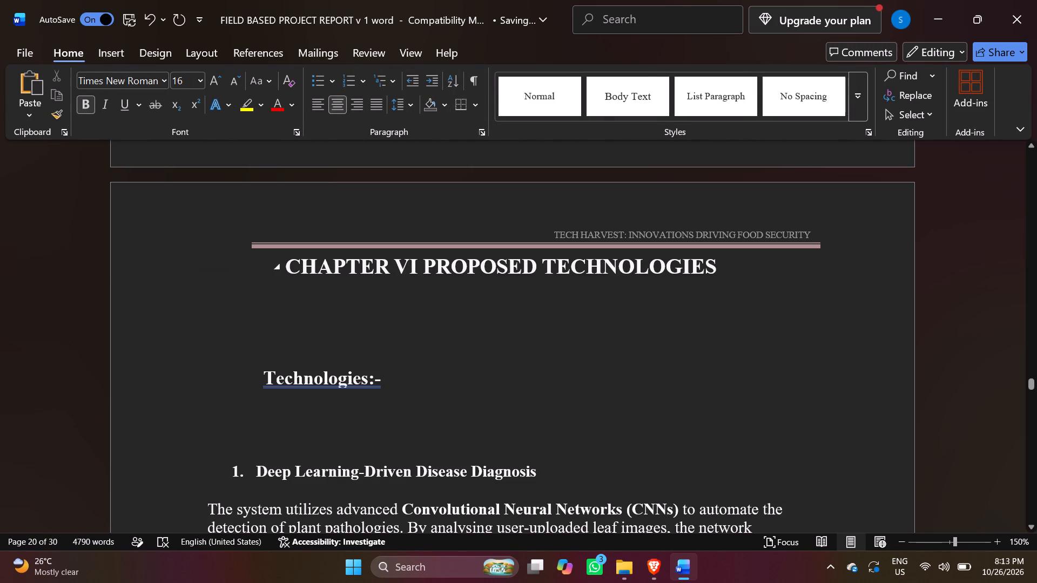
left_click(421, 271)
key("Return")
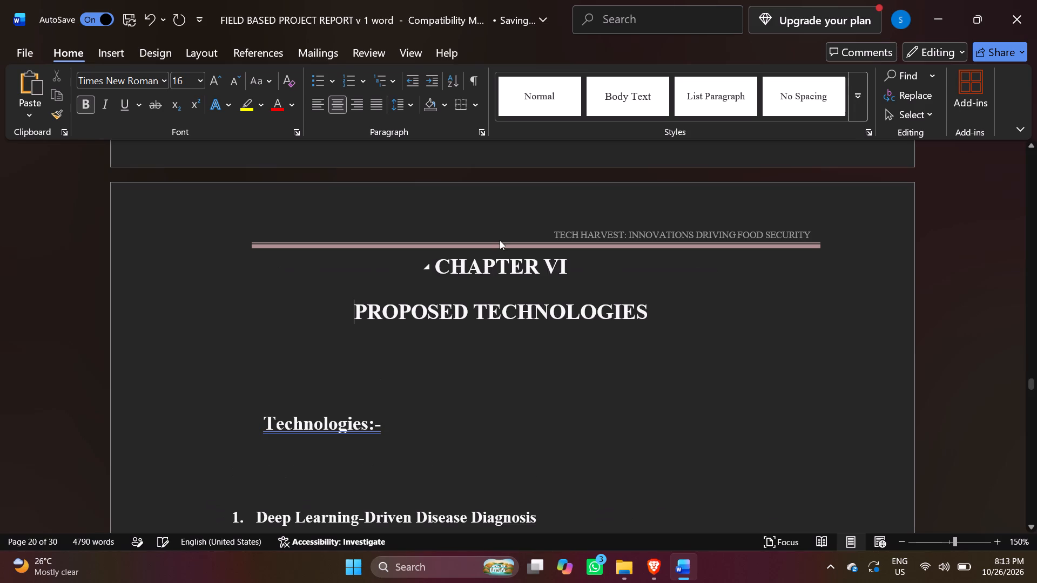
Remove the extra blank lines above and below the "Technologies:-" subheading, keeping one blank line before item 1, Deep Learning-Driven Disease Diagnosis.
left_click(250, 415)
key("BackSpace")
key("BackSpace")
left_click(235, 452)
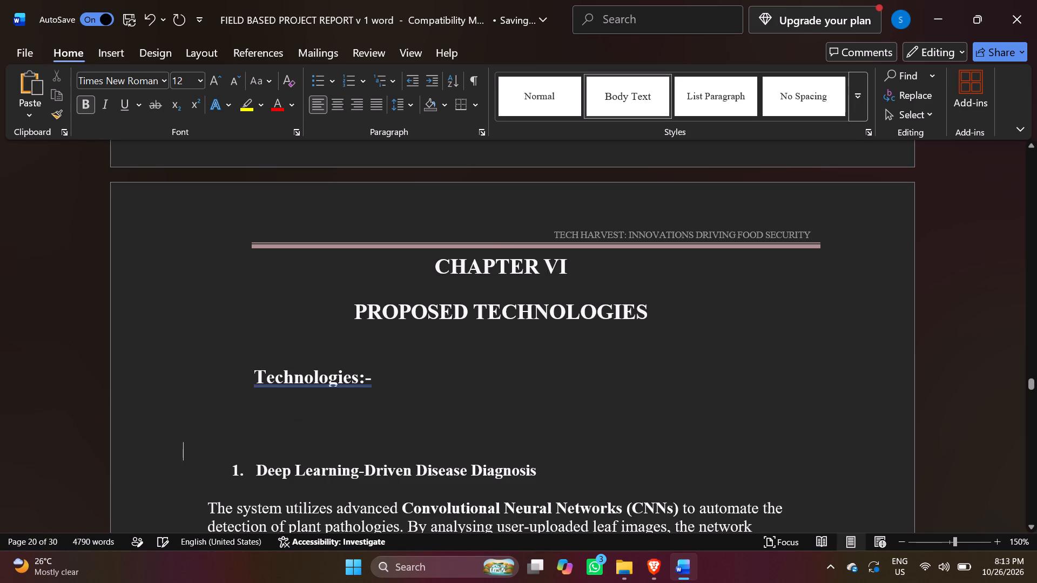
key("BackSpace")
key("BackSpace")
key("BackSpace")
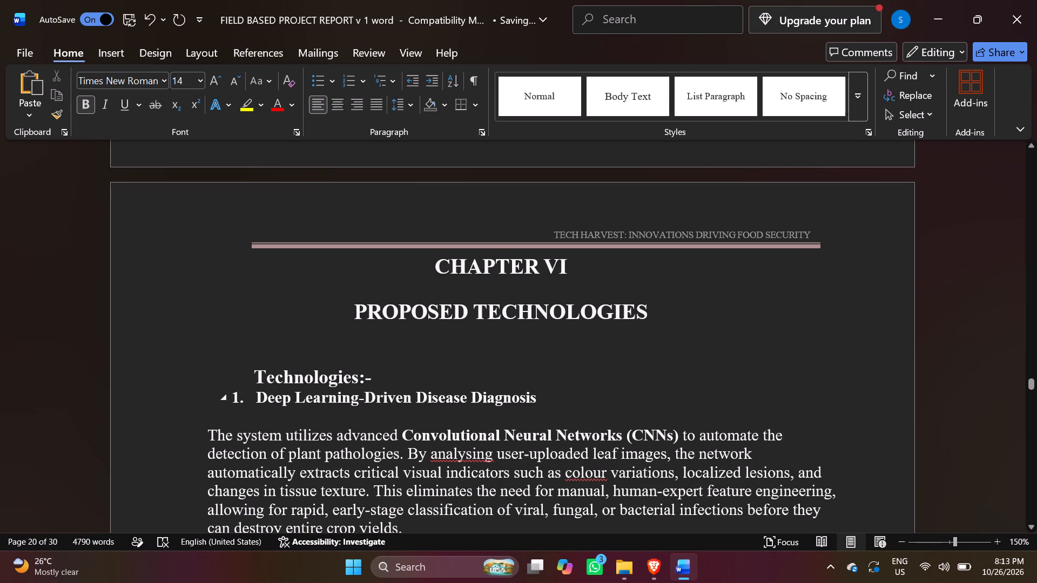
key("Return")
left_click(233, 354)
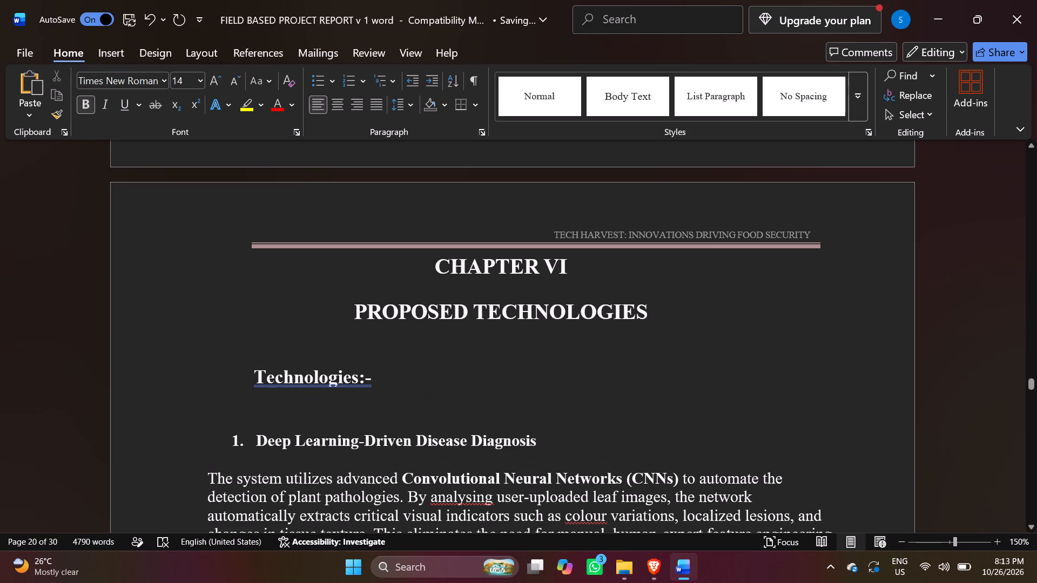
Examine the Chapter VI pages through to the CHAPTER VII heading to determine which pages the chapter spans.
scroll(259, 343, "down", 5)
scroll(369, 390, "down", 17)
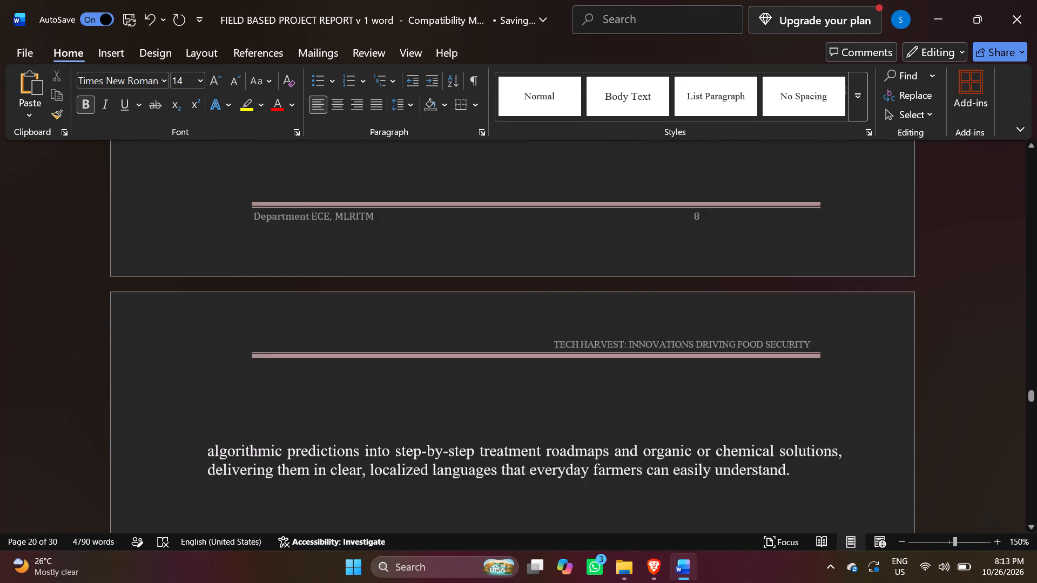
scroll(379, 391, "down", 18)
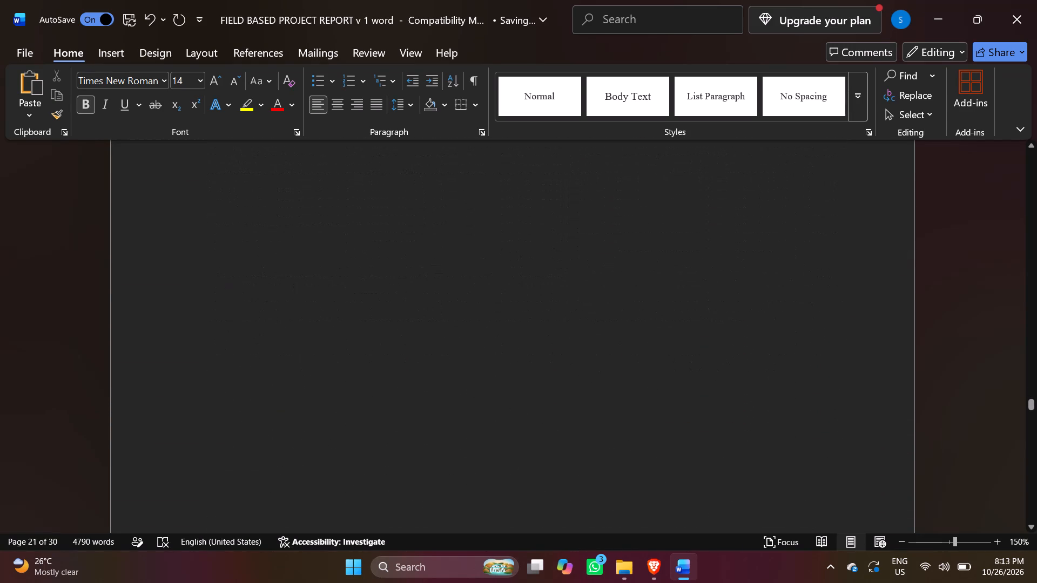
scroll(379, 394, "down", 11)
scroll(379, 394, "up", 6)
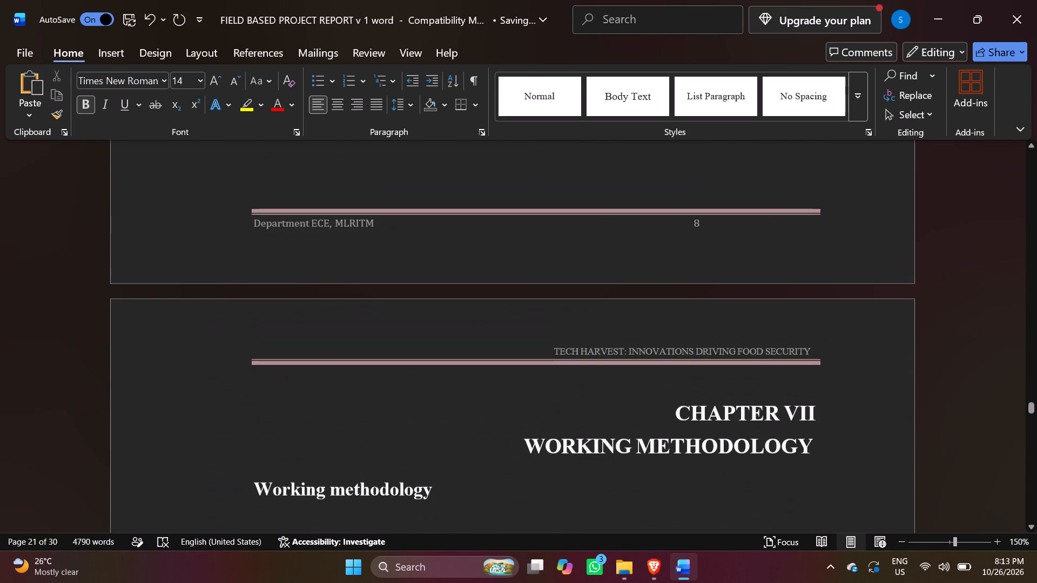
scroll(464, 330, "up", 6)
scroll(735, 397, "up", 7)
scroll(736, 397, "up", 14)
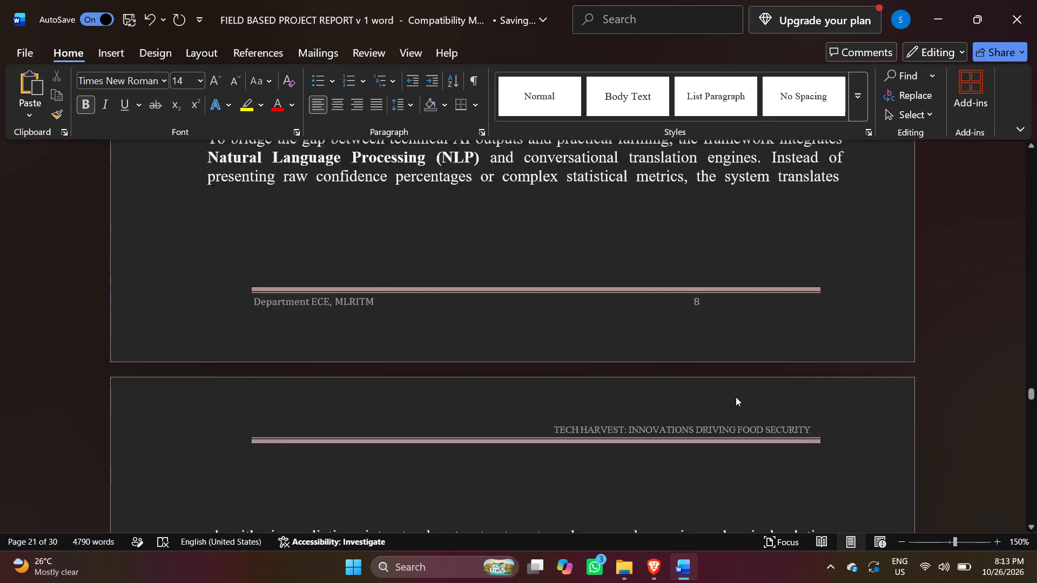
scroll(736, 397, "up", 6)
scroll(735, 398, "down", 7)
In the table of contents, complete the Chapter 6: Proposed Technologies page range as 12-13 and set entry 6.1 Technologies to page 12.
left_click_drag(1029, 395, 1028, 279)
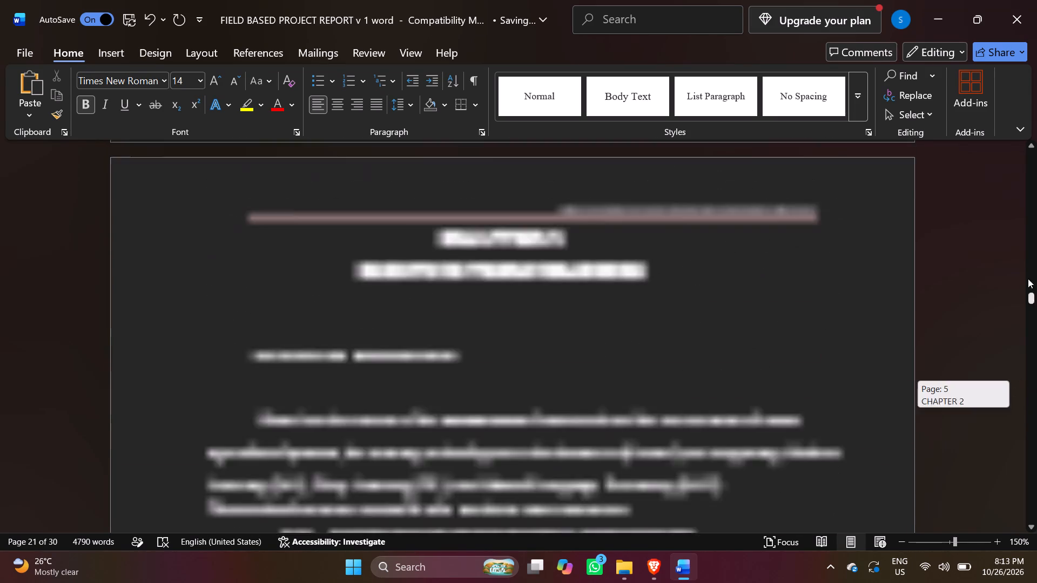
left_click_drag(1028, 279, 1027, 201)
scroll(716, 310, "up", 7)
scroll(716, 312, "down", 4)
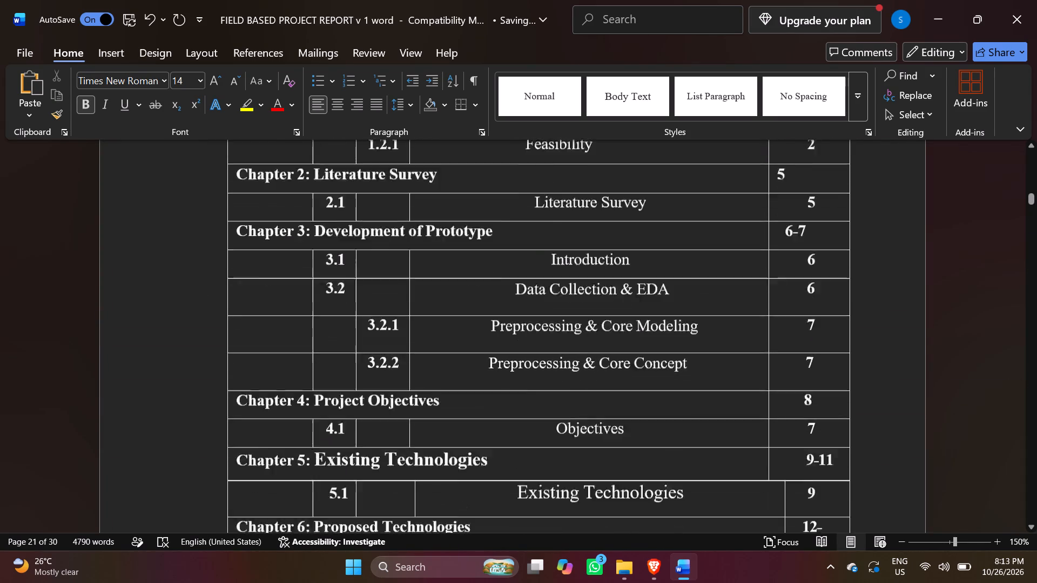
scroll(717, 317, "down", 1)
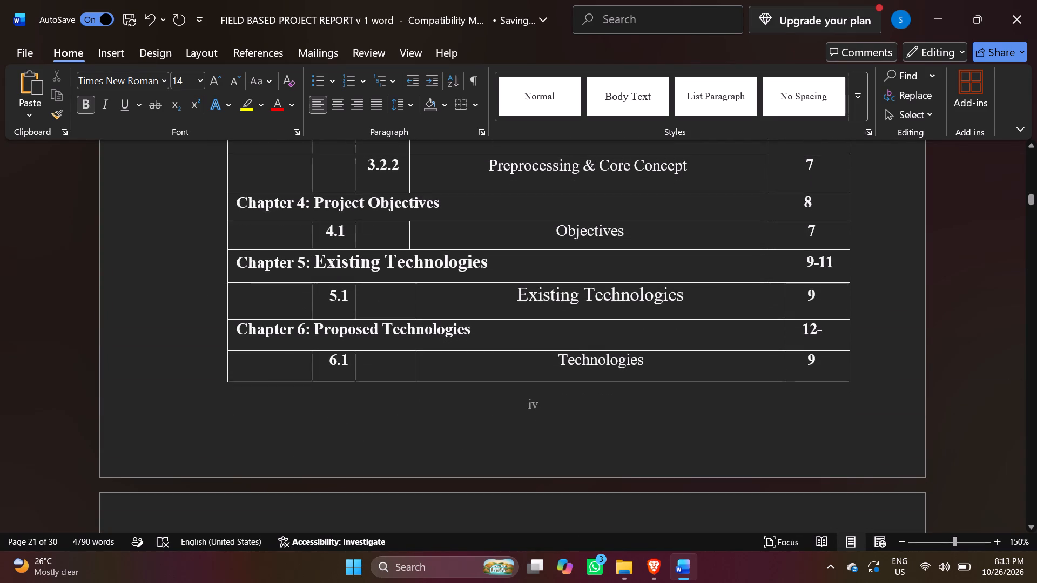
left_click(825, 330)
type("13")
scroll(832, 351, "down", 5)
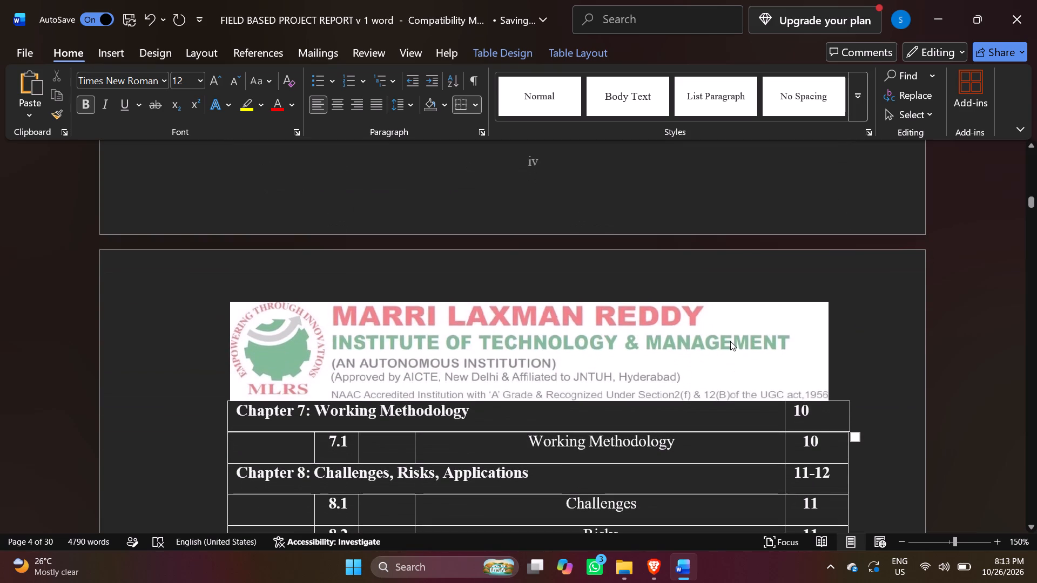
scroll(730, 341, "up", 2)
scroll(731, 341, "down", 1)
scroll(731, 341, "up", 3)
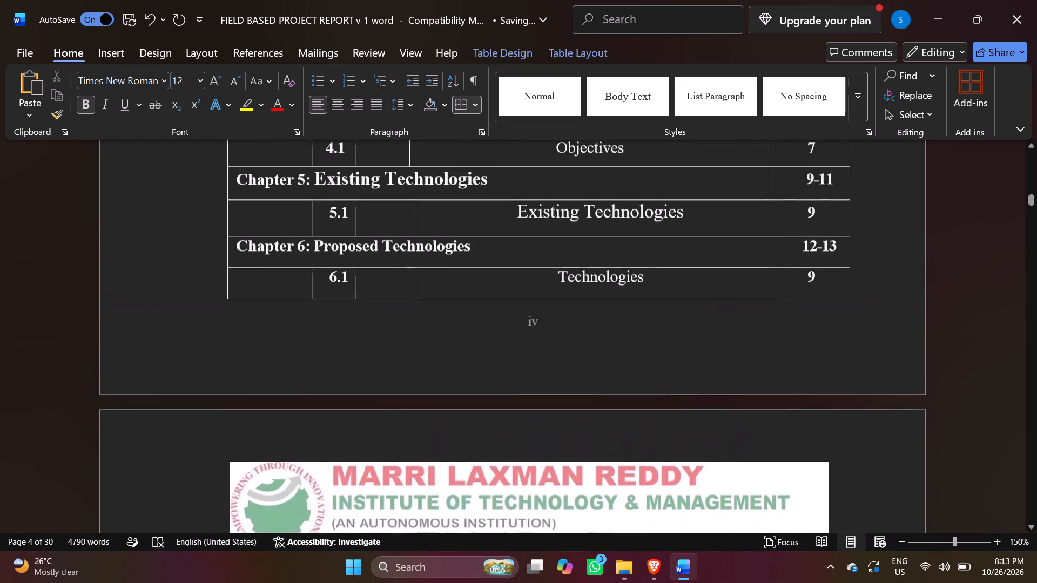
left_click(829, 313)
key("BackSpace")
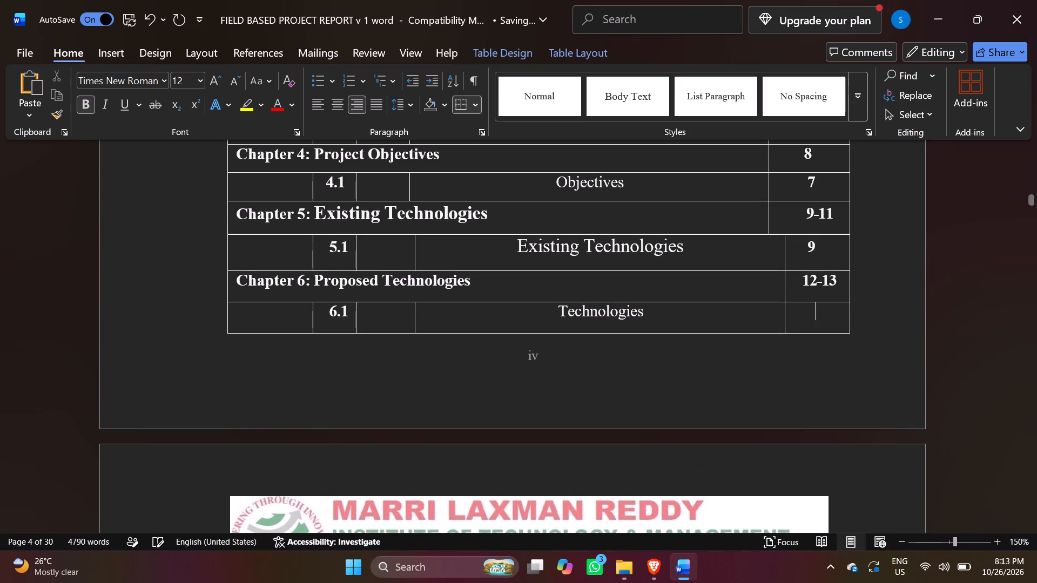
type("12")
Set the page number of Chapter 7: Working Methodology to 14 in the table of contents.
scroll(877, 259, "down", 9)
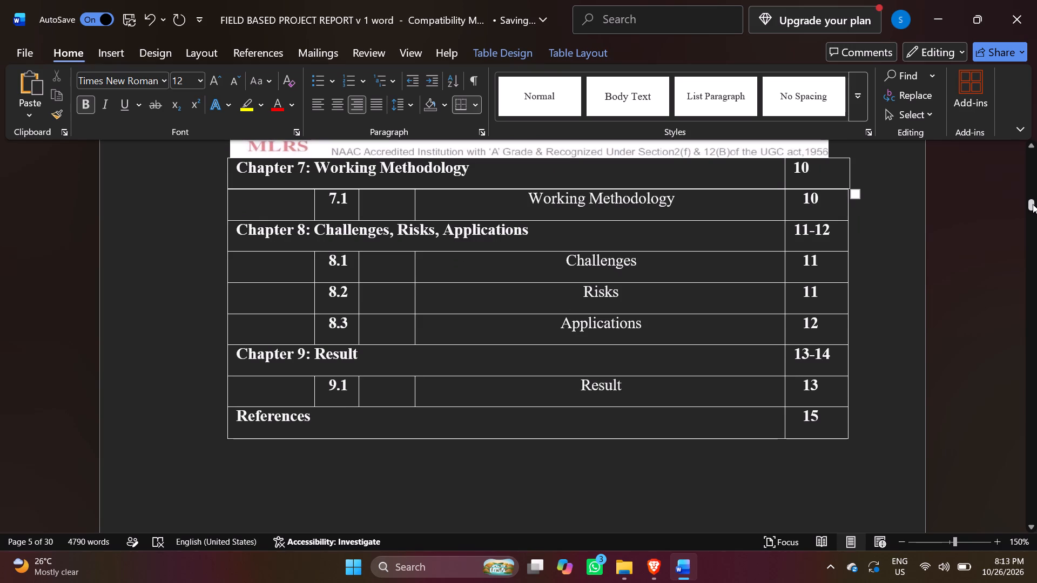
left_click(1033, 204)
scroll(853, 350, "up", 11)
scroll(853, 349, "down", 10)
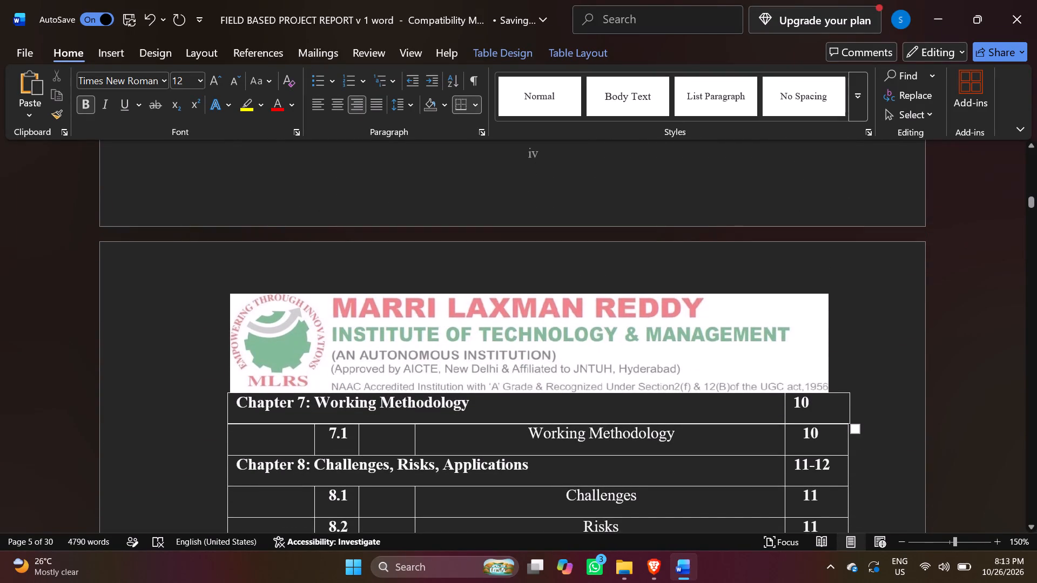
left_click(823, 404)
key("BackSpace")
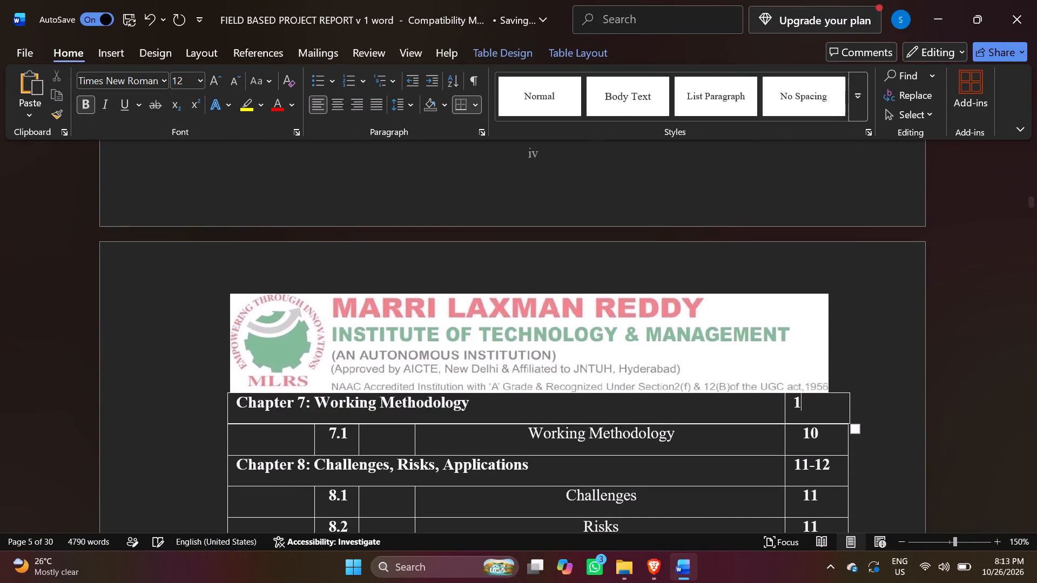
key("4")
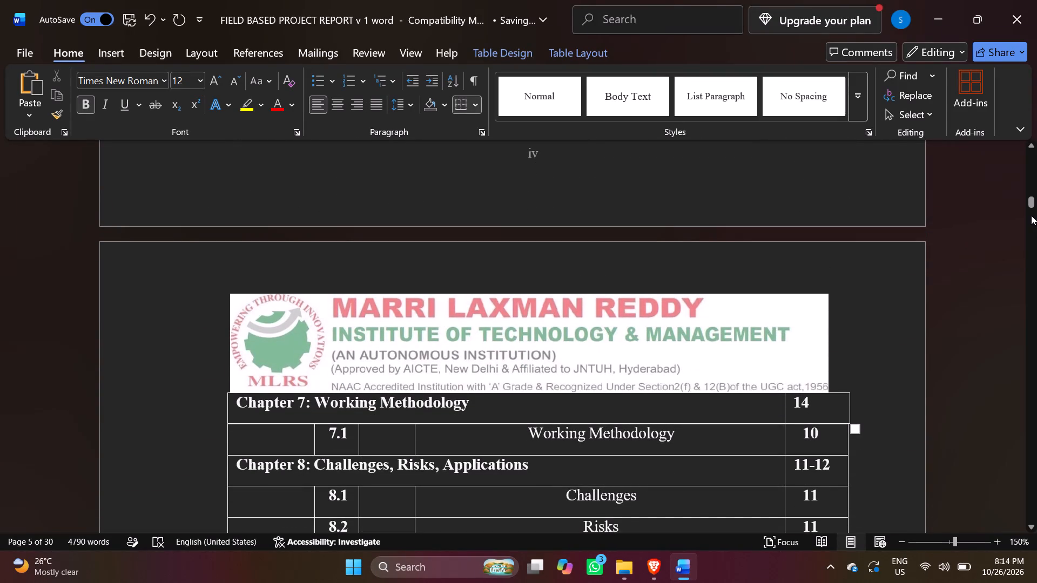
Set the page number of entry 7.1 Working Methodology to 14 in the table of contents.
left_click(828, 432)
key("BackSpace")
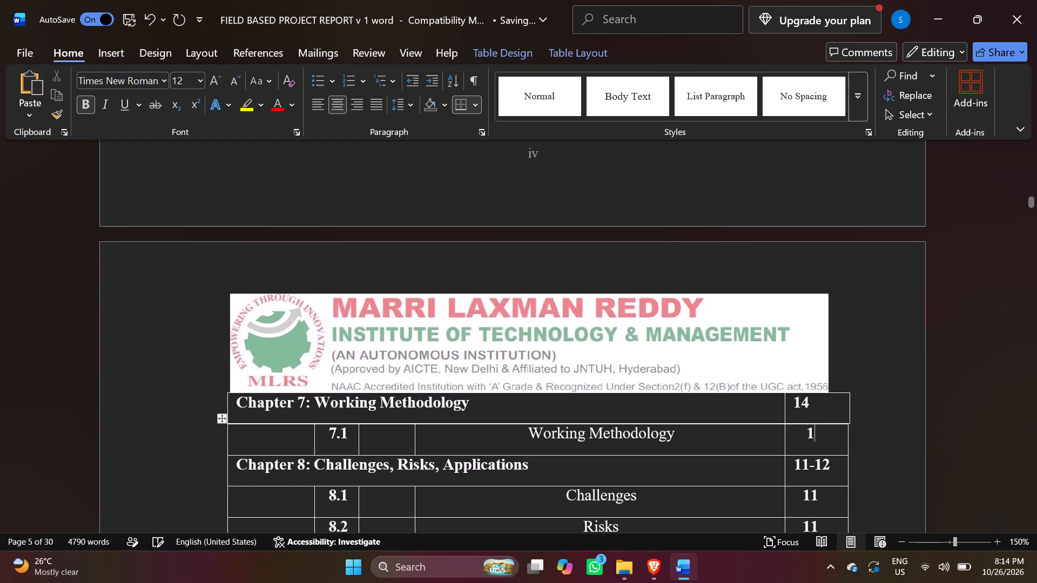
key("4")
Move the CHAPTER VII WORKING METHODOLOGY heading up to the first line of its page by cutting and pasting it there.
left_click_drag(1034, 198, 1036, 342)
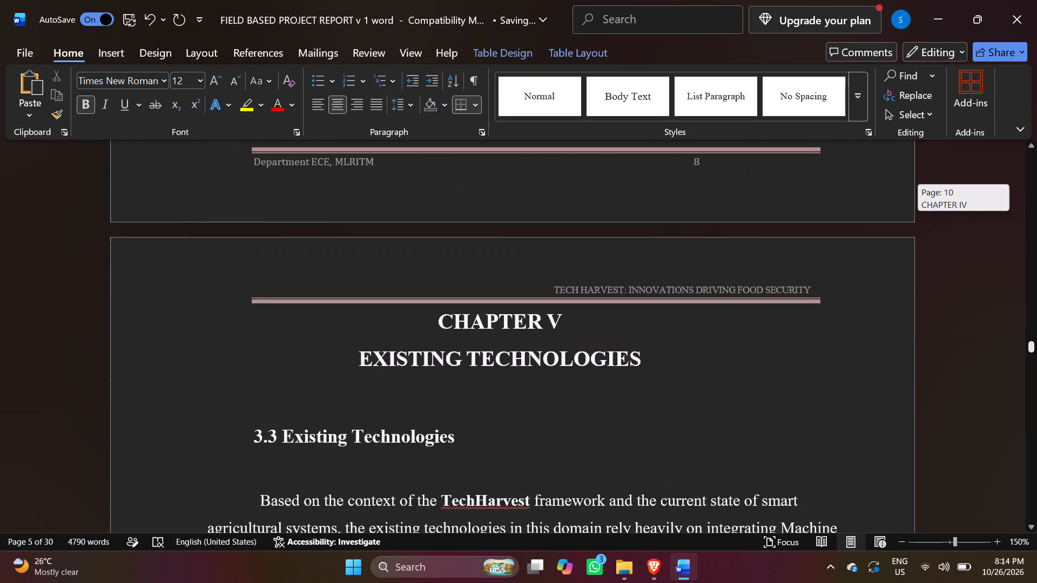
left_click_drag(1036, 342, 1036, 384)
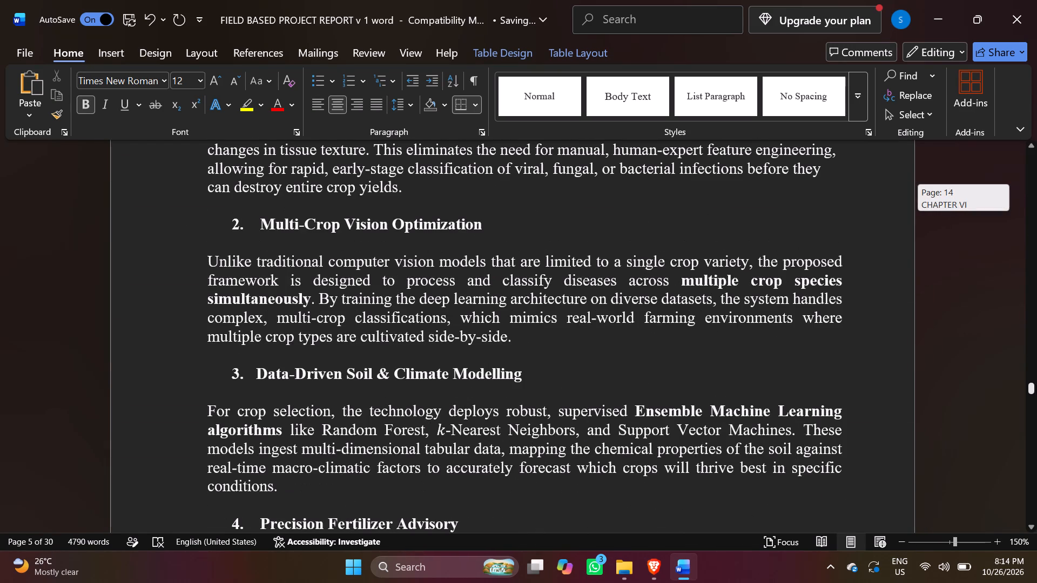
left_click_drag(1036, 384, 1036, 386)
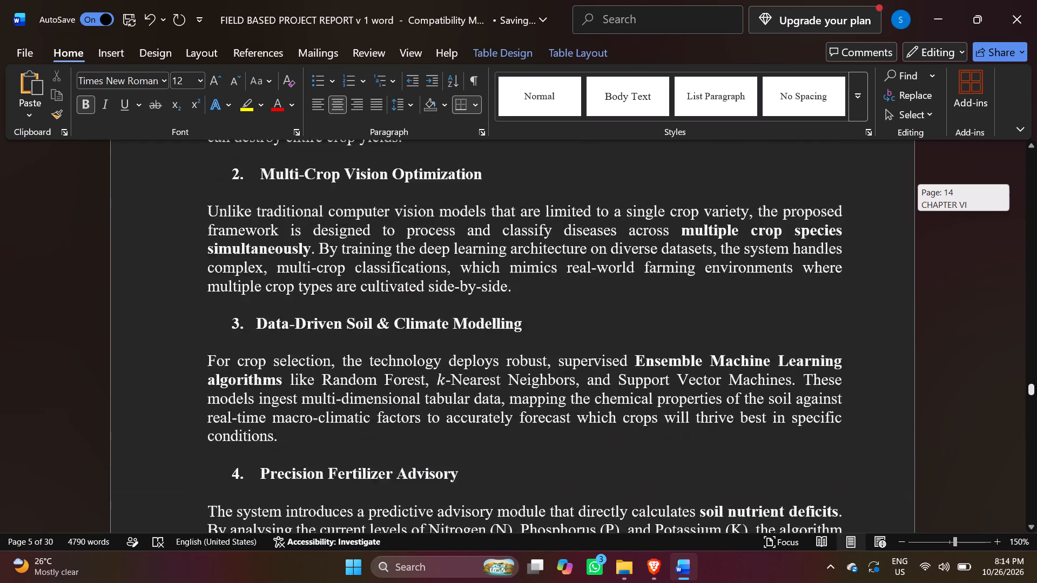
left_click_drag(1036, 386, 1033, 362)
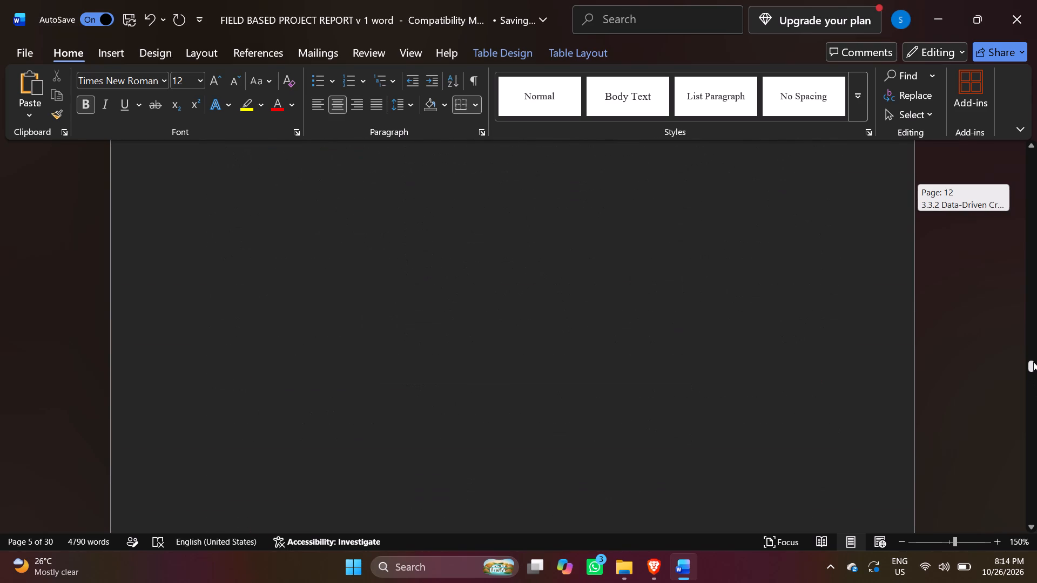
left_click_drag(1033, 362, 1033, 341)
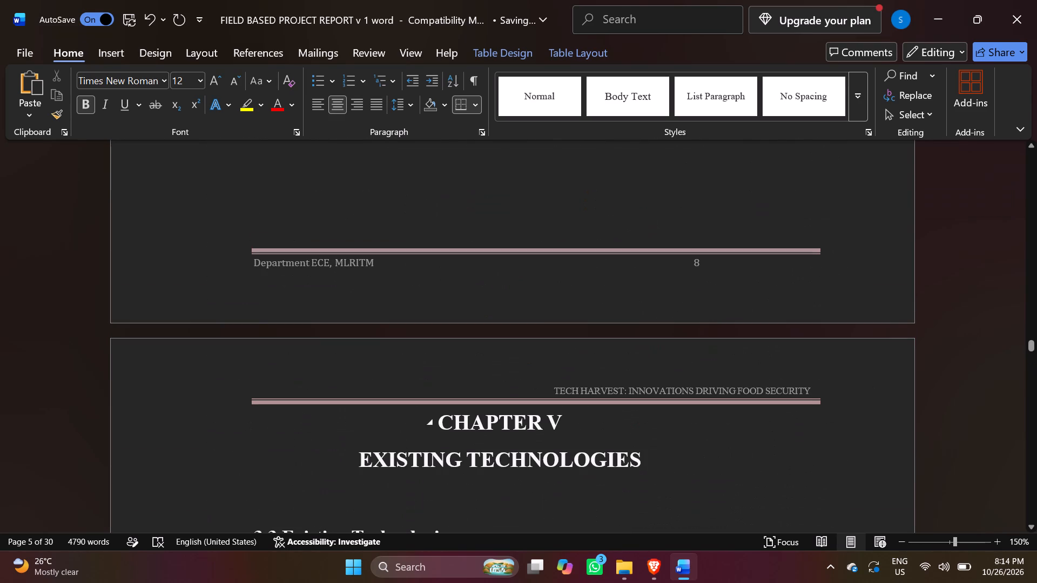
left_click_drag(1032, 348, 1036, 396)
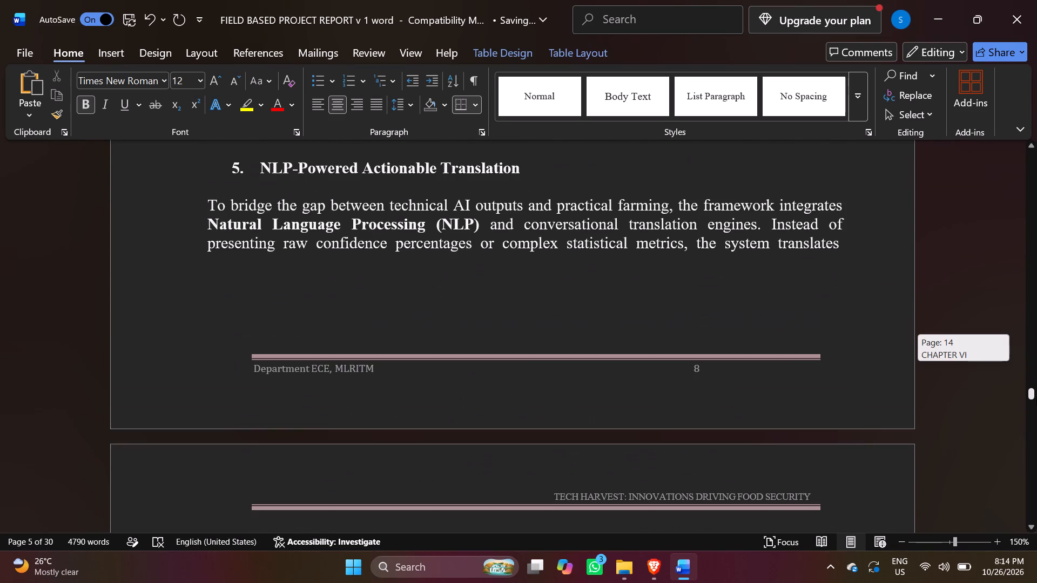
left_click_drag(1036, 396, 1036, 404)
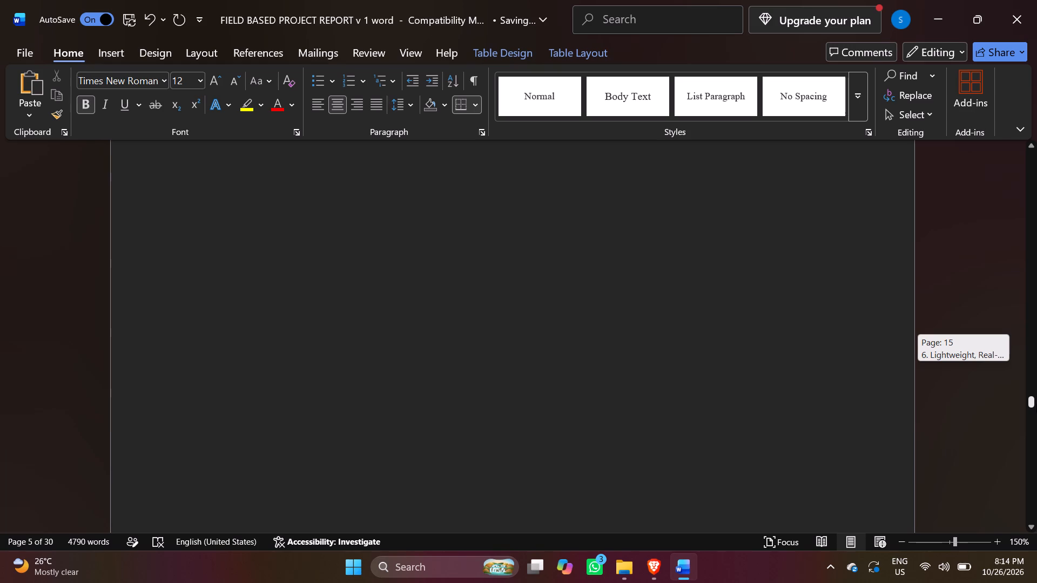
left_click_drag(1036, 404, 1036, 410)
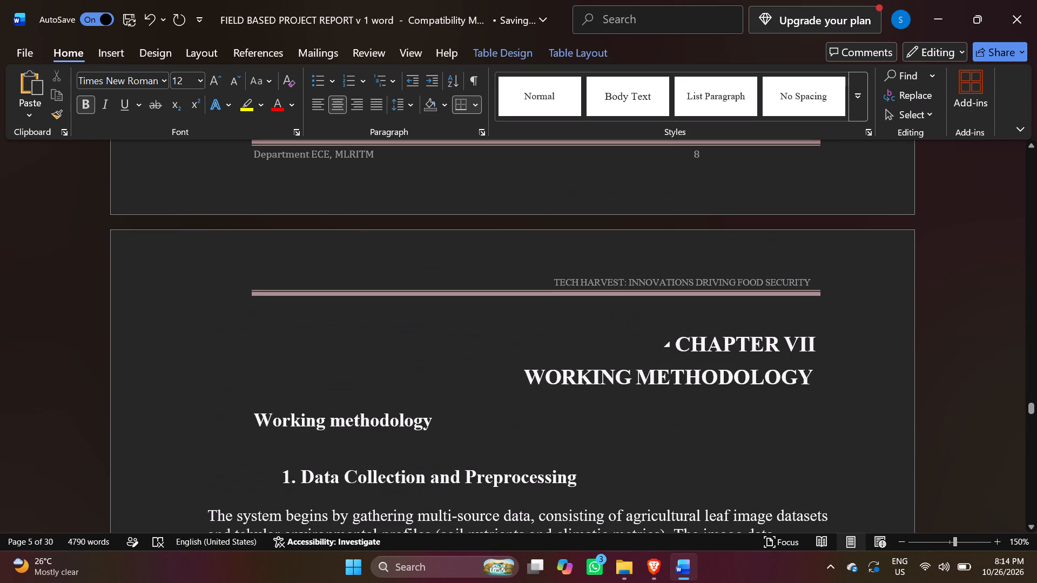
left_click_drag(664, 336, 816, 375)
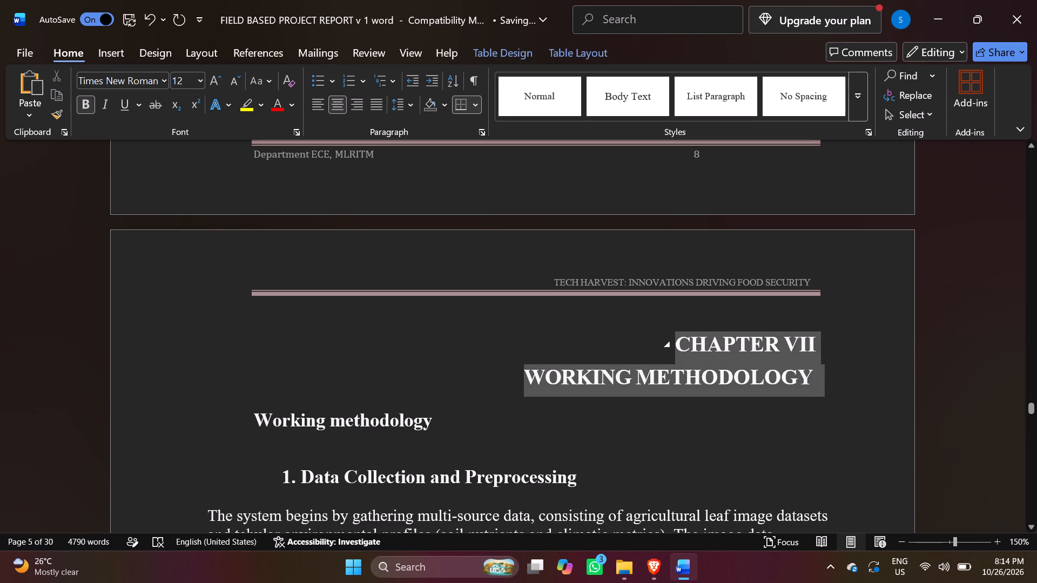
left_click_drag(816, 375, 819, 377)
key("ctrl+c")
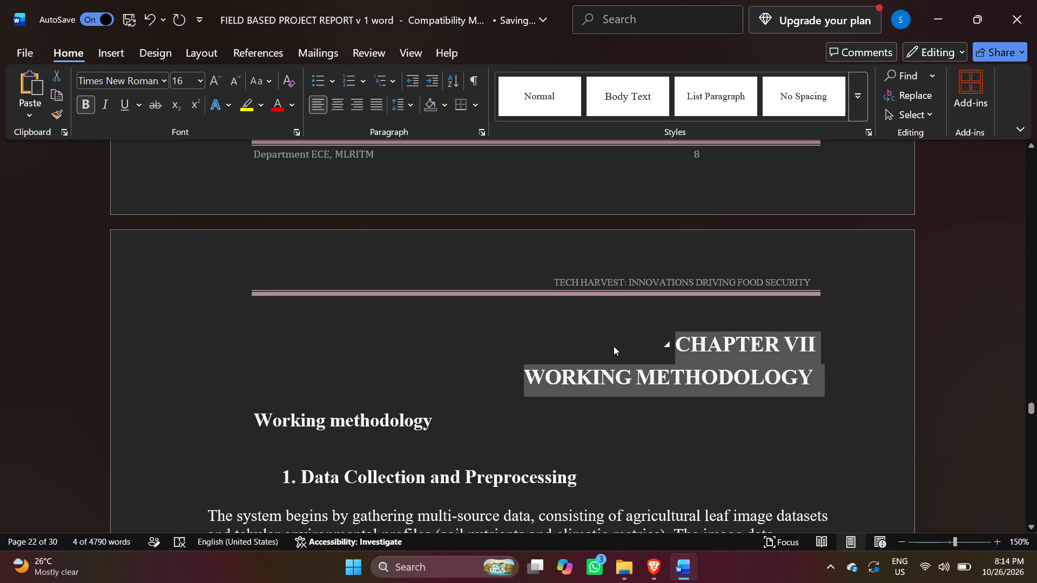
key("BackSpace")
left_click(243, 327)
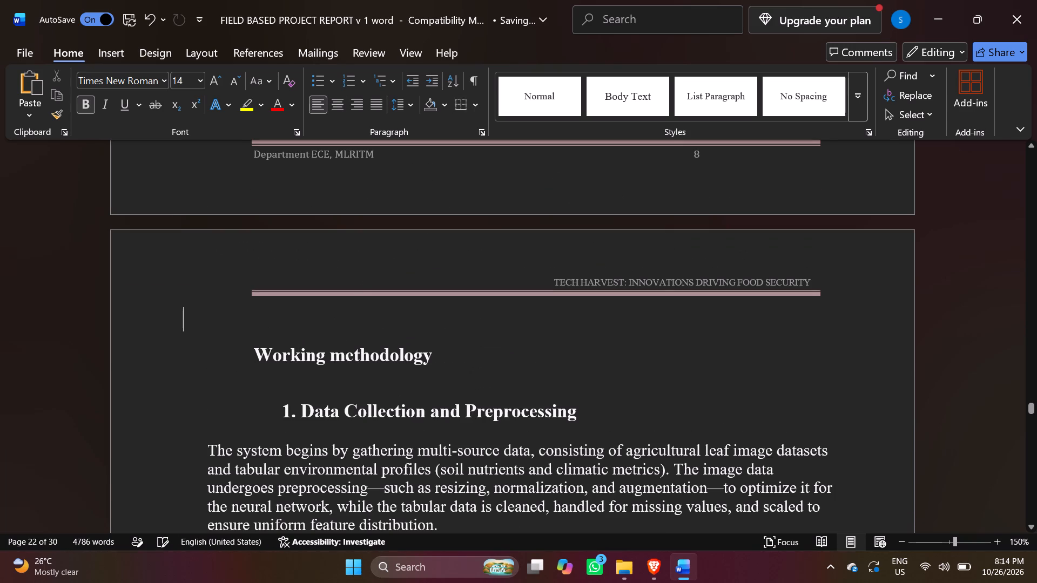
key("ctrl+v")
Remove the Chapter VII heading's indent and centre it on two lines, with CHAPTER VII above WORKING METHODOLOGY.
left_click(581, 304)
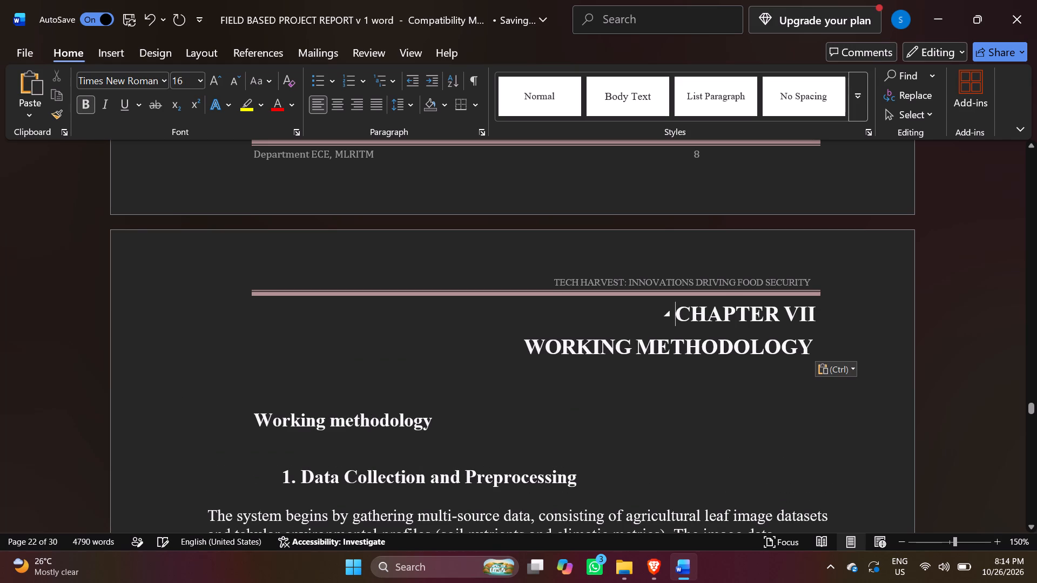
key("BackSpace")
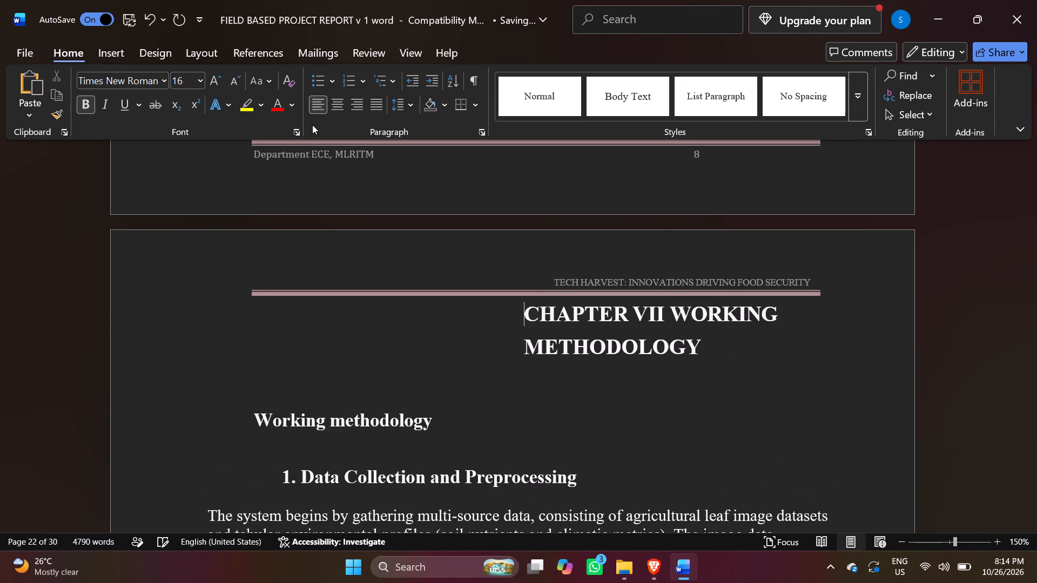
key("BackSpace")
left_click(329, 107)
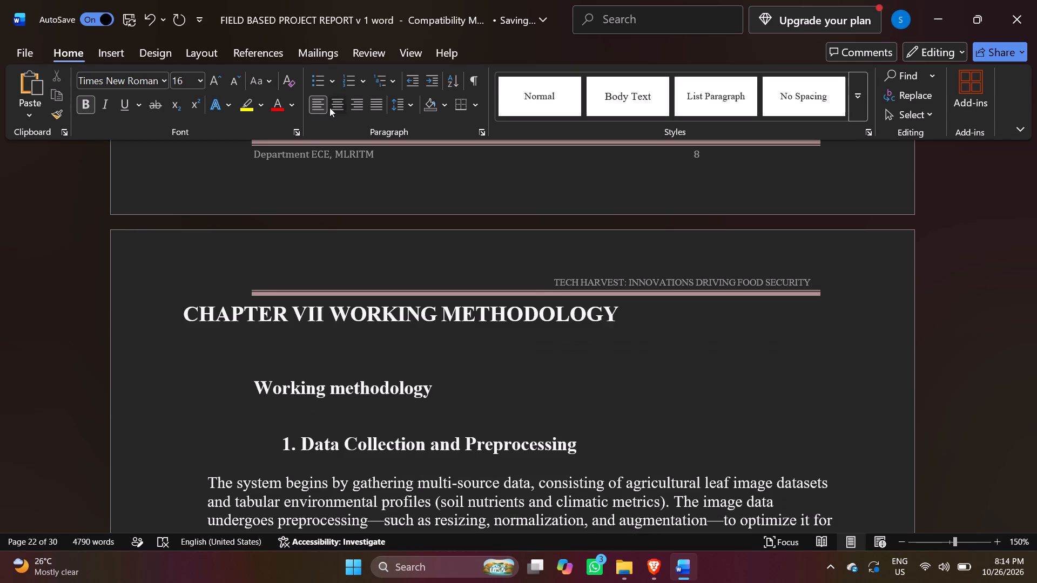
left_click(428, 316)
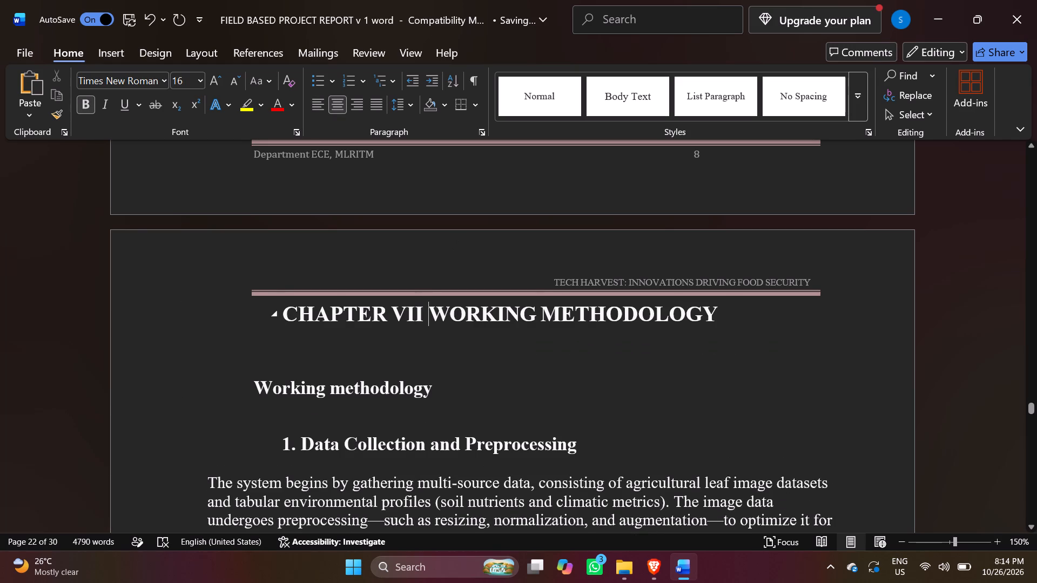
key("backslash")
key("BackSpace")
key("Return")
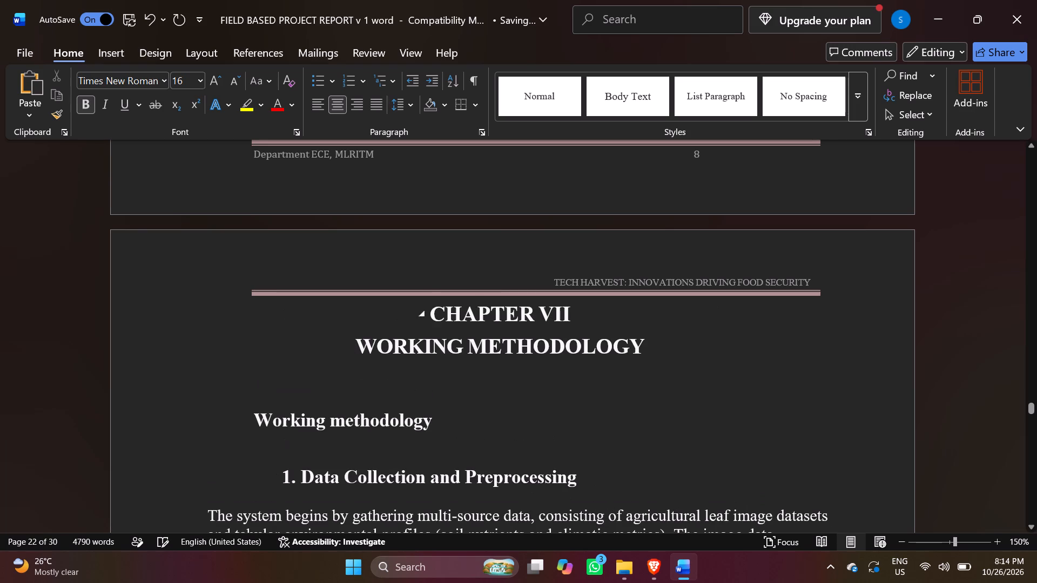
Check where Chapter VII ends in the body and complete the Chapter 7: Working Methodology page range as 14-15 in the table of contents.
scroll(683, 372, "down", 20)
scroll(683, 372, "down", 7)
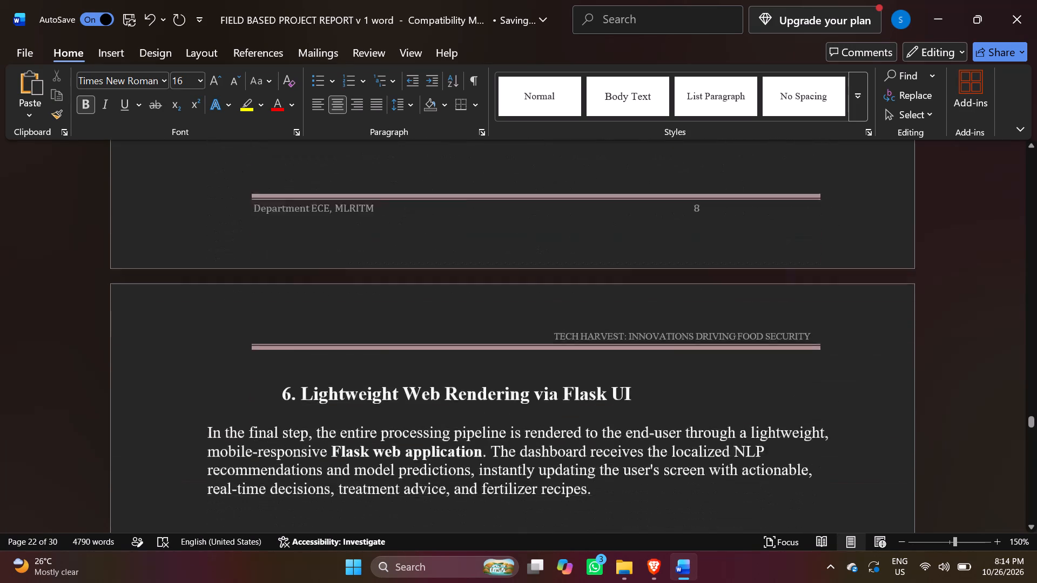
scroll(701, 382, "down", 18)
scroll(701, 388, "down", 7)
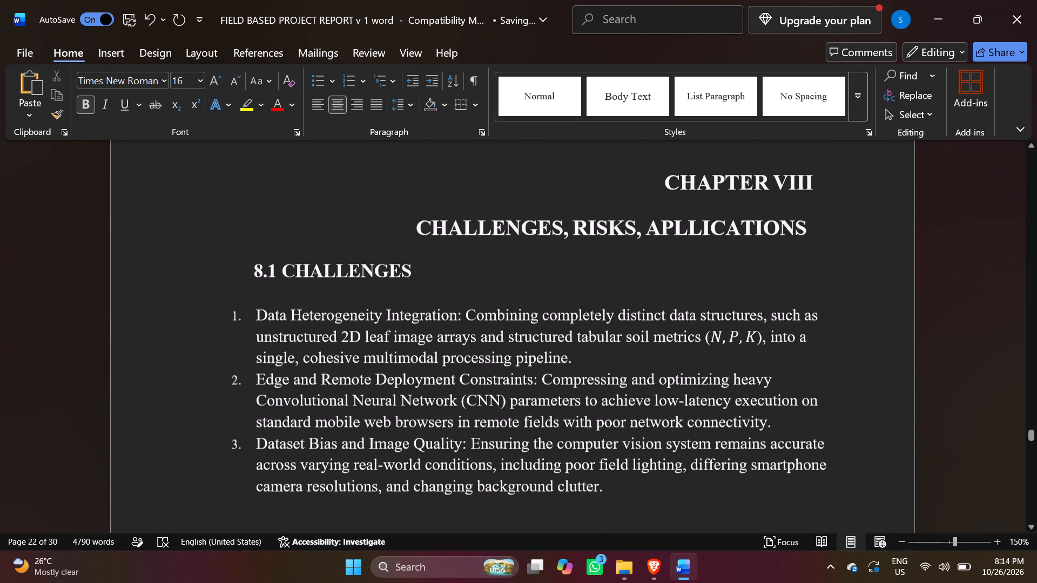
scroll(701, 389, "up", 2)
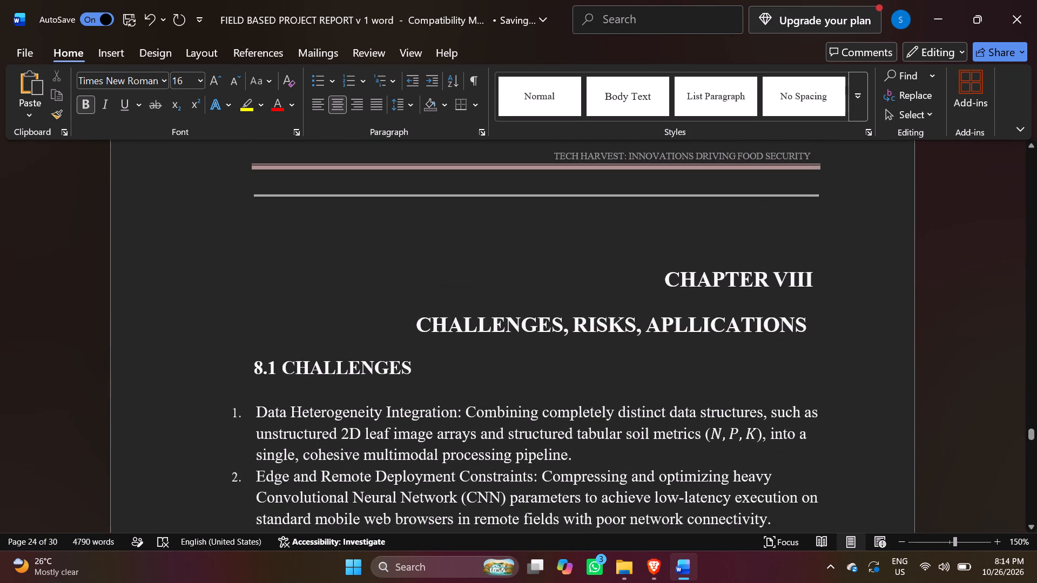
left_click_drag(1027, 433, 998, 220)
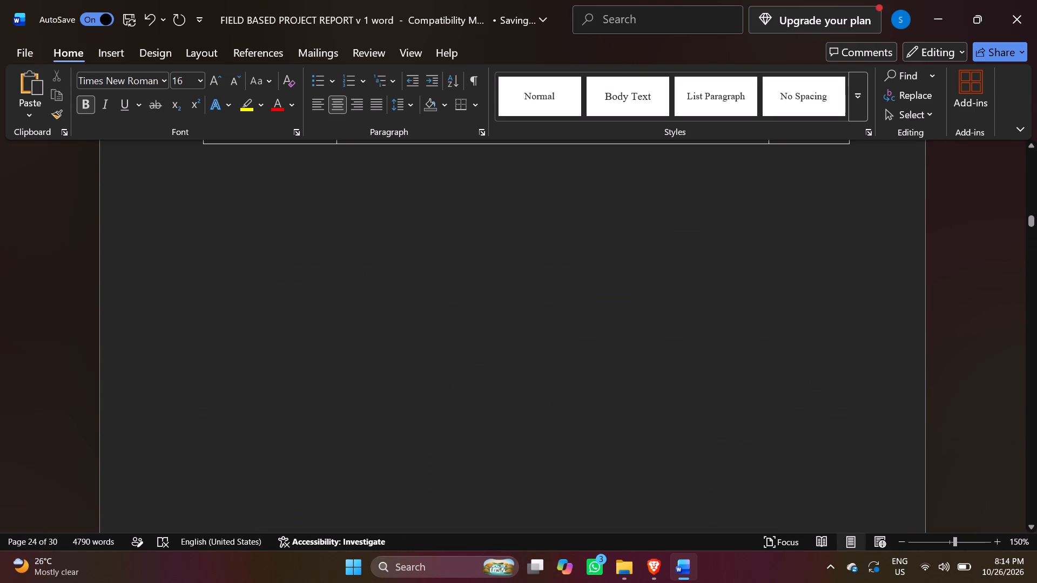
scroll(702, 364, "up", 11)
scroll(703, 361, "up", 18)
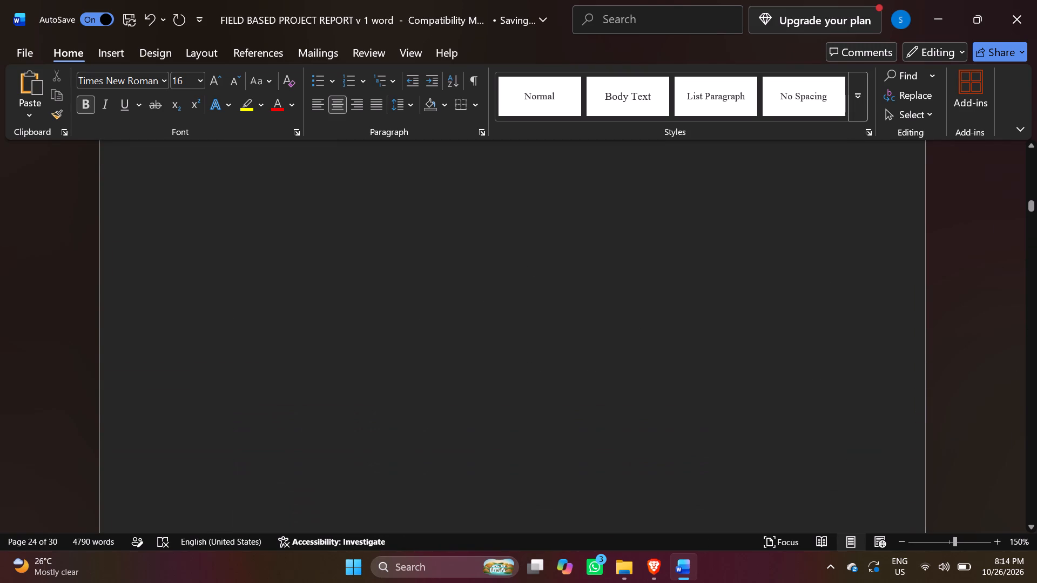
scroll(703, 361, "up", 8)
scroll(703, 361, "down", 7)
scroll(704, 361, "up", 7)
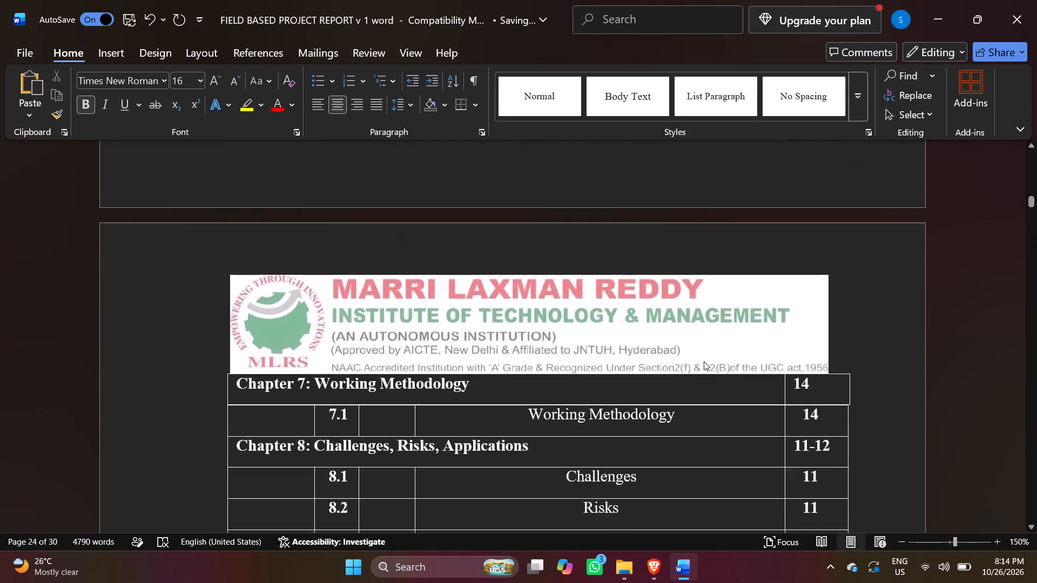
scroll(822, 461, "down", 1)
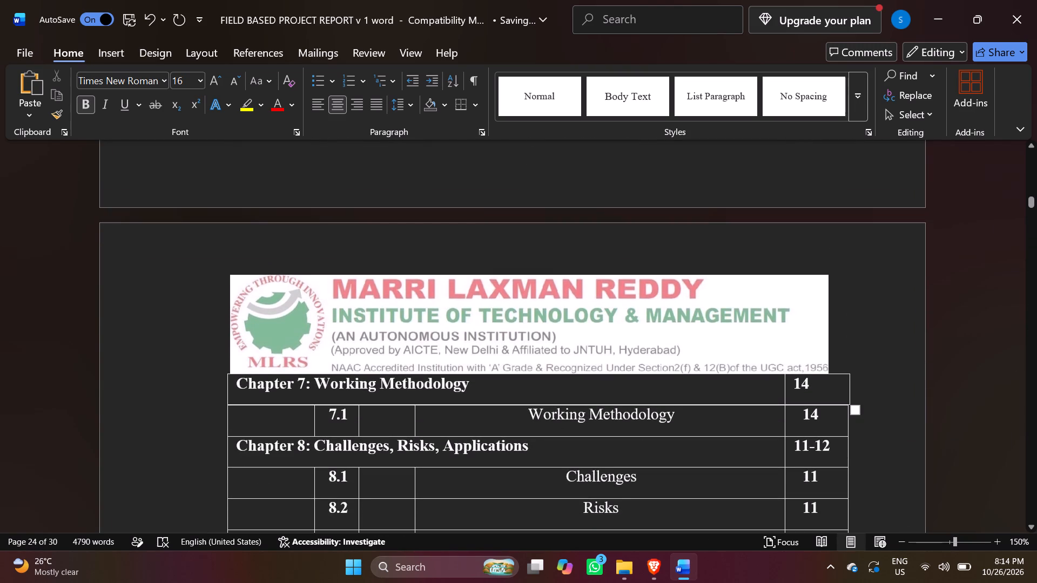
left_click(833, 451)
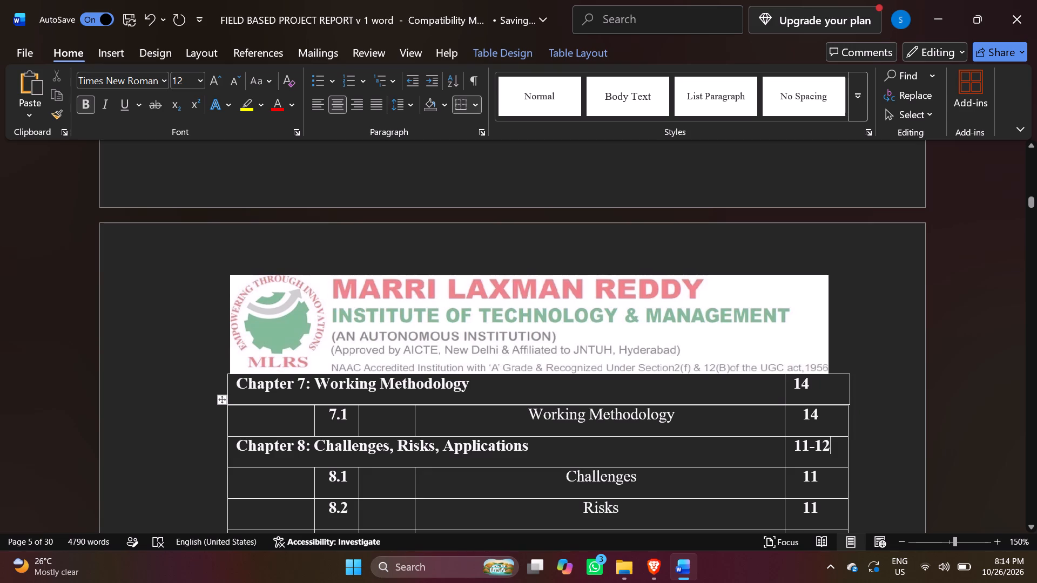
left_click(816, 389)
key("minus")
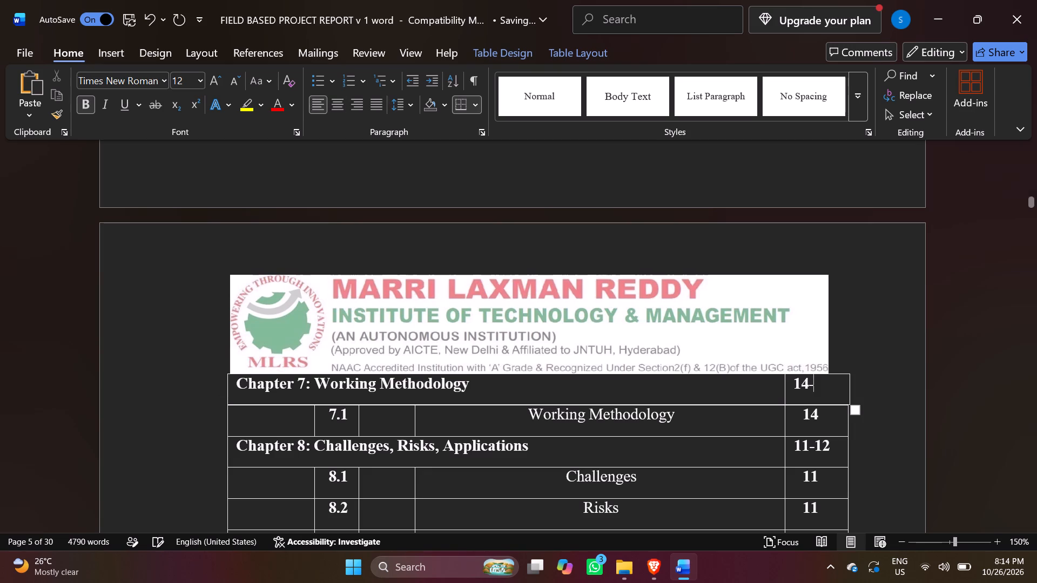
type("15")
Replace the page range of Chapter 8: Challenges, Risks, Applications with 16 in the table of contents.
left_click(836, 451)
key("BackSpace")
key("BackSpace")
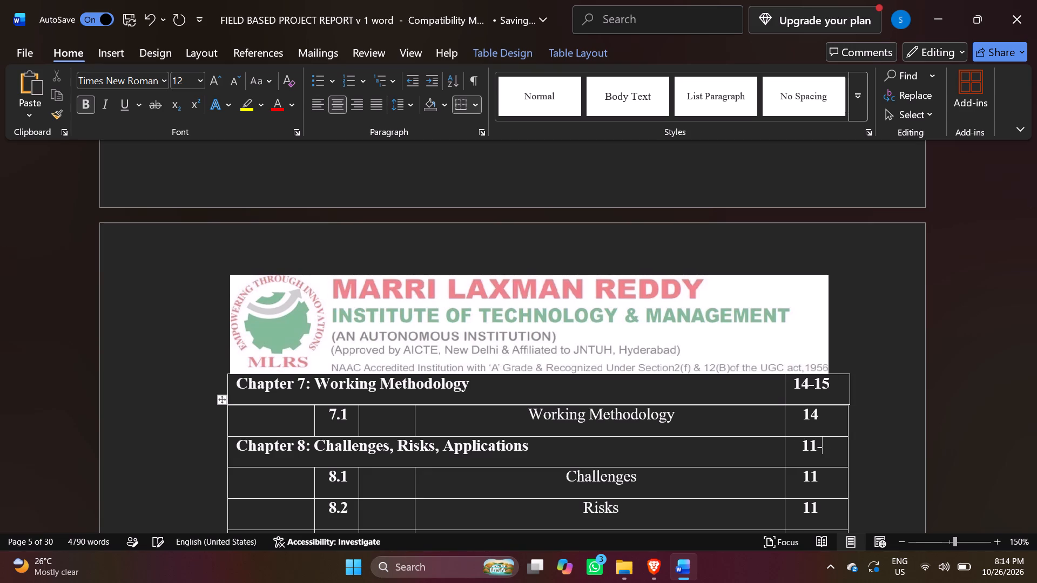
key("BackSpace")
key("BackSpace")
key("6")
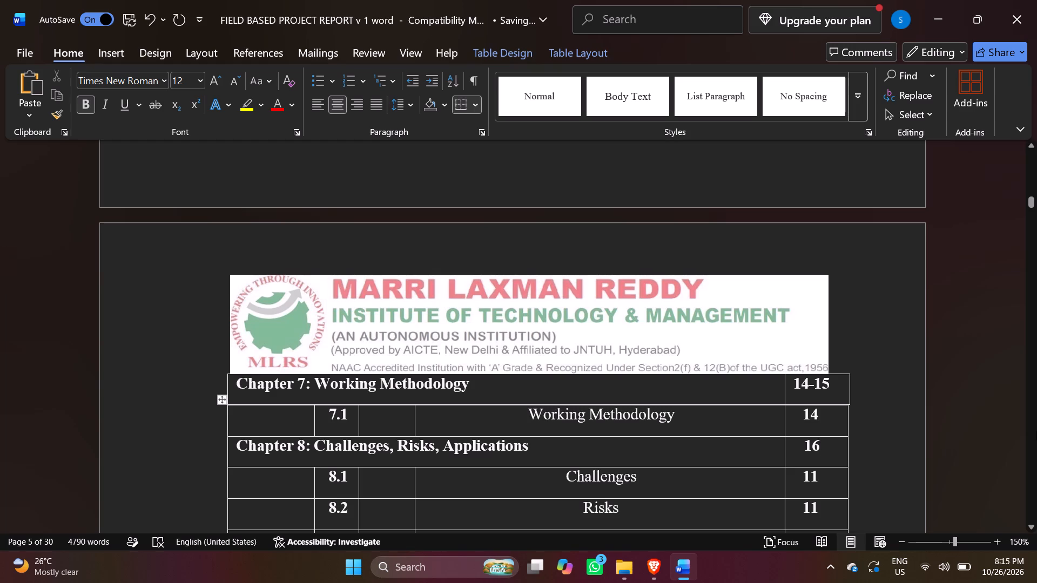
Examine the body from the Chapter VII heading to Chapter IX to determine which pages Chapter VIII covers.
left_click_drag(1034, 199, 1036, 331)
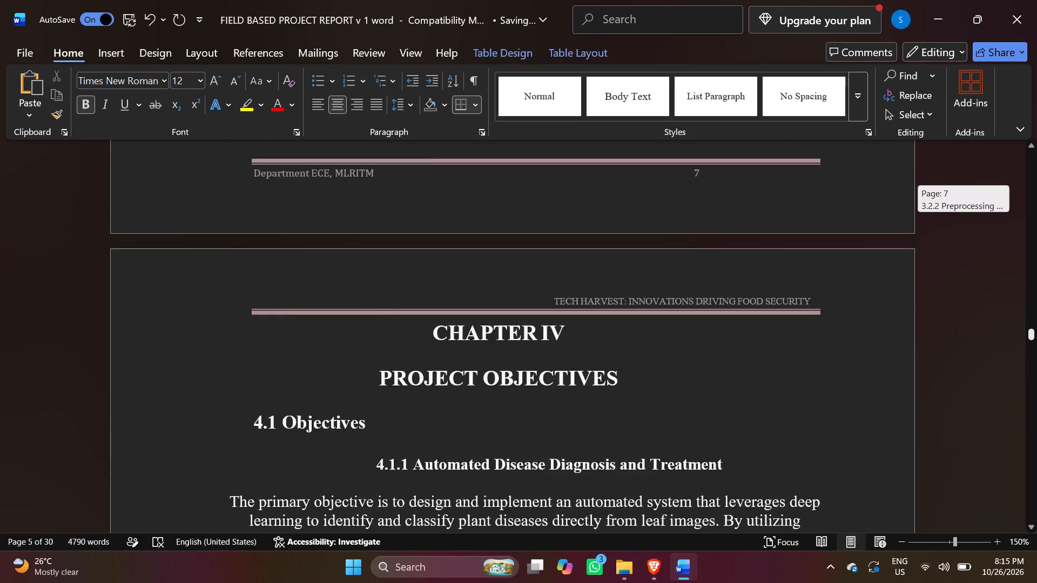
left_click_drag(1036, 331, 1036, 383)
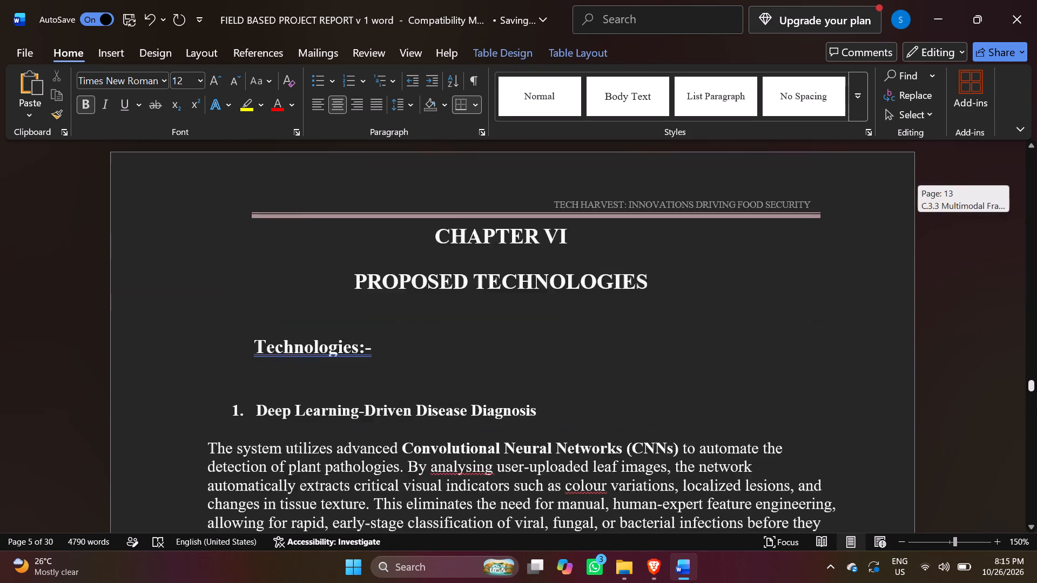
left_click_drag(1036, 383, 1036, 403)
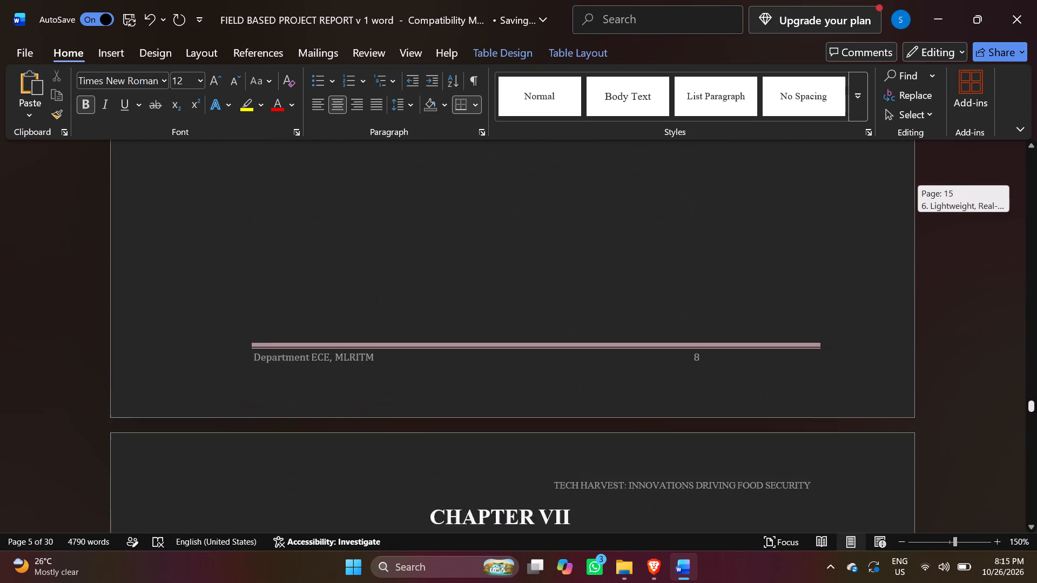
left_click_drag(1036, 403, 1036, 442)
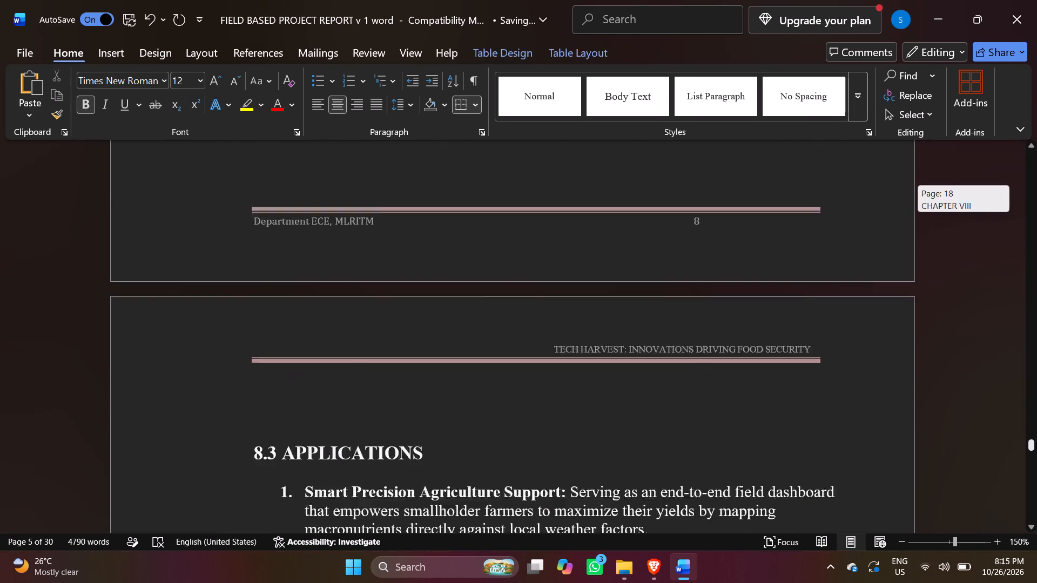
left_click_drag(1036, 442, 1036, 461)
scroll(746, 439, "up", 11)
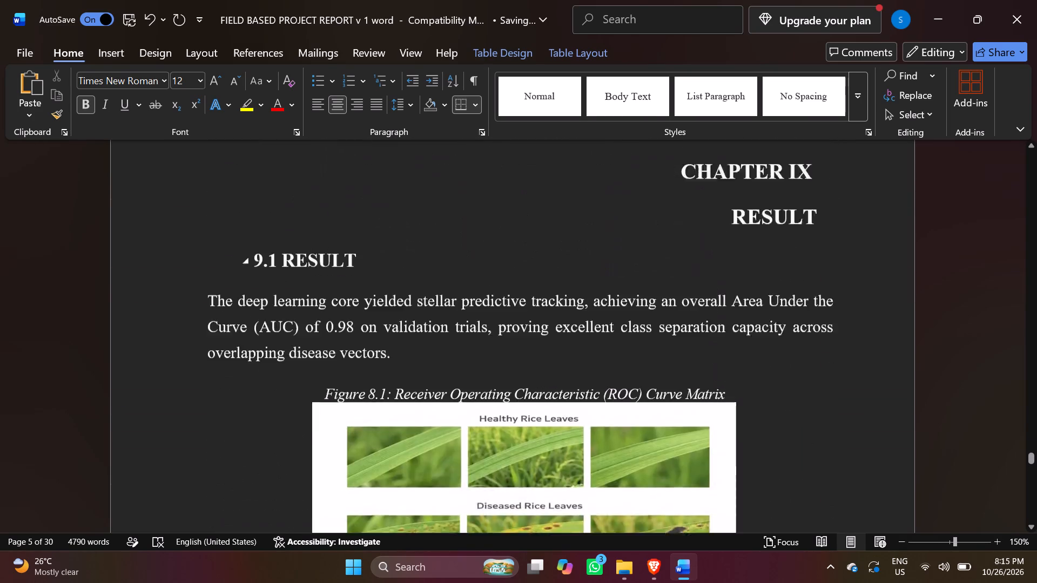
scroll(757, 423, "up", 20)
scroll(754, 426, "up", 2)
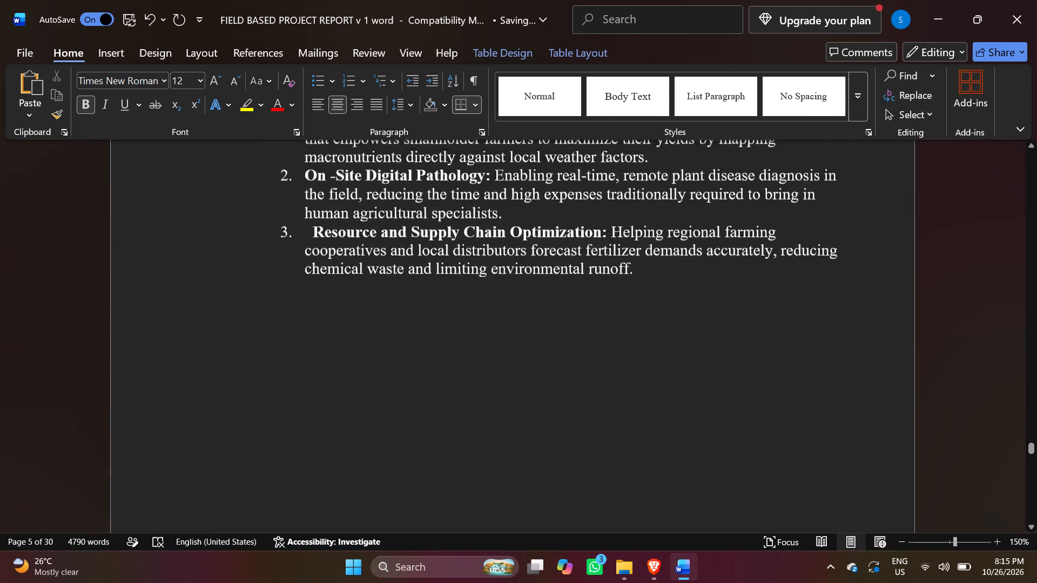
scroll(754, 426, "up", 4)
scroll(754, 426, "up", 20)
scroll(754, 426, "up", 3)
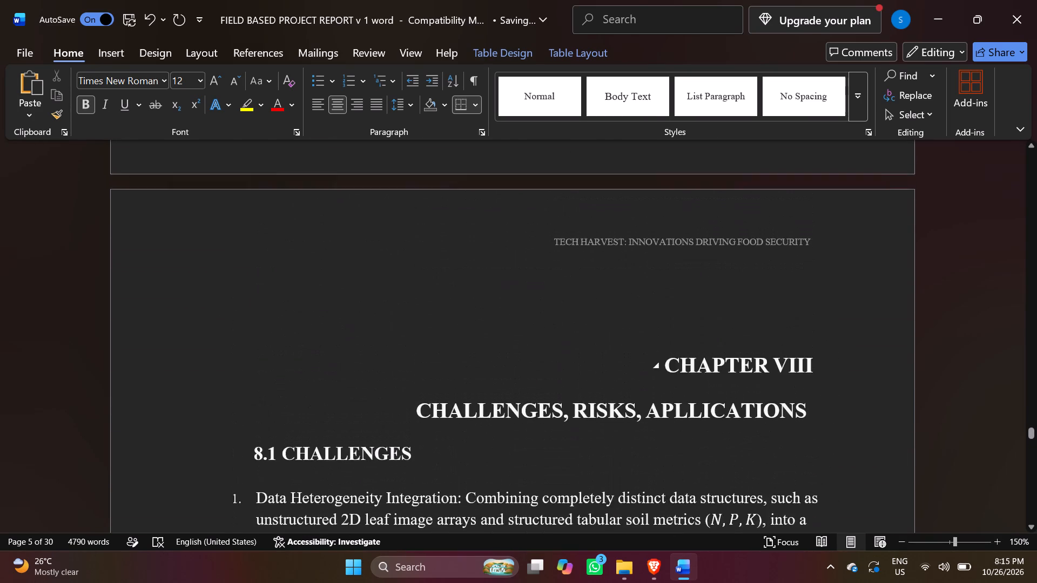
scroll(753, 426, "up", 20)
scroll(753, 426, "up", 12)
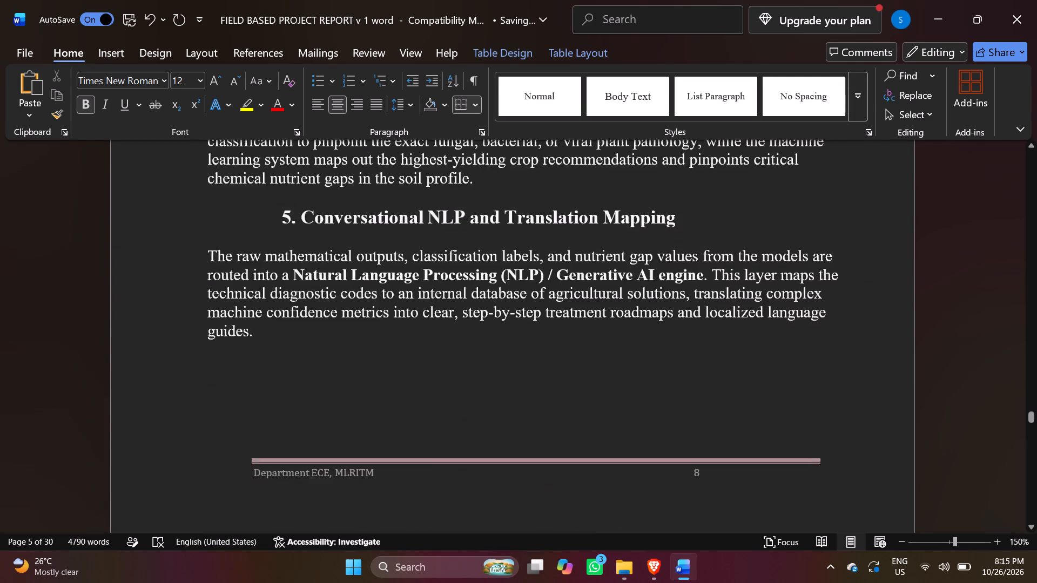
scroll(752, 425, "up", 18)
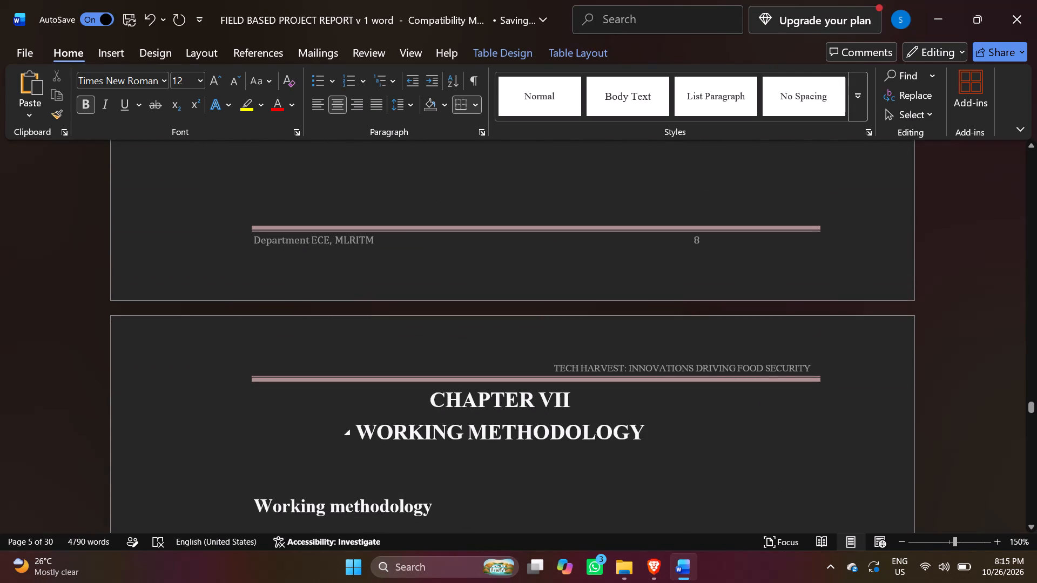
scroll(750, 424, "down", 15)
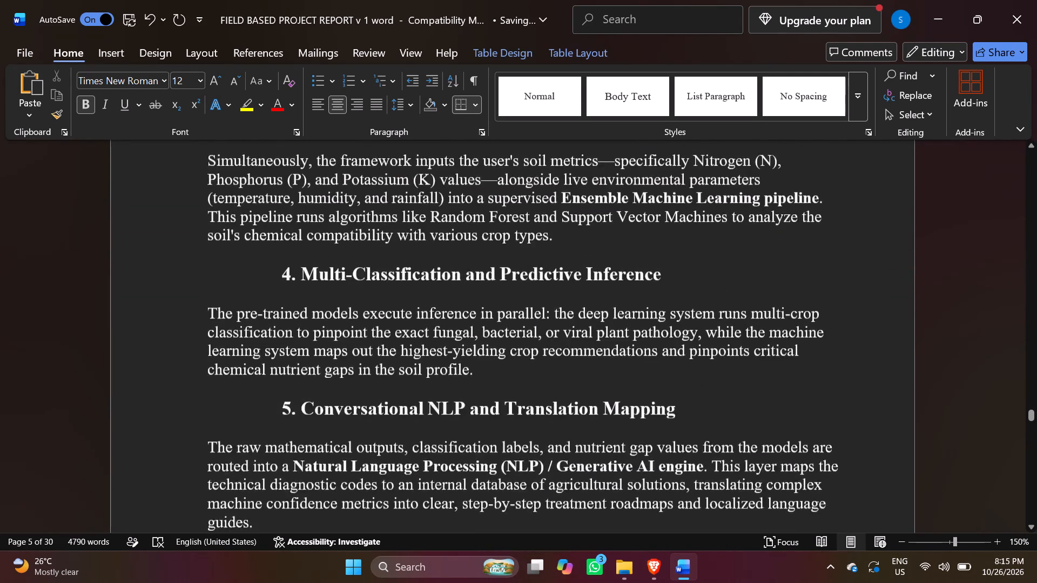
scroll(745, 434, "down", 8)
scroll(745, 434, "down", 16)
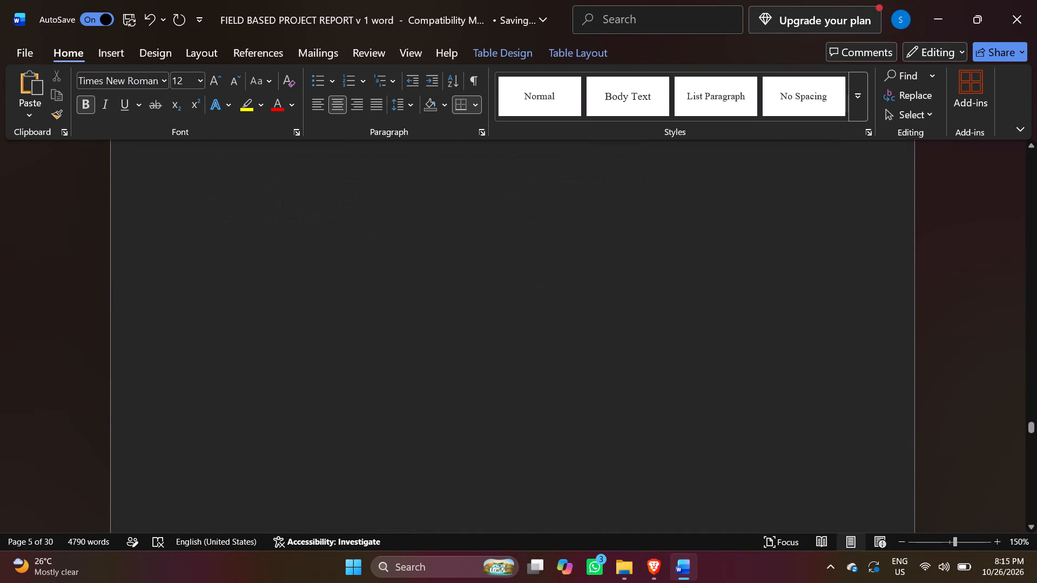
scroll(745, 436, "down", 12)
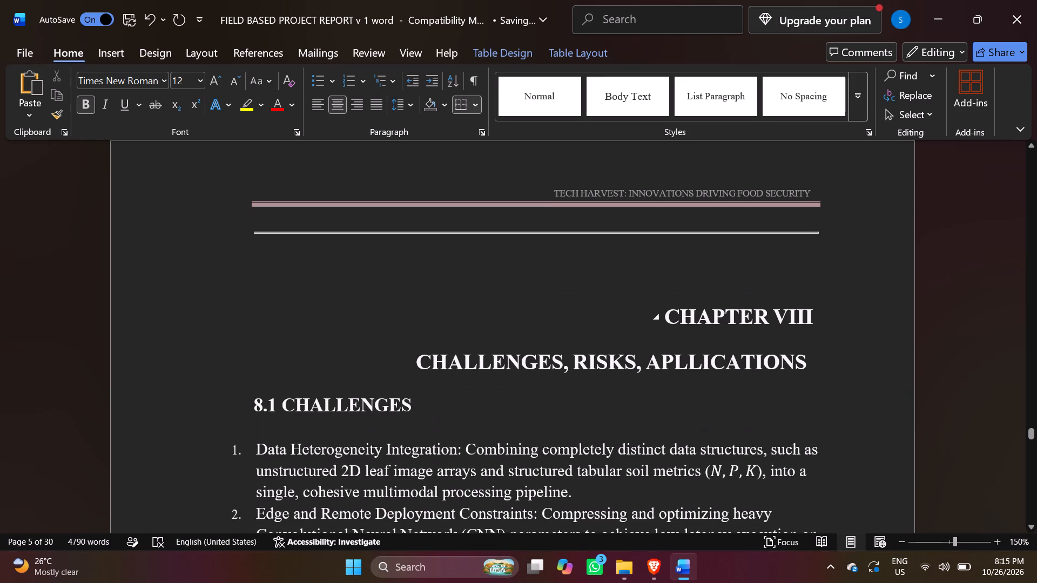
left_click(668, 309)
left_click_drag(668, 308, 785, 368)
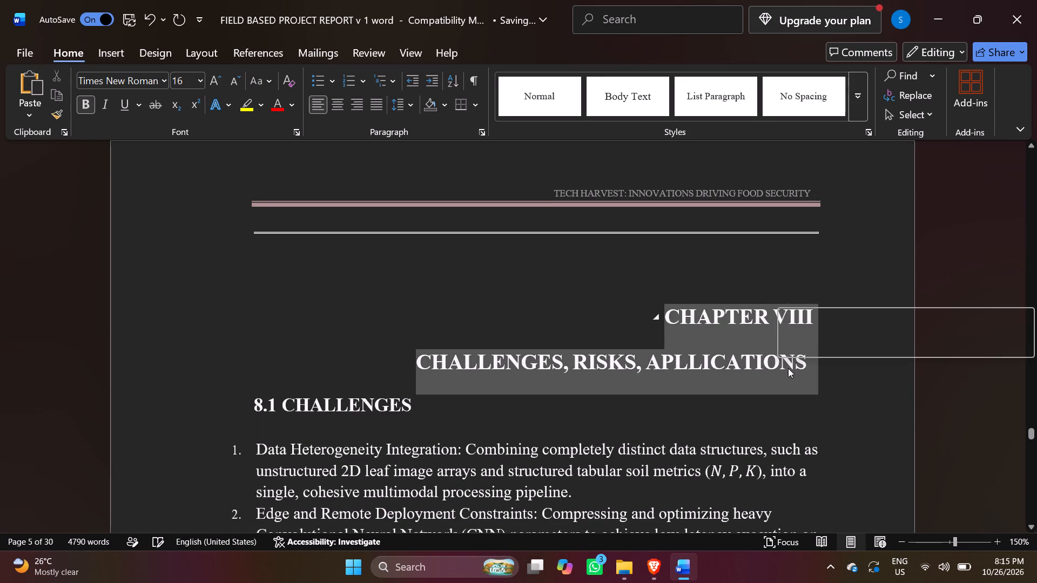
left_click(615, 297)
Review the Chapter 7 to Chapter 9 entries and their page numbers in the table of contents against the body.
scroll(615, 297, "up", 20)
scroll(615, 297, "up", 4)
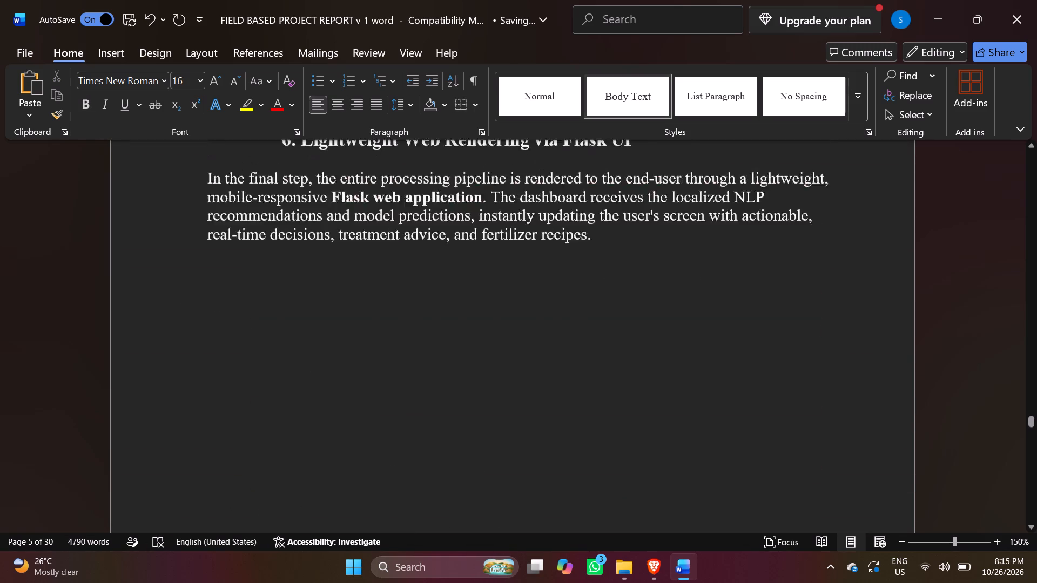
scroll(762, 342, "up", 20)
scroll(762, 342, "up", 9)
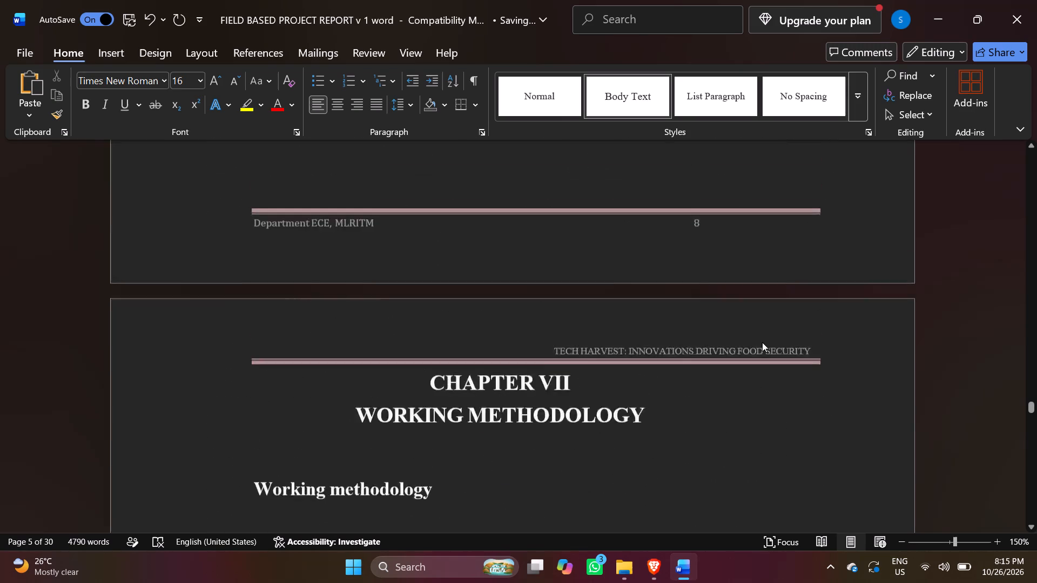
scroll(762, 342, "up", 3)
scroll(763, 348, "down", 4)
left_click_drag(1030, 410, 1036, 225)
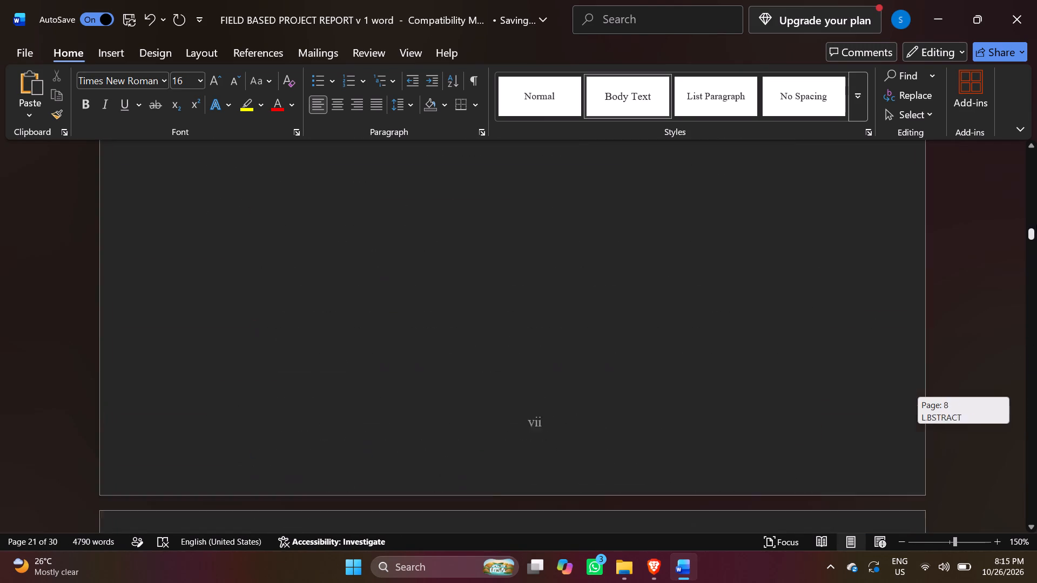
left_click_drag(1036, 225, 1036, 200)
scroll(709, 342, "down", 7)
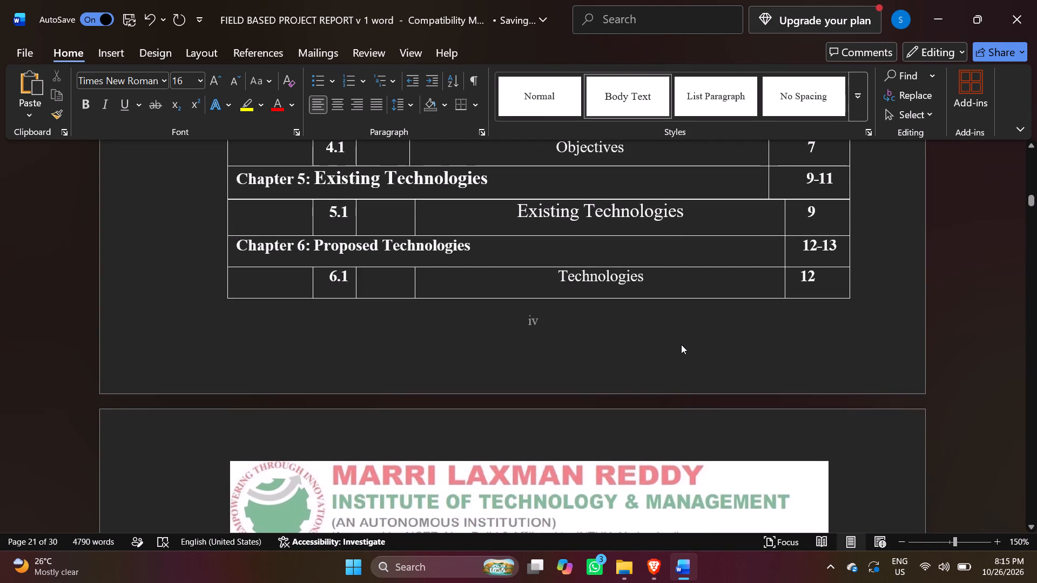
scroll(511, 322, "down", 7)
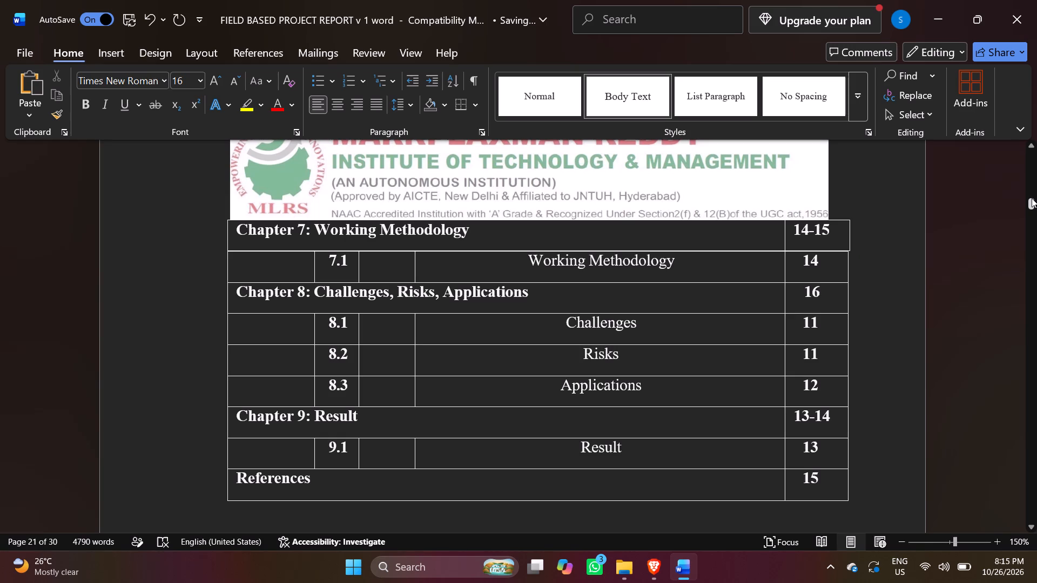
Examine the body pages again from Chapter IV through the end of Chapter VII to work out the page numbering before Chapter VIII.
left_click_drag(1032, 198, 1036, 333)
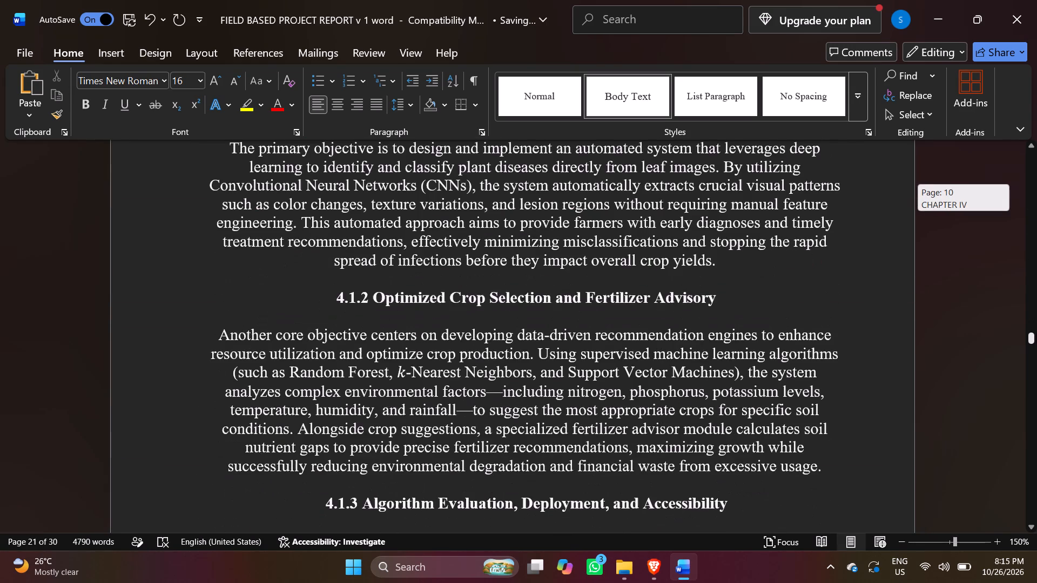
left_click_drag(1036, 333, 1036, 333)
scroll(542, 343, "up", 5)
scroll(542, 342, "down", 11)
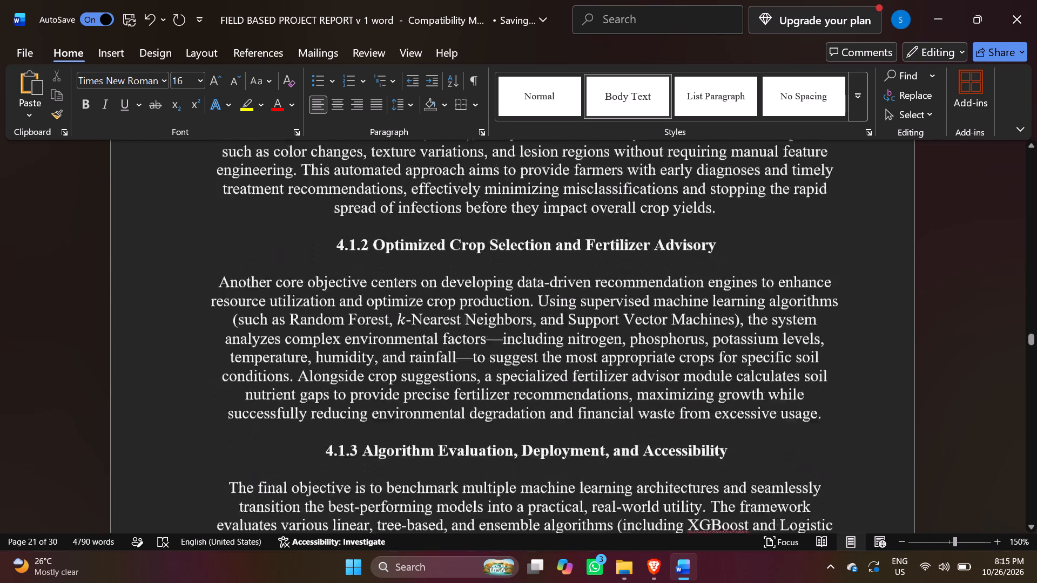
scroll(550, 338, "down", 15)
scroll(581, 345, "down", 18)
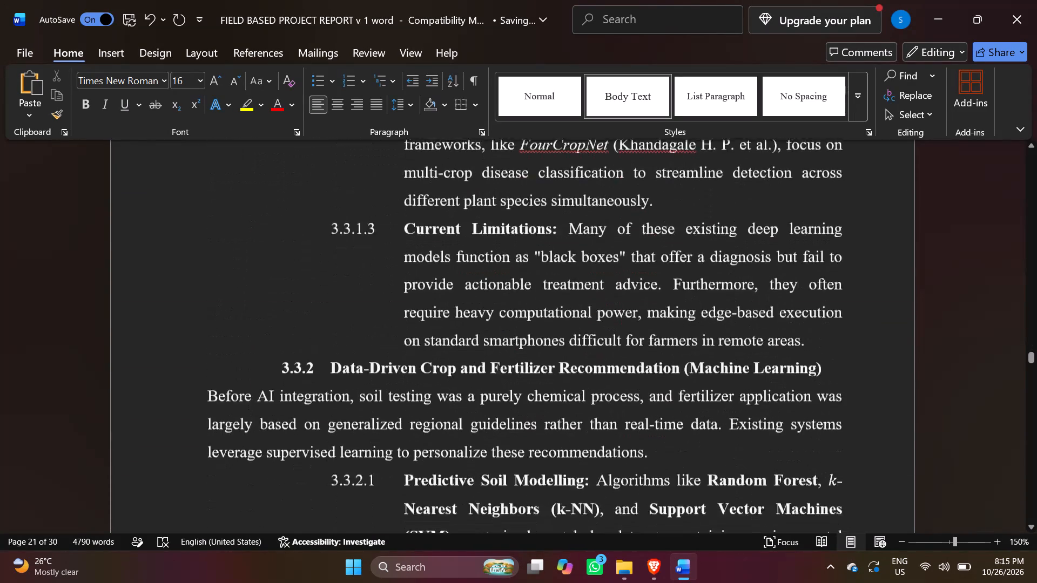
scroll(588, 345, "down", 20)
scroll(588, 345, "down", 12)
scroll(594, 354, "down", 13)
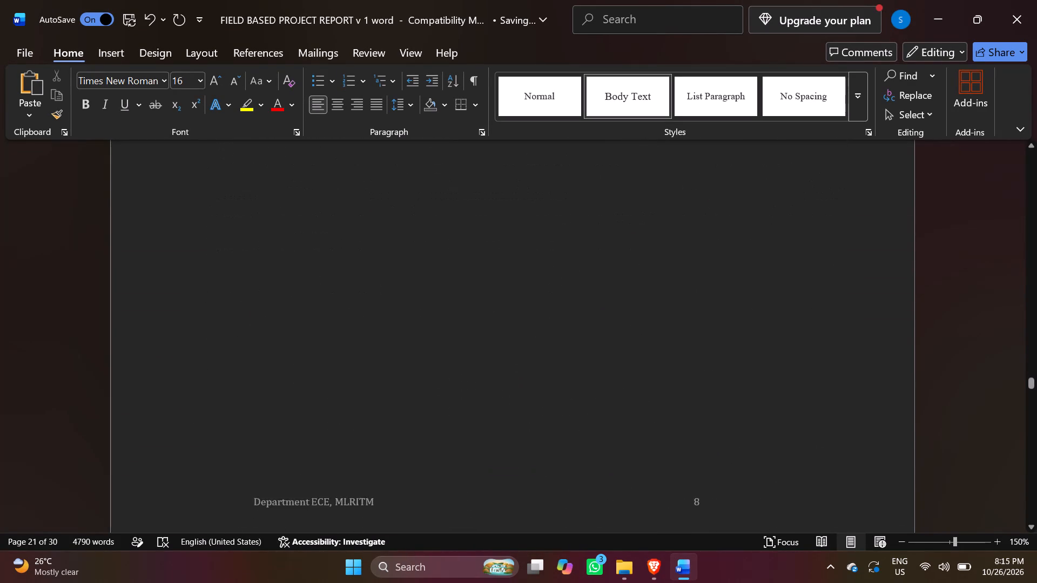
scroll(591, 368, "down", 9)
scroll(589, 372, "up", 5)
scroll(589, 372, "down", 6)
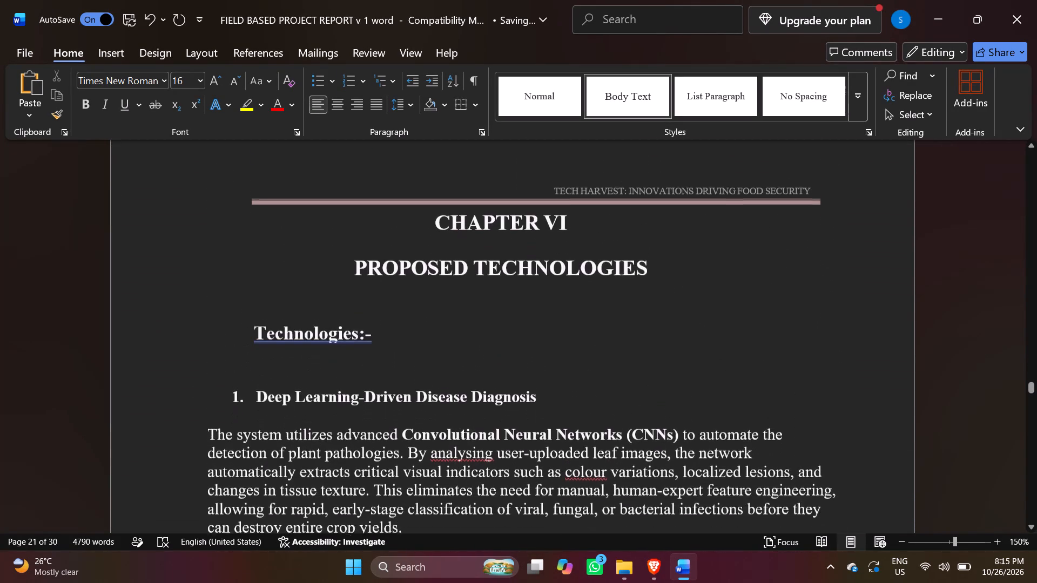
scroll(589, 372, "down", 8)
double_click(1034, 424)
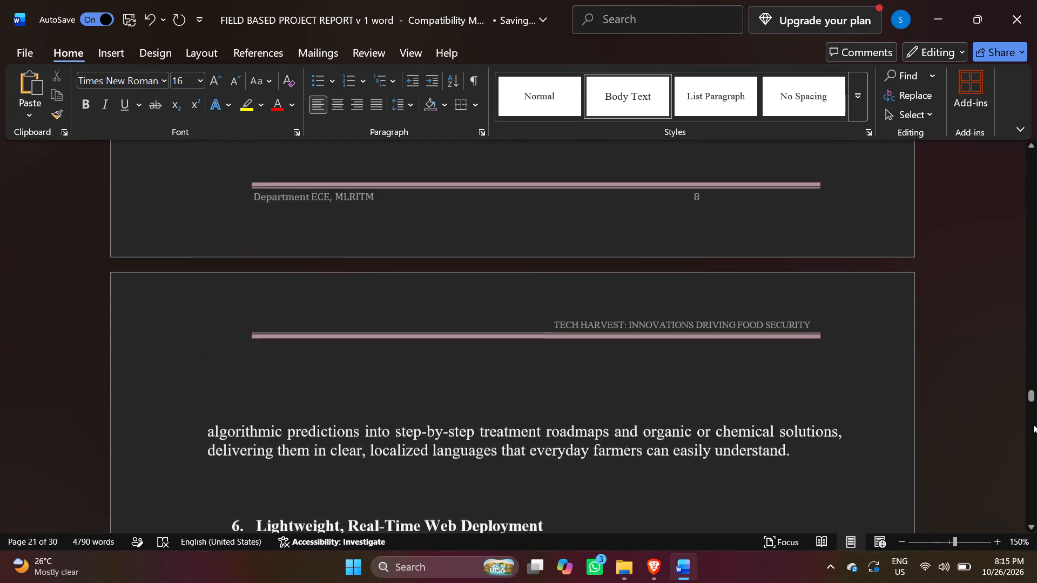
left_click_drag(1033, 424, 1033, 438)
double_click(1033, 442)
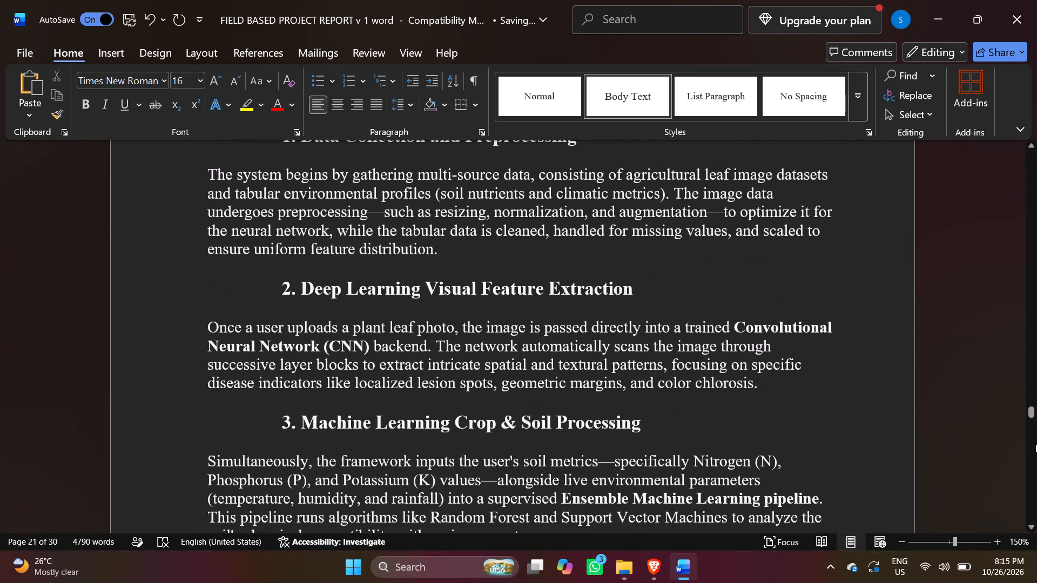
scroll(1035, 444, "up", 6)
scroll(1032, 446, "down", 11)
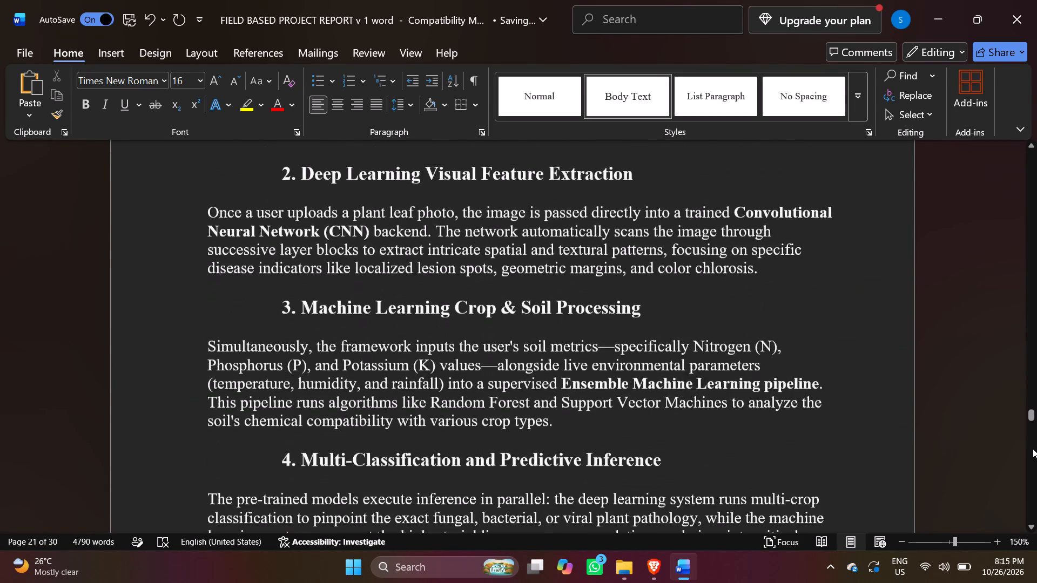
scroll(1033, 449, "down", 20)
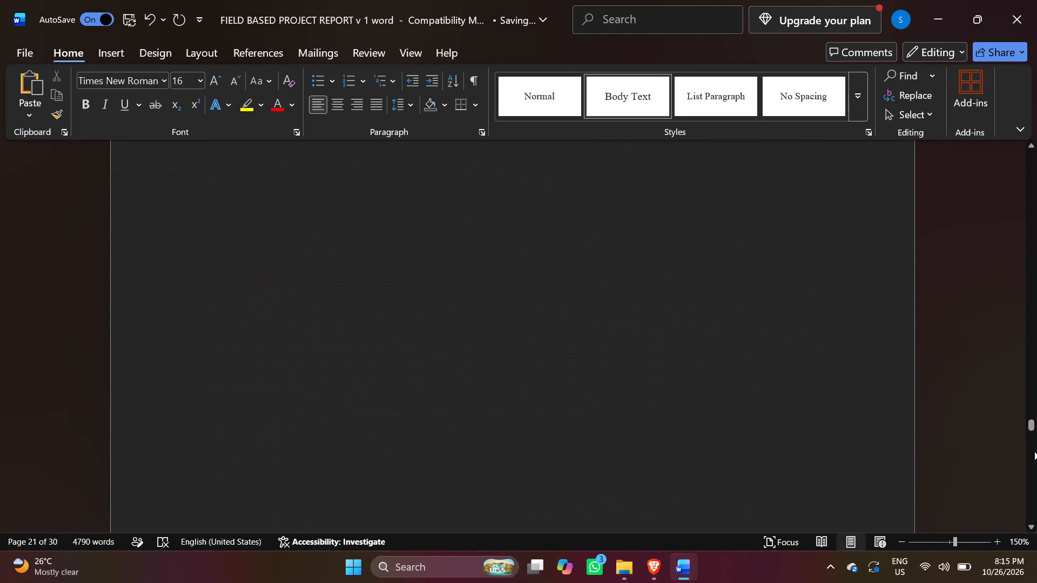
scroll(1034, 451, "up", 6)
scroll(1034, 451, "down", 4)
Complete the page range of Chapter 8: Challenges, Risks, Applications as 16-17 in the table of contents.
left_click_drag(1027, 421, 1021, 133)
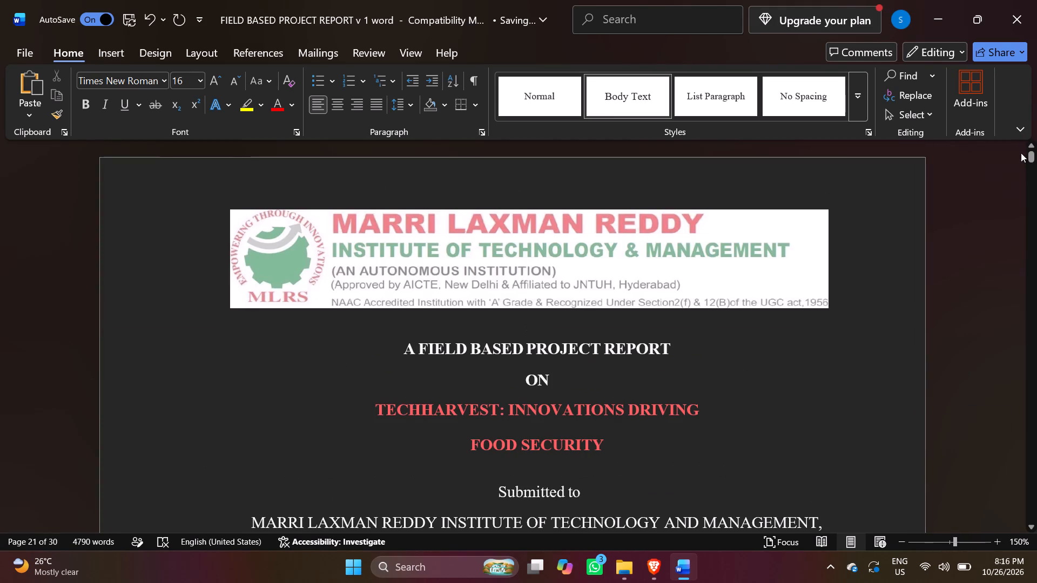
left_click_drag(1035, 179, 1036, 257)
left_click(1034, 236)
left_click_drag(1029, 170, 1031, 202)
scroll(676, 310, "up", 4)
scroll(776, 379, "down", 11)
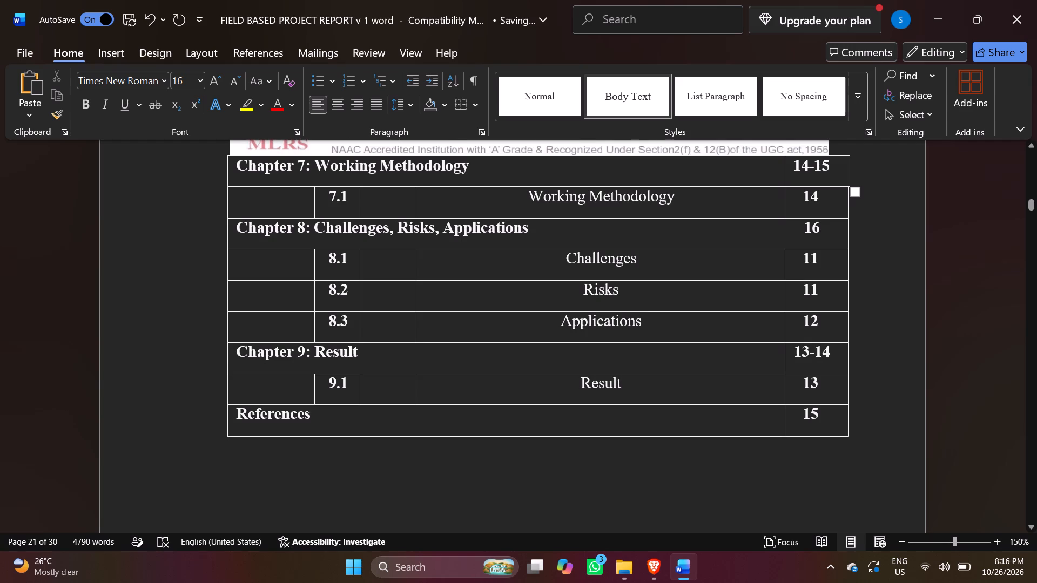
left_click(826, 228)
key("minus")
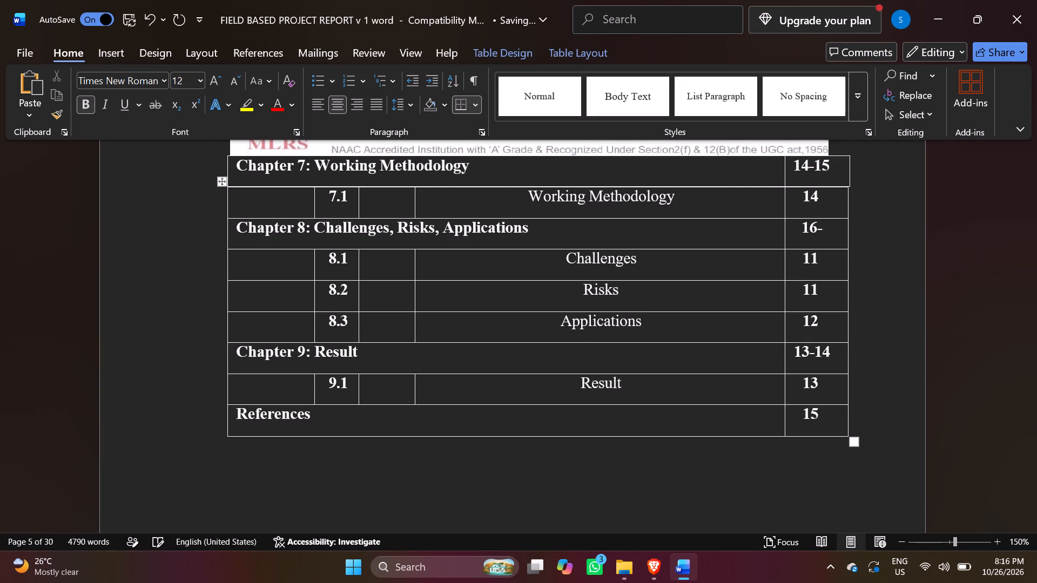
type("17")
Remove the final digit of the 8.1 Challenges page number in the table of contents.
left_click(819, 266)
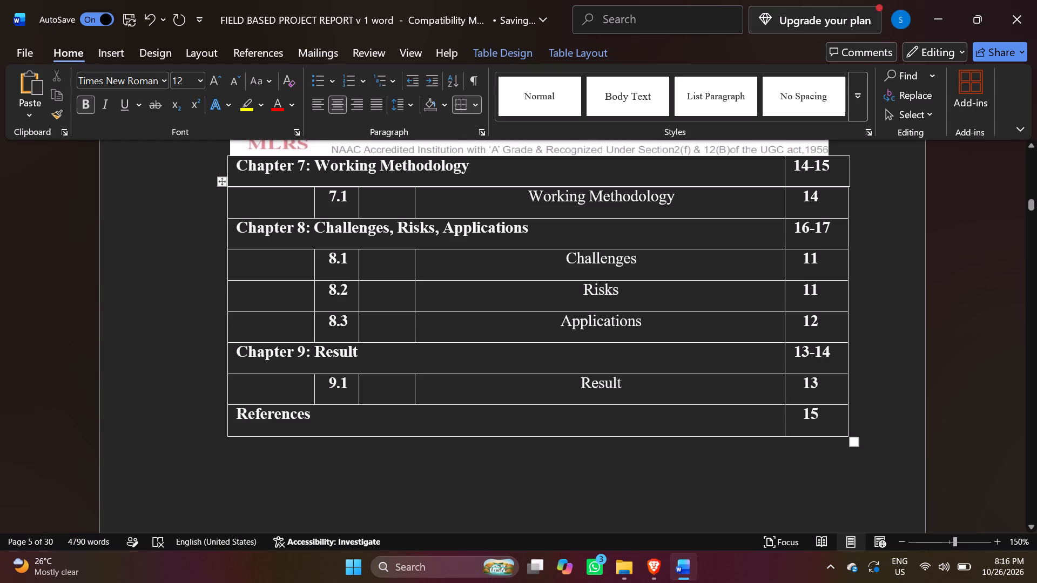
key("BackSpace")
Examine the body pages from Chapter V up to the Chapter VIII heading to locate where section 8.1 begins.
left_click_drag(1028, 204, 1036, 345)
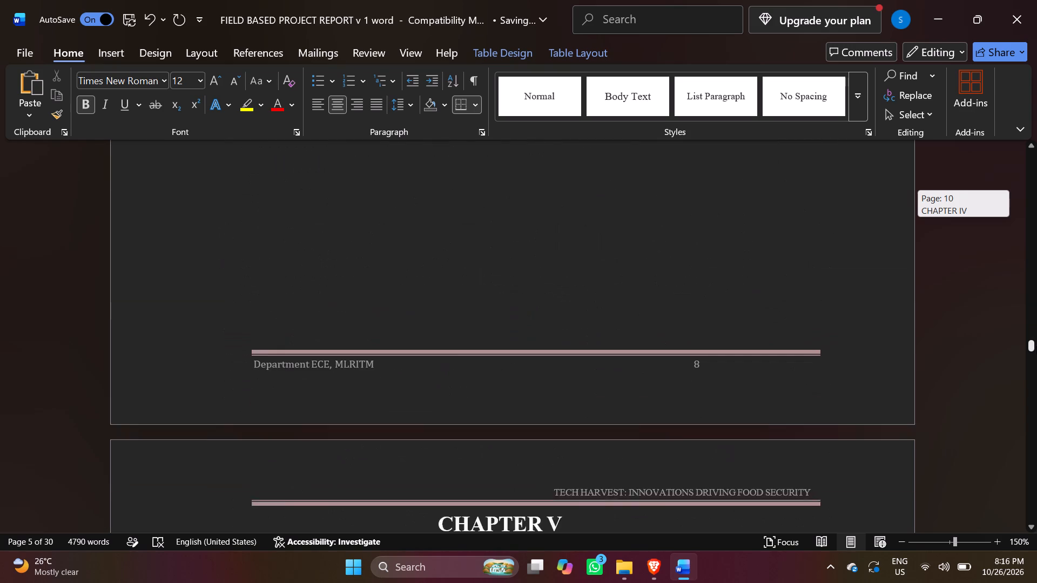
left_click_drag(1036, 345, 1036, 371)
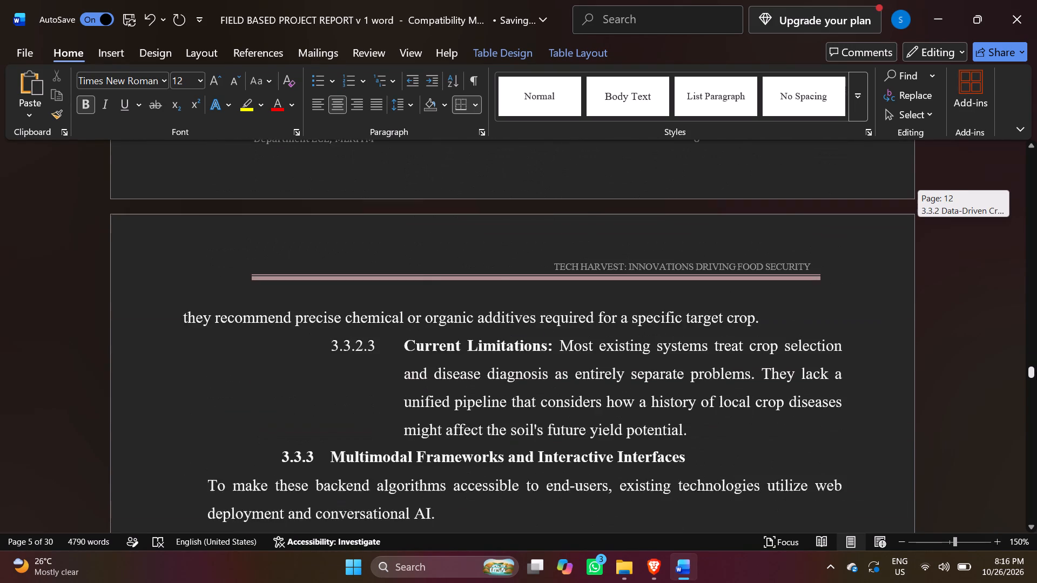
left_click_drag(1036, 371, 1036, 385)
scroll(623, 411, "up", 5)
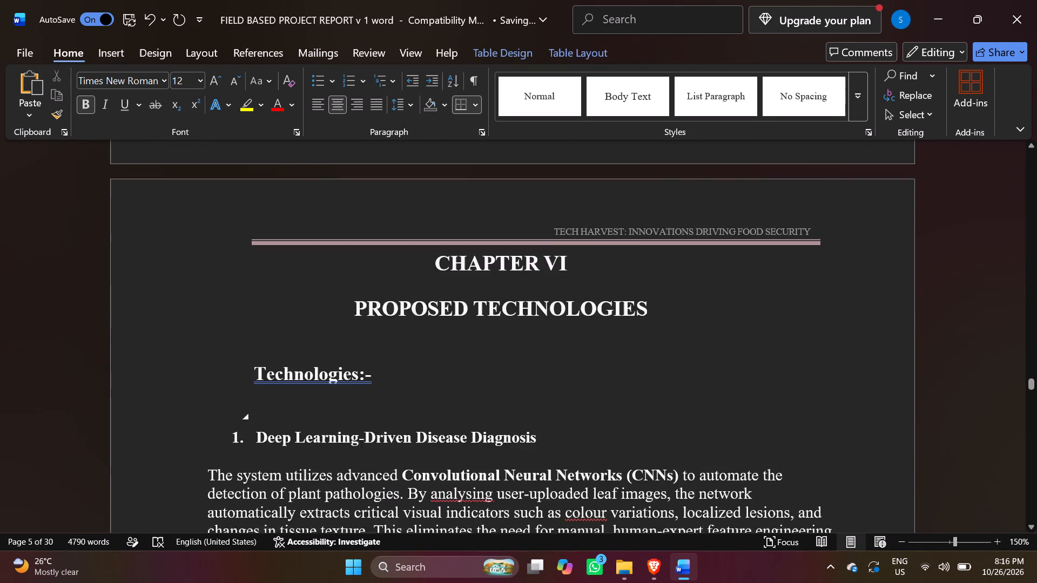
scroll(623, 411, "down", 5)
left_click_drag(1034, 389, 1036, 422)
scroll(760, 428, "up", 4)
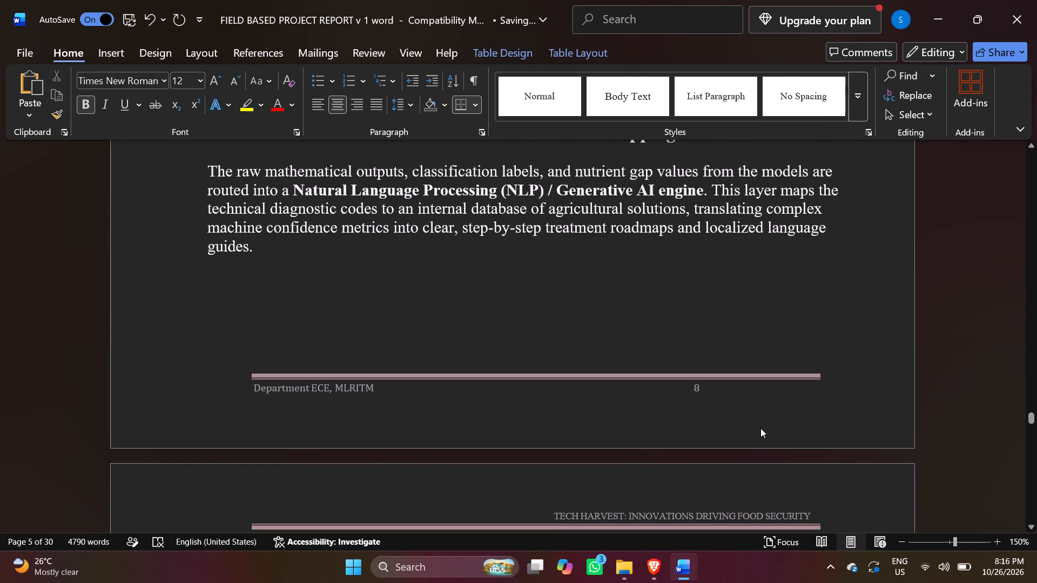
scroll(760, 428, "down", 2)
scroll(772, 375, "down", 5)
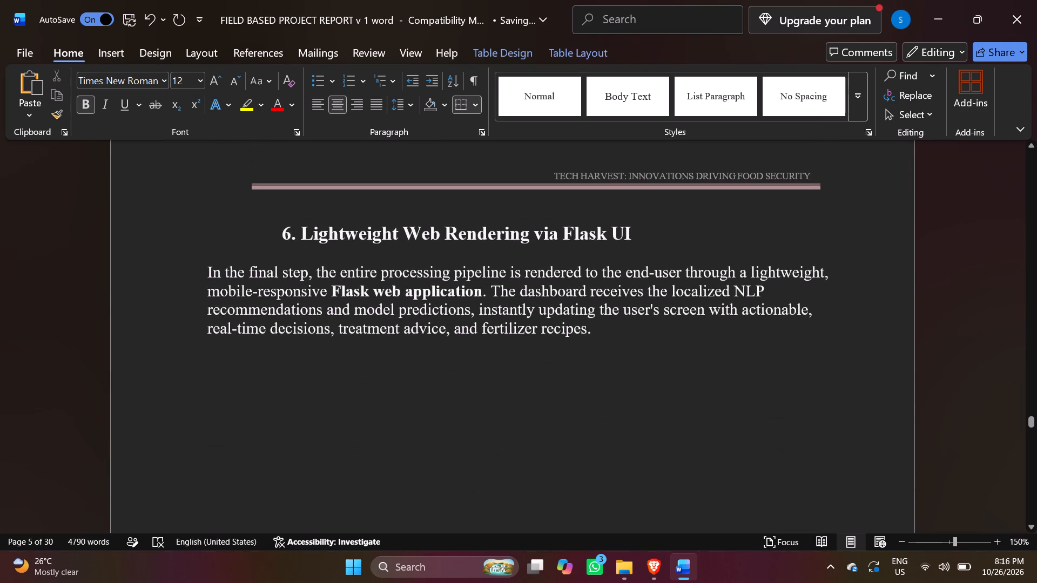
scroll(772, 380, "down", 20)
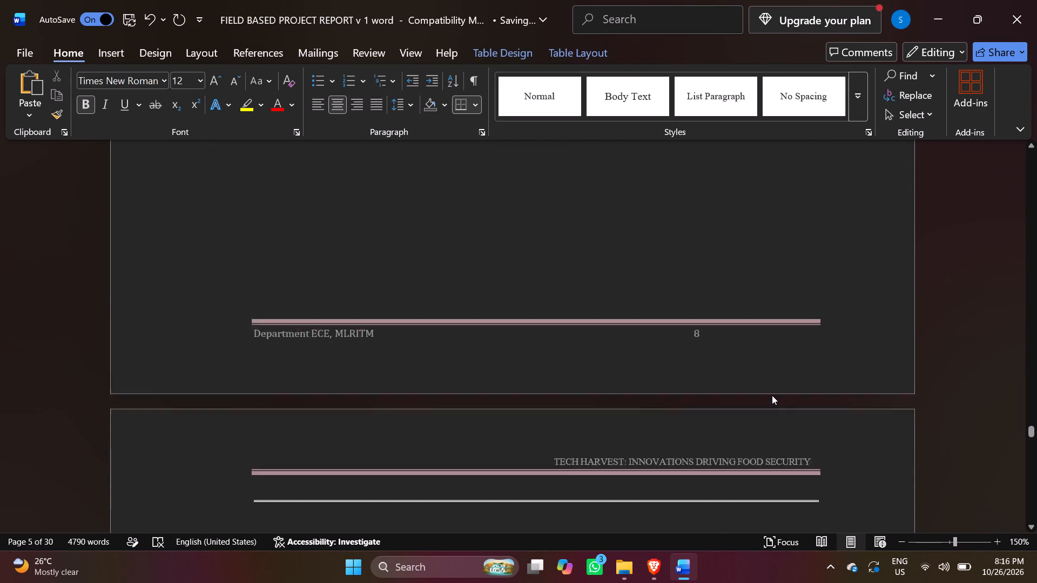
scroll(772, 395, "down", 5)
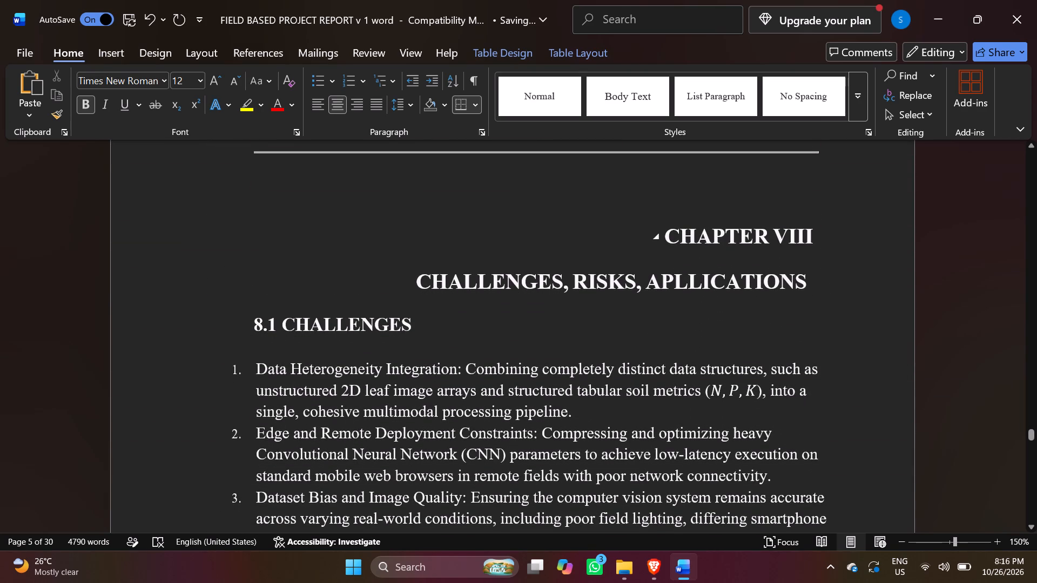
Move the CHAPTER VIII and CHALLENGES, RISKS, APLLICATIONS heading lines up to the empty line just below the page's header rule.
left_click_drag(657, 231, 798, 293)
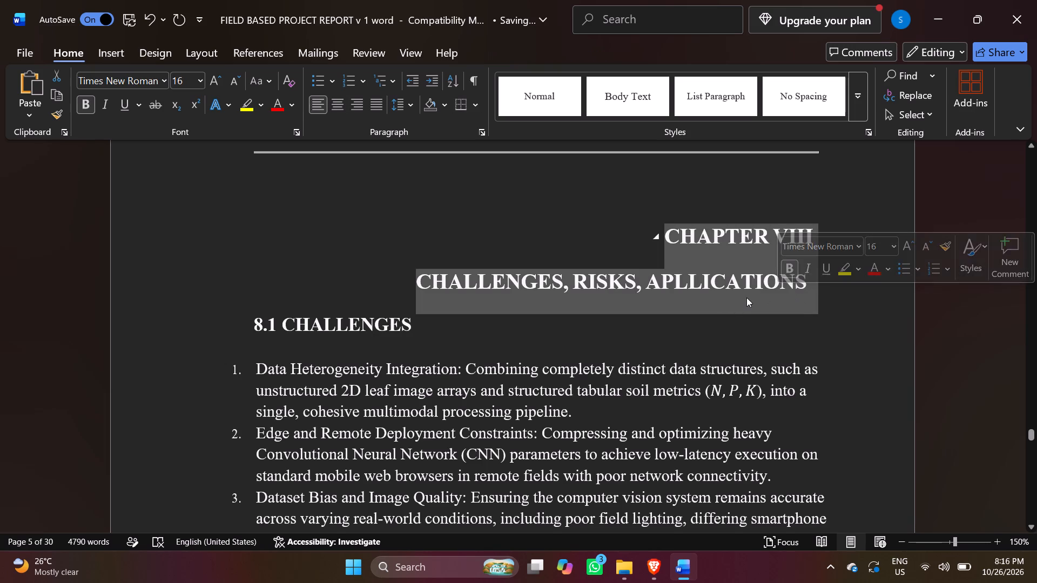
key("ctrl+c")
key("BackSpace")
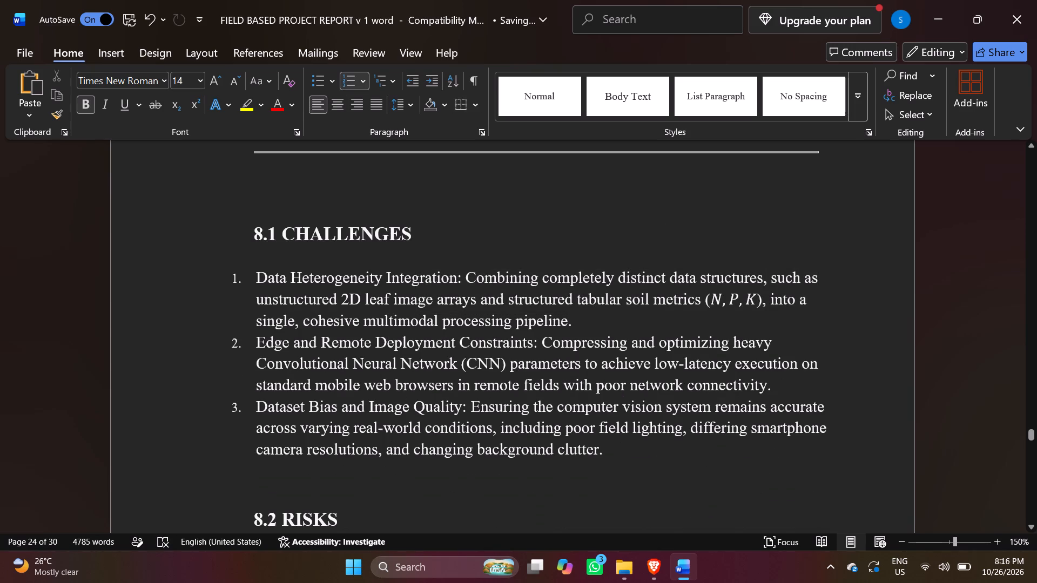
left_click(294, 195)
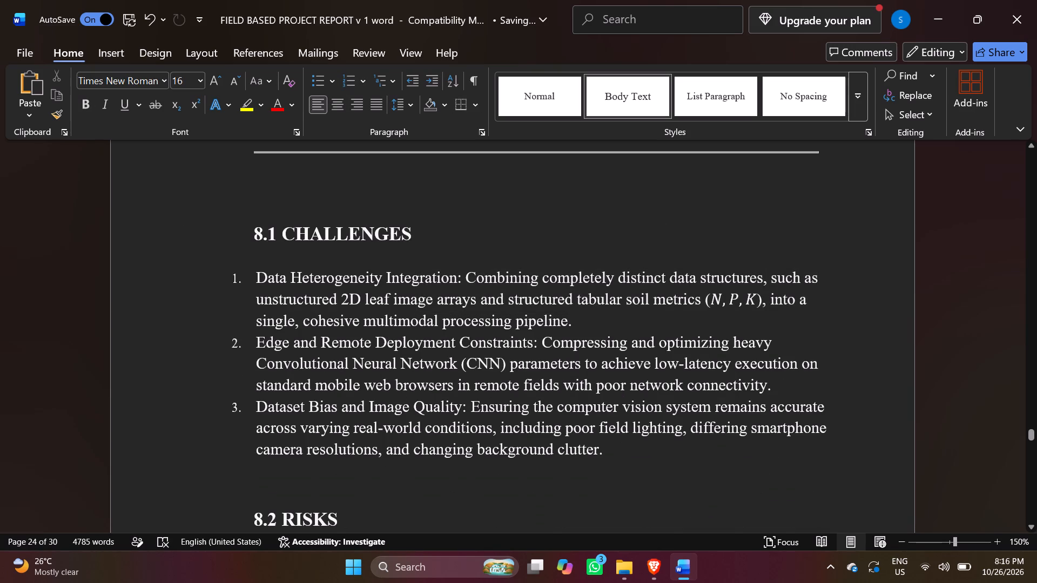
left_click(290, 168)
left_click(289, 187)
left_click(288, 179)
key("ctrl+v")
Centre the moved heading, with CHAPTER VIII on the first line and CHALLENGES, RISKS, APLLICATIONS on the second.
left_click(635, 169)
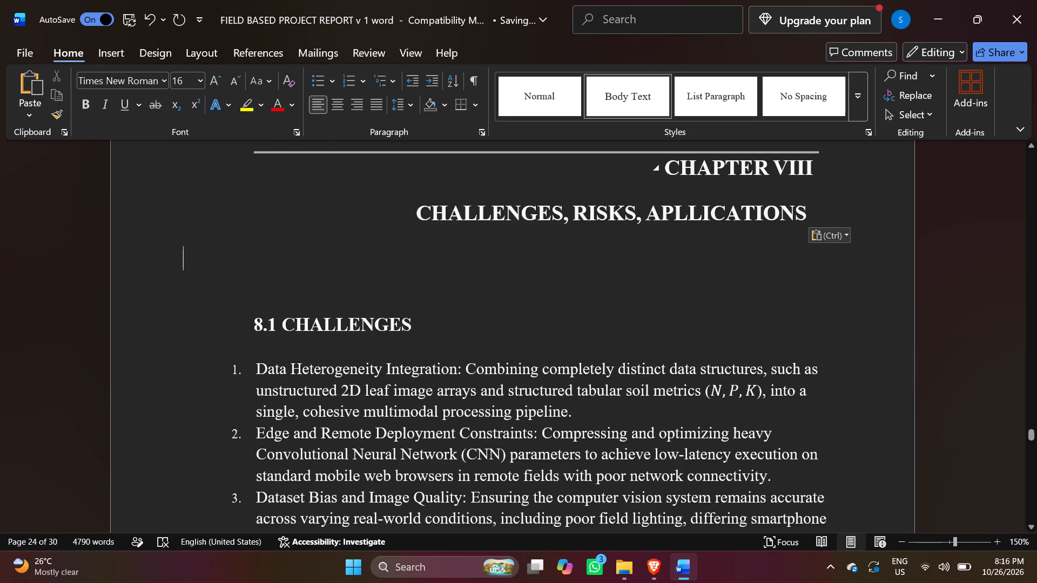
key("BackSpace")
key("BackSpace")
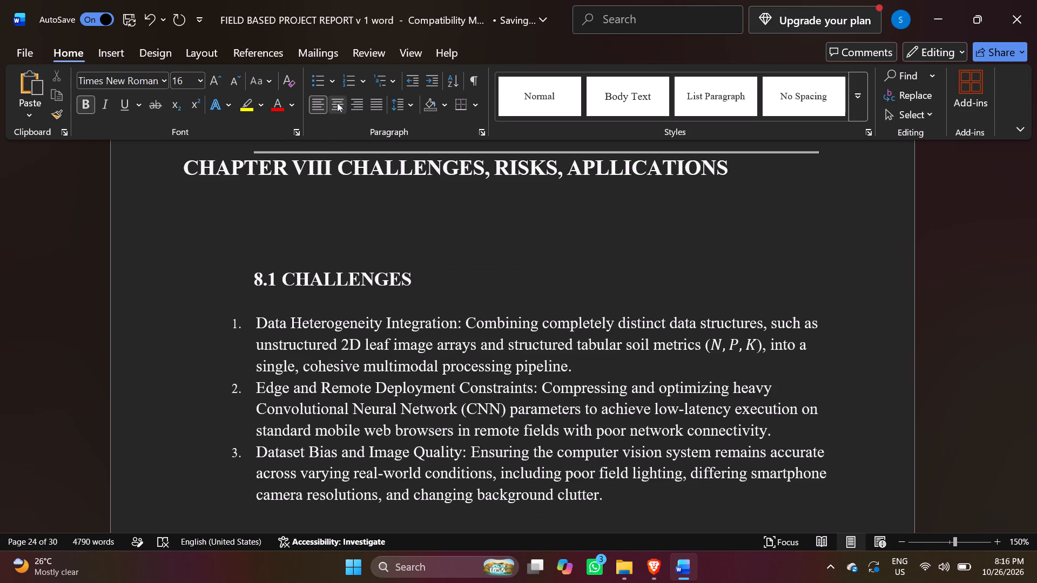
left_click(337, 103)
left_click(382, 171)
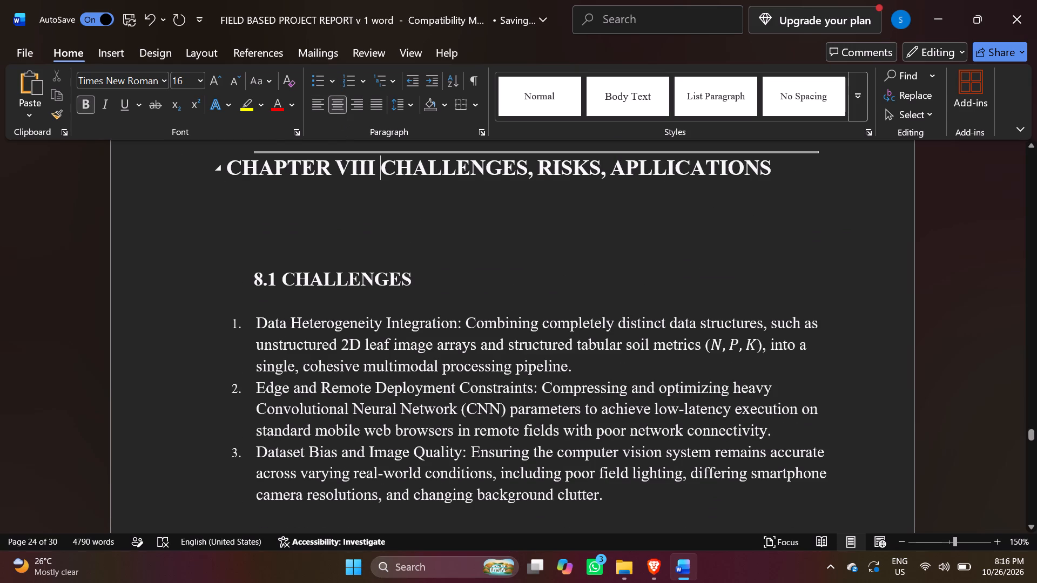
key("Return")
Examine the rest of Chapter VIII up to the Chapter IX heading to see which pages its sections fall on.
scroll(446, 257, "down", 13)
scroll(460, 301, "down", 5)
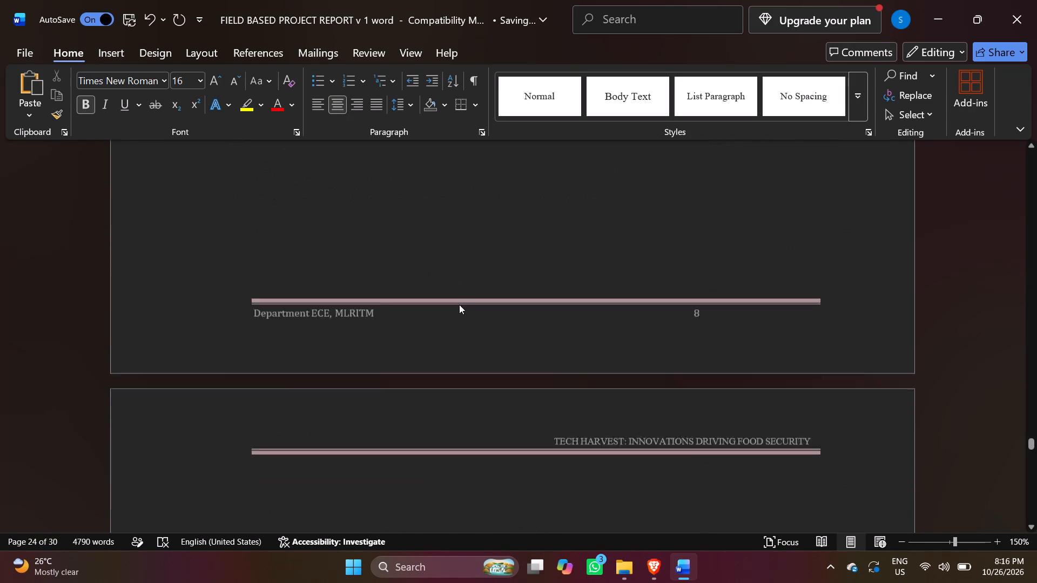
scroll(691, 366, "up", 6)
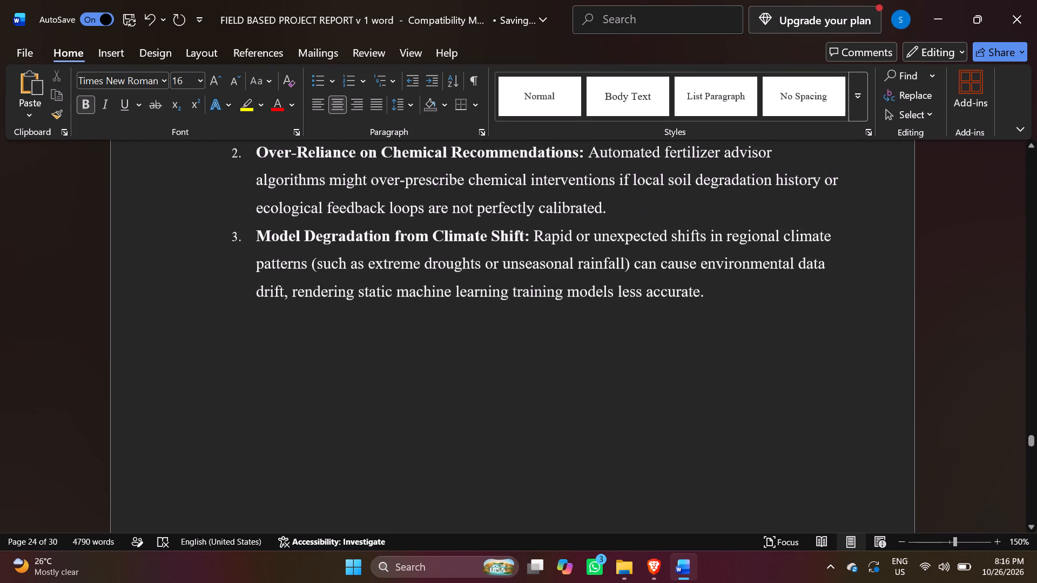
scroll(821, 376, "down", 14)
scroll(821, 380, "down", 7)
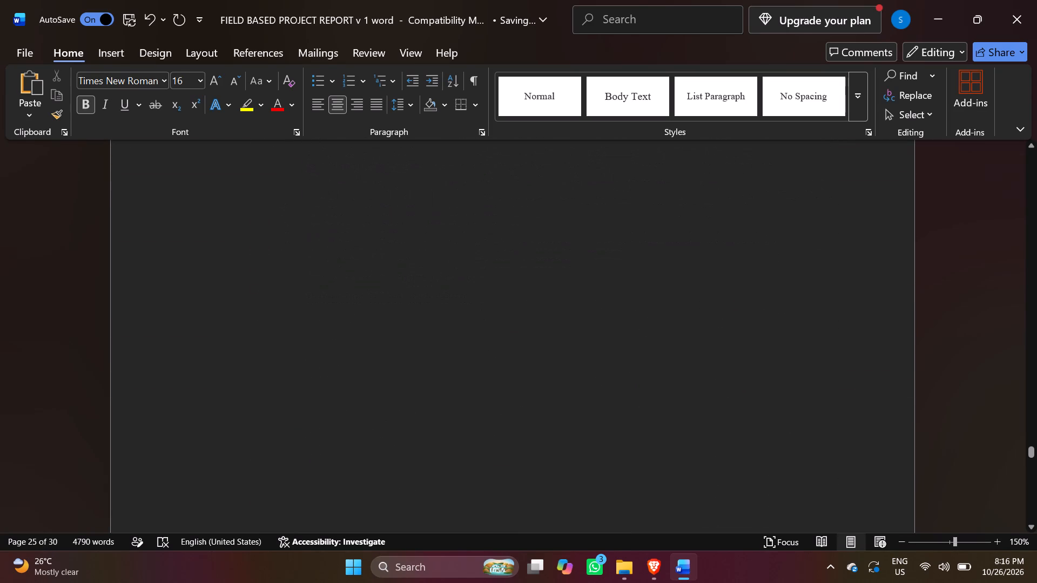
scroll(826, 382, "down", 14)
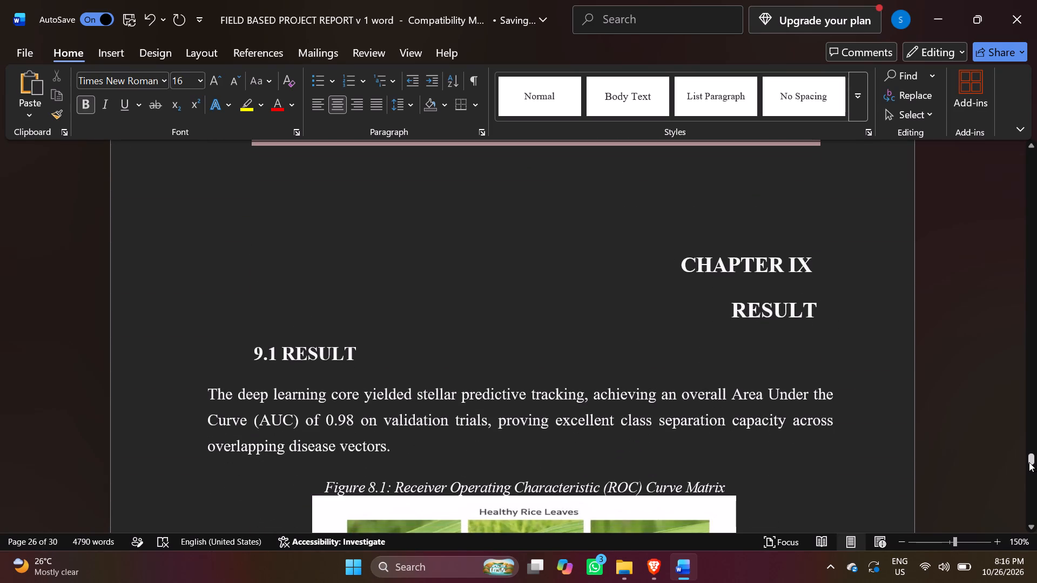
Set the table of contents page numbers to 16 for 8.1 Challenges, 16 for 8.2 Risks and 17 for 8.3 Applications.
left_click_drag(1029, 461, 1027, 224)
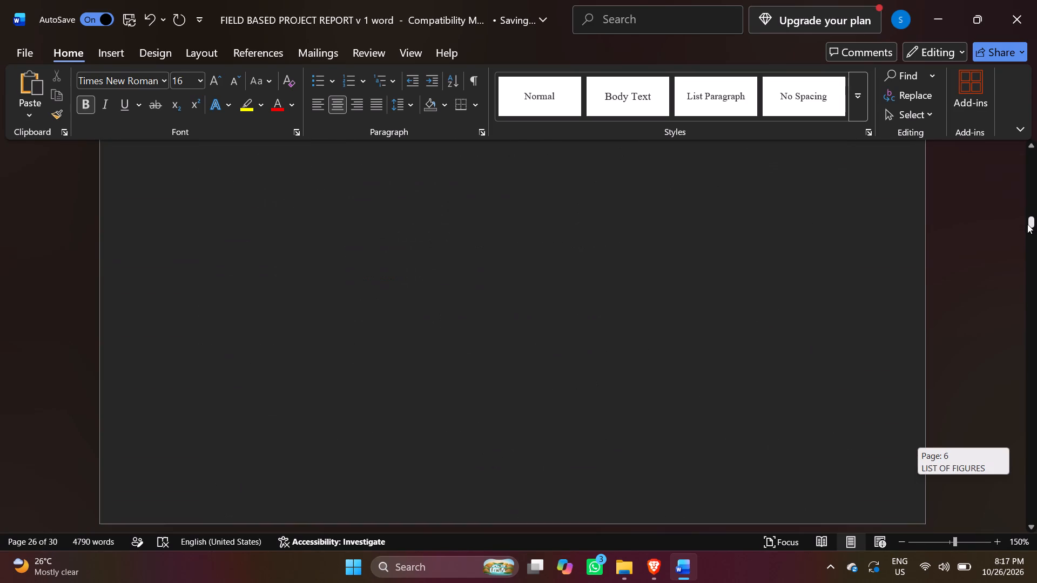
left_click_drag(1027, 224, 1027, 225)
scroll(546, 367, "up", 13)
scroll(504, 376, "up", 8)
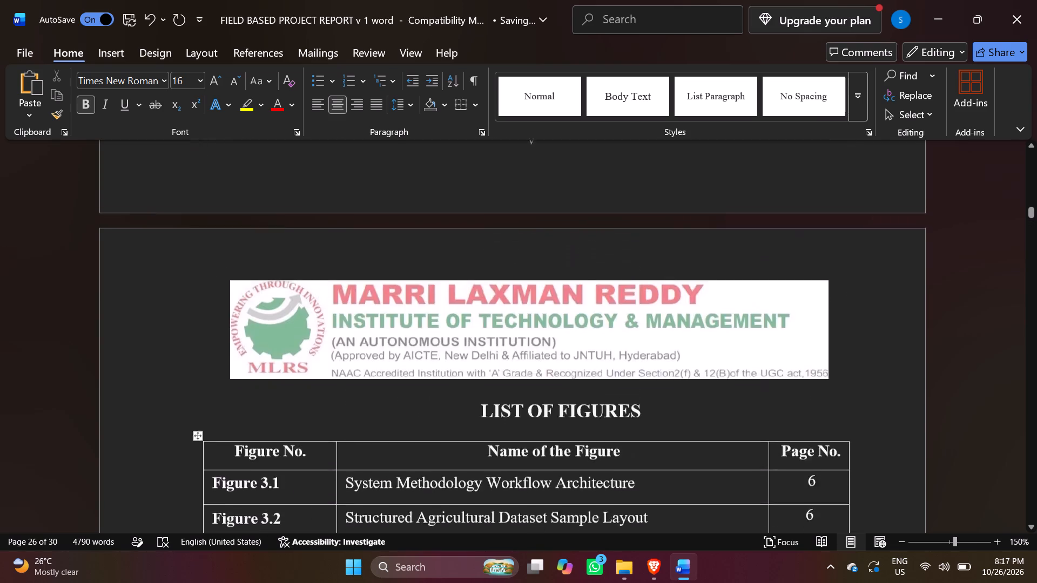
scroll(504, 376, "up", 17)
scroll(504, 376, "up", 6)
scroll(506, 378, "down", 6)
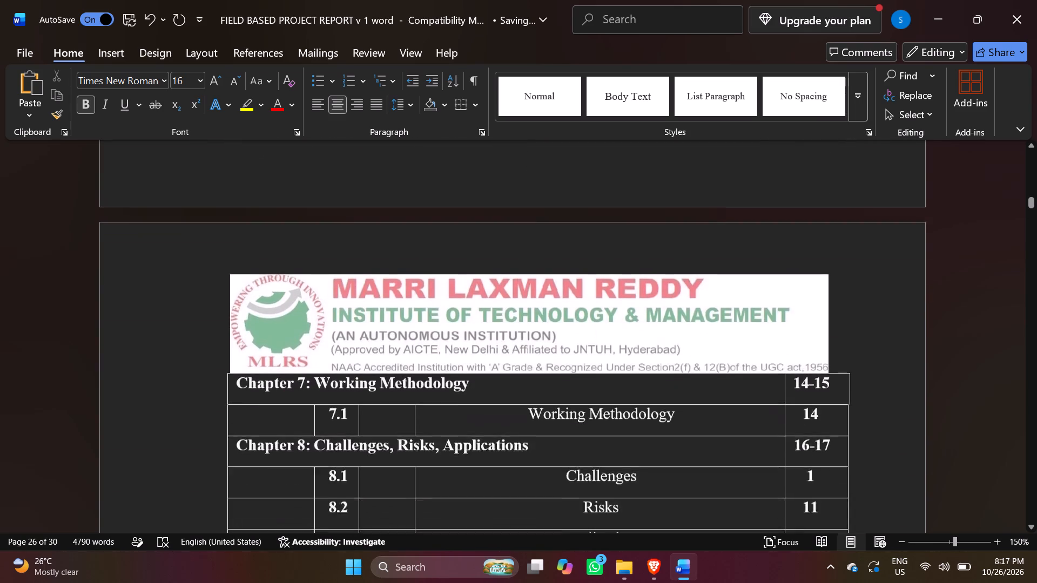
scroll(672, 424, "down", 2)
left_click(814, 329)
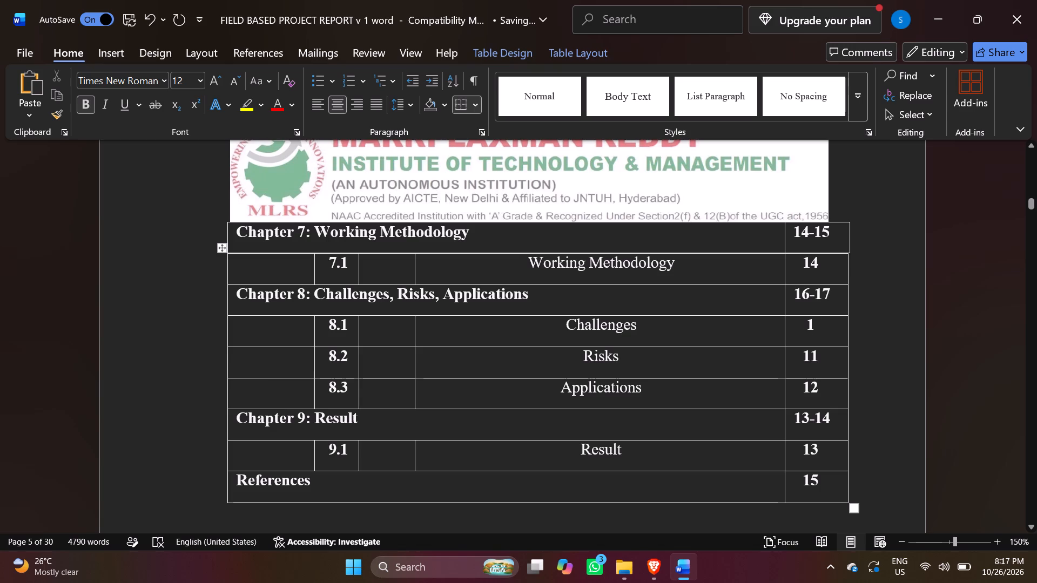
key("6")
left_click(826, 364)
key("BackSpace")
key("6")
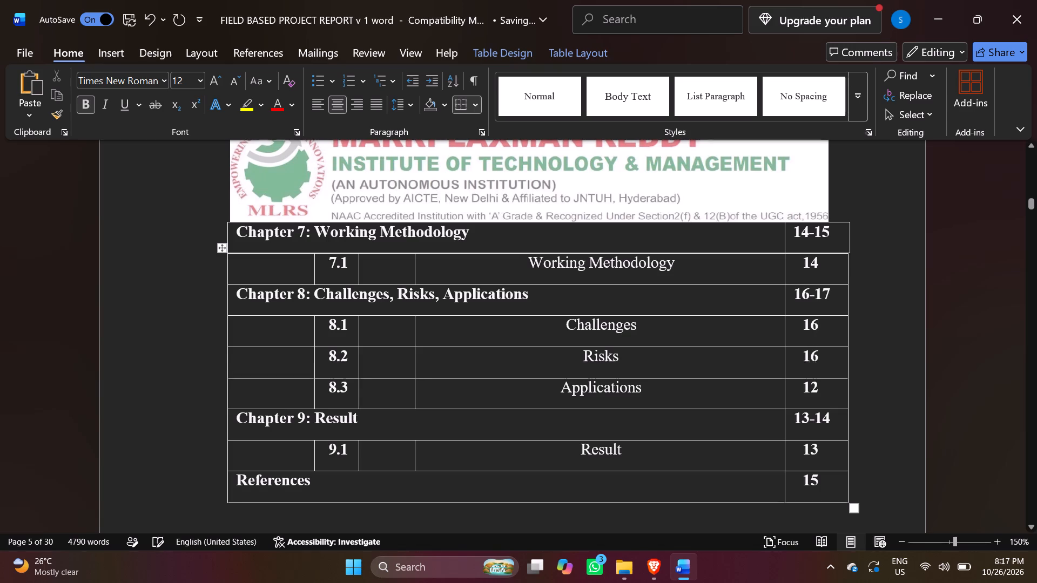
left_click(830, 387)
key("BackSpace")
key("7")
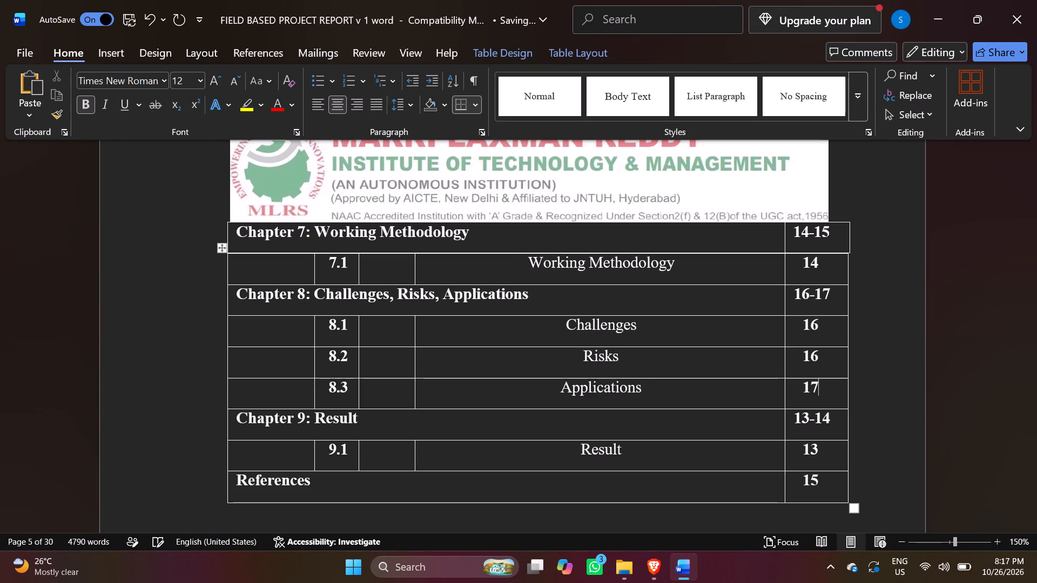
Replace the Chapter 9: Result page range in the table of contents with 18.
left_click(836, 424)
key("BackSpace")
key("BackSpace")
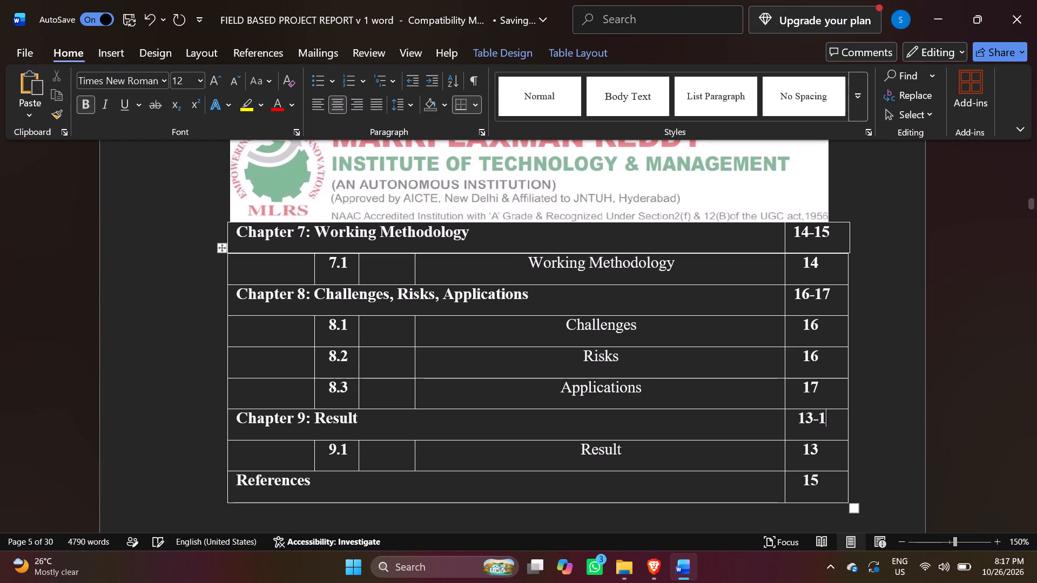
key("BackSpace")
key("BackSpace")
key("8")
Examine Chapter IX from its heading to the Chapter X References heading to see how many pages it spans.
left_click_drag(1033, 201, 1036, 426)
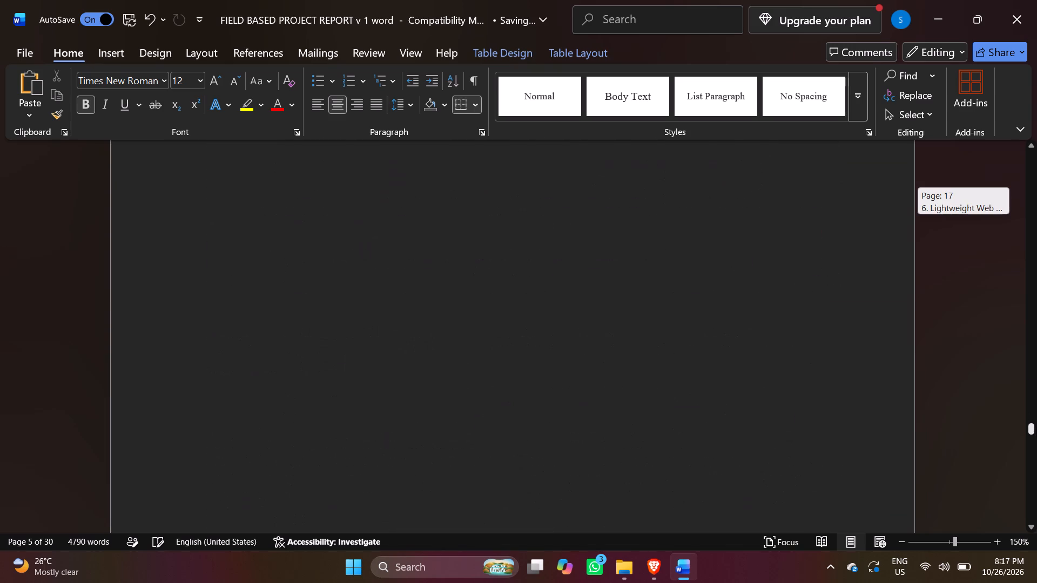
left_click_drag(1036, 426, 1036, 433)
scroll(621, 415, "down", 14)
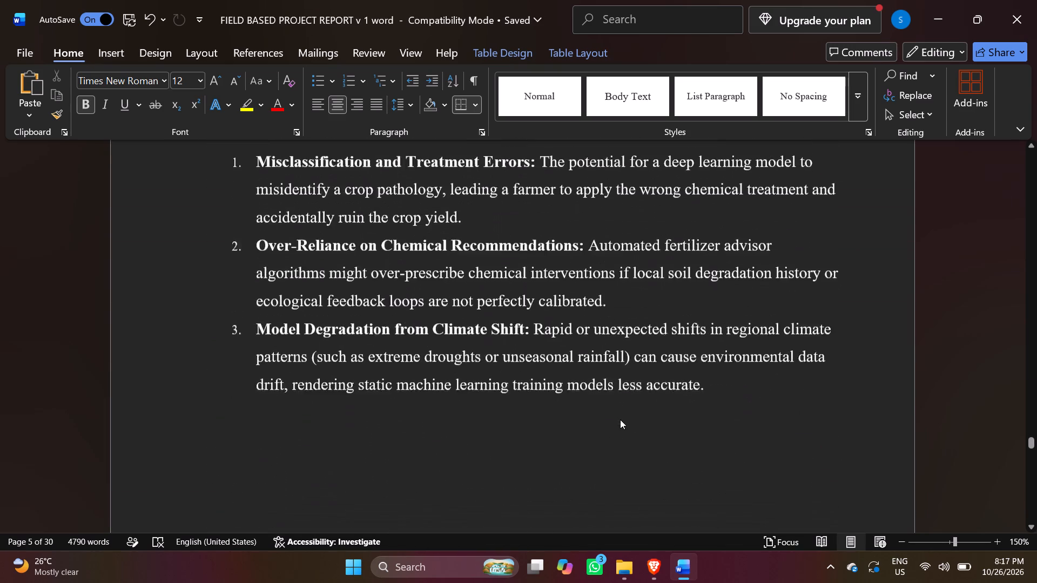
scroll(620, 419, "down", 9)
scroll(620, 419, "down", 19)
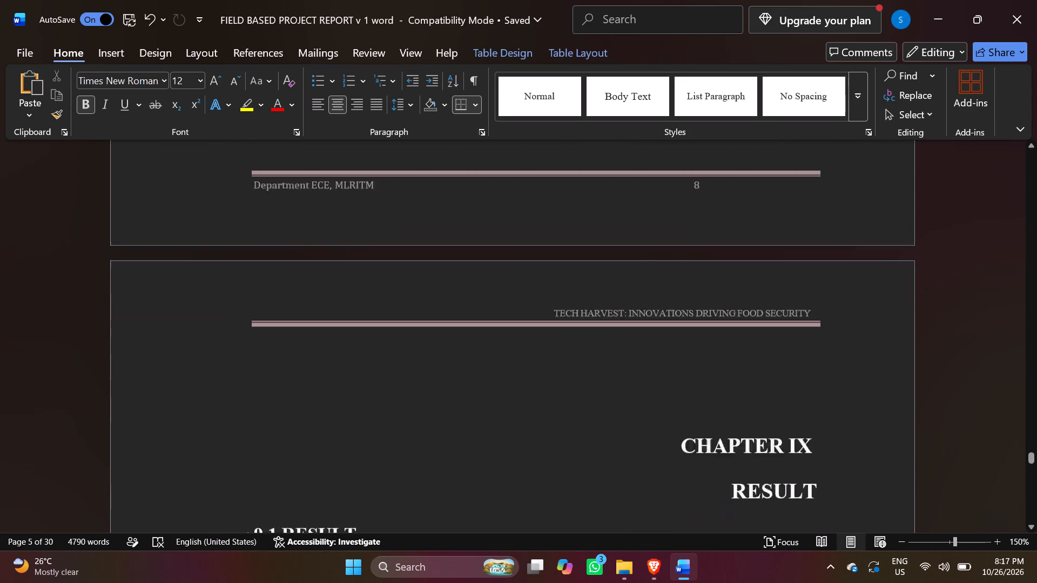
scroll(618, 421, "down", 6)
scroll(617, 423, "up", 3)
scroll(617, 423, "down", 11)
scroll(617, 424, "down", 19)
scroll(617, 428, "down", 13)
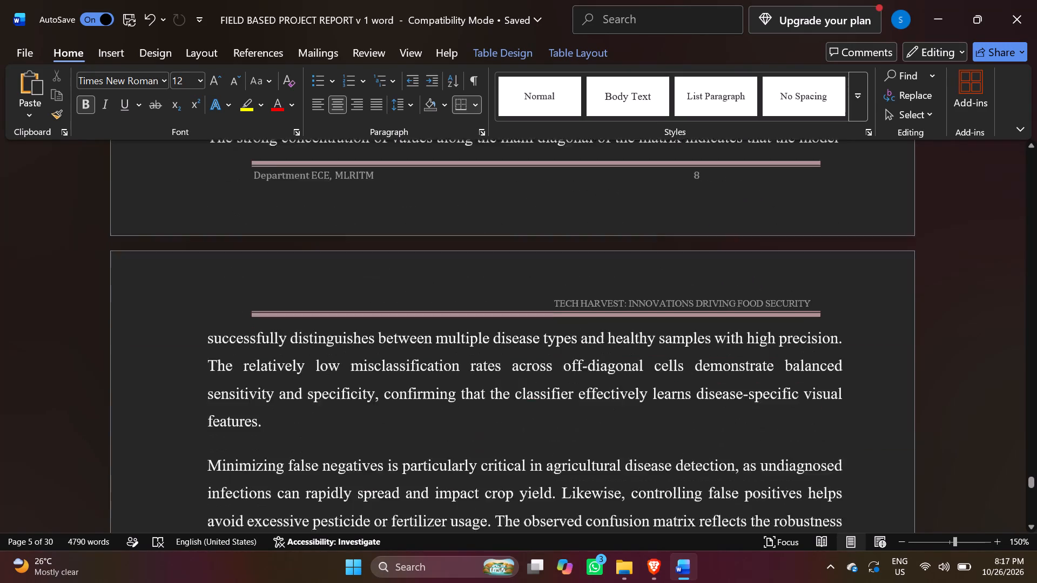
scroll(616, 430, "down", 15)
scroll(616, 431, "up", 2)
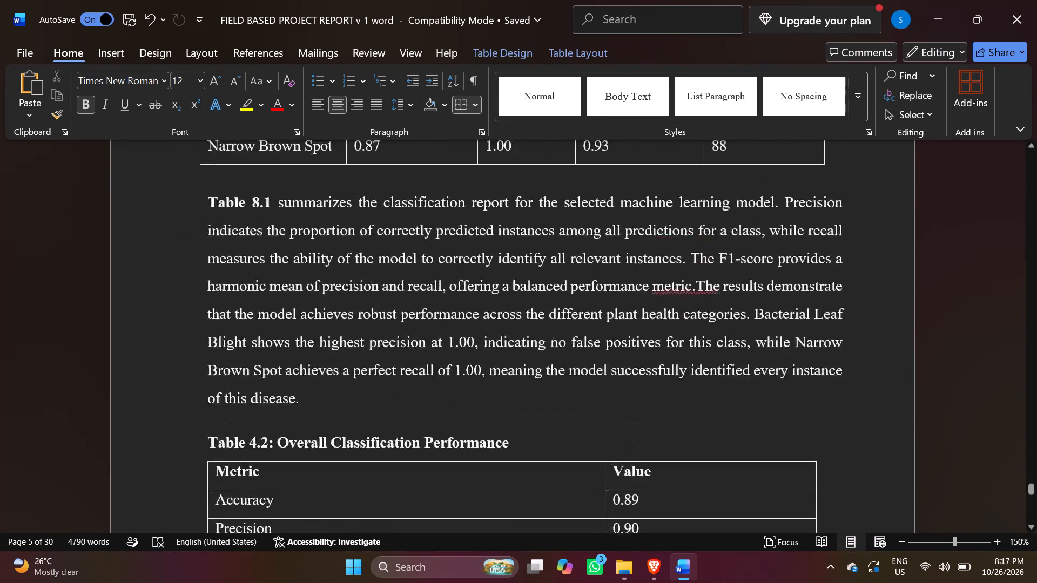
scroll(616, 431, "up", 1)
scroll(561, 435, "up", 1)
scroll(561, 435, "down", 15)
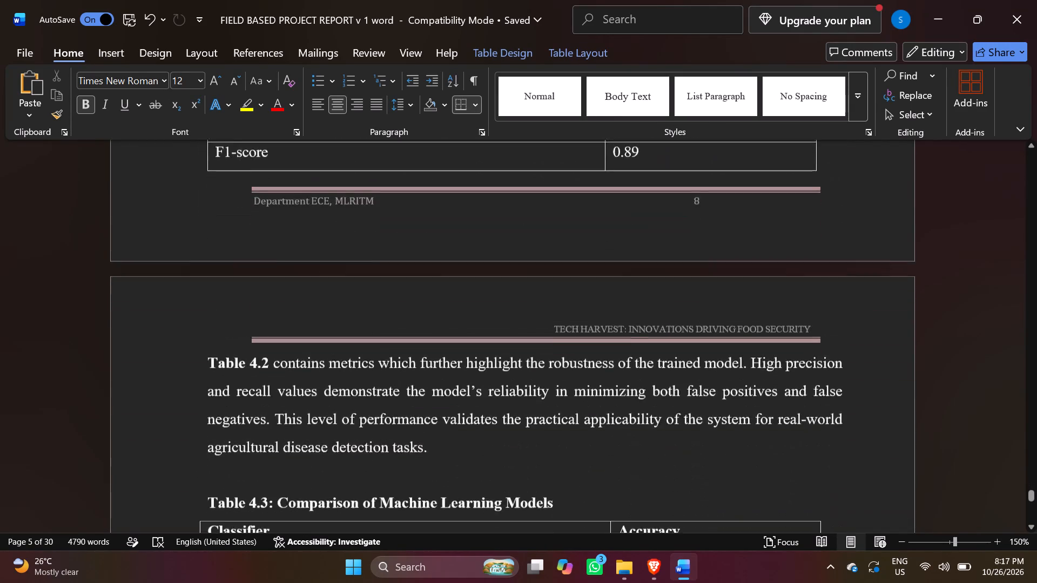
scroll(565, 444, "down", 18)
scroll(564, 447, "down", 8)
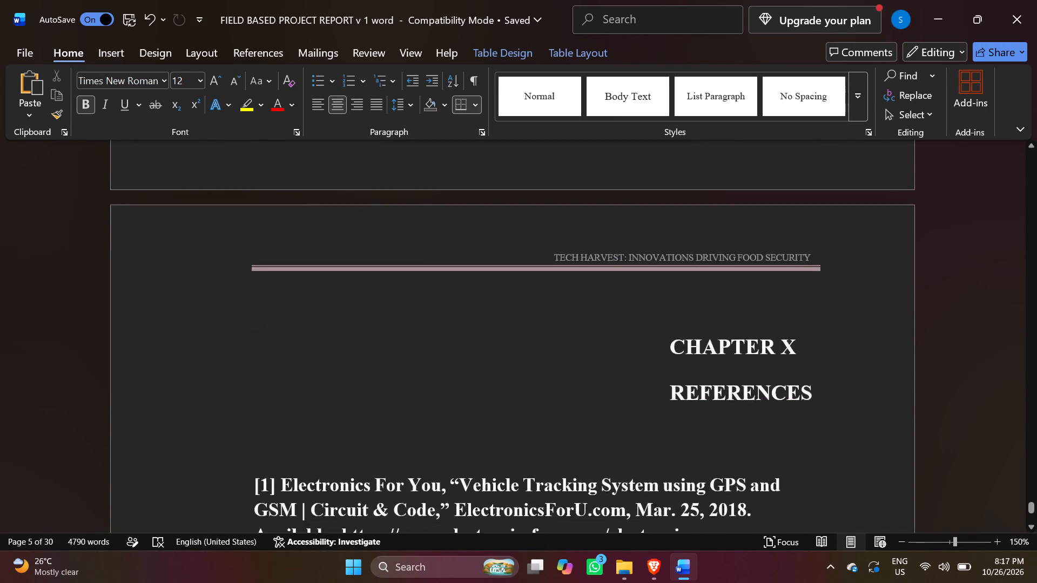
scroll(564, 448, "down", 2)
Go back to the Chapter IX heading and recount the pages through its figures and tables to the References heading.
scroll(564, 449, "up", 20)
scroll(564, 449, "up", 20)
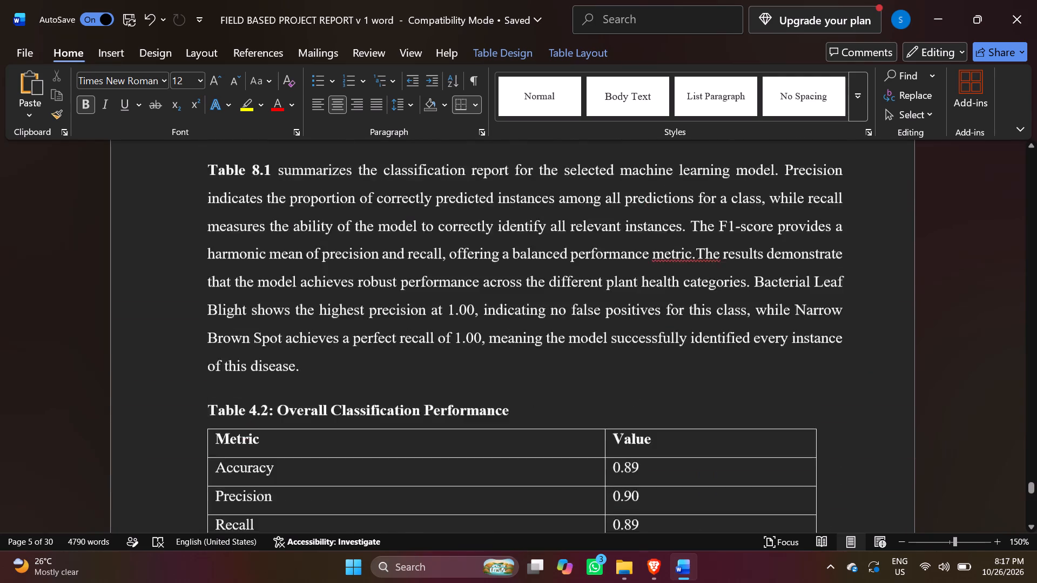
scroll(564, 449, "up", 20)
scroll(564, 449, "up", 20)
scroll(564, 449, "up", 9)
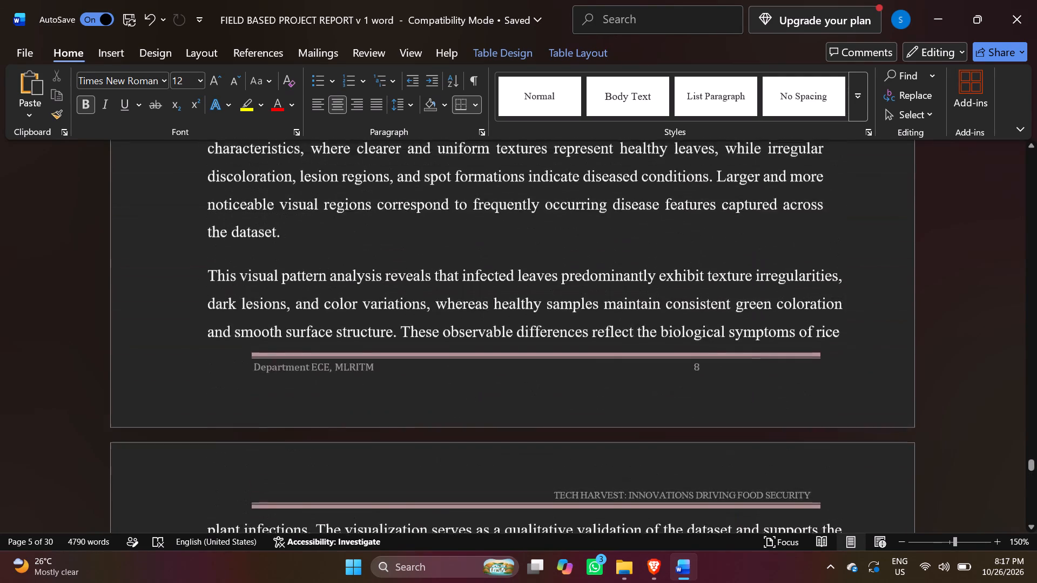
scroll(564, 449, "up", 9)
scroll(564, 449, "down", 2)
scroll(564, 450, "up", 6)
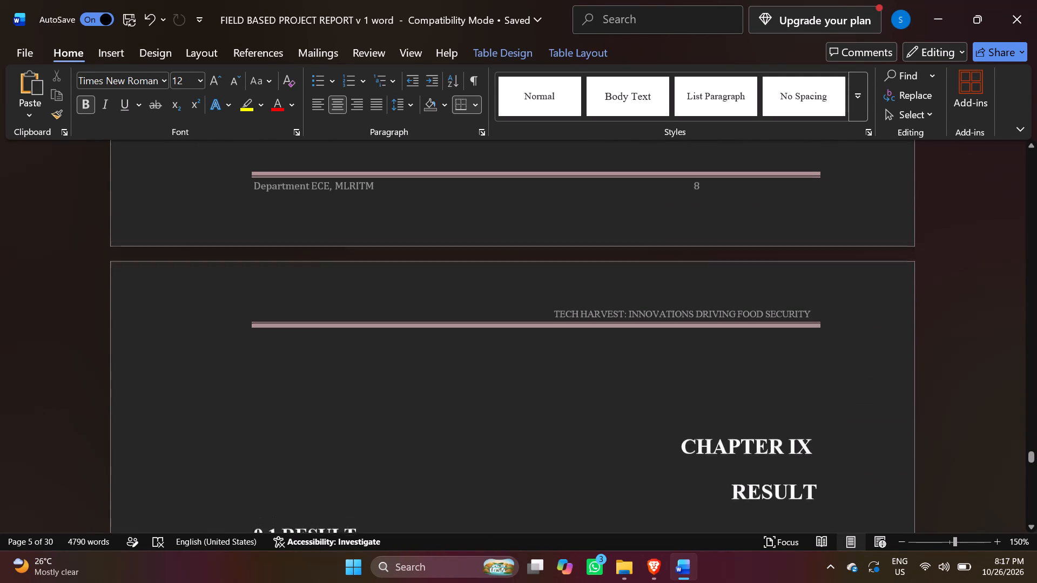
scroll(564, 450, "down", 6)
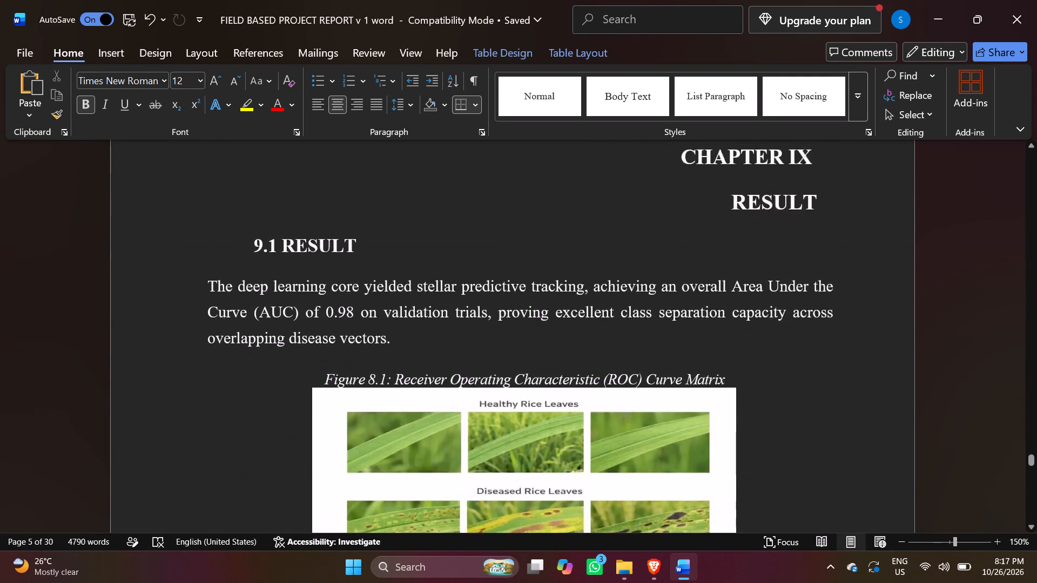
scroll(564, 451, "down", 19)
scroll(563, 464, "down", 14)
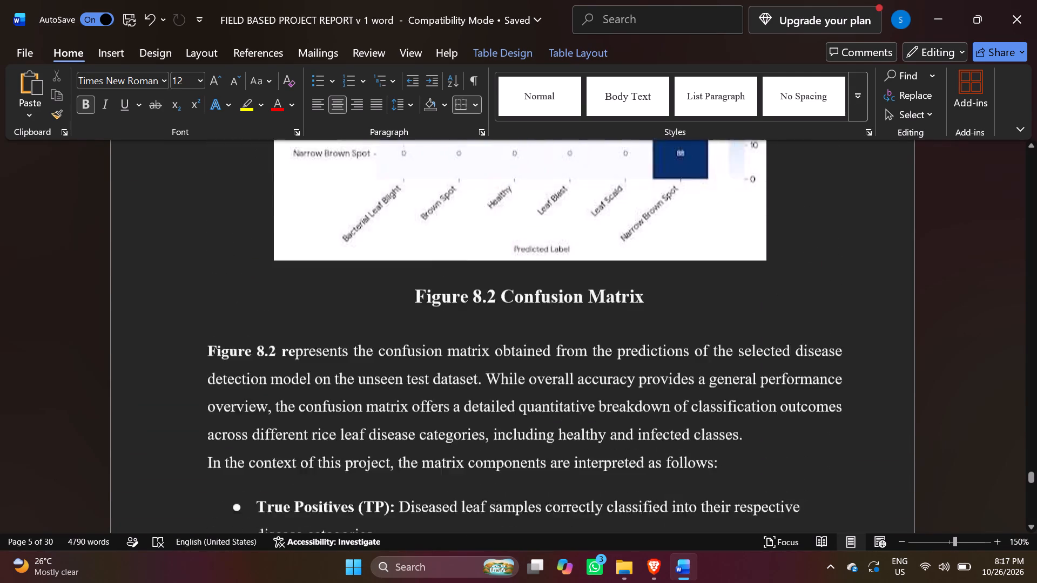
scroll(562, 470, "down", 19)
scroll(561, 474, "down", 6)
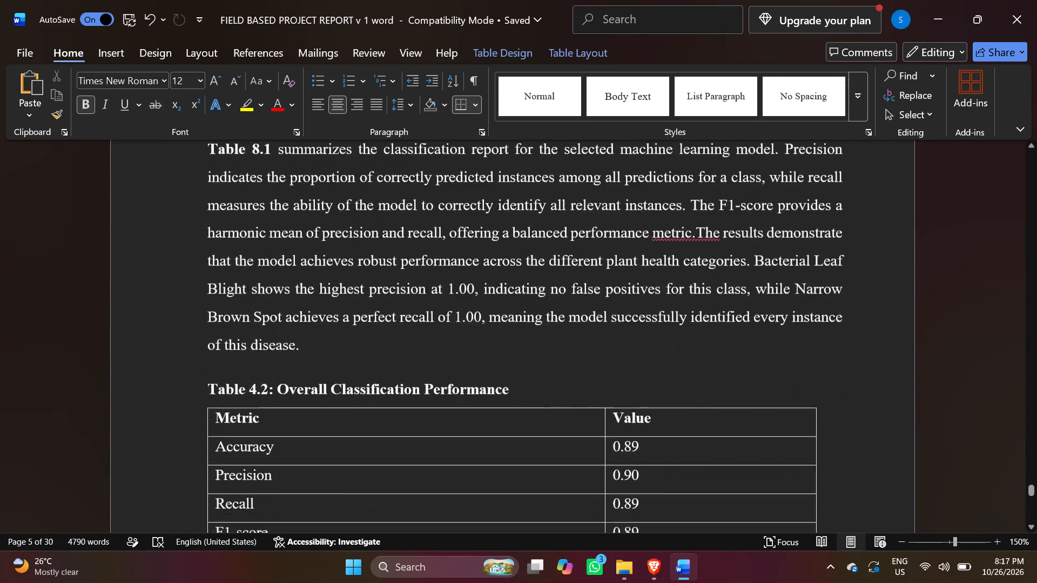
scroll(560, 478, "down", 17)
scroll(560, 480, "down", 20)
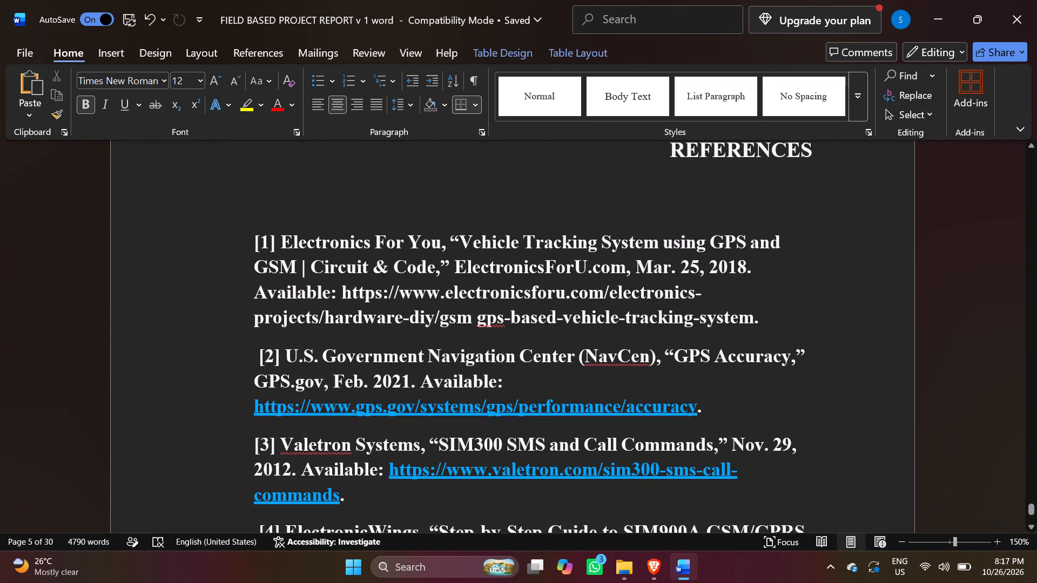
scroll(1036, 484, "down", 1)
Recheck the page count of Chapter IX once more, from the 9.1 Result section to the start of Chapter X References.
scroll(921, 425, "up", 12)
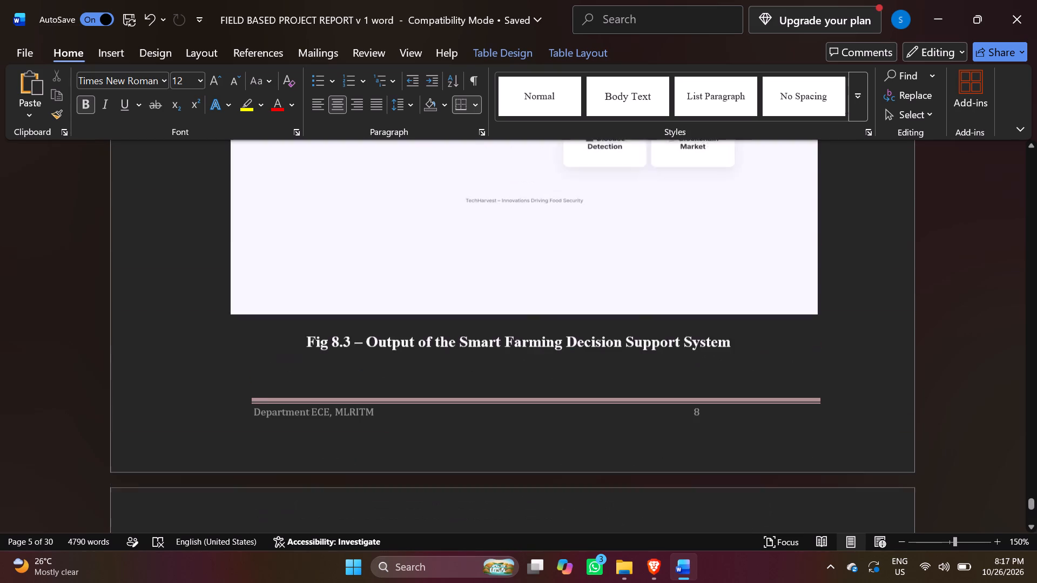
double_click(1036, 308)
double_click(1032, 309)
left_click(1033, 303)
triple_click(1036, 295)
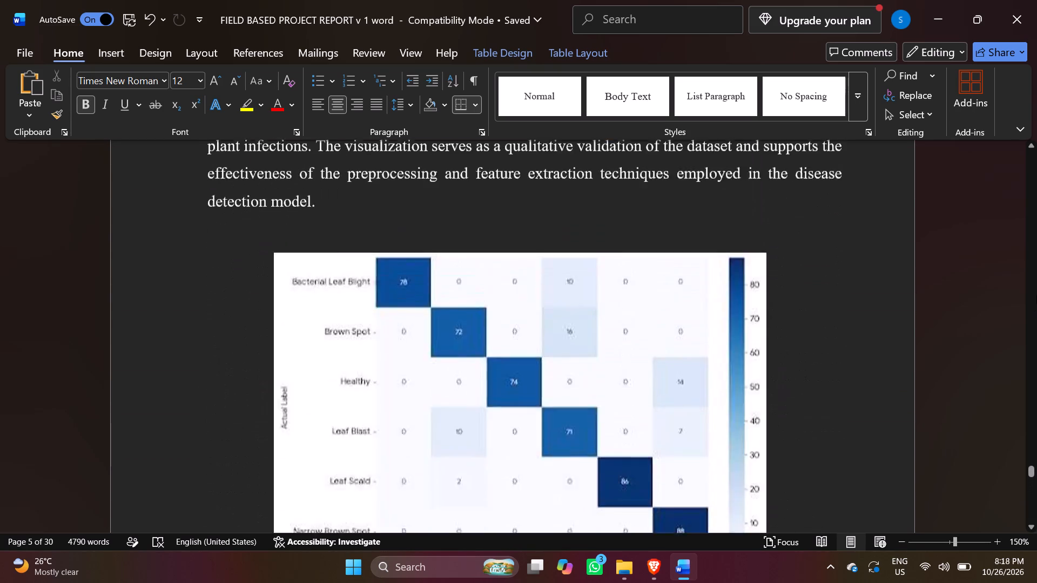
double_click(1036, 295)
left_click(1036, 293)
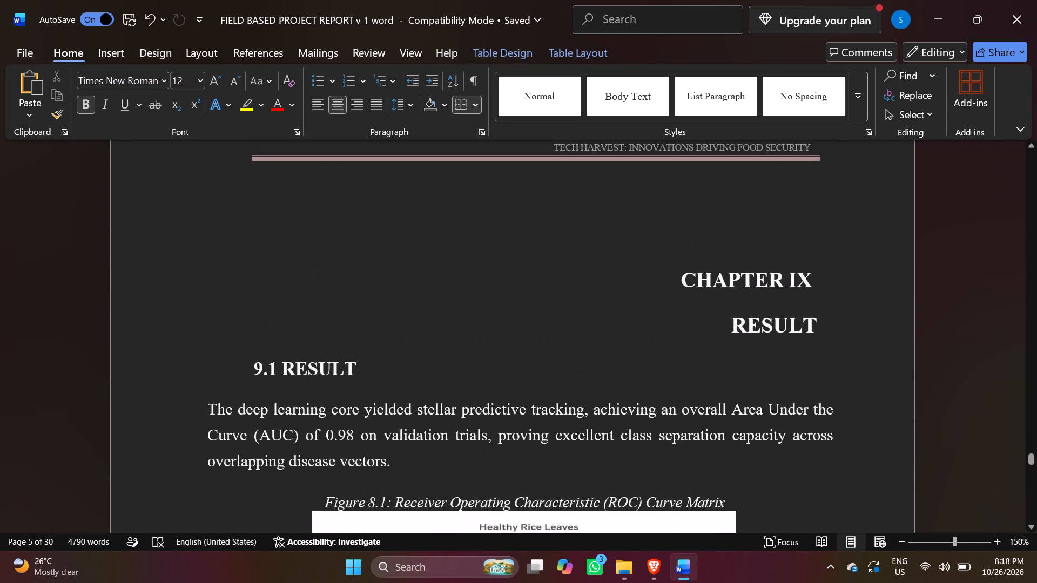
scroll(857, 425, "down", 19)
scroll(757, 435, "down", 12)
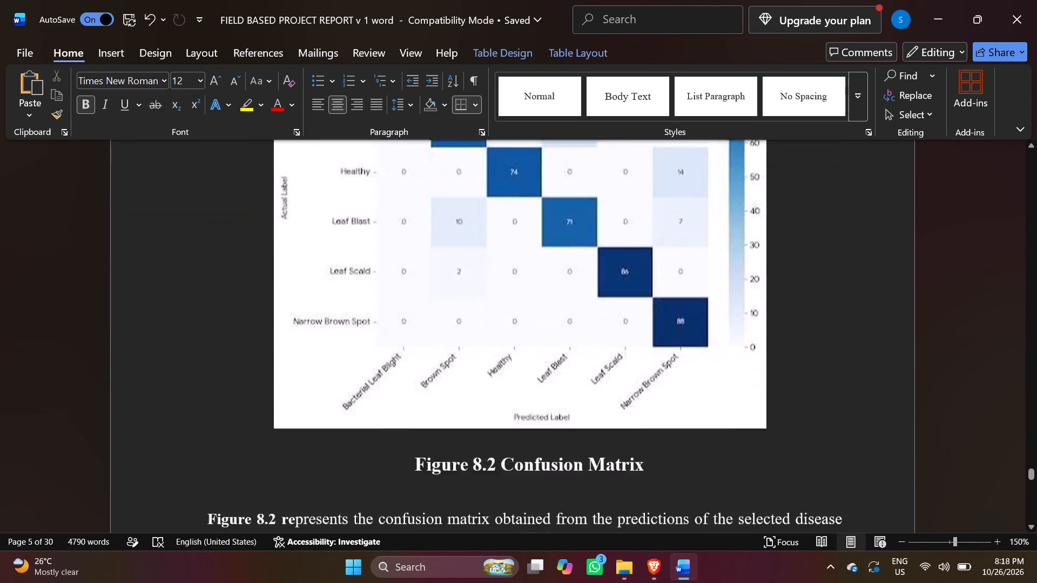
scroll(757, 435, "down", 14)
scroll(757, 438, "down", 12)
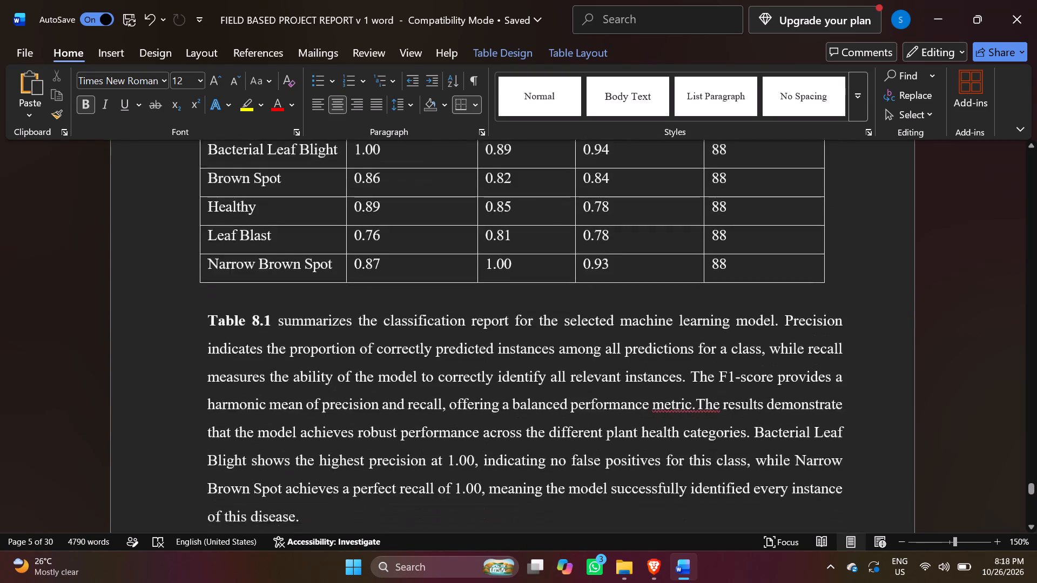
scroll(757, 439, "down", 16)
scroll(757, 439, "down", 11)
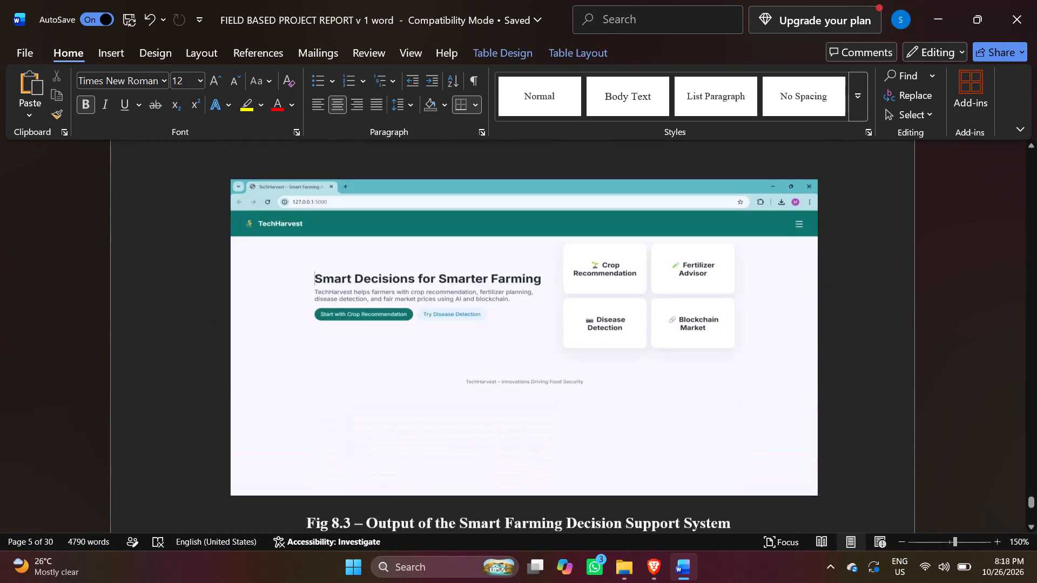
scroll(757, 439, "down", 6)
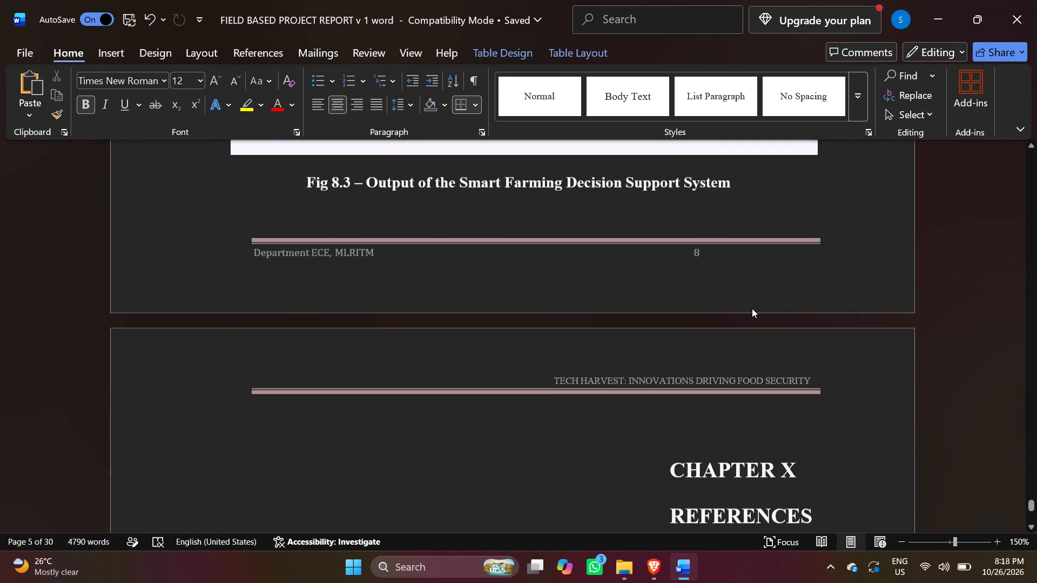
Extend the Chapter 9: Result page entry in the table of contents to 18-21.
left_click_drag(1026, 504, 1036, 232)
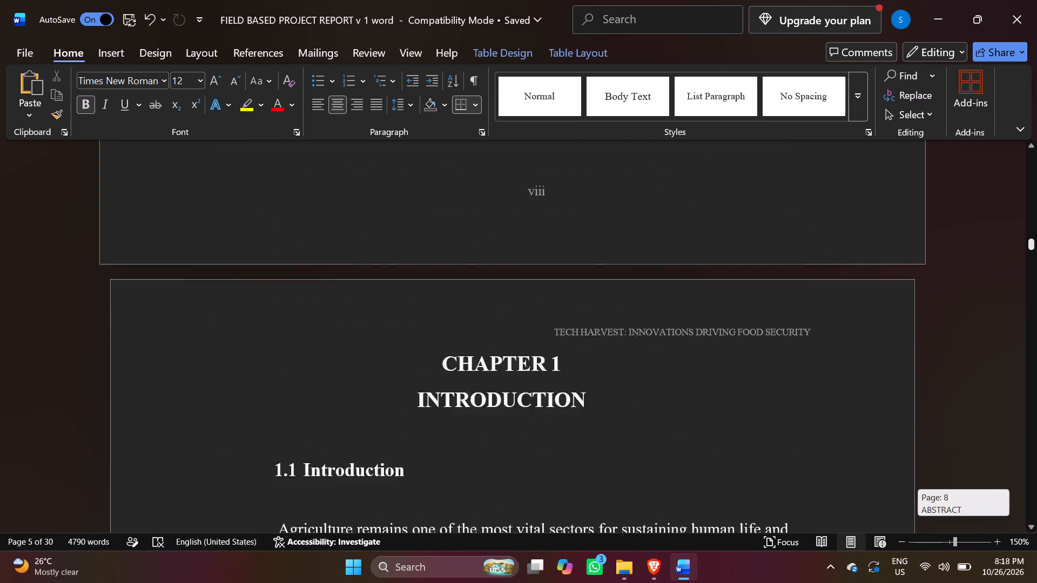
left_click_drag(1036, 232, 1036, 211)
scroll(816, 347, "down", 15)
scroll(1036, 335, "down", 4)
scroll(844, 377, "up", 12)
scroll(829, 381, "up", 12)
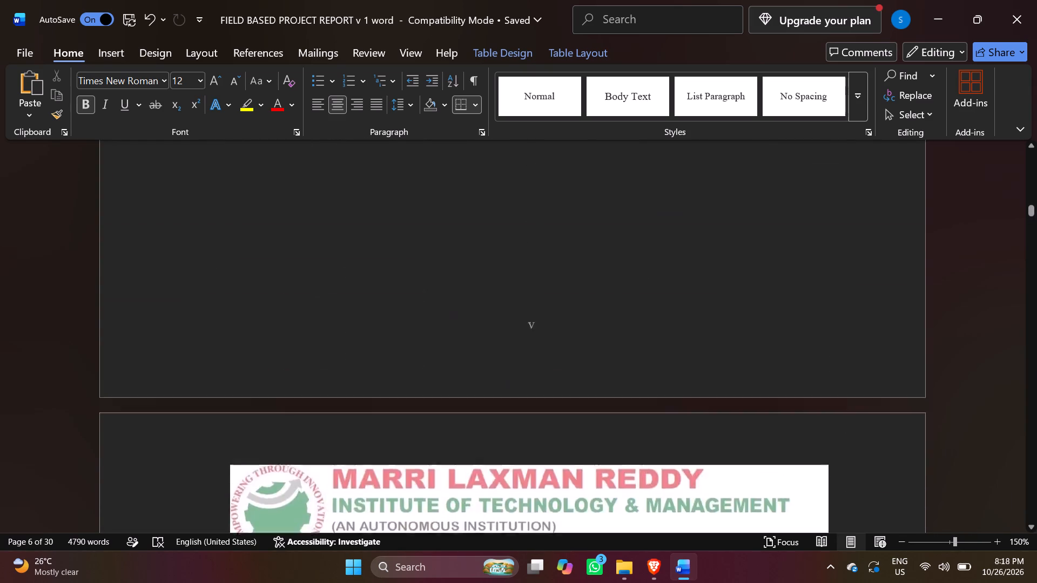
scroll(829, 381, "up", 15)
scroll(829, 381, "down", 3)
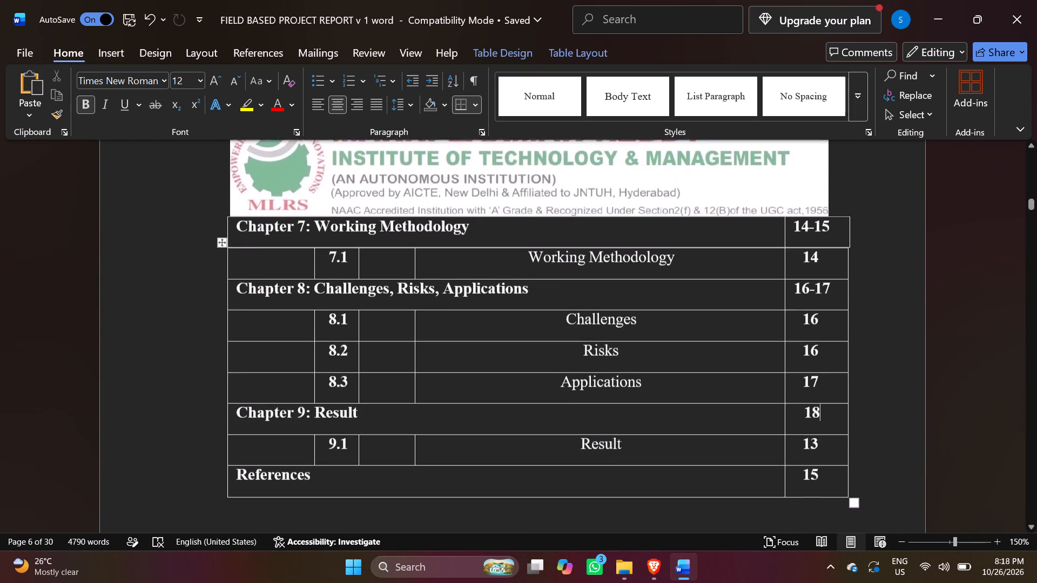
type("-21")
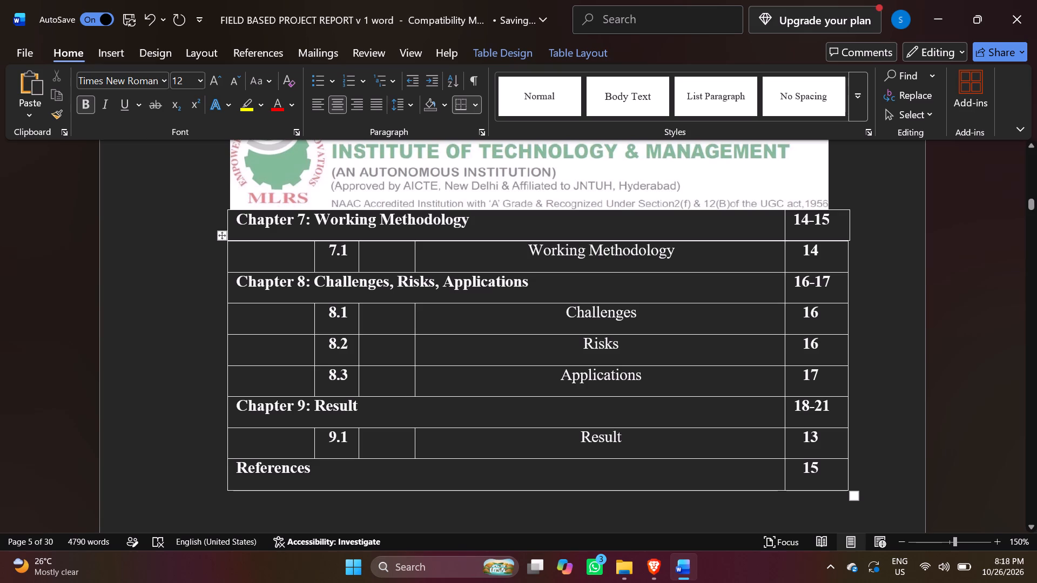
Set the table of contents page numbers to 18 for 9.1 Result and 22 for References.
left_click(818, 438)
key("BackSpace")
key("8")
left_click(816, 470)
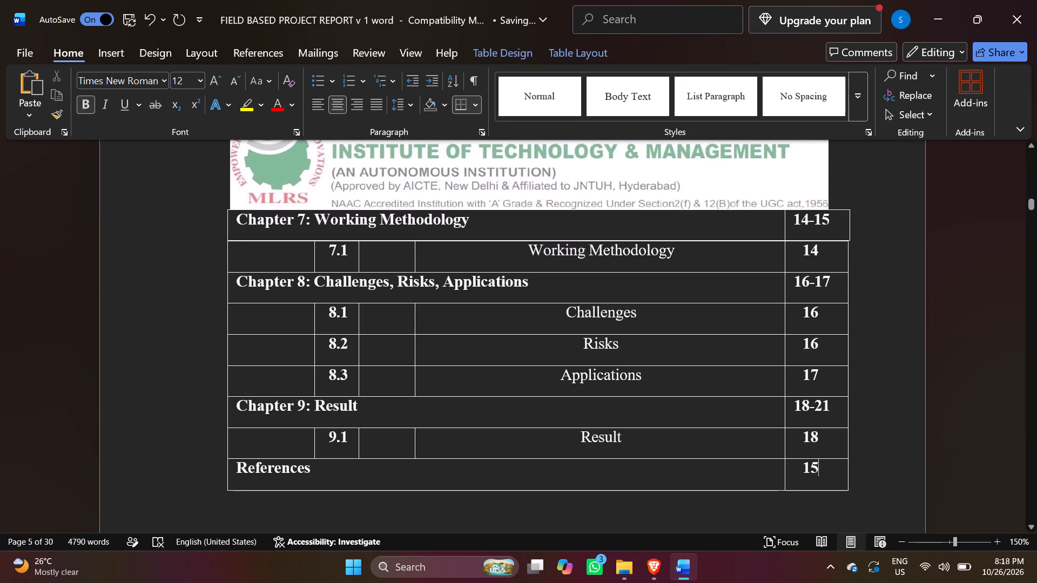
key("BackSpace")
key("BackSpace")
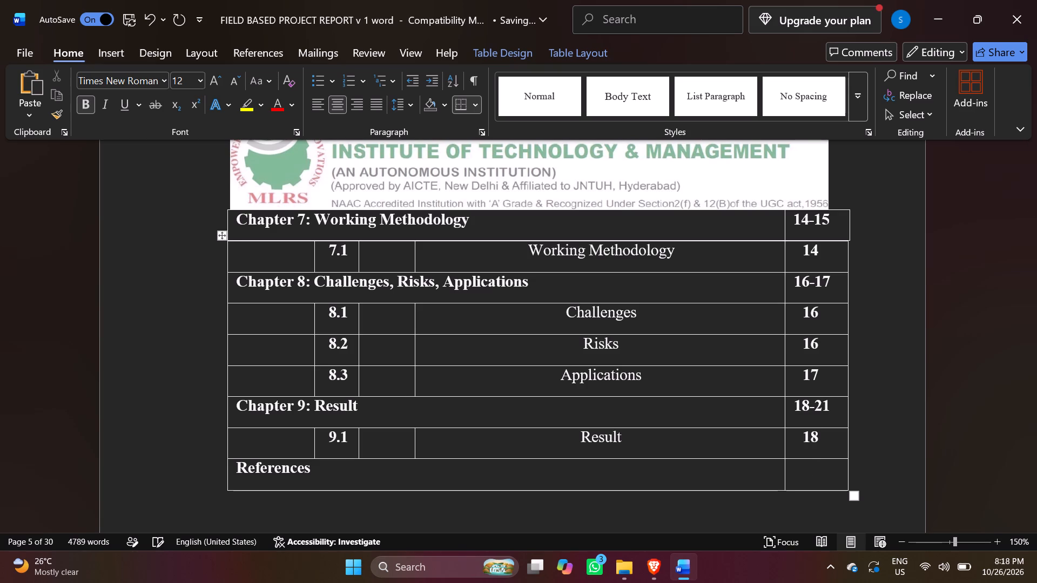
type("22")
left_click(902, 440)
Review the table of contents from its last rows back to its title, and the front pages up to the Certificate.
scroll(902, 443, "down", 4)
scroll(594, 329, "up", 2)
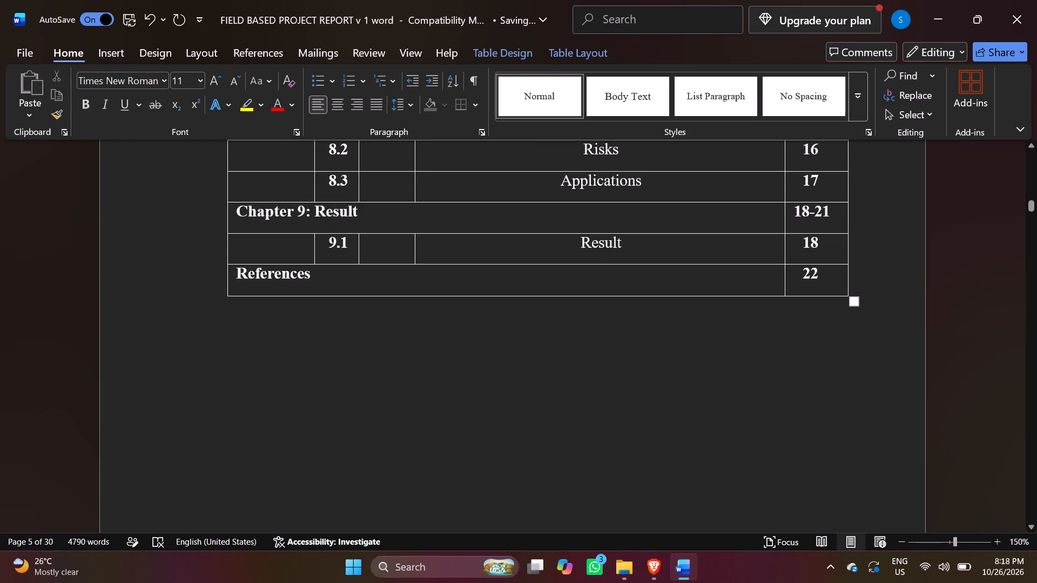
scroll(594, 329, "up", 1)
scroll(611, 383, "up", 5)
scroll(643, 391, "down", 4)
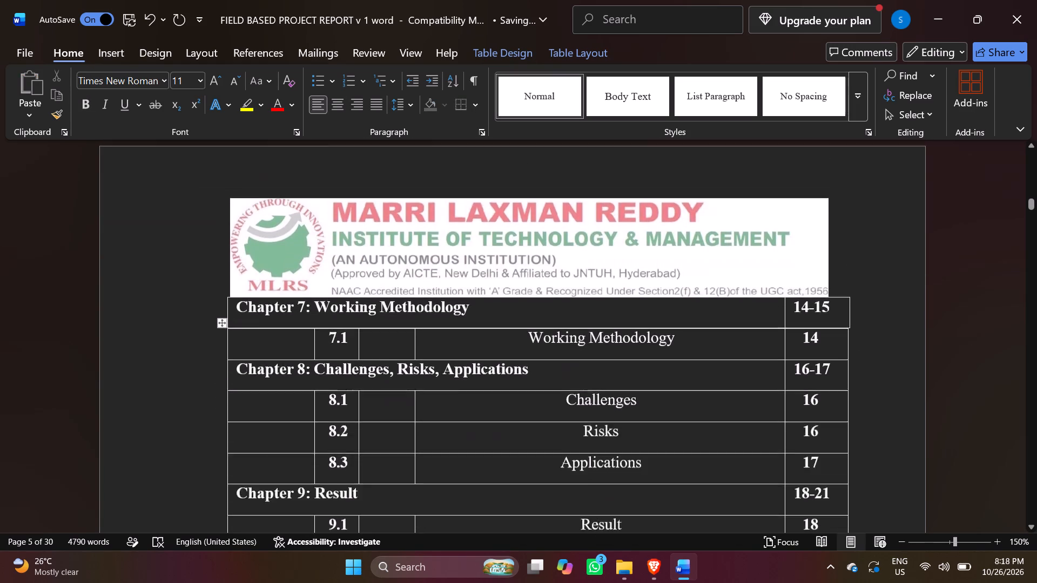
scroll(659, 402, "down", 10)
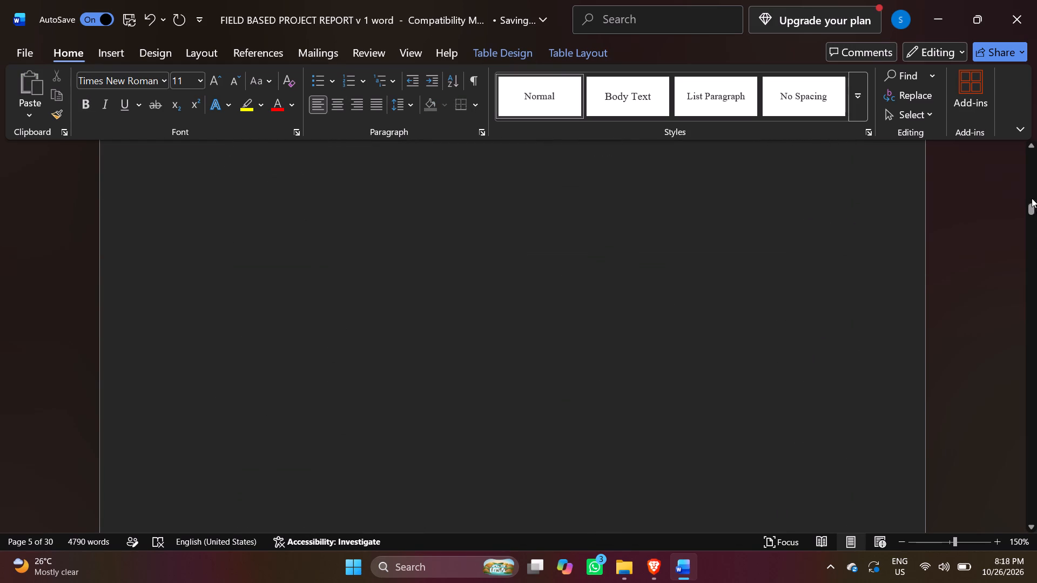
scroll(661, 486, "up", 20)
scroll(661, 486, "up", 6)
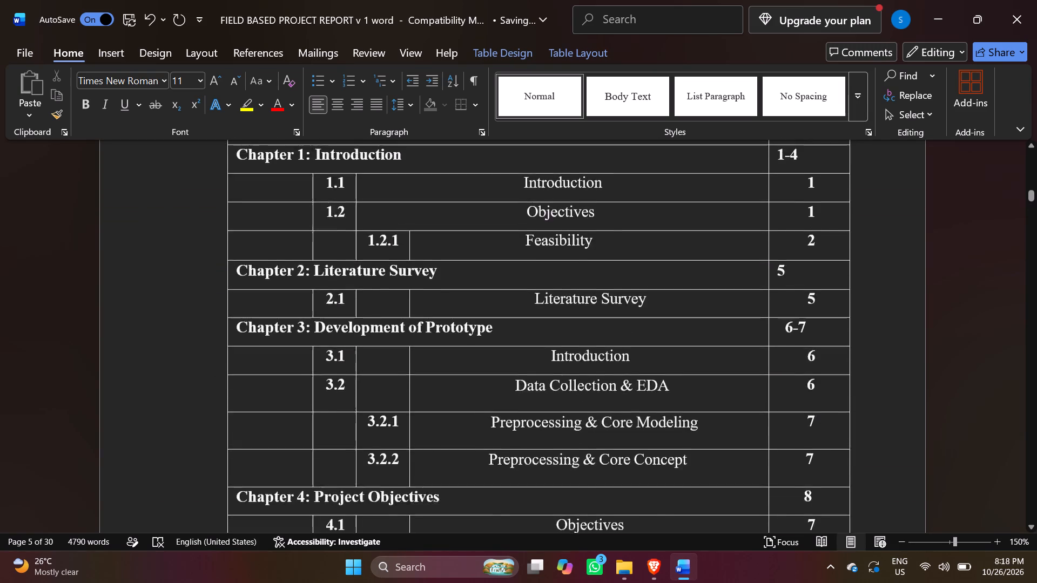
scroll(661, 486, "up", 7)
scroll(658, 347, "up", 3)
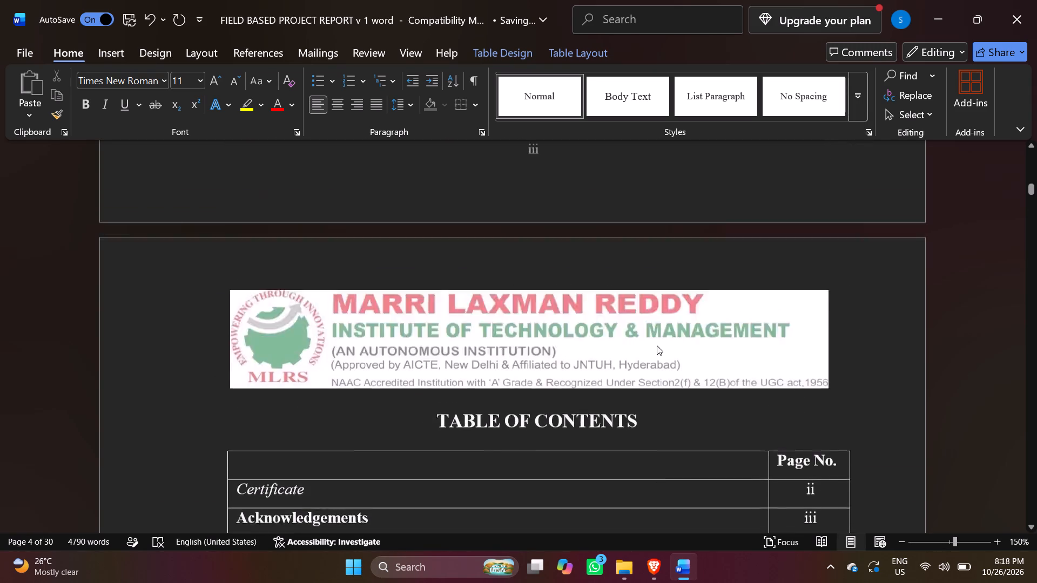
scroll(657, 345, "up", 20)
scroll(657, 345, "up", 19)
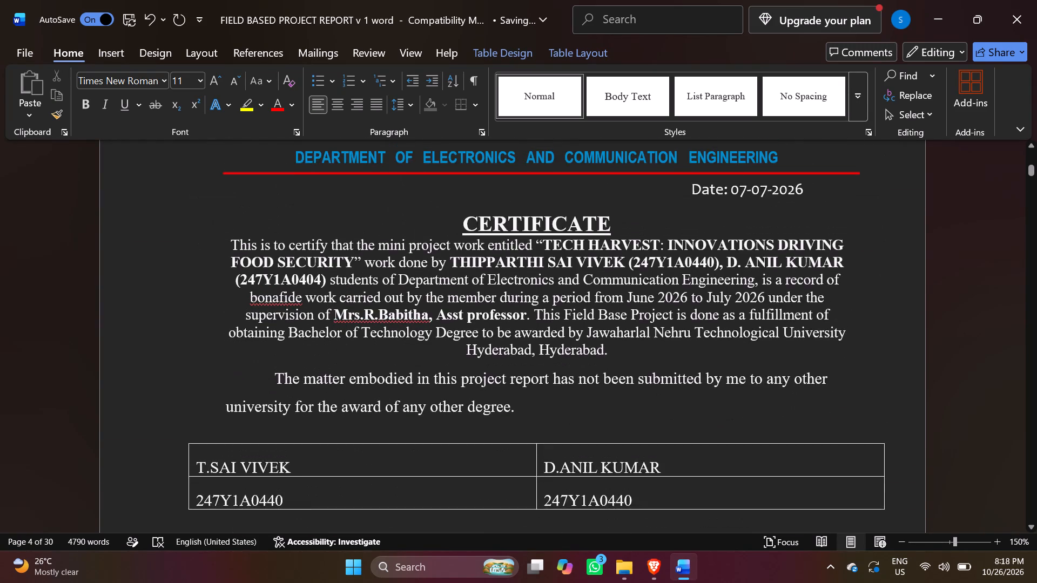
Review the front pages from the Certificate through the Acknowledgements to the table of contents rows.
scroll(657, 344, "down", 11)
scroll(590, 398, "down", 17)
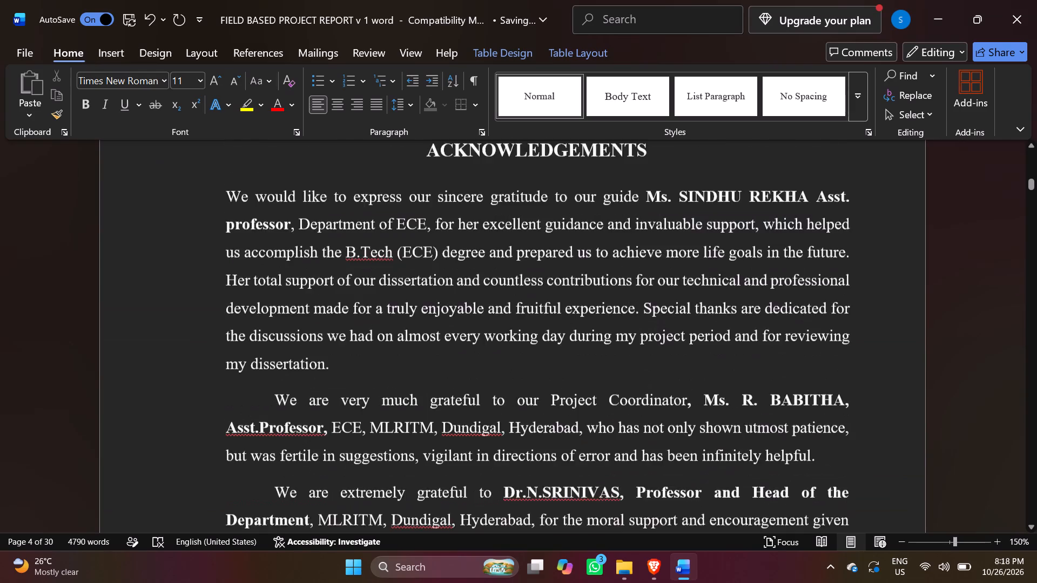
scroll(706, 392, "down", 16)
scroll(771, 326, "up", 8)
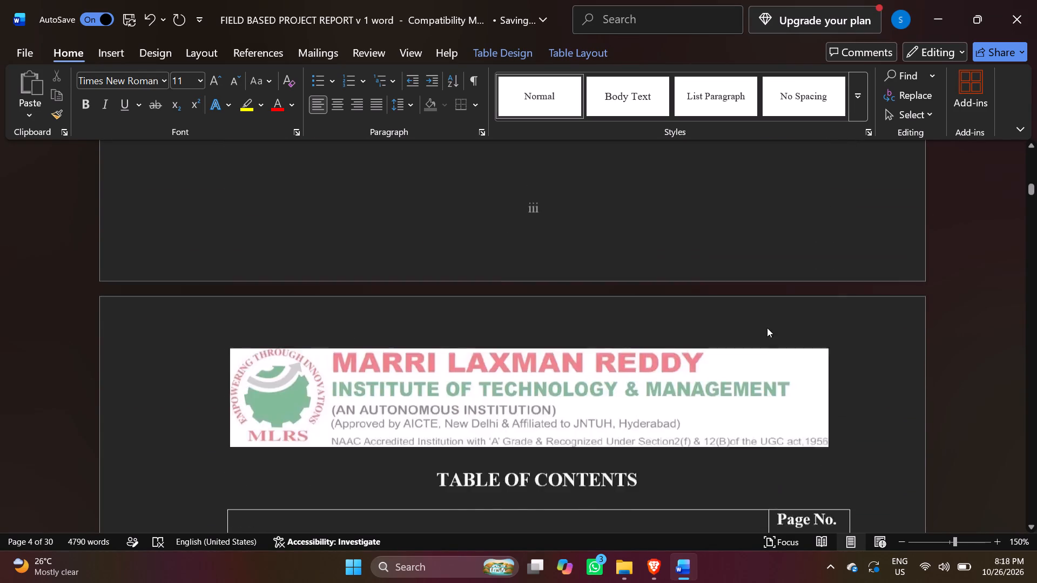
scroll(767, 328, "up", 6)
scroll(620, 464, "down", 12)
scroll(812, 398, "down", 5)
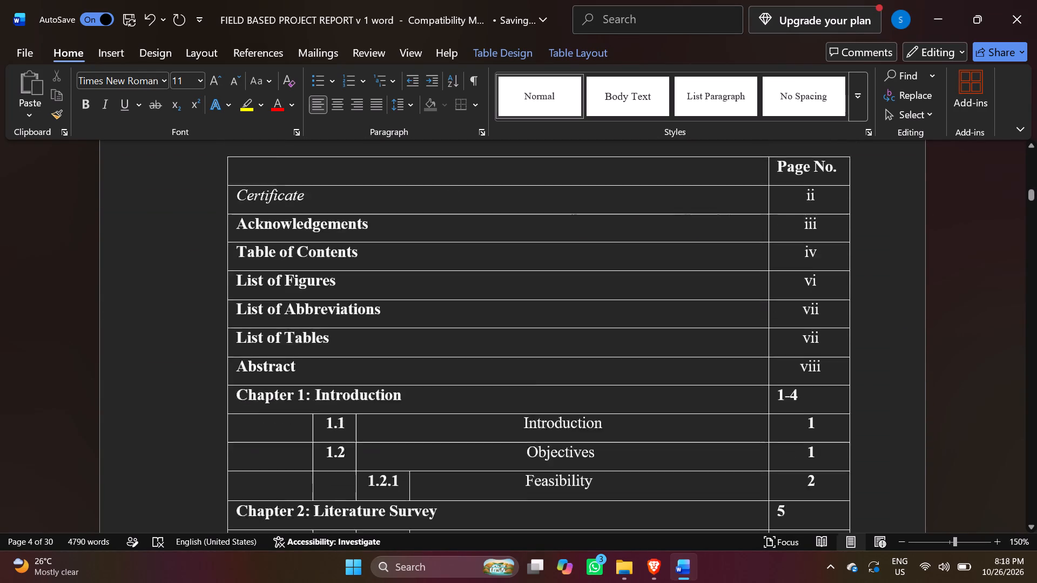
scroll(812, 398, "down", 7)
scroll(628, 466, "down", 1)
scroll(748, 433, "up", 12)
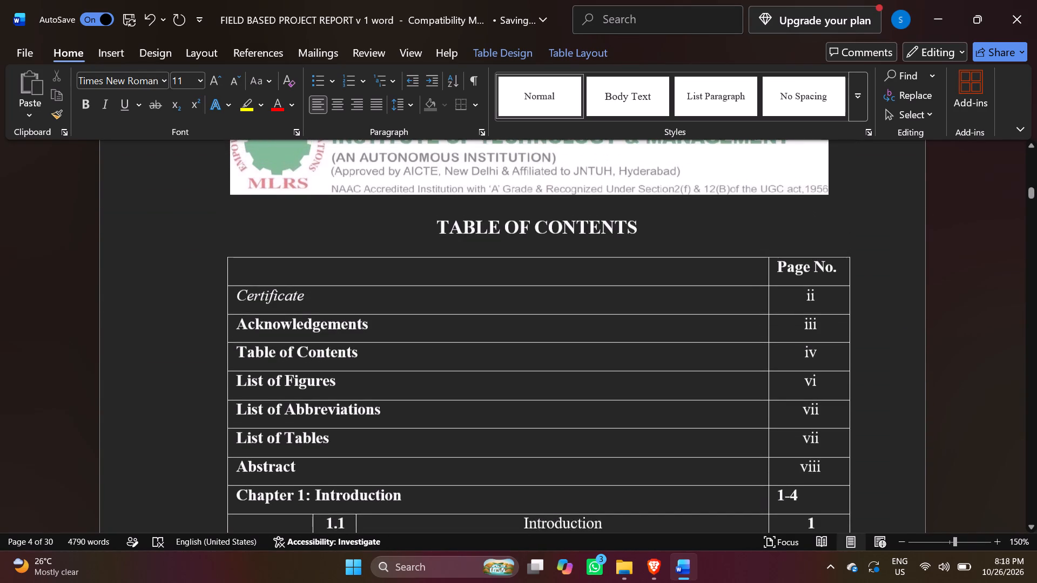
scroll(818, 397, "down", 13)
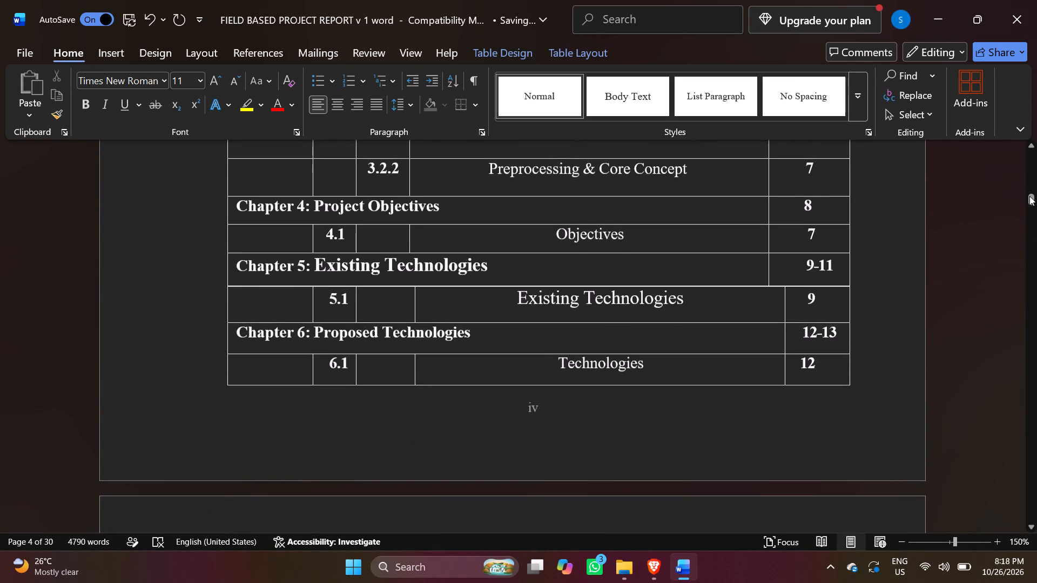
Examine the Chapter X References pages at the end of the report.
left_click_drag(1029, 196, 1036, 444)
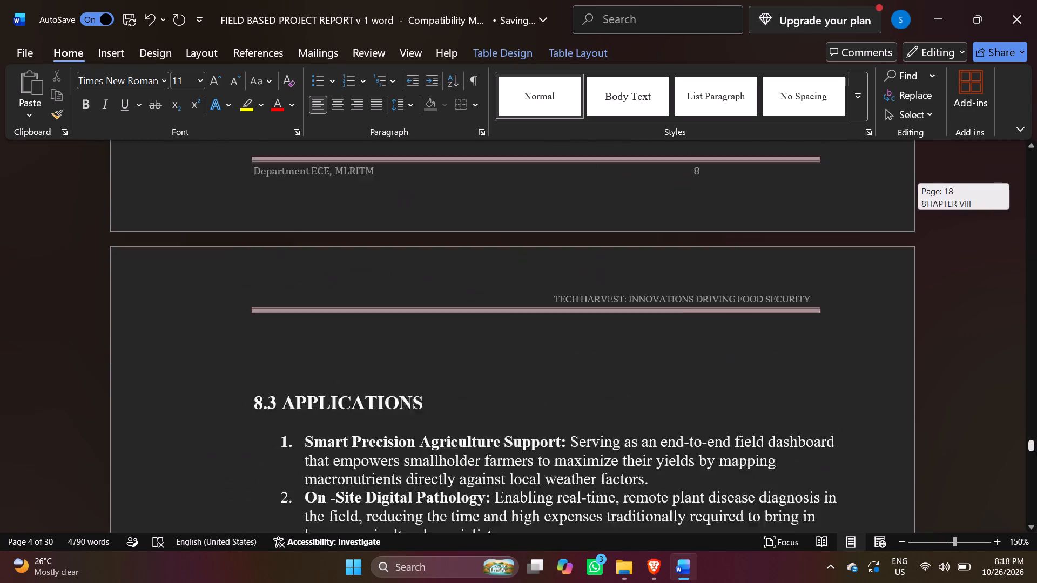
left_click_drag(1036, 444, 1036, 540)
scroll(583, 380, "up", 20)
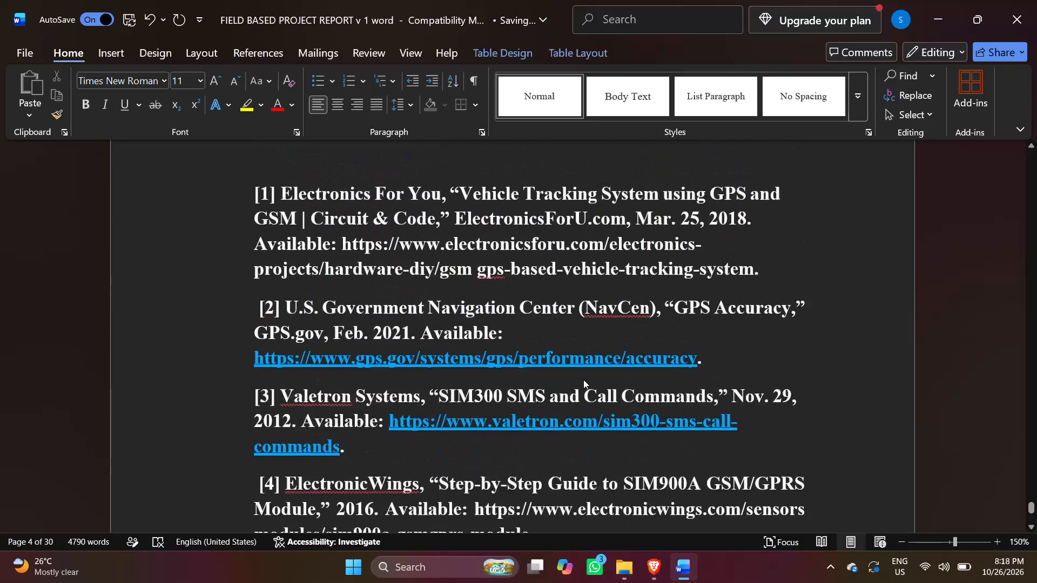
scroll(583, 379, "down", 6)
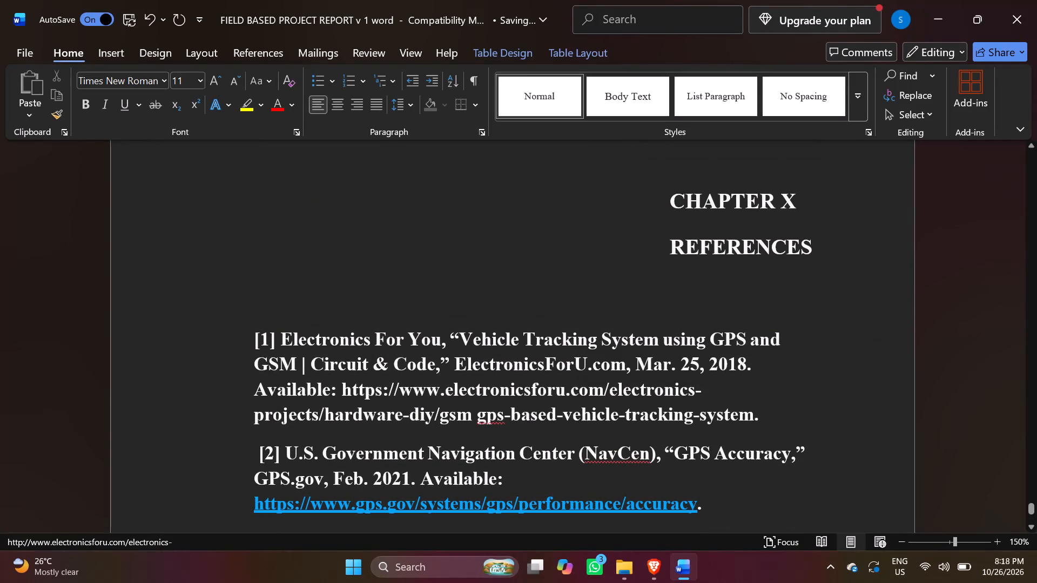
scroll(306, 304, "down", 8)
scroll(308, 306, "up", 17)
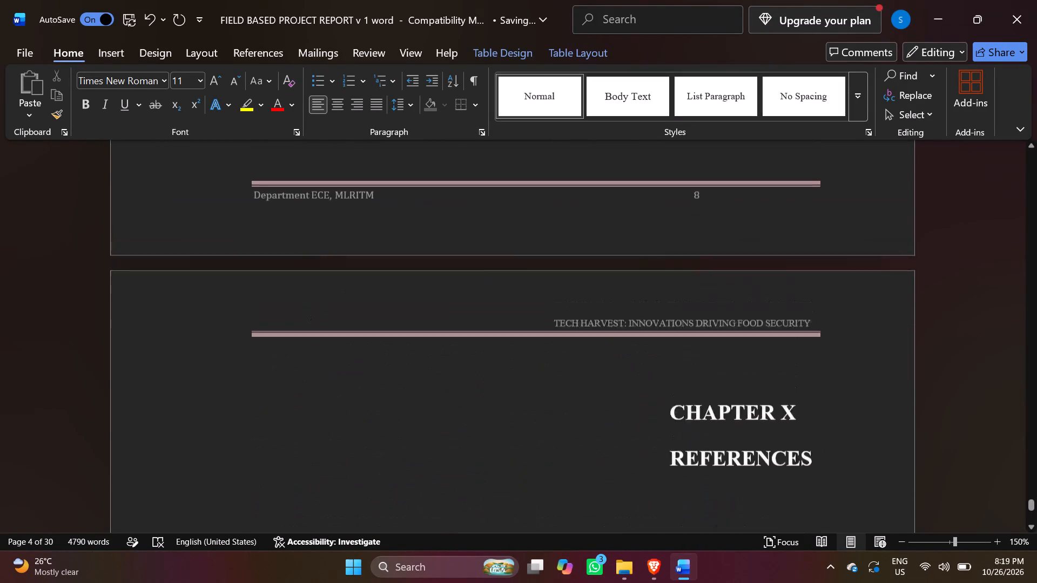
Examine the figures, captions and tables of Chapter IX, working back from its last page to 9.1 Result.
scroll(311, 309, "up", 8)
scroll(314, 313, "down", 4)
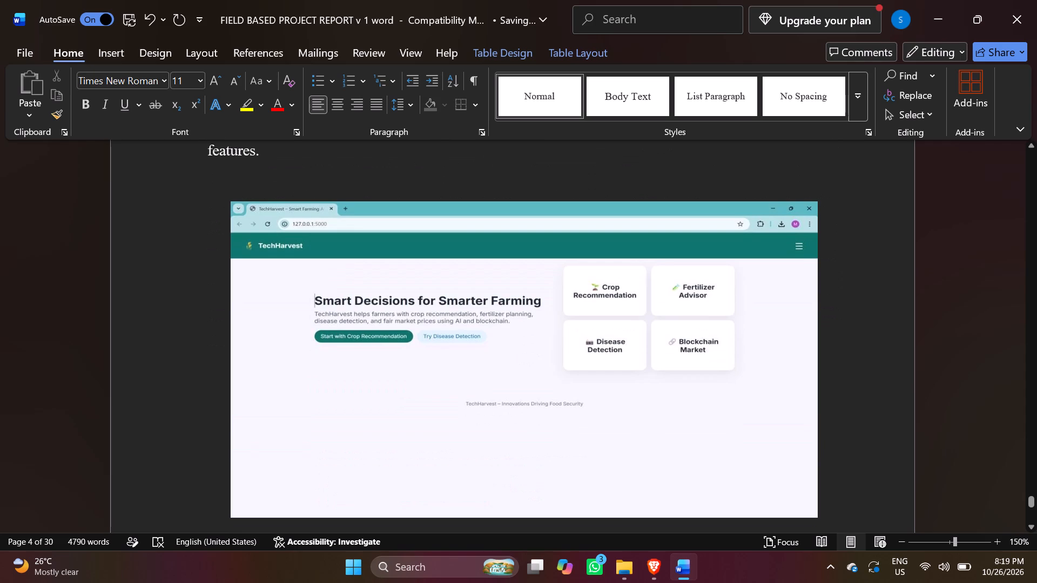
scroll(395, 335, "up", 9)
scroll(397, 335, "down", 9)
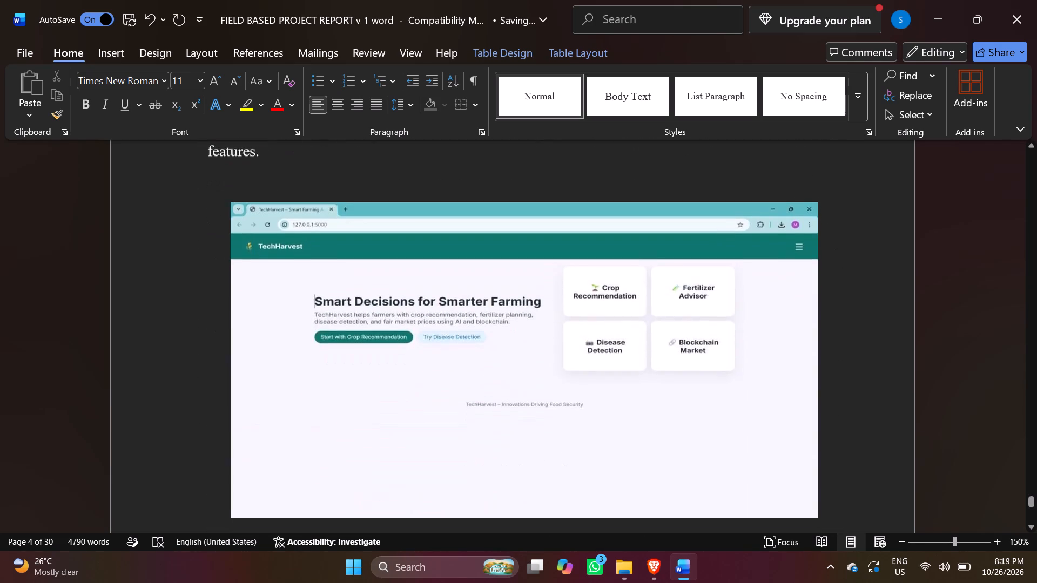
scroll(398, 342, "down", 4)
scroll(374, 354, "up", 10)
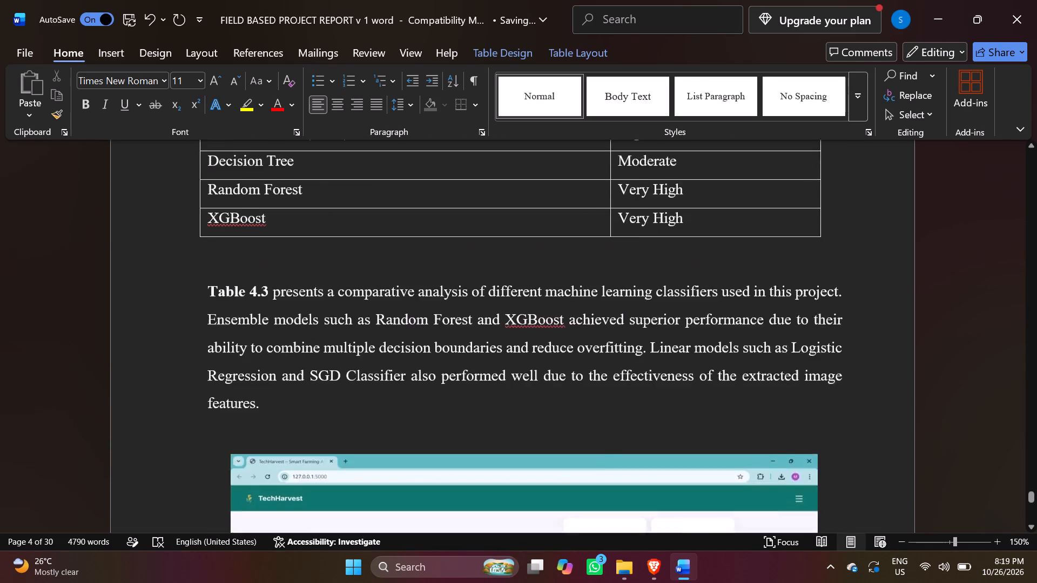
scroll(374, 354, "up", 20)
scroll(374, 354, "up", 20)
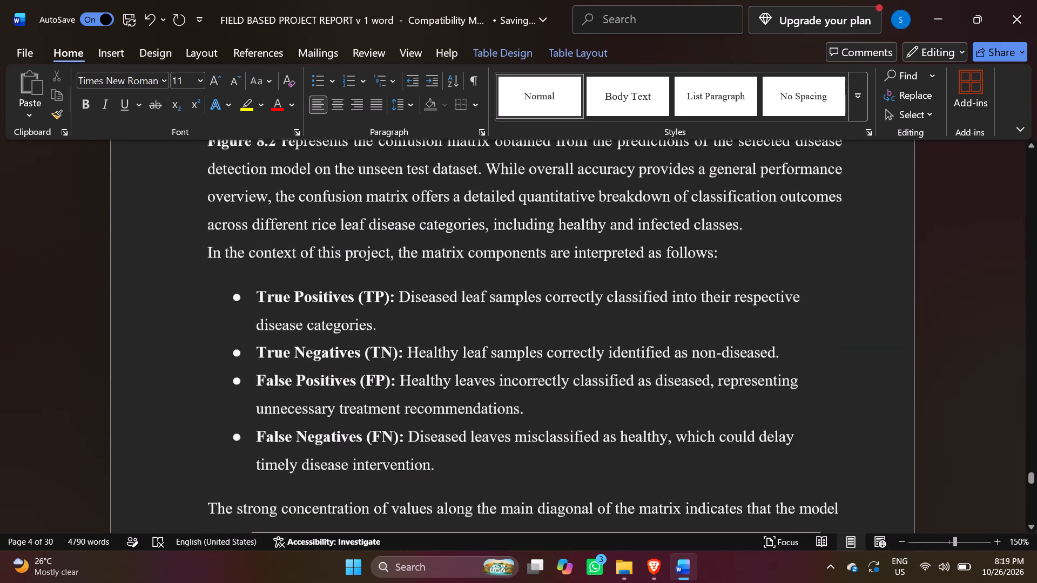
scroll(374, 354, "up", 12)
scroll(374, 354, "up", 20)
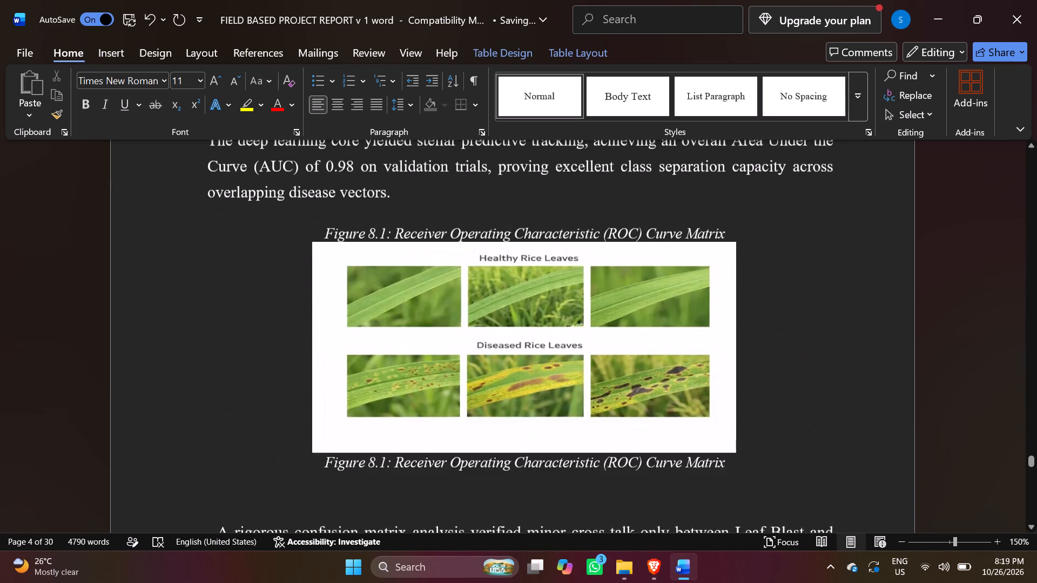
scroll(374, 354, "up", 5)
scroll(374, 354, "down", 5)
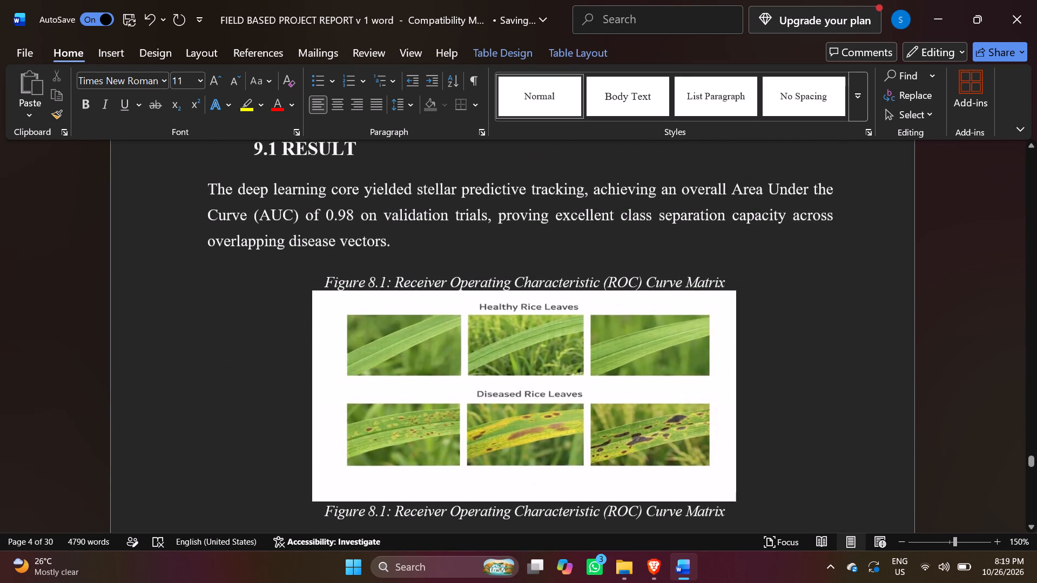
scroll(675, 487, "down", 3)
scroll(724, 389, "up", 3)
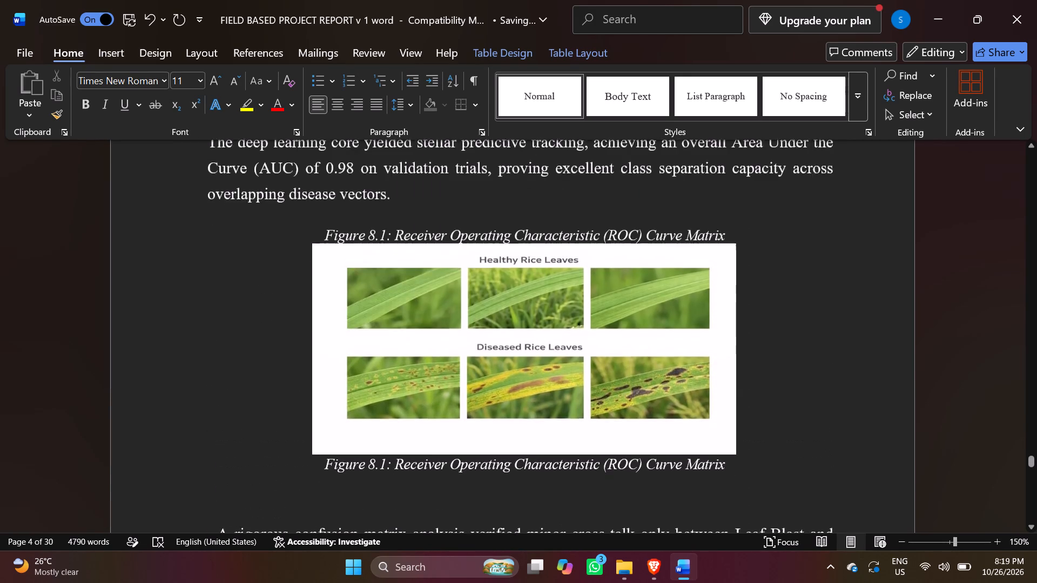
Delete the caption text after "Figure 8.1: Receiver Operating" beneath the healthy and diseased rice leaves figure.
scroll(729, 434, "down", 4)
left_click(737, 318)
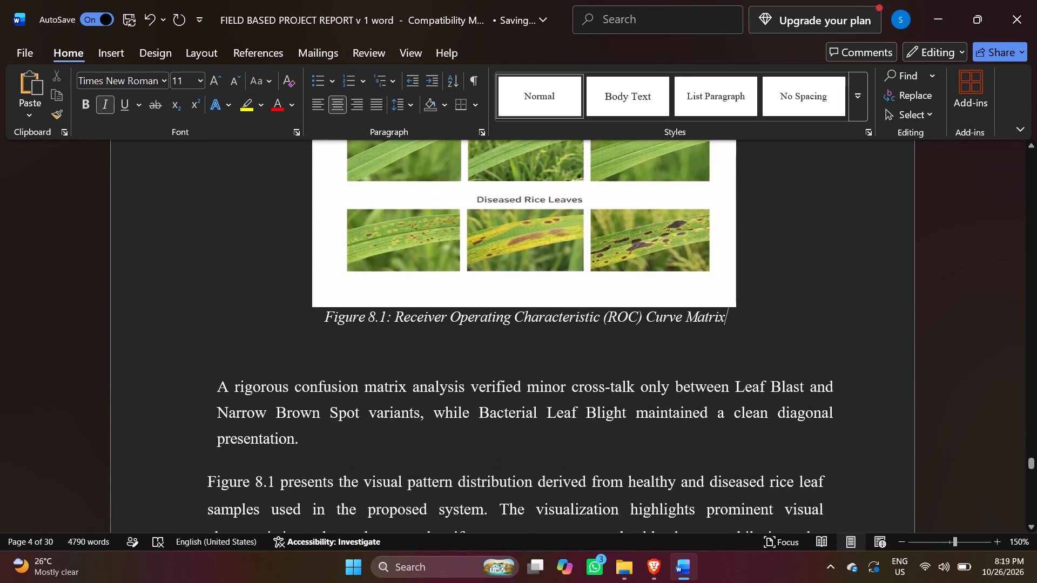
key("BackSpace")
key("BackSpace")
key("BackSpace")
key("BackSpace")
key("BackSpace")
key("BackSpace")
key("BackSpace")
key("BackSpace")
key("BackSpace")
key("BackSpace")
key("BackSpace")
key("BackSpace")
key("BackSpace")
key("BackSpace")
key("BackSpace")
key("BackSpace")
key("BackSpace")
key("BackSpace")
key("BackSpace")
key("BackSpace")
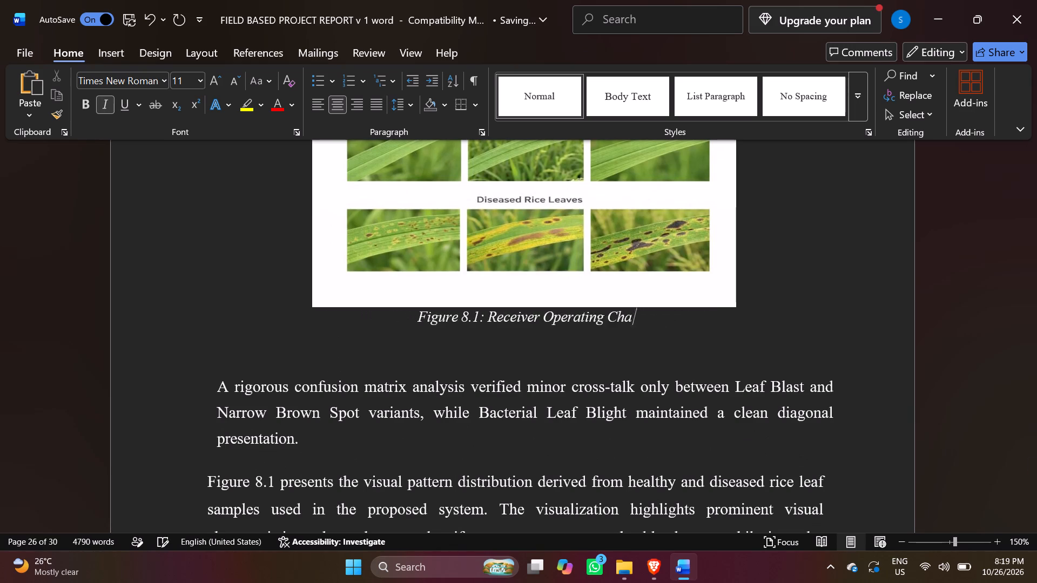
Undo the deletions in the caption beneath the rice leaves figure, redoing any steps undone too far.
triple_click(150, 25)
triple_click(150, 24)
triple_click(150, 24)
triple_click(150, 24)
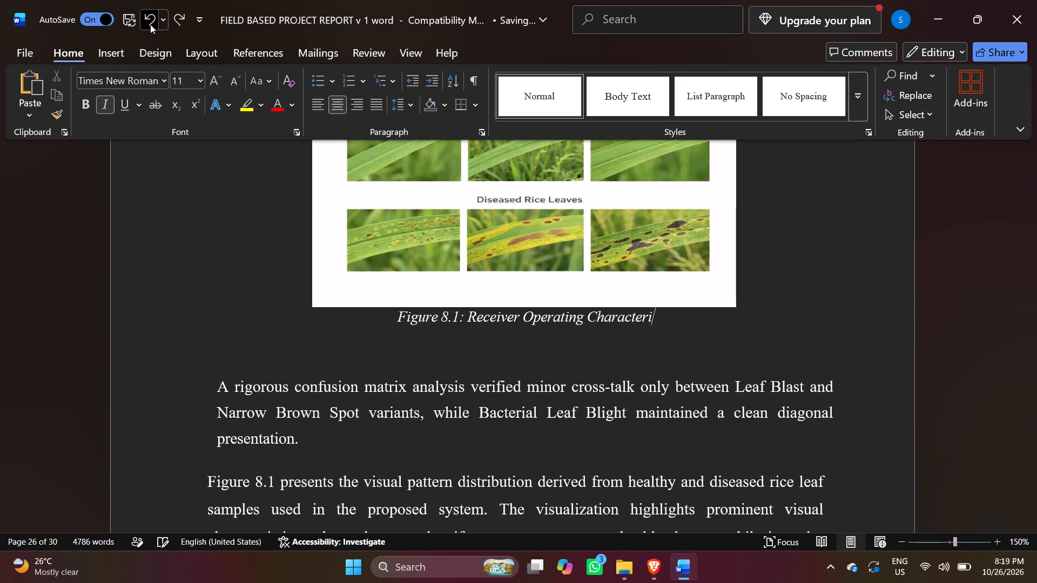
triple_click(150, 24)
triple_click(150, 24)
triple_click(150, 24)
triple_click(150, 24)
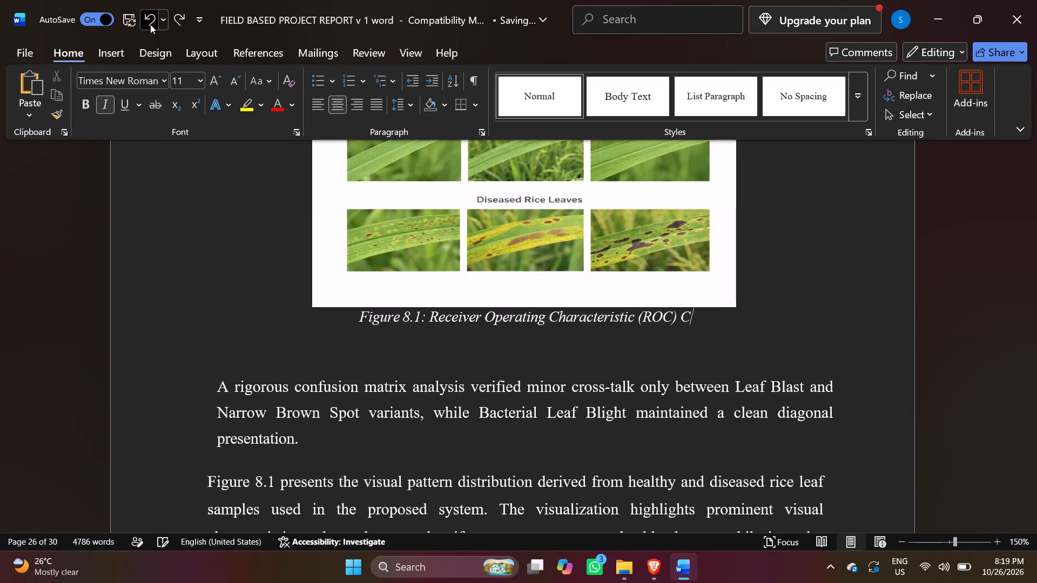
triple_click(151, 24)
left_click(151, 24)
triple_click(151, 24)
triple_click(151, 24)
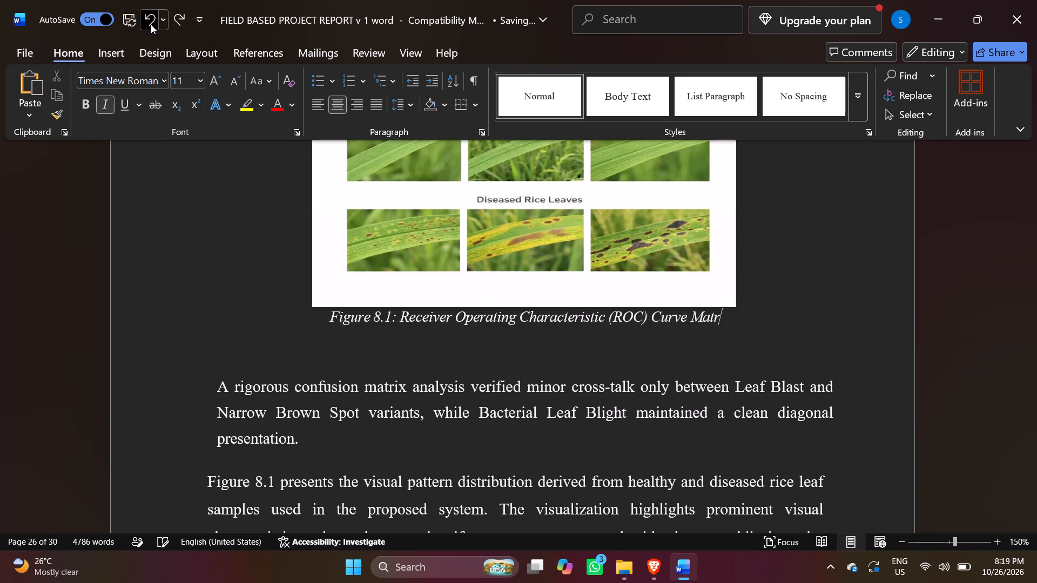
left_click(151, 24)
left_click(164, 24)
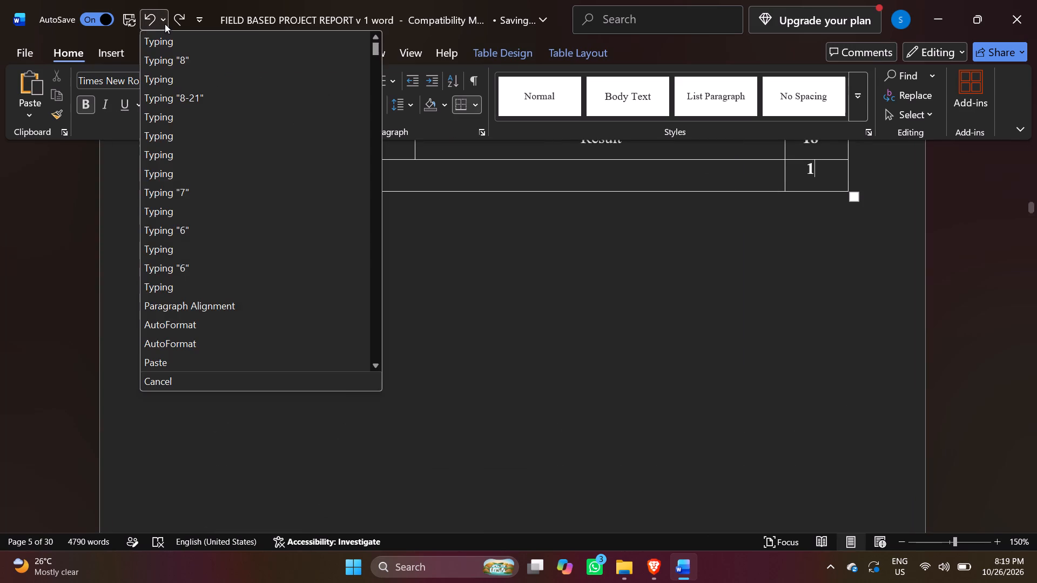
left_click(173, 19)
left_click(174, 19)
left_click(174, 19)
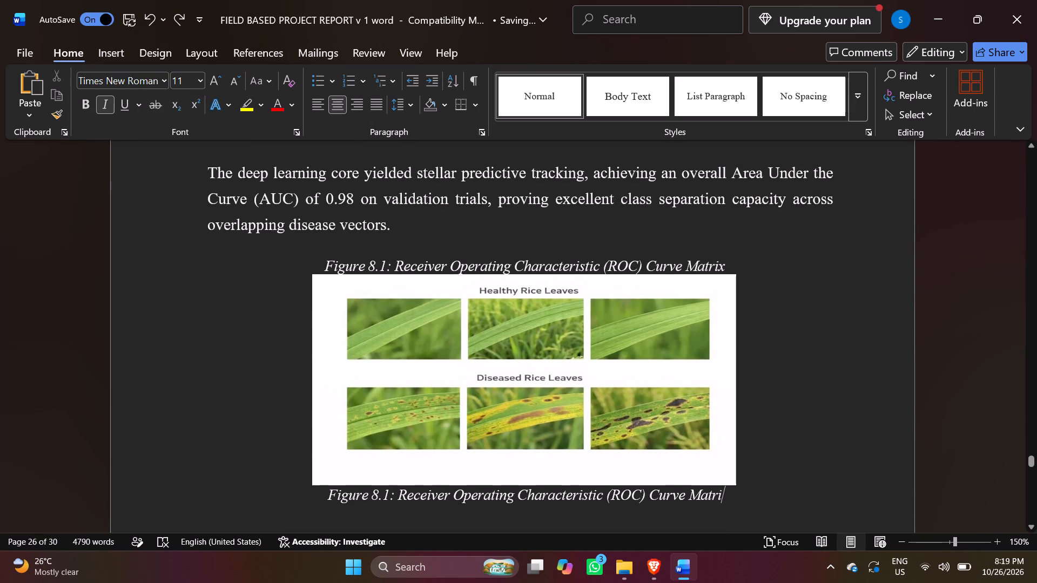
Delete the duplicate Figure 8.1 ROC Curve Matrix caption above the rice leaves figure in 9.1 Result.
left_click_drag(730, 272, 331, 268)
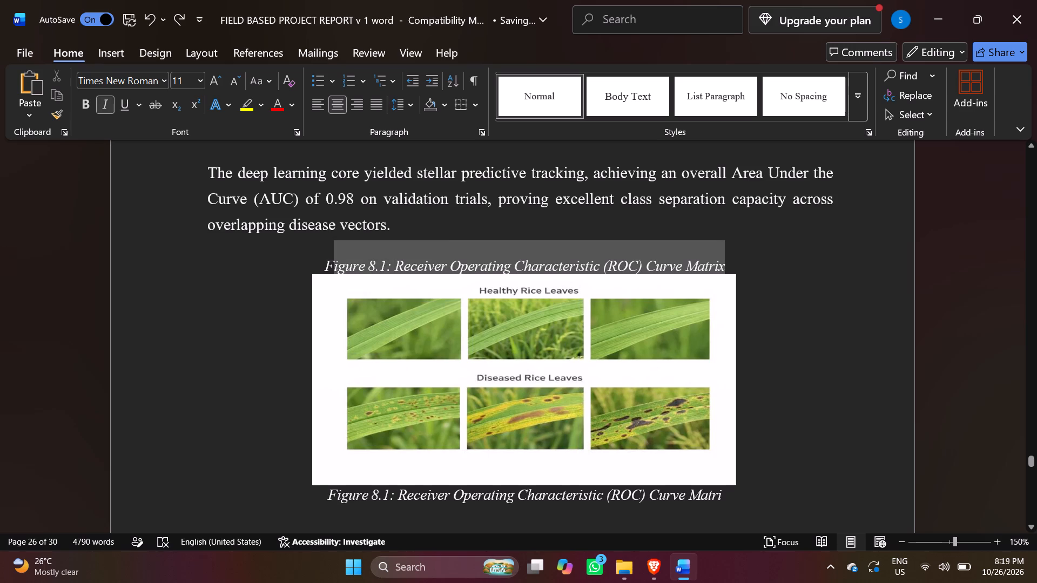
left_click_drag(331, 268, 328, 267)
key("BackSpace")
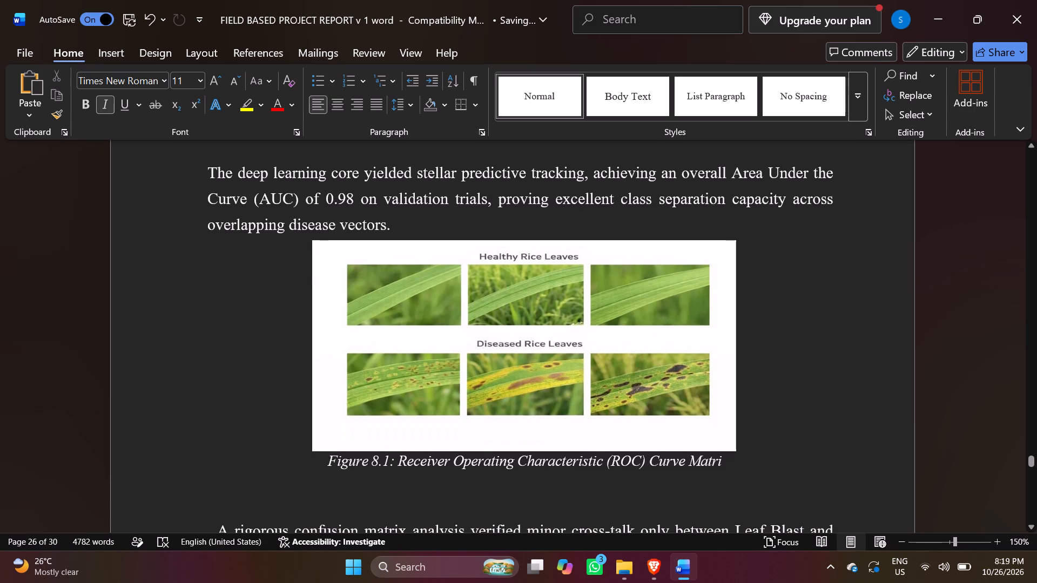
Insert a blank line after the 9.1 Result paragraph ending "overlapping disease vectors.", above the rice leaves figure.
scroll(471, 411, "down", 4)
scroll(474, 411, "up", 14)
scroll(1022, 409, "down", 5)
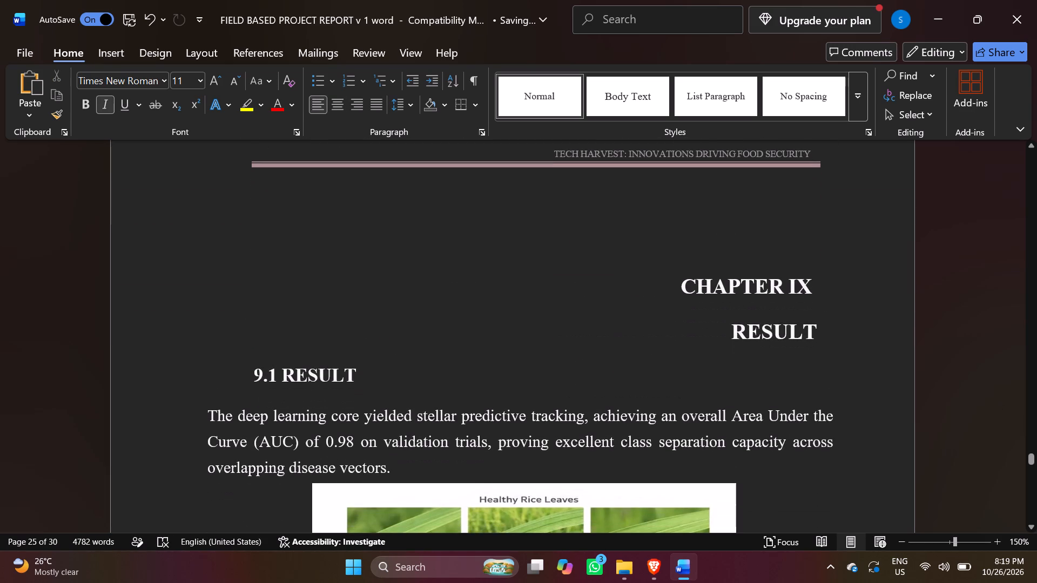
left_click(445, 472)
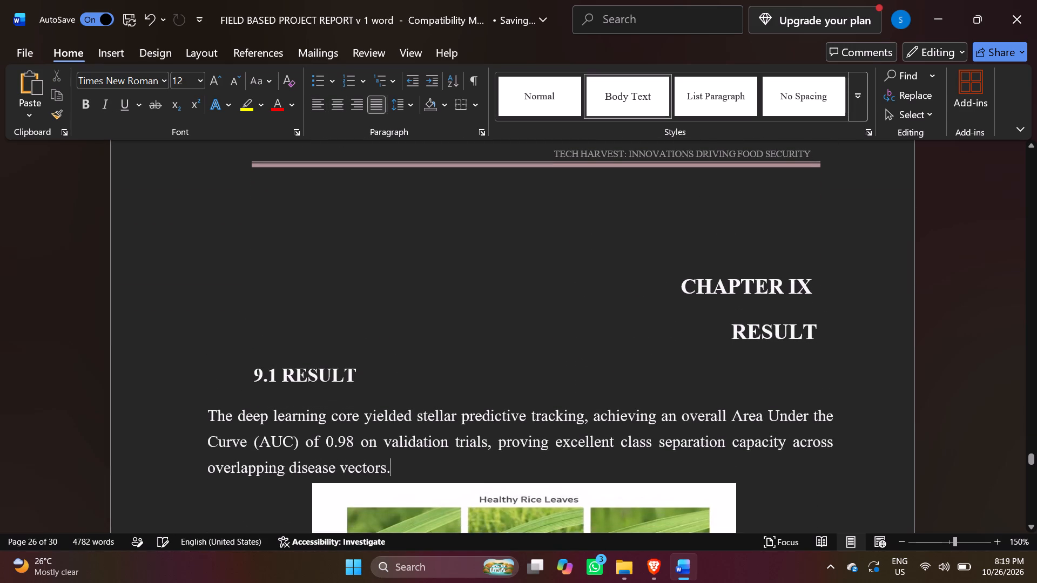
key("Return")
Look back through the chapters to the front pages and examine the lists of tables, abbreviations and figures.
scroll(683, 339, "up", 6)
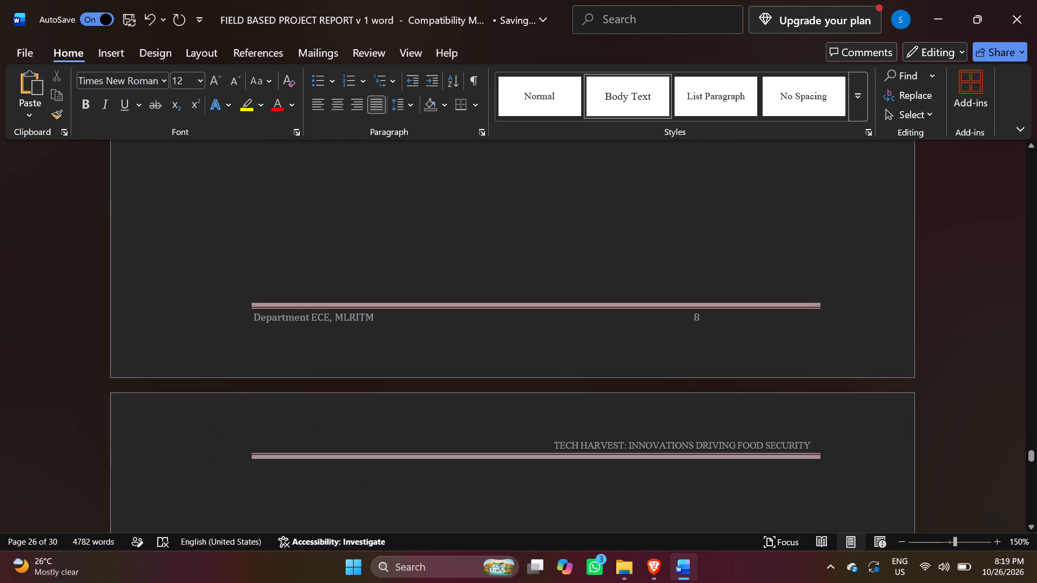
scroll(918, 424, "up", 20)
scroll(918, 424, "up", 2)
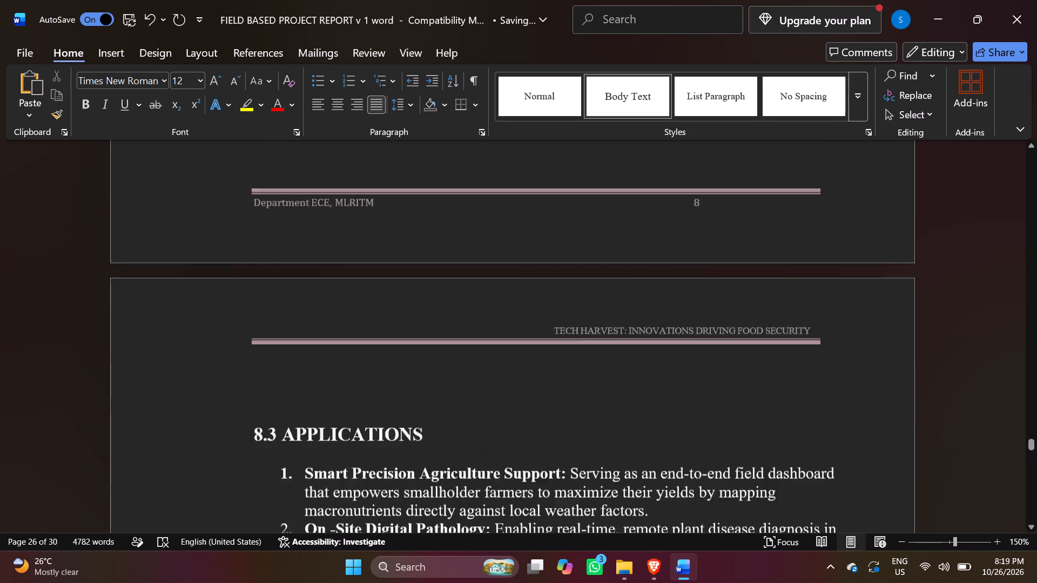
scroll(915, 424, "up", 20)
scroll(915, 424, "up", 20)
scroll(915, 424, "up", 14)
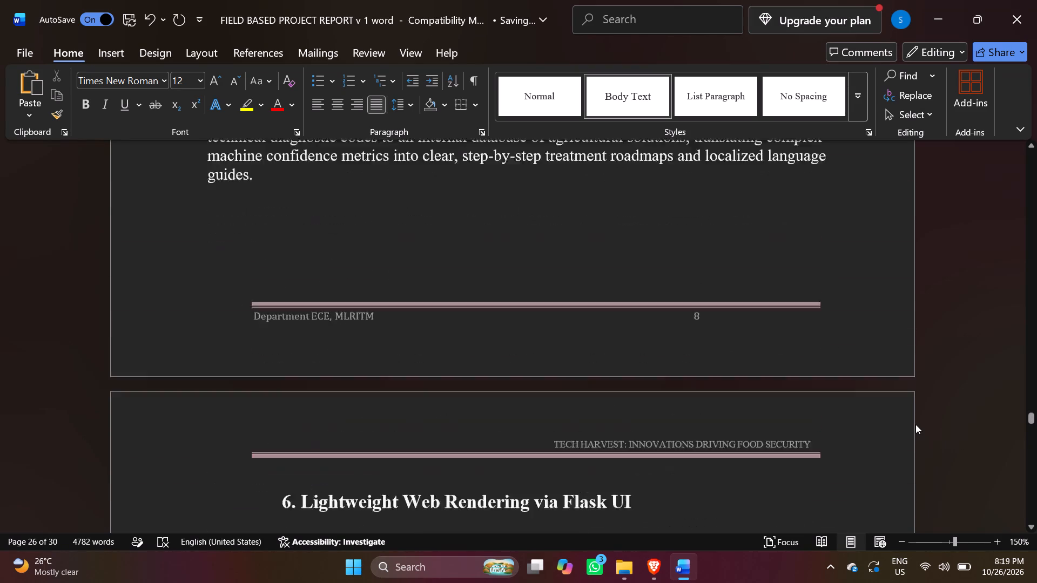
scroll(915, 424, "up", 10)
left_click_drag(1036, 396, 1036, 275)
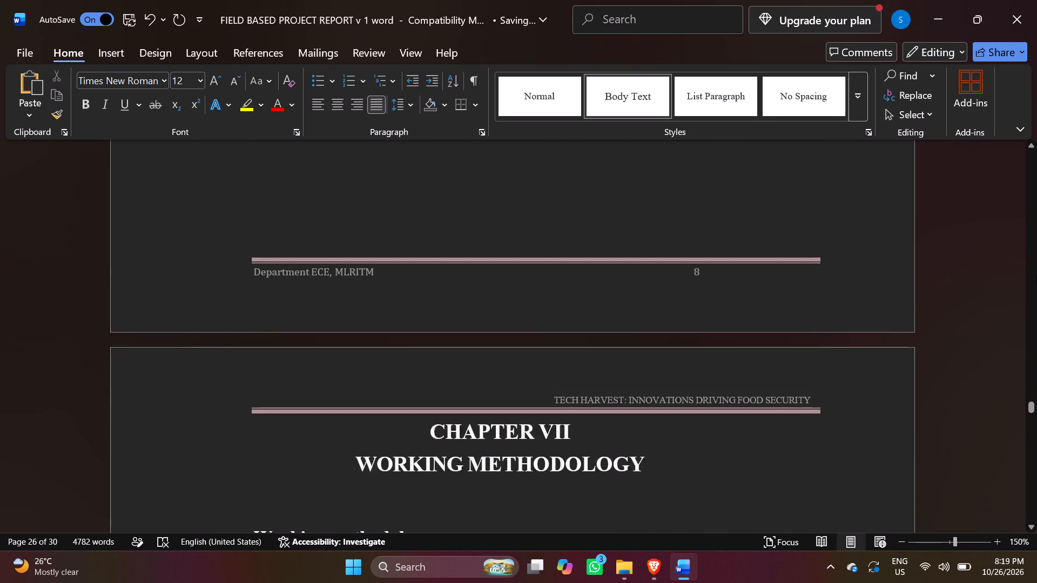
left_click_drag(1036, 275, 1036, 273)
left_click_drag(1028, 399, 1029, 230)
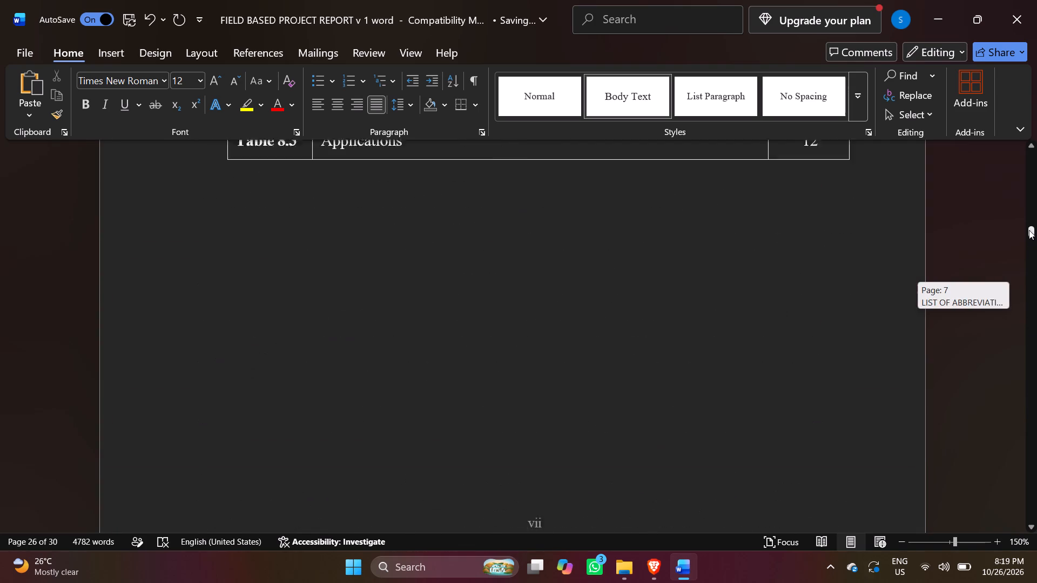
left_click_drag(1029, 230, 1036, 268)
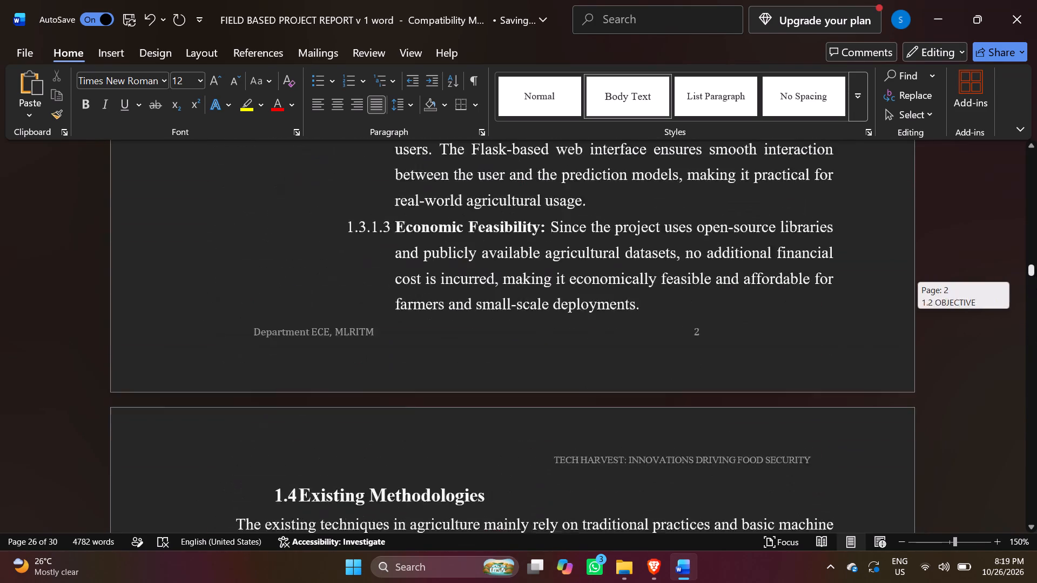
left_click_drag(1036, 268, 1028, 226)
scroll(528, 464, "down", 6)
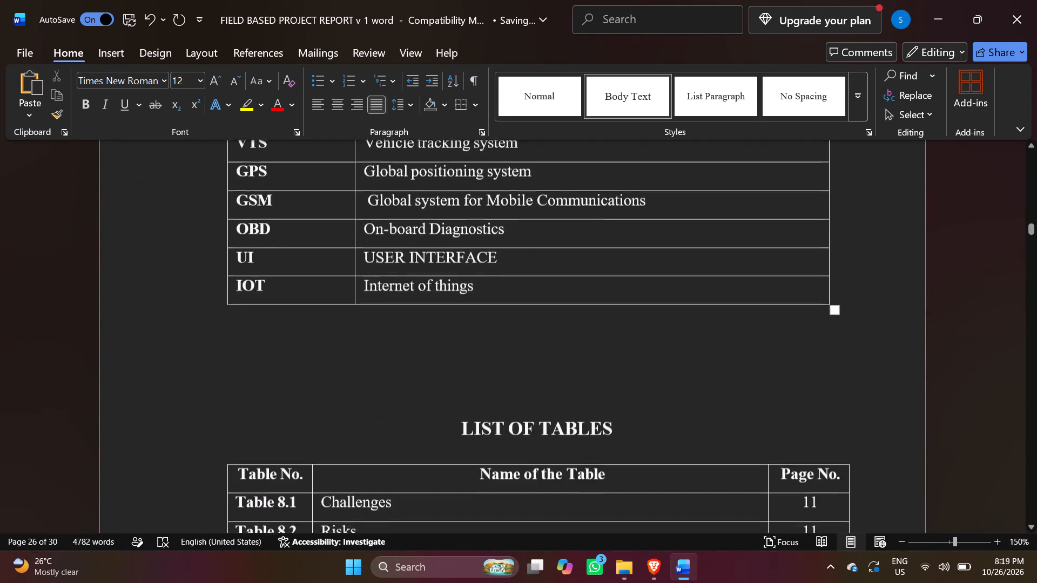
scroll(456, 320, "up", 20)
scroll(456, 320, "up", 2)
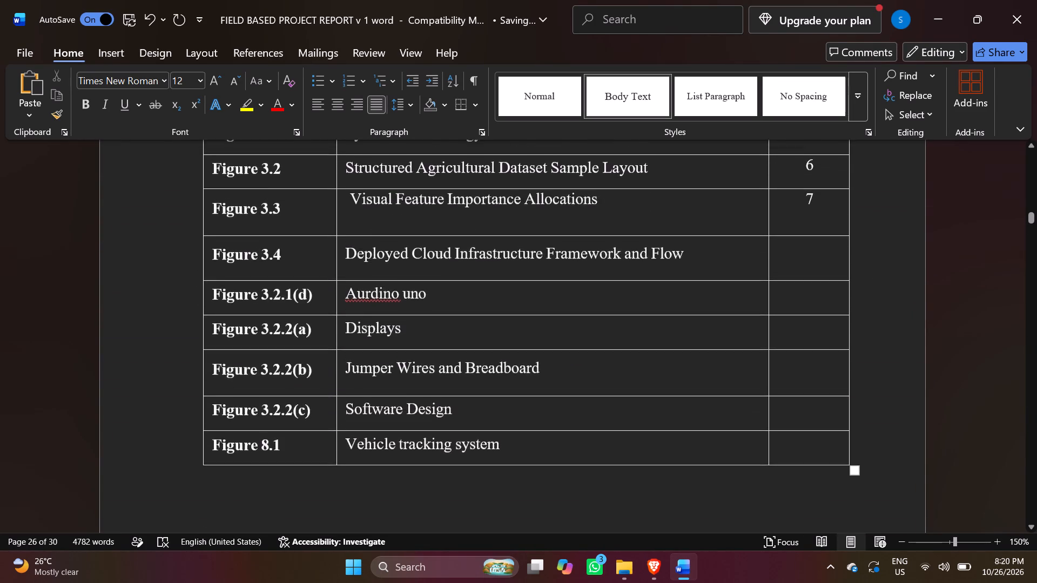
Renumber the Aurdino uno entry in the List of Figures as Figure 8.1.
scroll(457, 320, "up", 3)
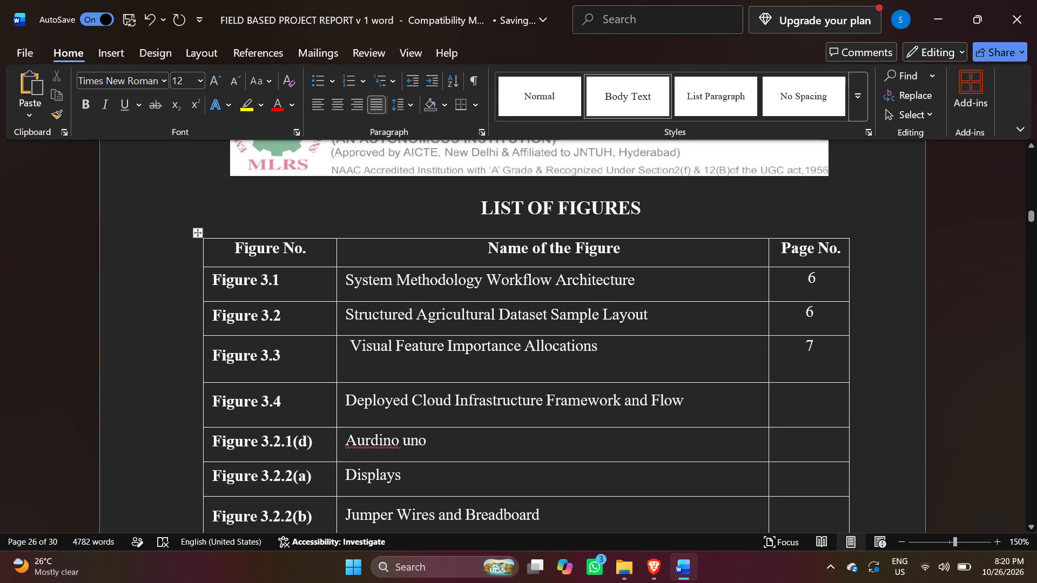
left_click(318, 442)
key("BackSpace")
key("BackSpace")
key("BackSpace")
key("BackSpace")
key("BackSpace")
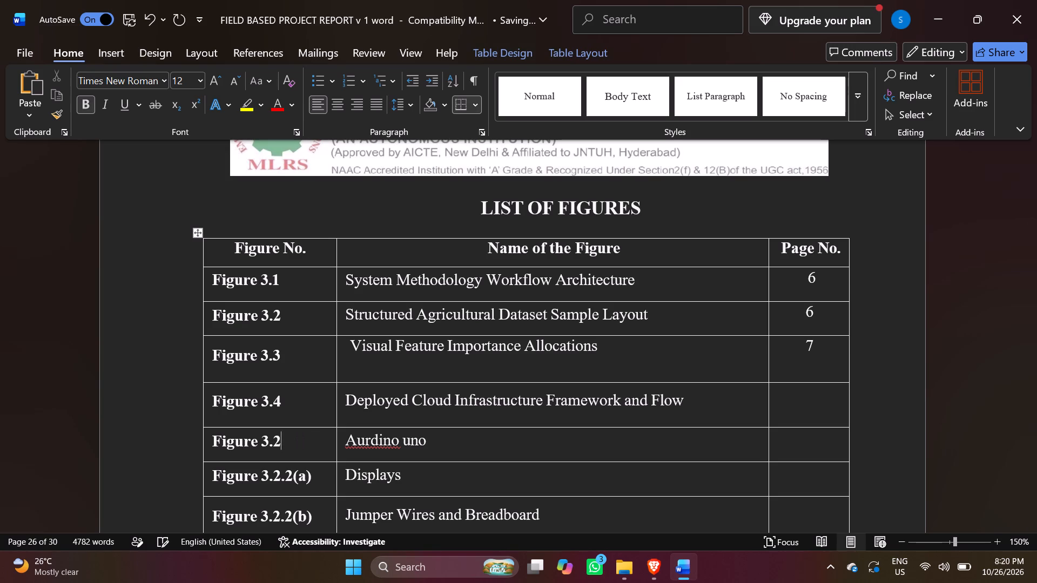
key("BackSpace")
key("BackSpace")
key("BackSpace")
type("8.1")
Renumber the ROC curve caption beneath the rice leaves figure in 9.1 Result as Figure 9.1.
scroll(318, 442, "down", 4)
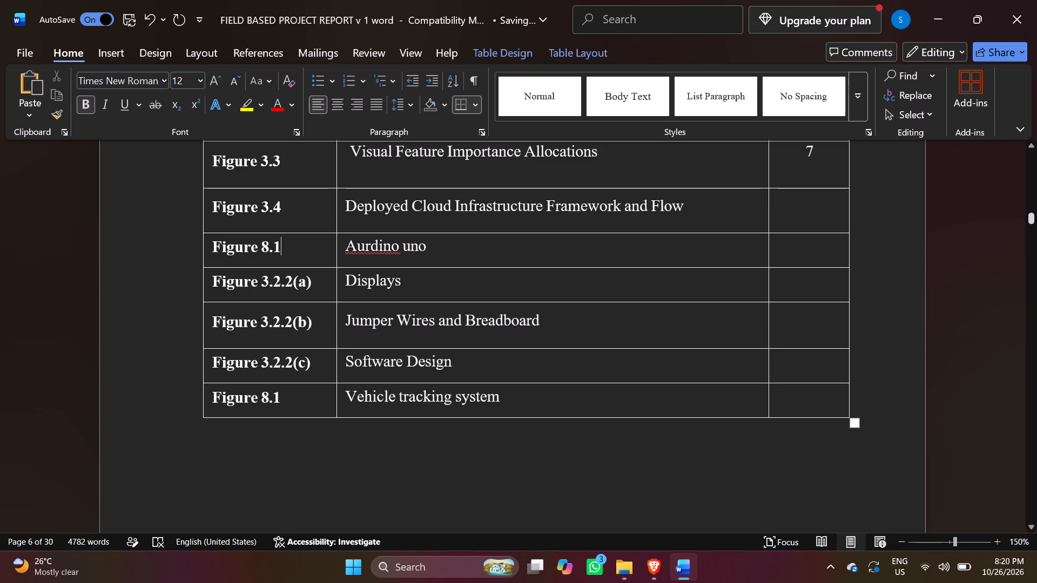
left_click_drag(1036, 216, 1036, 371)
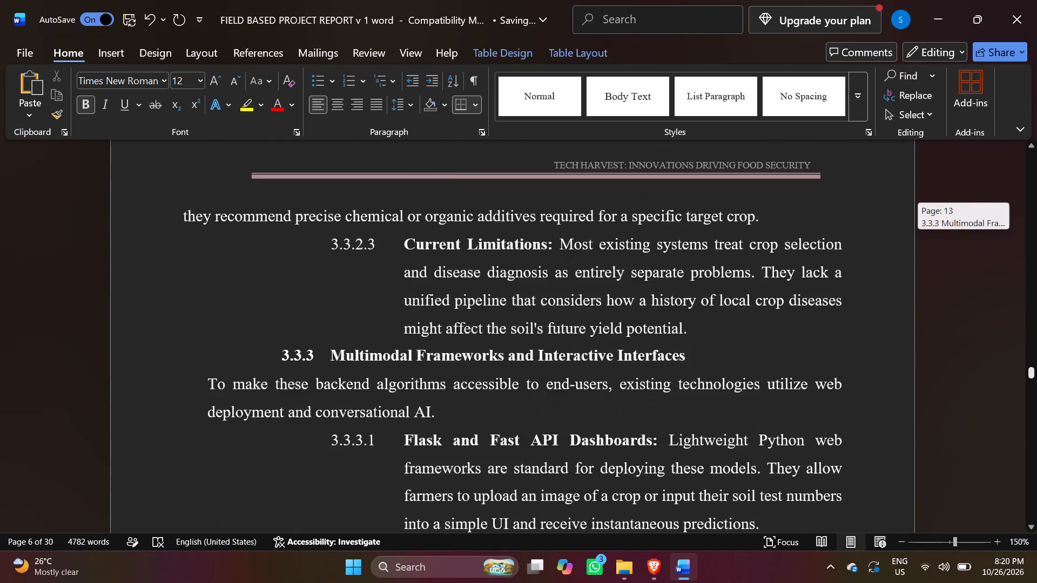
left_click_drag(1036, 371, 1036, 407)
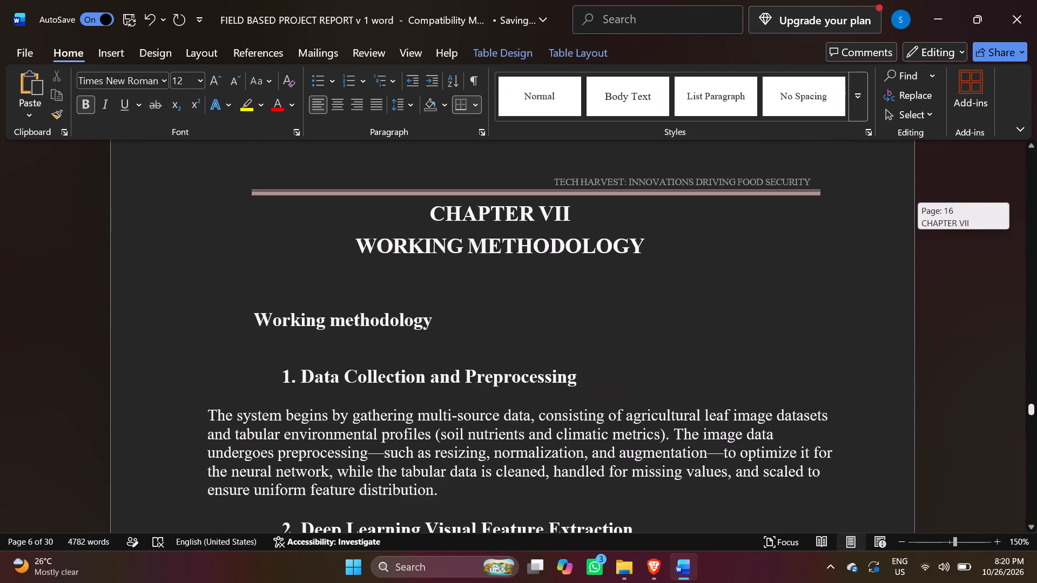
left_click_drag(1036, 407, 1036, 428)
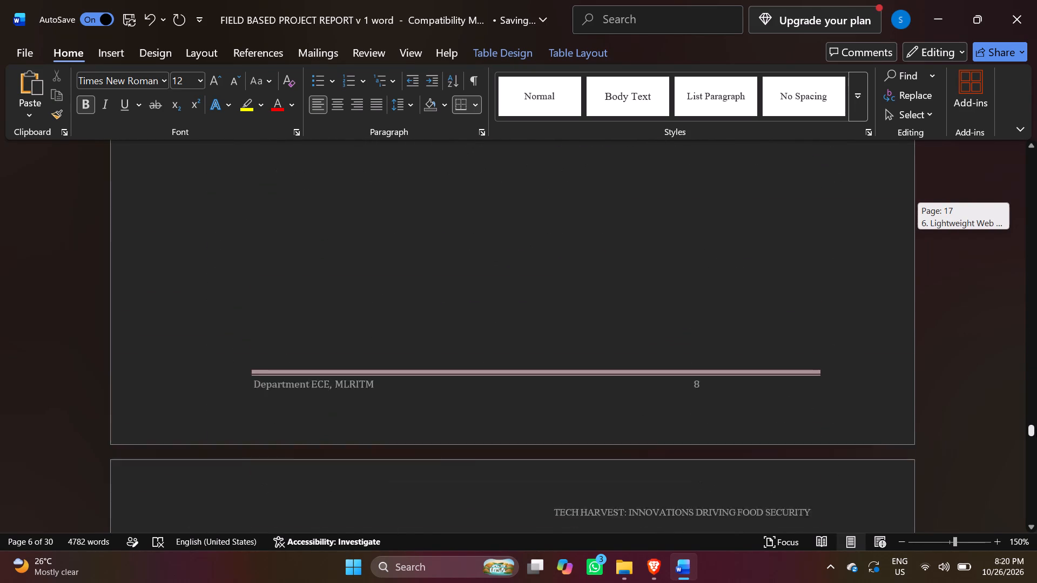
left_click_drag(1036, 428, 1036, 449)
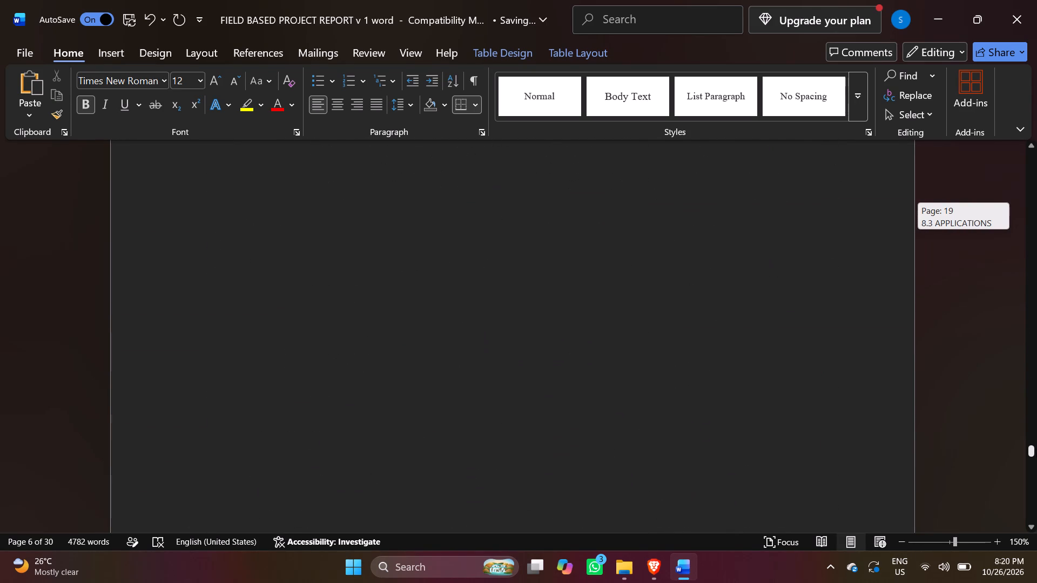
left_click_drag(1036, 449, 1036, 459)
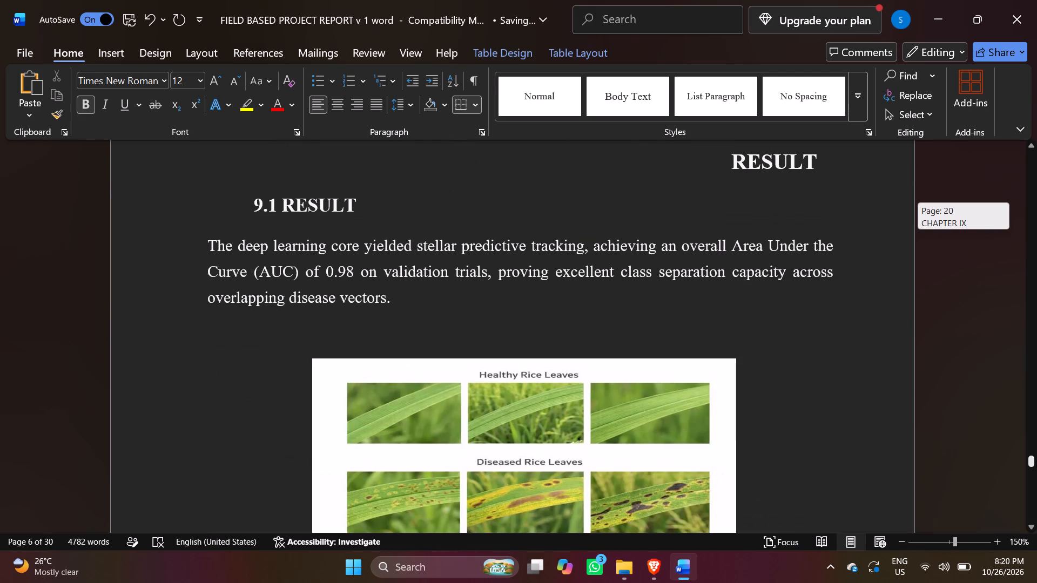
left_click_drag(1036, 459, 1036, 460)
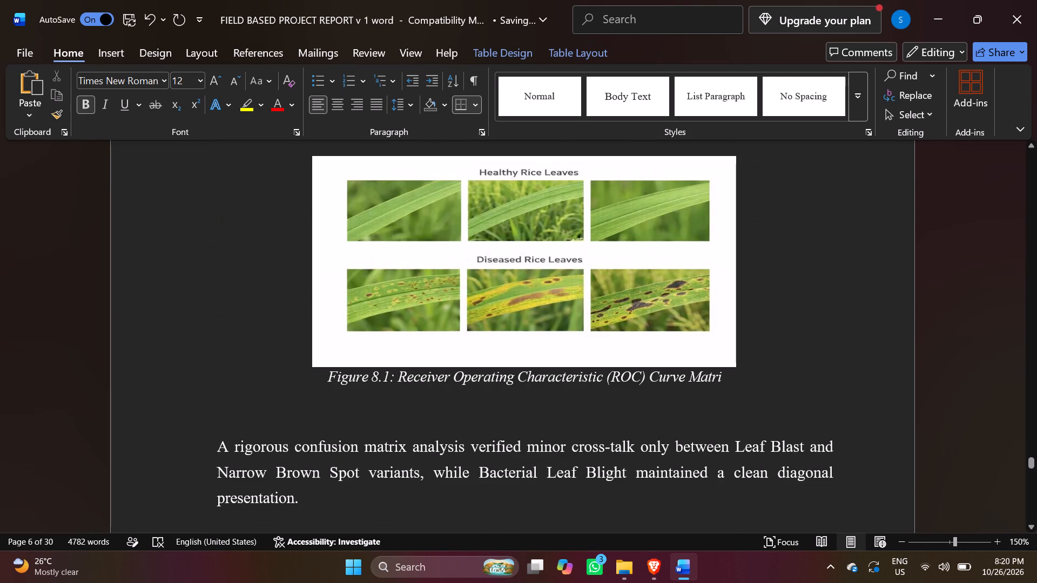
left_click(378, 383)
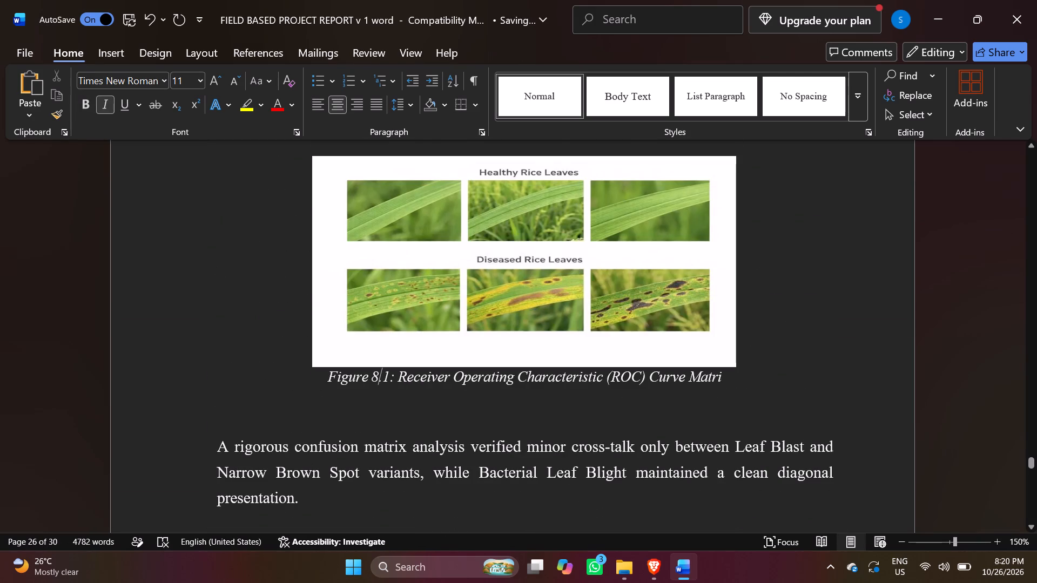
key("BackSpace")
key("9")
Renumber the Confusion Matrix caption beneath the matrix image as Figure 9.2.
scroll(378, 399, "down", 20)
scroll(389, 464, "down", 2)
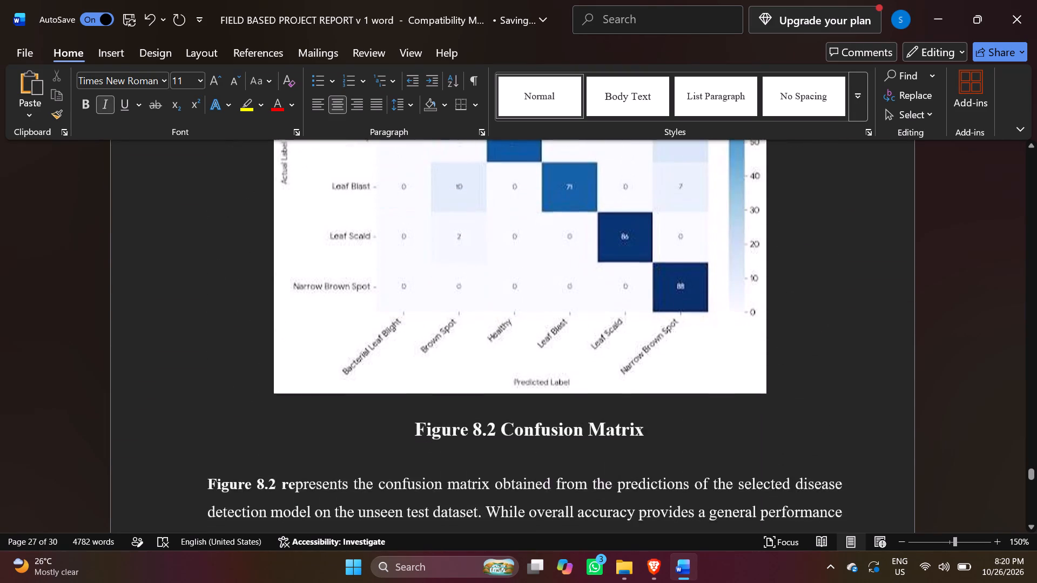
scroll(389, 463, "down", 1)
left_click(480, 382)
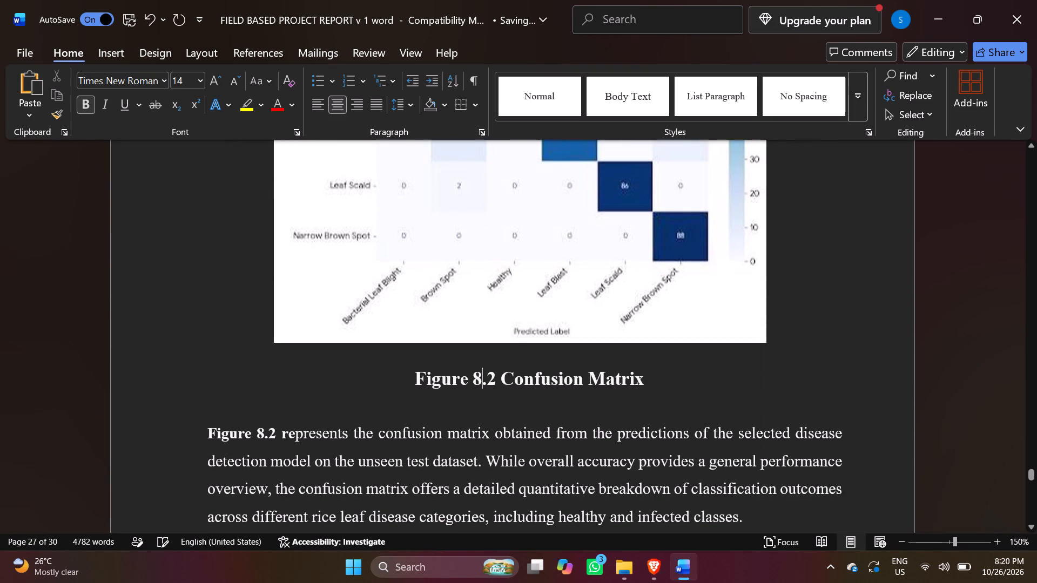
key("BackSpace")
key("9")
Renumber the caption above the Classification Report table as Table 9.1.
scroll(480, 398, "up", 14)
scroll(479, 406, "down", 2)
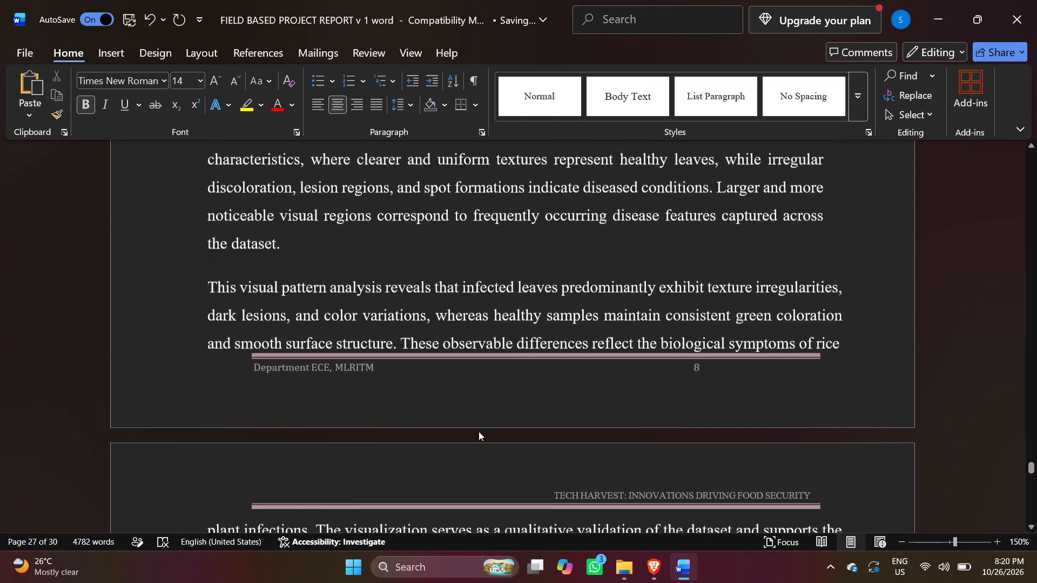
scroll(479, 431, "down", 20)
scroll(479, 431, "down", 16)
scroll(482, 443, "down", 5)
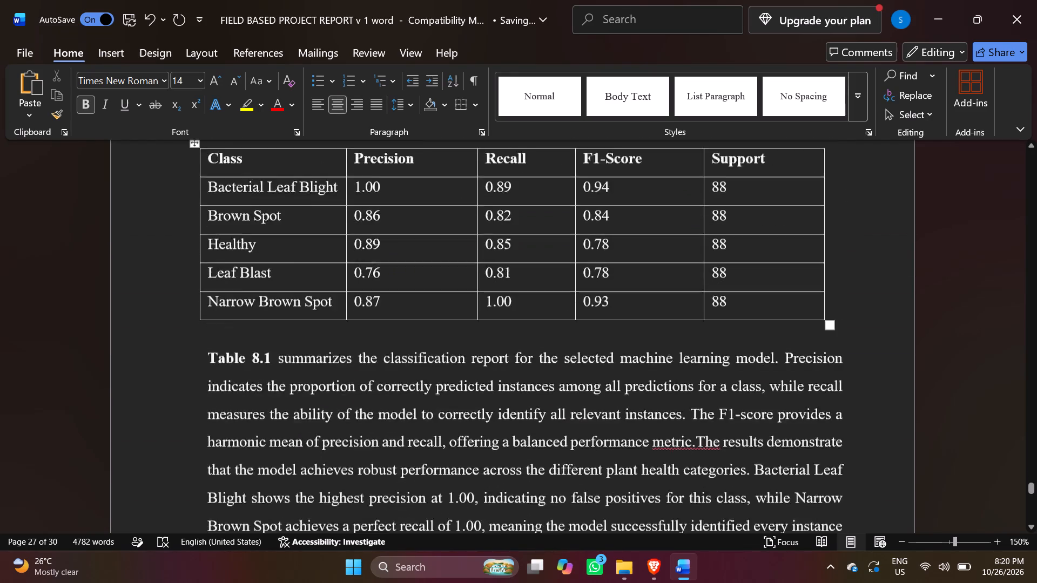
scroll(483, 443, "down", 8)
scroll(441, 430, "up", 7)
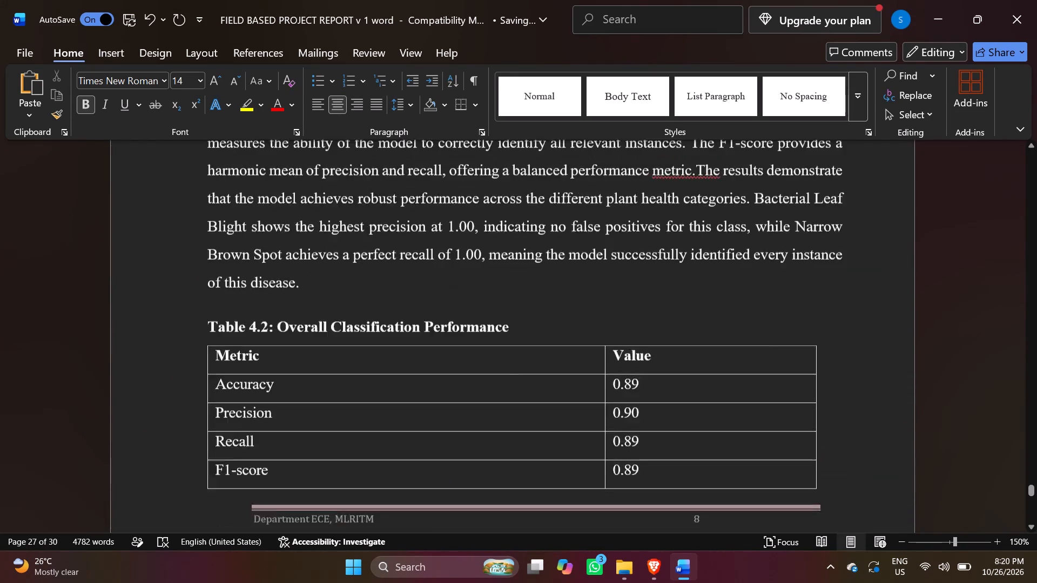
scroll(375, 435, "up", 13)
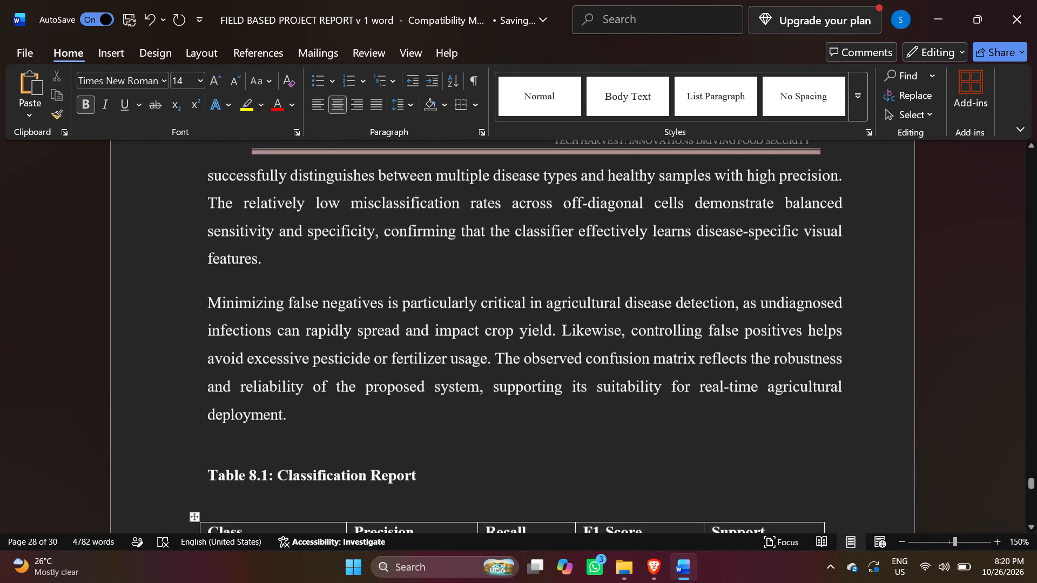
left_click(256, 479)
key("BackSpace")
key("3")
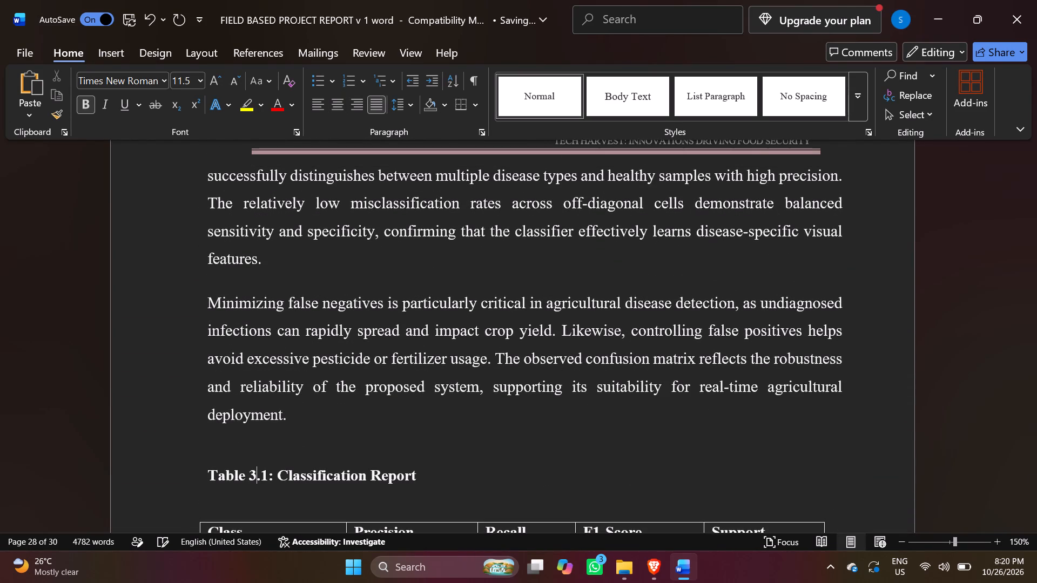
key("BackSpace")
key("9")
Change the table reference opening the paragraph beneath the Classification Report table to Table 9.1.
scroll(296, 456, "down", 11)
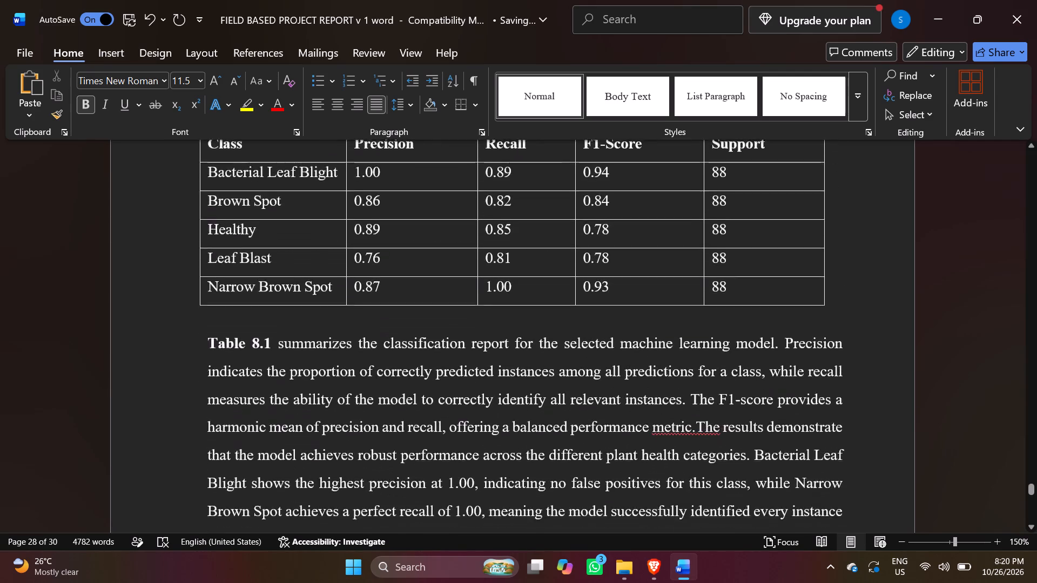
scroll(304, 433, "down", 5)
scroll(265, 315, "up", 7)
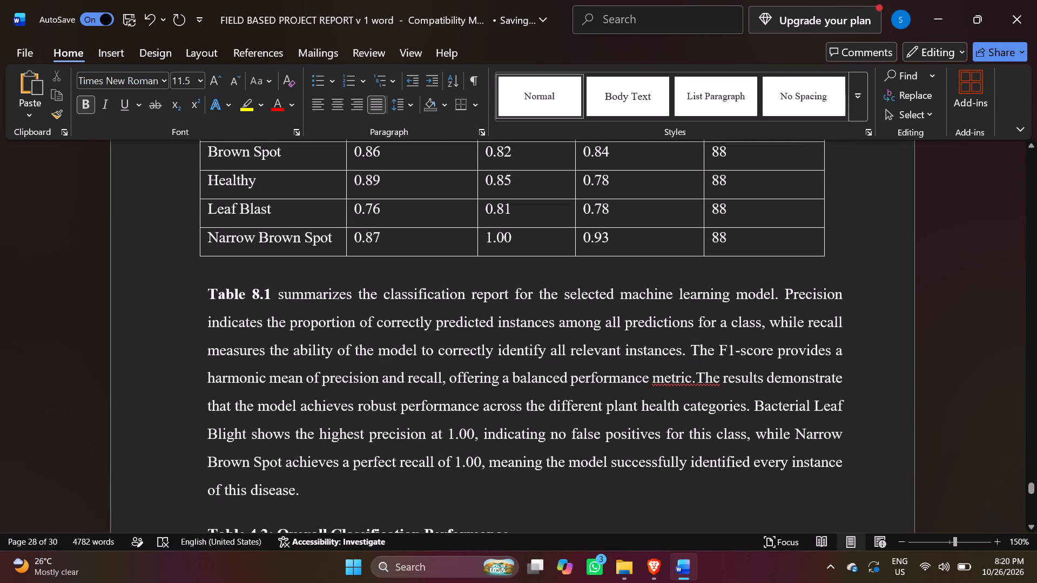
left_click(254, 300)
left_click(258, 298)
key("BackSpace")
key("9")
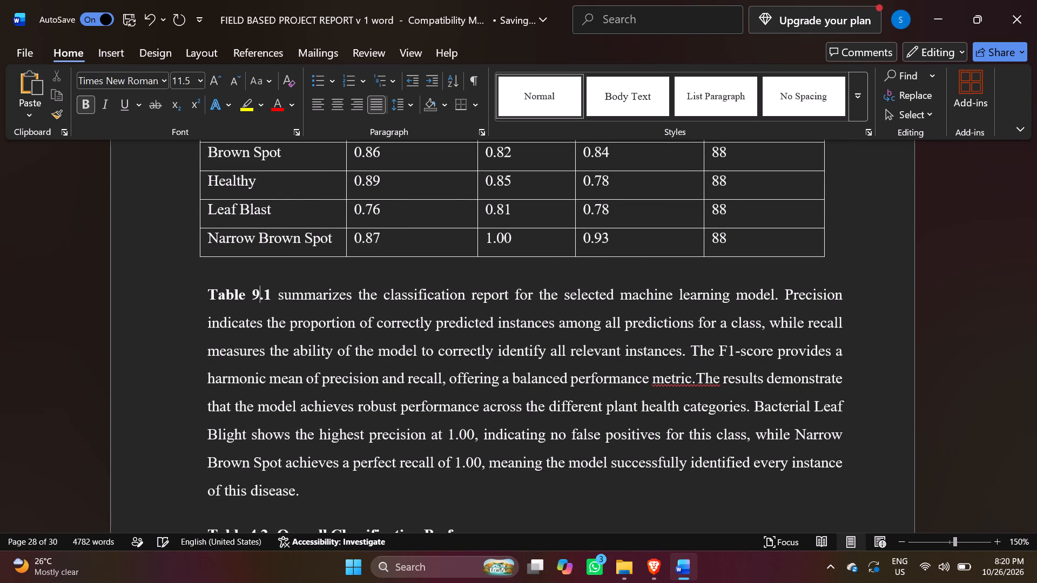
Renumber the Overall Classification Performance caption and the reference opening the paragraph after its table as Table 9.2.
scroll(258, 298, "down", 9)
scroll(258, 168, "up", 2)
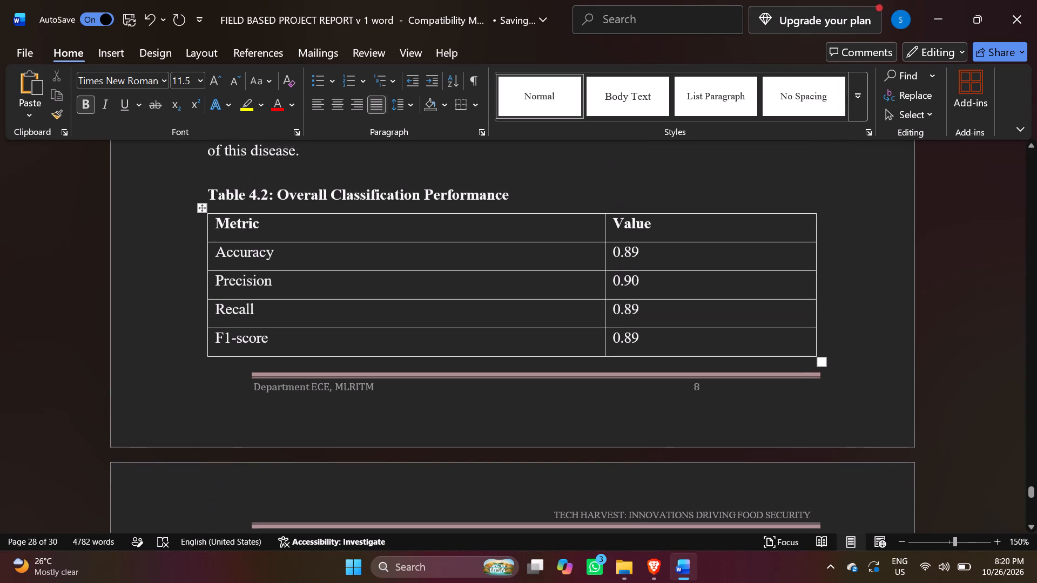
left_click(259, 199)
left_click(255, 202)
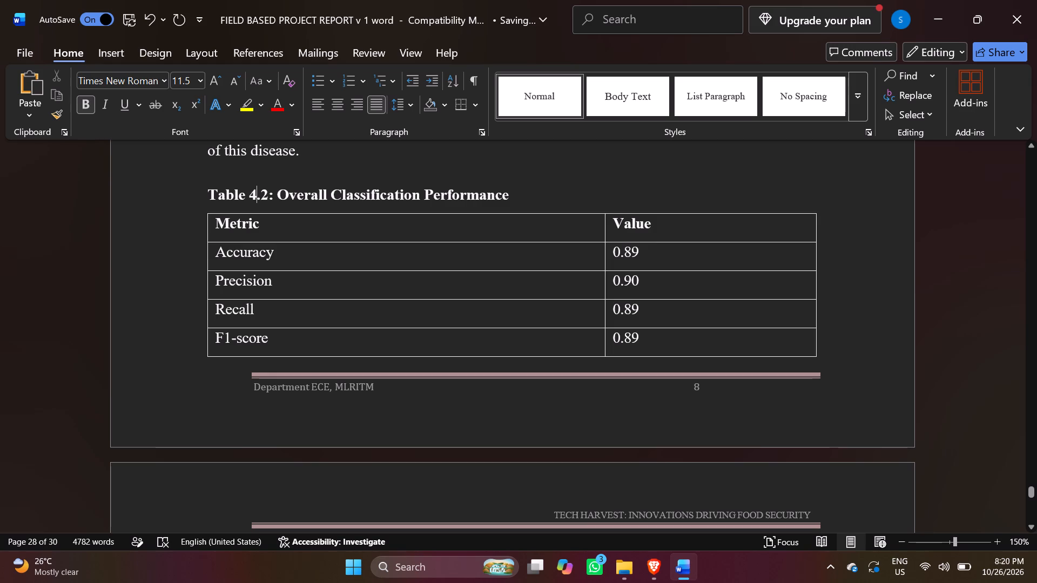
key("BackSpace")
key("9")
scroll(259, 201, "down", 10)
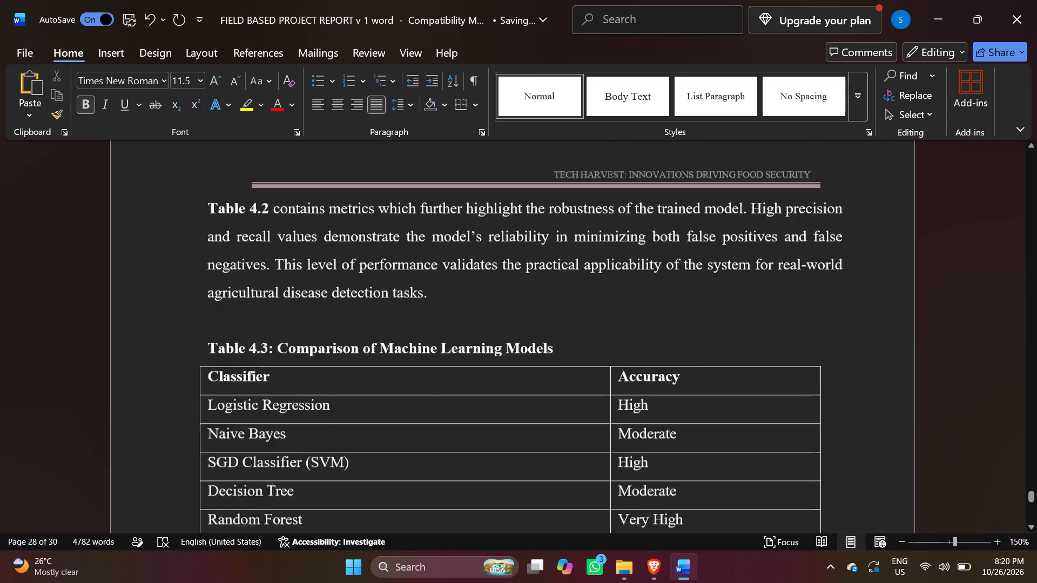
scroll(240, 222, "up", 4)
left_click(258, 260)
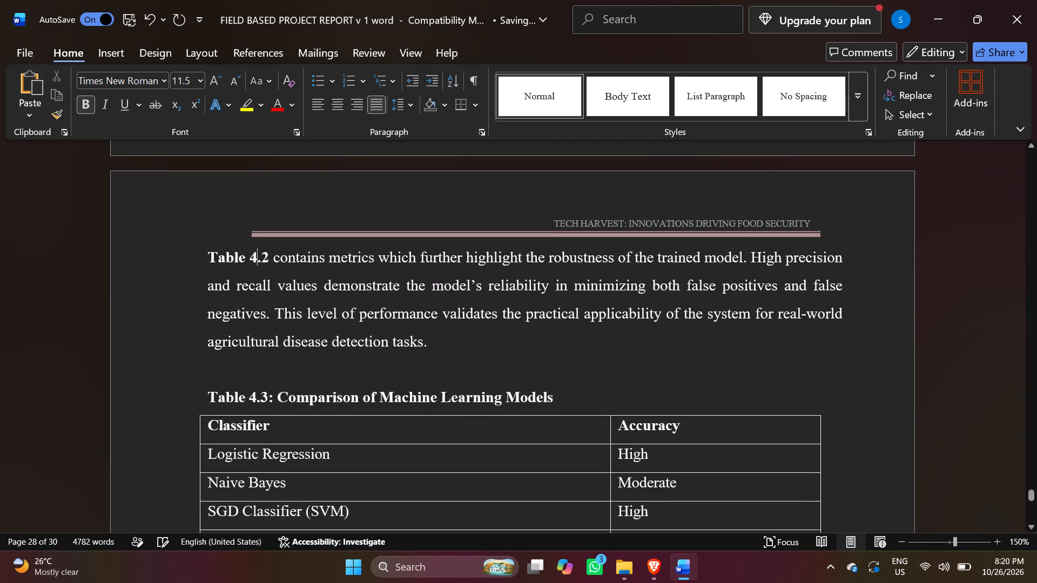
key("BackSpace")
key("9")
Renumber the Comparison of Machine Learning Models caption and the reference opening the paragraph beneath its table as Table 9.3.
scroll(264, 272, "down", 2)
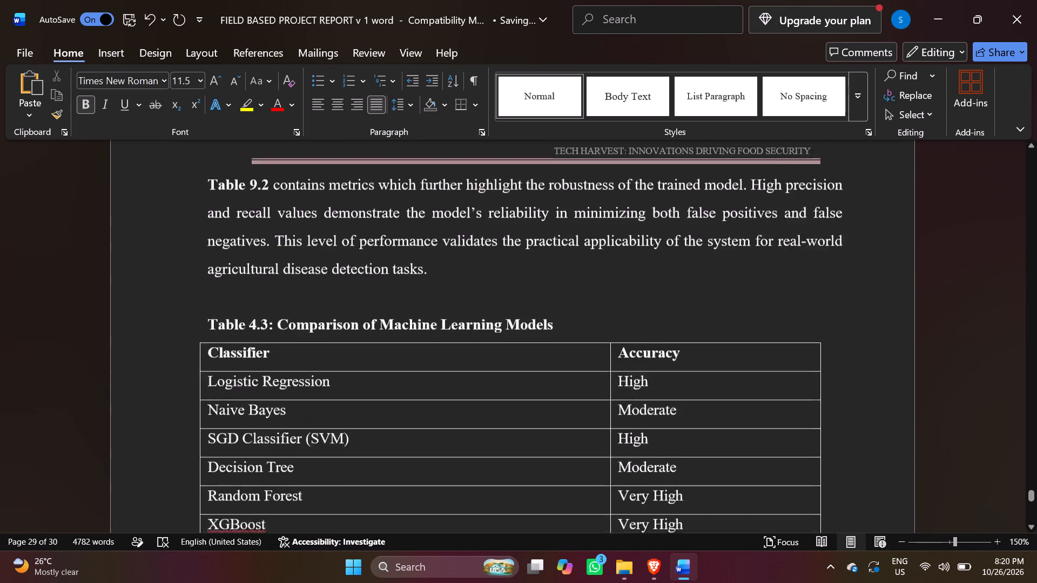
left_click(258, 304)
key("BackSpace")
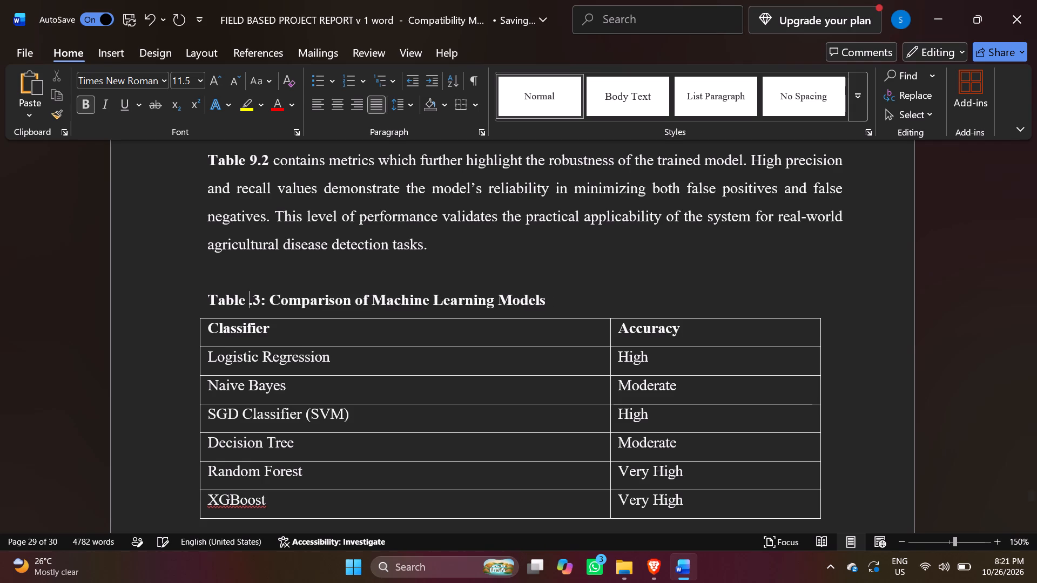
key("9")
scroll(264, 311, "down", 11)
scroll(264, 311, "up", 5)
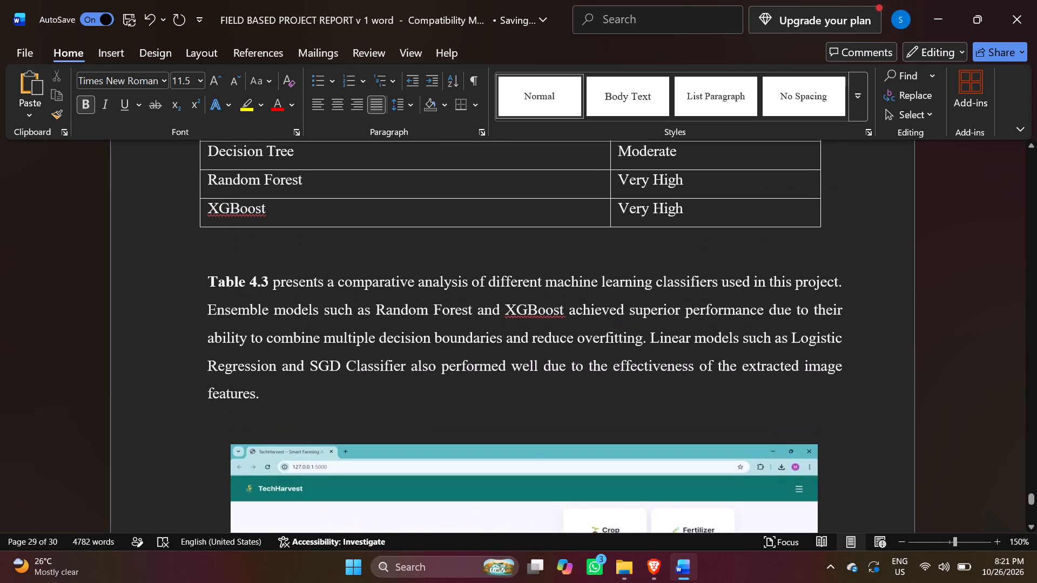
left_click(258, 283)
key("BackSpace")
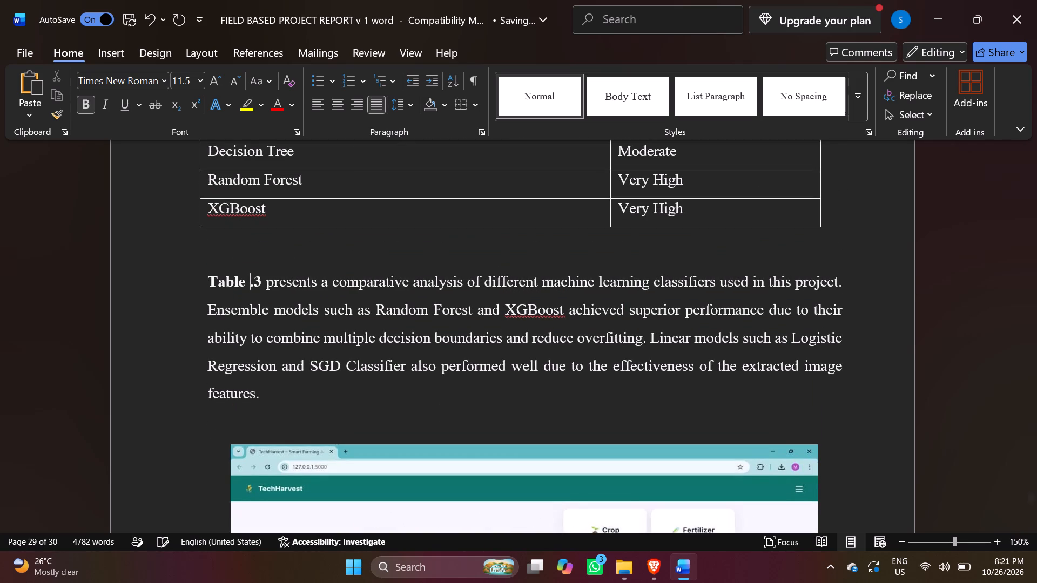
key("9")
Renumber the Output of the Smart Farming Decision Support System caption as Fig 9.3.
scroll(271, 306, "down", 11)
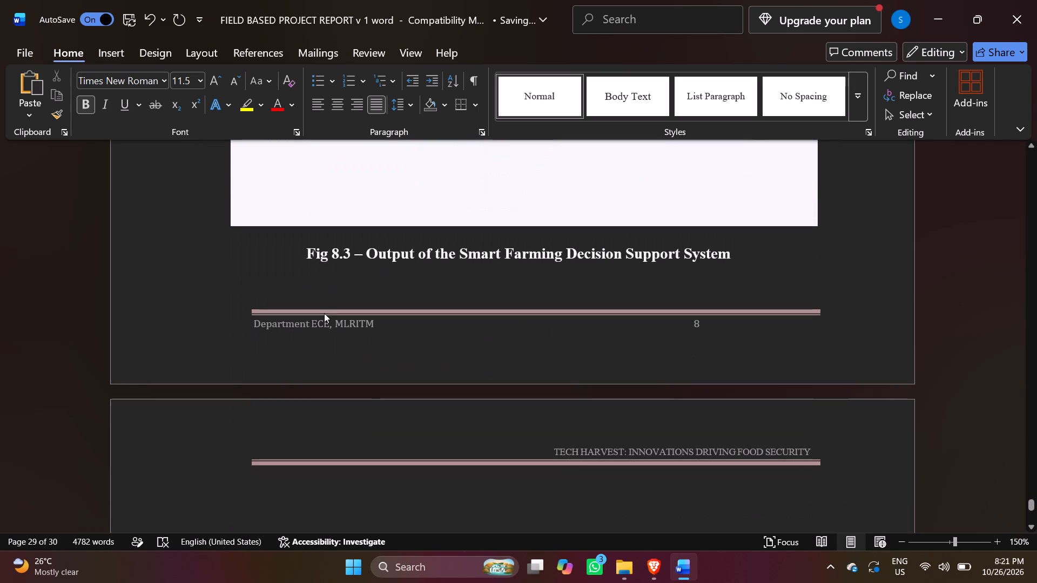
left_click(340, 253)
key("BackSpace")
key("9")
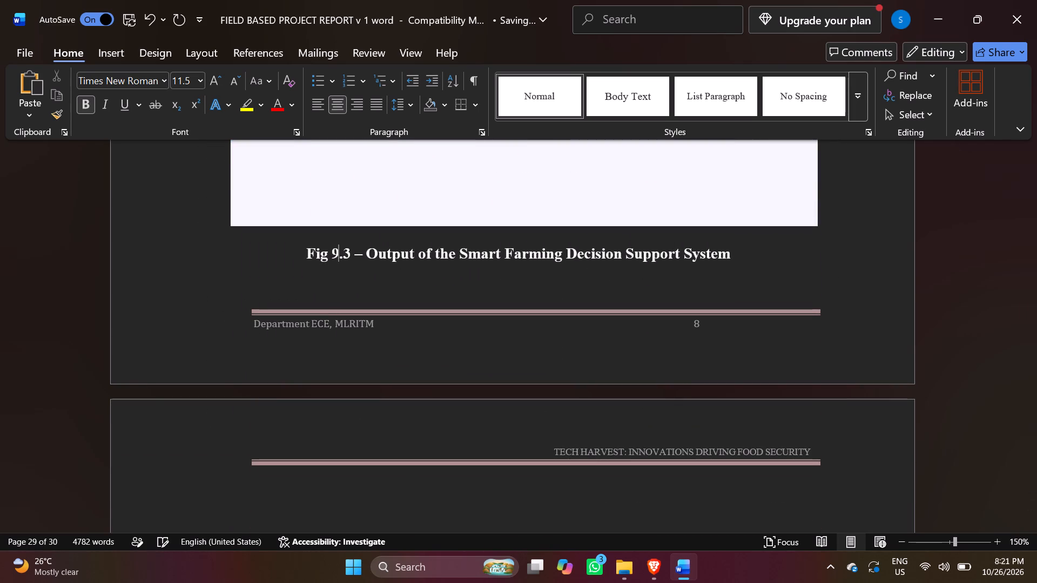
Delete the blank line between the Chapter X References heading and reference [1].
scroll(340, 286, "down", 11)
scroll(337, 294, "up", 6)
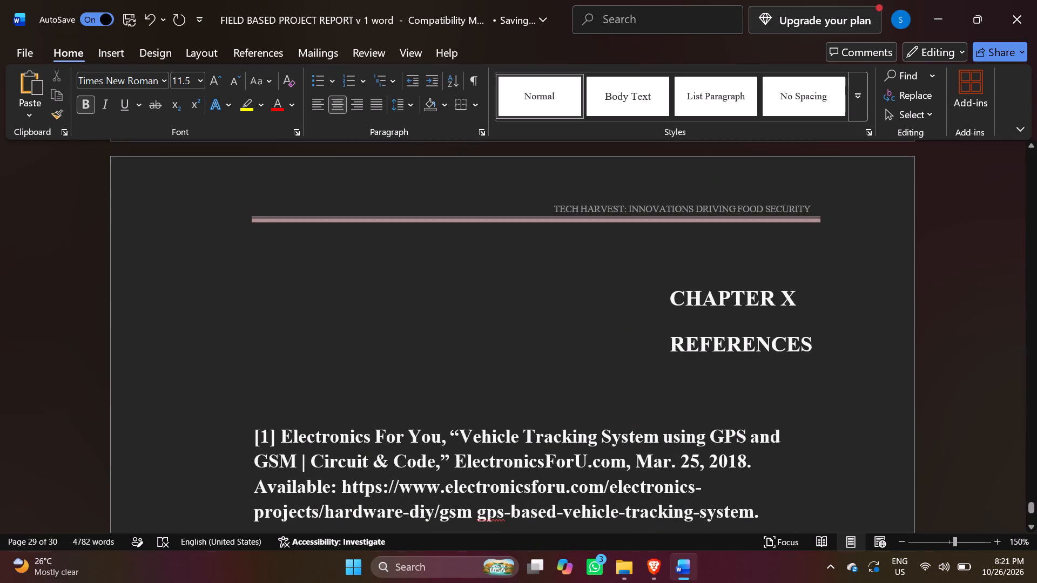
scroll(593, 352, "down", 3)
left_click(218, 246)
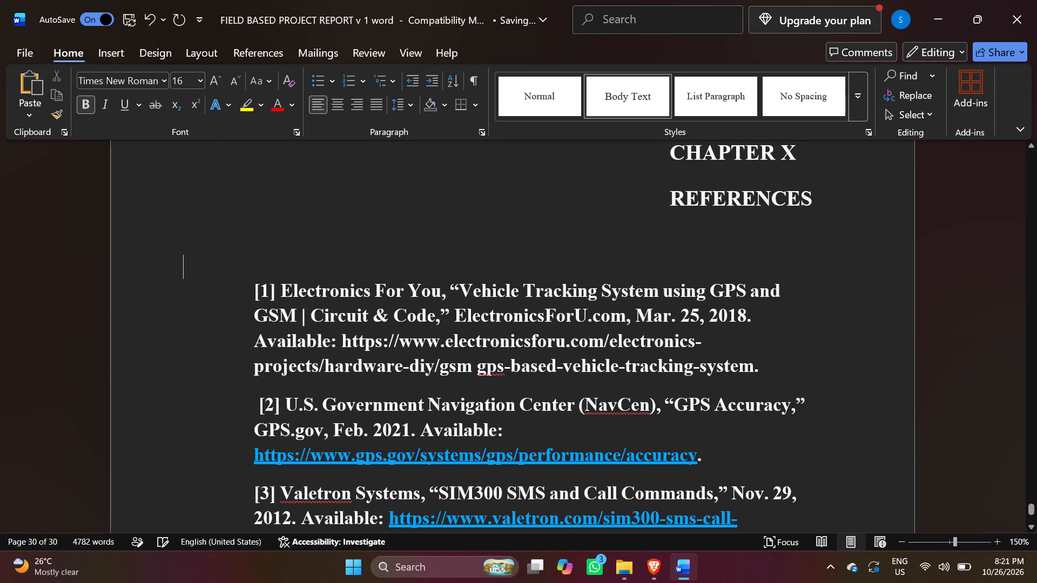
key("BackSpace")
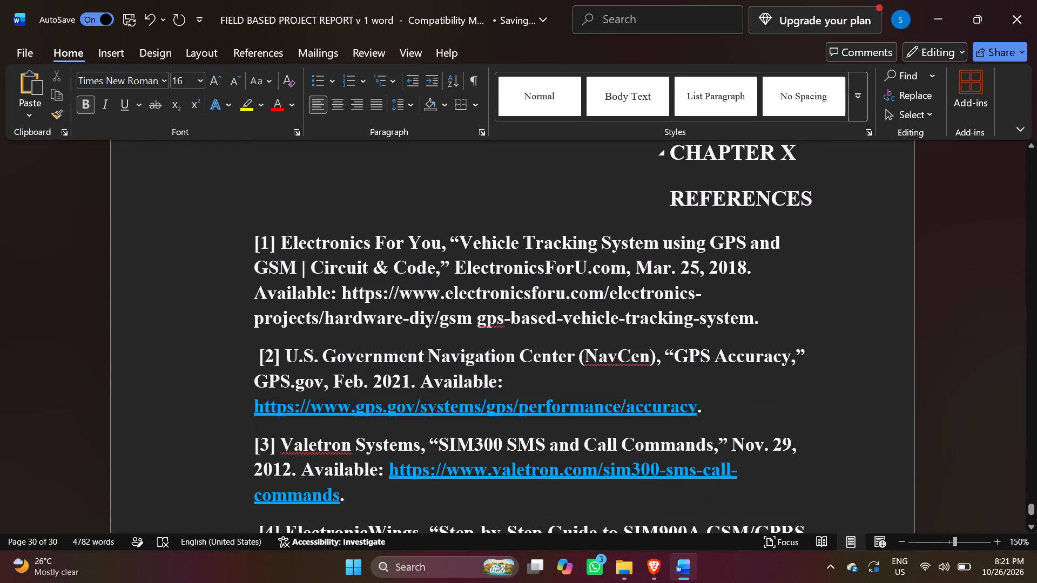
Move the two-line CHAPTER X REFERENCES heading to the empty first line of the references page.
left_click_drag(665, 153, 726, 185)
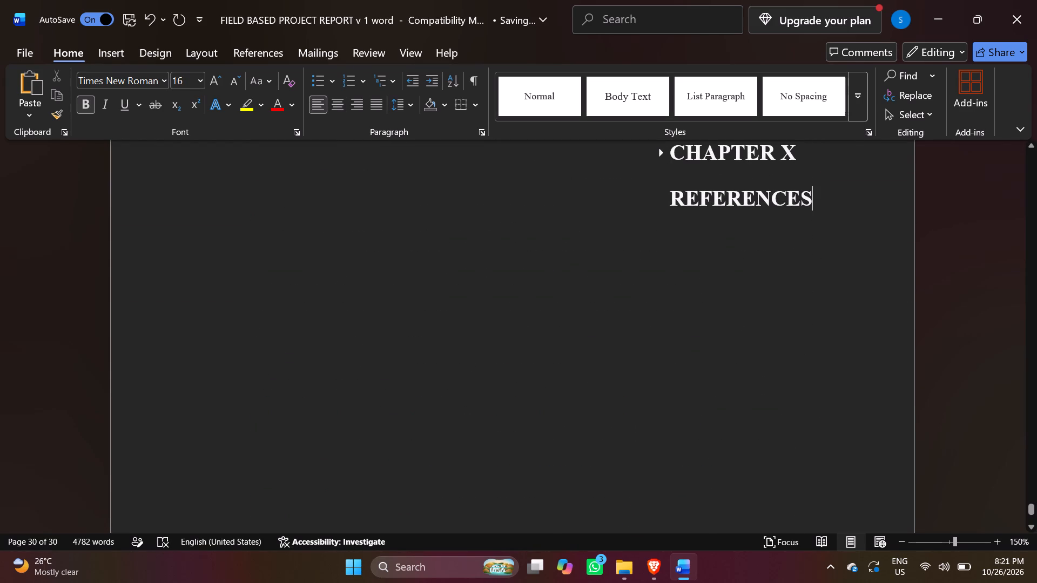
left_click(660, 156)
left_click_drag(816, 204, 697, 169)
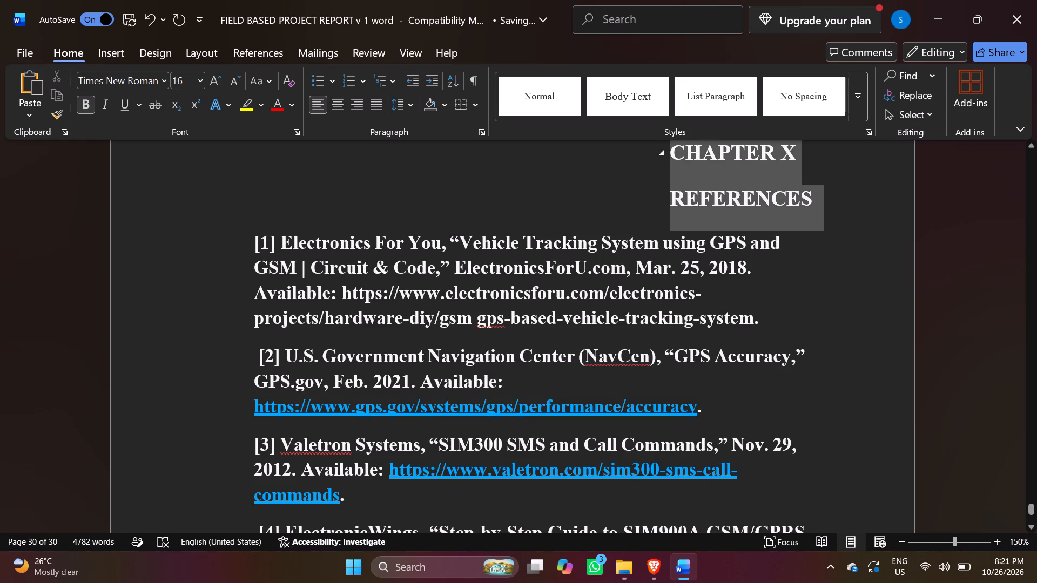
left_click_drag(697, 169, 694, 167)
key("ctrl+c")
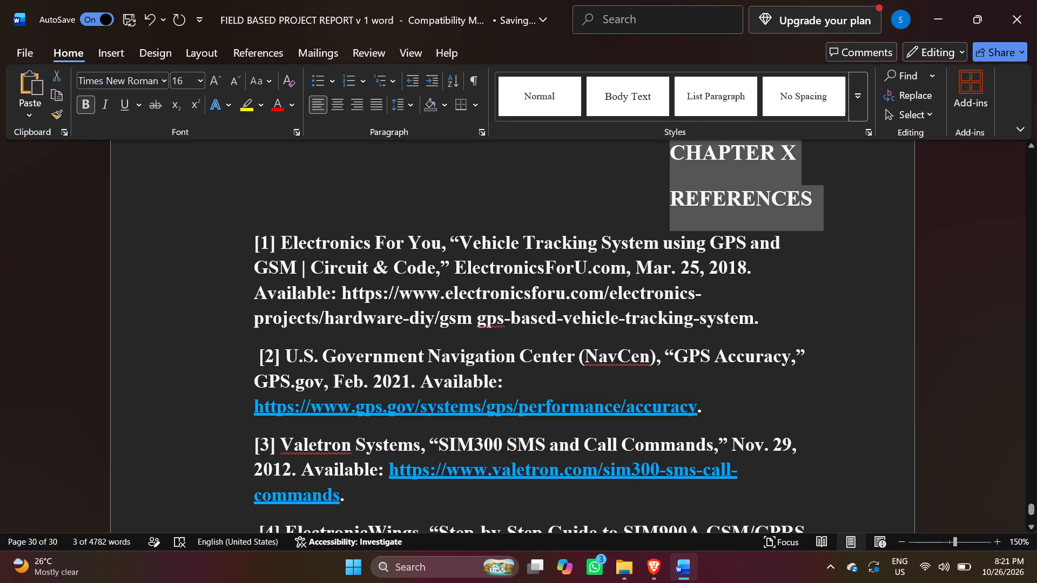
key("BackSpace")
scroll(735, 262, "up", 5)
left_click(279, 329)
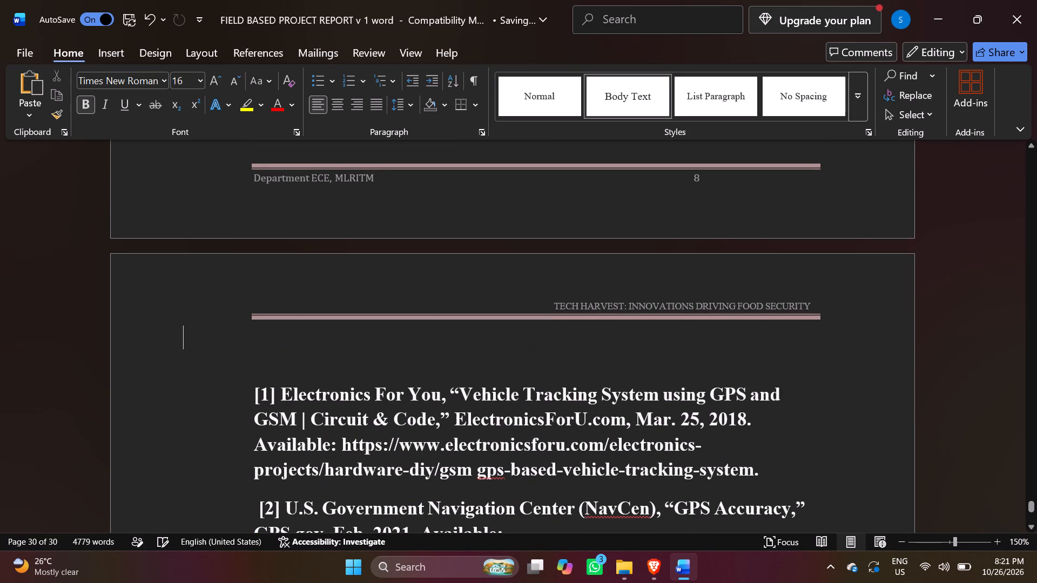
key("ctrl+v")
Remove the heading's indent and centre it, with CHAPTER X and REFERENCES on separate lines.
left_click(619, 329)
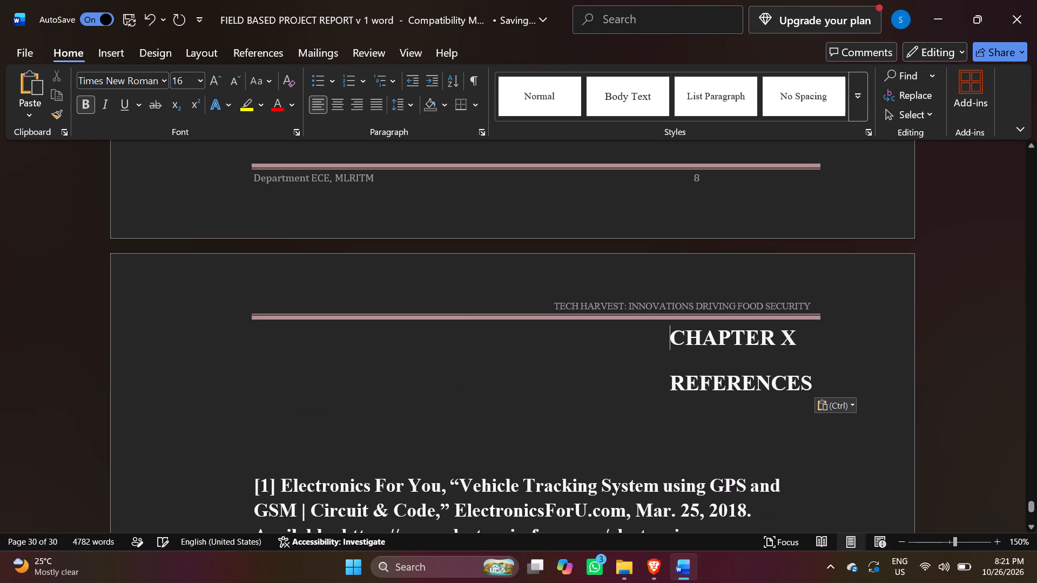
key("BackSpace")
left_click(330, 106)
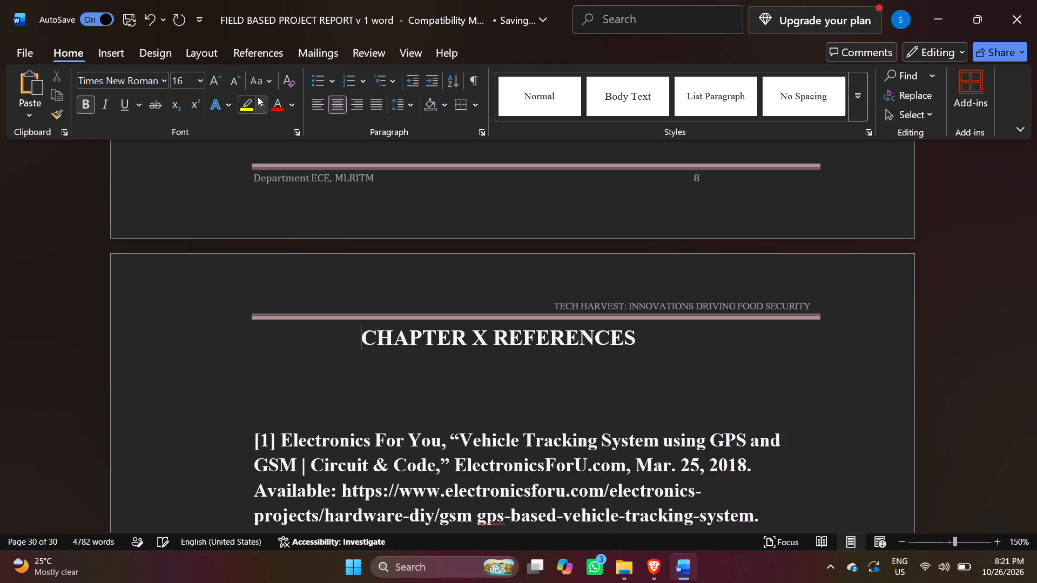
left_click(491, 342)
key("Return")
Delete the surplus blank lines between the REFERENCES heading and reference [1].
scroll(549, 299, "up", 13)
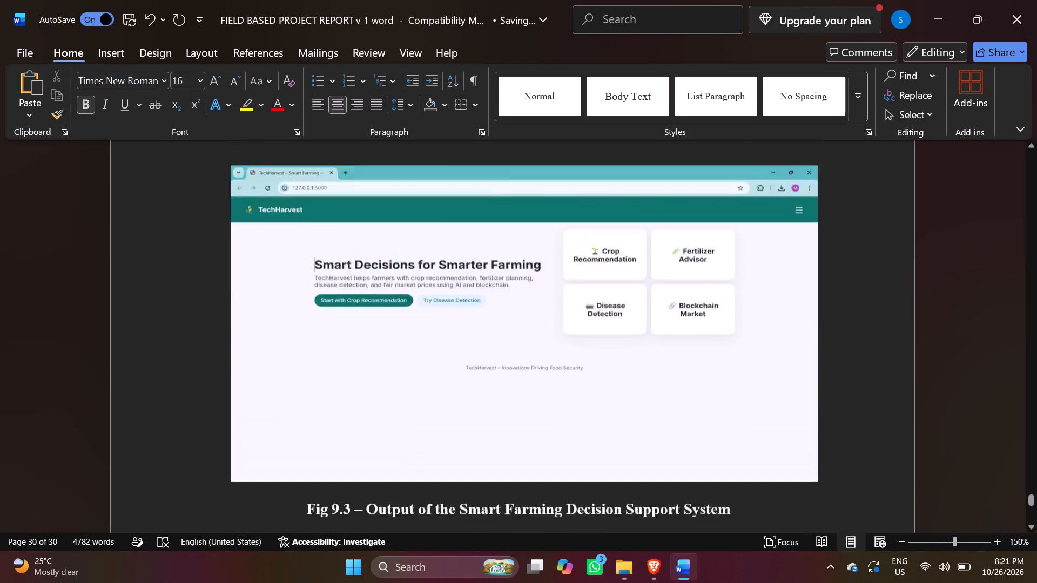
scroll(549, 298, "down", 12)
scroll(321, 463, "down", 1)
left_click(258, 437)
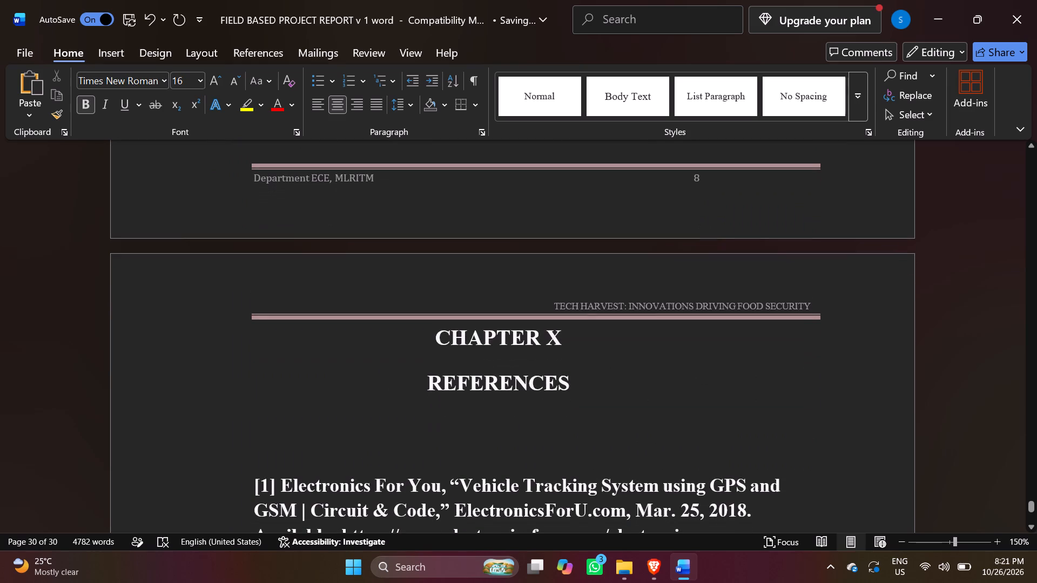
key("BackSpace")
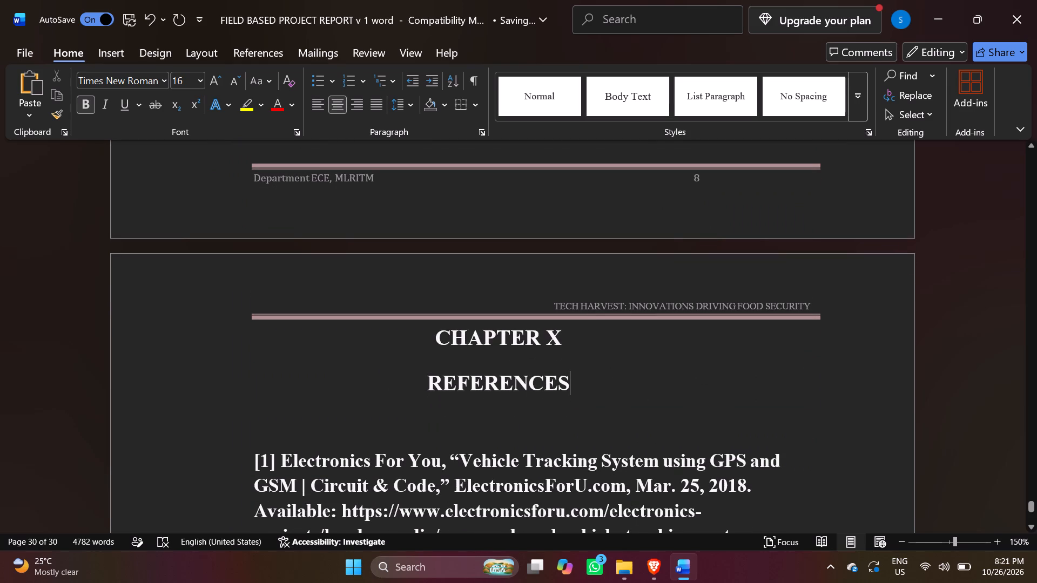
left_click(222, 461)
left_click(236, 443)
key("BackSpace")
Go back through the results chapter to the Figure 9.1 caption and examine its Receiver Operating Characteristic title text.
scroll(618, 455, "up", 20)
scroll(618, 455, "up", 1)
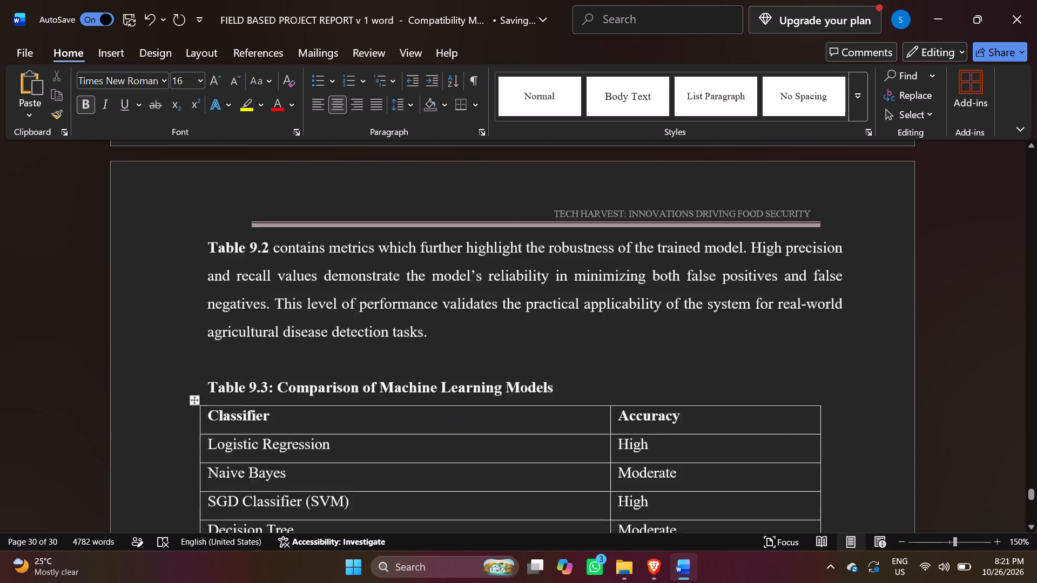
scroll(615, 455, "up", 20)
scroll(744, 436, "up", 14)
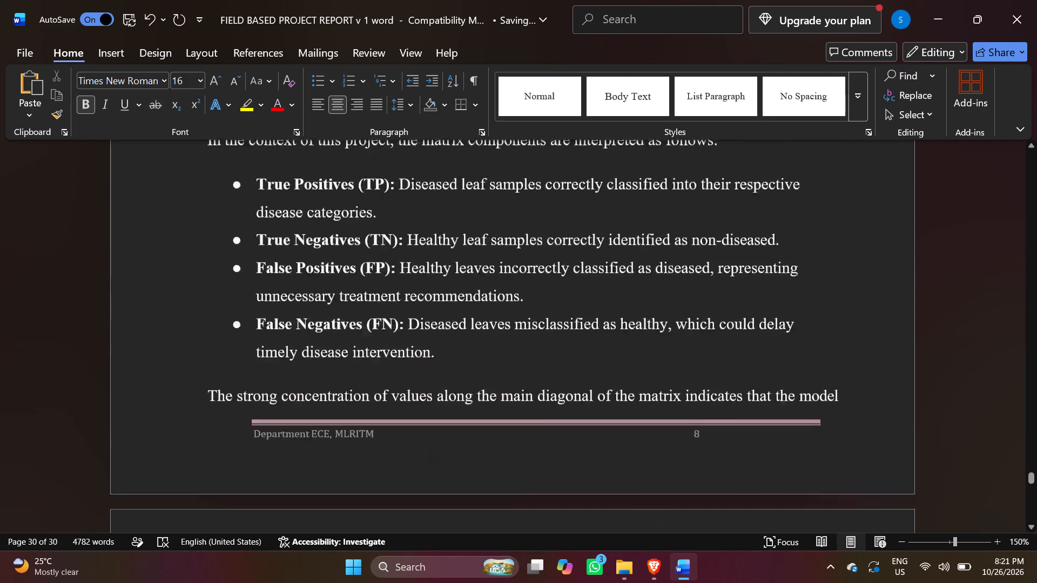
scroll(736, 438, "up", 20)
scroll(736, 438, "up", 10)
scroll(457, 517, "up", 3)
scroll(457, 517, "down", 4)
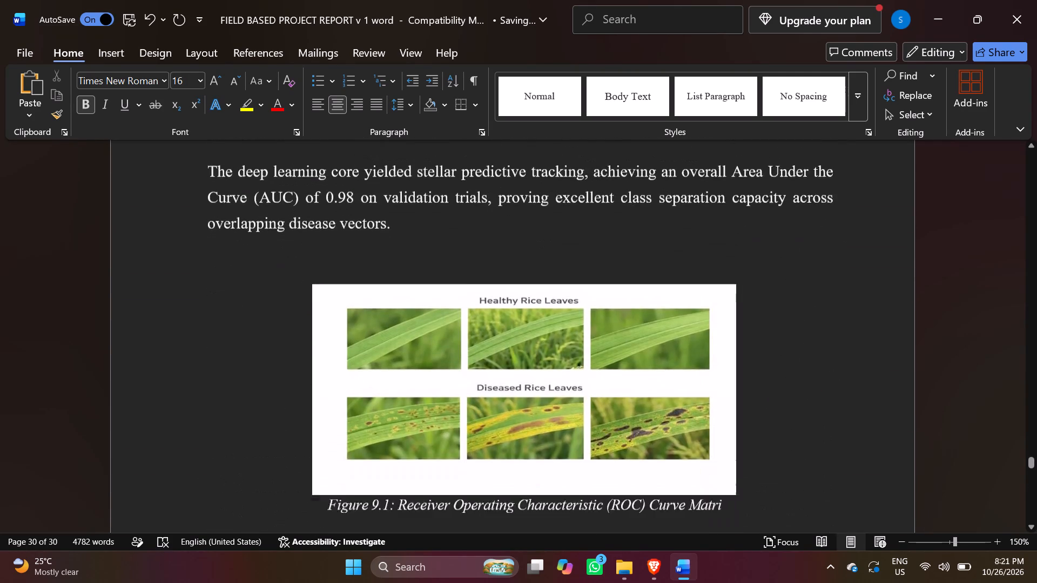
left_click_drag(398, 375, 408, 375)
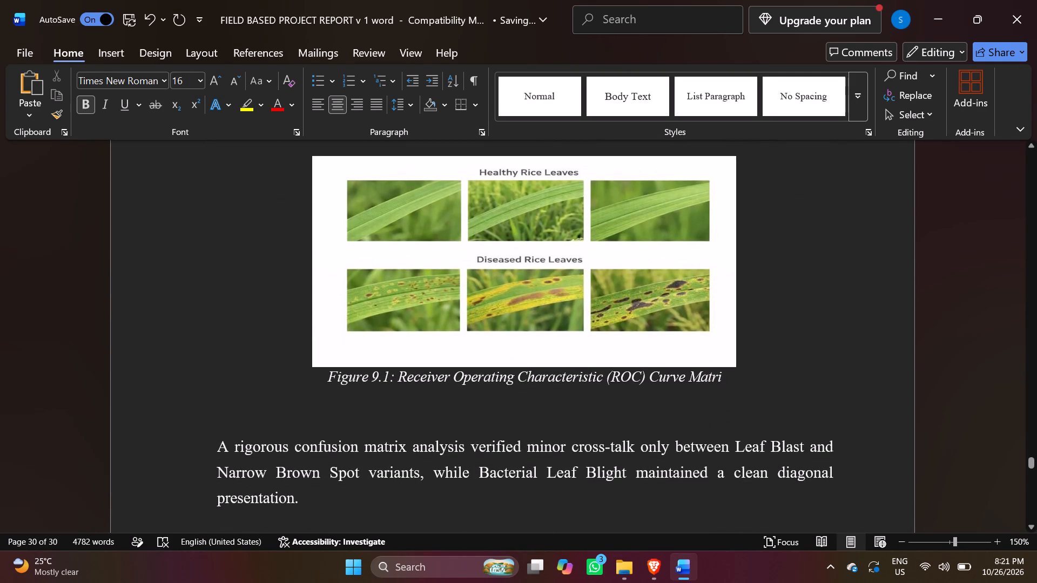
left_click_drag(408, 375, 720, 375)
left_click(734, 385)
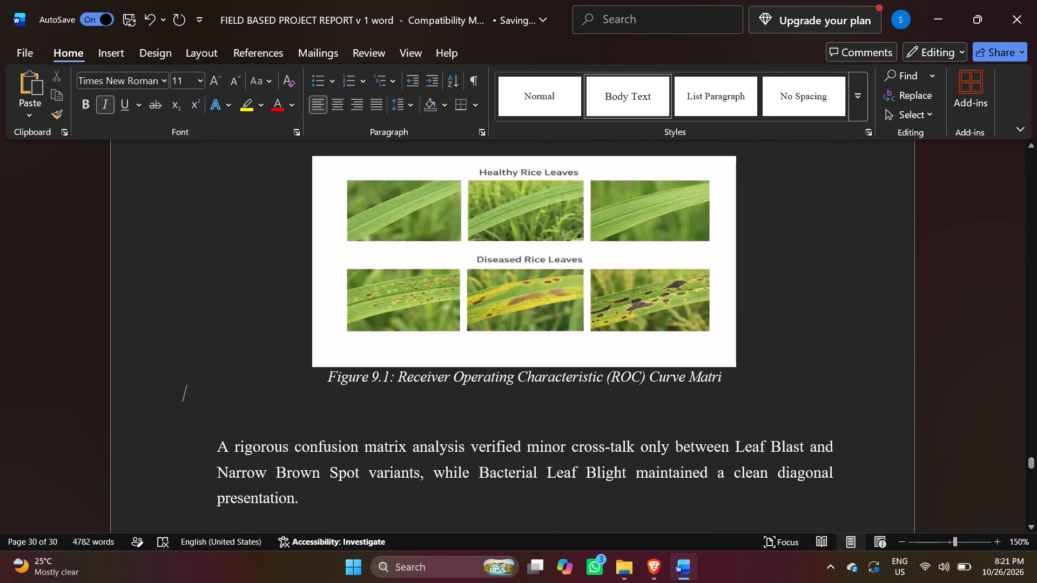
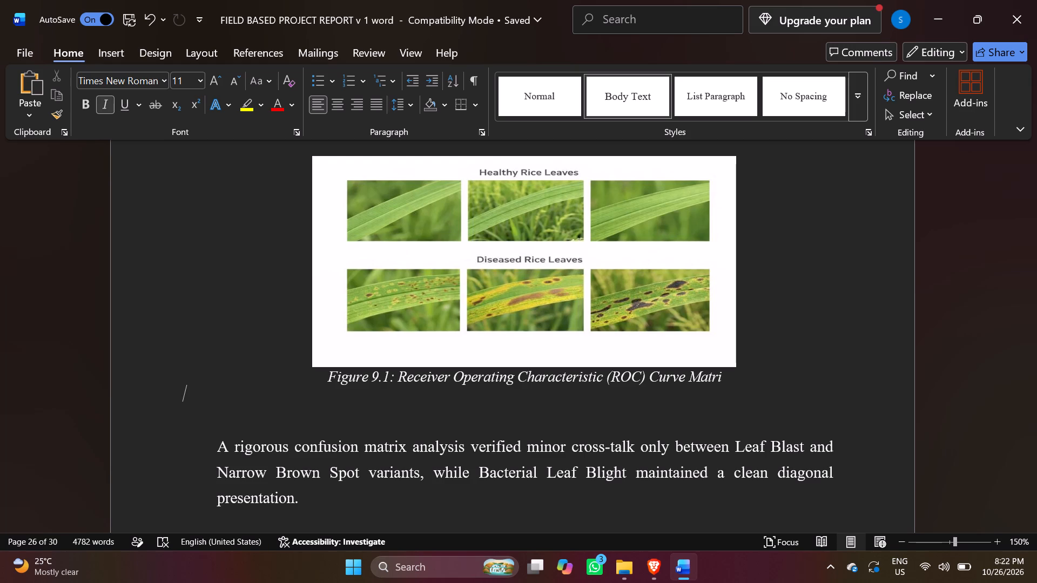
Examine the text after Figure 9.1, and review the chapter headings and page layout back to CHAPTER IV PROJECT OBJECTIVES.
scroll(630, 408, "down", 5)
scroll(549, 421, "down", 5)
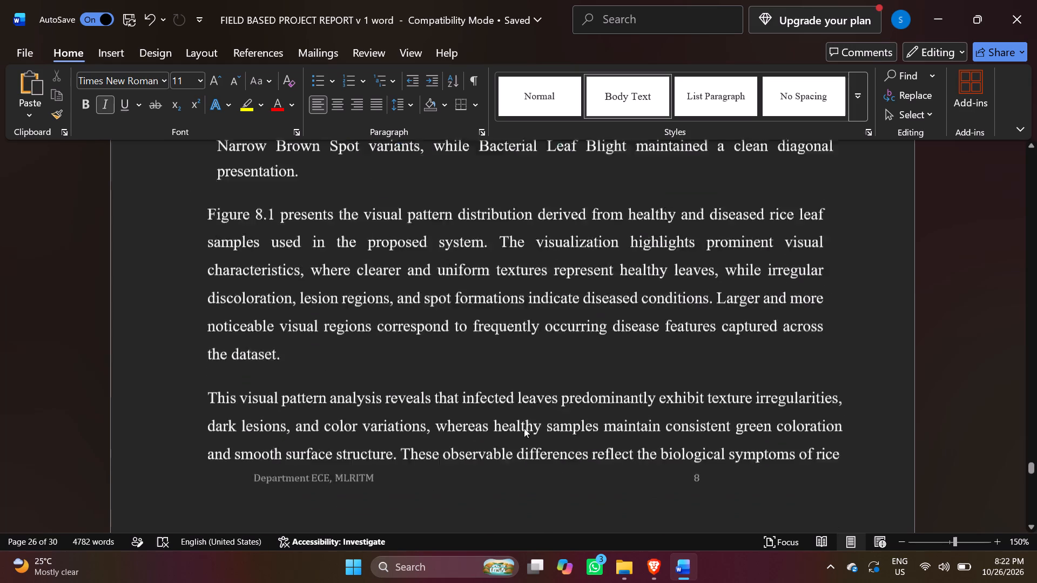
scroll(471, 434, "down", 5)
scroll(420, 361, "up", 4)
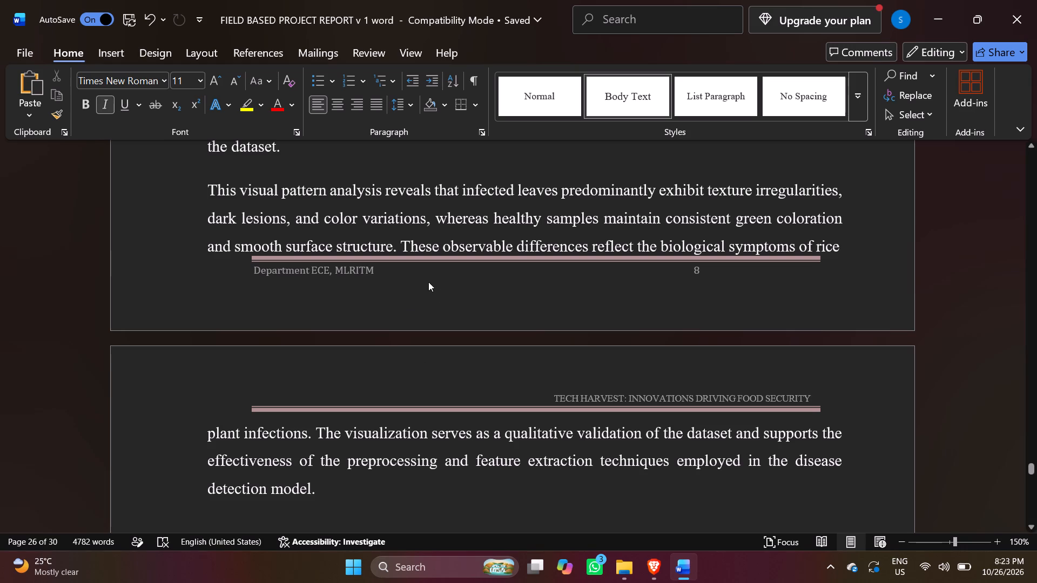
scroll(439, 297, "up", 20)
scroll(439, 297, "up", 10)
scroll(440, 298, "down", 4)
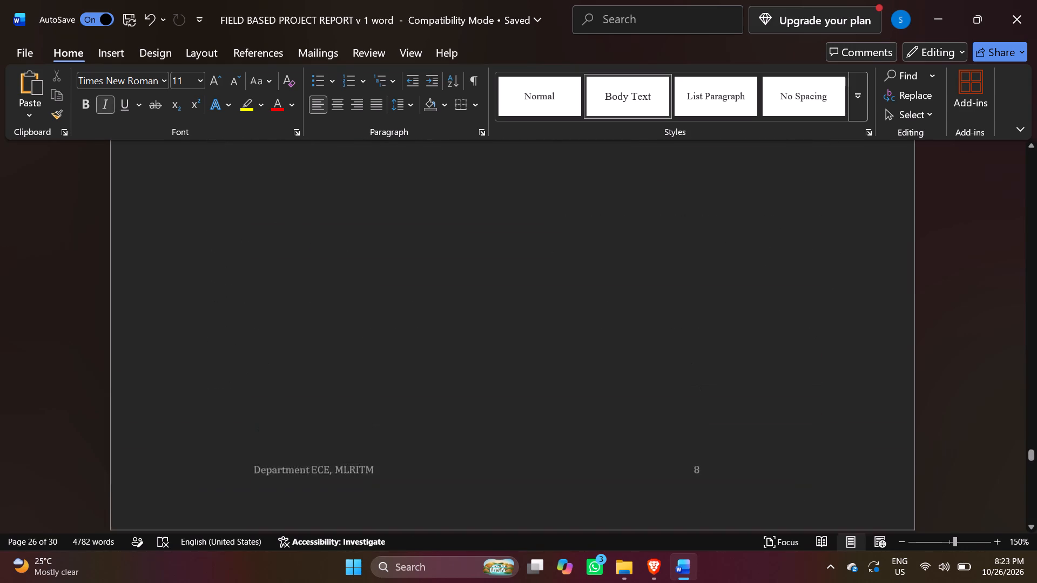
scroll(437, 297, "down", 4)
scroll(517, 261, "up", 17)
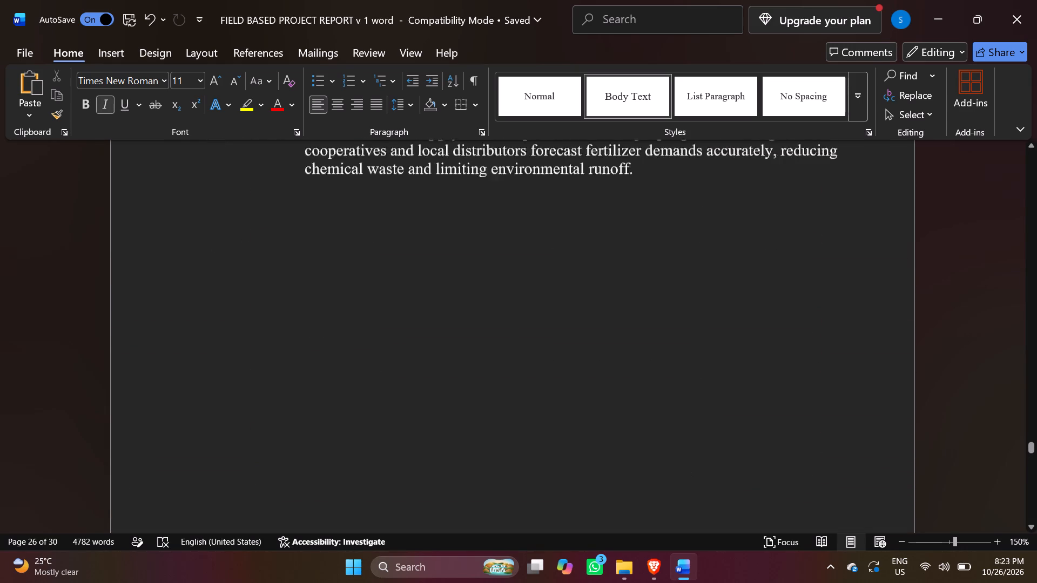
scroll(522, 263, "up", 19)
scroll(522, 265, "up", 15)
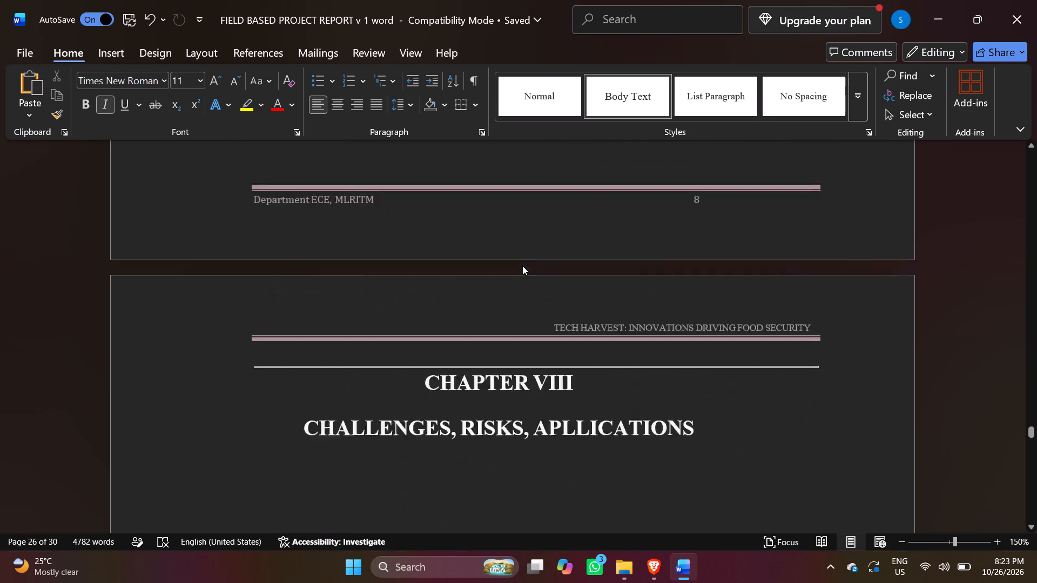
scroll(522, 266, "up", 20)
scroll(522, 266, "up", 20)
scroll(522, 266, "up", 5)
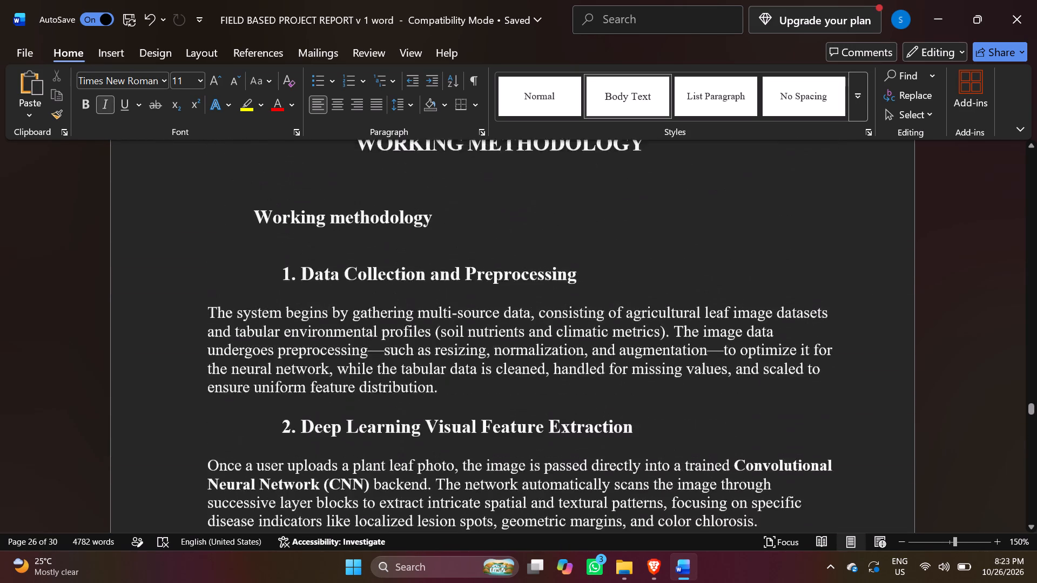
scroll(521, 267, "up", 4)
scroll(521, 267, "up", 20)
scroll(521, 267, "up", 4)
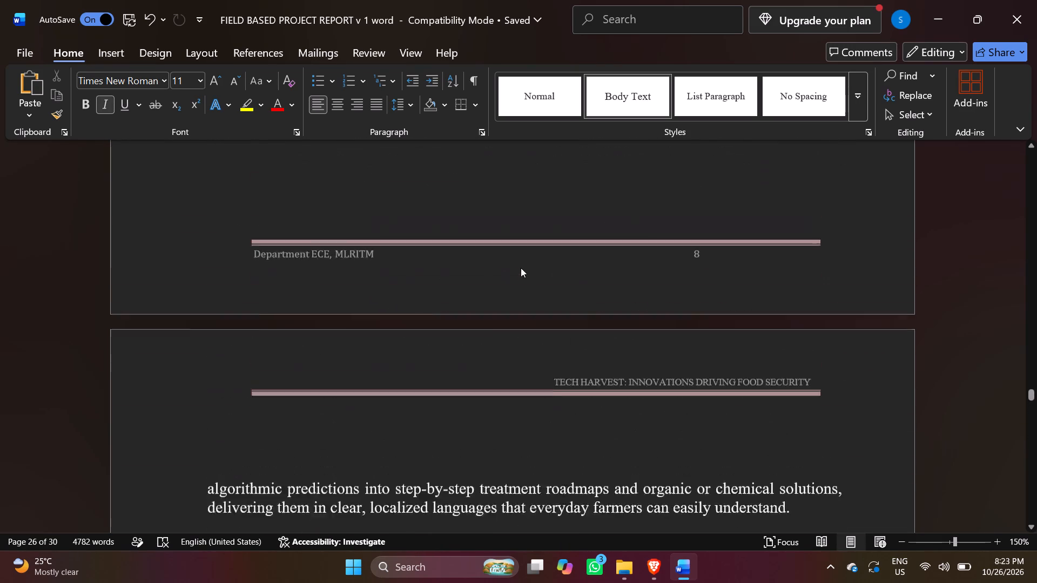
scroll(521, 268, "up", 3)
scroll(521, 268, "up", 20)
scroll(521, 268, "up", 8)
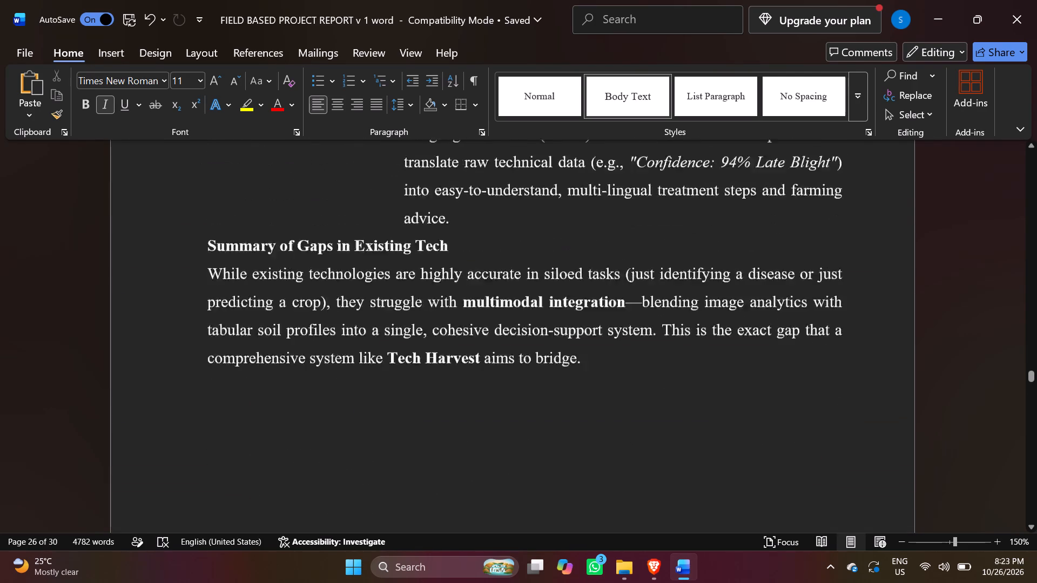
scroll(521, 268, "up", 20)
scroll(548, 248, "up", 7)
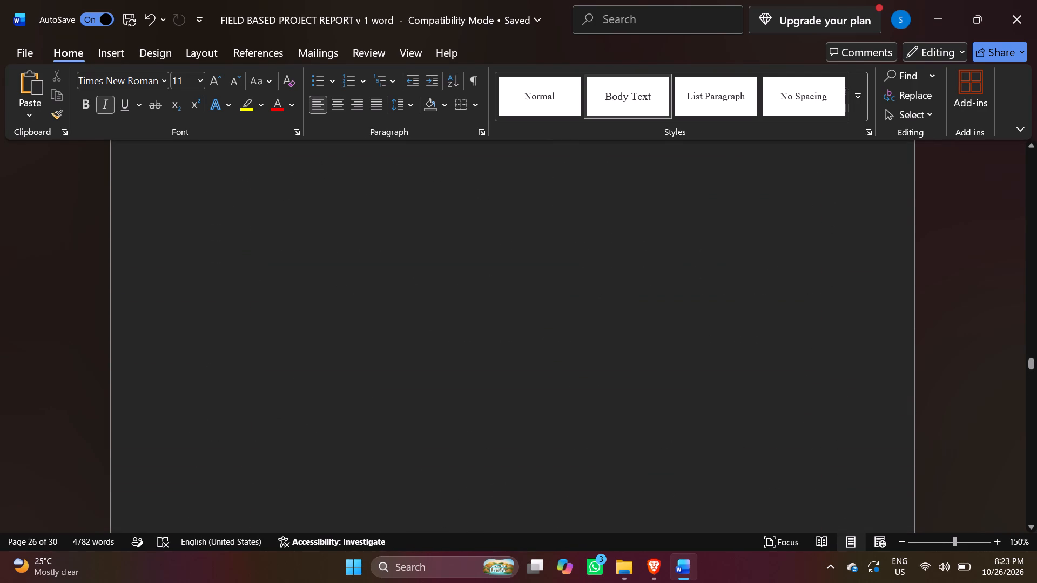
scroll(548, 248, "up", 20)
scroll(548, 248, "up", 20)
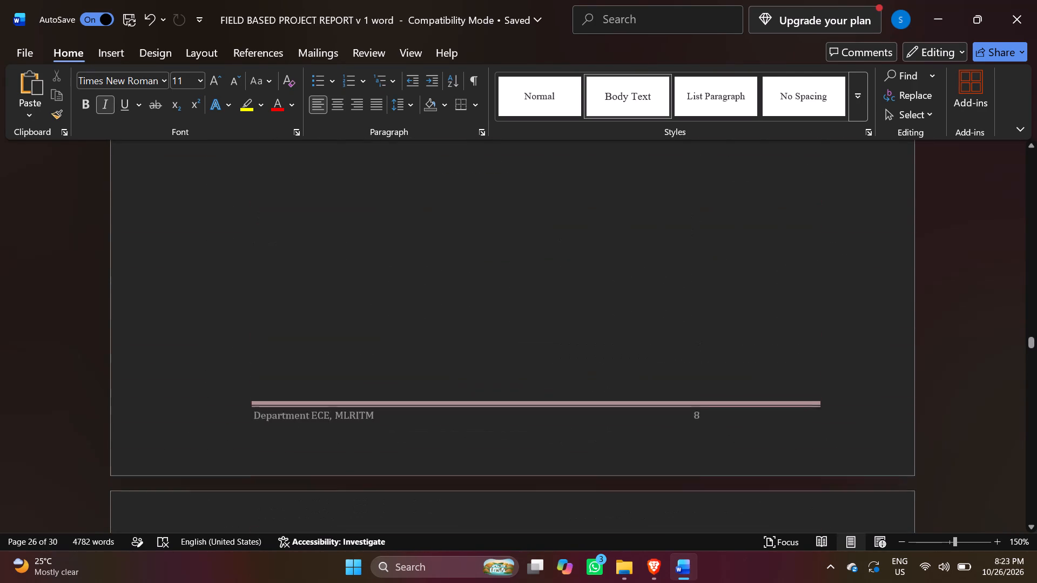
scroll(557, 240, "up", 20)
scroll(557, 240, "up", 3)
scroll(557, 238, "down", 12)
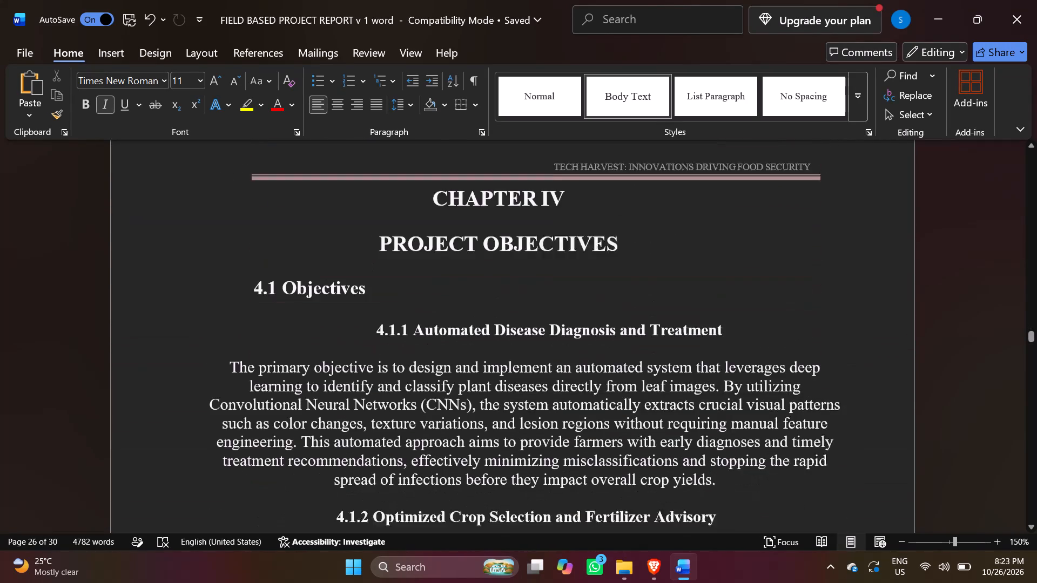
Go to the end of the report and check the CHAPTER X REFERENCES page.
left_click_drag(1030, 336, 1032, 344)
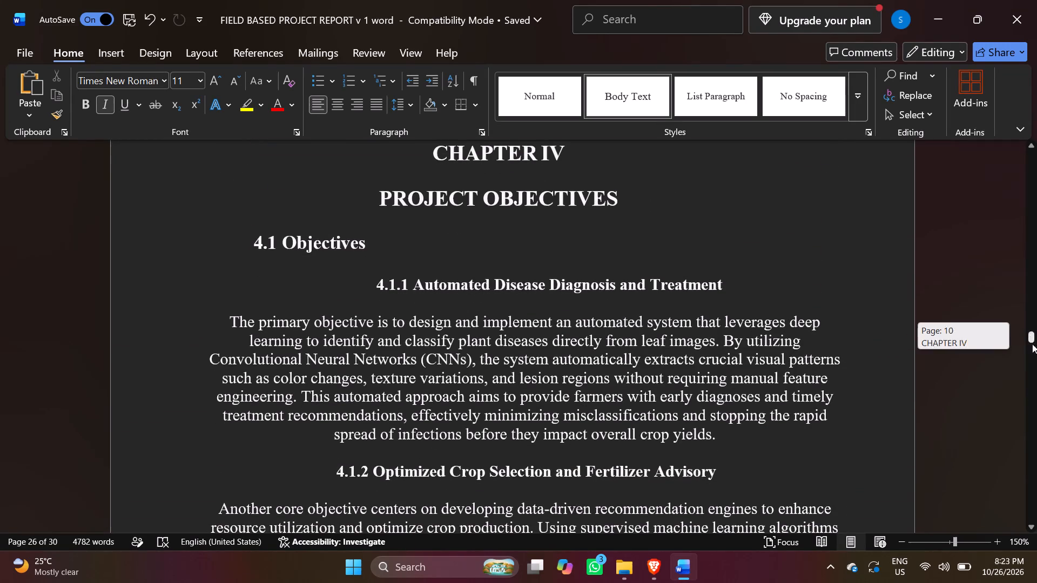
left_click_drag(1032, 344, 1036, 526)
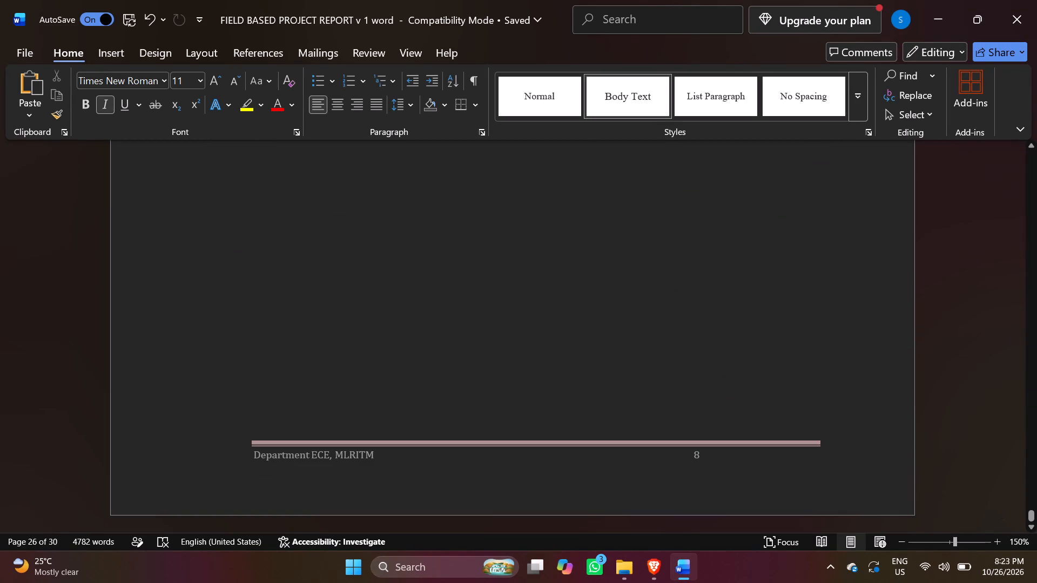
scroll(724, 376, "up", 13)
scroll(601, 394, "up", 4)
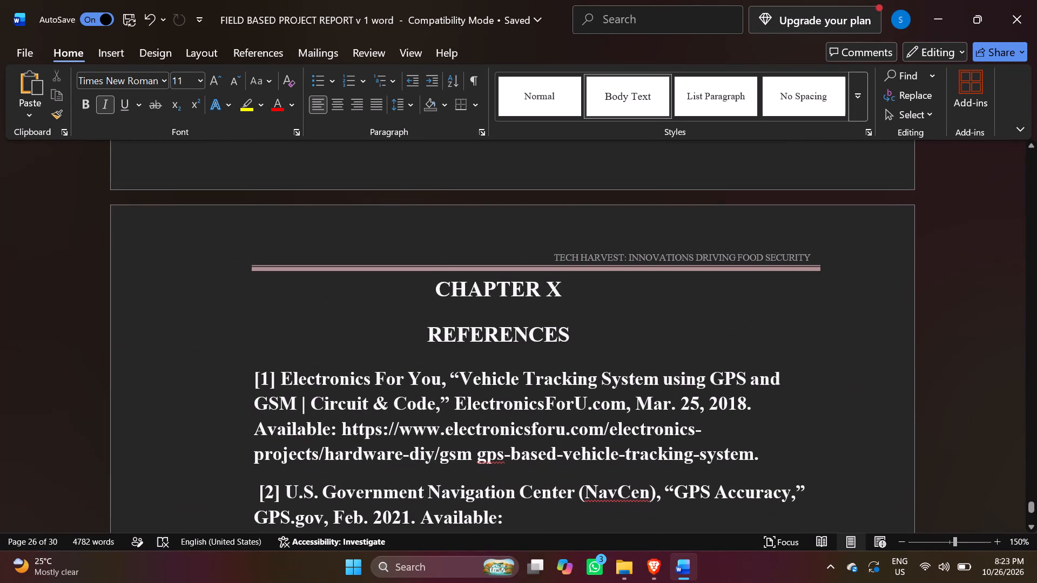
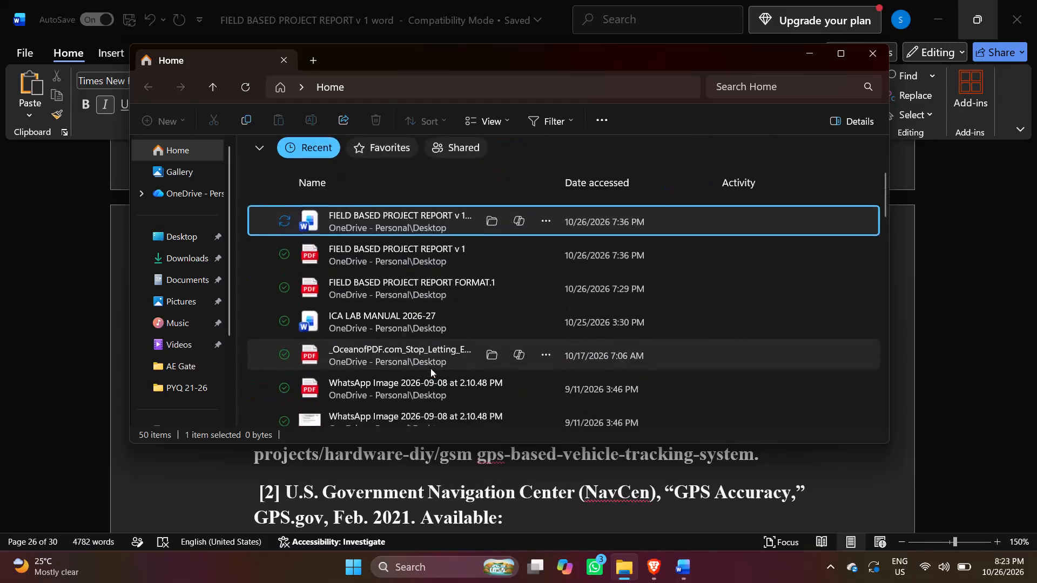
Open the recent document MajorReportFinal and go to its REFERENCES page near the end.
scroll(430, 368, "down", 11)
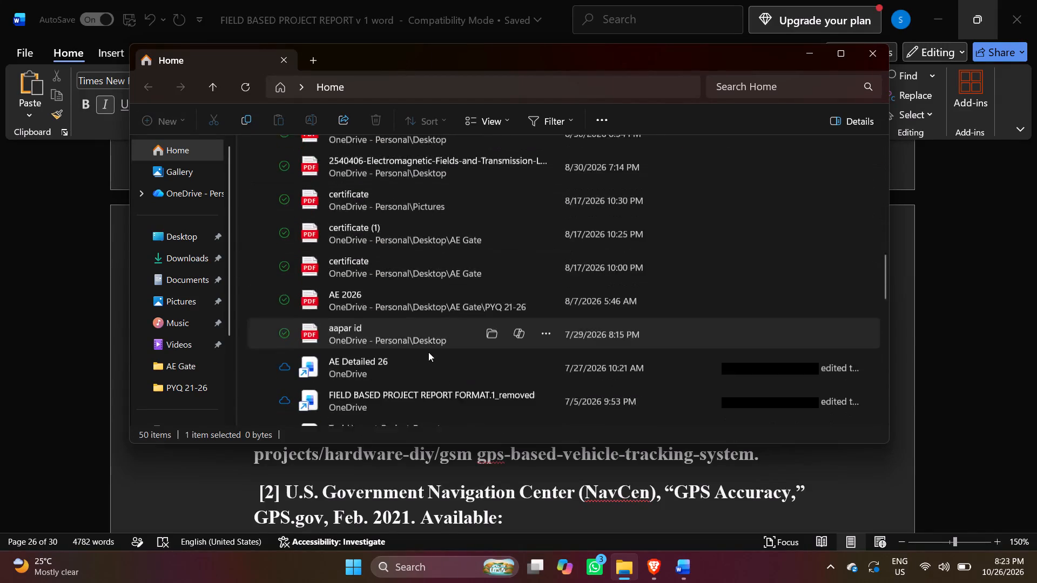
scroll(423, 346, "down", 5)
double_click(395, 245)
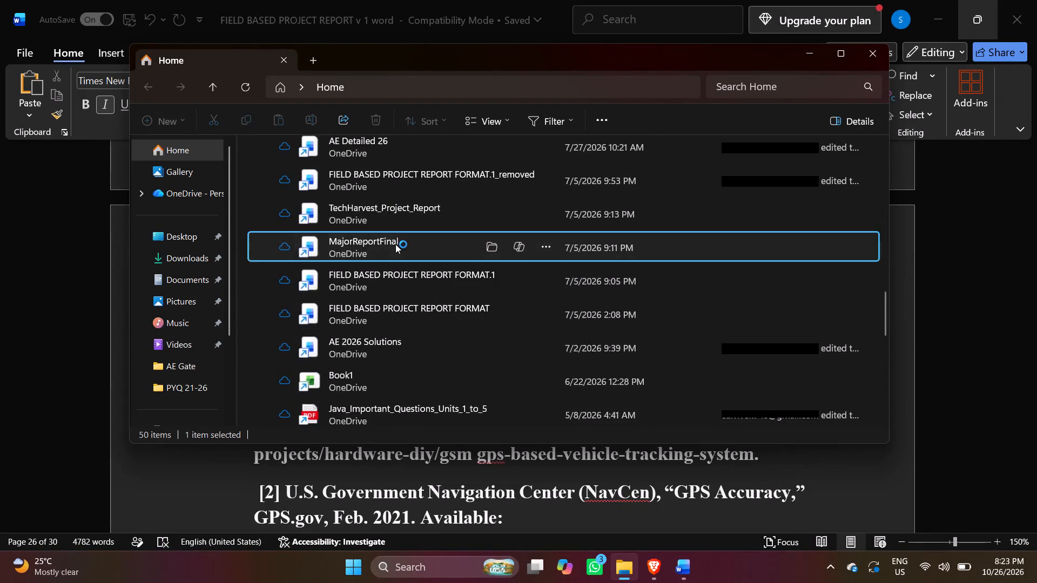
scroll(600, 346, "down", 4)
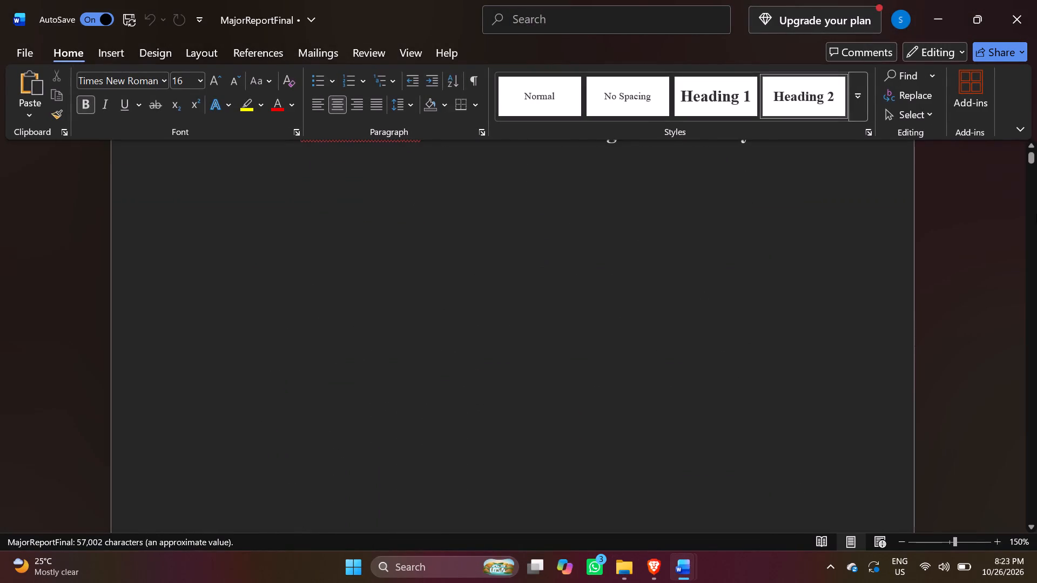
left_click_drag(1031, 155, 1036, 500)
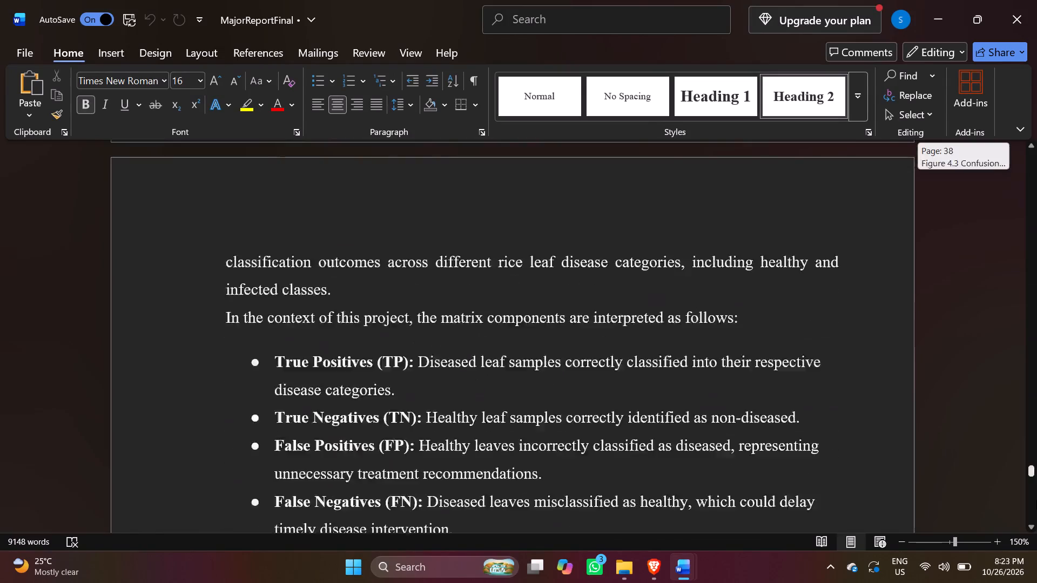
left_click_drag(1036, 500, 1036, 546)
scroll(203, 178, "up", 17)
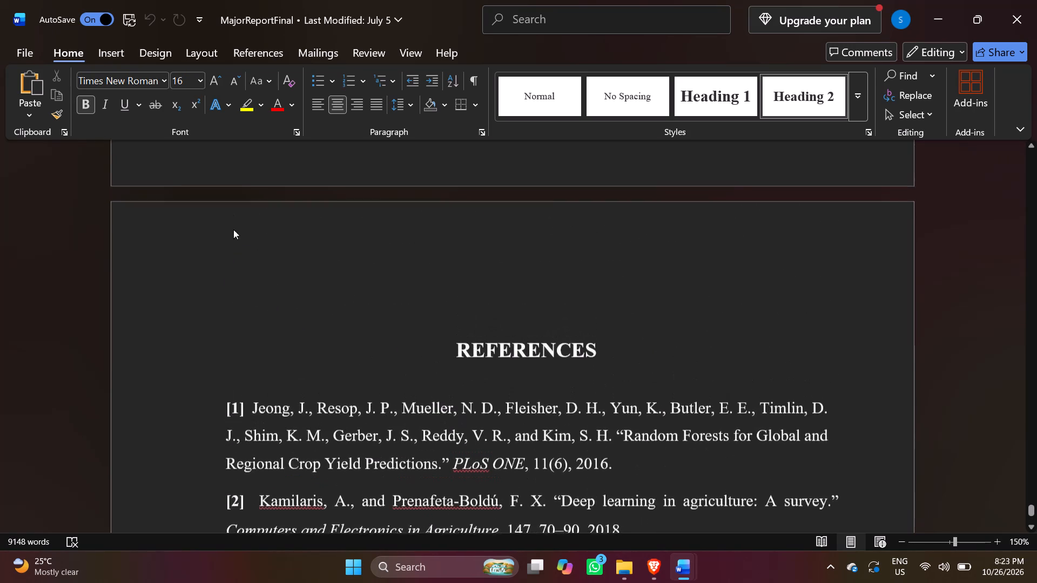
Copy the full reference list, entries [1] to [13], from the REFERENCES page of MajorReportFinal.
scroll(244, 301, "down", 3)
left_click_drag(226, 262, 368, 374)
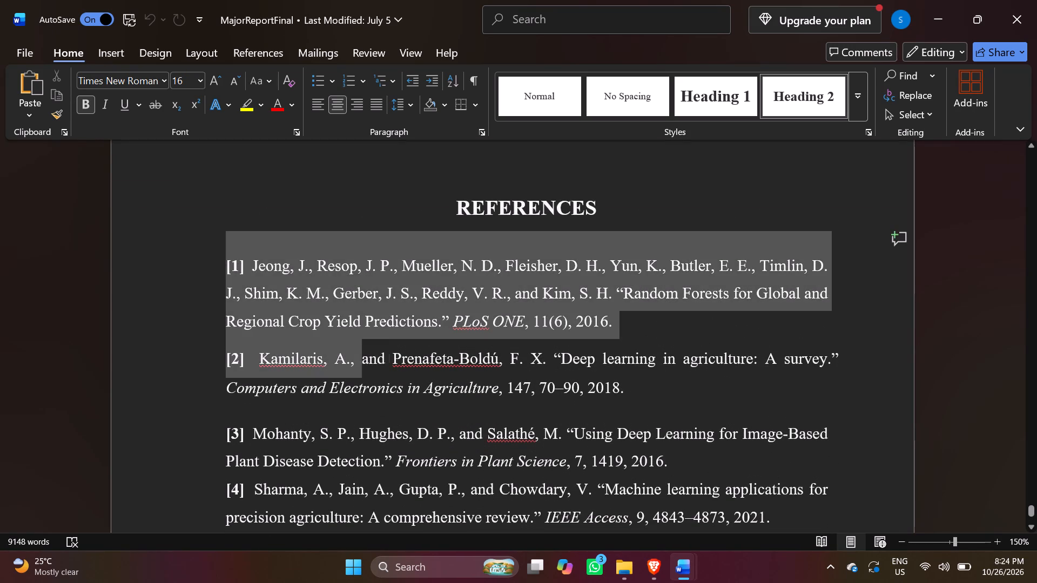
left_click_drag(368, 374, 812, 532)
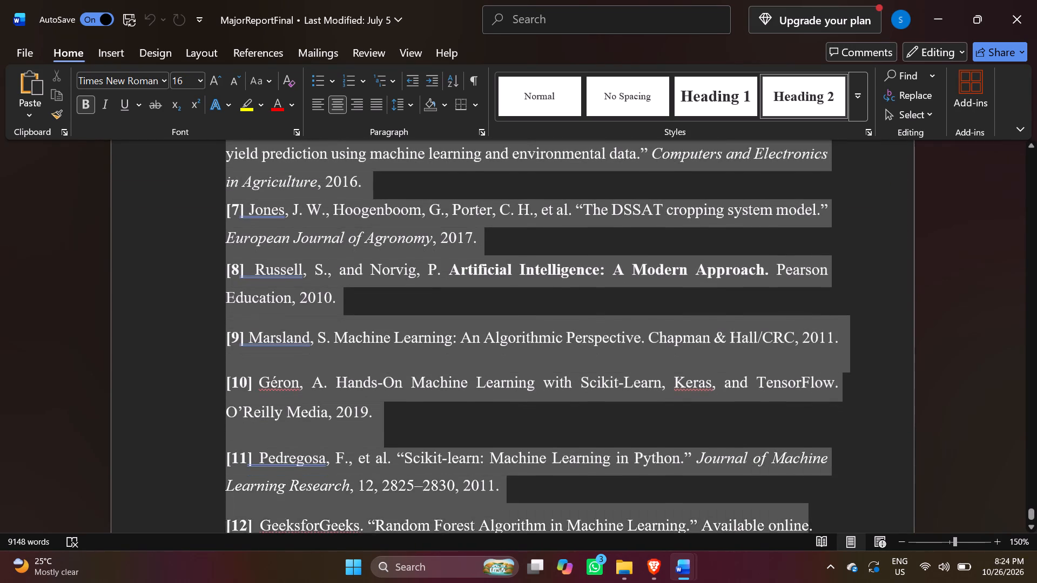
left_click_drag(812, 532, 789, 431)
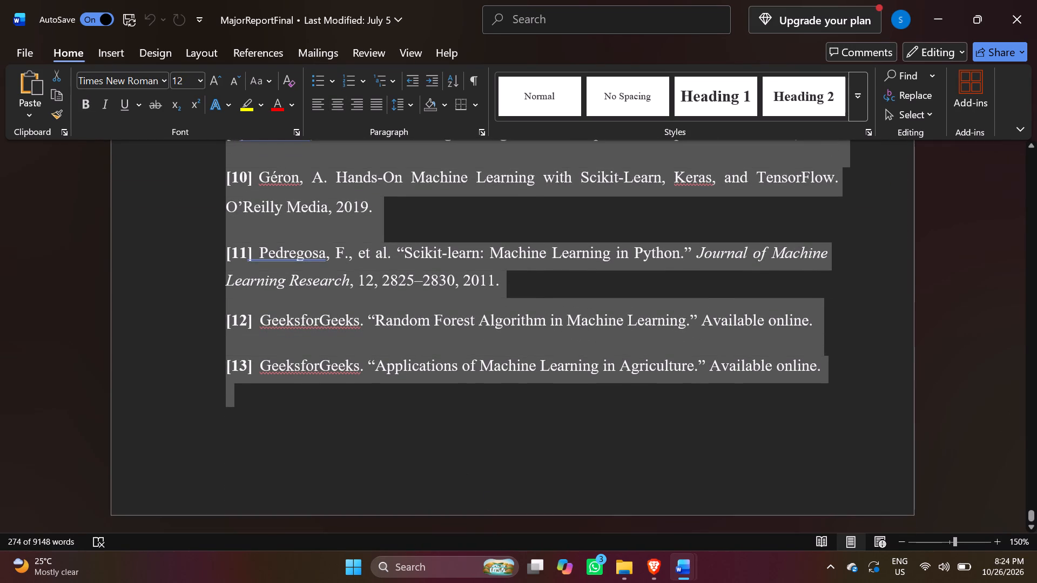
key("ctrl+c")
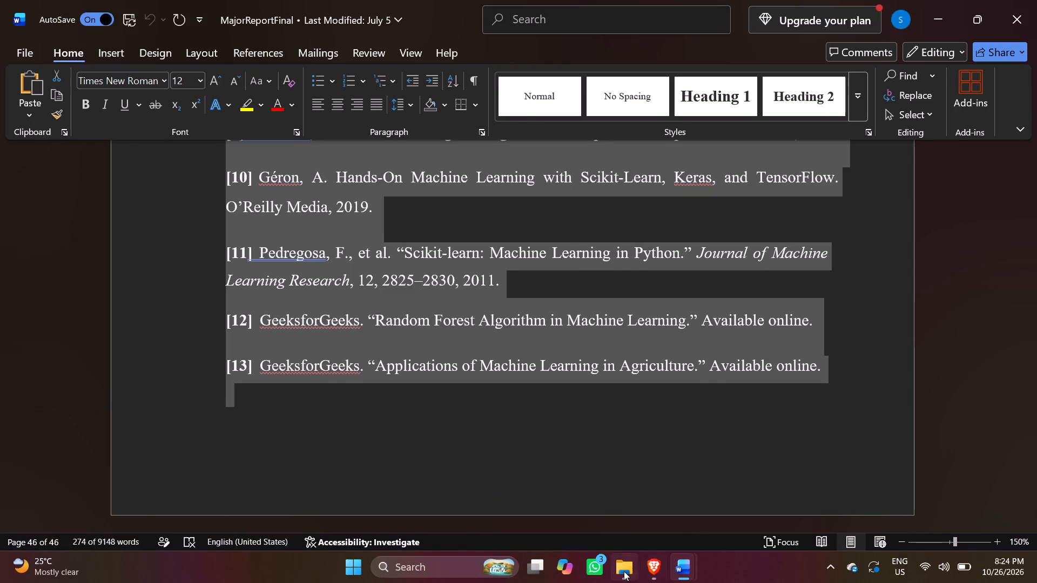
Switch back to the FIELD BASED PROJECT REPORT v 1 word document.
left_click(624, 571)
left_click(675, 568)
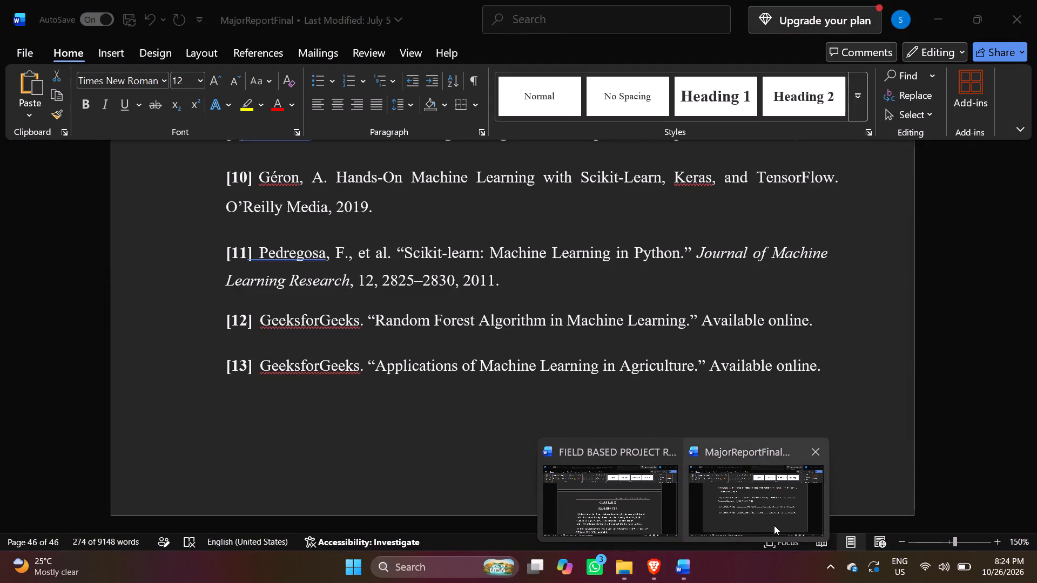
left_click(774, 525)
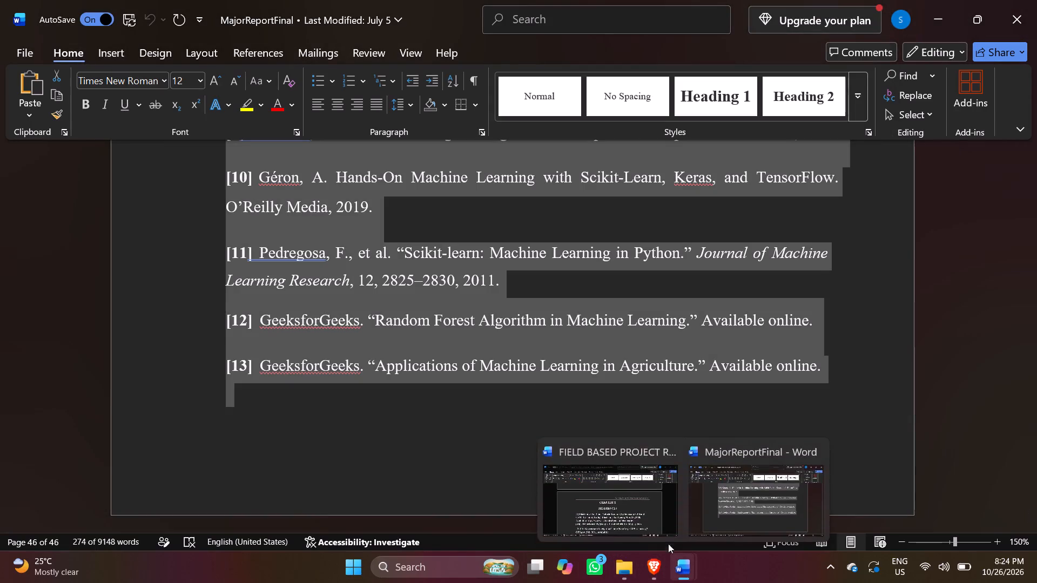
left_click(645, 523)
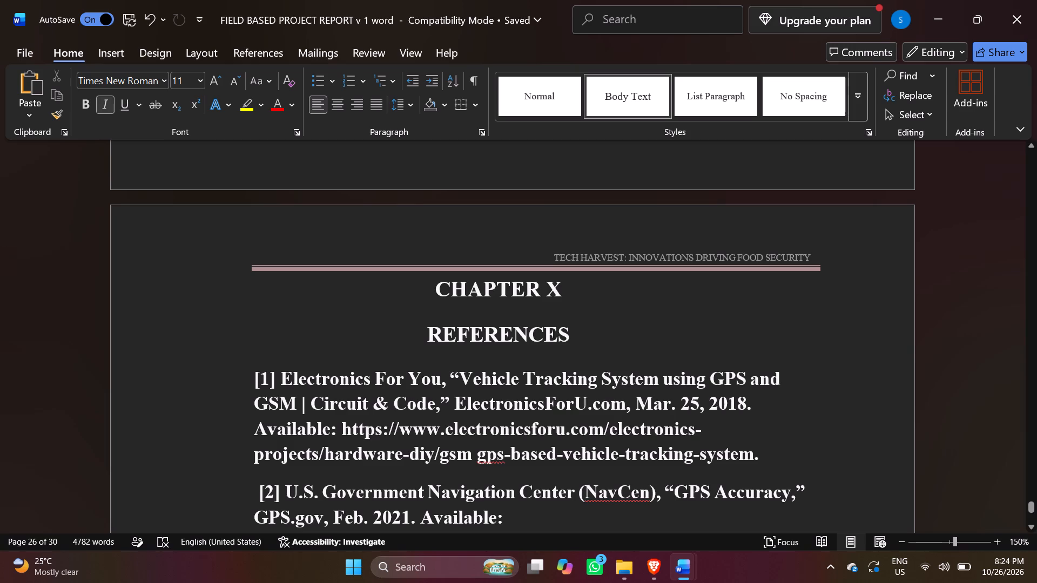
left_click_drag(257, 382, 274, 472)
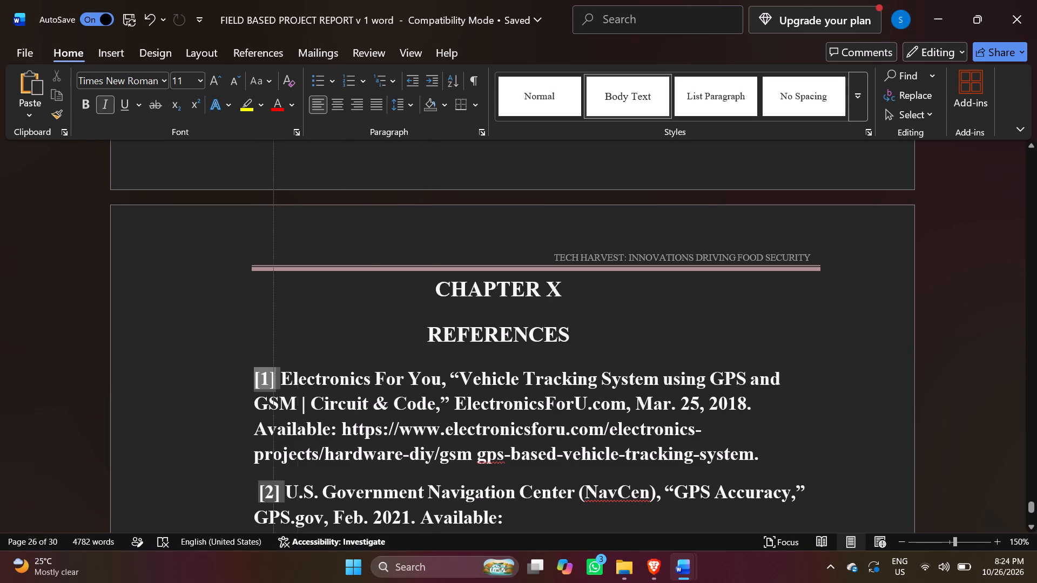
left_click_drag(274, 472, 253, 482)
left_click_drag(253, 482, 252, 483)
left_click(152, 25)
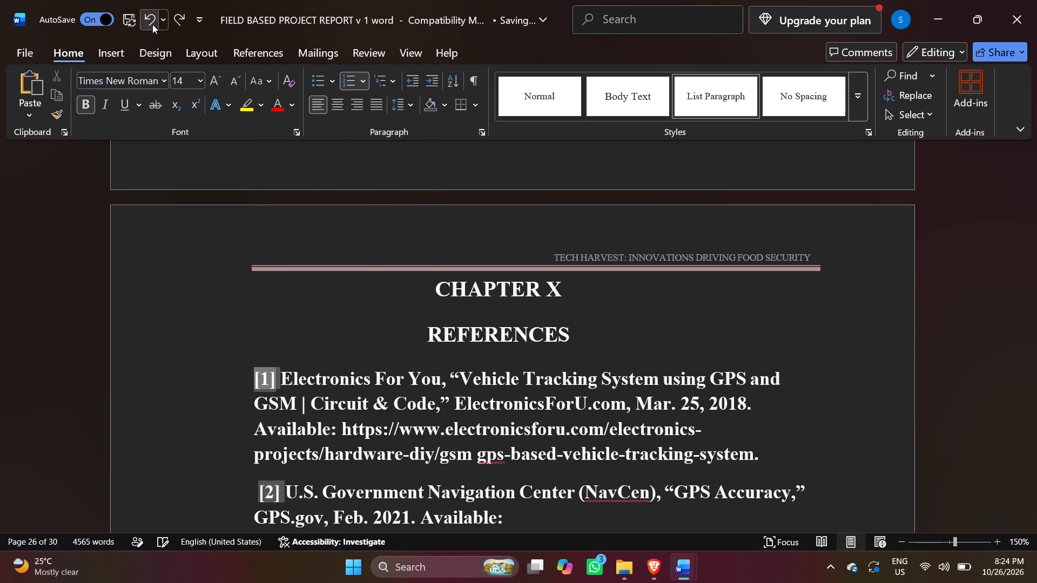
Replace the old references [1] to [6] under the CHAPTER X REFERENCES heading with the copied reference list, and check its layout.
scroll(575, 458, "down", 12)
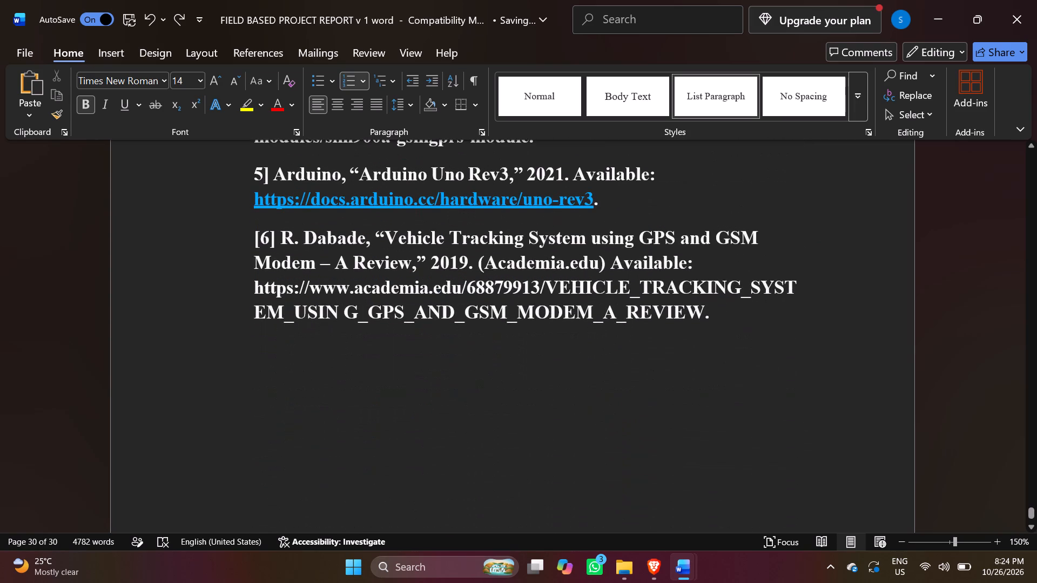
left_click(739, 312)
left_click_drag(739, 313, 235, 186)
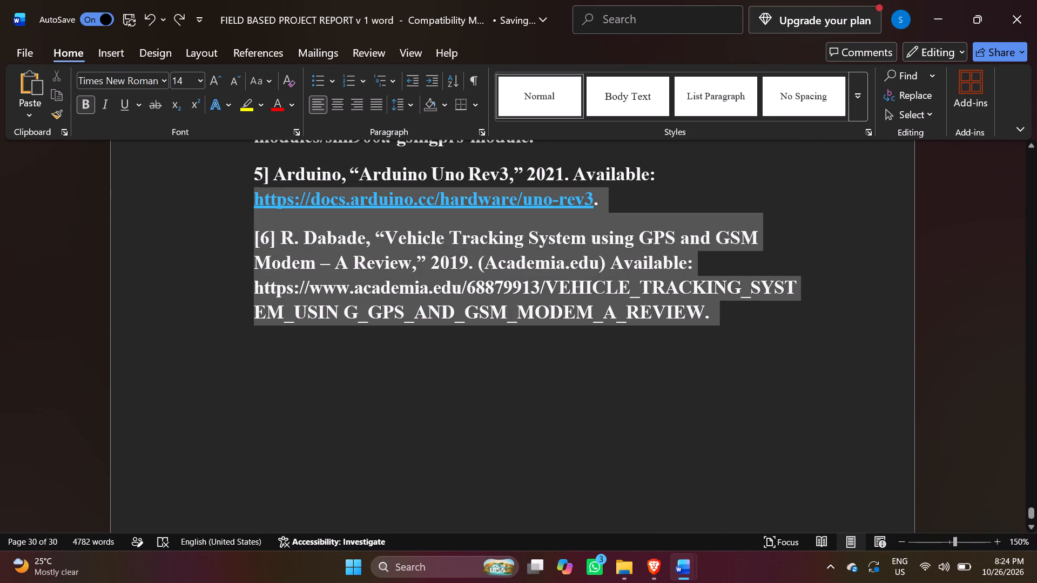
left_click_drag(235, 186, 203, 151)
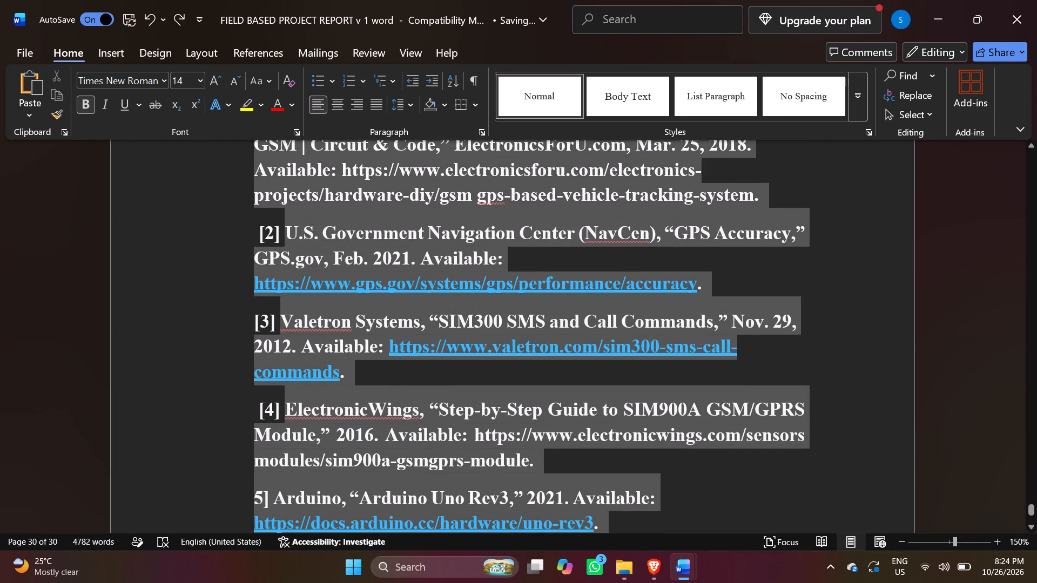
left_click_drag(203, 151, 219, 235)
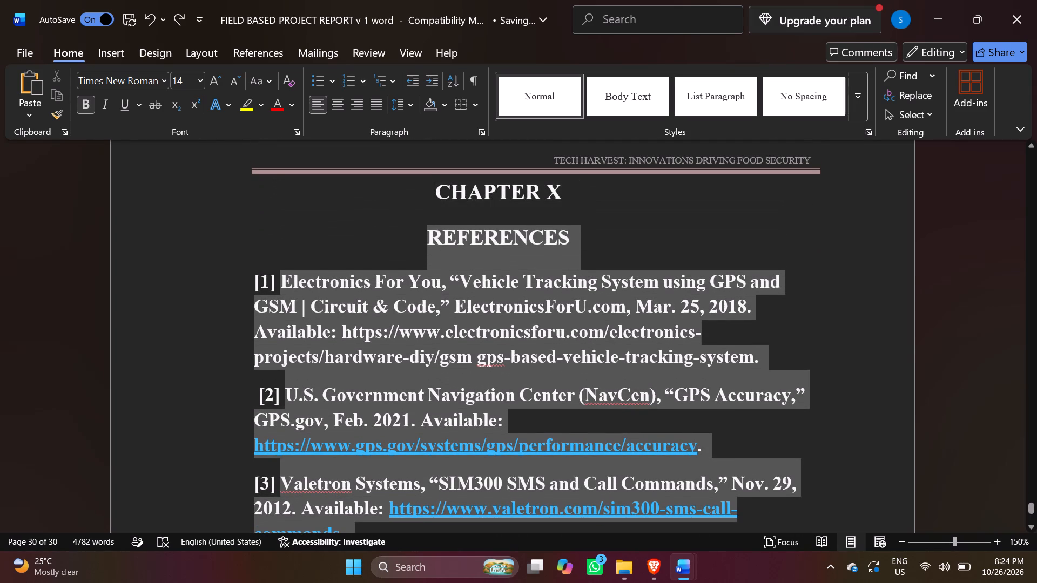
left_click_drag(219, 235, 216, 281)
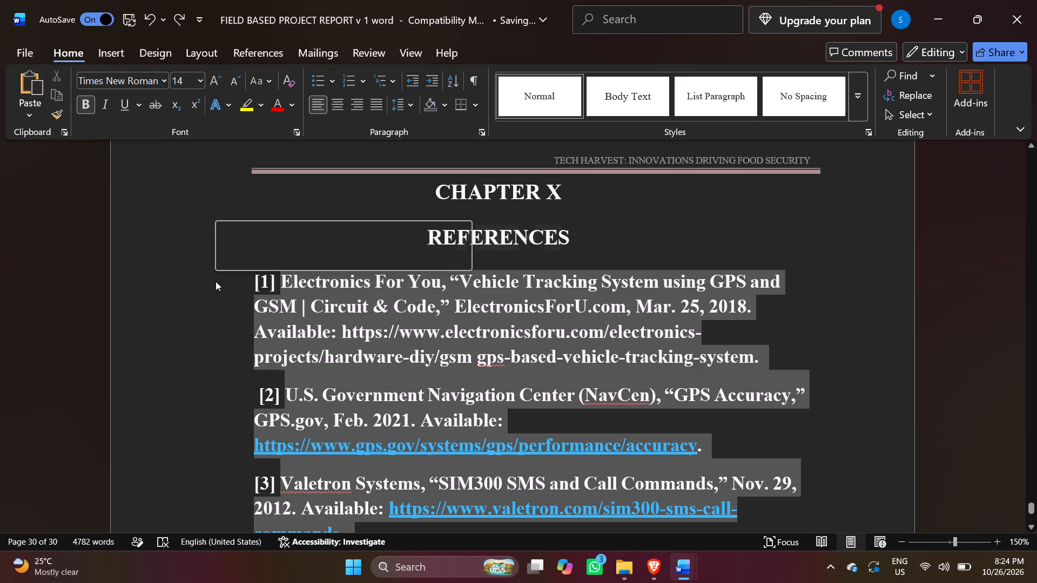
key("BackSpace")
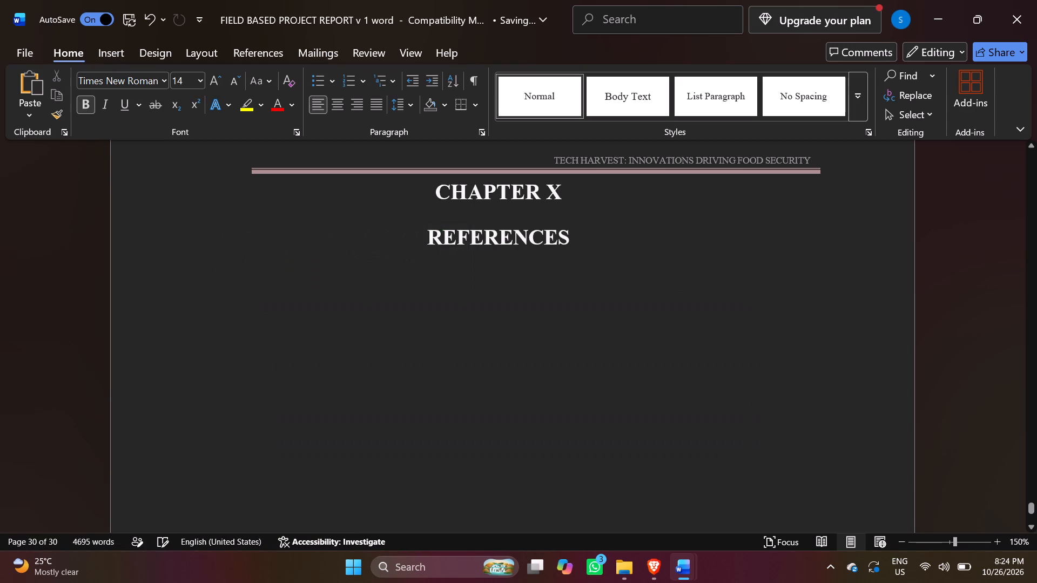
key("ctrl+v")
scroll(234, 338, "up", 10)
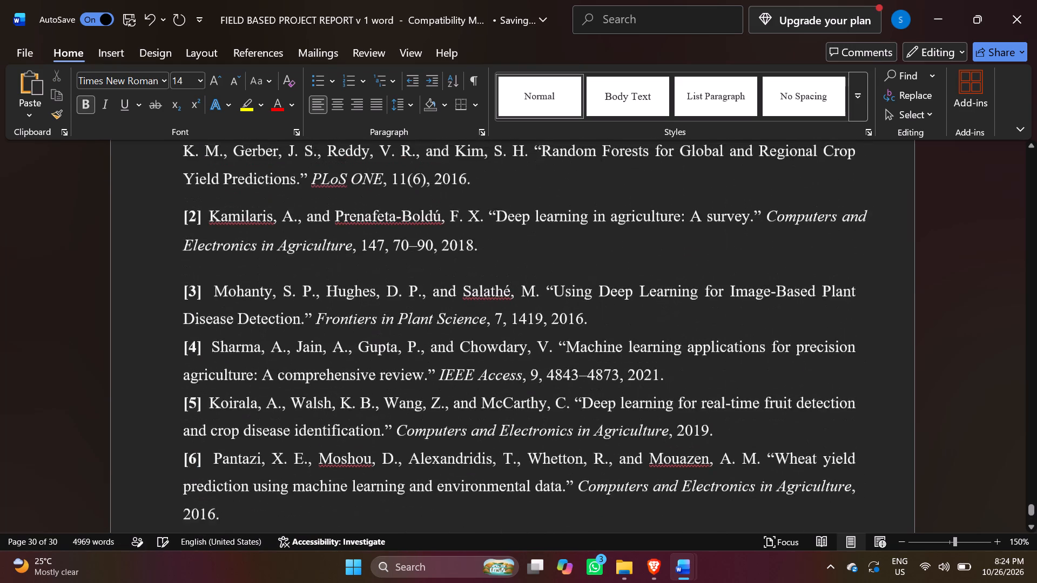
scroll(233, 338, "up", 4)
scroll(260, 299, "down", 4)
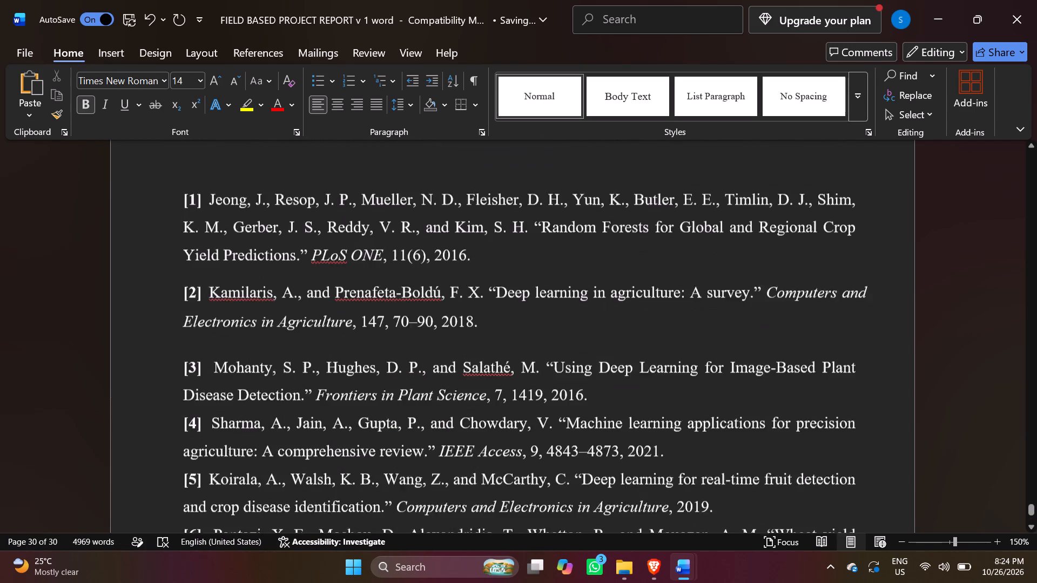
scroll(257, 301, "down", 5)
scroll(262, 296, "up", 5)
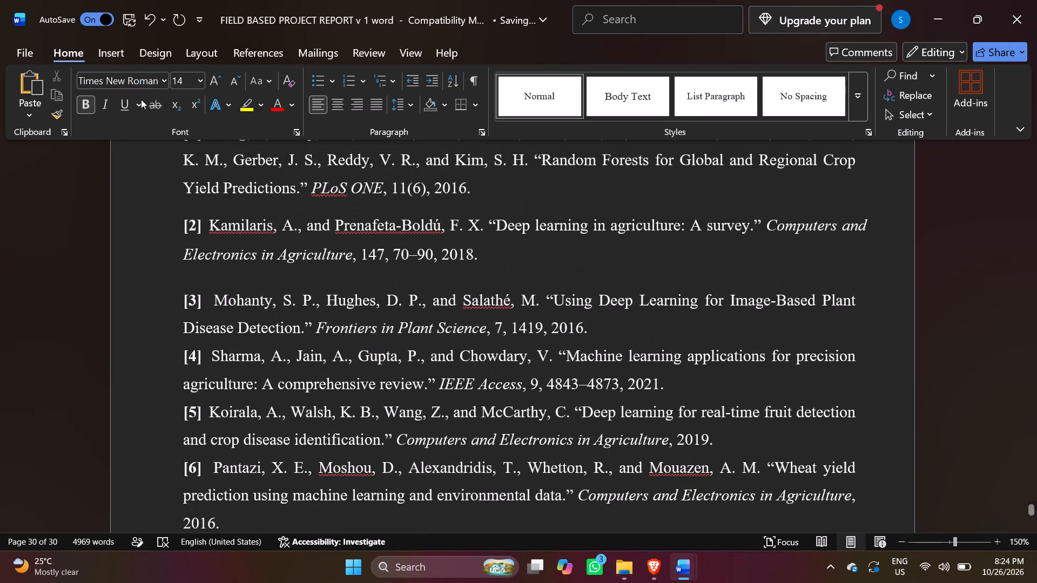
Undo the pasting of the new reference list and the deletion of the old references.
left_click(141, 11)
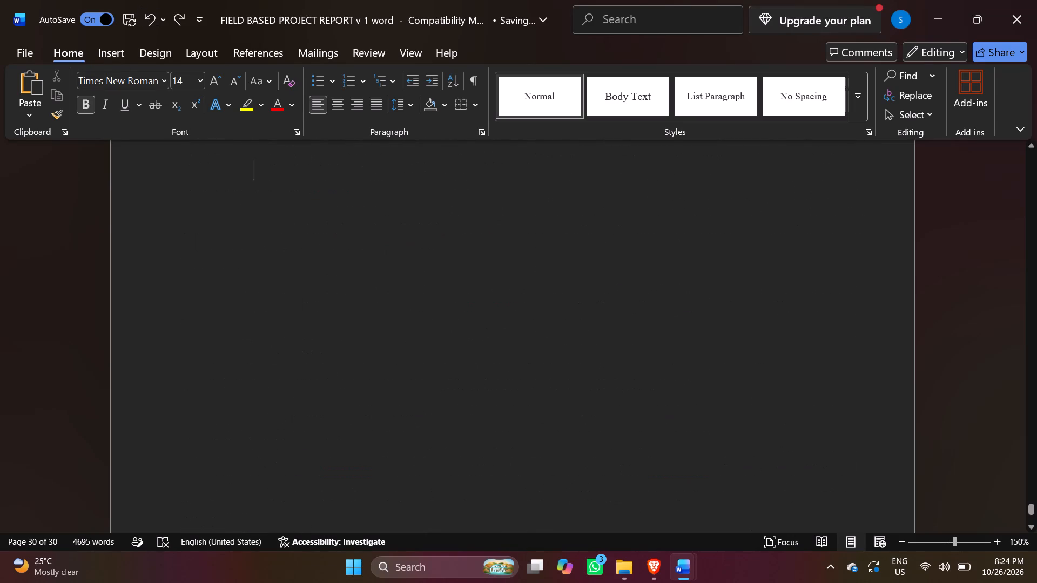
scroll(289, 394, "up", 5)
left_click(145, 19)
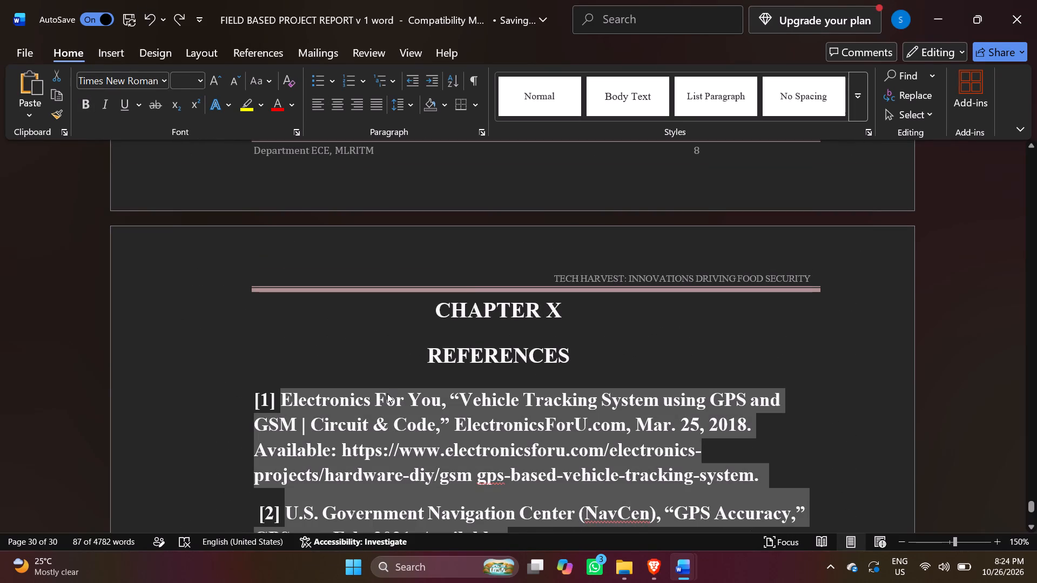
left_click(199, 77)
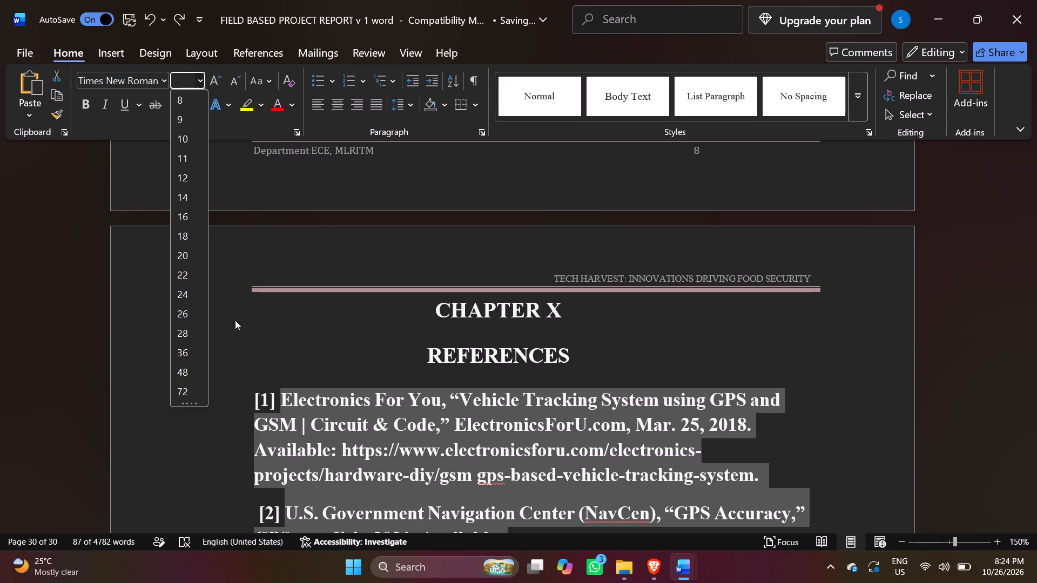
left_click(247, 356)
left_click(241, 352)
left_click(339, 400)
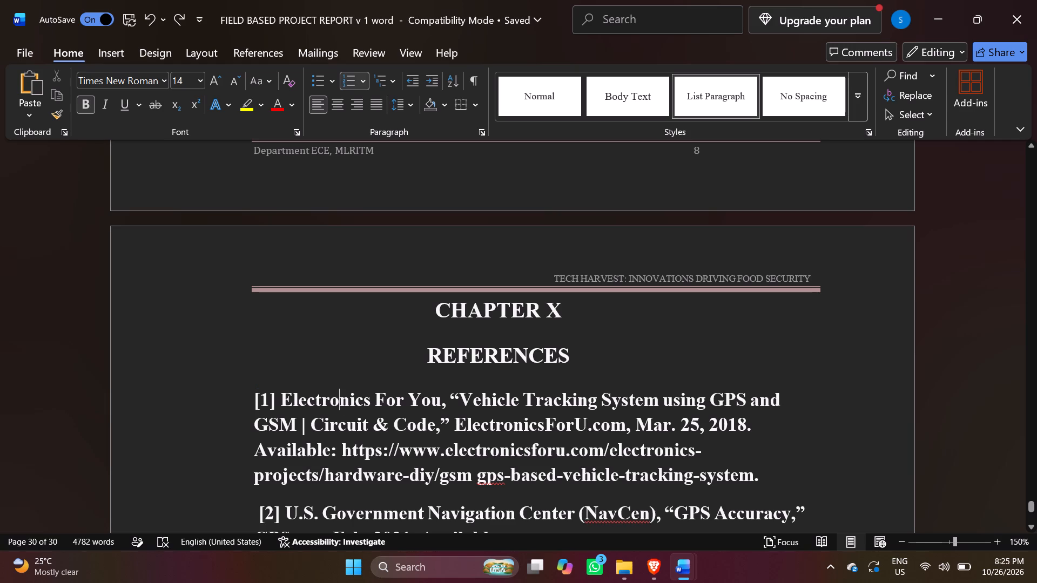
Delete the old references [1] to [6] under CHAPTER X REFERENCES, paste the copied list [1] to [13] there, and check it.
scroll(537, 492, "down", 7)
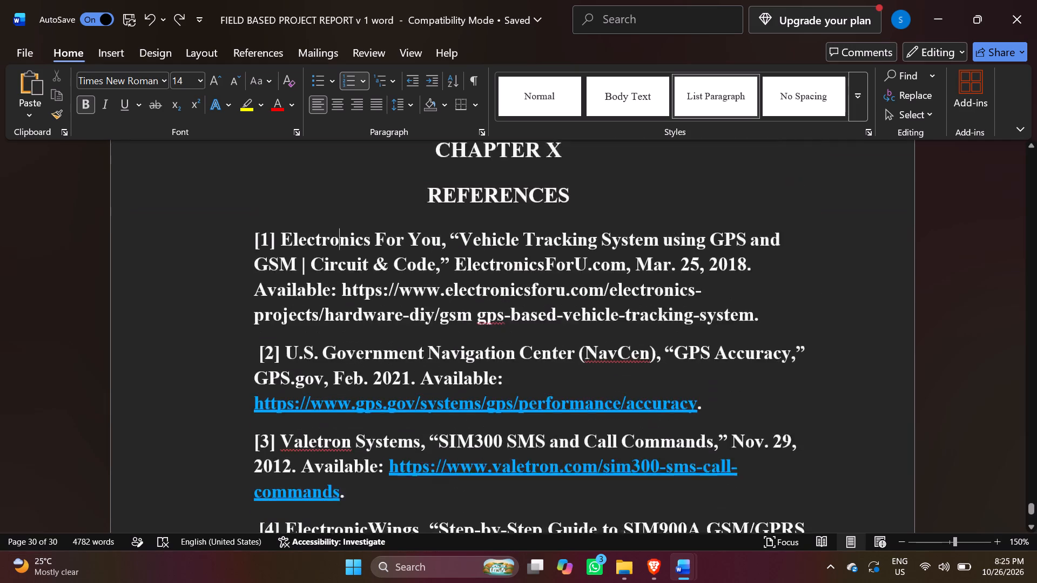
scroll(571, 433, "down", 11)
scroll(641, 255, "up", 6)
left_click_drag(758, 364, 527, 361)
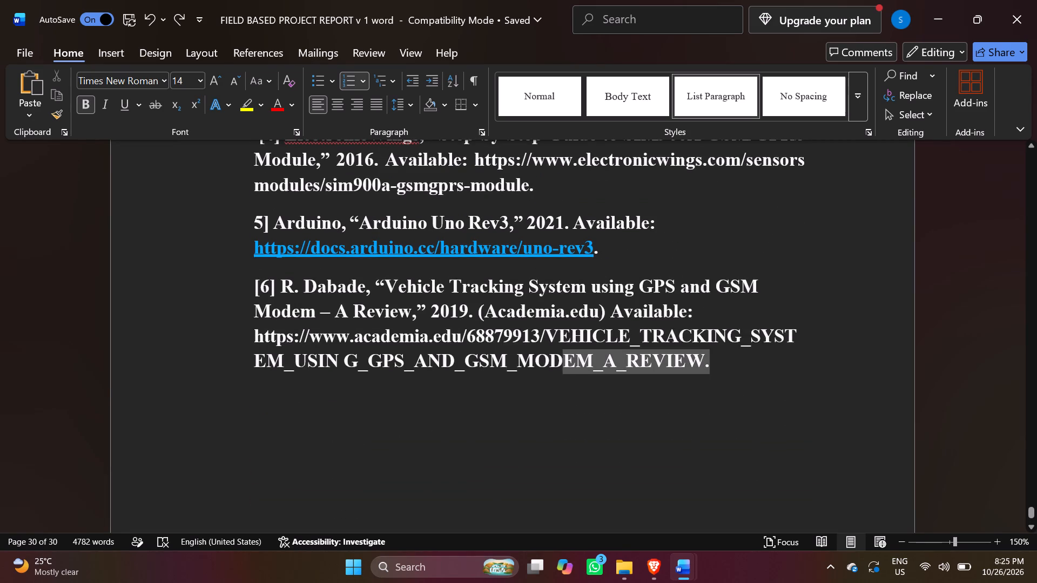
left_click_drag(527, 361, 239, 135)
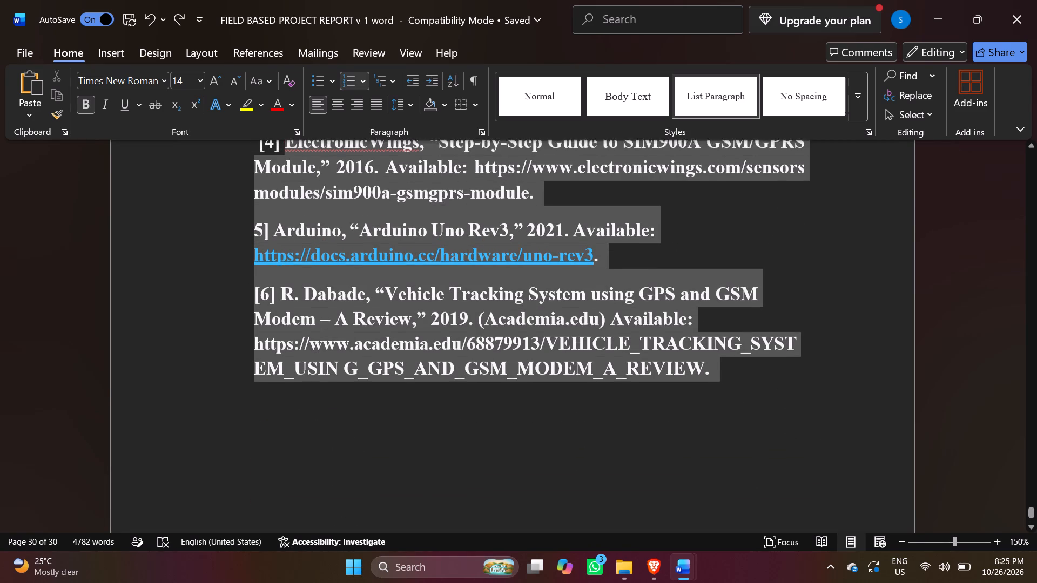
left_click_drag(239, 135, 230, 143)
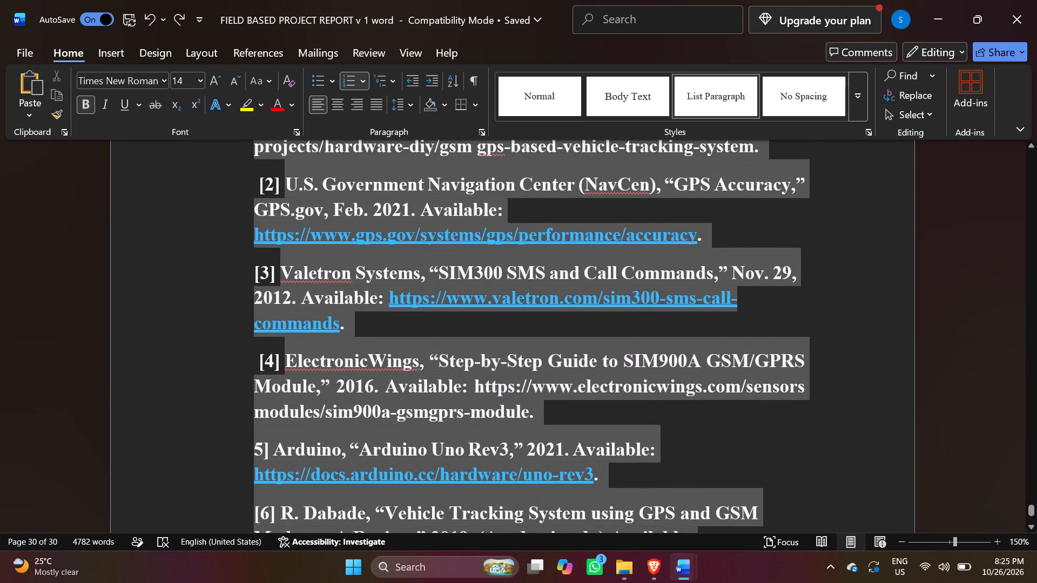
left_click_drag(230, 143, 238, 325)
key("BackSpace")
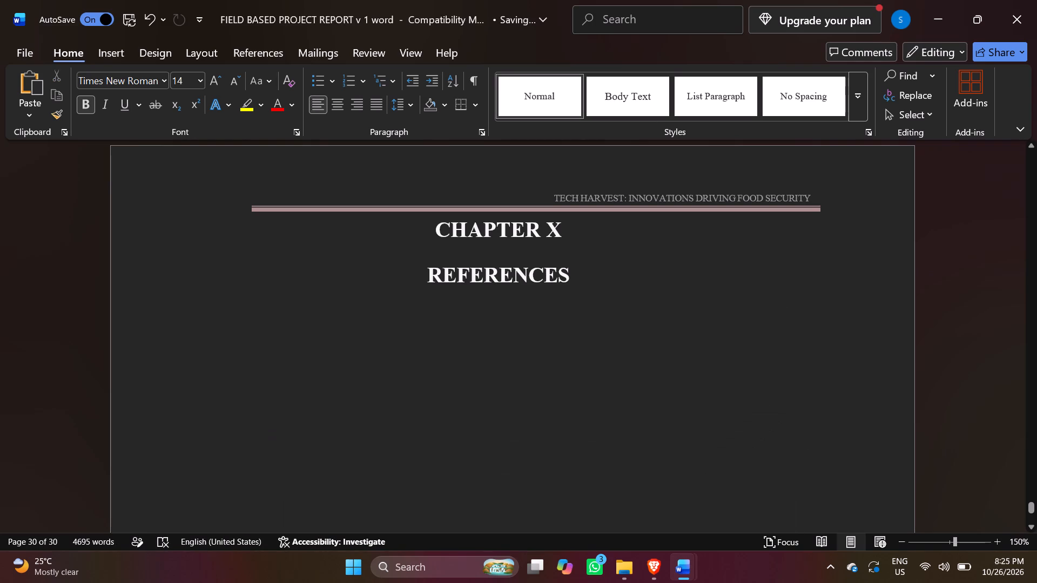
key("ctrl+v")
scroll(230, 328, "up", 15)
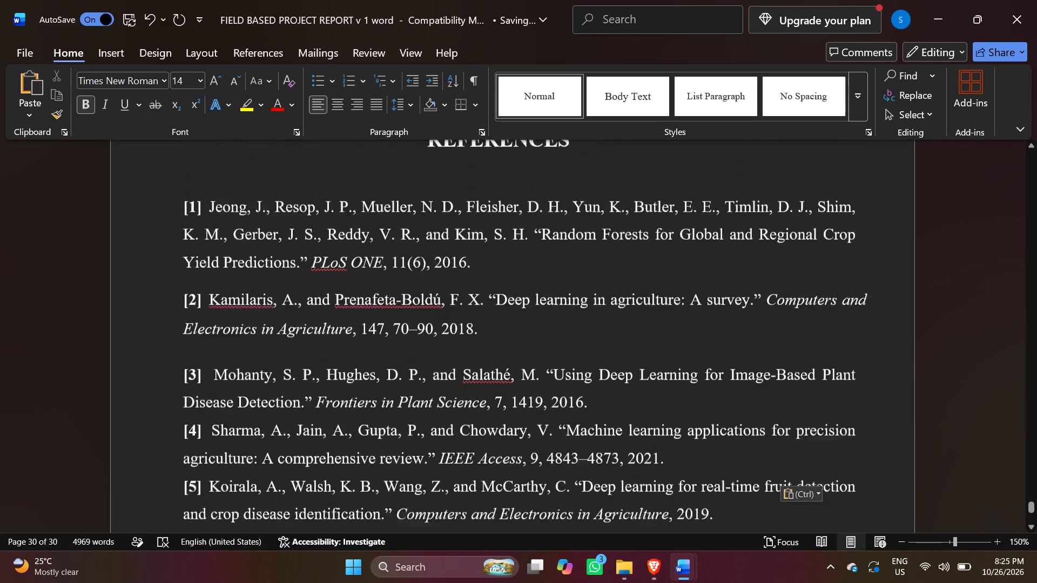
scroll(250, 316, "down", 15)
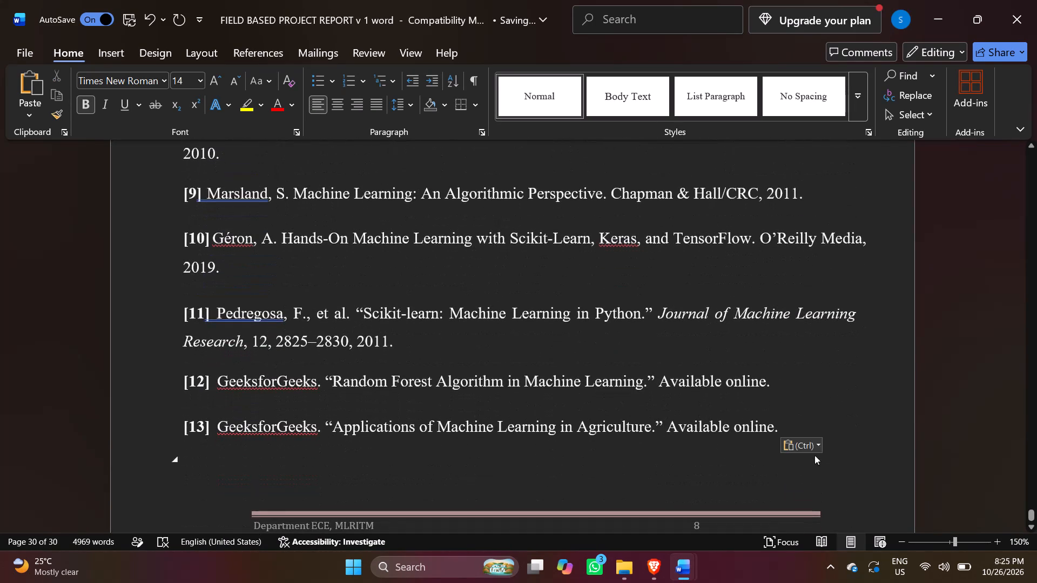
Delete references [9] to [13] from the end of the CHAPTER X REFERENCES list.
left_click_drag(789, 425, 341, 375)
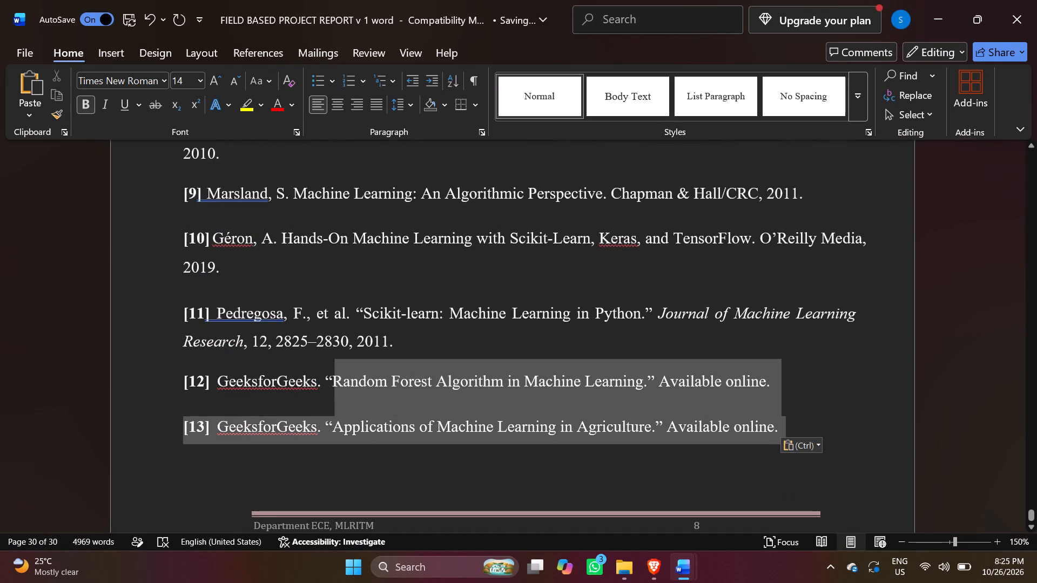
left_click_drag(341, 375, 176, 104)
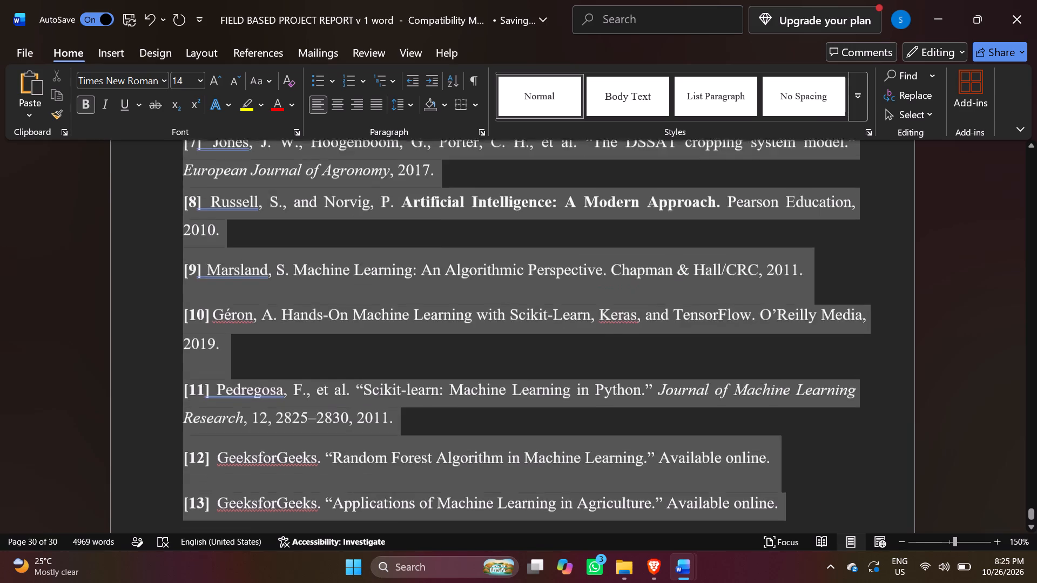
left_click_drag(176, 104, 155, 462)
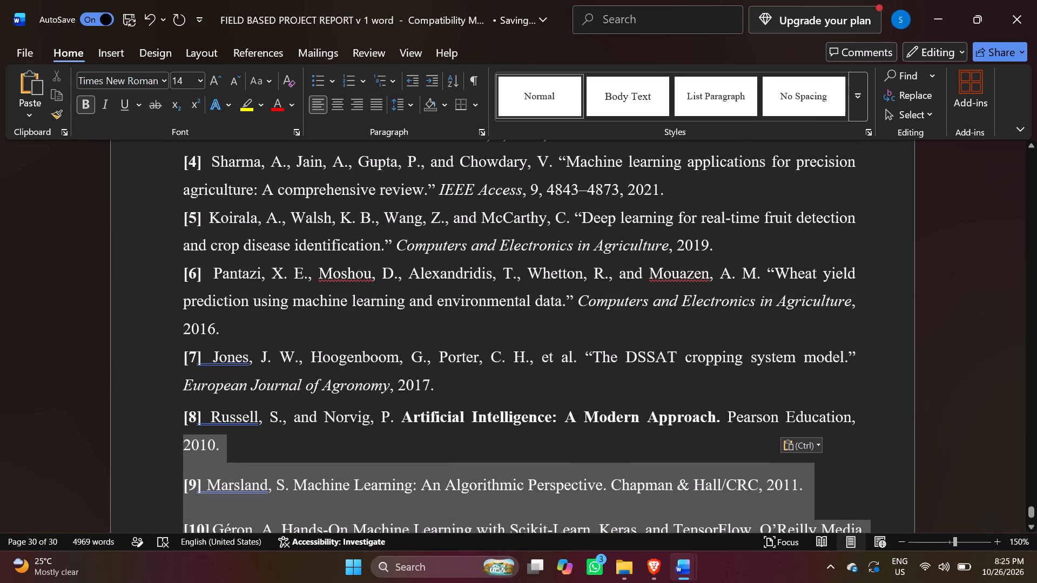
left_click_drag(155, 462, 154, 466)
key("BackSpace")
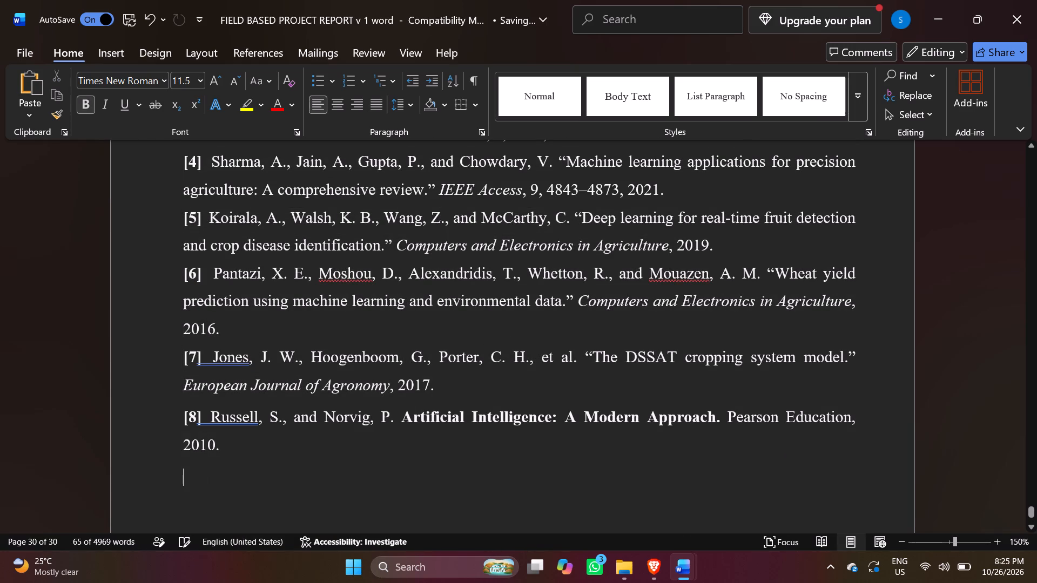
Set the font size of references [1] to [8] under CHAPTER X REFERENCES to 14.
left_click_drag(272, 471, 260, 455)
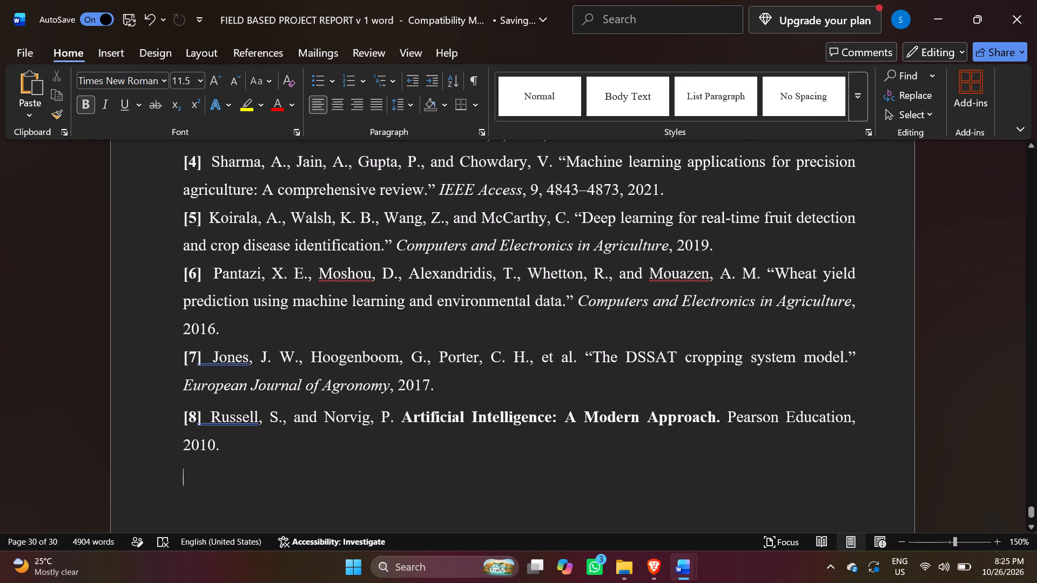
left_click_drag(260, 455, 164, 139)
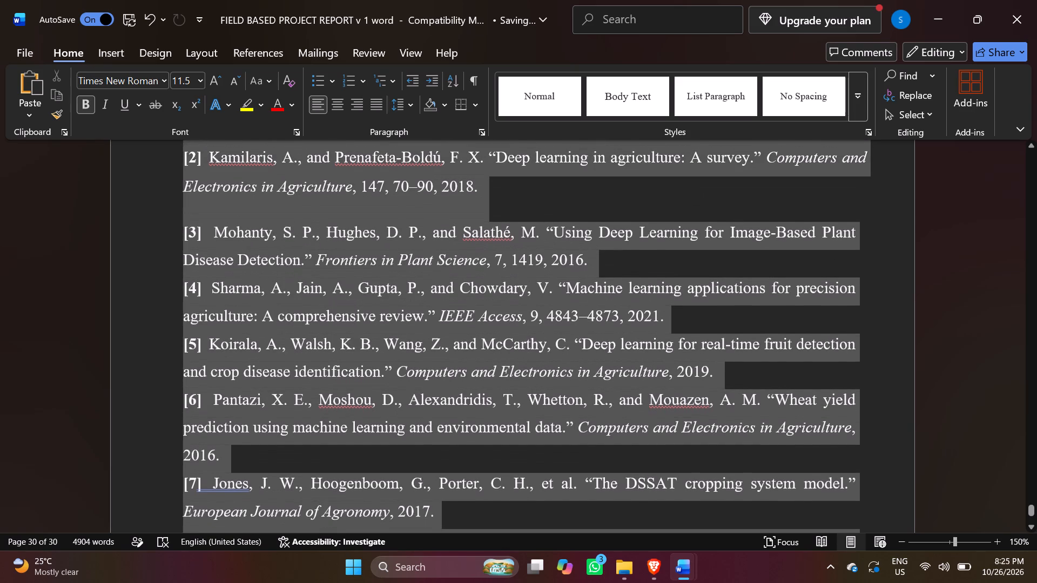
left_click_drag(164, 139, 160, 180)
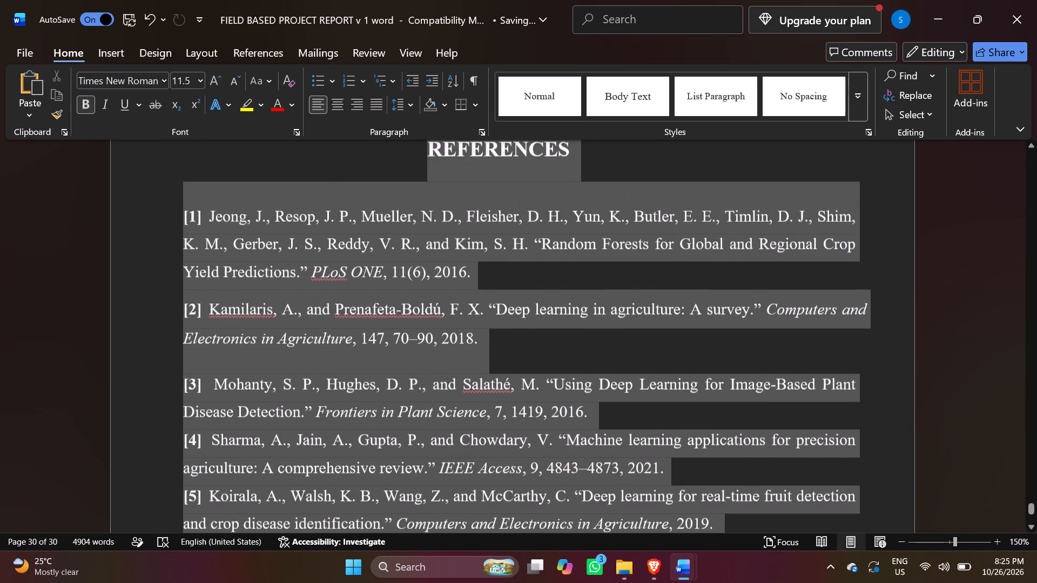
left_click_drag(160, 180, 149, 206)
left_click(181, 79)
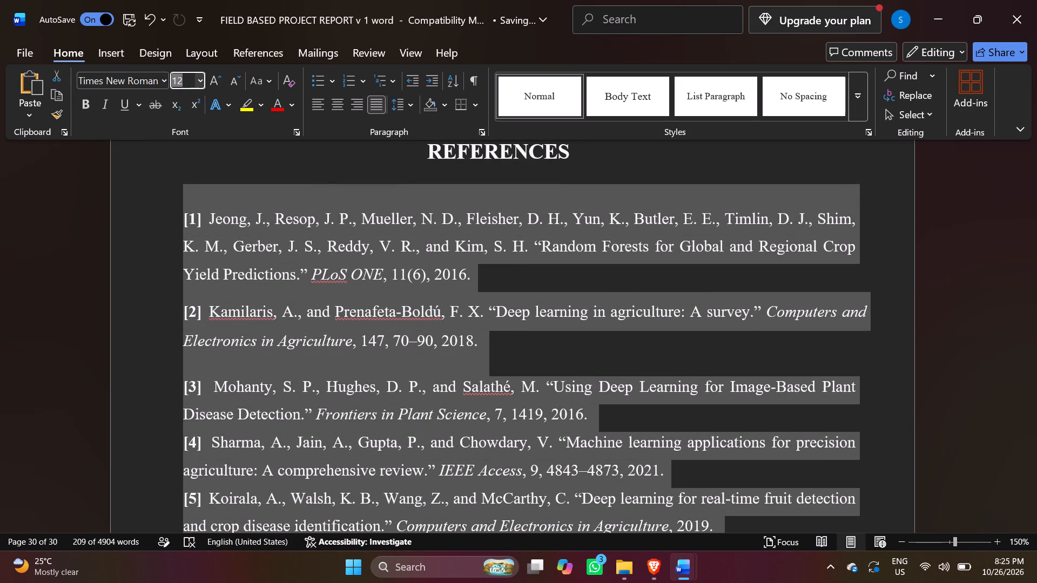
key("BackSpace")
type("14")
key("Return")
Make the full text of references [1] to [8] bold and check the list from the chapter heading to its end.
left_click(90, 106)
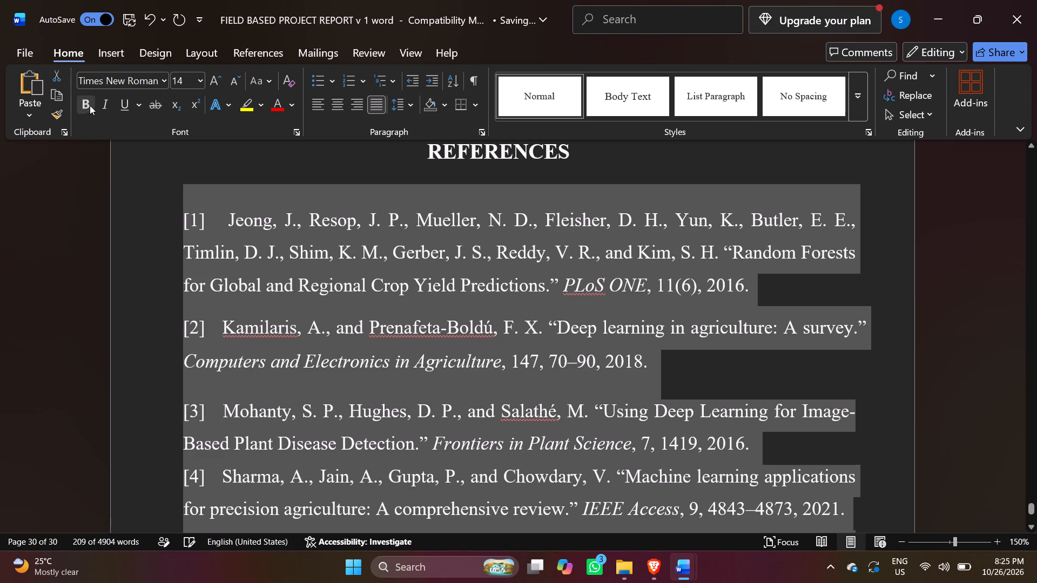
left_click(172, 176)
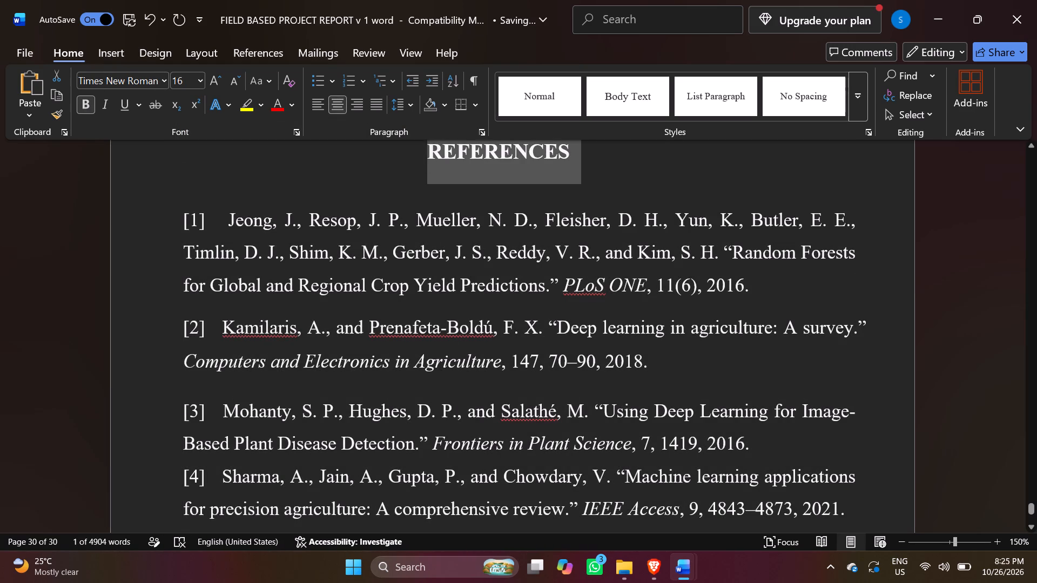
left_click_drag(172, 211, 507, 582)
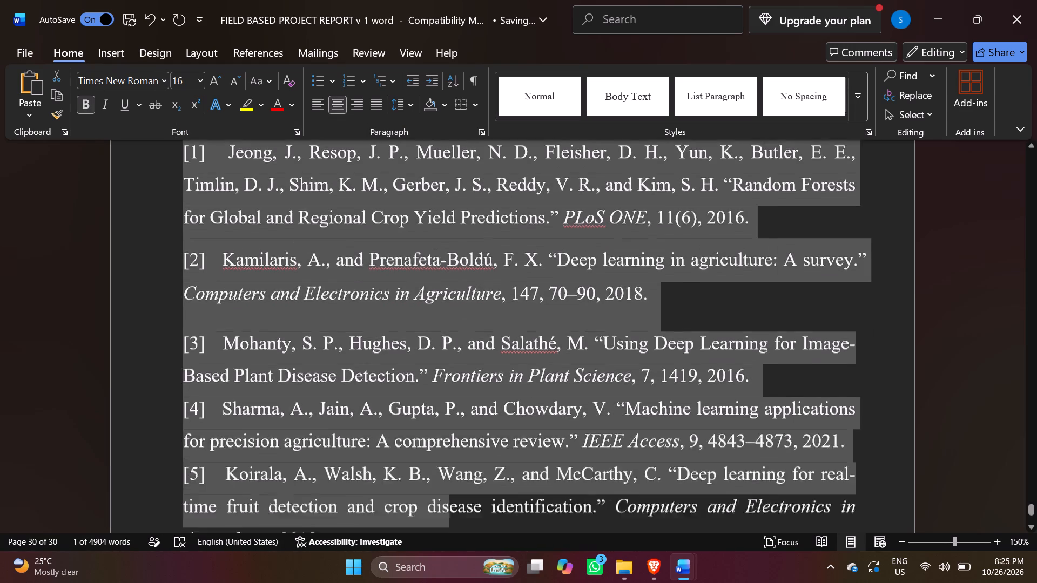
left_click_drag(507, 582, 460, 286)
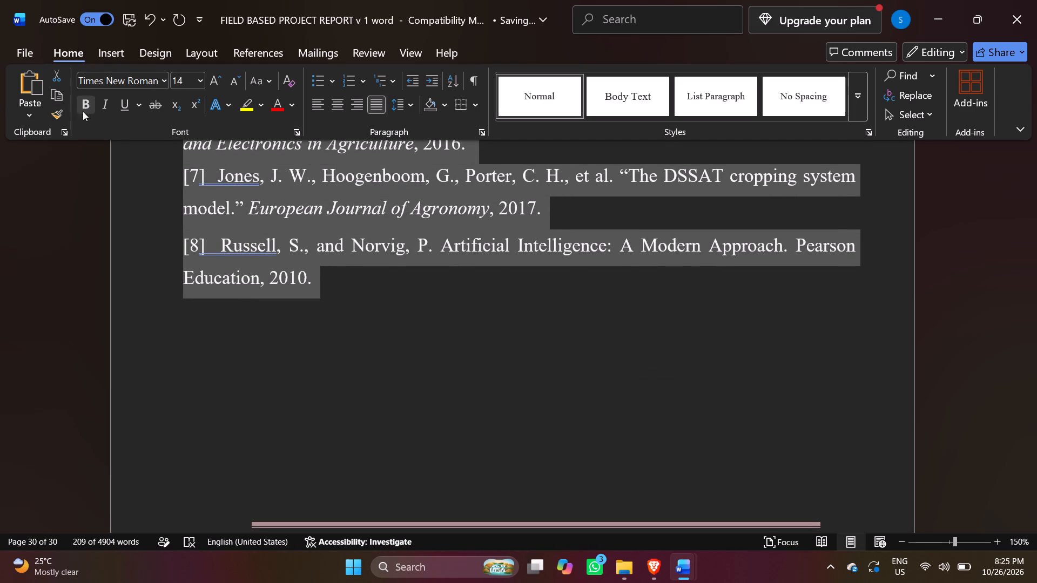
left_click(83, 110)
left_click(340, 364)
scroll(337, 368, "up", 10)
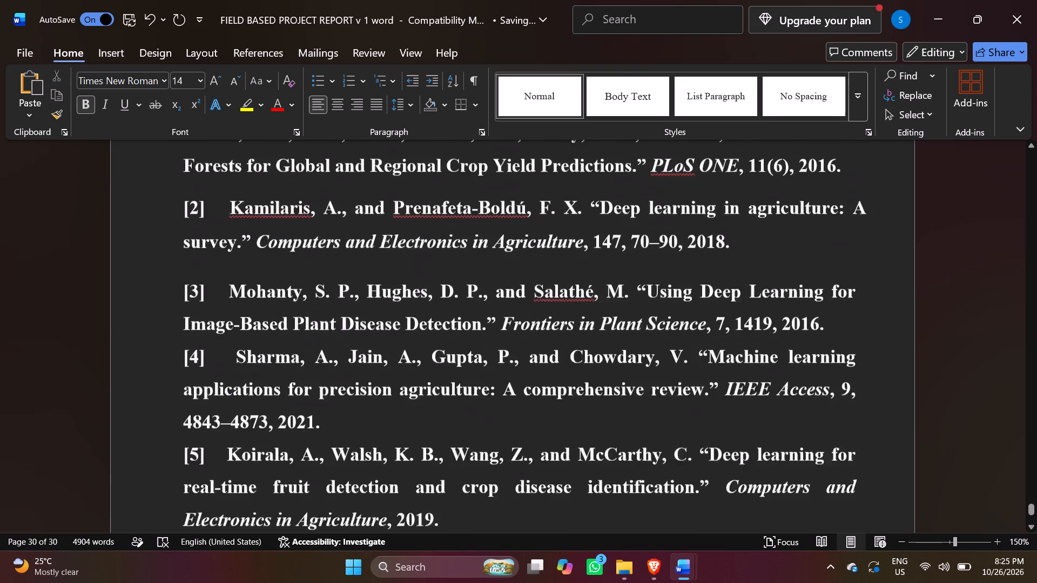
scroll(337, 368, "up", 6)
scroll(336, 374, "down", 4)
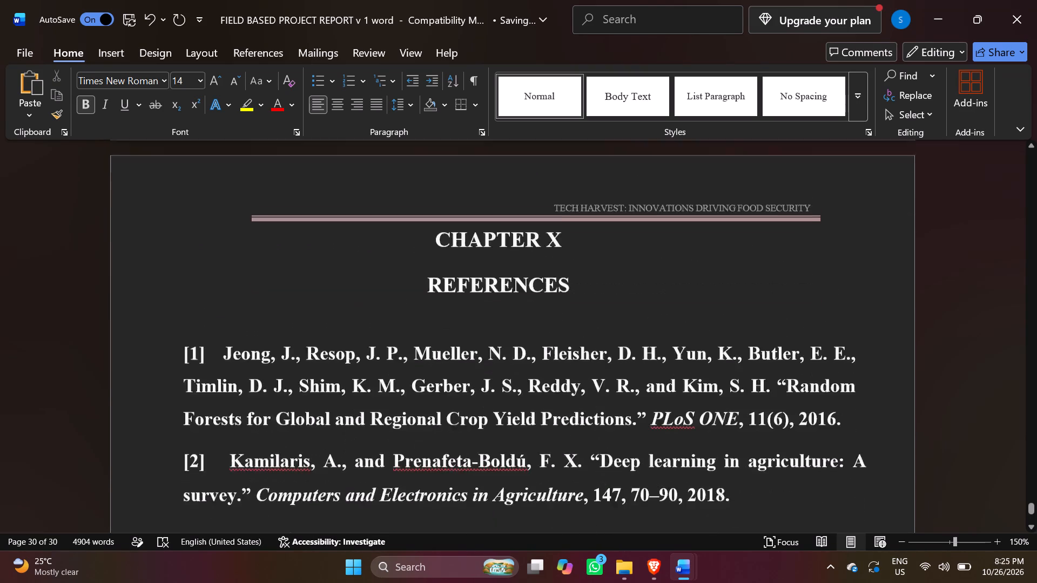
scroll(339, 375, "down", 10)
scroll(393, 379, "down", 10)
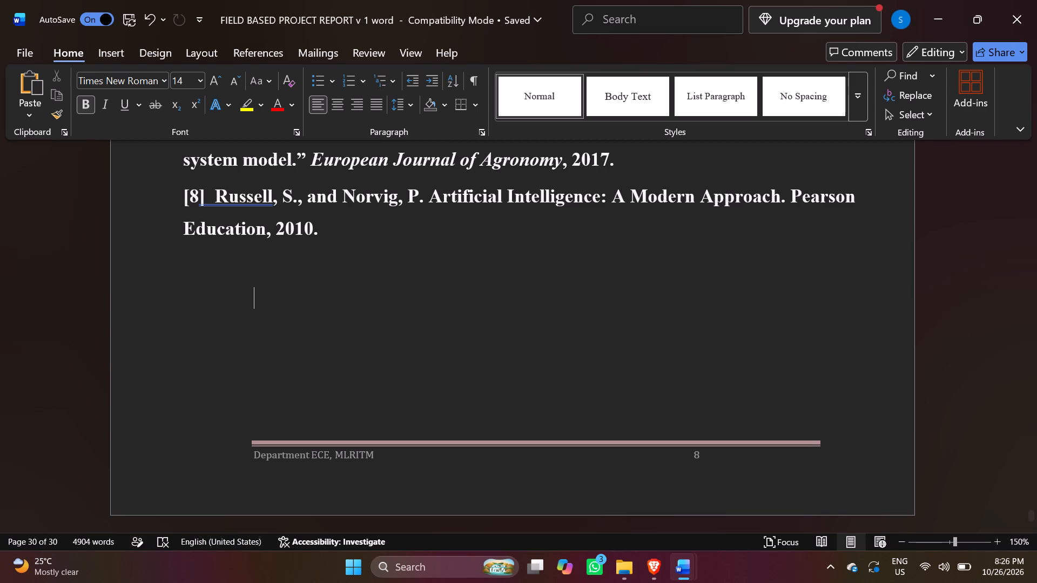
Add four blank lines below reference [8] to start a new page after the reference list.
left_click(738, 289)
key("Return")
key("Return")
key("Return")
key("Return")
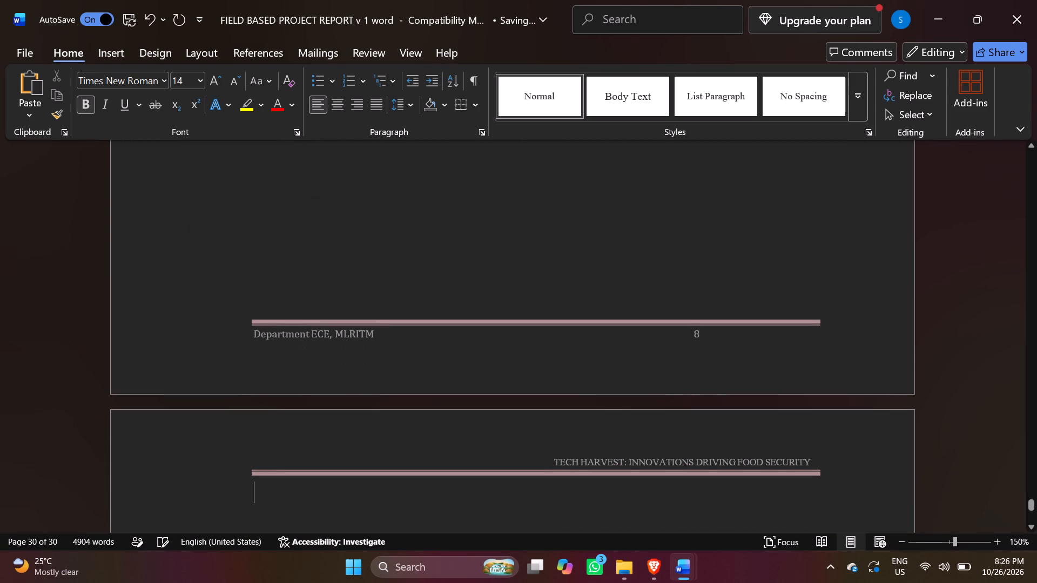
scroll(739, 299, "down", 5)
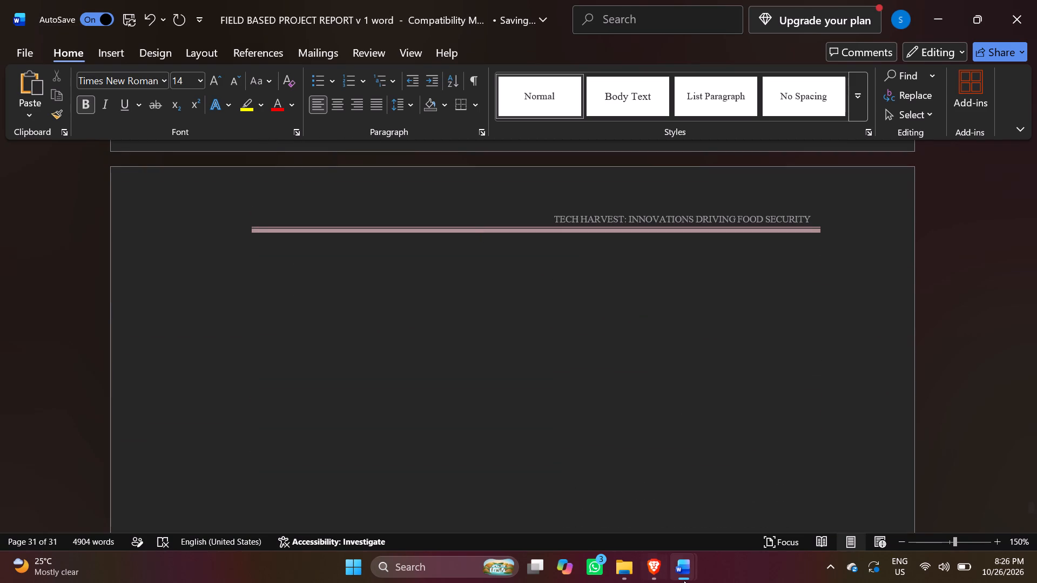
left_click(652, 566)
left_click(623, 106)
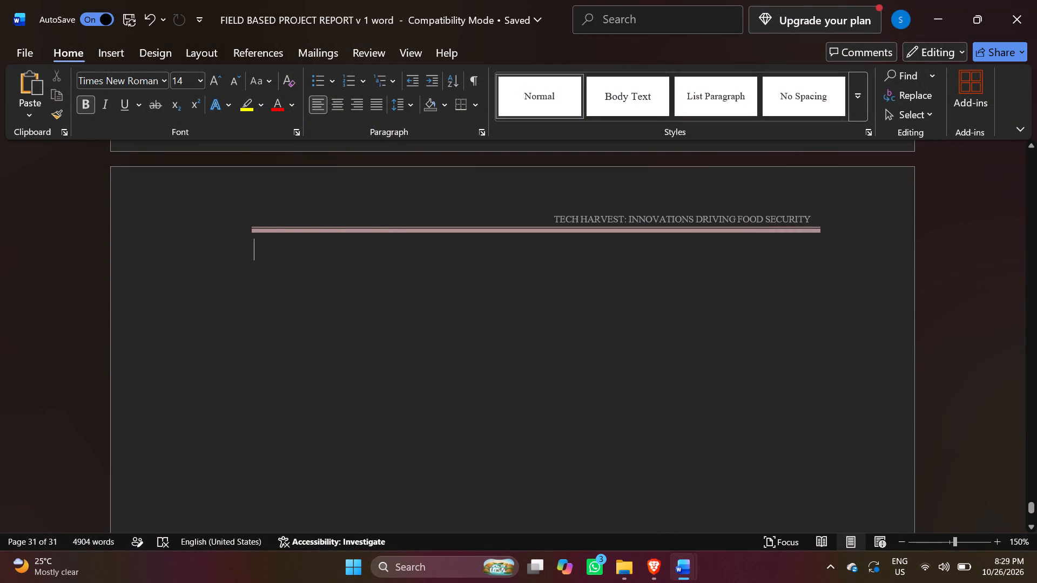
scroll(365, 228, "up", 17)
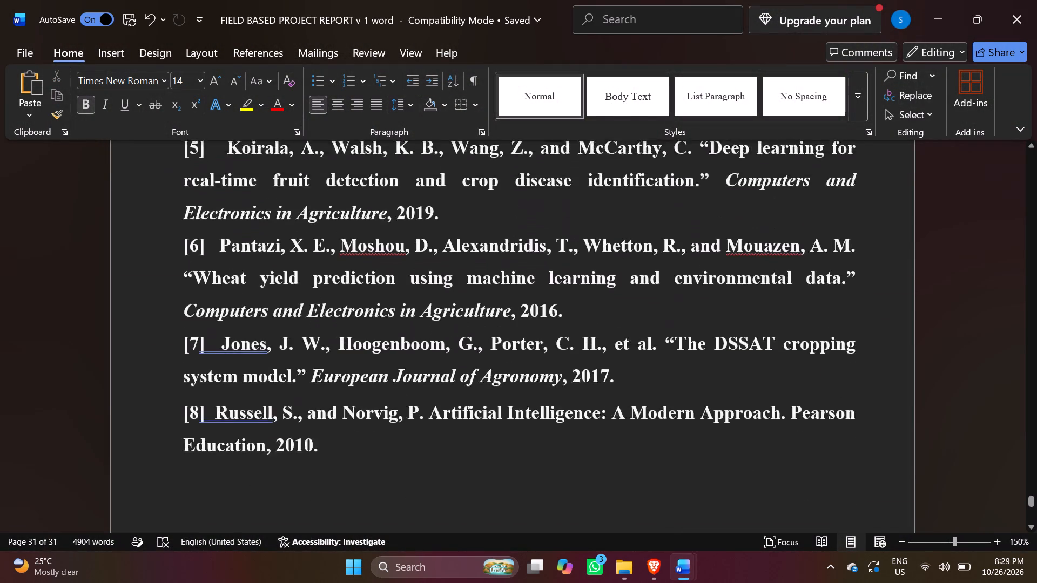
scroll(374, 222, "up", 7)
left_click(476, 310)
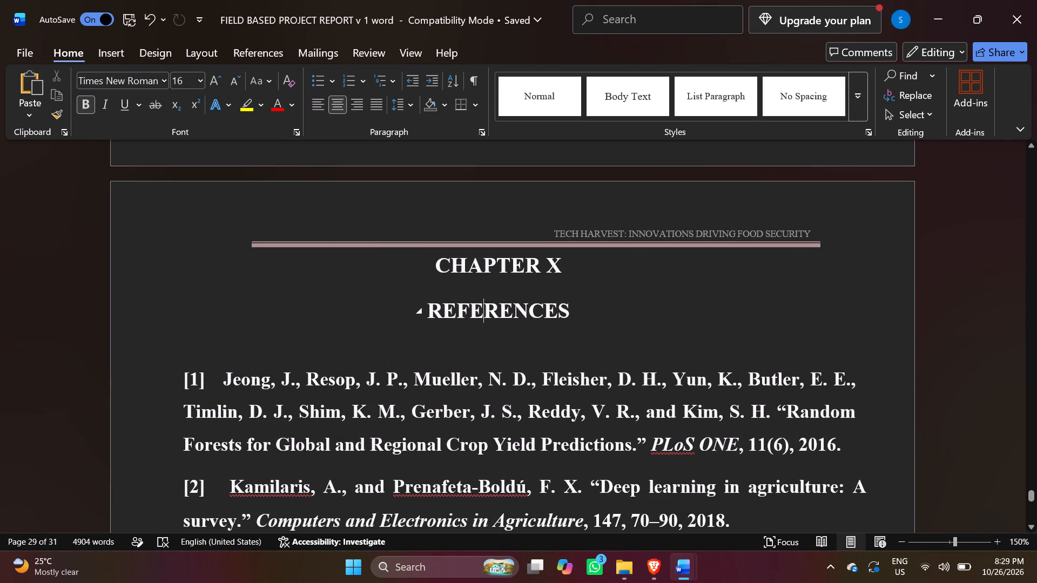
scroll(476, 311, "down", 18)
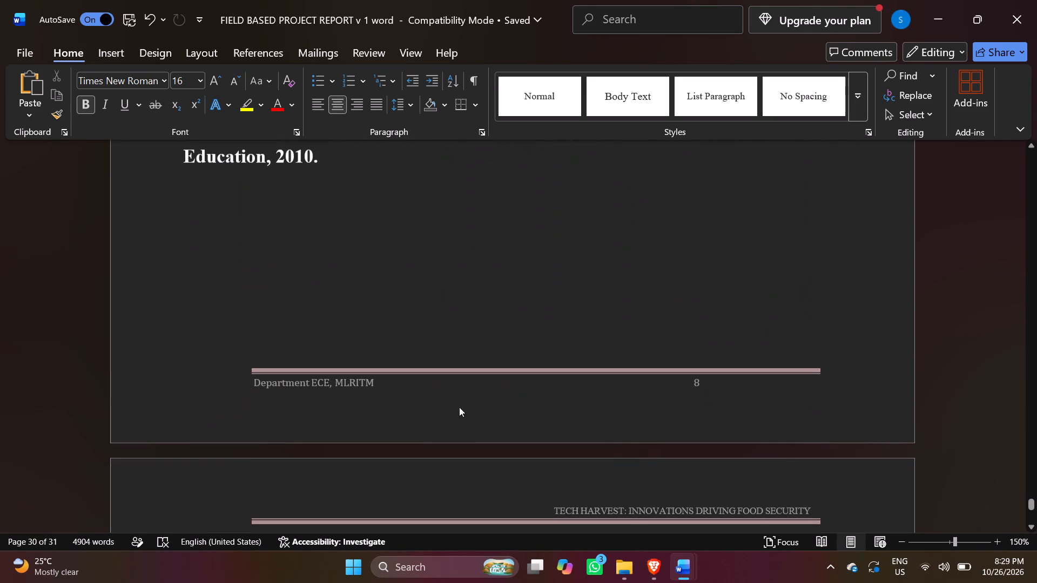
scroll(445, 466, "down", 6)
left_click(483, 264)
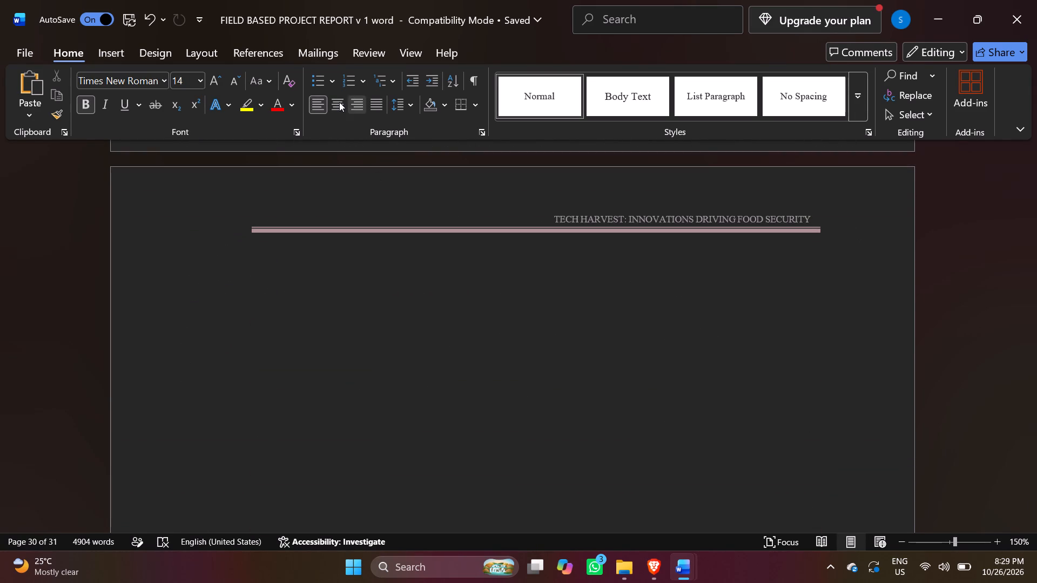
left_click(339, 102)
left_click(199, 76)
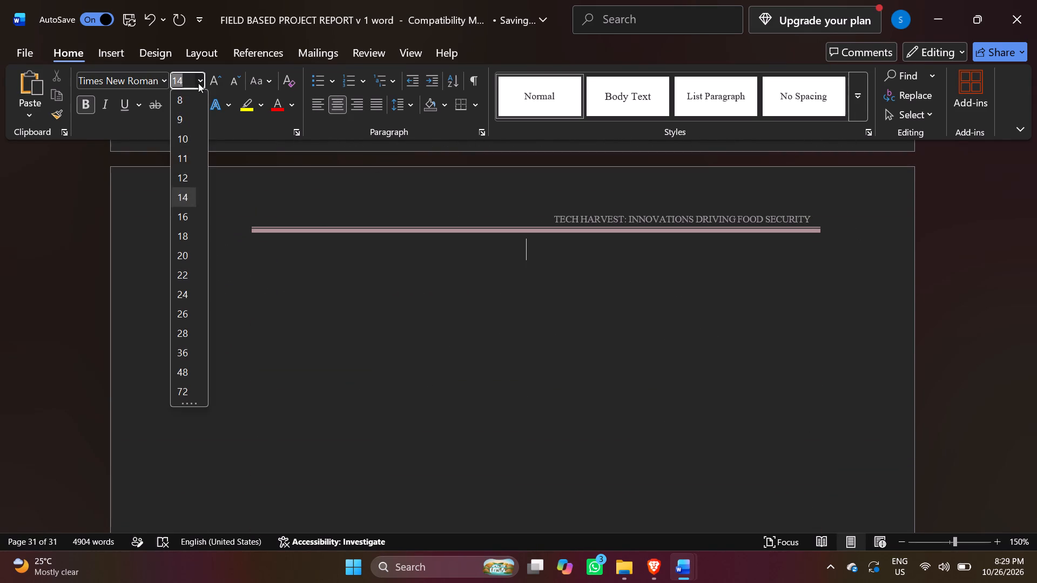
left_click(185, 211)
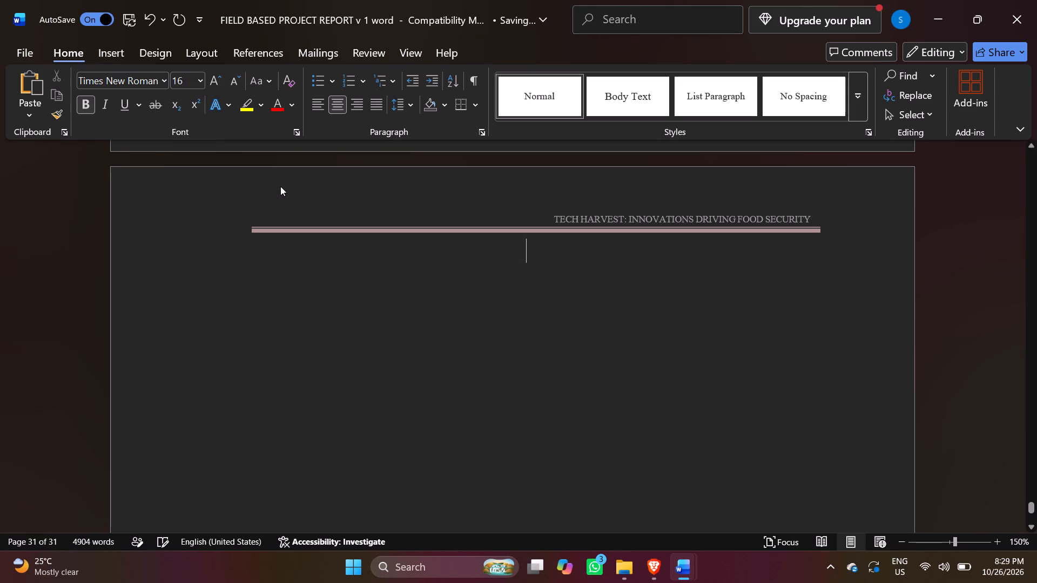
Enter the heading "SUSTAINABLE DEVELOPMENT AND SUSTAINABLE DEVELOPMENT GOALS(SDG's)" on the blank page, with a lowercase s in SDG's.
type("SUSTAINABLE")
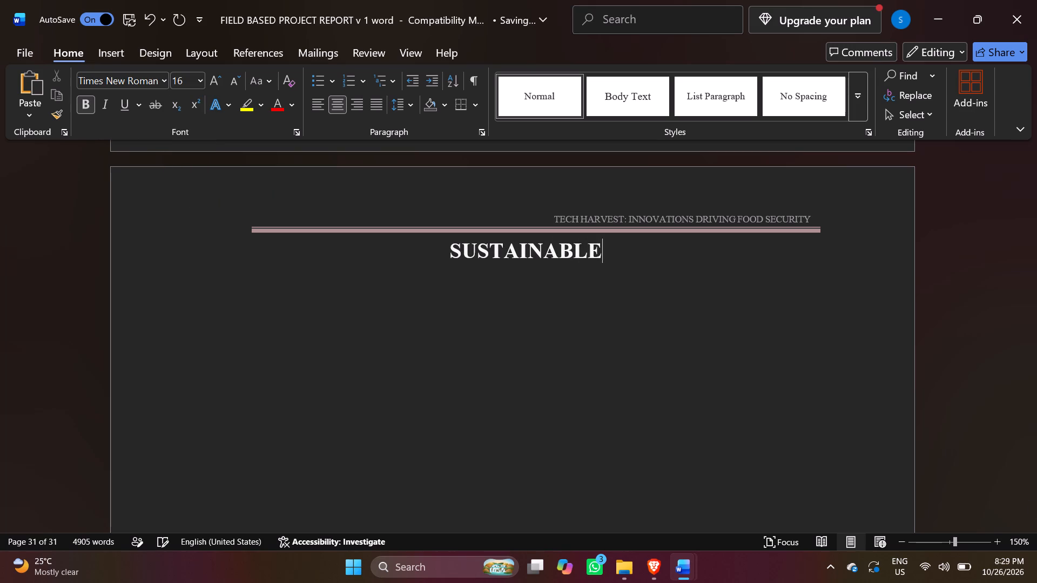
key("space")
type("DEVELOPMENT")
key("space")
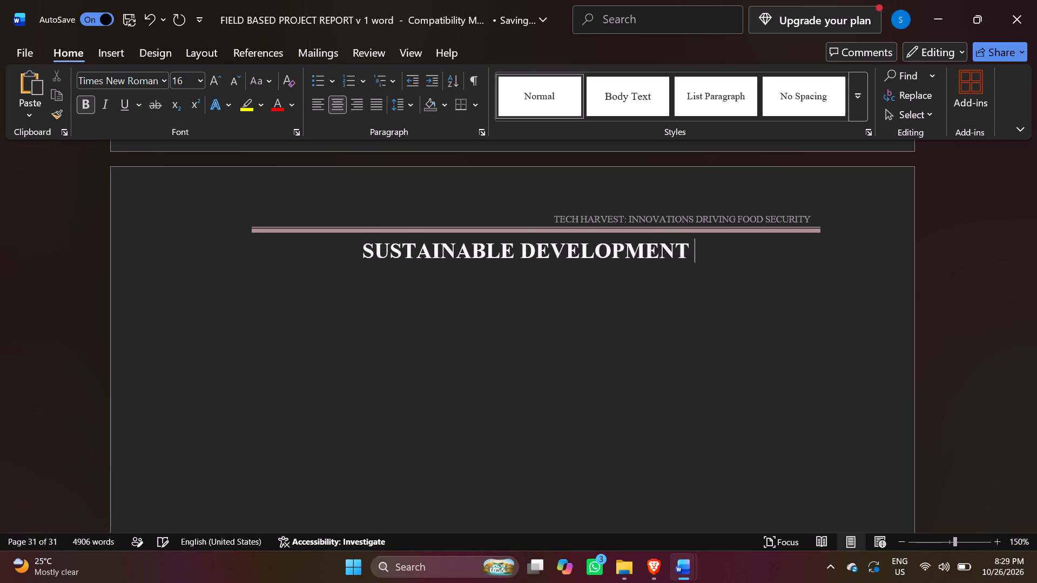
type("AND SUSTAIL")
key("BackSpace")
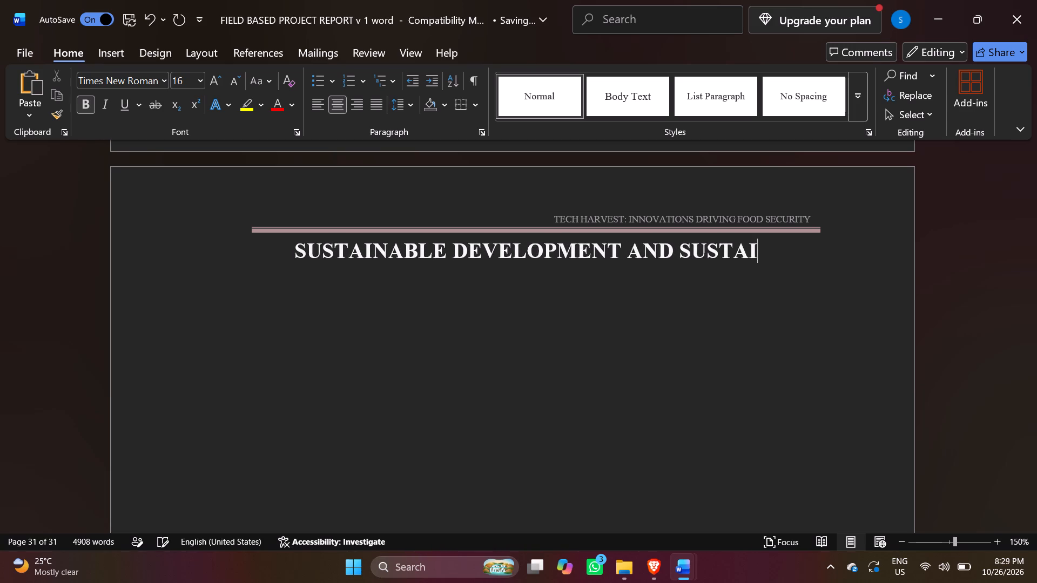
type("NAB")
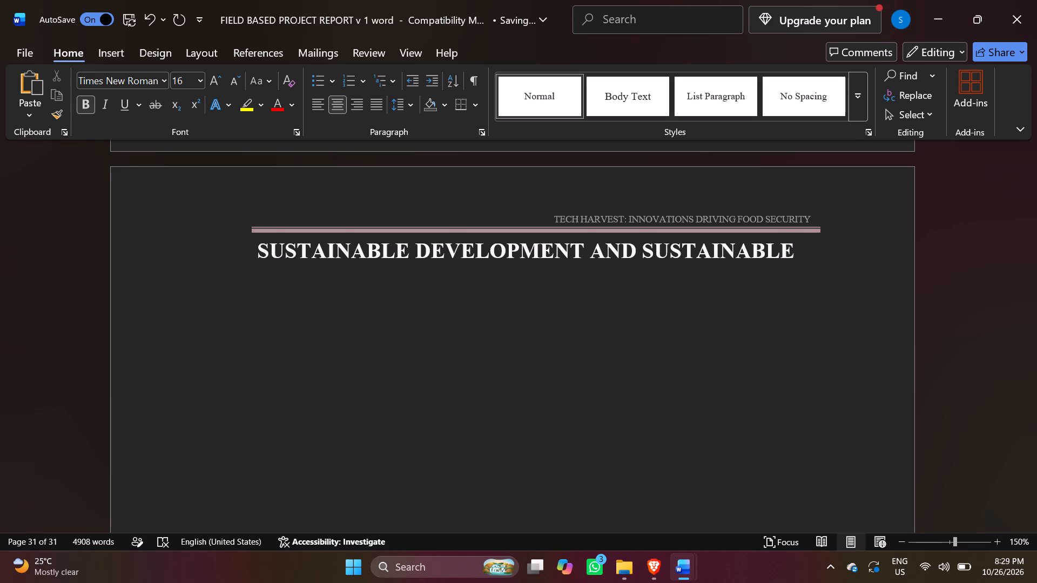
type("DEVELOPMENT")
key("space")
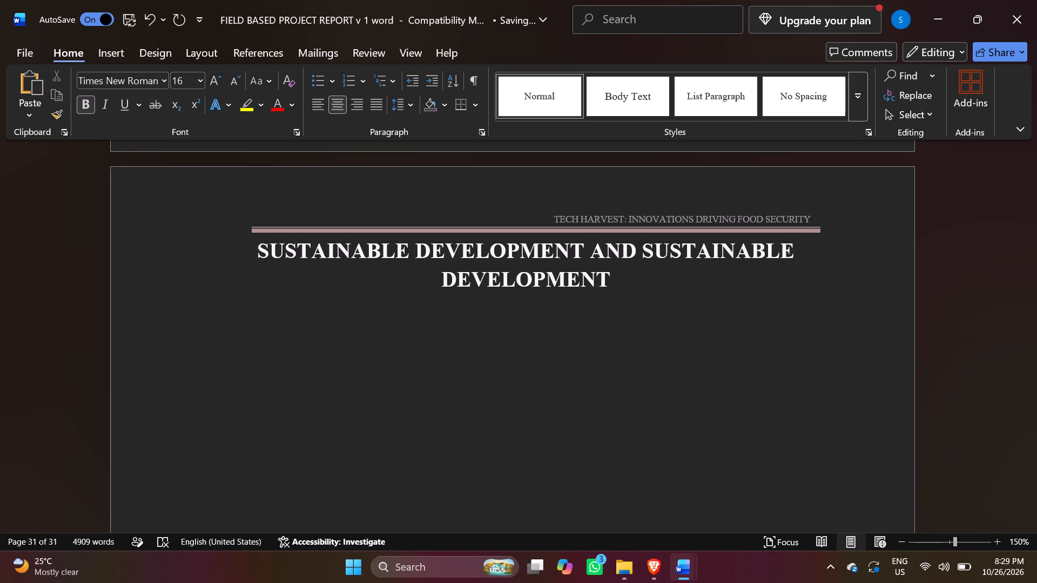
type("GOALS")
key("space")
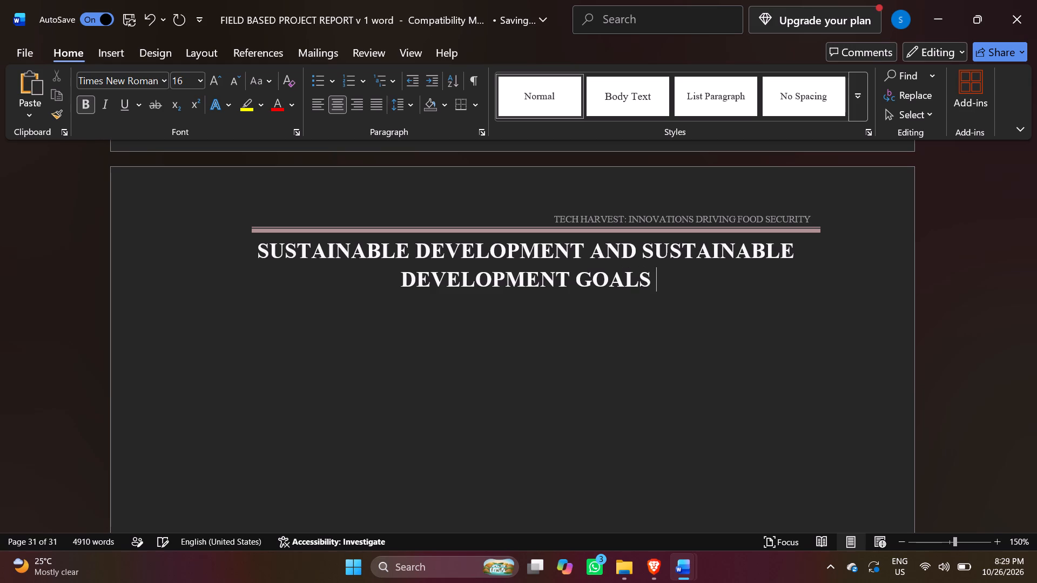
key("BackSpace")
type("(SD")
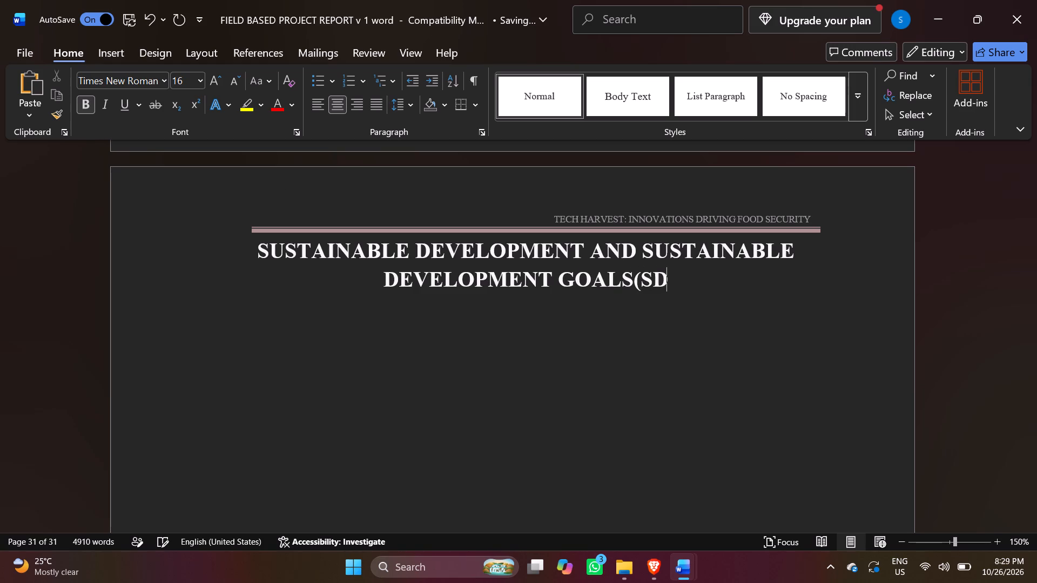
key("g")
type("'S")
key("shift+parenright")
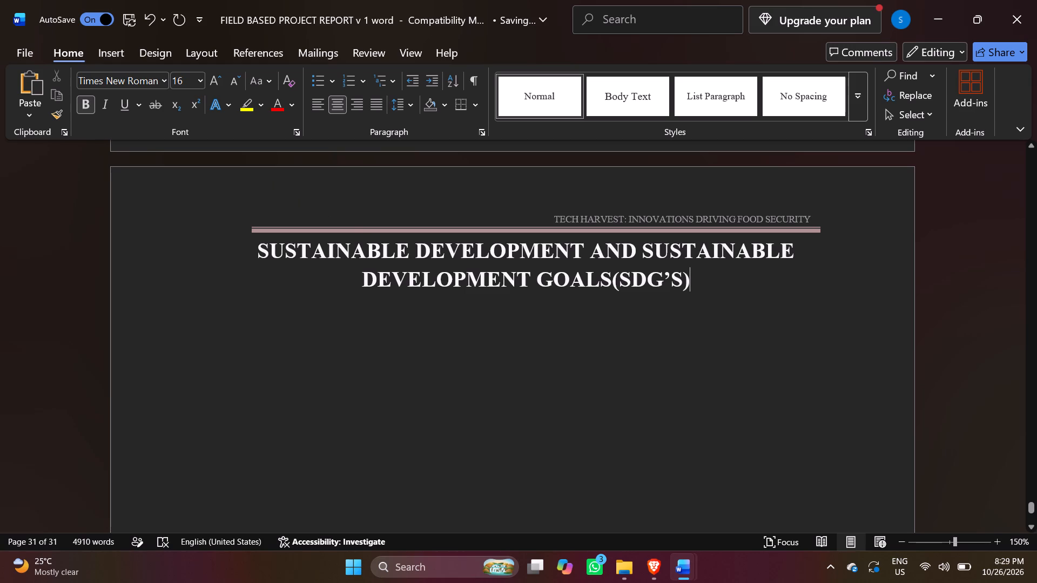
left_click(684, 285)
key("s")
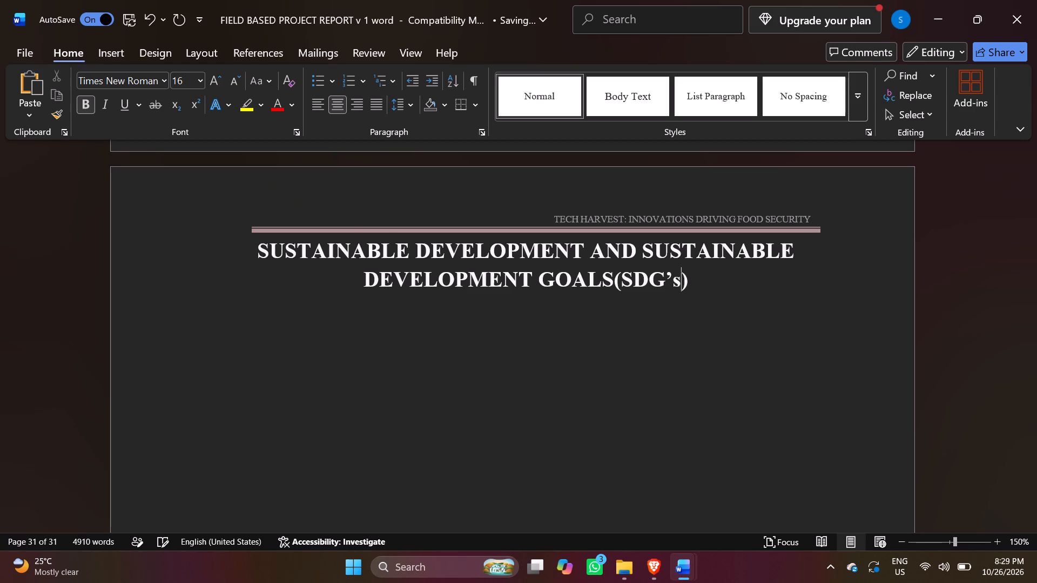
Start a new left-aligned line below the sustainable development heading.
left_click(720, 291)
key("Return")
left_click(321, 101)
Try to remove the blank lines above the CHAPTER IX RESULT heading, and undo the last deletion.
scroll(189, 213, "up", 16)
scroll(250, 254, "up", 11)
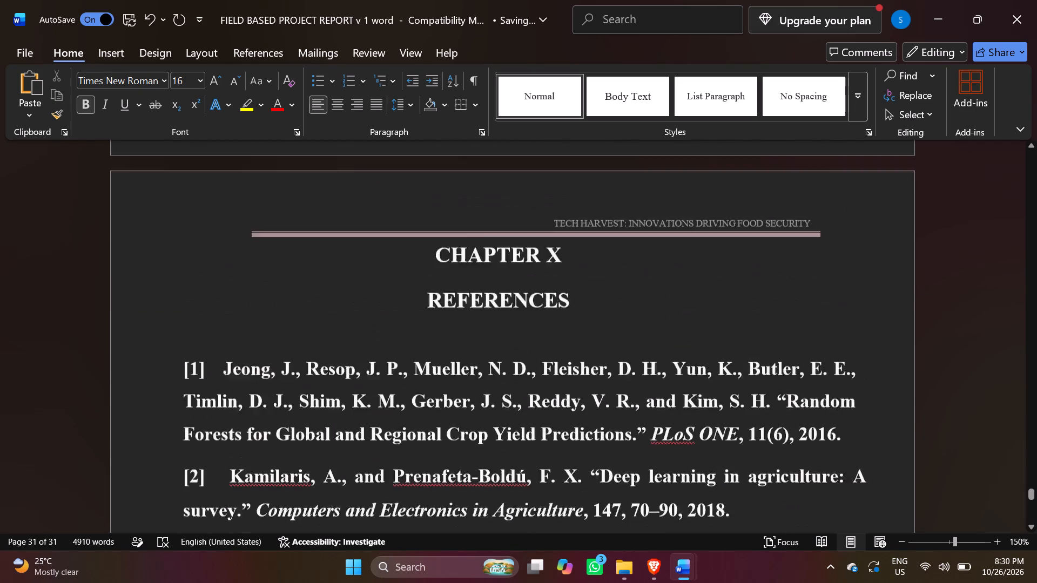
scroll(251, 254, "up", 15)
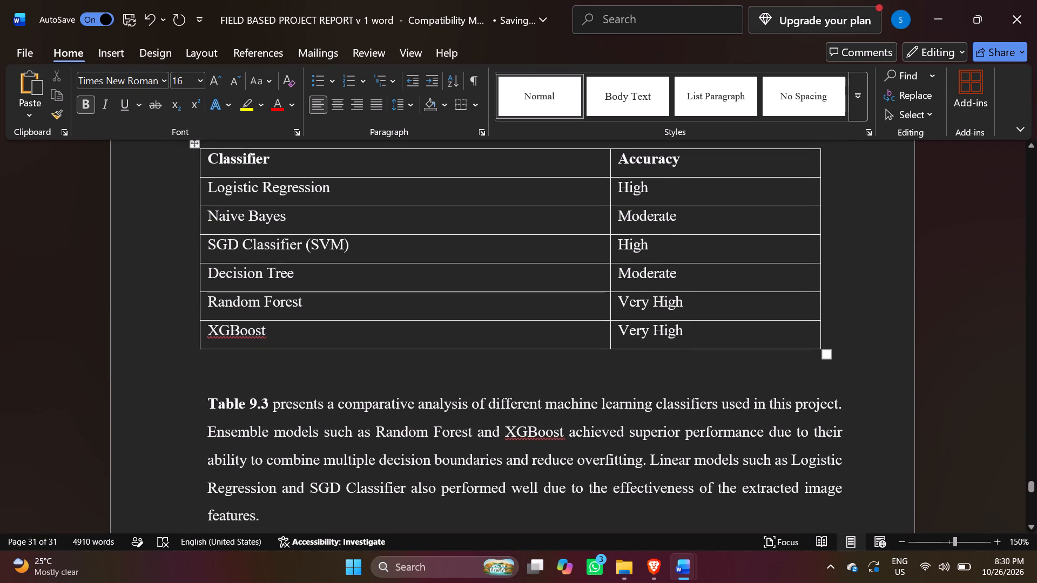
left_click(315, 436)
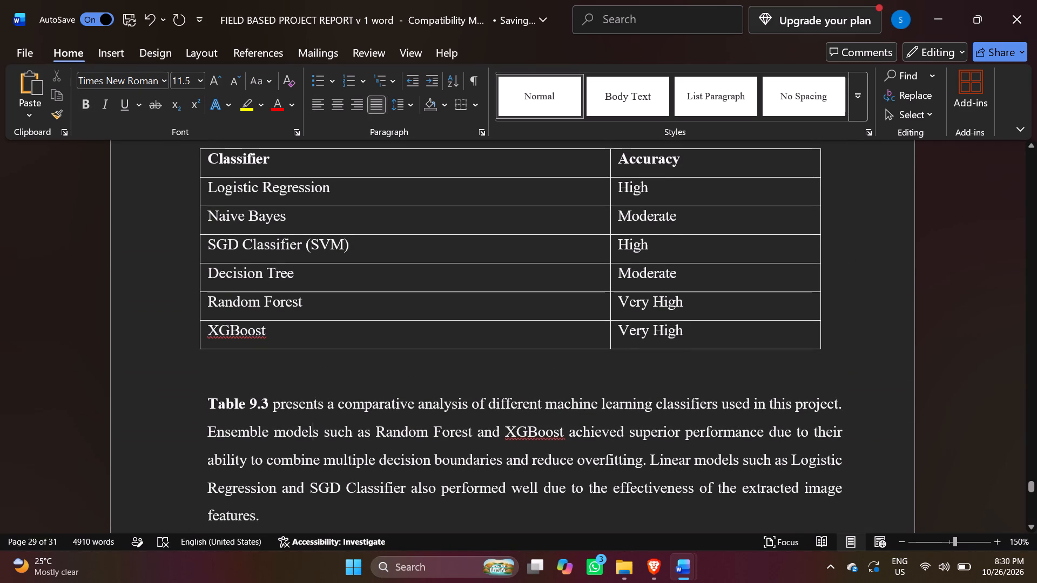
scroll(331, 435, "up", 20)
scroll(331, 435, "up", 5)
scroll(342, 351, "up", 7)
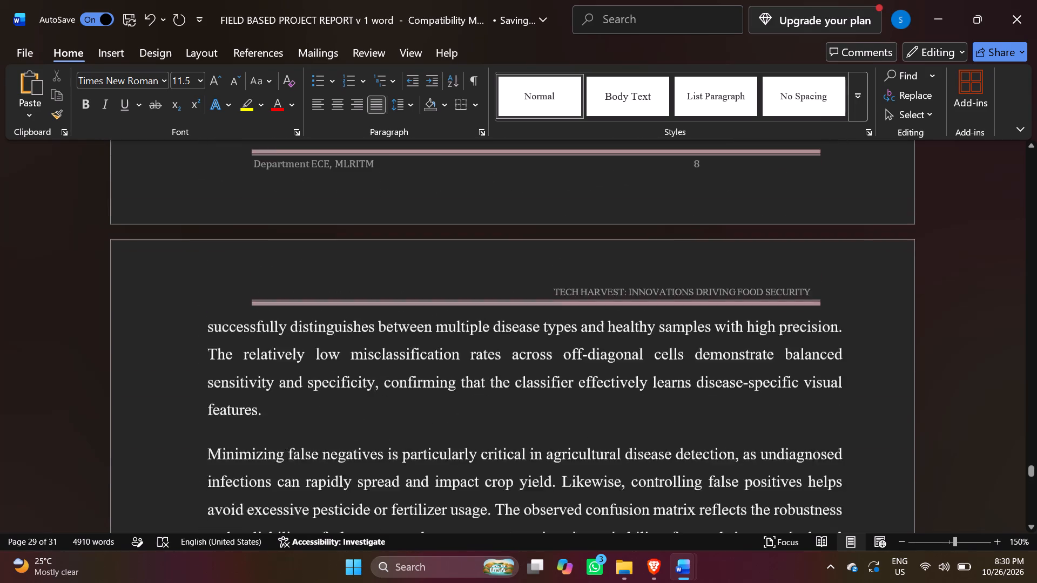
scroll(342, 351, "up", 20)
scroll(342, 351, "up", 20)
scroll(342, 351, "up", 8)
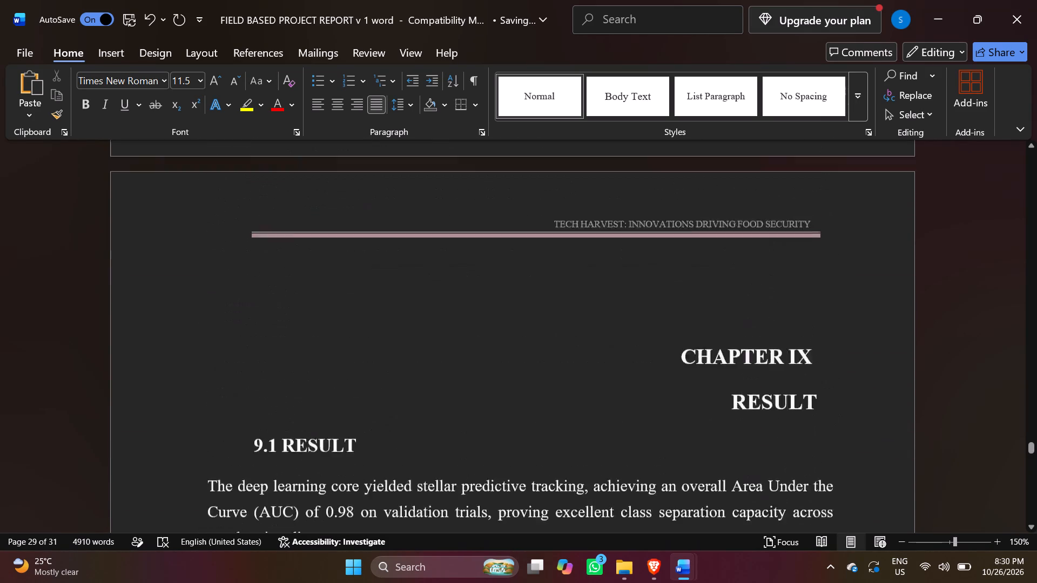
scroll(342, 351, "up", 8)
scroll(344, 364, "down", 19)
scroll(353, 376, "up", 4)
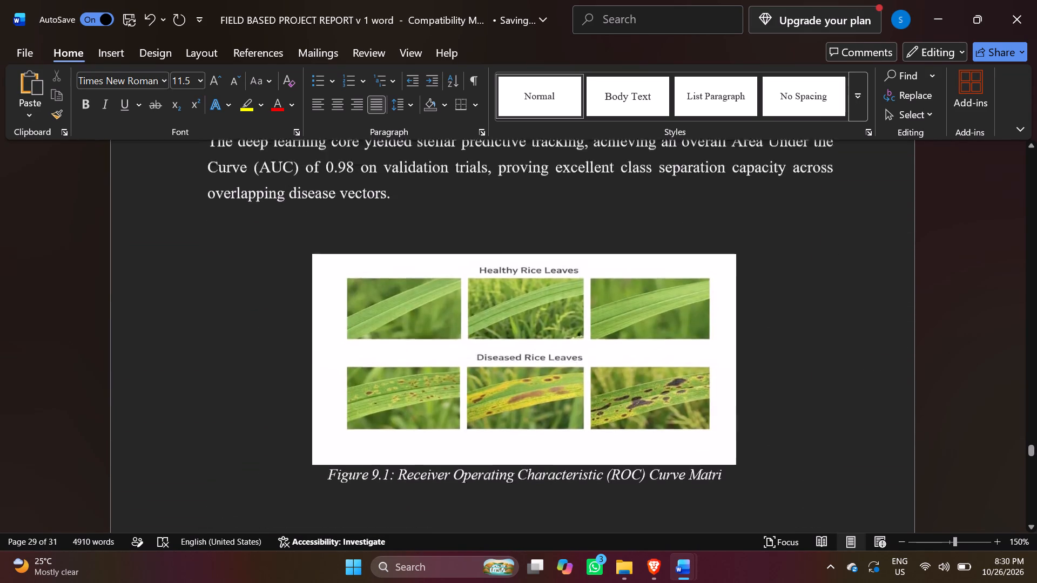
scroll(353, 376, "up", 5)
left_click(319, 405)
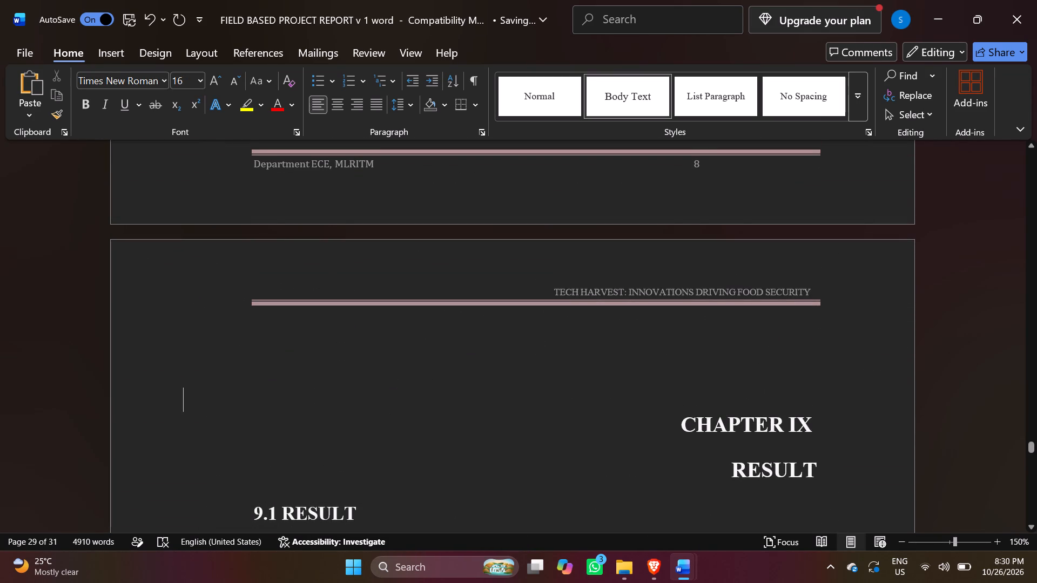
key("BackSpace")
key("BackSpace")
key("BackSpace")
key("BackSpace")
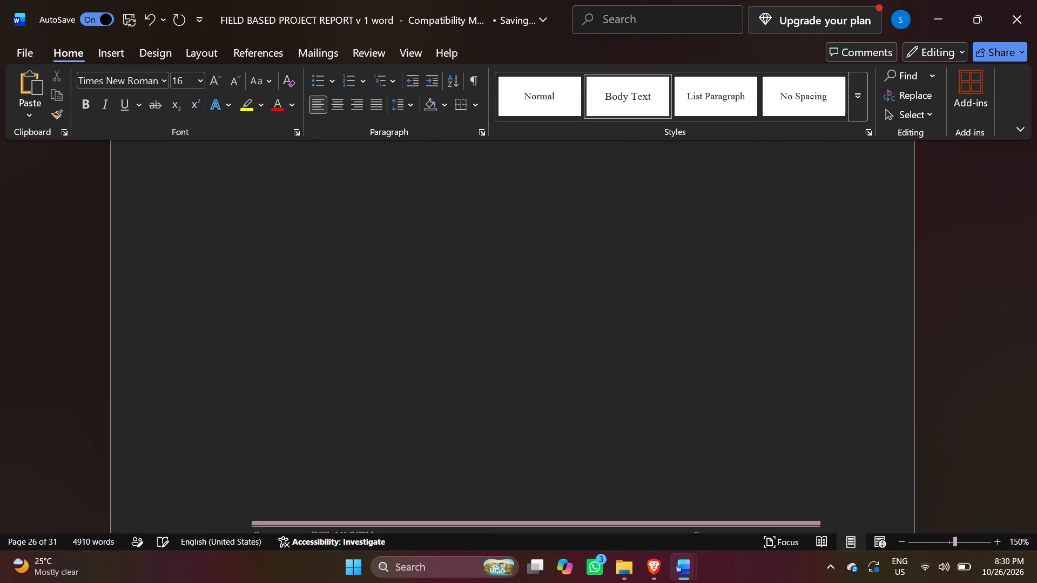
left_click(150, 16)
Check the body text font size through the earlier chapters, from the objectives in Chapter I to 8.3 APPLICATIONS.
scroll(518, 443, "down", 11)
scroll(526, 363, "down", 5)
scroll(472, 356, "up", 20)
scroll(472, 356, "up", 4)
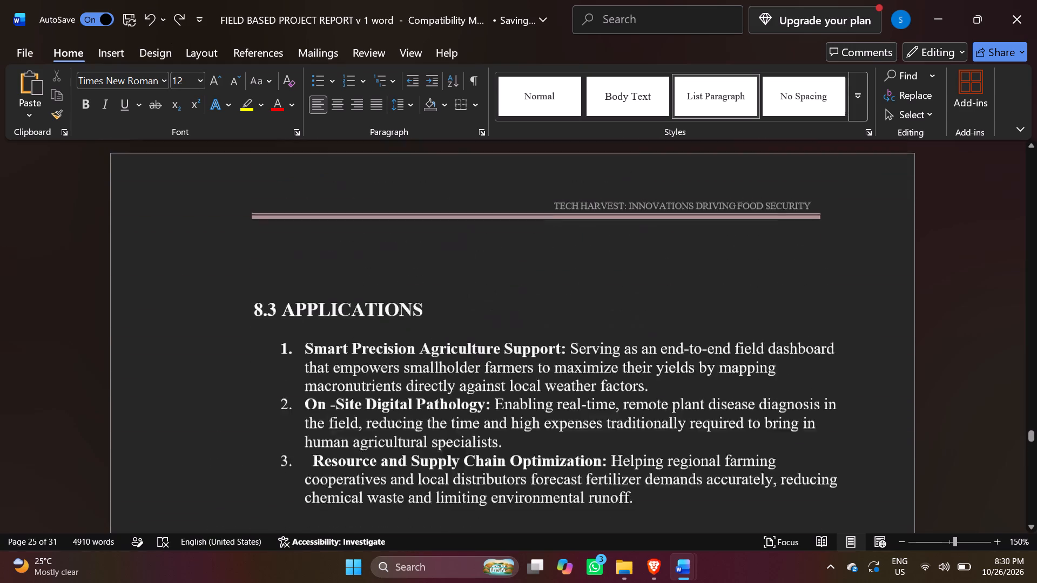
scroll(471, 356, "up", 4)
scroll(471, 356, "down", 10)
left_click(456, 248)
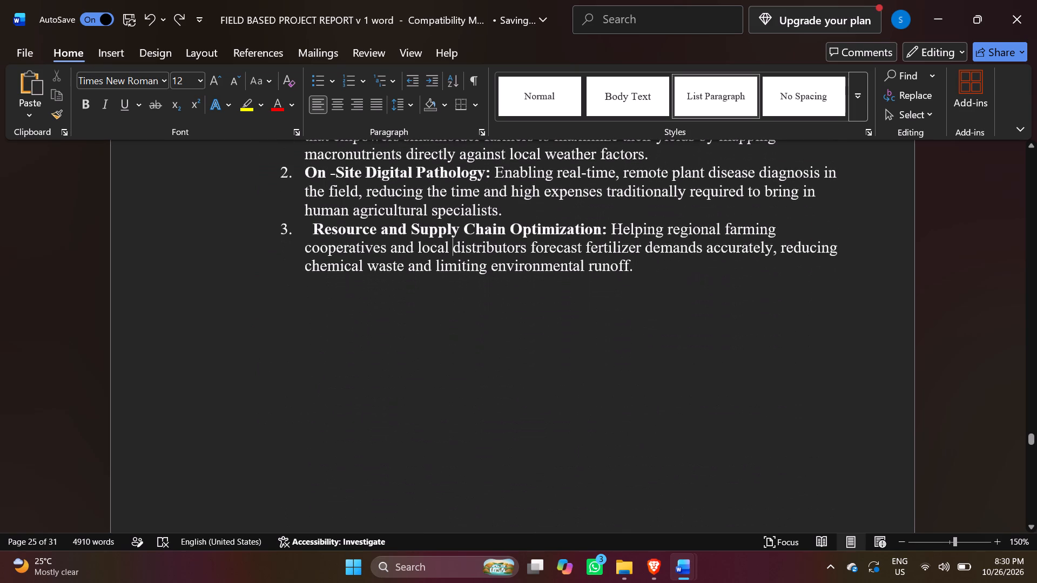
scroll(456, 252, "up", 20)
scroll(456, 252, "up", 8)
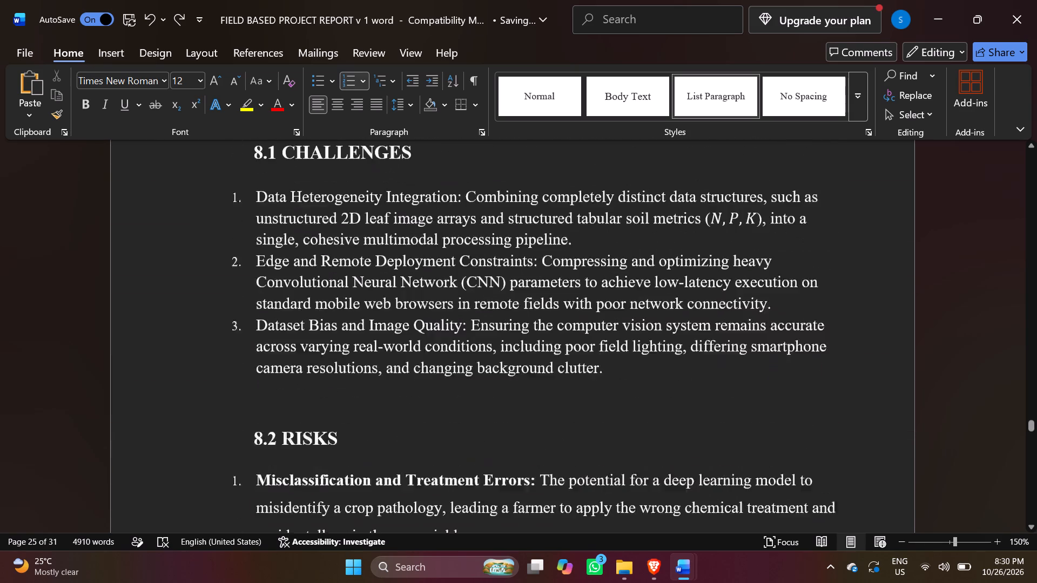
scroll(456, 253, "up", 12)
left_click_drag(1032, 417, 1030, 342)
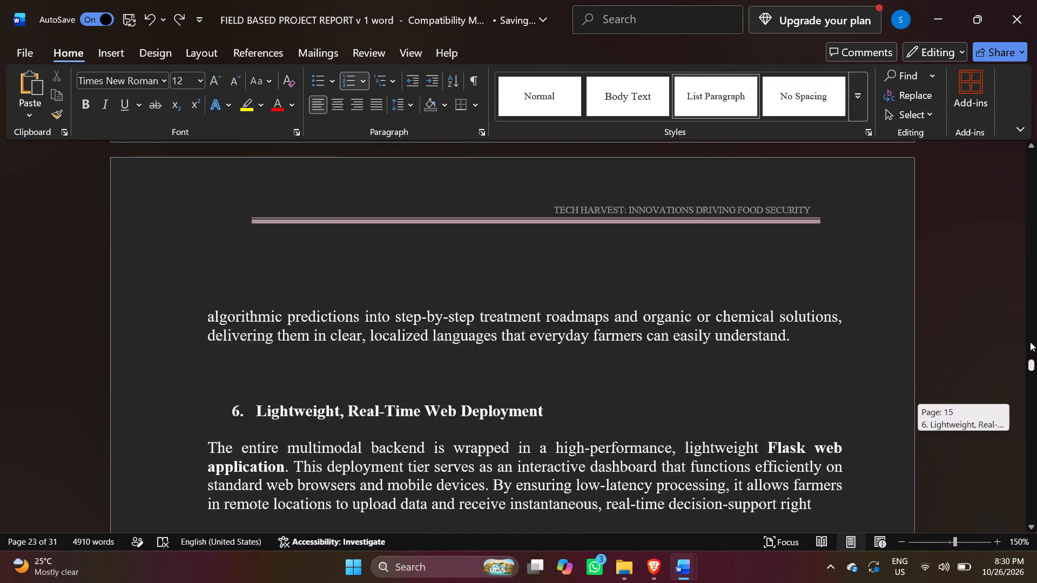
left_click_drag(1030, 342, 1014, 261)
left_click(538, 318)
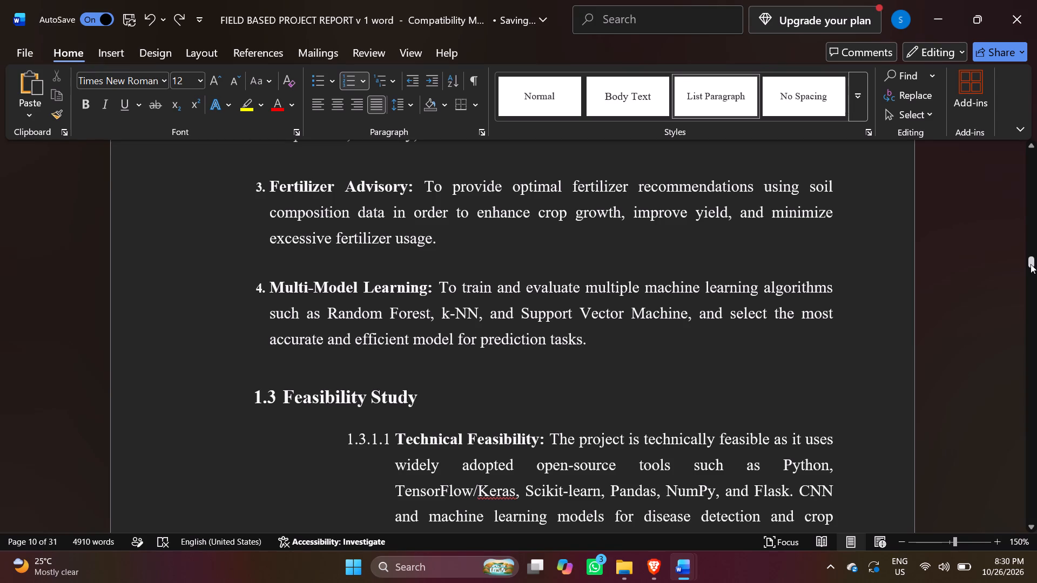
left_click_drag(1031, 264, 1036, 335)
left_click(535, 330)
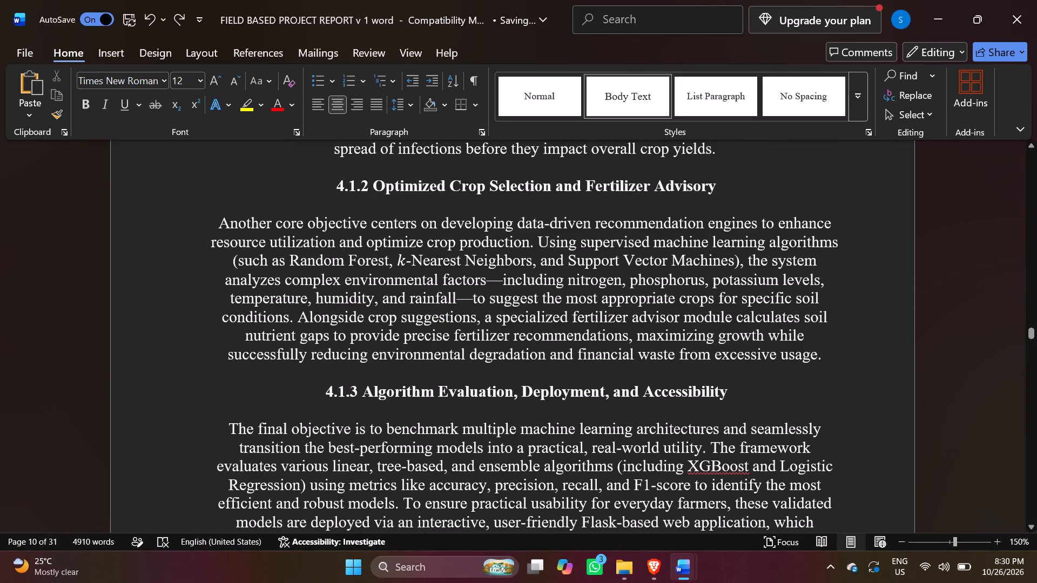
scroll(1036, 406, "down", 5)
left_click_drag(1028, 338, 1035, 367)
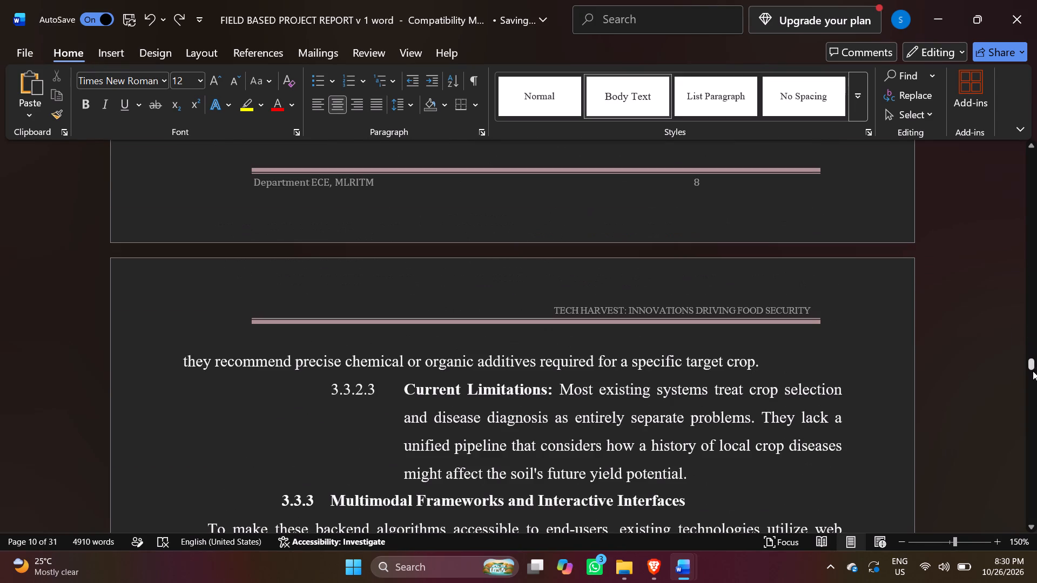
left_click(464, 465)
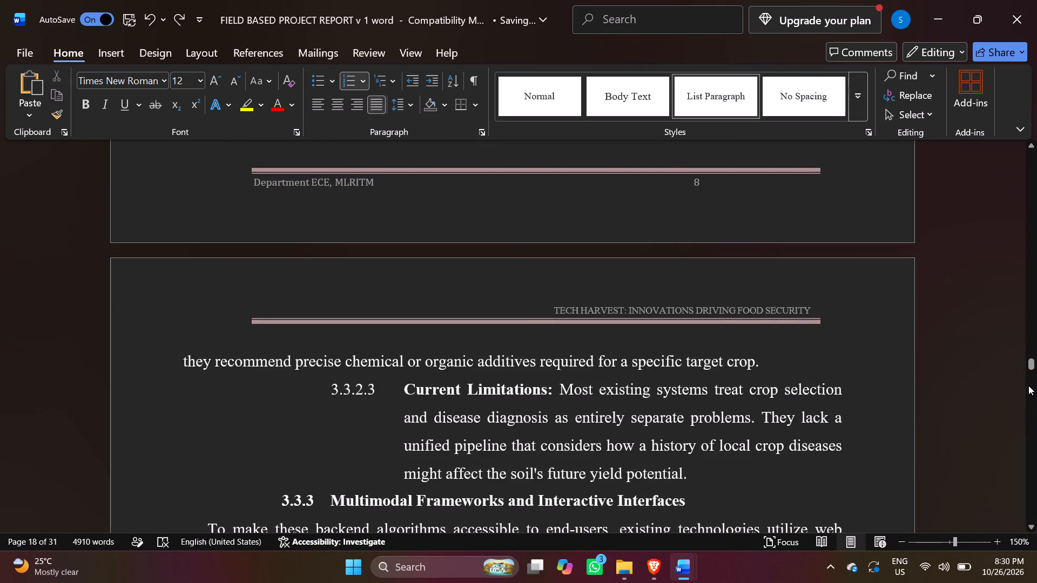
left_click_drag(1029, 367, 1036, 399)
scroll(527, 369, "up", 13)
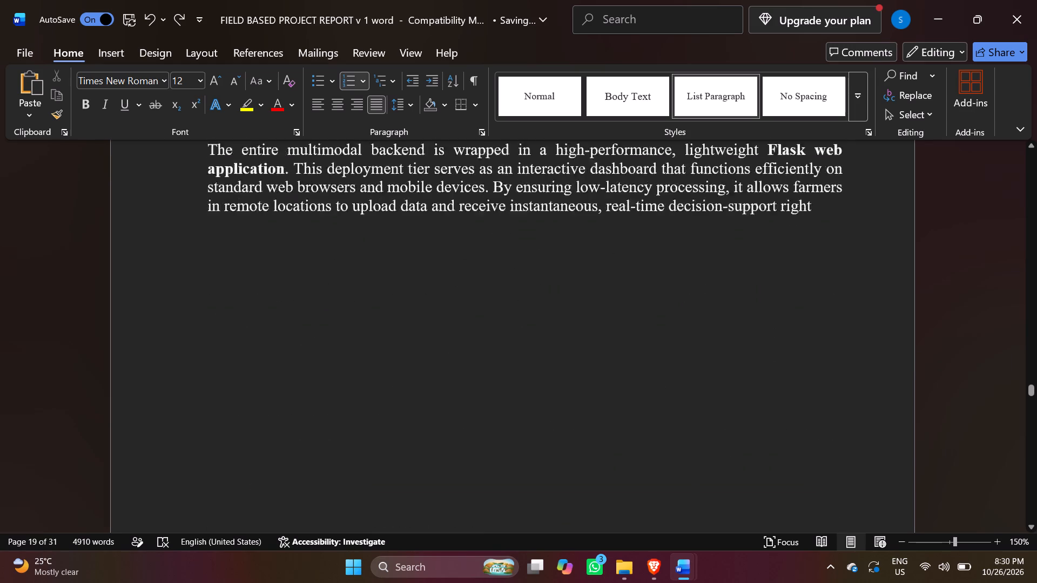
left_click(462, 394)
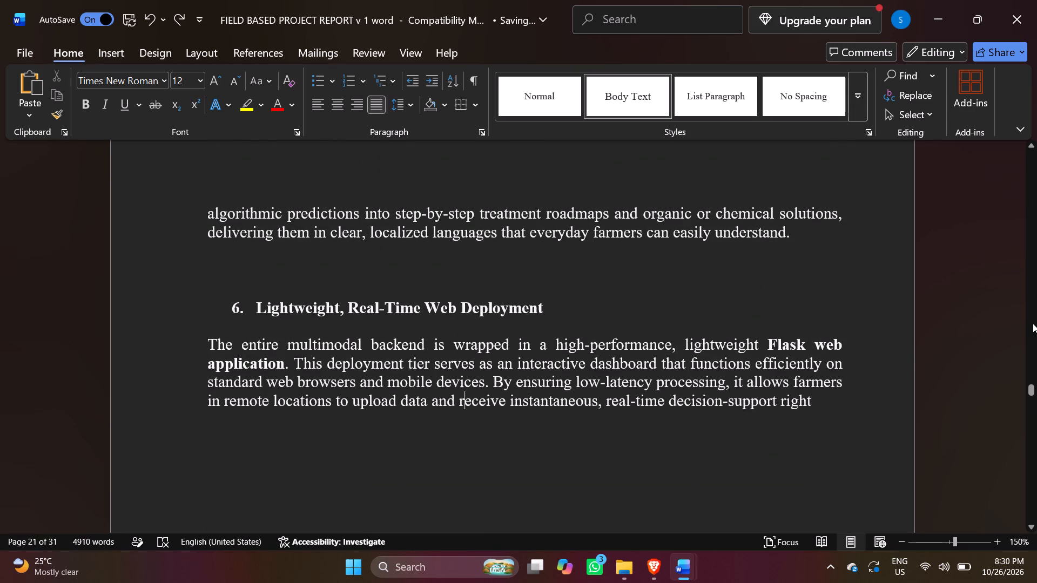
left_click_drag(1029, 387, 1036, 433)
left_click(422, 381)
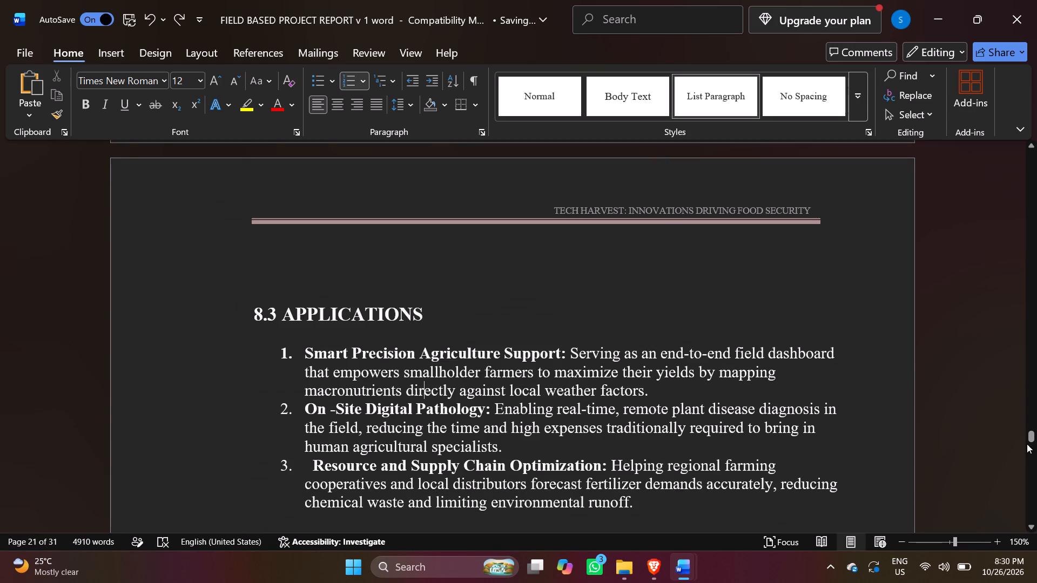
Check the font size of the Chapter IX paragraphs around the ROC curve and confusion matrix figures.
left_click_drag(1027, 442, 1031, 459)
left_click(601, 374)
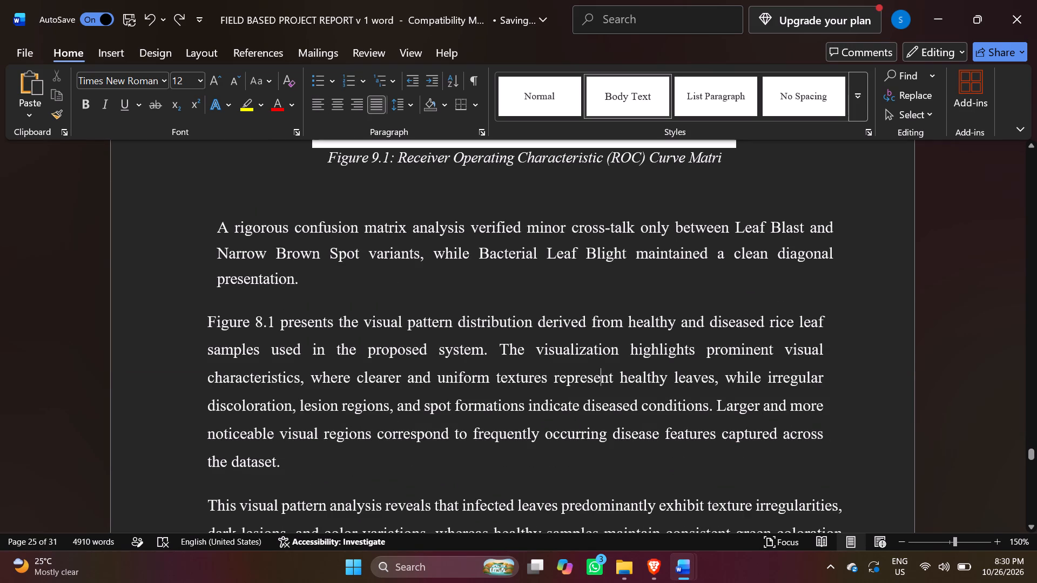
scroll(591, 377, "down", 16)
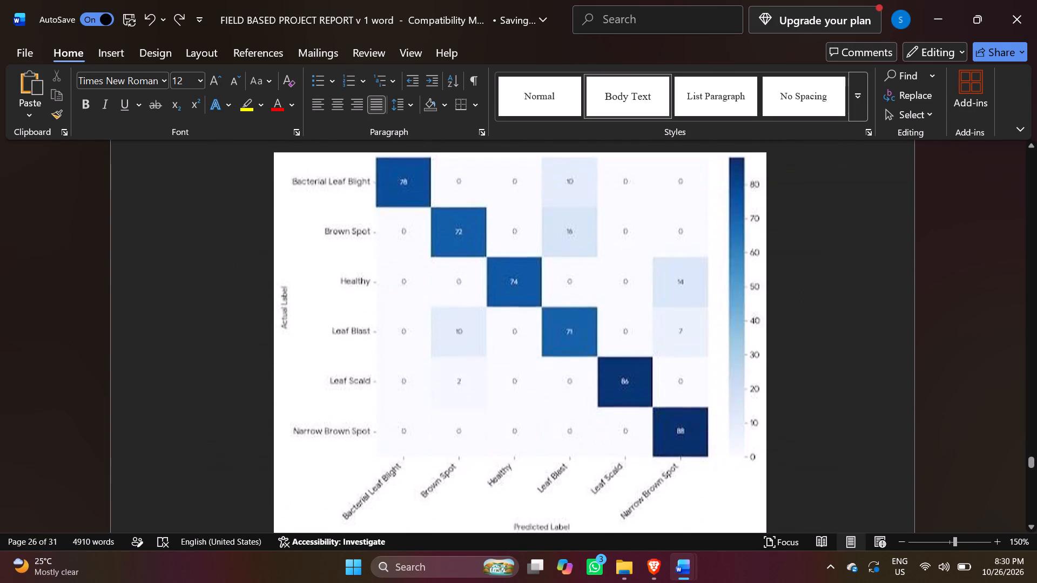
scroll(457, 382, "up", 6)
left_click(444, 370)
scroll(443, 370, "down", 12)
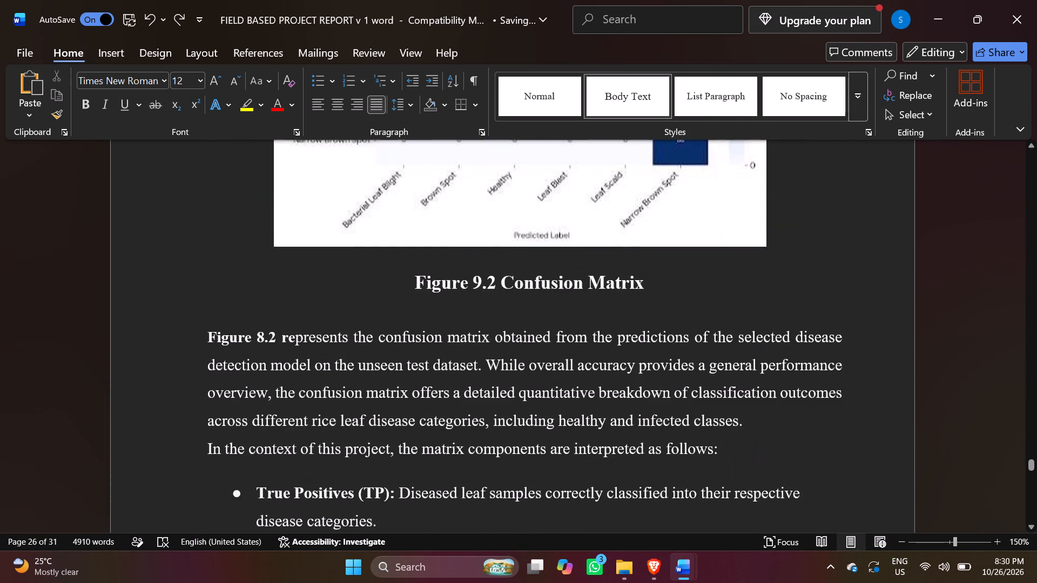
left_click(431, 387)
scroll(433, 387, "down", 14)
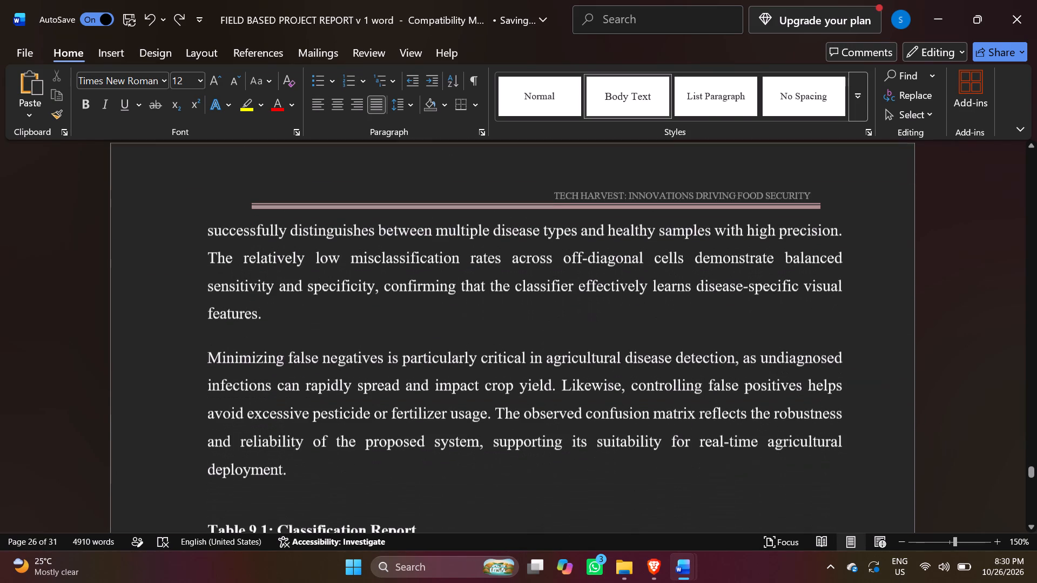
left_click(419, 365)
scroll(432, 424, "down", 14)
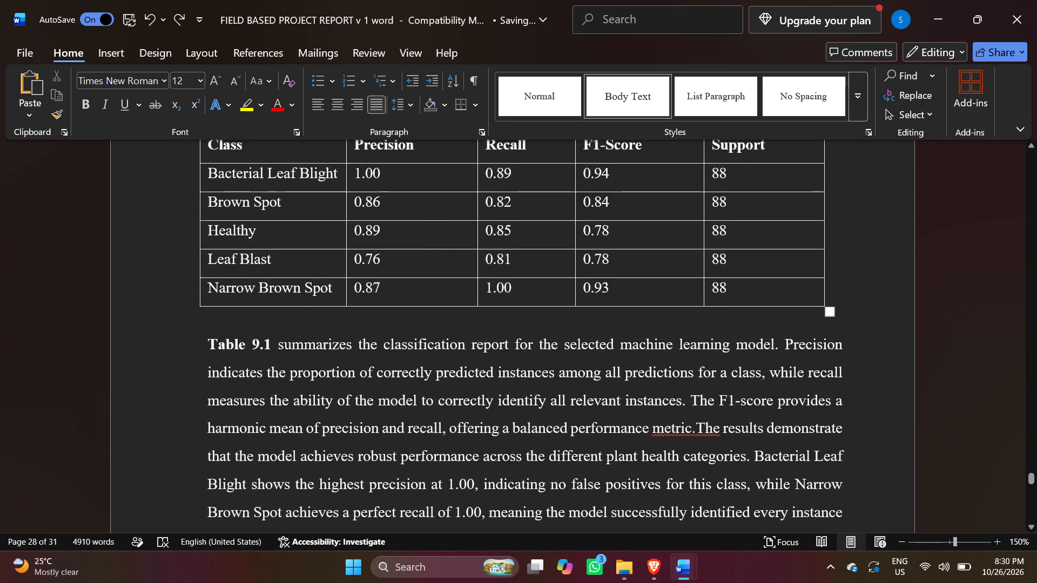
Set the paragraph text following "Table 9.1" below the classification report table to 12-point.
scroll(407, 397, "down", 1)
left_click(414, 205)
scroll(401, 215, "up", 5)
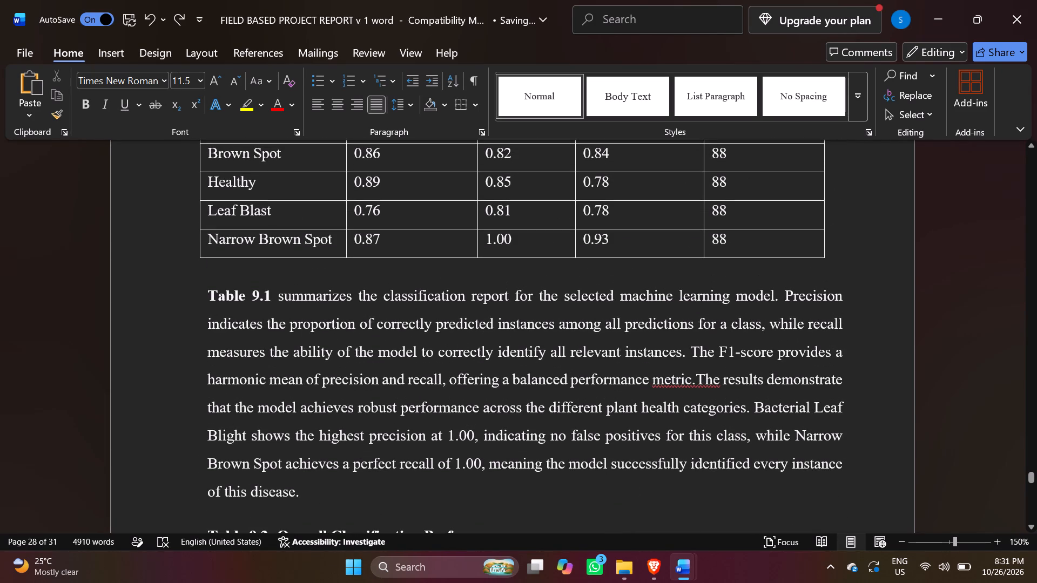
left_click_drag(277, 294, 430, 480)
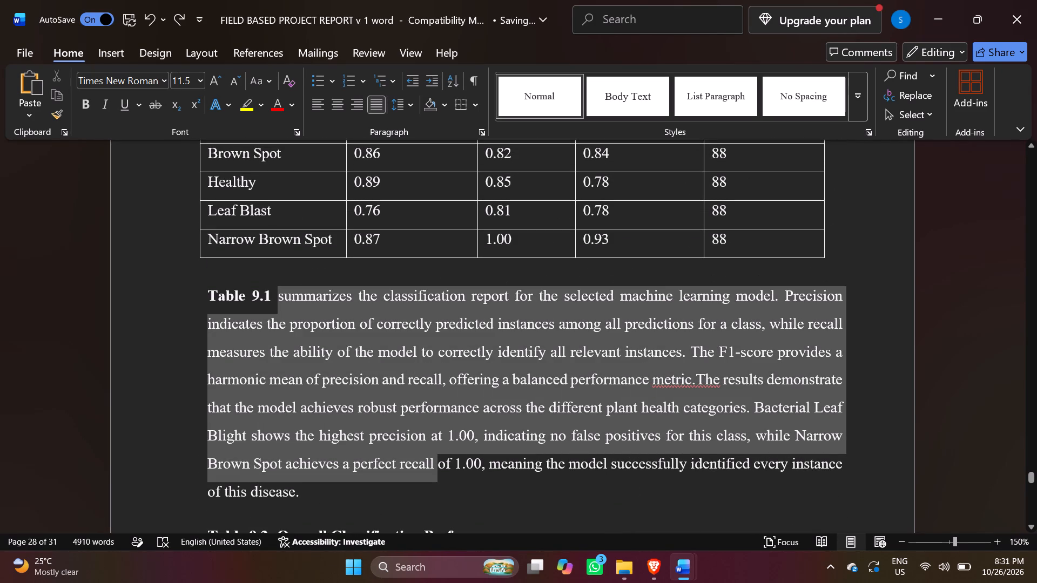
left_click_drag(430, 480, 433, 490)
left_click(193, 80)
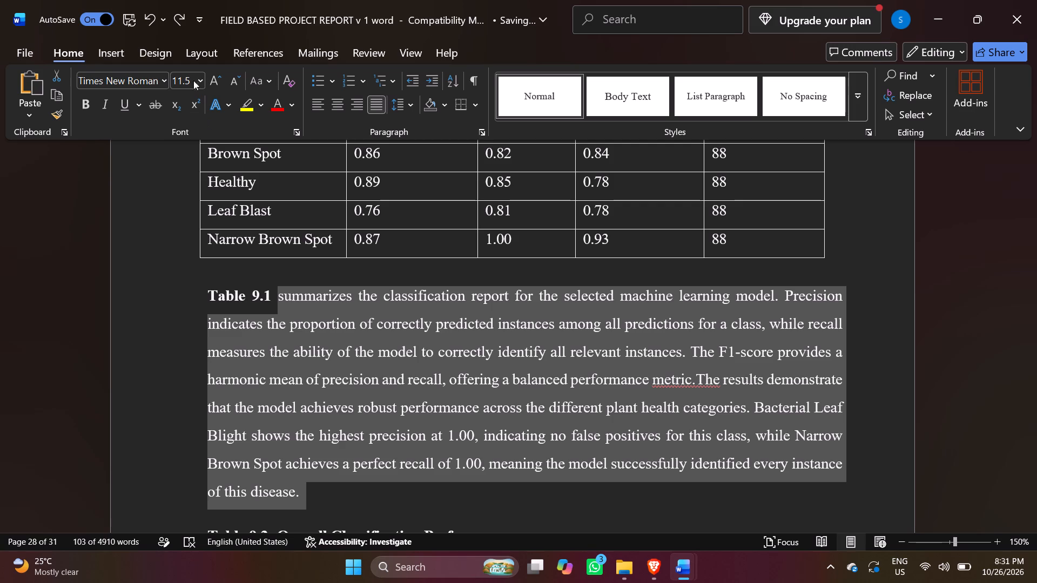
key("BackSpace")
type("12")
key("Return")
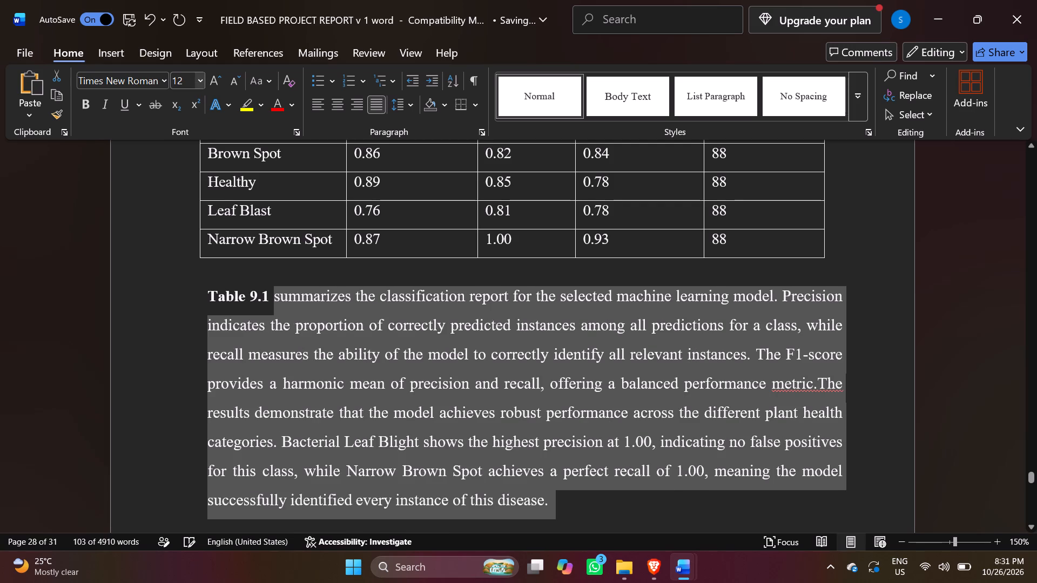
left_click(604, 493)
Set the paragraph text following "Table 9.2" below the overall classification performance table to 12-point.
scroll(600, 497, "down", 5)
scroll(404, 450, "down", 4)
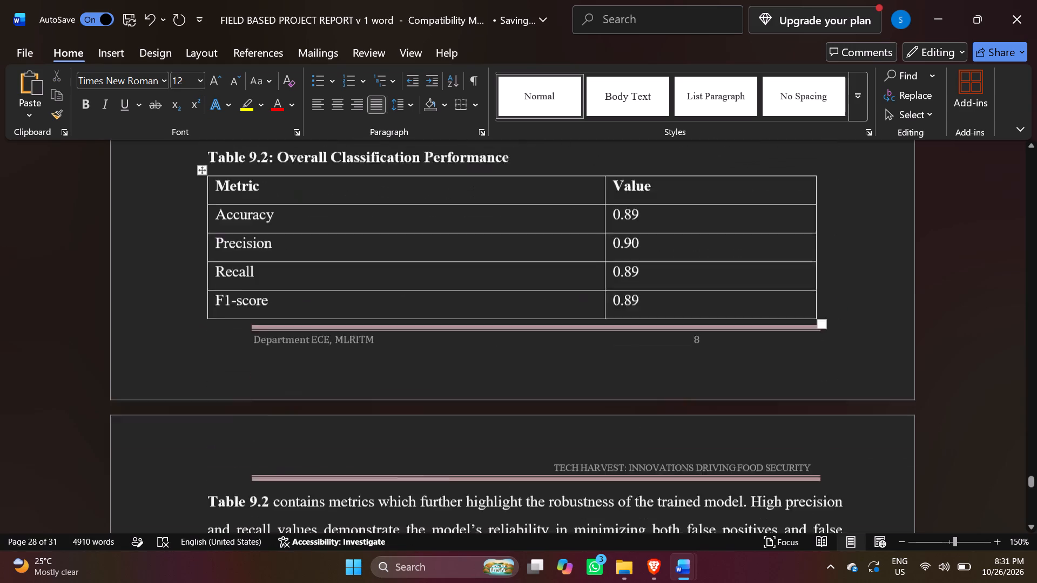
left_click_drag(271, 455, 413, 545)
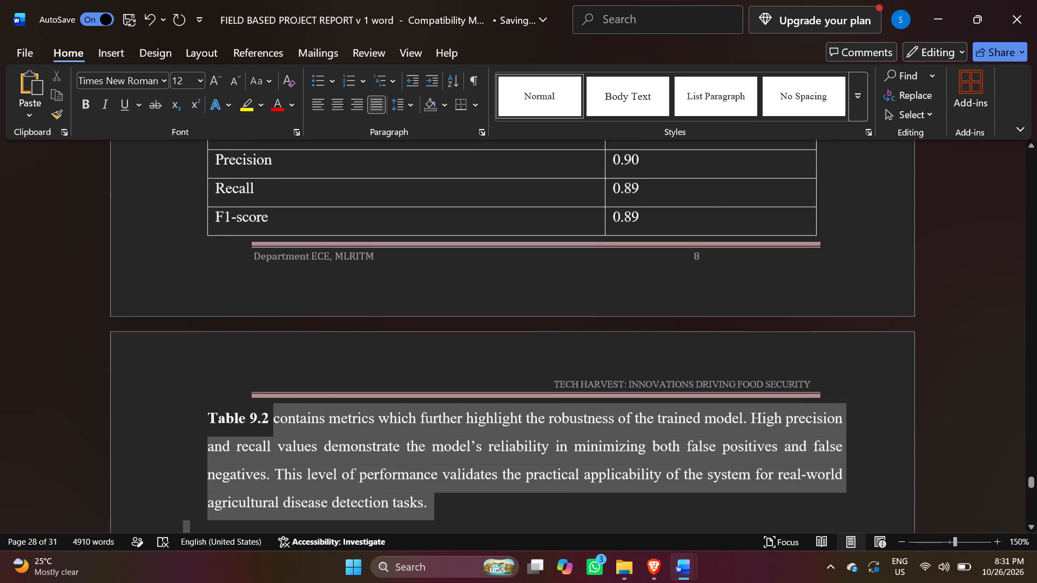
left_click_drag(413, 545, 456, 426)
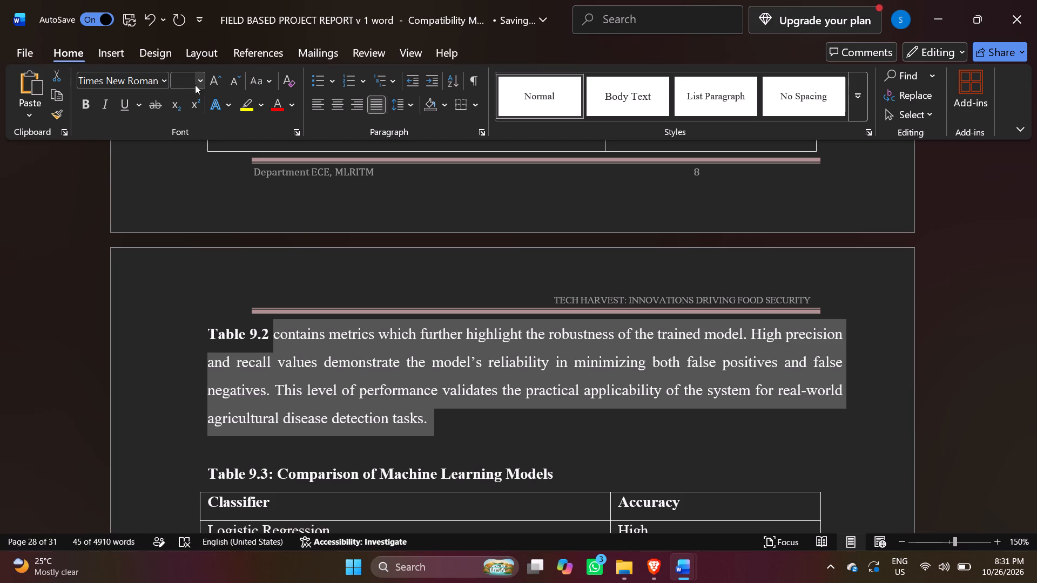
left_click(191, 79)
key("BackSpace")
type("12")
key("Return")
Set the paragraph text following "Table 9.3" below the machine learning models comparison table to 12-point.
scroll(203, 85, "down", 4)
scroll(361, 312, "down", 5)
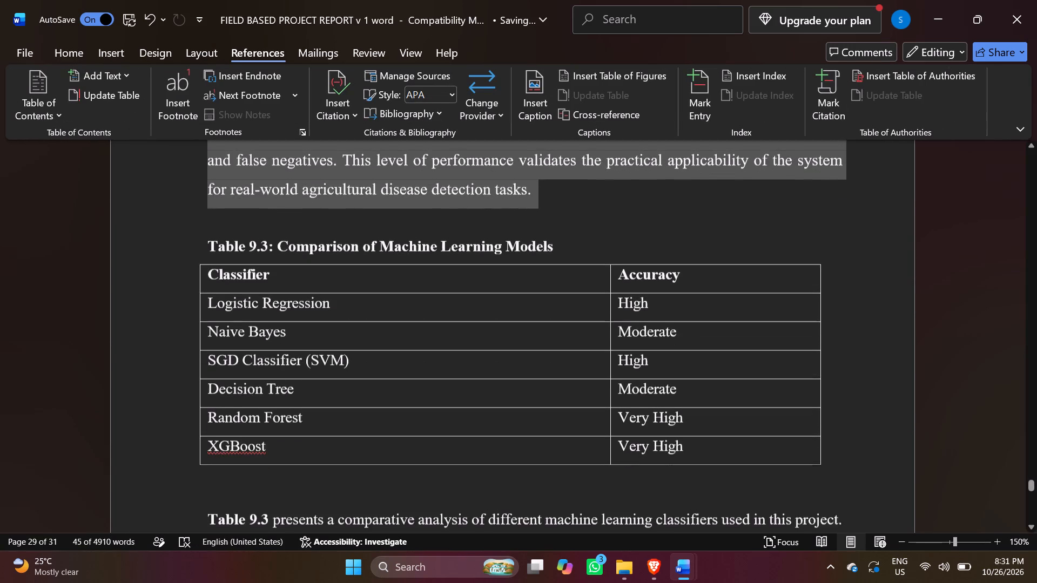
left_click(79, 58)
scroll(424, 349, "down", 4)
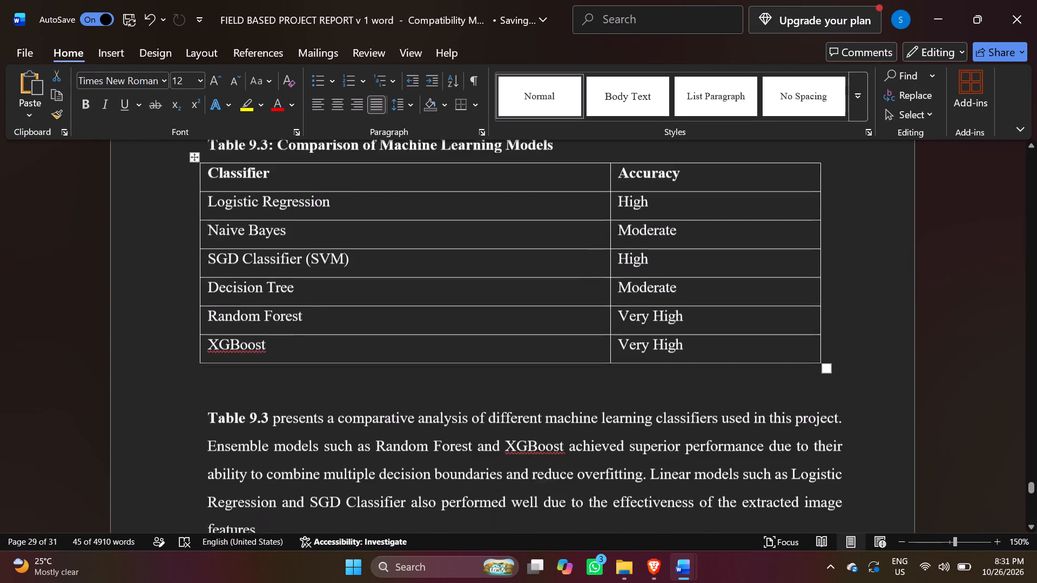
left_click_drag(272, 315, 278, 322)
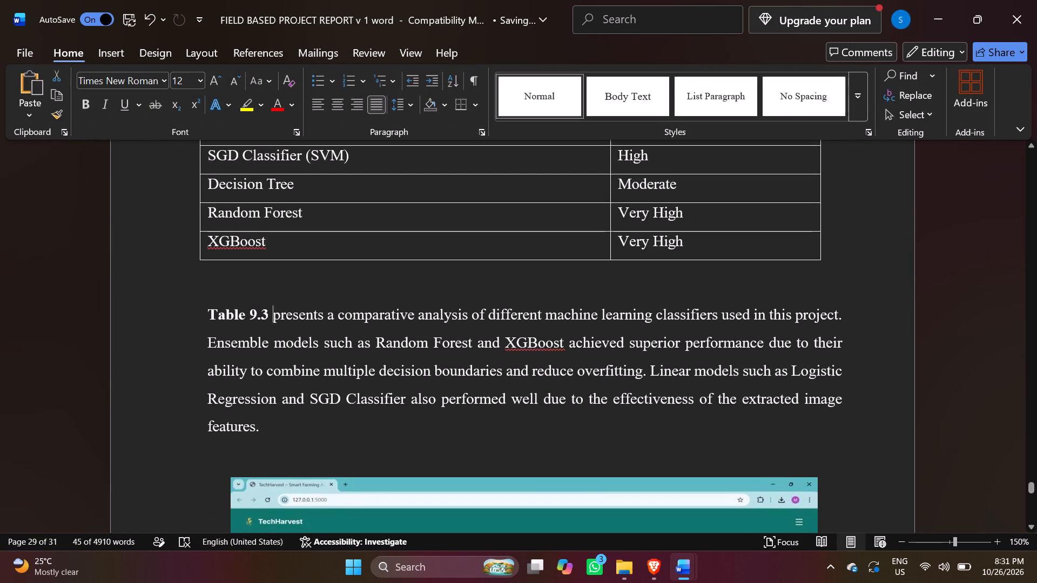
left_click_drag(278, 322, 333, 428)
left_click(200, 86)
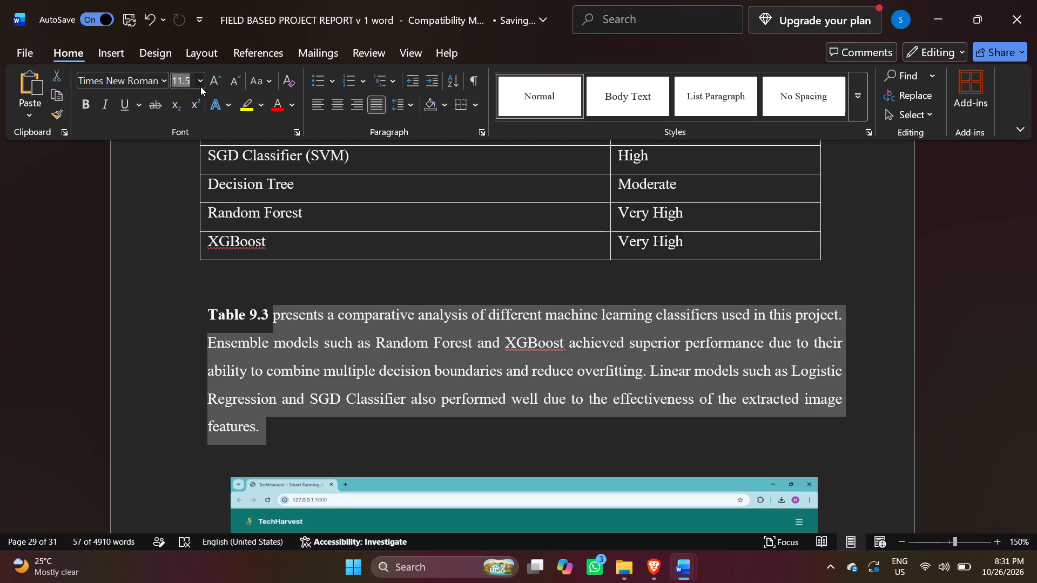
left_click(177, 176)
scroll(457, 405, "down", 1)
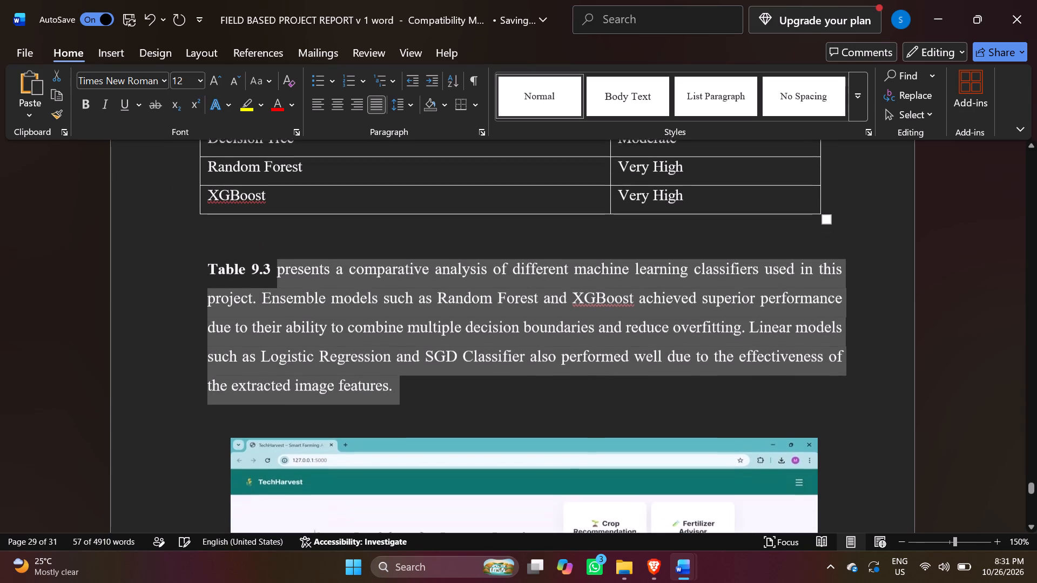
left_click(457, 411)
Look over the pages from the Fig 9.3 output image through the references to the end of the report.
scroll(415, 388, "down", 18)
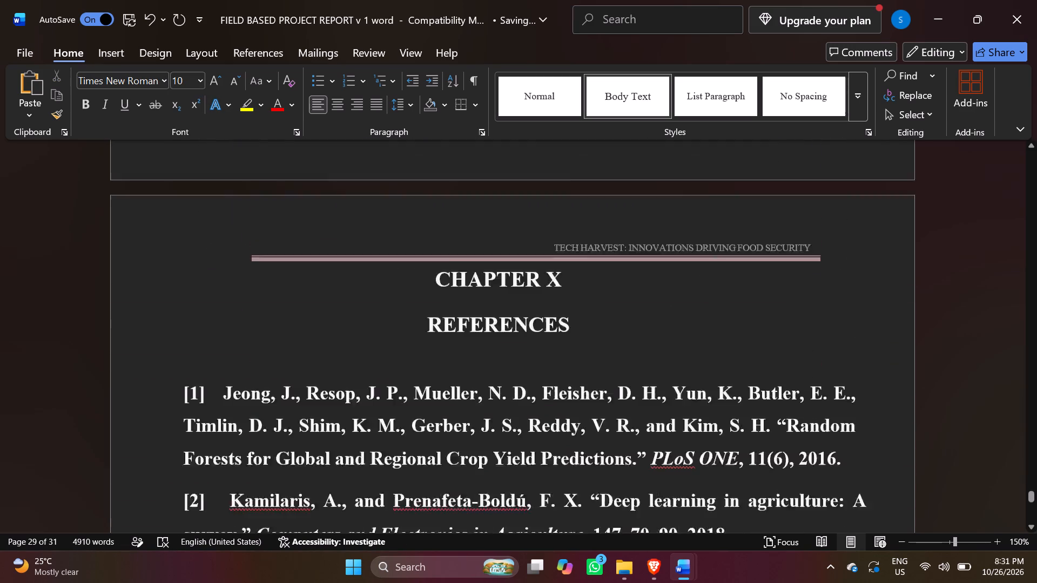
scroll(395, 409, "up", 10)
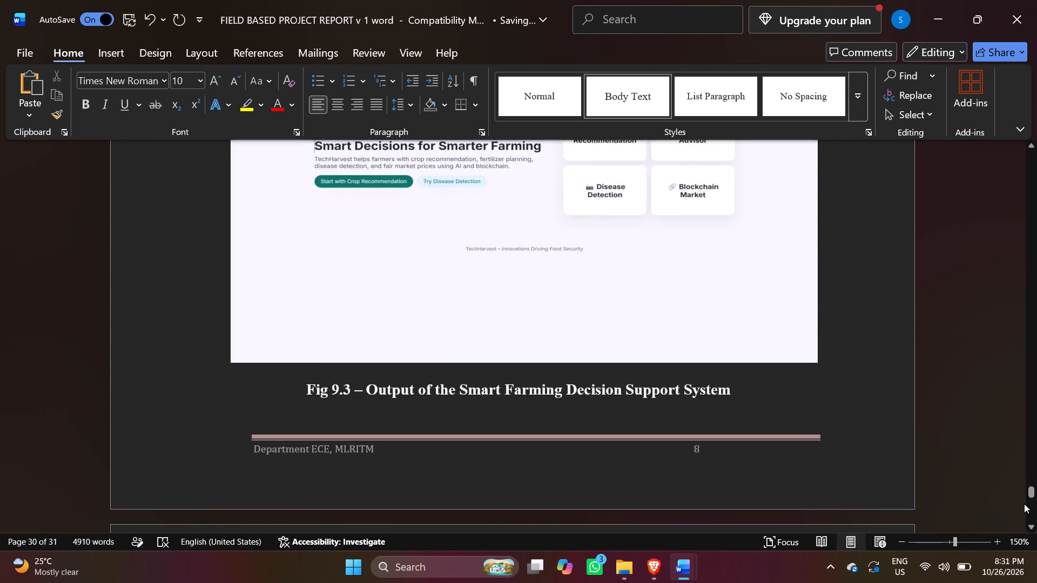
left_click_drag(1028, 494, 1036, 564)
scroll(352, 274, "up", 5)
scroll(421, 320, "up", 6)
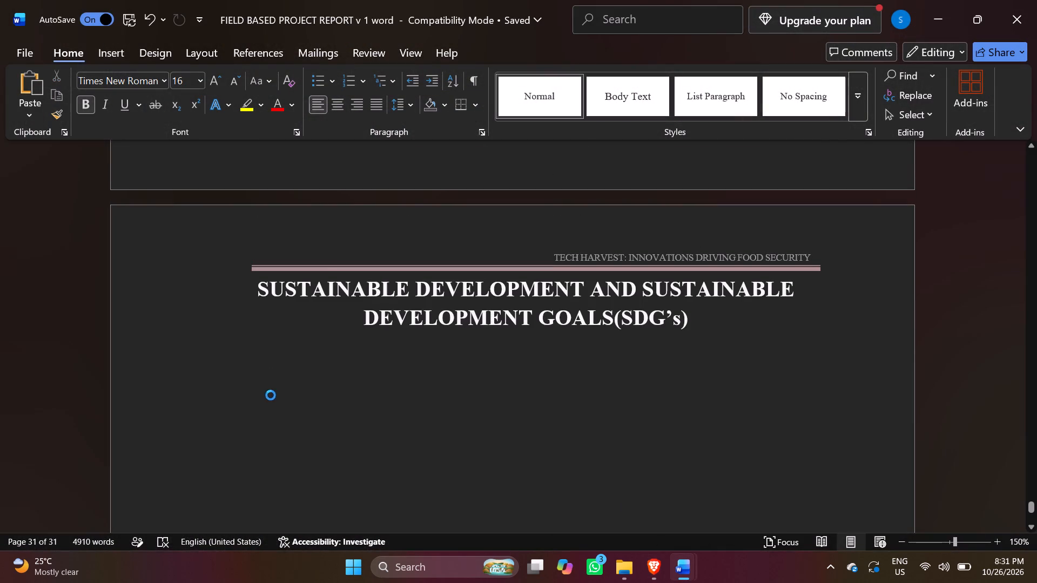
Set all the pasted sustainable development and SDG paragraphs to 12-point and remove their bold formatting.
scroll(278, 344, "up", 9)
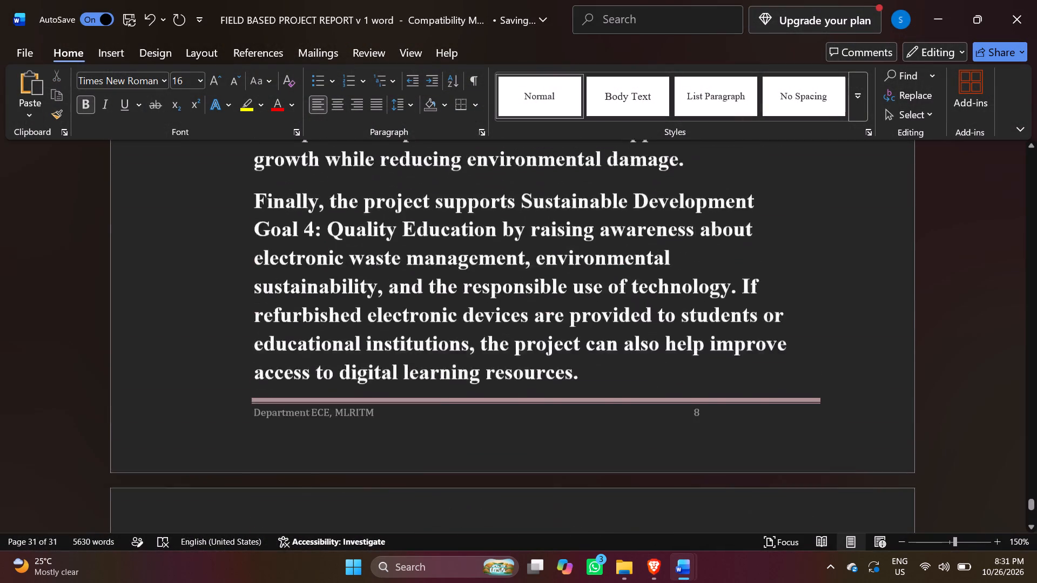
scroll(280, 345, "up", 20)
scroll(280, 345, "up", 20)
scroll(280, 345, "up", 6)
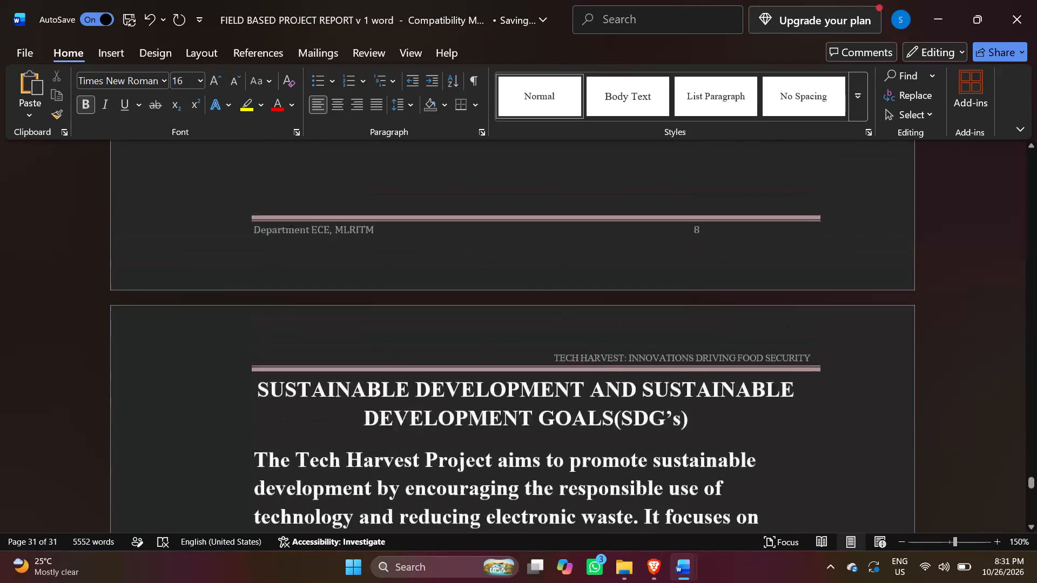
scroll(280, 344, "up", 1)
scroll(280, 344, "down", 6)
left_click_drag(251, 414, 268, 436)
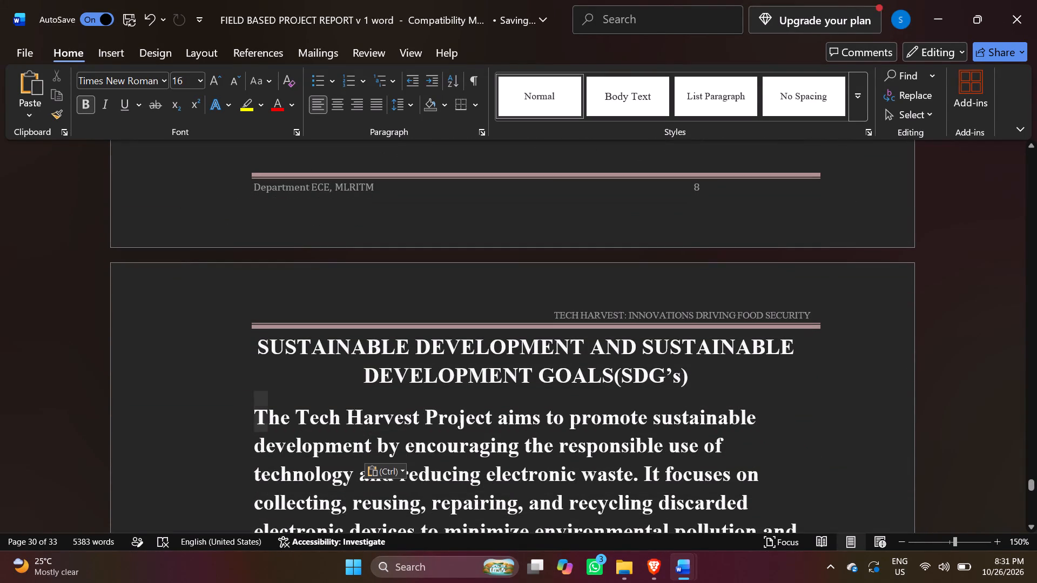
left_click_drag(268, 436, 463, 523)
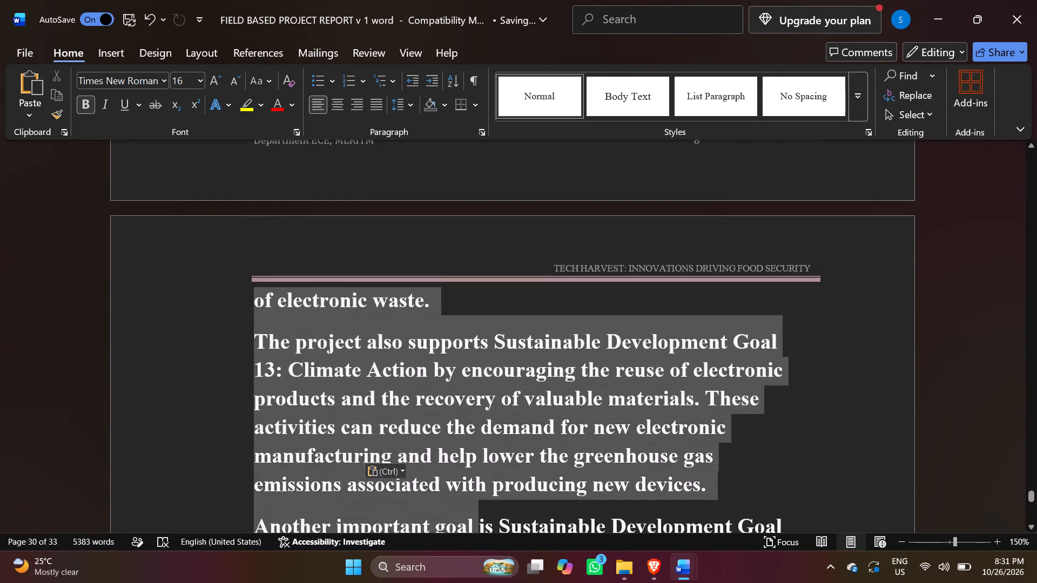
left_click_drag(463, 523, 593, 568)
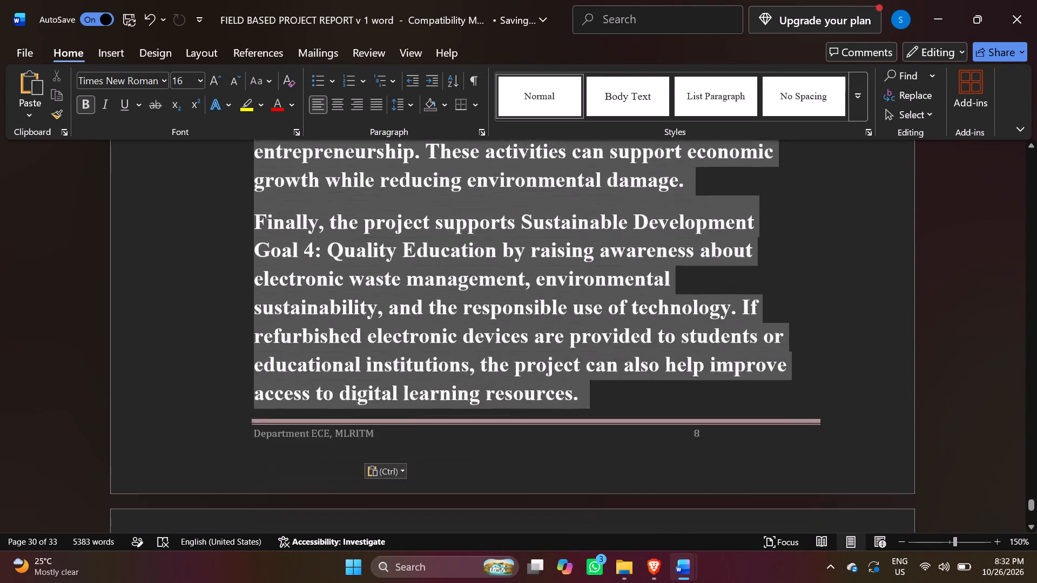
left_click_drag(593, 568, 477, 201)
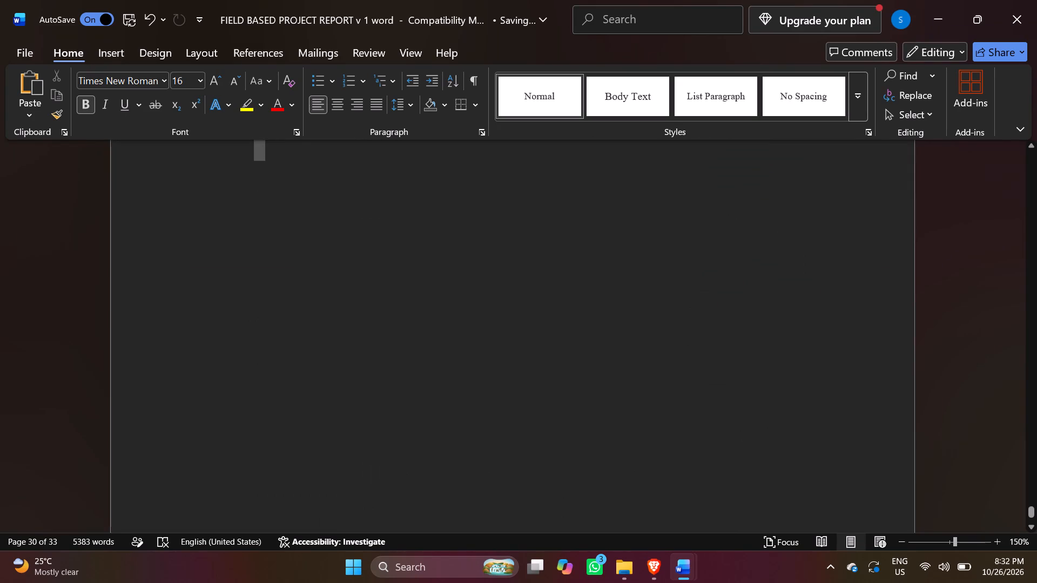
left_click_drag(477, 201, 434, 345)
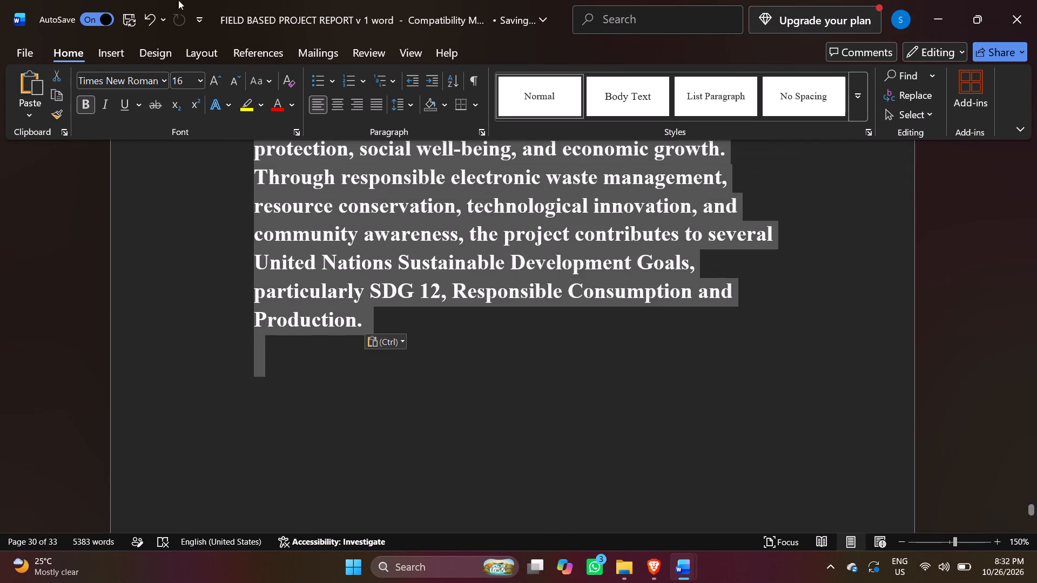
left_click(198, 82)
left_click(182, 176)
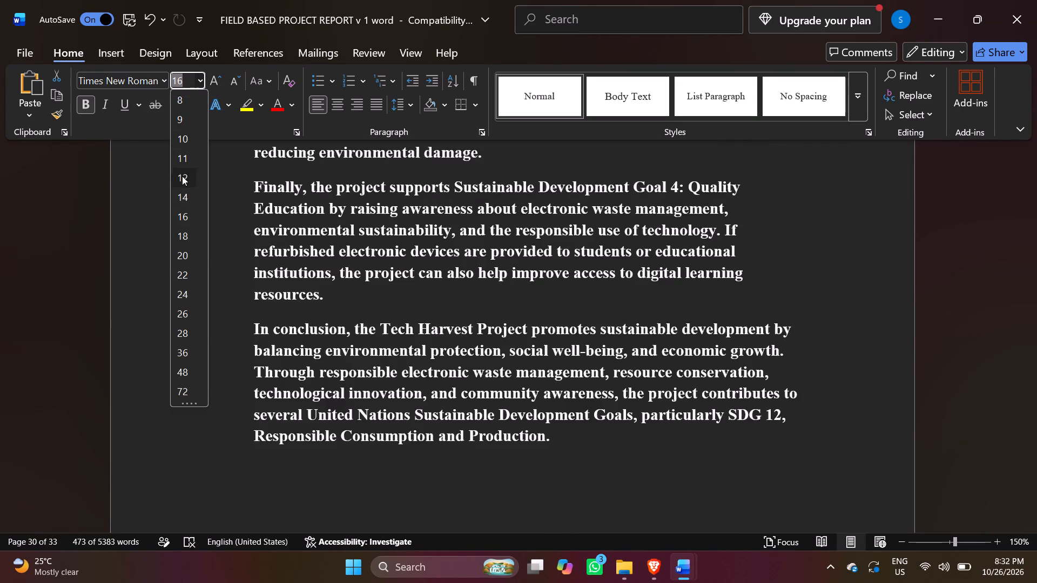
left_click(86, 102)
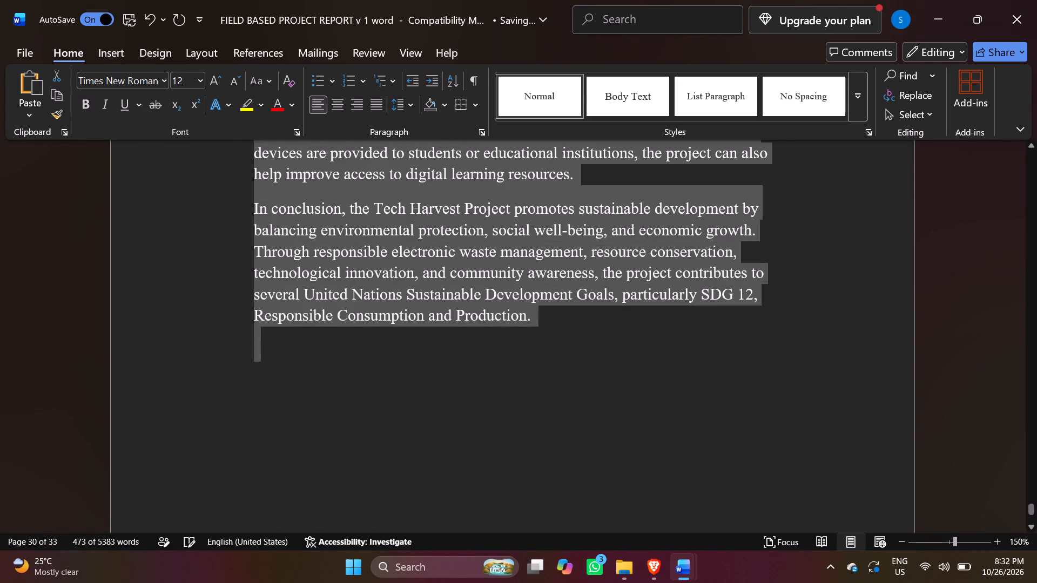
left_click(617, 395)
Delete the word "Project" after "The Tech Harvest" in the section's opening sentence.
scroll(609, 391, "up", 20)
scroll(609, 391, "up", 4)
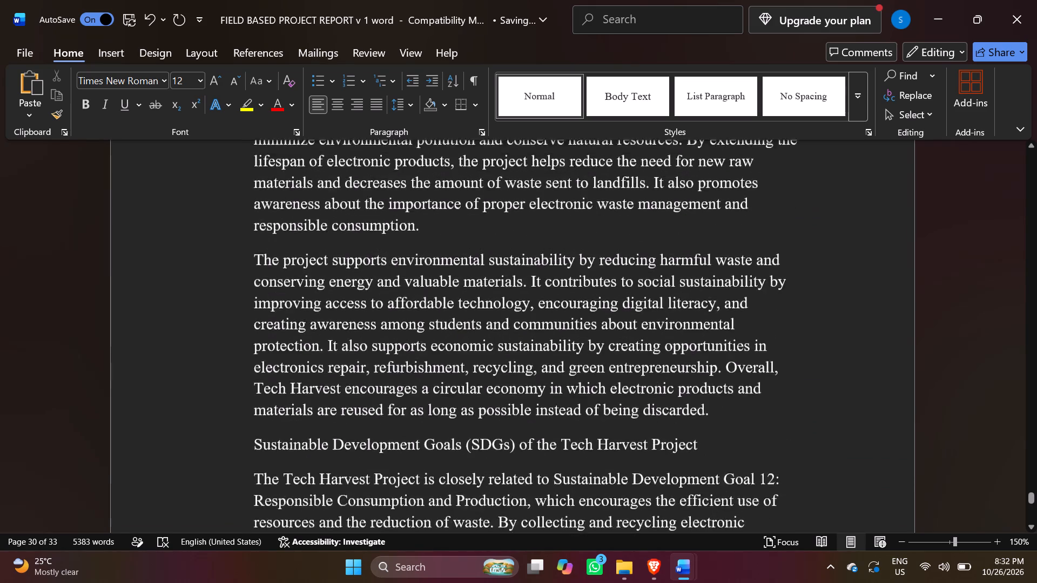
scroll(588, 405, "up", 6)
scroll(588, 405, "down", 4)
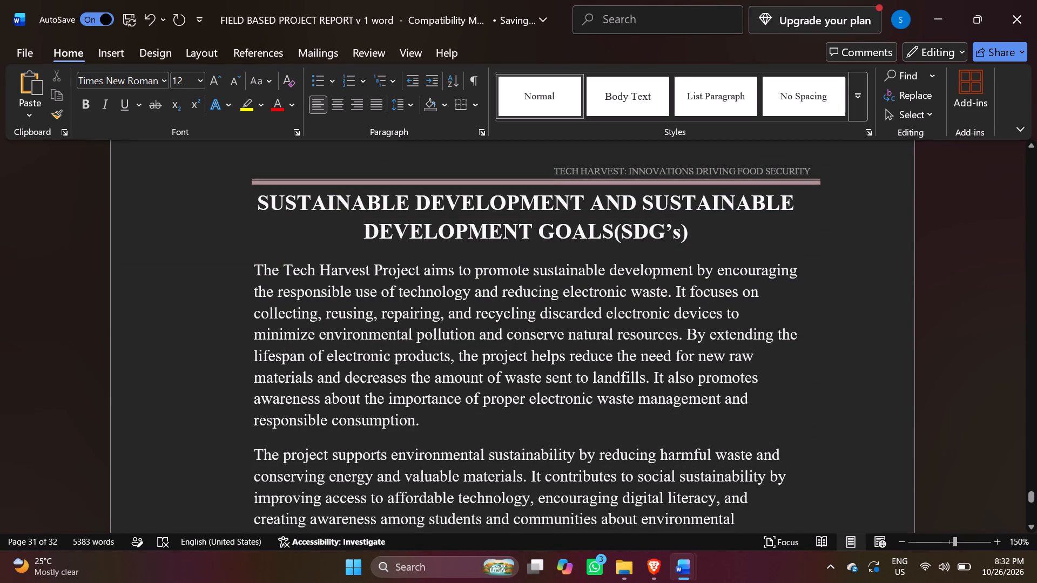
left_click(456, 274)
left_click(418, 274)
key("BackSpace")
key("BackSpace")
key("BackSpace")
key("BackSpace")
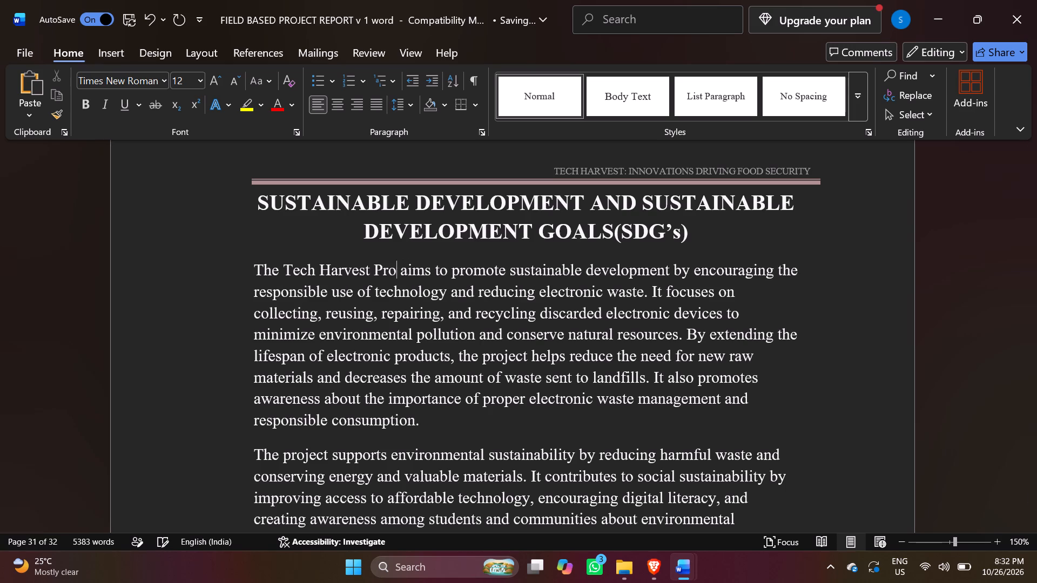
key("BackSpace")
key("BackSpace")
key("BackSpace")
key("BackSpace")
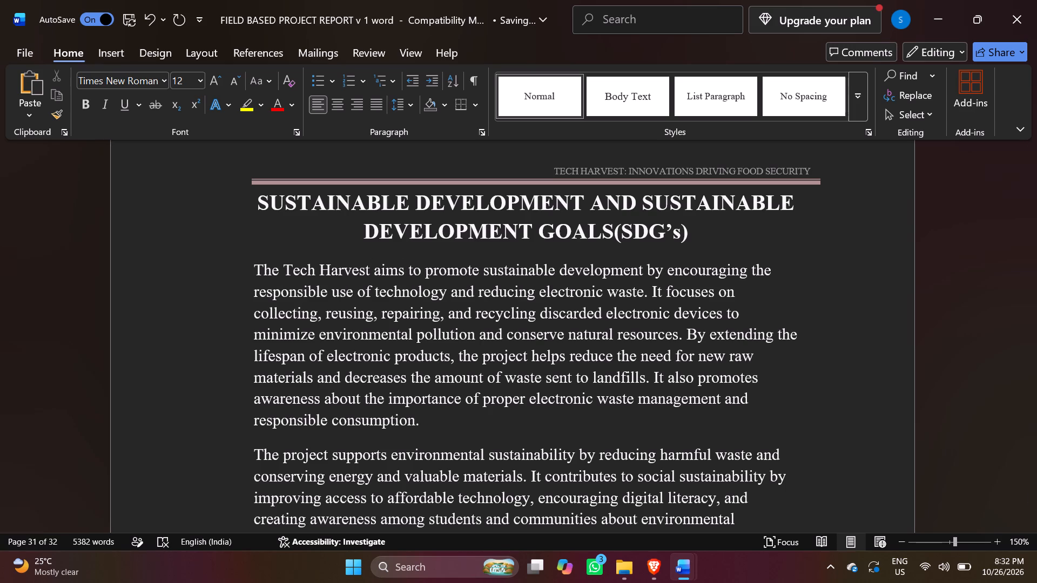
Replace "The project" with "This" at the start of the paragraph on environmental sustainability.
scroll(454, 342, "down", 2)
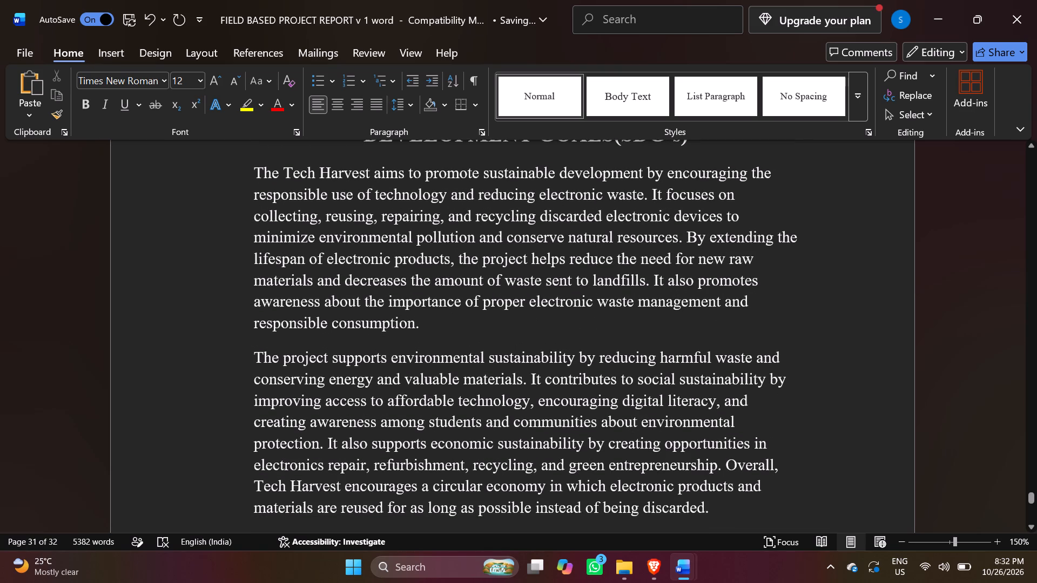
left_click(328, 361)
key("BackSpace")
key("BackSpace")
key("BackSpace")
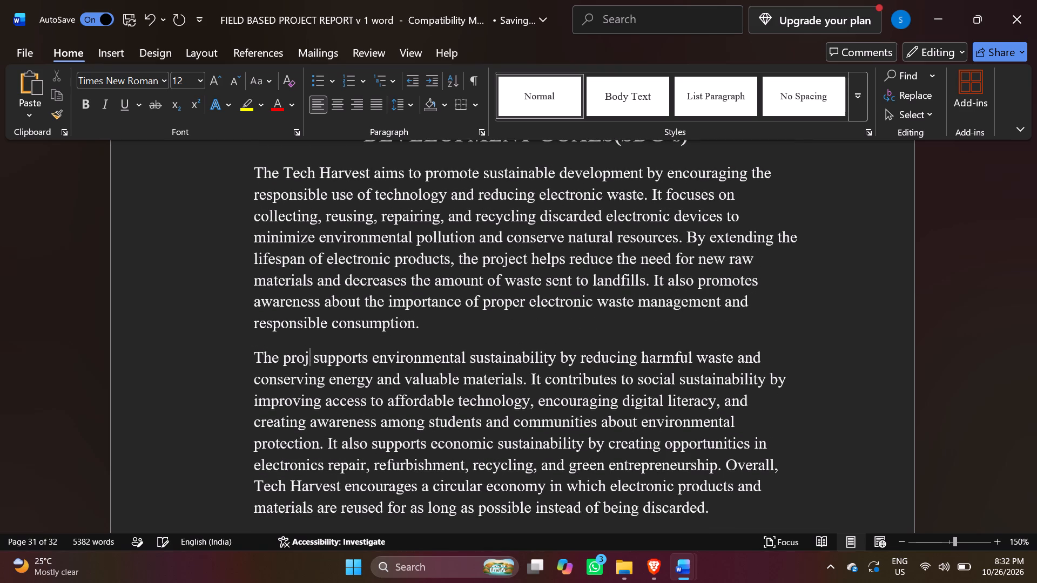
key("BackSpace")
key("BackSpace")
key("BackSpace")
key("BackSpace")
key("BackSpace")
key("BackSpace")
type("is")
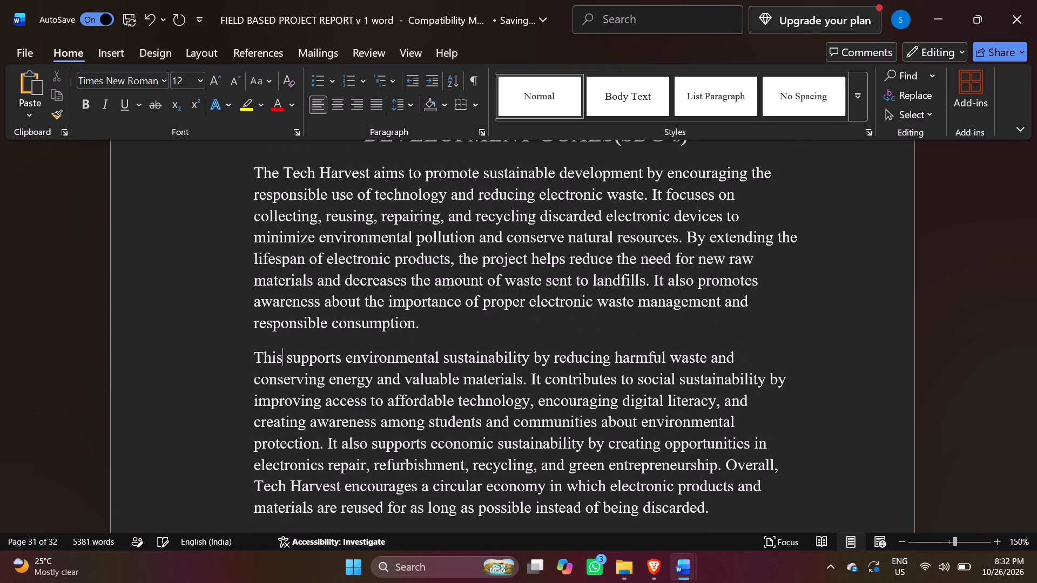
Delete the word "Project" from the end of the "Sustainable Development Goals (SDGs) of the Tech Harvest Project" line.
scroll(432, 453, "down", 4)
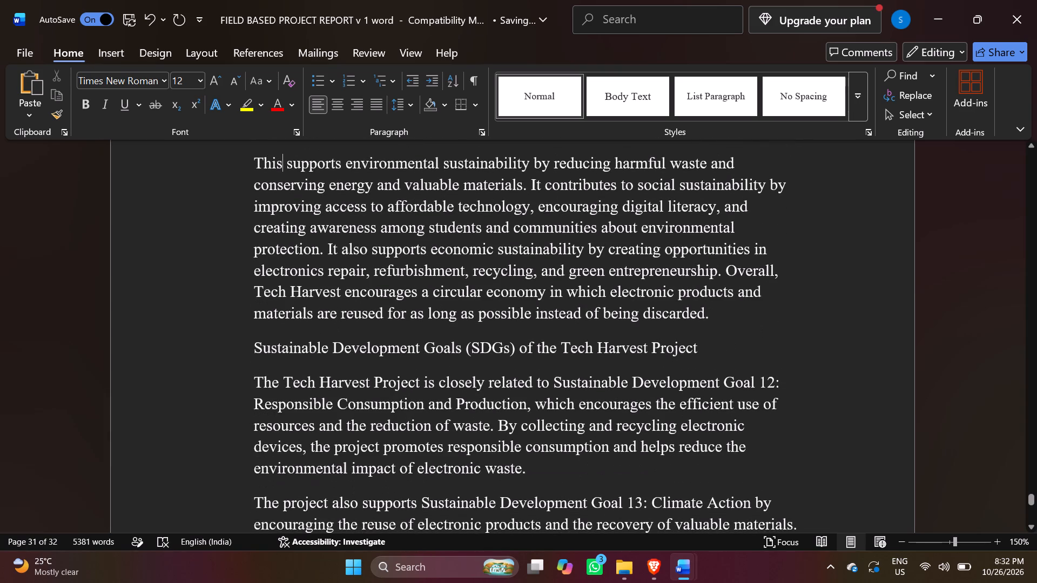
left_click(697, 344)
key("BackSpace")
key("BackSpace")
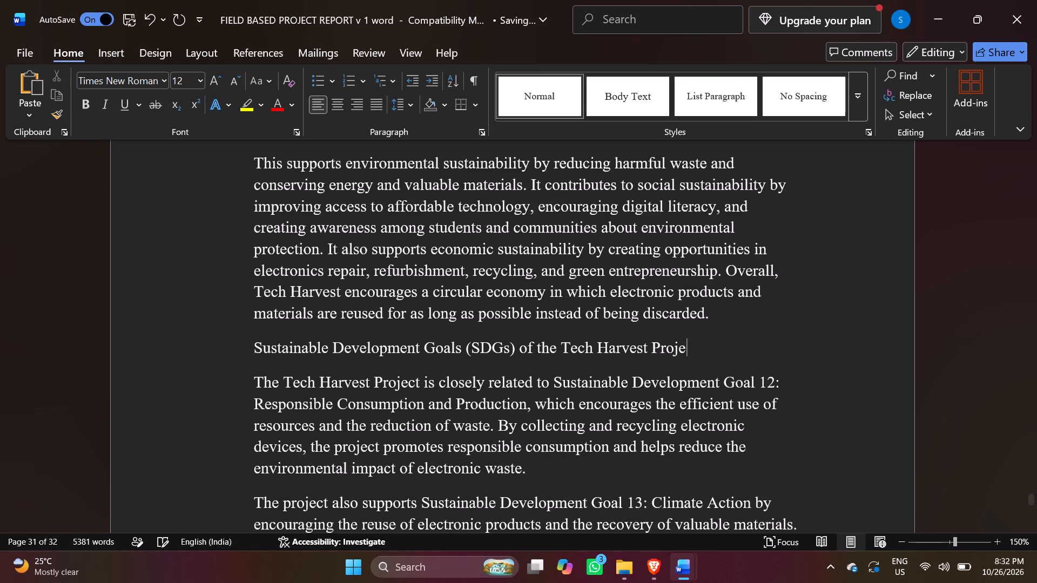
key("BackSpace")
key("BackSpace")
key("BackSpace")
key("BackSpace")
key("BackSpace")
Delete the word "Project" after "The Tech Harvest" in the paragraph on Sustainable Development Goal 12.
scroll(698, 345, "down", 1)
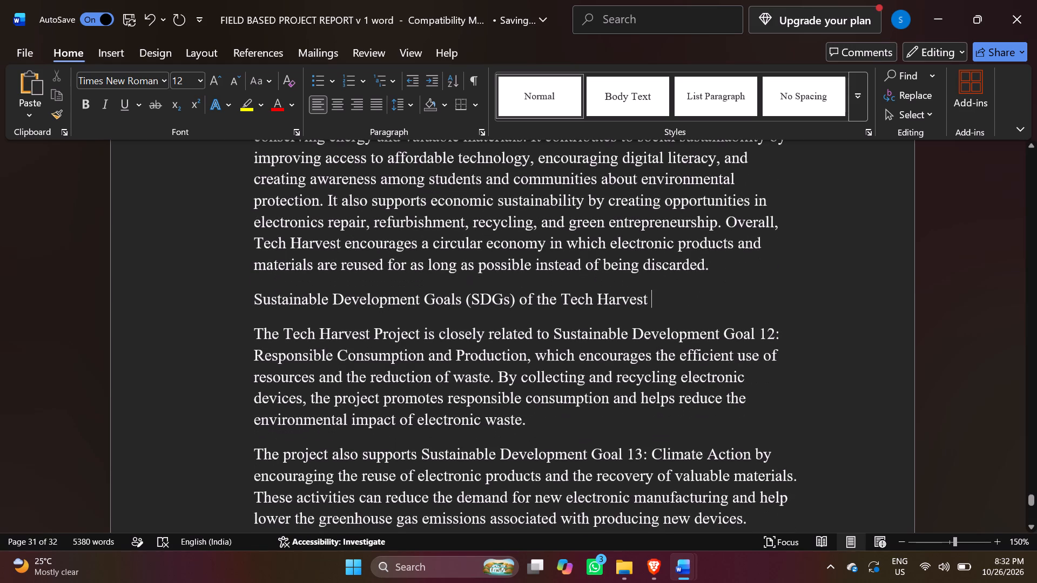
left_click(418, 334)
key("BackSpace")
key("BackSpace")
key("BackSpace")
key("BackSpace")
key("BackSpace")
key("BackSpace")
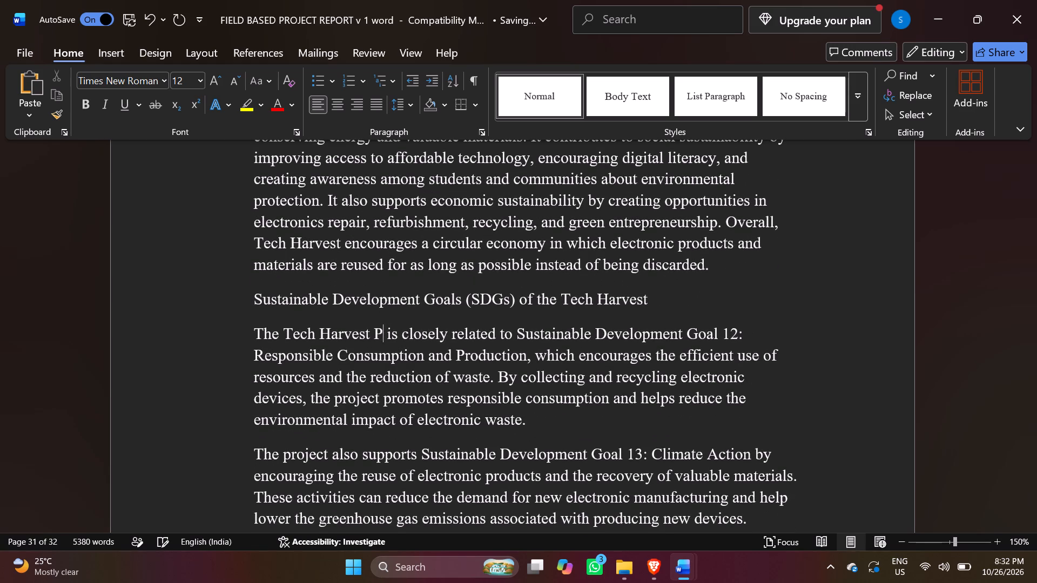
key("BackSpace")
key("Right")
key("BackSpace")
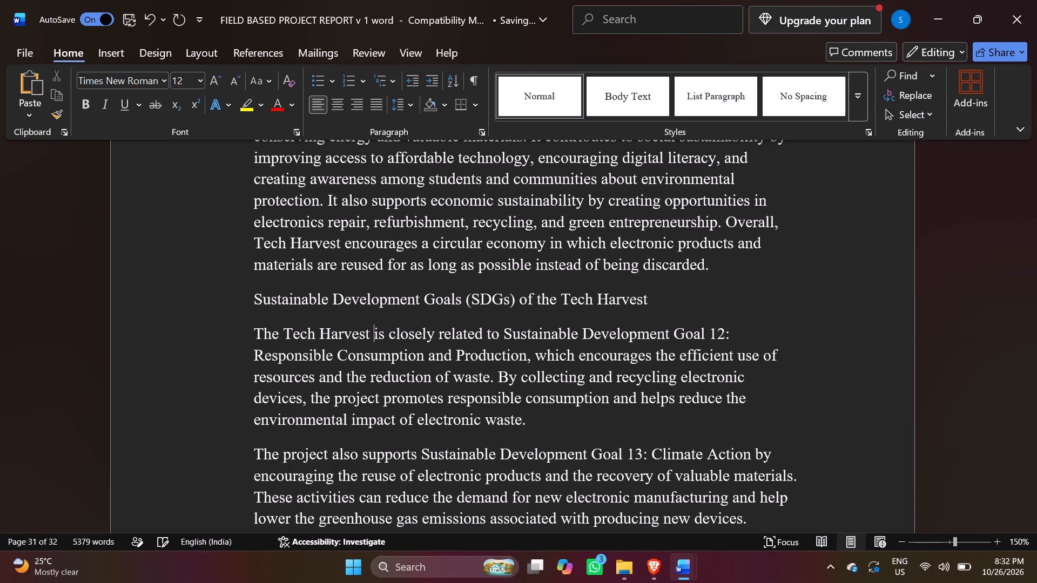
Replace "The project" with "This" at the start of the paragraph on Sustainable Development Goal 13.
scroll(396, 379, "down", 2)
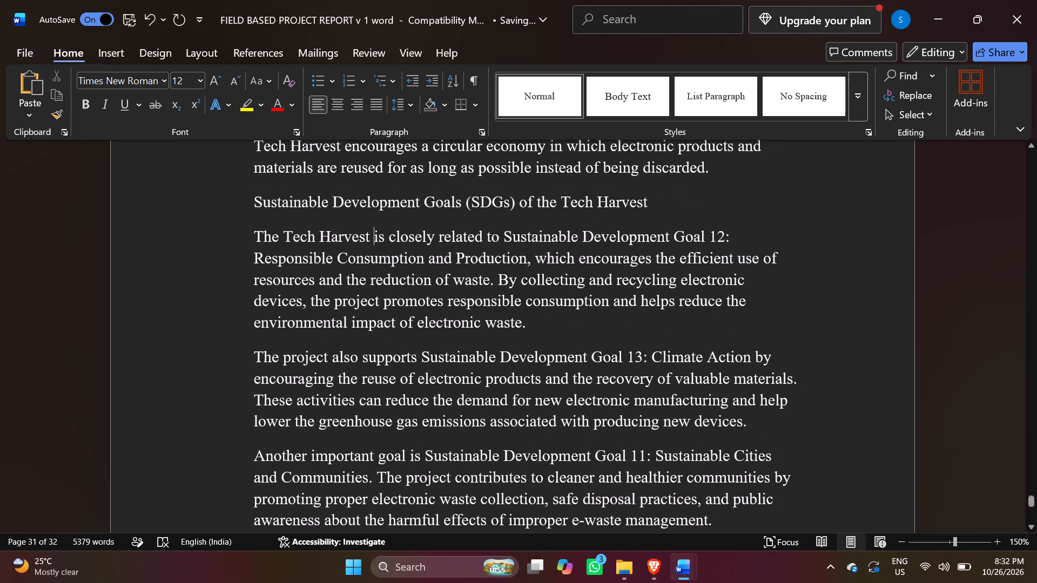
left_click(326, 358)
key("BackSpace")
key("BackSpace")
key("BackSpace")
key("BackSpace")
key("BackSpace")
key("BackSpace")
key("BackSpace")
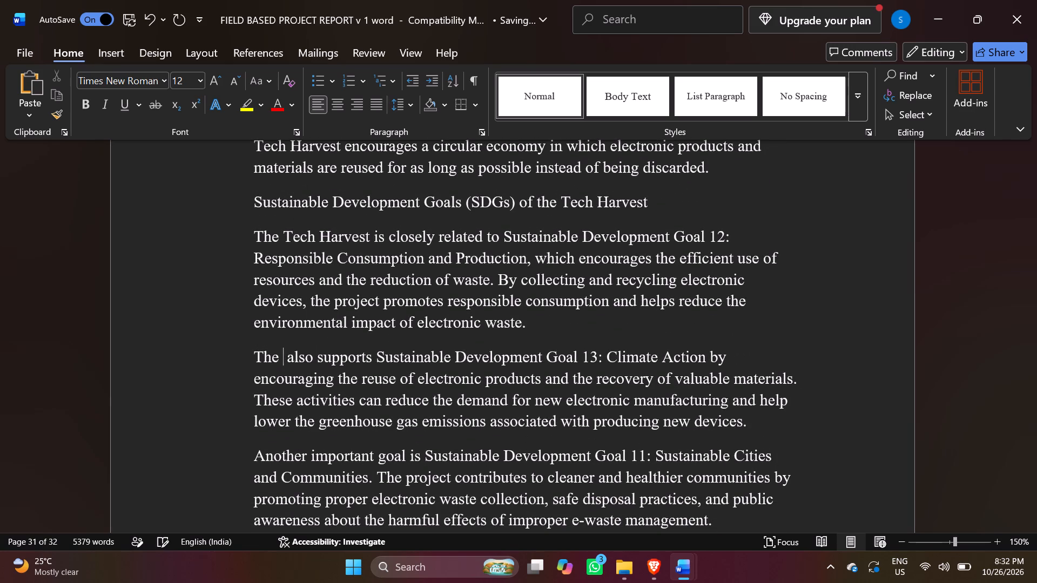
key("BackSpace")
key("BackSpace")
type("is")
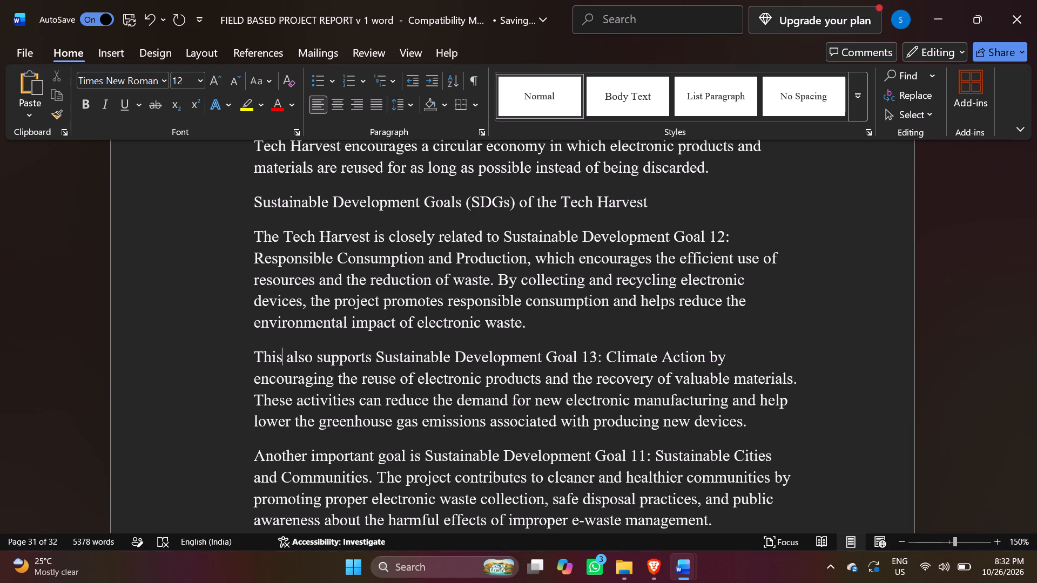
Replace "The project" with "This" at the start of the paragraph on Sustainable Development Goal 8.
scroll(360, 435, "down", 1)
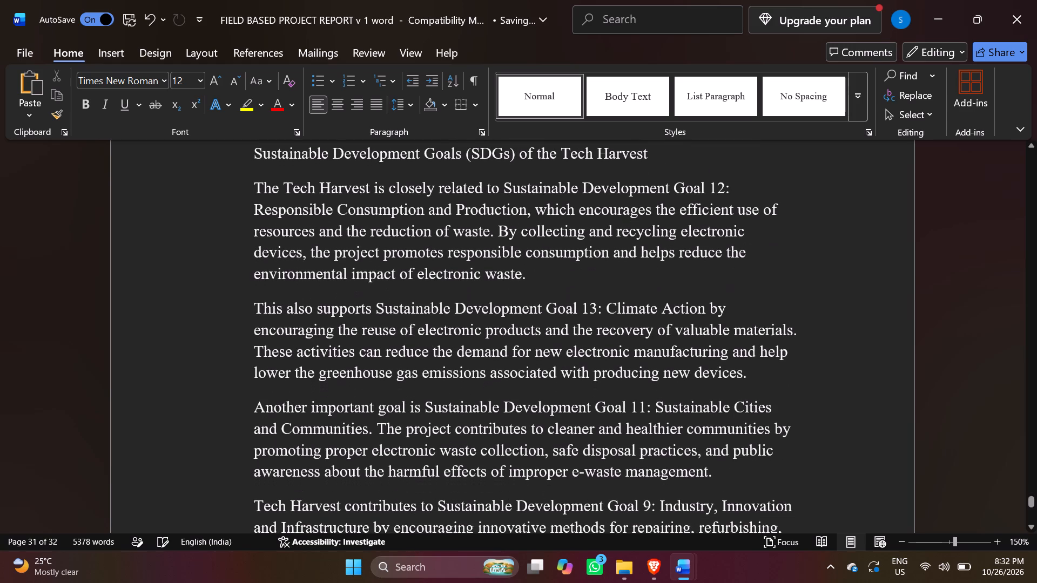
scroll(368, 425, "down", 1)
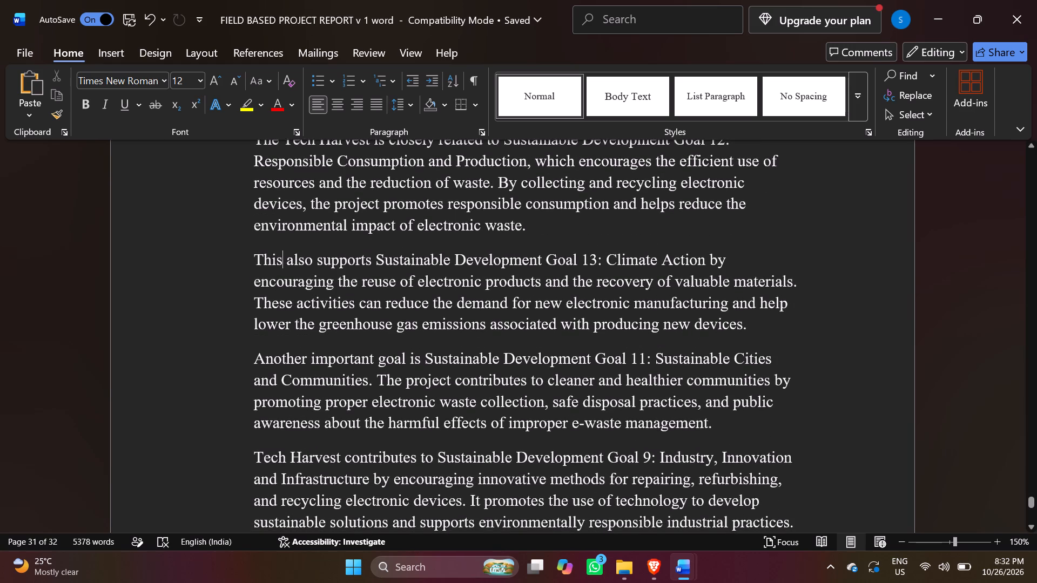
scroll(467, 363, "down", 1)
scroll(326, 428, "down", 1)
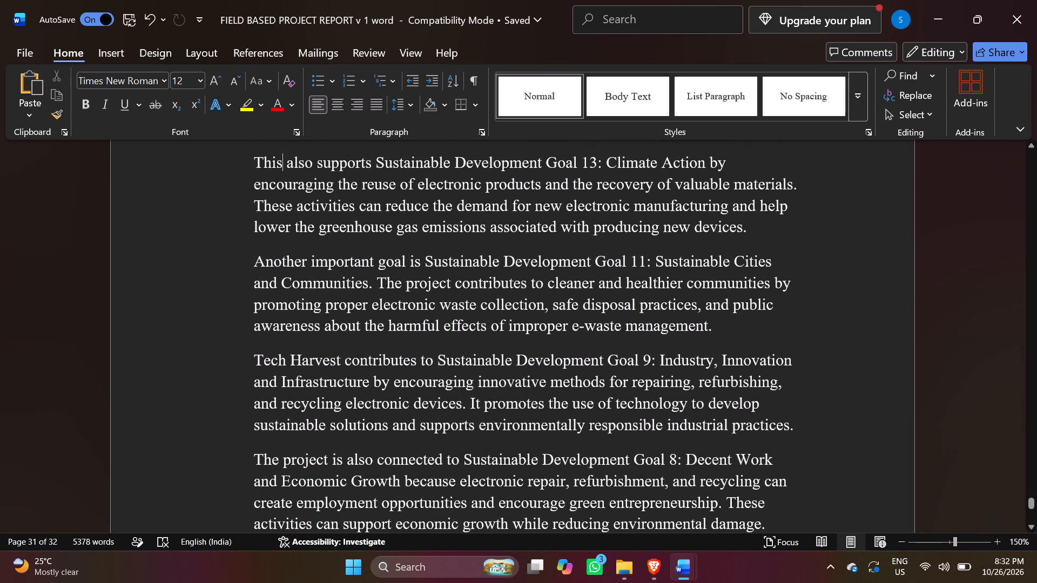
scroll(604, 392, "down", 1)
scroll(556, 421, "down", 1)
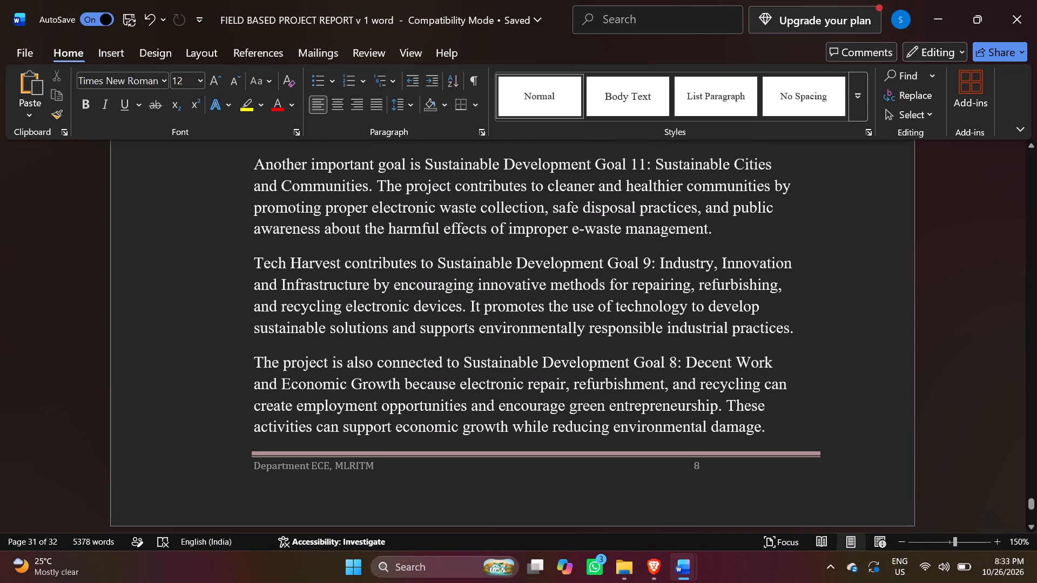
left_click(331, 363)
key("BackSpace")
key("BackSpace")
key("BackSpace")
key("BackSpace")
key("BackSpace")
key("BackSpace")
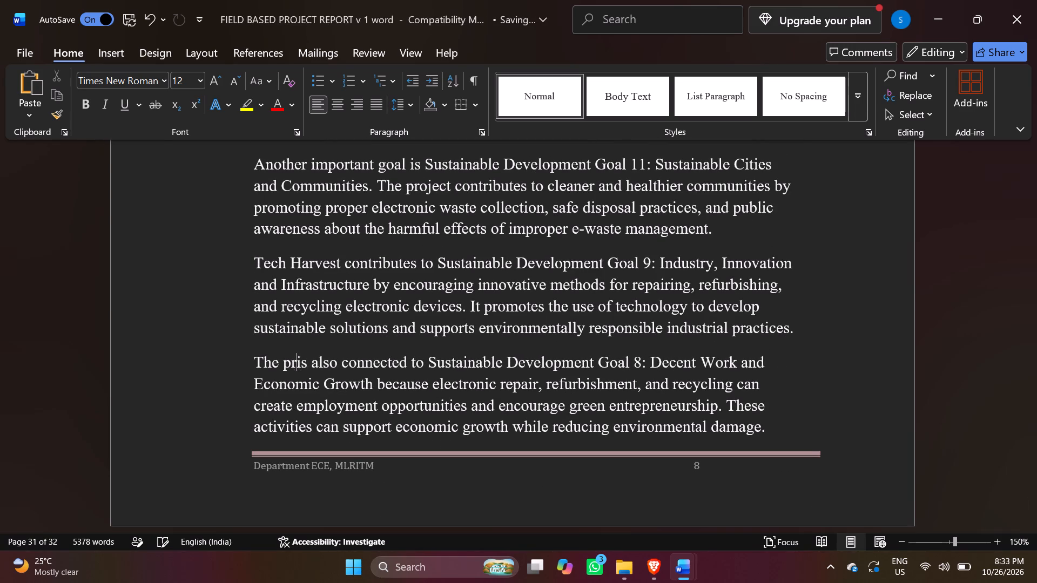
key("BackSpace")
key("BackSpace")
key("BackSpace")
key("BackSpace")
type("is")
key("space")
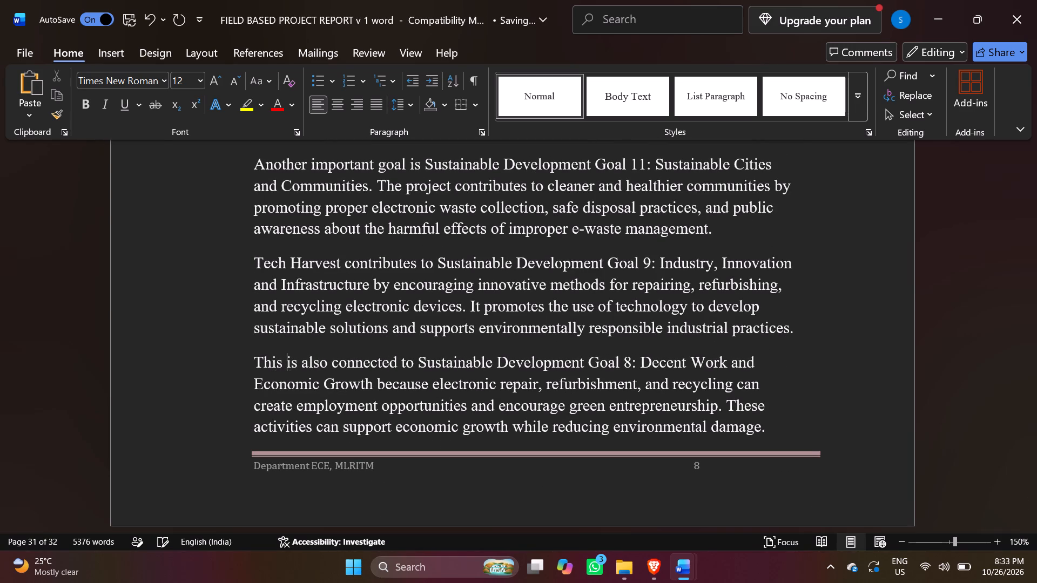
Delete the word "Project" after "the Tech Harvest" in the closing "In conclusion" paragraph.
scroll(331, 364, "down", 3)
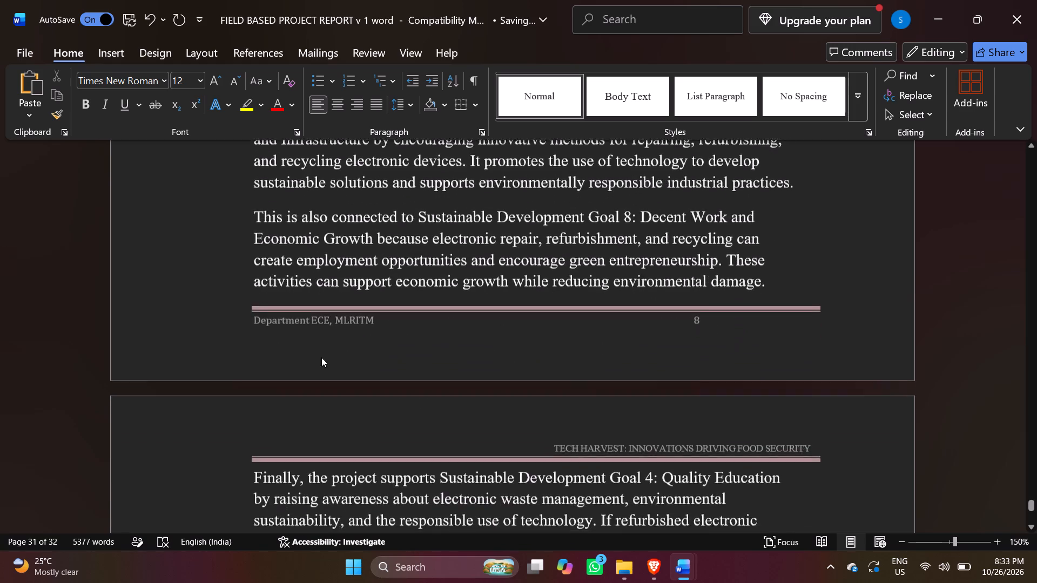
scroll(321, 357, "down", 5)
scroll(434, 397, "down", 2)
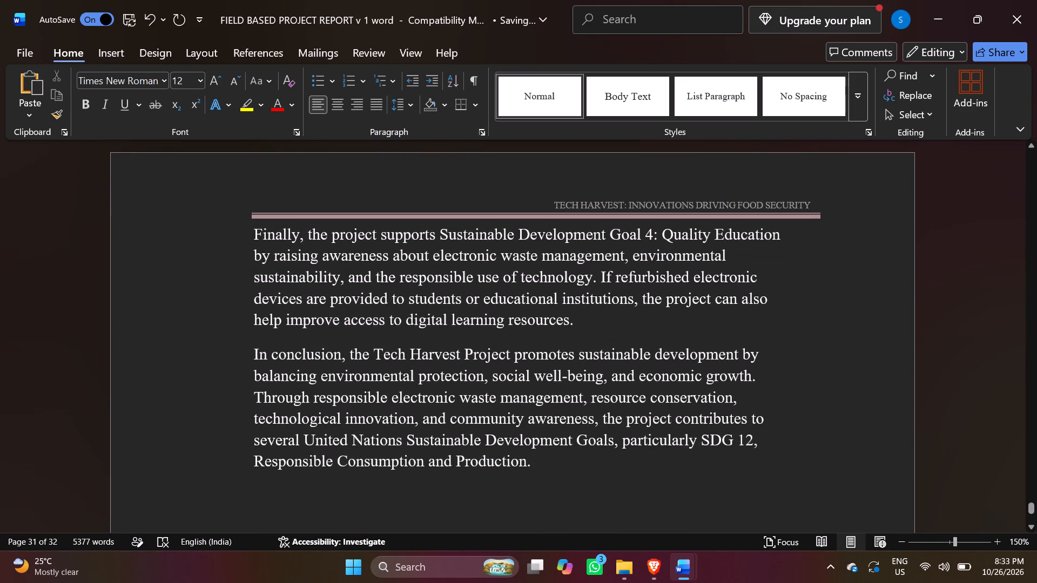
scroll(434, 397, "down", 1)
left_click(512, 211)
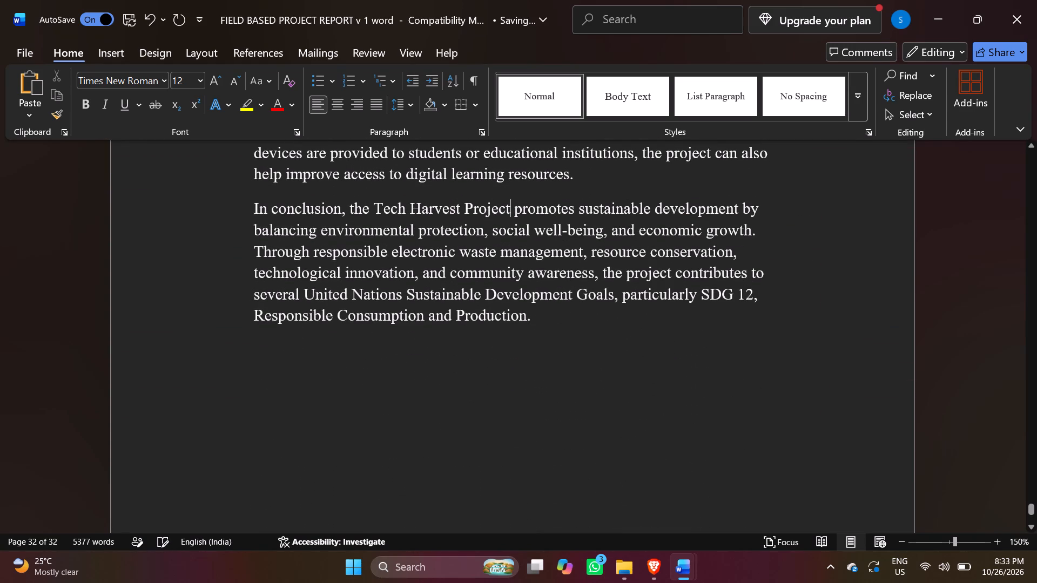
key("BackSpace")
key("BackSpace")
key("BackSpace")
key("BackSpace")
key("BackSpace")
key("BackSpace")
key("BackSpace")
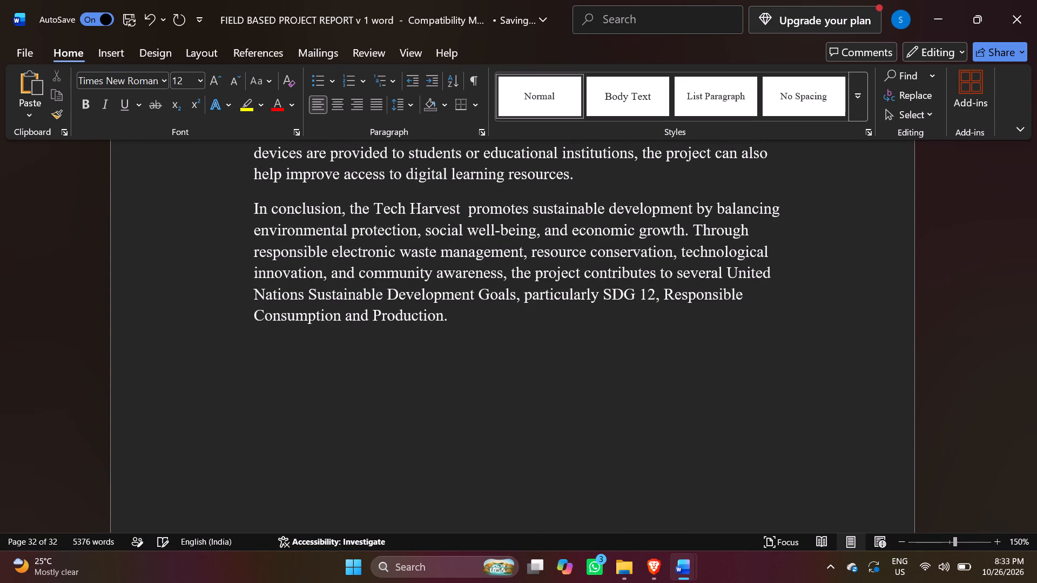
left_click(490, 309)
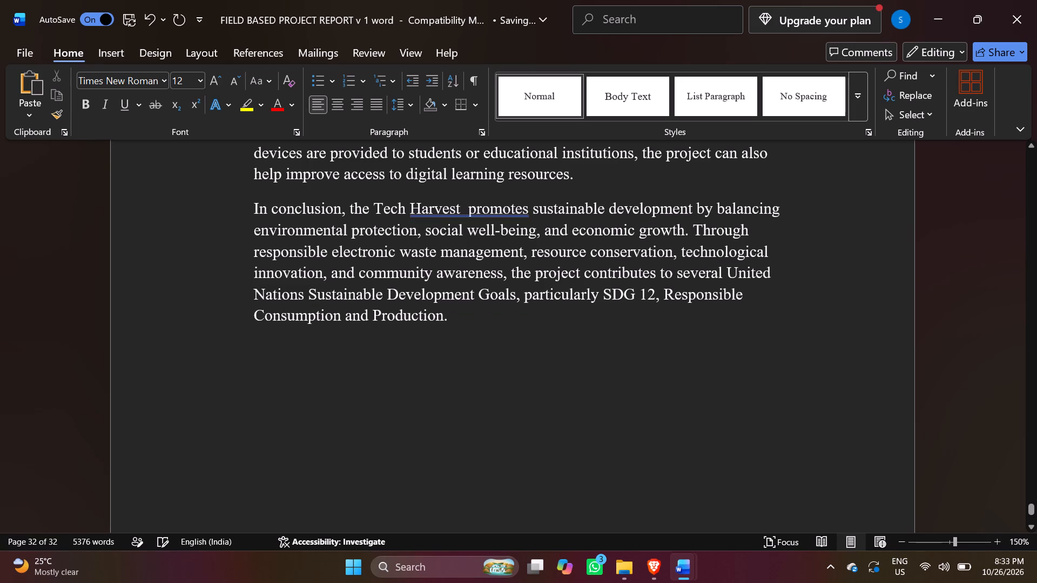
Add two new lines below "References" in the last row of the table of contents.
scroll(459, 335, "up", 7)
left_click(508, 364)
scroll(524, 363, "up", 7)
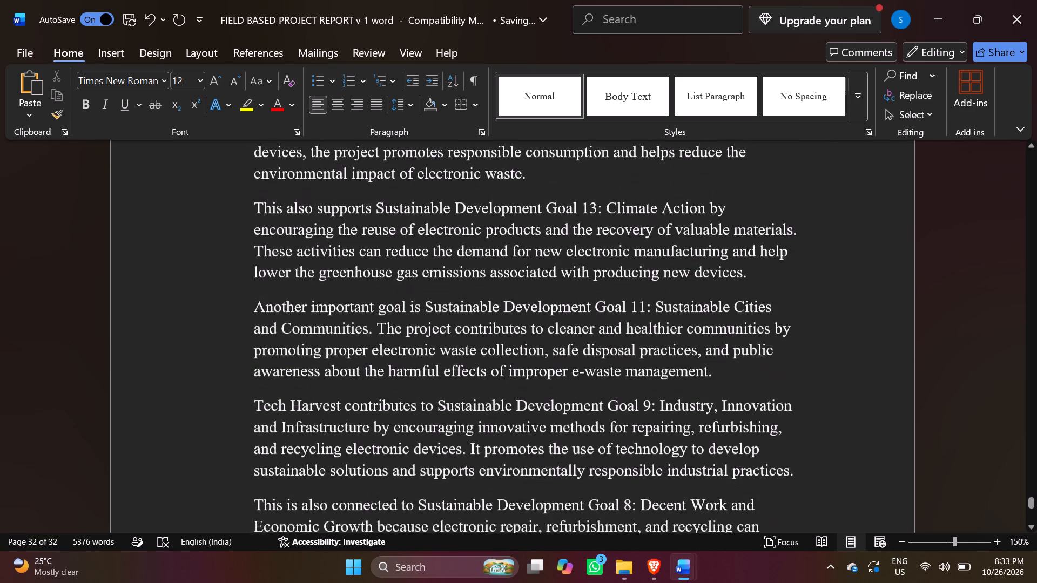
scroll(848, 365, "up", 2)
scroll(849, 370, "down", 9)
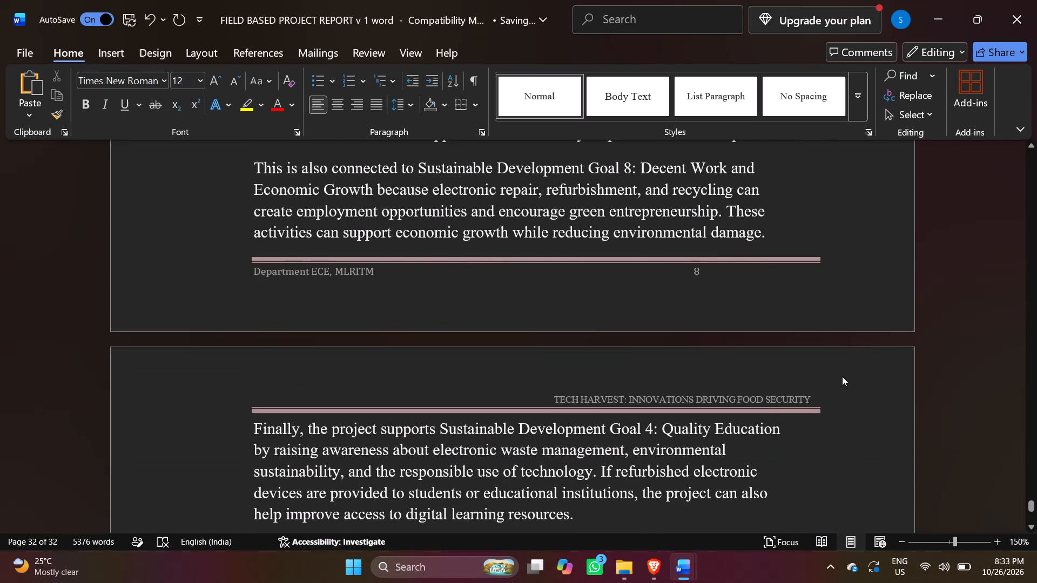
scroll(842, 376, "up", 6)
scroll(975, 346, "down", 6)
left_click_drag(1027, 503, 1027, 464)
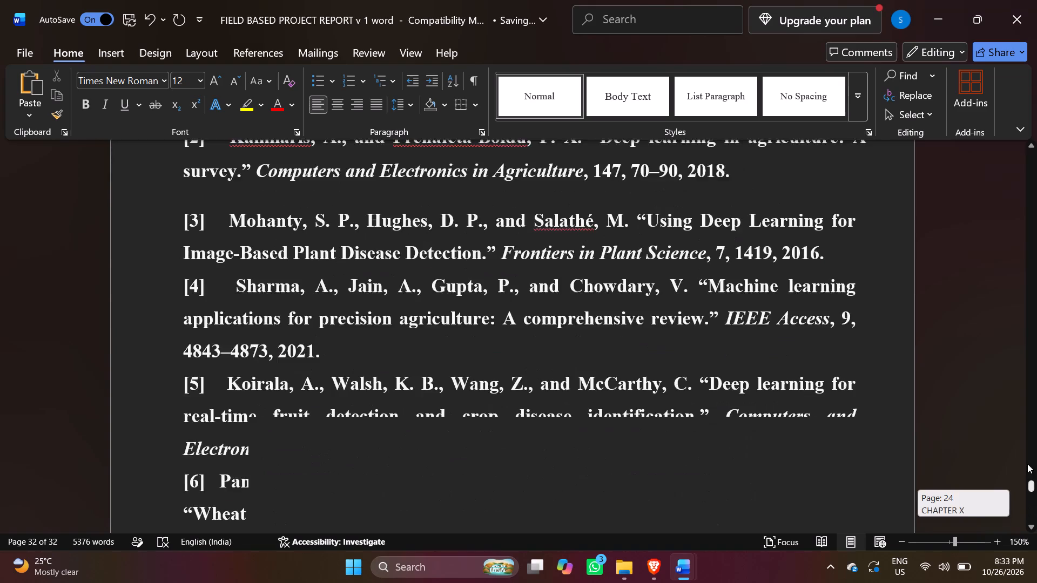
left_click_drag(1027, 464, 1011, 203)
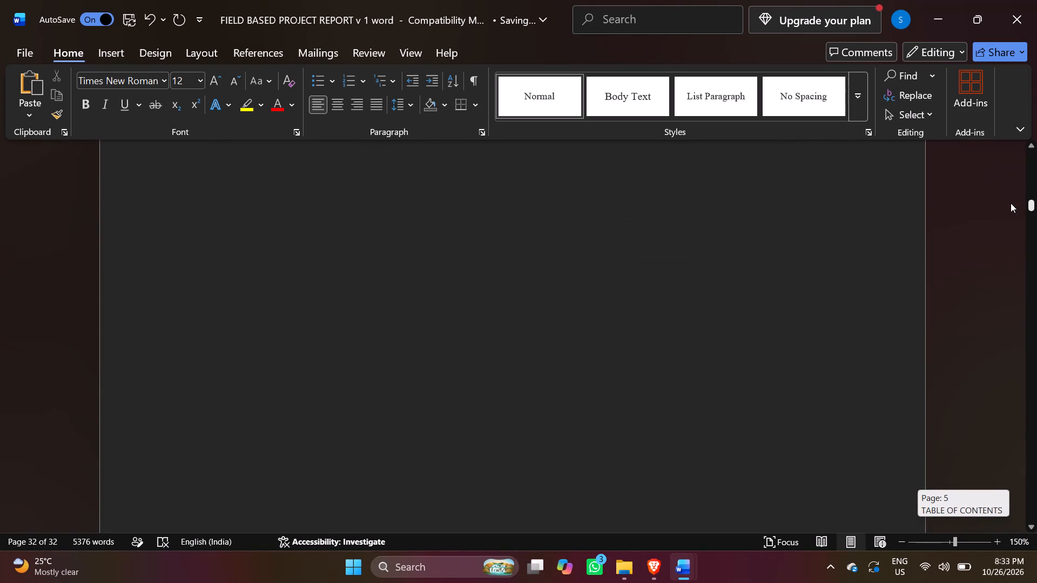
left_click_drag(1011, 203, 1011, 204)
scroll(564, 309, "up", 5)
scroll(441, 328, "up", 5)
left_click(381, 366)
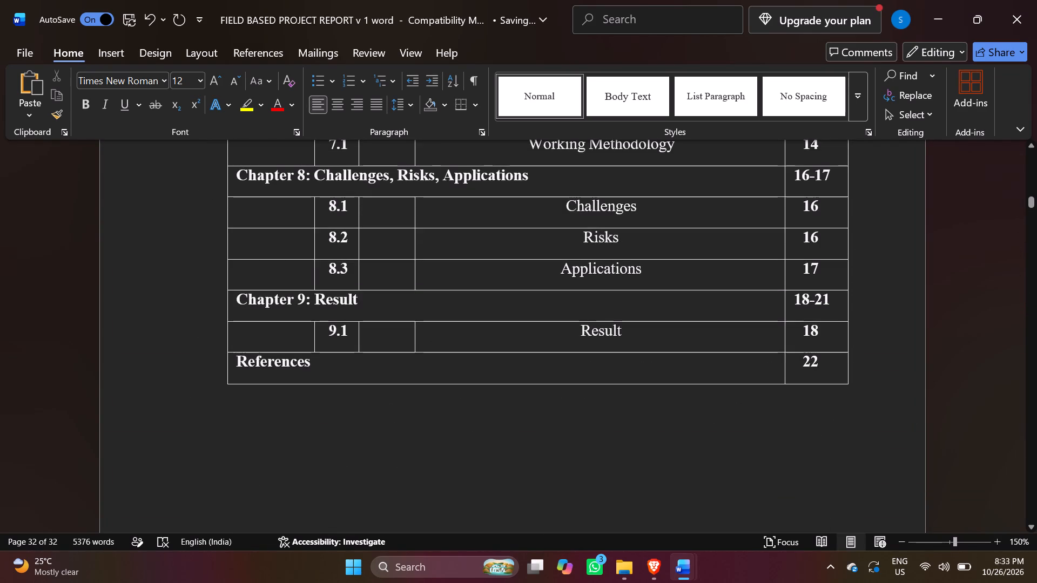
key("Return")
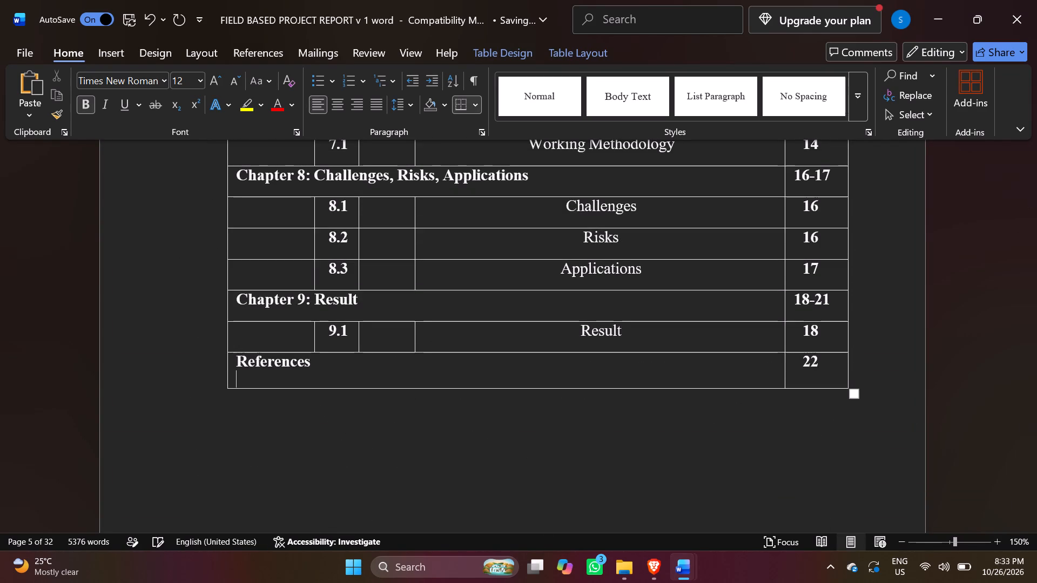
key("Return")
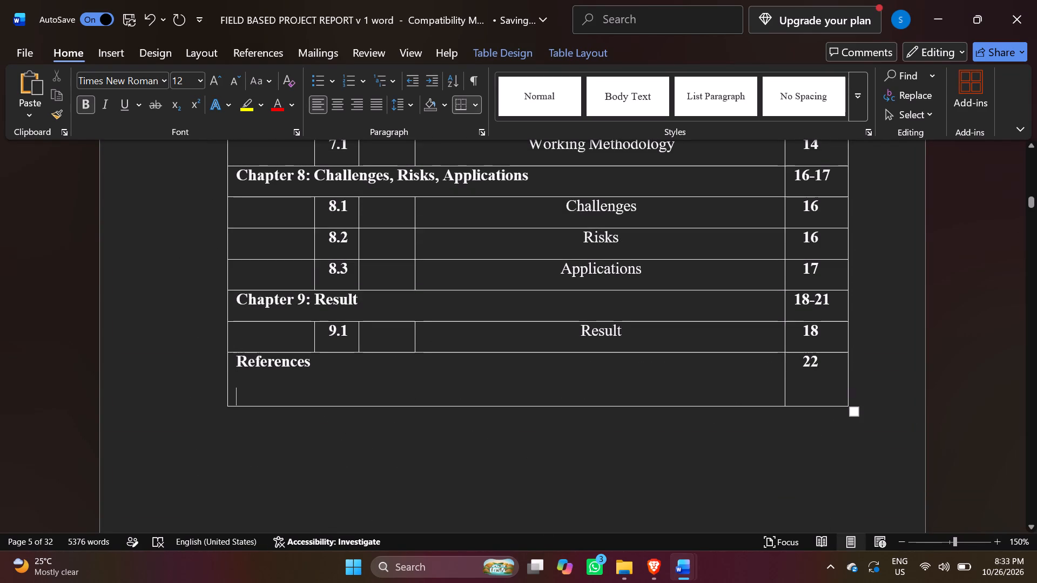
left_click(254, 367)
left_click(241, 392)
Enter "SUSTAINABLE DEVELOPMENT AND SUSTAINABLE DEVELOPMENT GOALS(SDG's)" below "References", breaking the line before the second "DEVELOPMENT".
type("SUS")
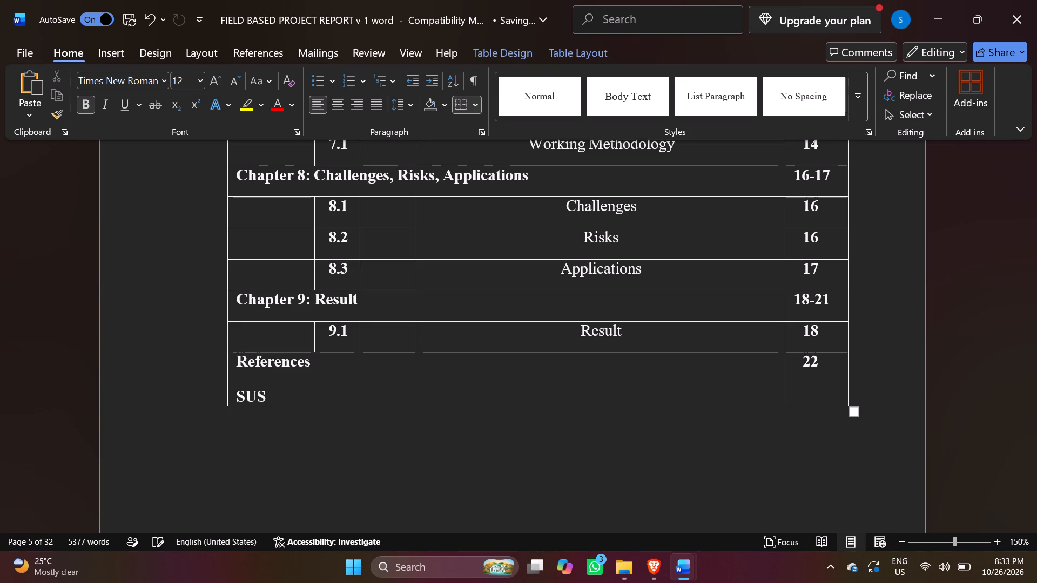
key("t")
type("AINABLE")
key("space")
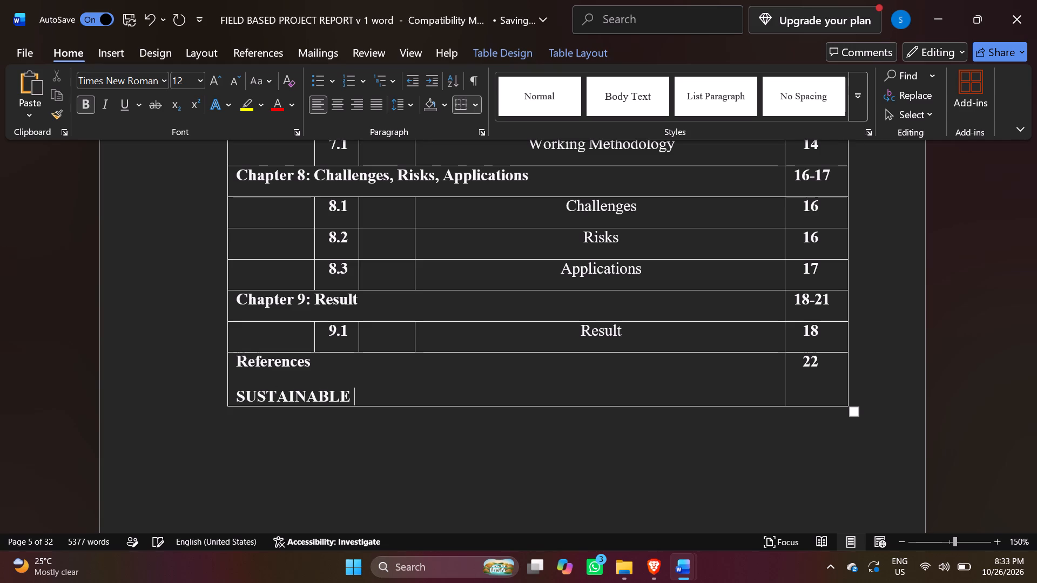
type("DEV")
type("LOPEMNET")
key("space")
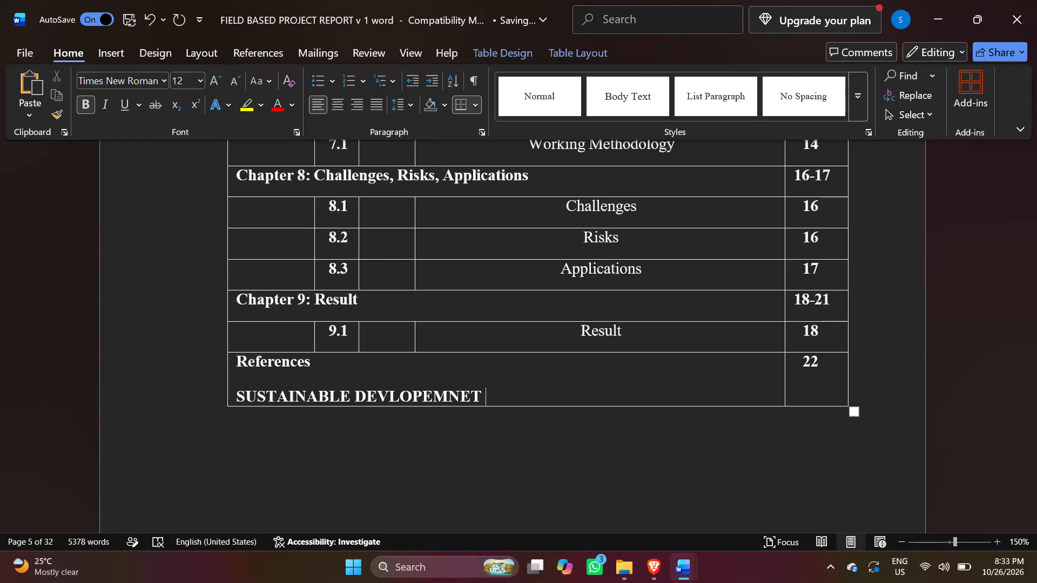
key("BackSpace")
key("BackSpace")
key("BackSpace")
key("BackSpace")
key("BackSpace")
key("BackSpace")
key("BackSpace")
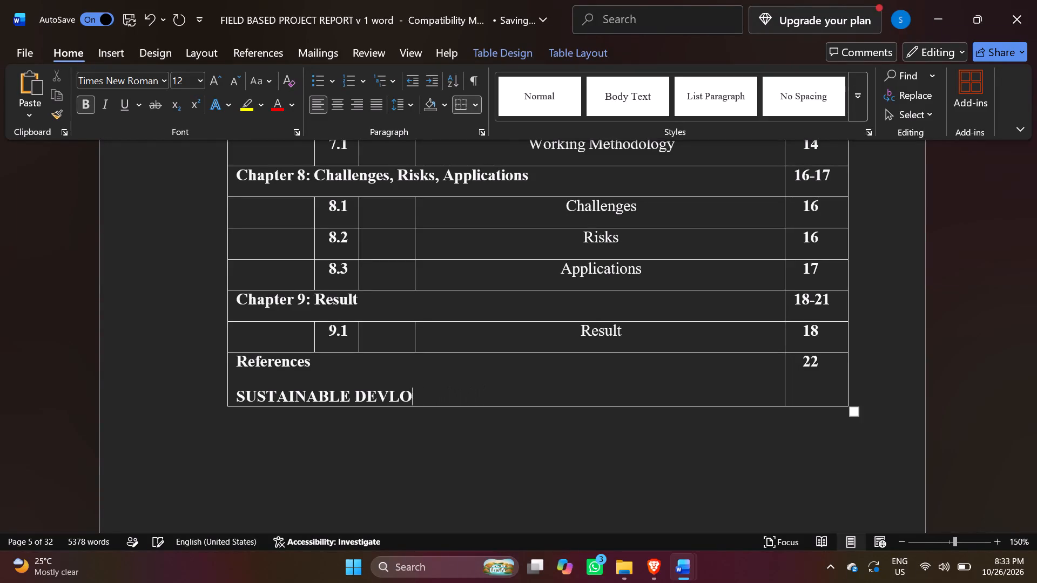
key("BackSpace")
key("BackSpace")
type("ELOPMENT")
key("space")
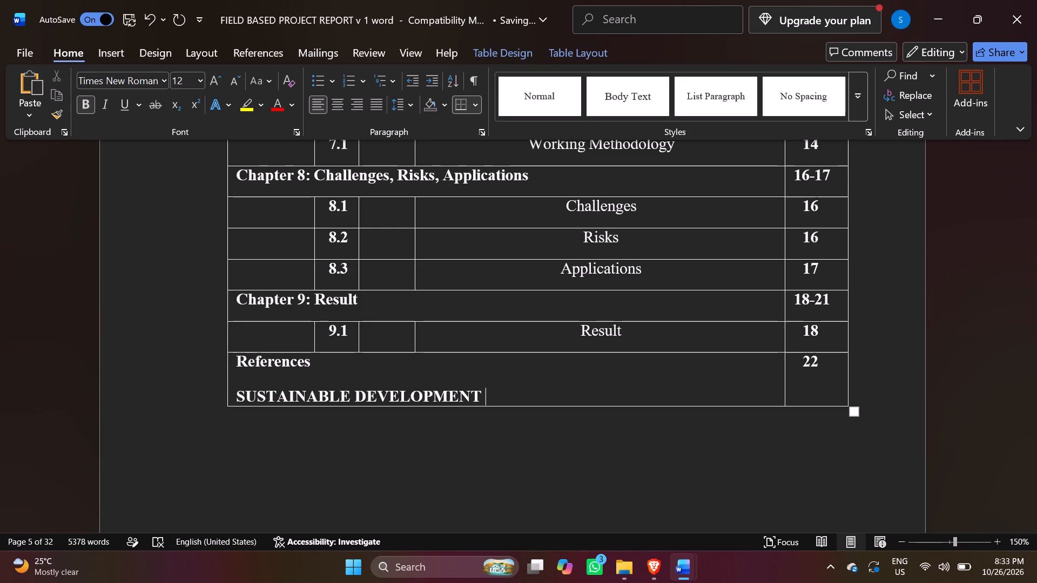
type("AND SUSTAINAB")
type("LE")
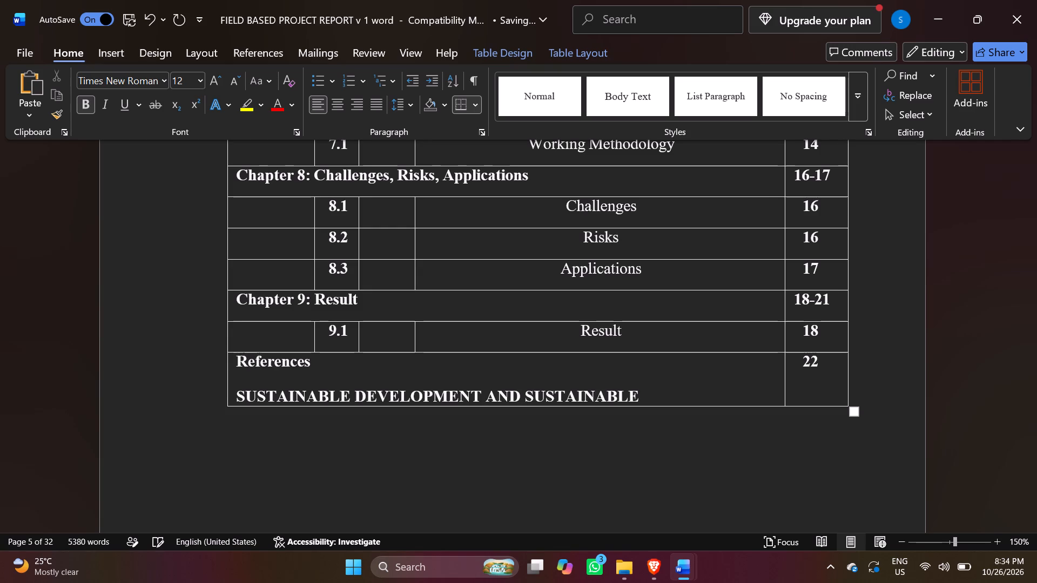
key("space")
key("Return")
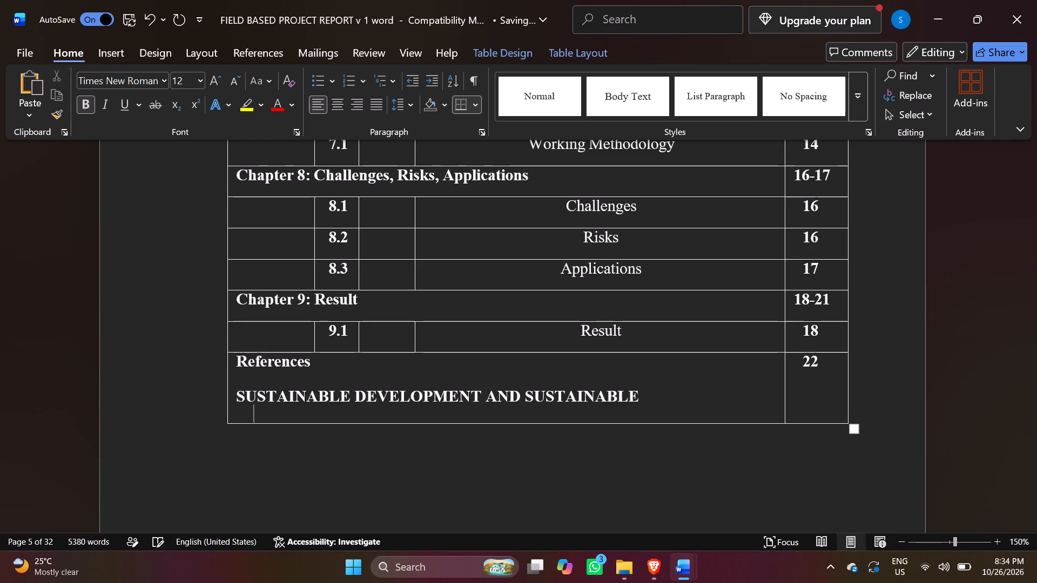
type("DEVELOP")
type("MENT G")
type("OALS")
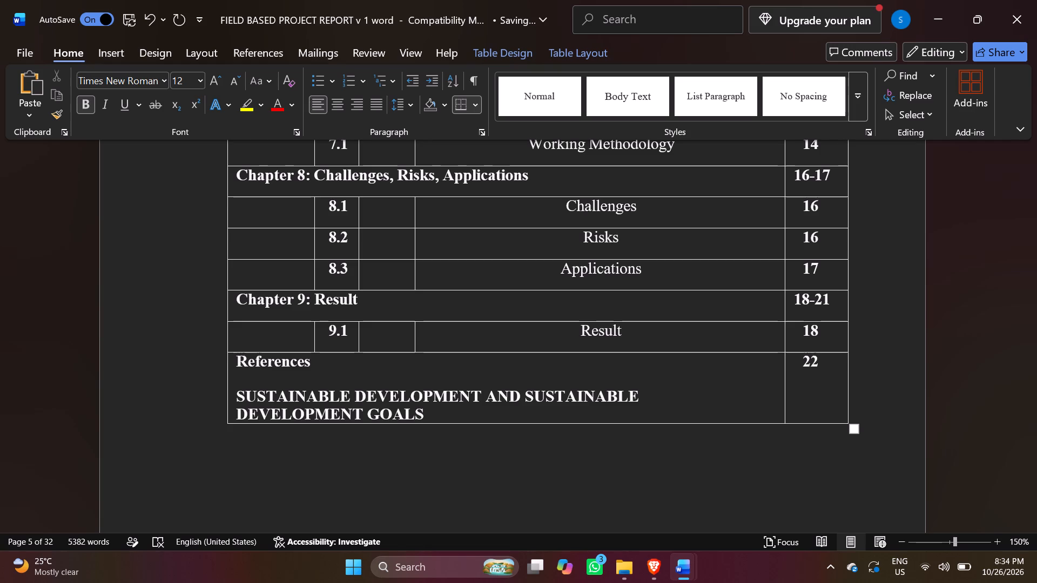
key("shift+parenleft")
key("s")
key("s")
key("shift+parenright")
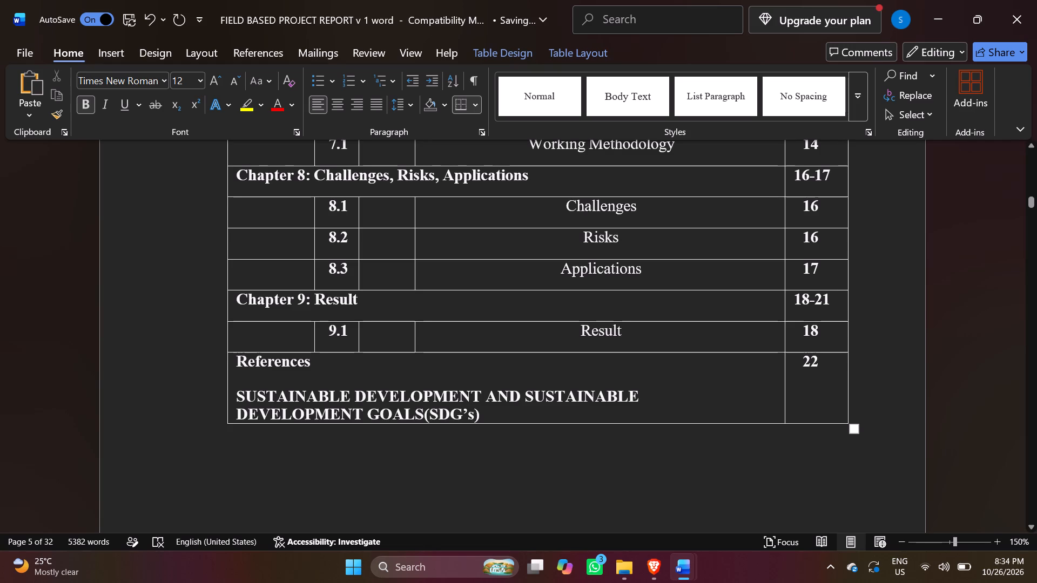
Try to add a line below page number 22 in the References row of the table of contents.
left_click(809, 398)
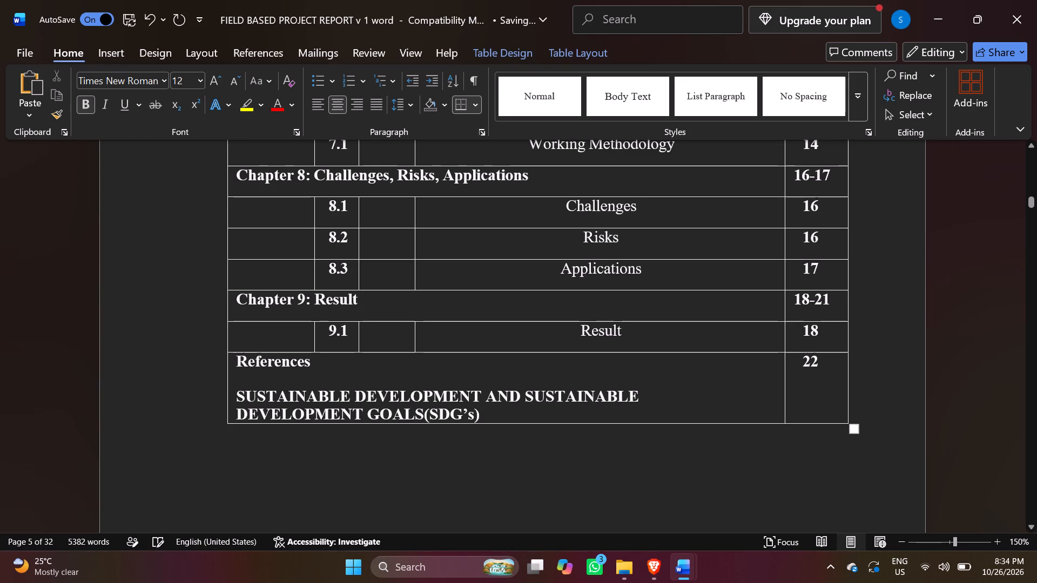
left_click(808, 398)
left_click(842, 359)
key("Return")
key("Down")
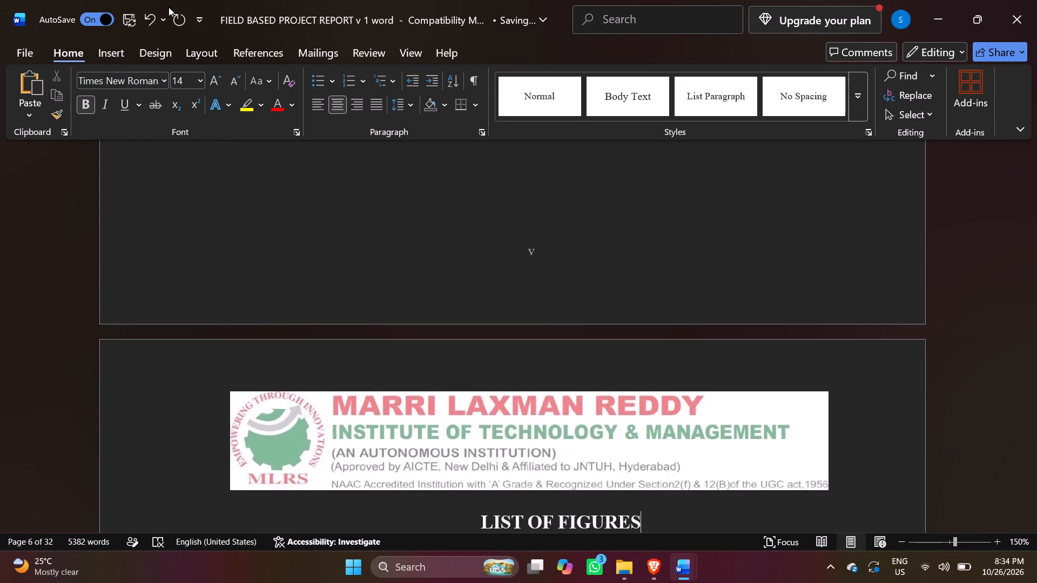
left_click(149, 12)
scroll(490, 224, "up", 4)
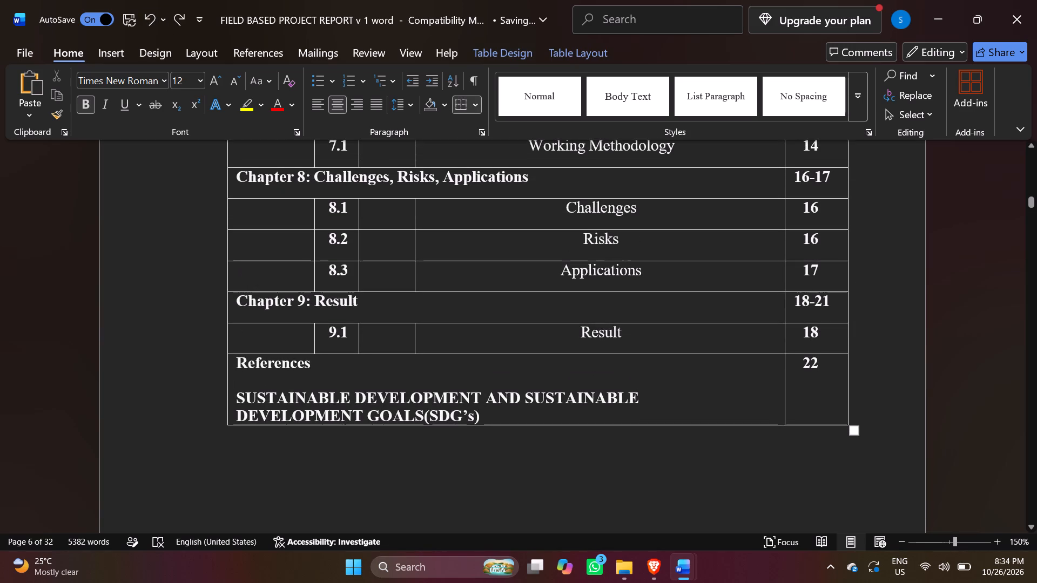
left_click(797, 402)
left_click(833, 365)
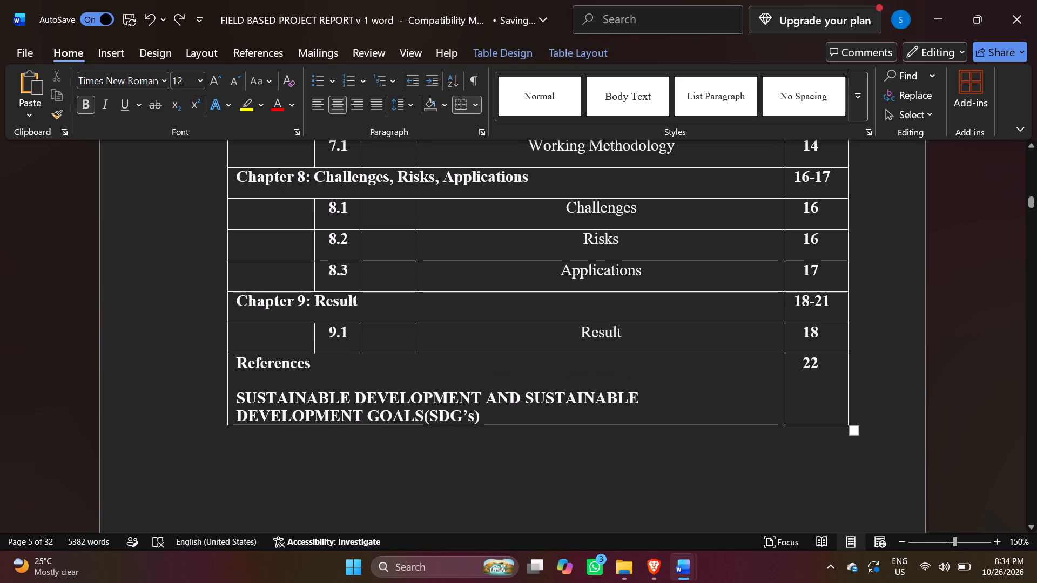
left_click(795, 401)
Delete the whole table of figure numbers, names and page numbers under the "LIST OF FIGURES" heading.
scroll(797, 399, "down", 19)
scroll(702, 404, "down", 5)
scroll(702, 404, "up", 7)
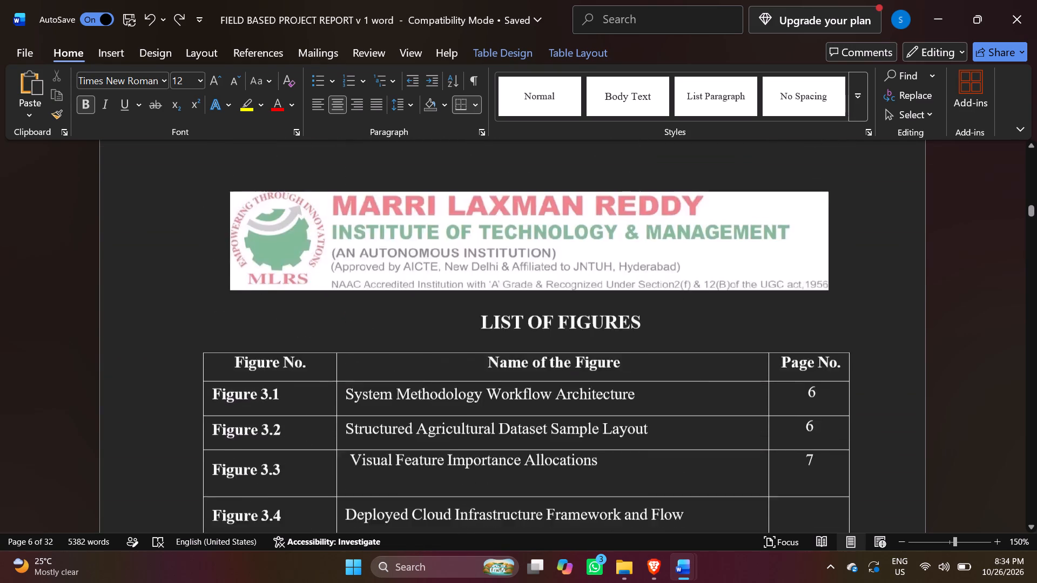
scroll(702, 404, "up", 6)
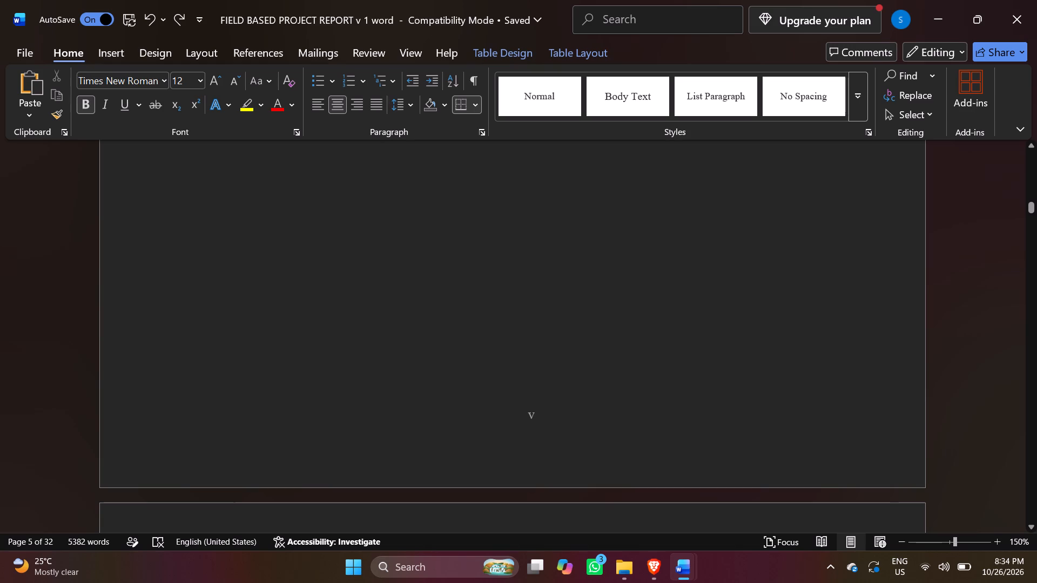
scroll(702, 400, "up", 11)
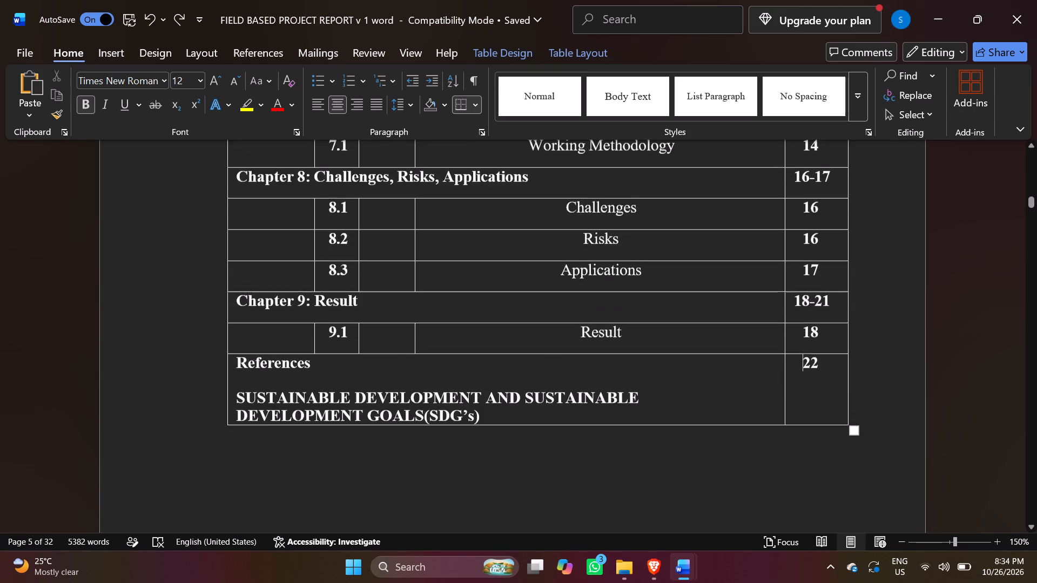
scroll(703, 404, "down", 20)
scroll(703, 404, "down", 4)
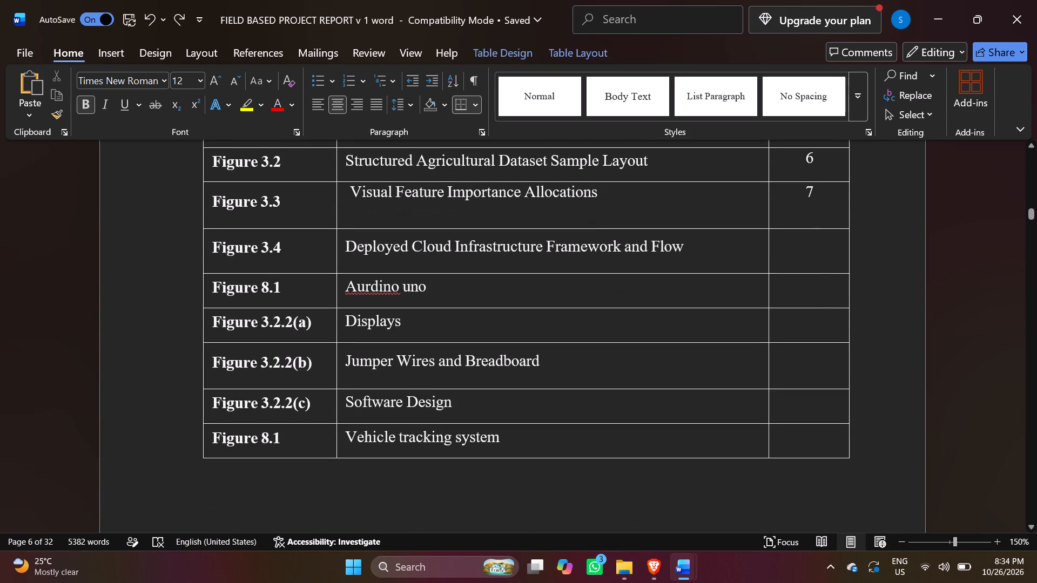
left_click(860, 453)
left_click(847, 468)
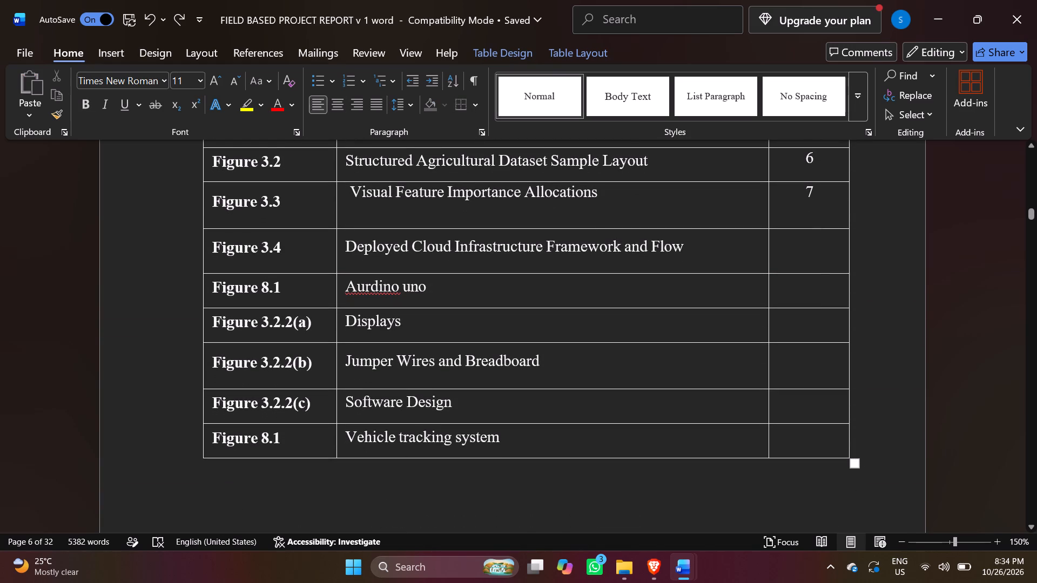
left_click(851, 462)
key("BackSpace")
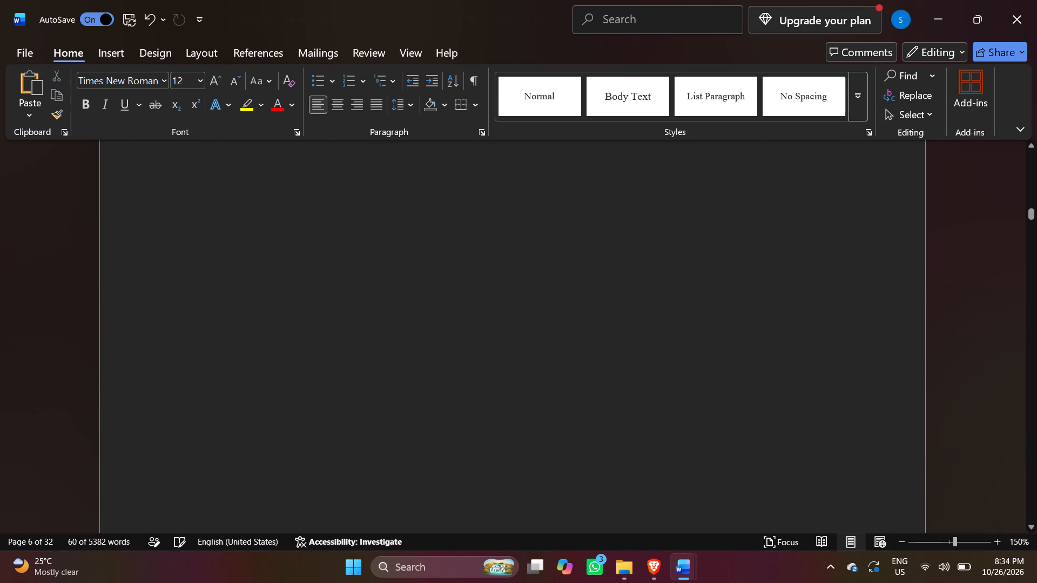
Delete the heading "LIST OF FIGURES" below the institute banner on page 6.
scroll(851, 463, "up", 10)
scroll(851, 463, "down", 1)
left_click(711, 487)
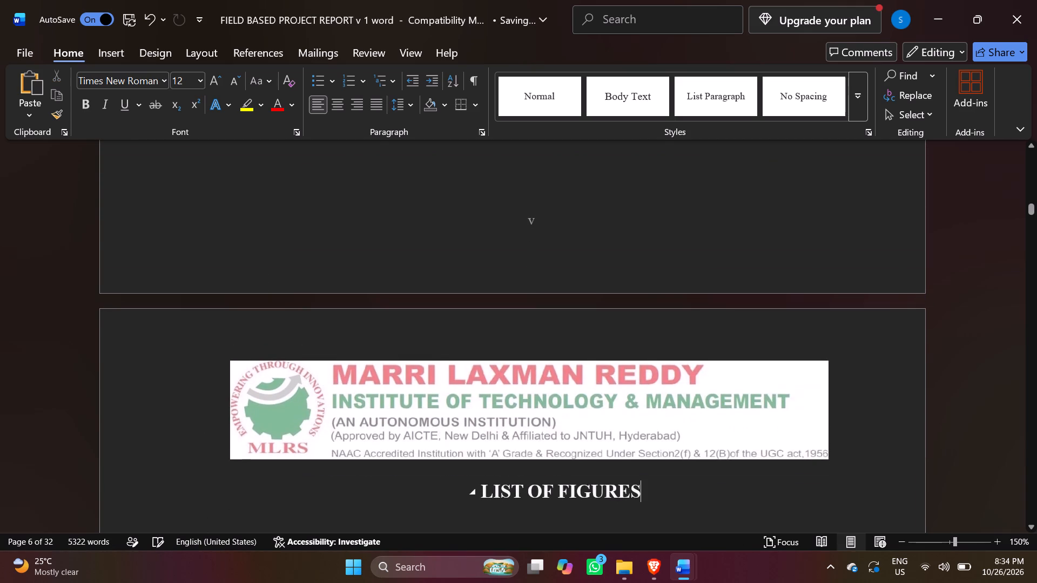
key("BackSpace")
key("BackSpace")
key("BackSpace")
key("BackSpace")
key("BackSpace")
key("BackSpace")
key("BackSpace")
key("BackSpace")
key("BackSpace")
key("BackSpace")
key("BackSpace")
key("BackSpace")
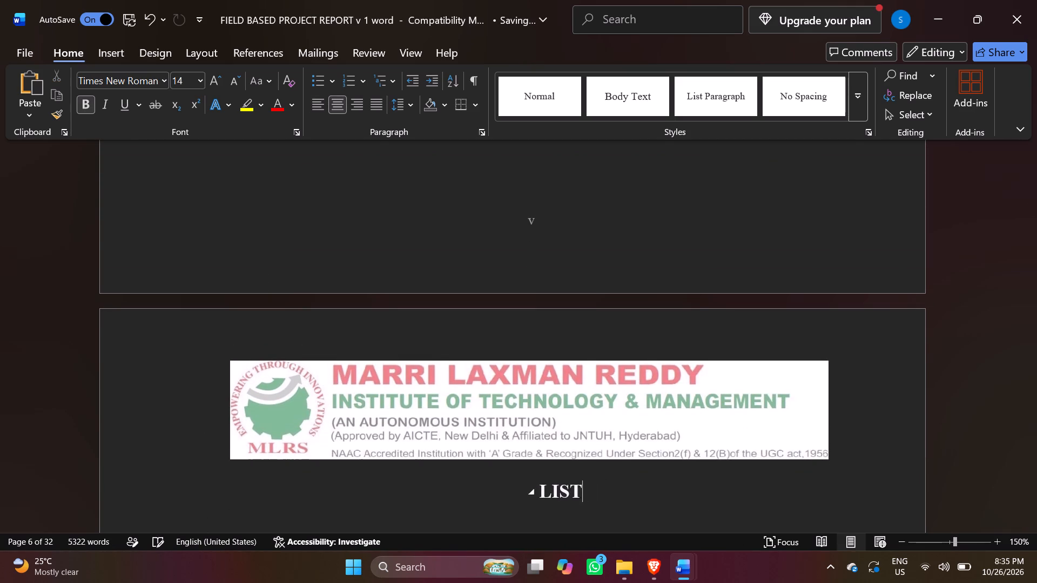
key("BackSpace")
key("BackSpace")
key("BackSpace")
key("BackSpace")
key("BackSpace")
key("BackSpace")
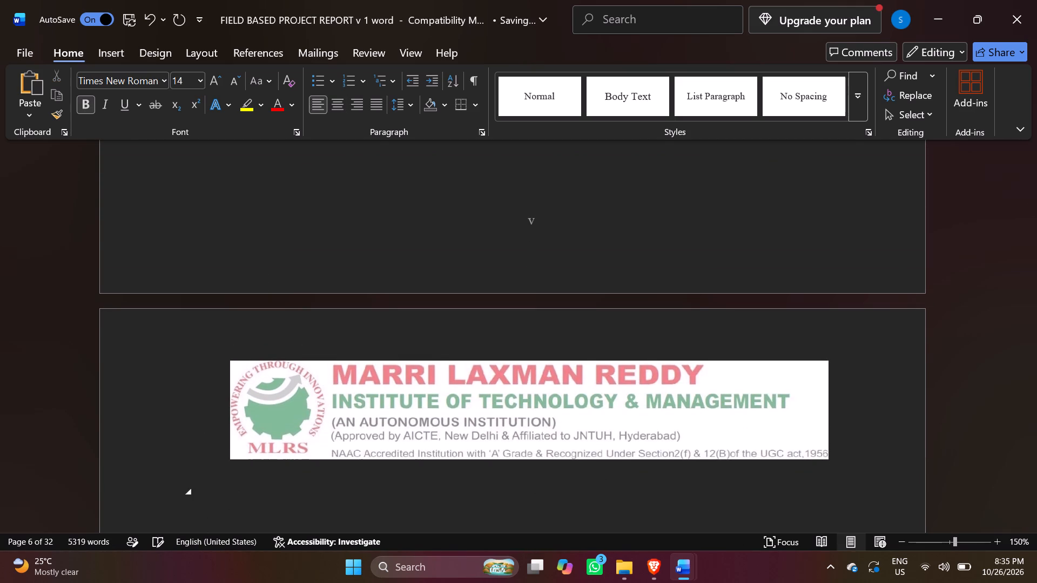
key("BackSpace")
key("BackSpace")
Delete the whole table under the "LIST OF TABLES" heading on page 7.
scroll(711, 487, "down", 6)
scroll(603, 404, "down", 11)
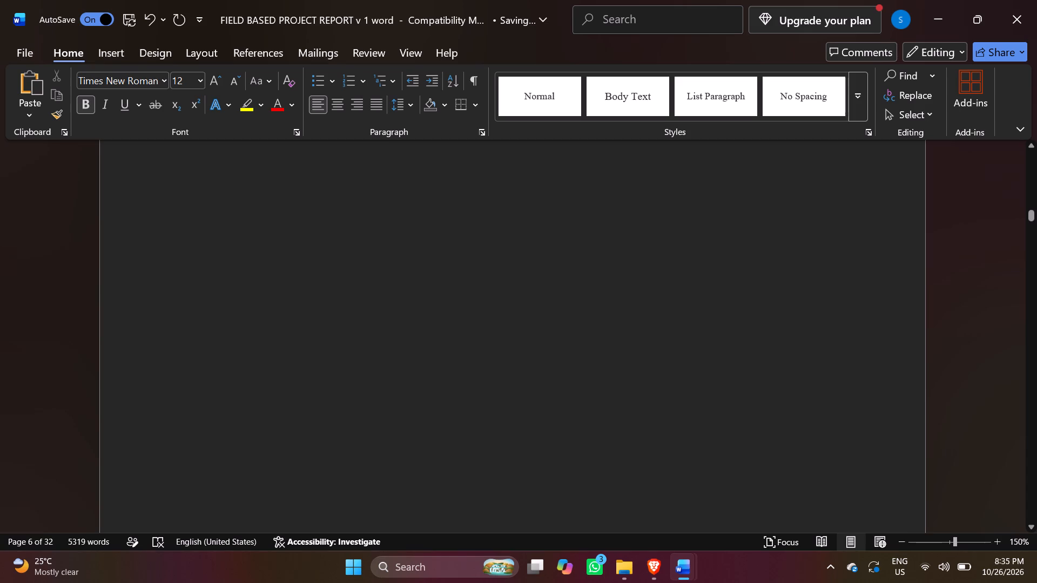
scroll(603, 405, "down", 3)
scroll(547, 386, "up", 20)
scroll(547, 386, "up", 19)
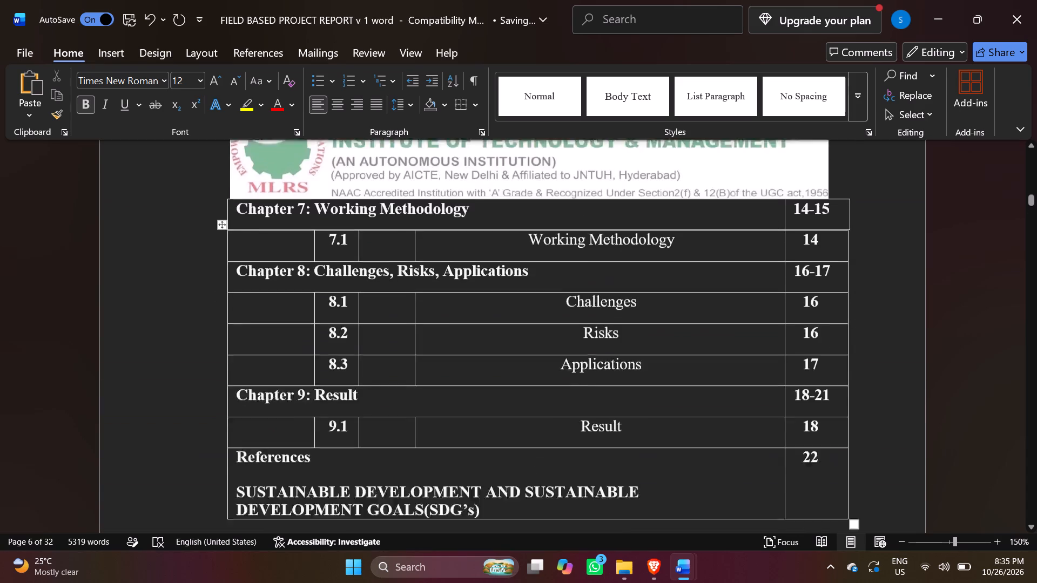
scroll(546, 384, "down", 13)
scroll(546, 388, "down", 13)
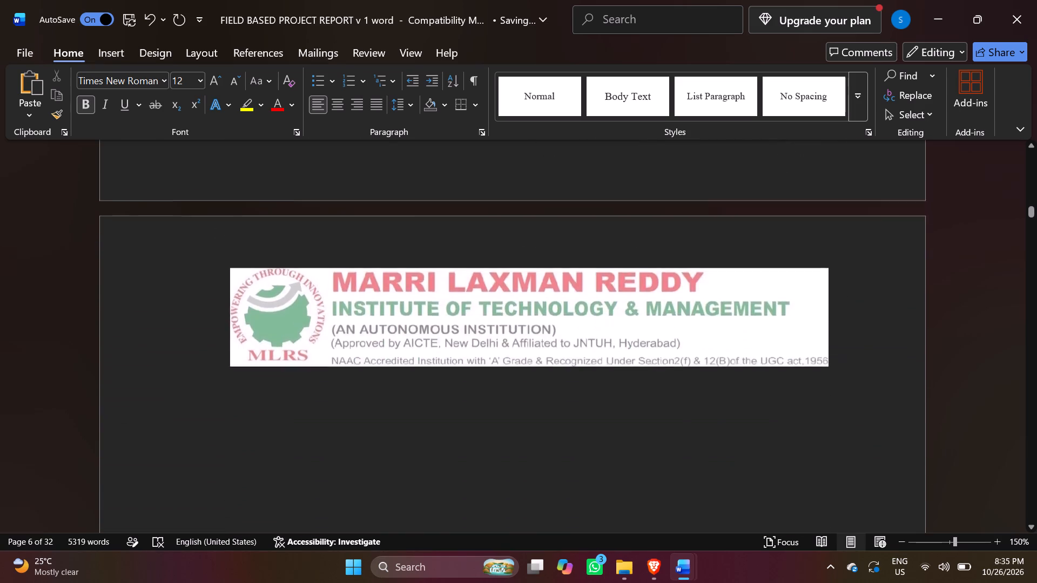
scroll(543, 397, "down", 20)
scroll(543, 397, "down", 11)
scroll(543, 405, "up", 4)
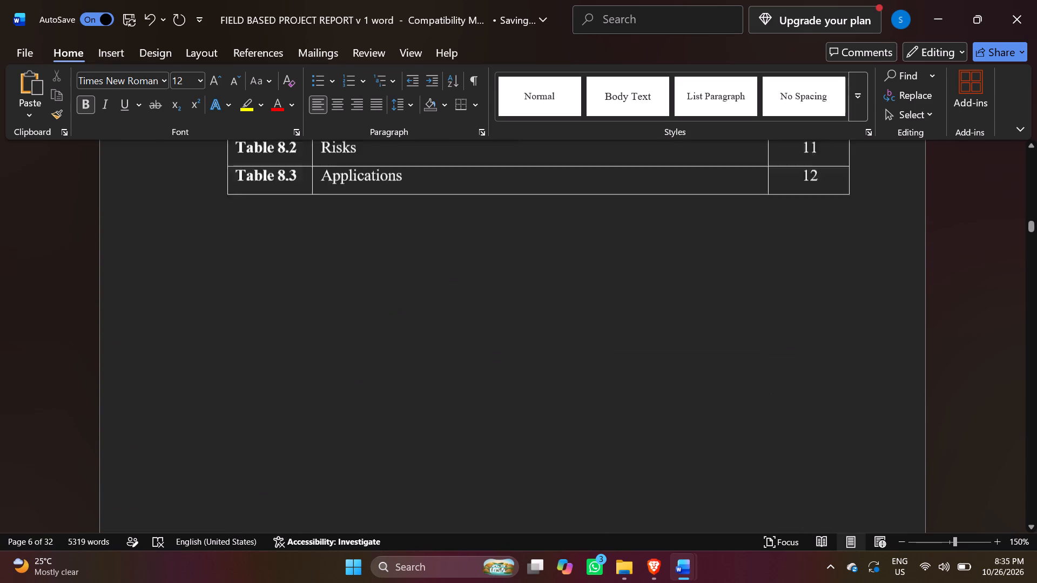
scroll(543, 405, "up", 4)
scroll(744, 459, "down", 4)
left_click(880, 365)
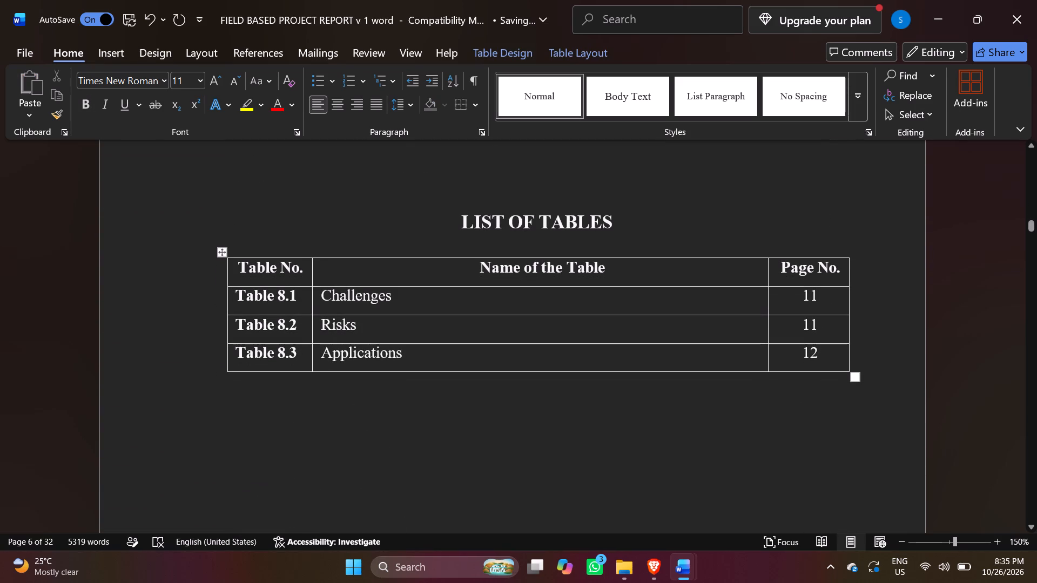
left_click(850, 374)
left_click(858, 371)
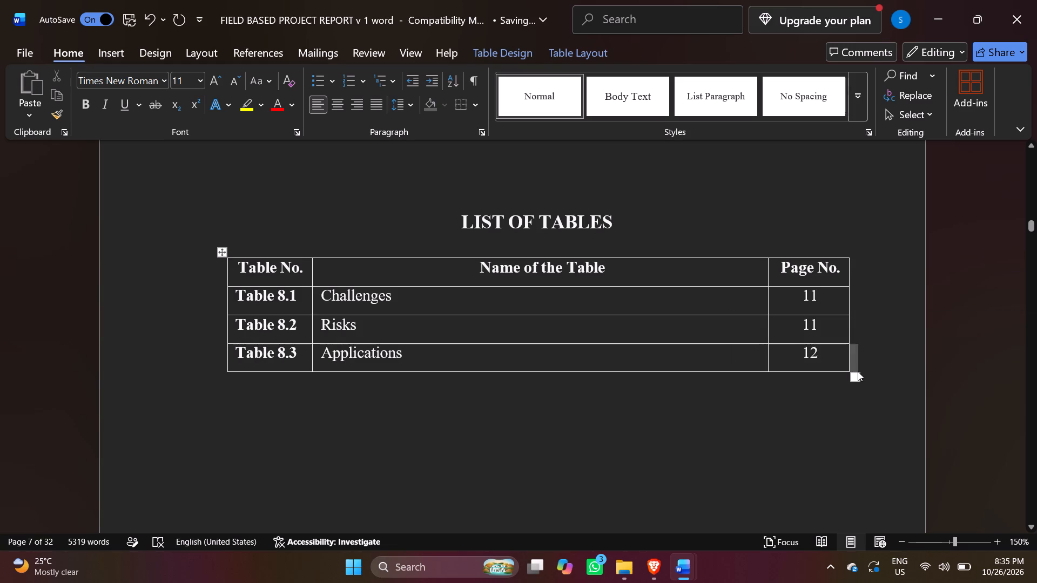
left_click(852, 378)
key("BackSpace")
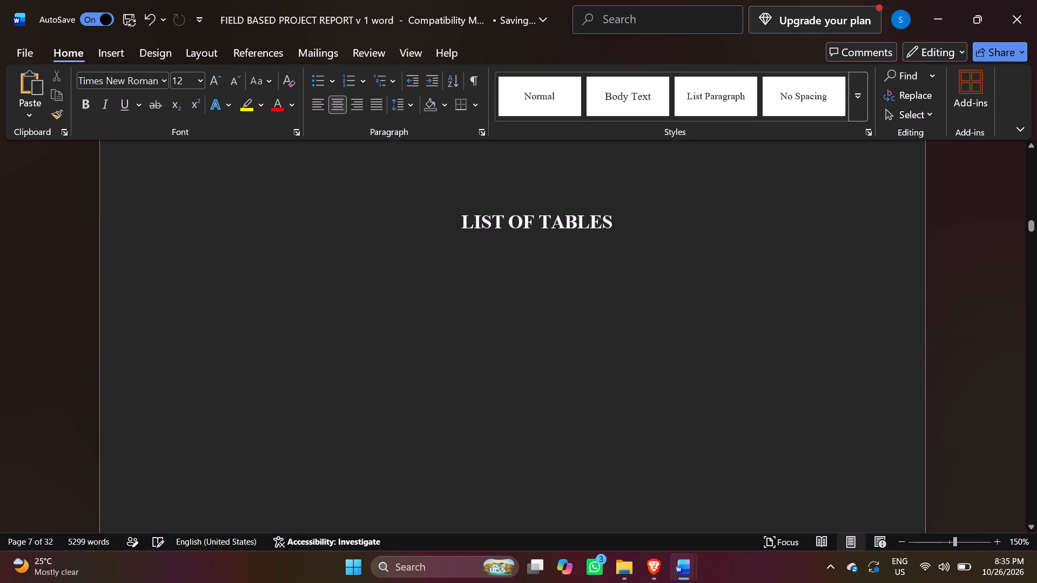
Delete the heading "LIST OF TABLES" on page 7.
left_click(648, 234)
left_click(643, 228)
left_click_drag(635, 219, 474, 250)
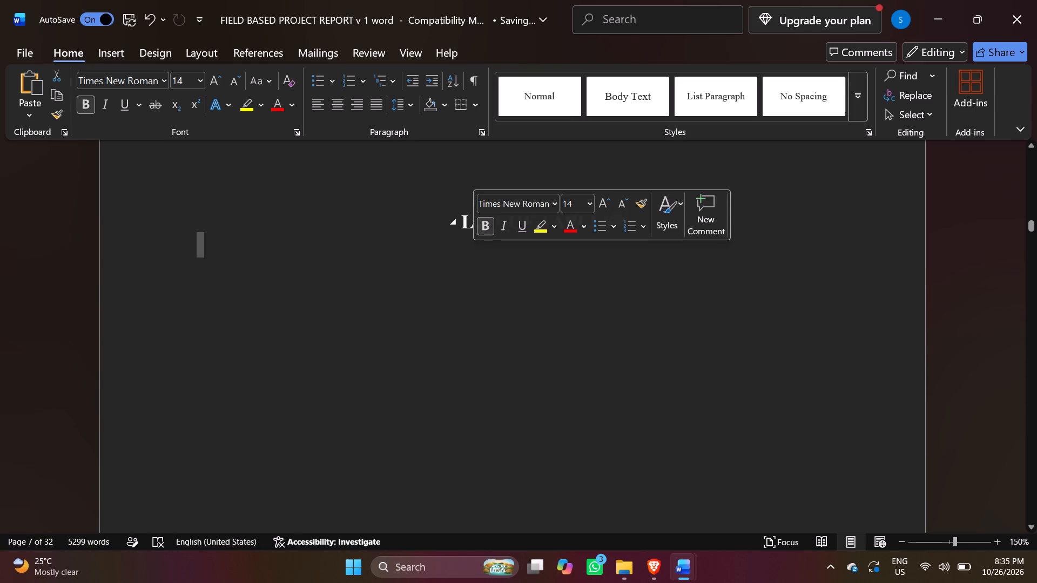
left_click(460, 226)
left_click_drag(460, 226, 597, 207)
left_click(615, 226)
left_click_drag(615, 226, 482, 239)
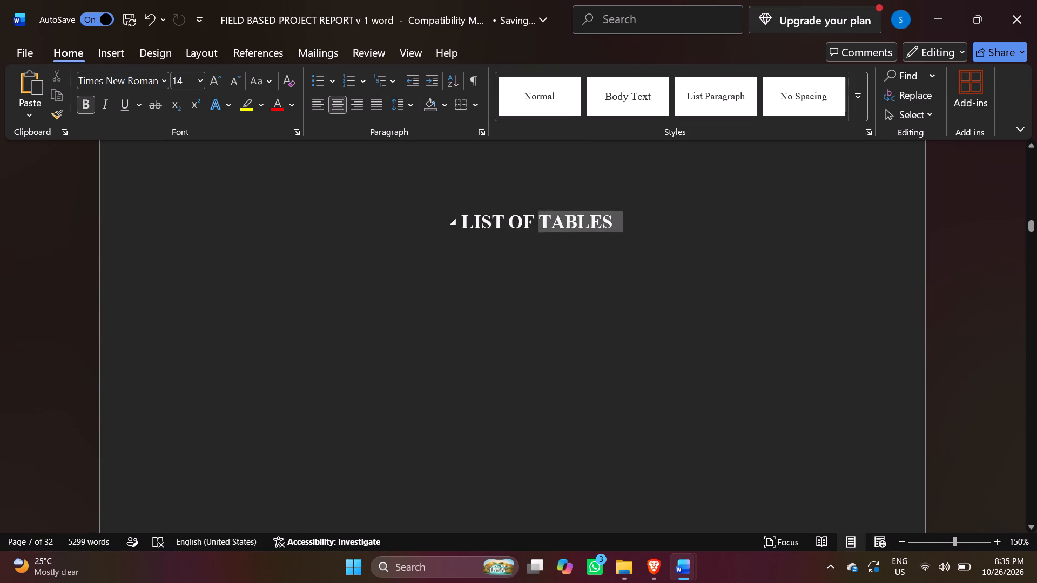
left_click_drag(482, 239, 445, 221)
key("BackSpace")
Delete the whole table of abbreviations under the "LIST OF ABBREVIATIONS" heading.
scroll(577, 268, "up", 6)
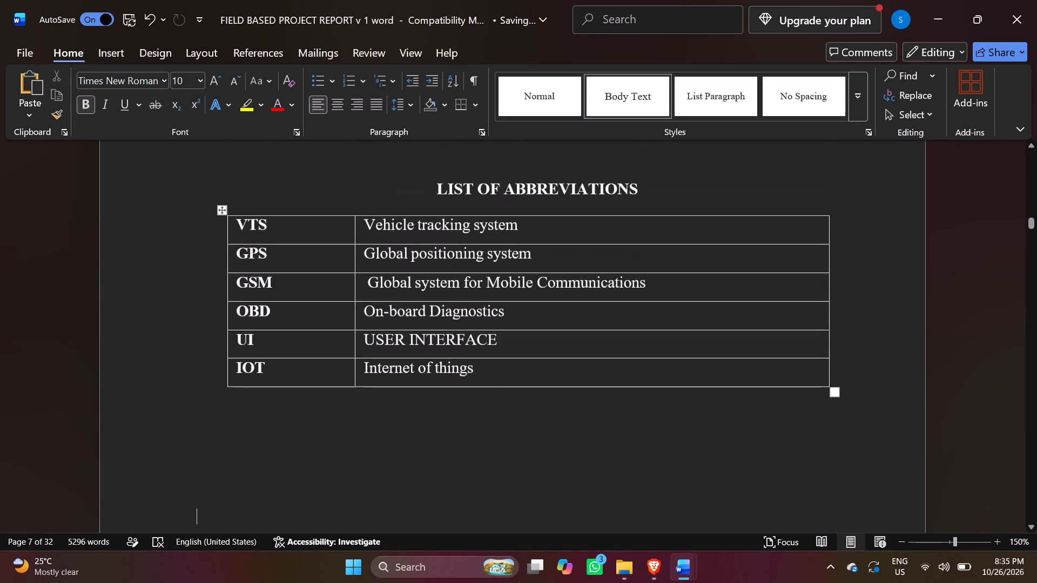
left_click(833, 393)
key("BackSpace")
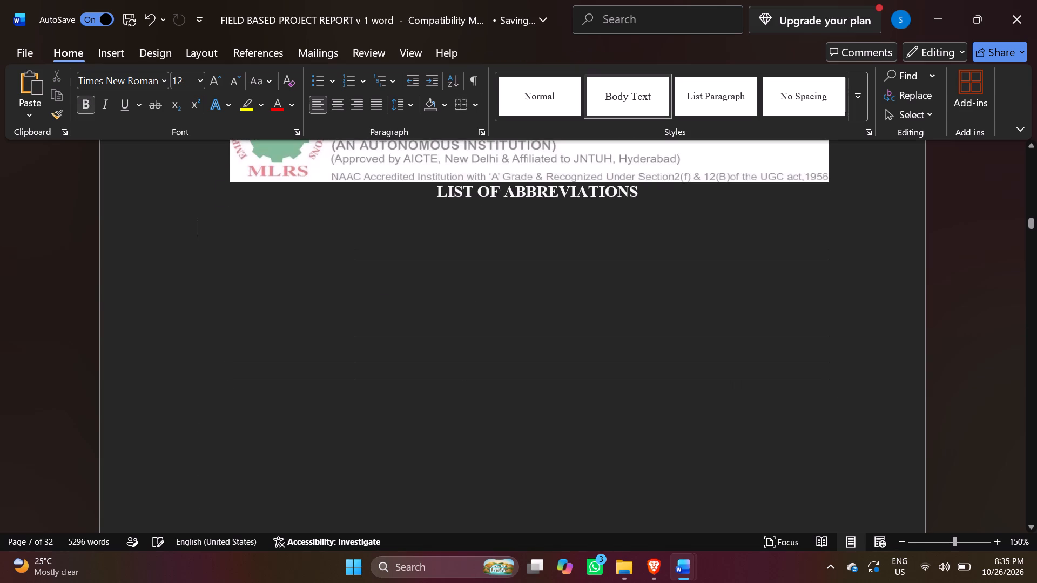
Delete the heading "LIST OF ABBREVIATIONS" below the institute banner on page 7.
scroll(497, 319, "up", 6)
left_click(679, 491)
key("BackSpace")
key("BackSpace")
key("BackSpace")
key("BackSpace")
key("BackSpace")
key("BackSpace")
key("BackSpace")
key("BackSpace")
key("BackSpace")
key("BackSpace")
key("BackSpace")
key("BackSpace")
key("BackSpace")
key("BackSpace")
key("BackSpace")
key("BackSpace")
key("BackSpace")
key("BackSpace")
key("BackSpace")
key("BackSpace")
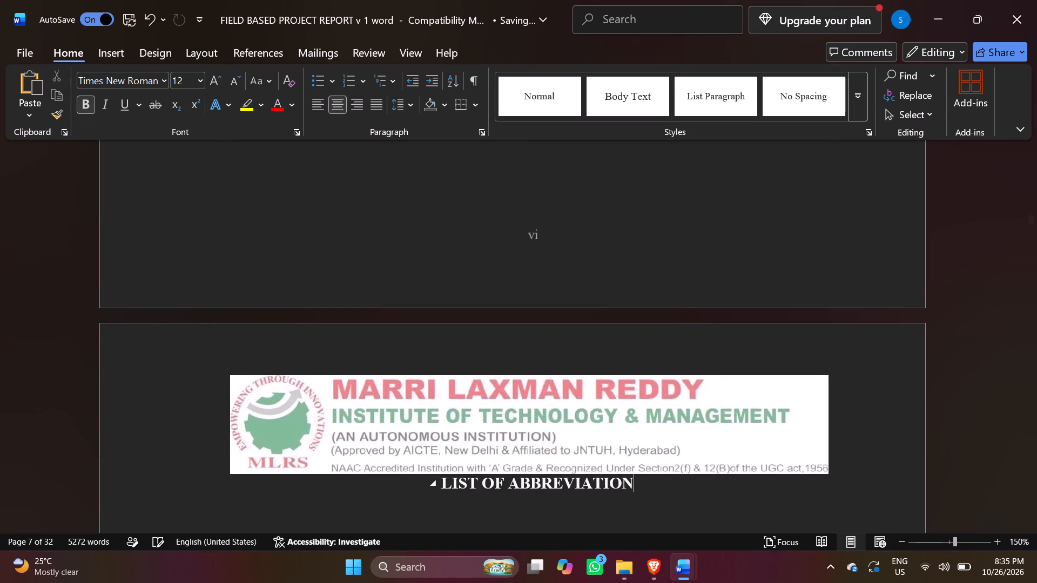
key("BackSpace")
key("BackSpace")
key("BackSpace")
Review the table of contents, including its entries for List of Figures, List of Abbreviations and List of Tables.
scroll(638, 487, "up", 3)
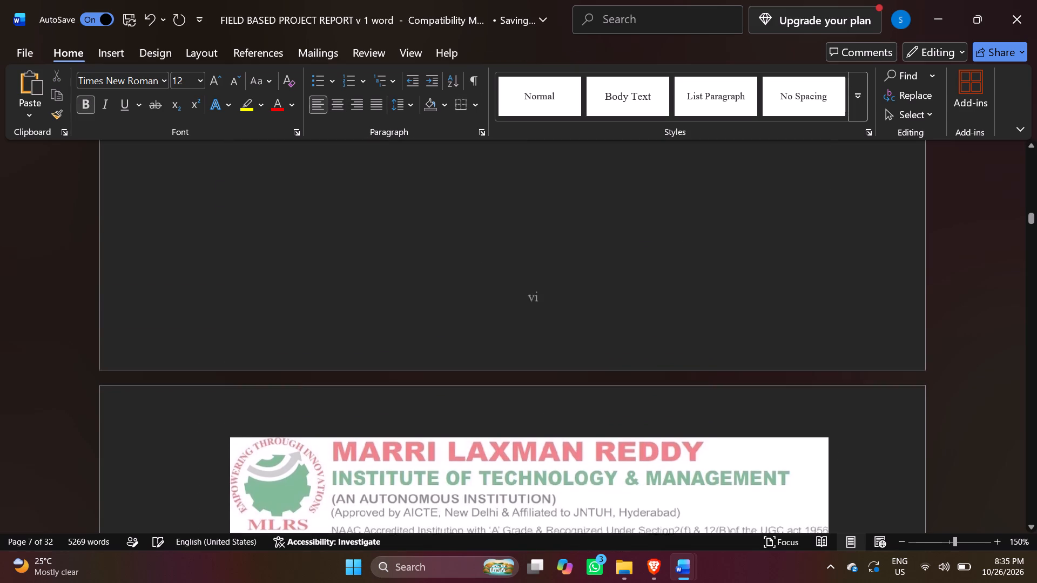
scroll(638, 487, "up", 20)
scroll(638, 487, "up", 20)
scroll(638, 487, "up", 5)
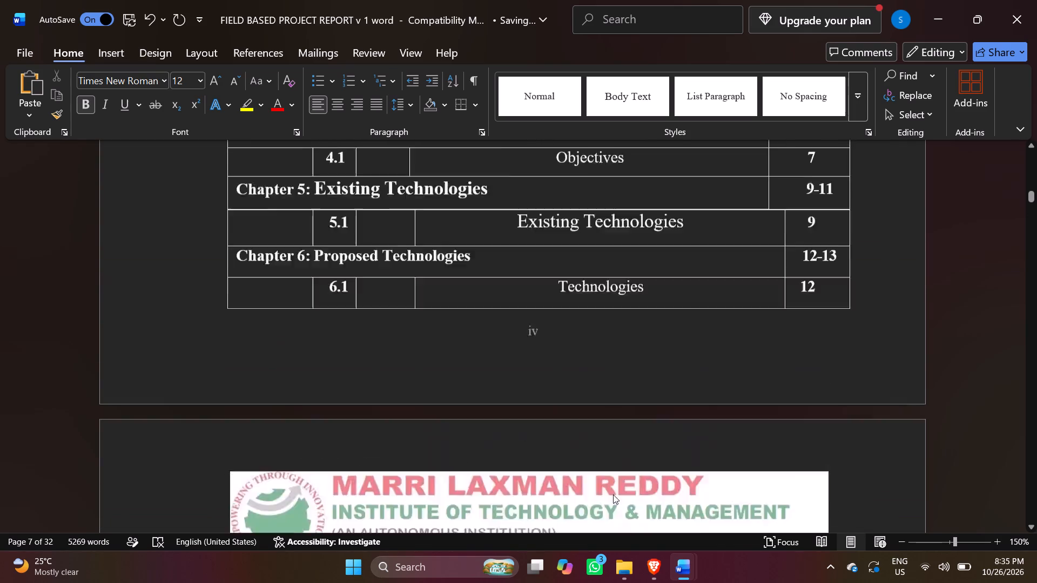
scroll(613, 494, "up", 14)
scroll(484, 467, "down", 2)
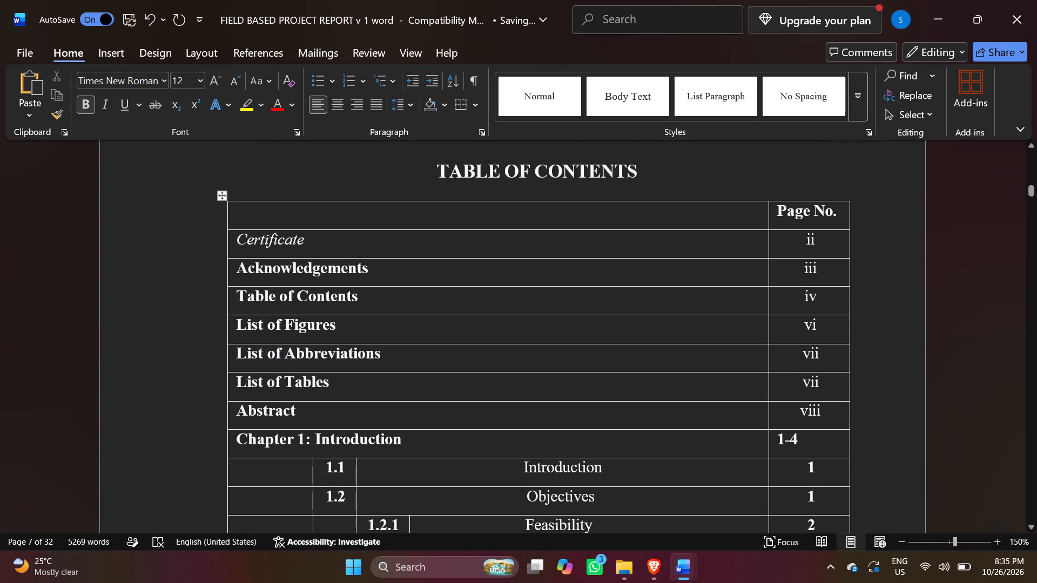
left_click(339, 379)
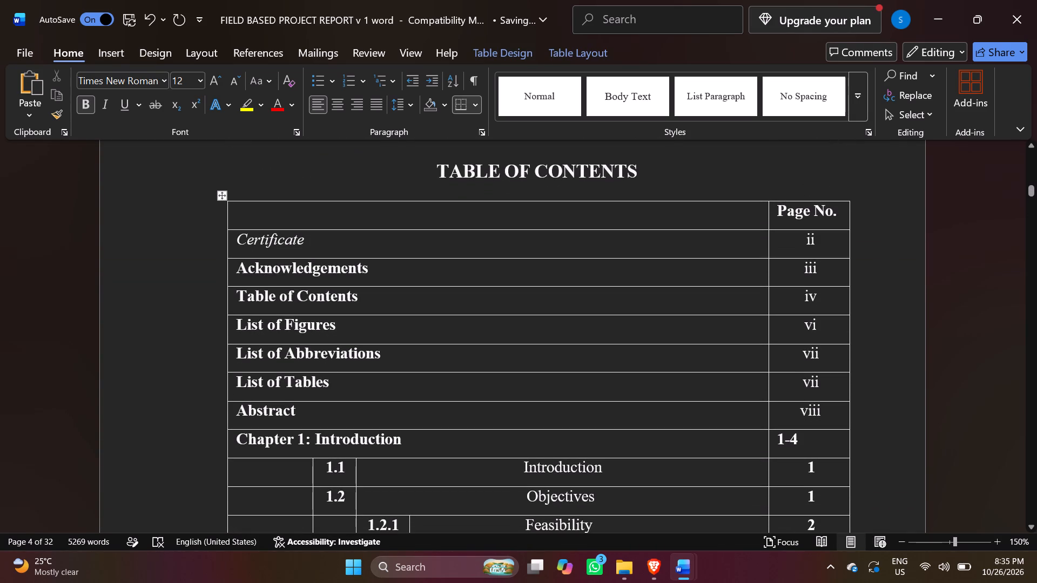
scroll(1036, 416, "down", 6)
scroll(875, 439, "up", 5)
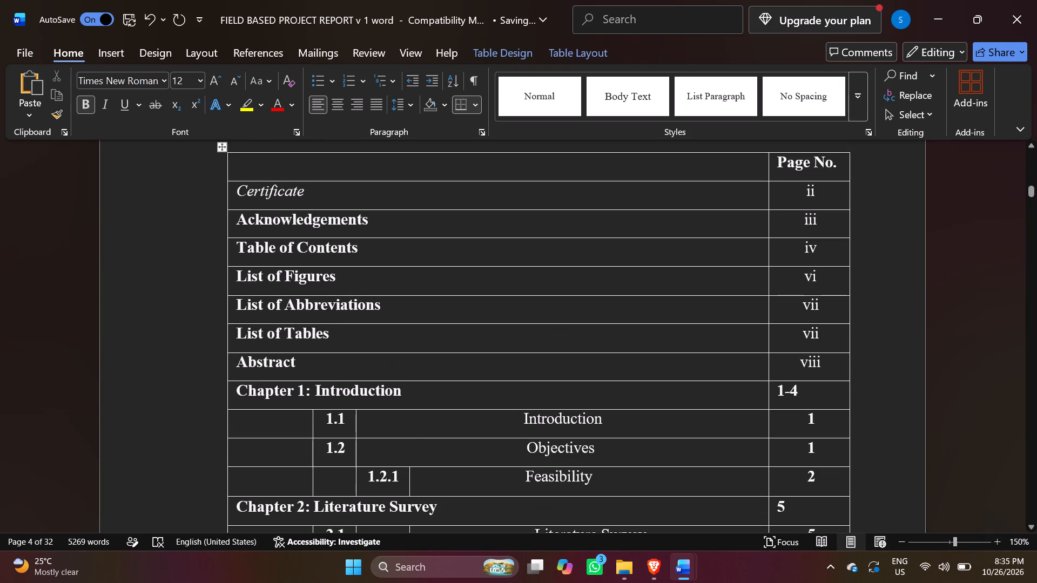
scroll(825, 376, "up", 7)
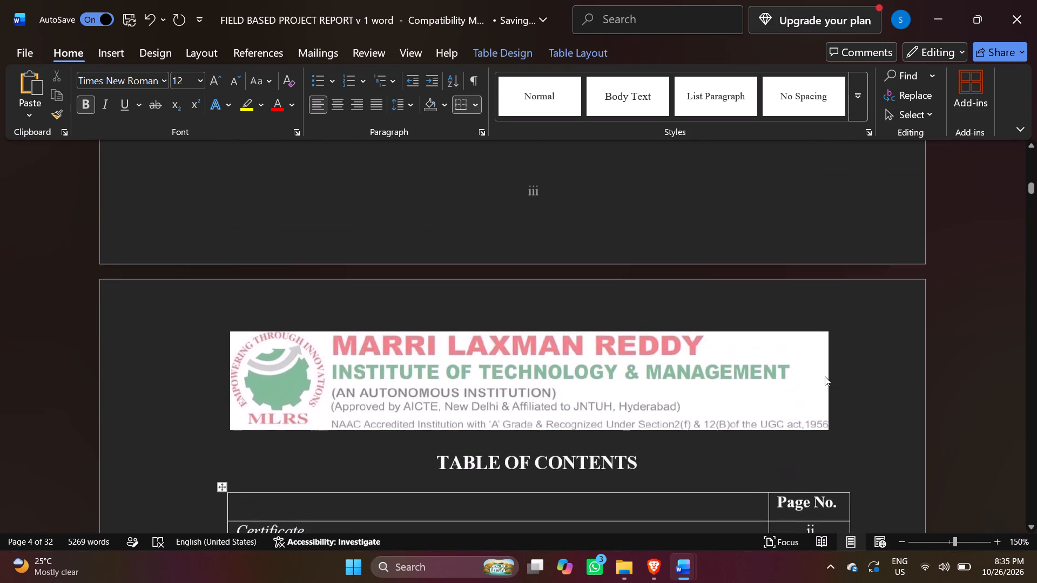
scroll(825, 376, "down", 12)
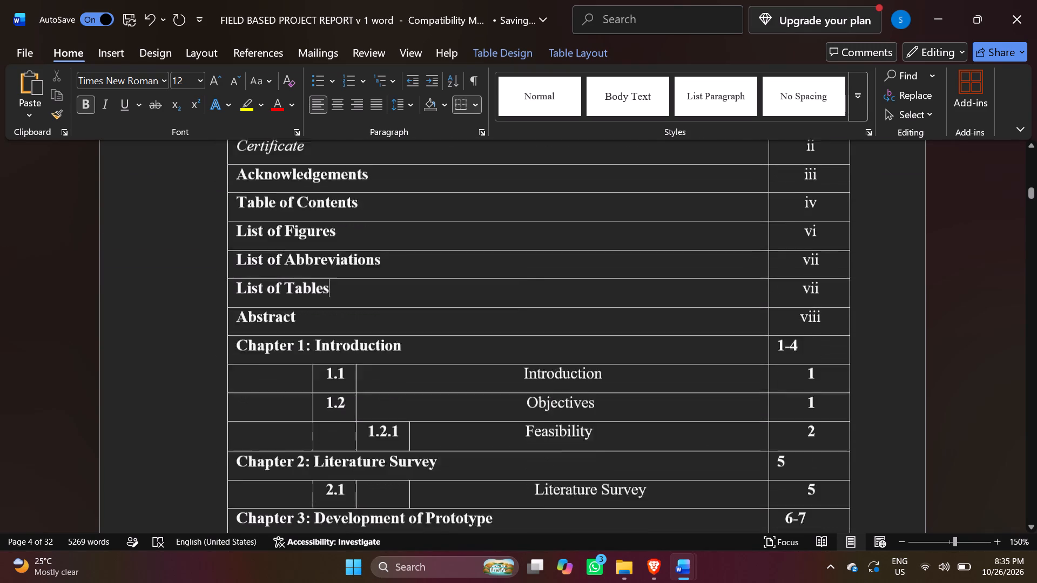
scroll(823, 383, "down", 14)
scroll(823, 399, "down", 17)
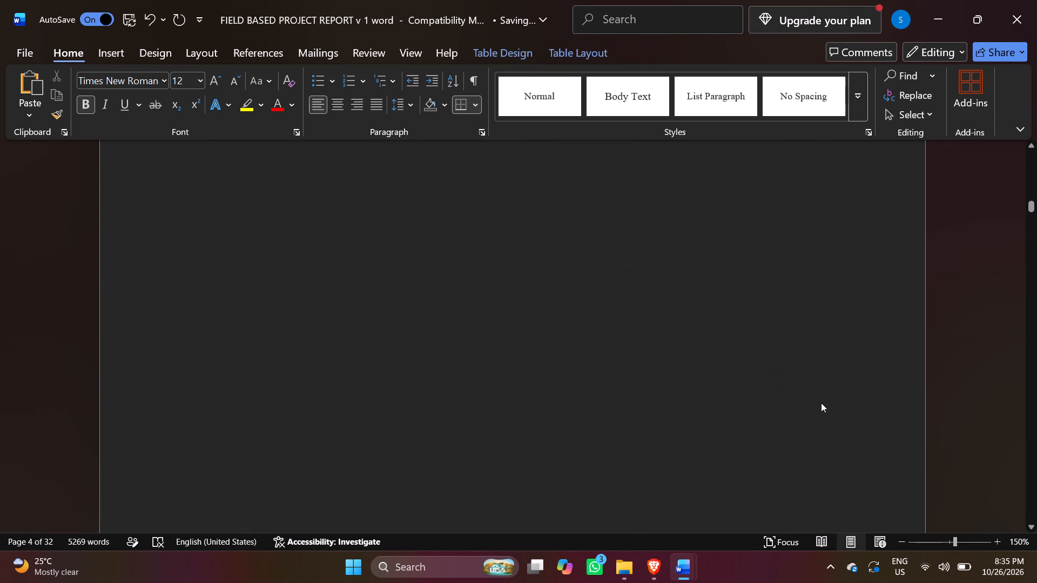
Examine the blank pages between the end of the table of contents and the ABSTRACT page.
scroll(821, 403, "down", 2)
scroll(815, 413, "up", 20)
scroll(815, 413, "up", 3)
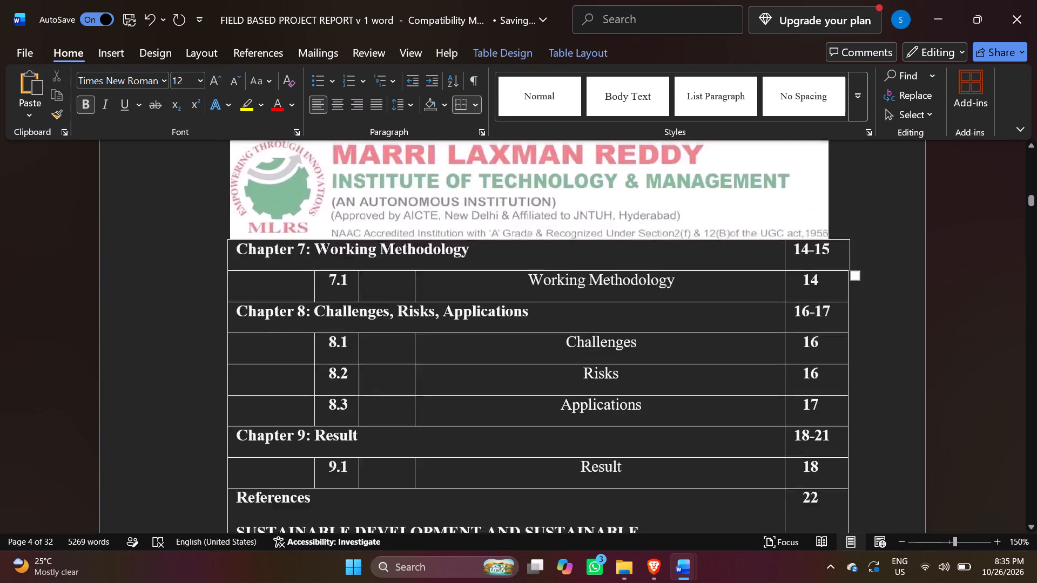
scroll(813, 417, "up", 3)
scroll(810, 423, "down", 14)
scroll(804, 435, "down", 7)
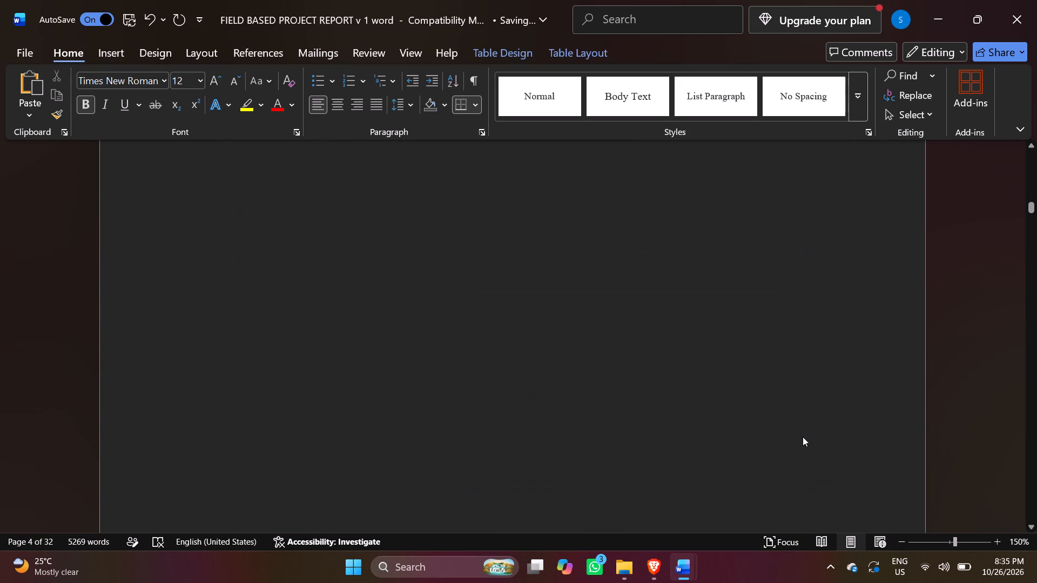
scroll(803, 437, "down", 14)
scroll(802, 443, "down", 20)
scroll(799, 449, "down", 14)
scroll(796, 455, "down", 17)
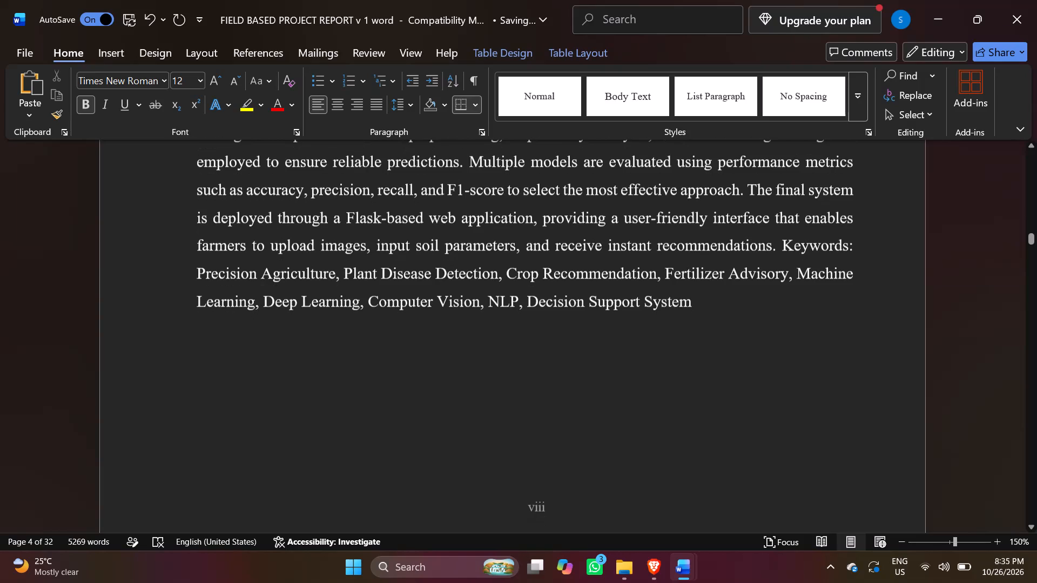
scroll(792, 459, "up", 20)
scroll(792, 459, "up", 16)
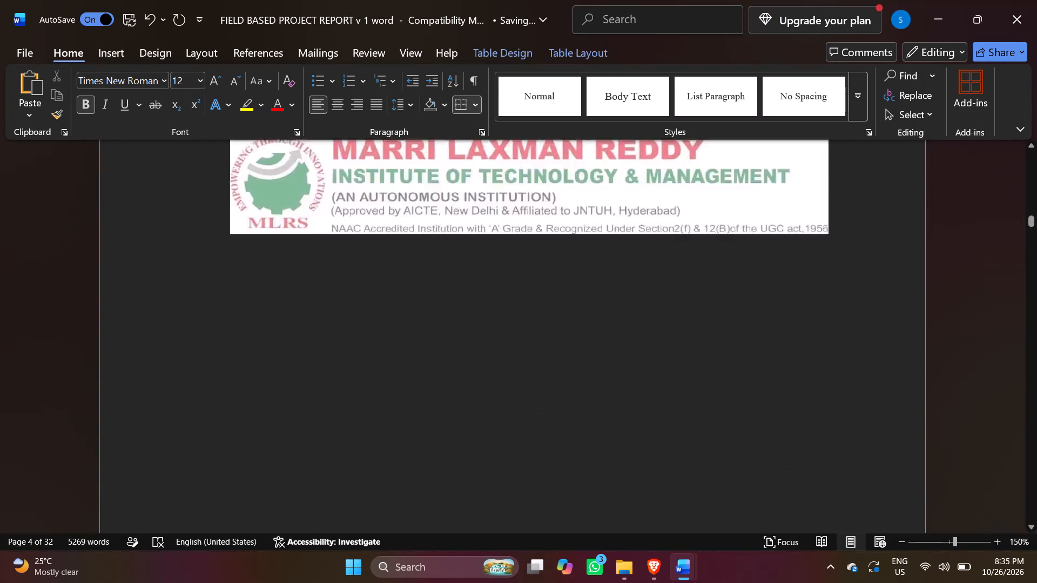
scroll(756, 476, "up", 20)
scroll(756, 476, "up", 17)
scroll(711, 495, "up", 6)
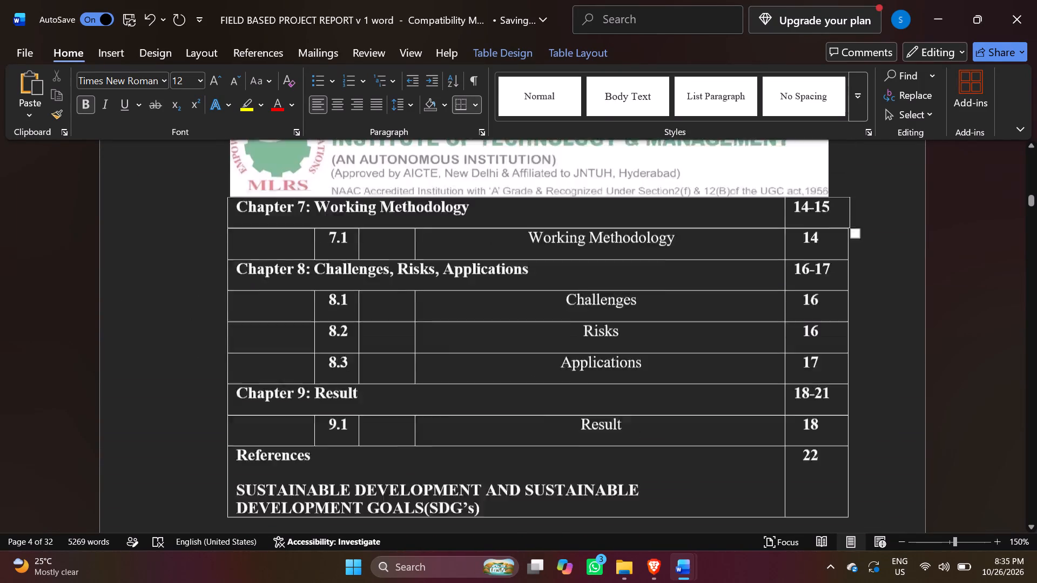
scroll(711, 495, "down", 20)
scroll(711, 495, "down", 9)
scroll(693, 514, "up", 5)
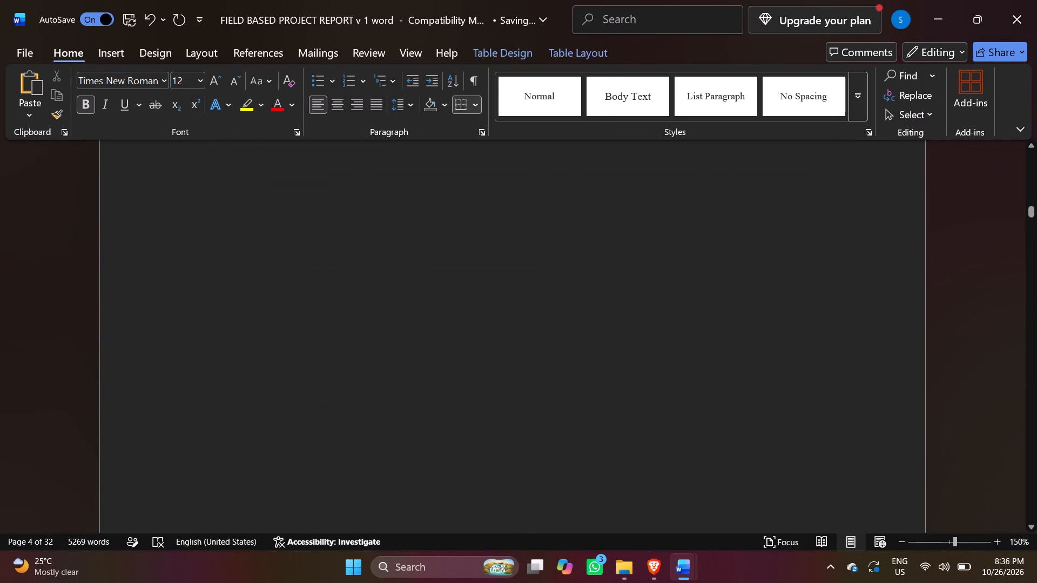
scroll(693, 514, "up", 17)
scroll(688, 517, "up", 4)
scroll(688, 517, "down", 16)
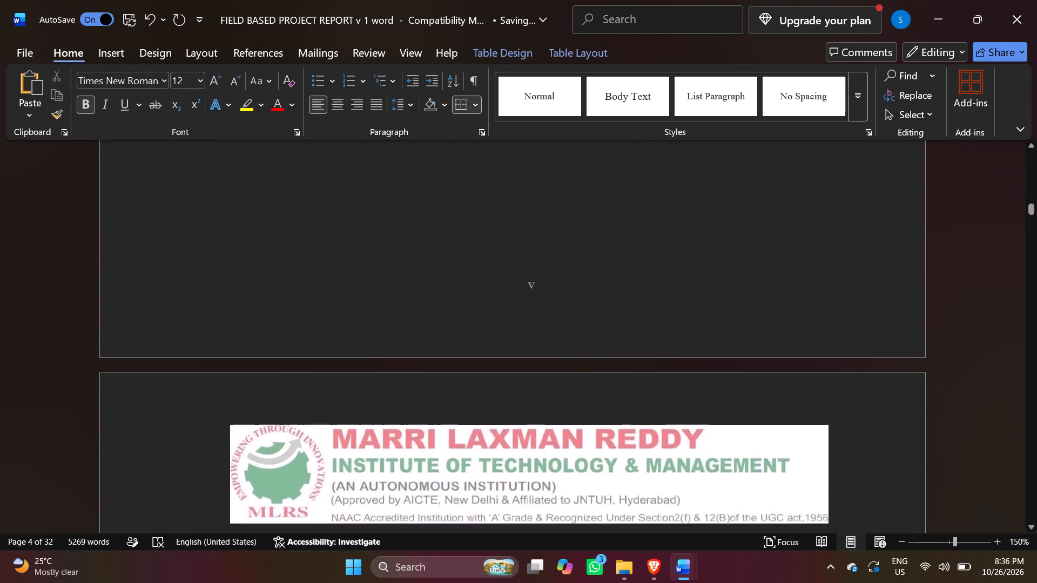
scroll(678, 530, "down", 19)
scroll(677, 538, "down", 6)
scroll(544, 404, "down", 15)
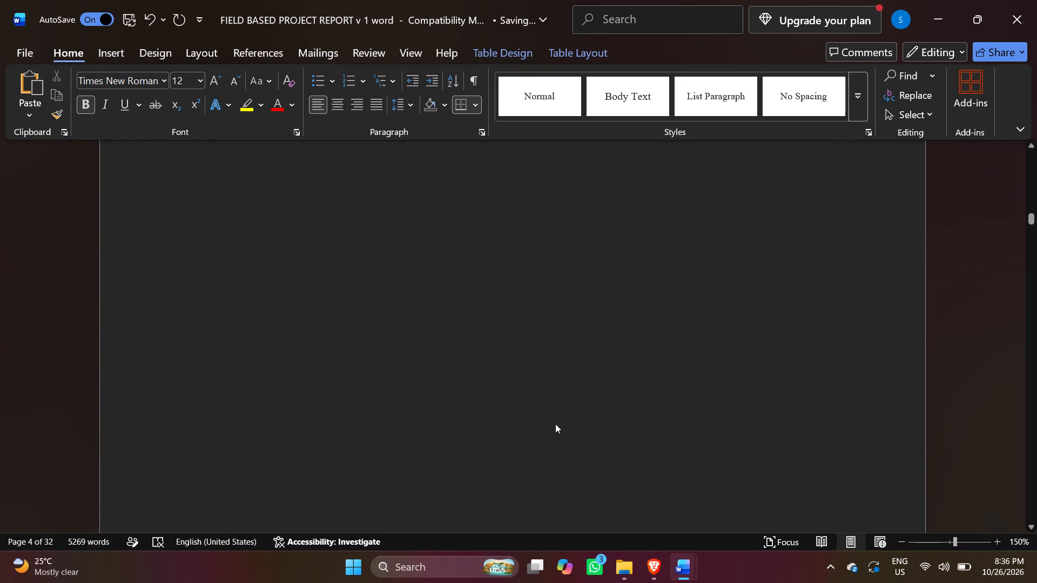
scroll(555, 424, "down", 12)
scroll(561, 391, "down", 14)
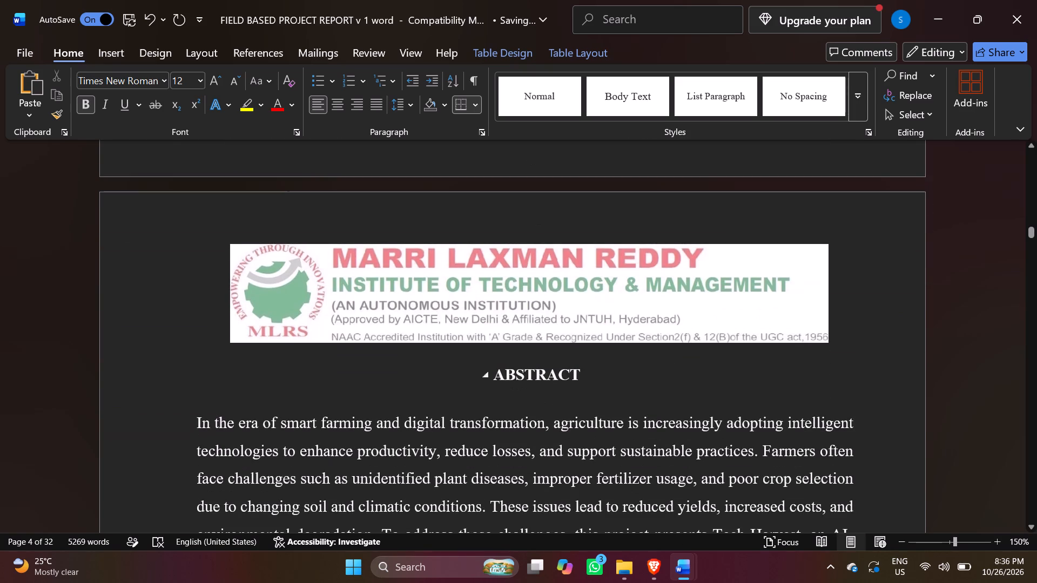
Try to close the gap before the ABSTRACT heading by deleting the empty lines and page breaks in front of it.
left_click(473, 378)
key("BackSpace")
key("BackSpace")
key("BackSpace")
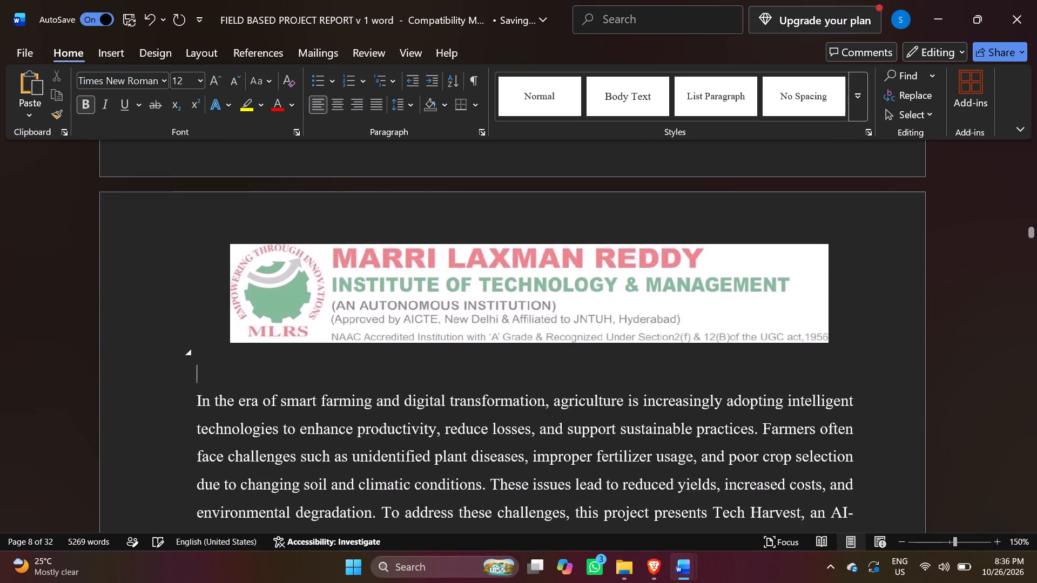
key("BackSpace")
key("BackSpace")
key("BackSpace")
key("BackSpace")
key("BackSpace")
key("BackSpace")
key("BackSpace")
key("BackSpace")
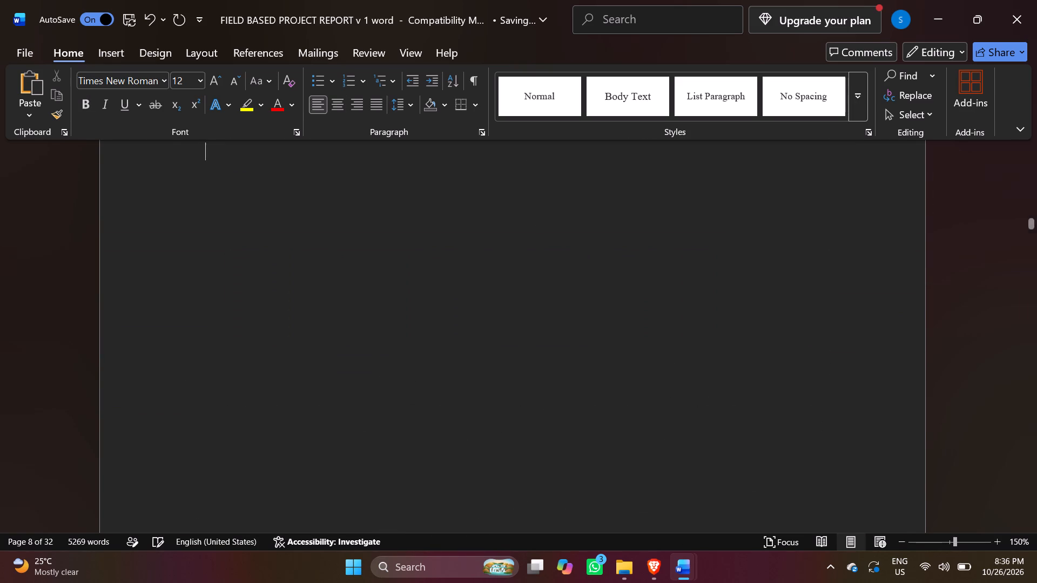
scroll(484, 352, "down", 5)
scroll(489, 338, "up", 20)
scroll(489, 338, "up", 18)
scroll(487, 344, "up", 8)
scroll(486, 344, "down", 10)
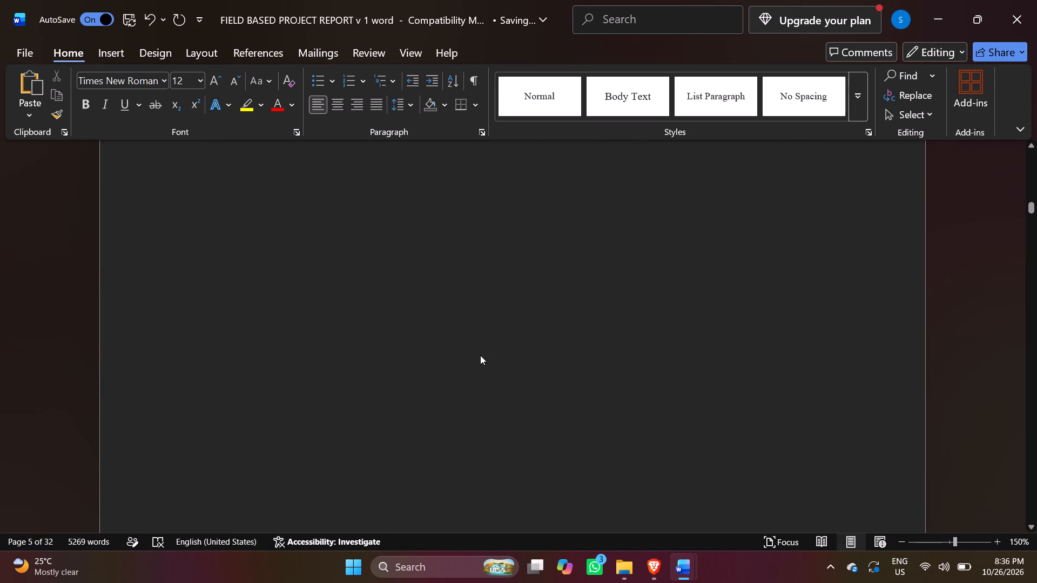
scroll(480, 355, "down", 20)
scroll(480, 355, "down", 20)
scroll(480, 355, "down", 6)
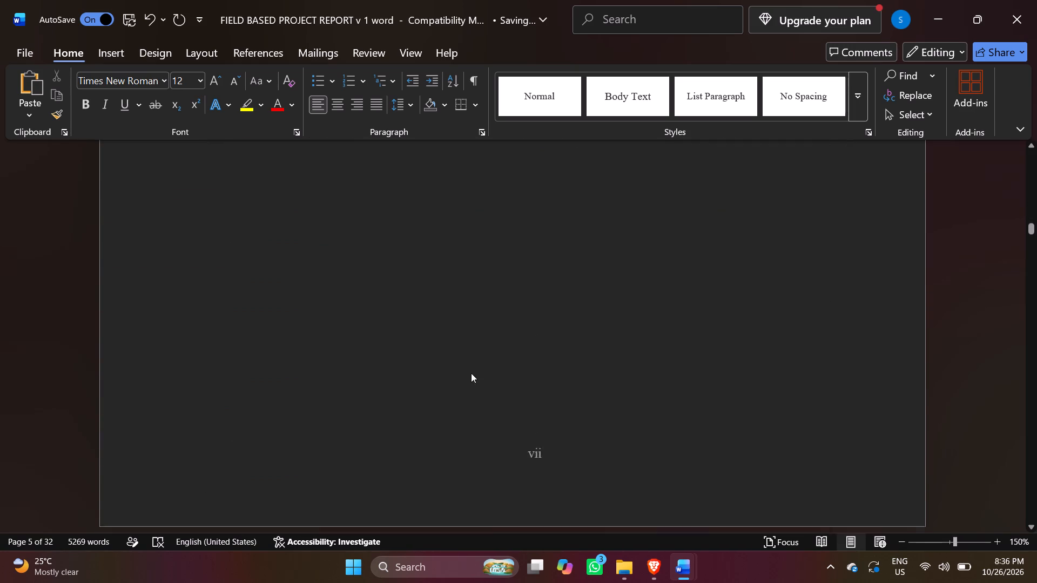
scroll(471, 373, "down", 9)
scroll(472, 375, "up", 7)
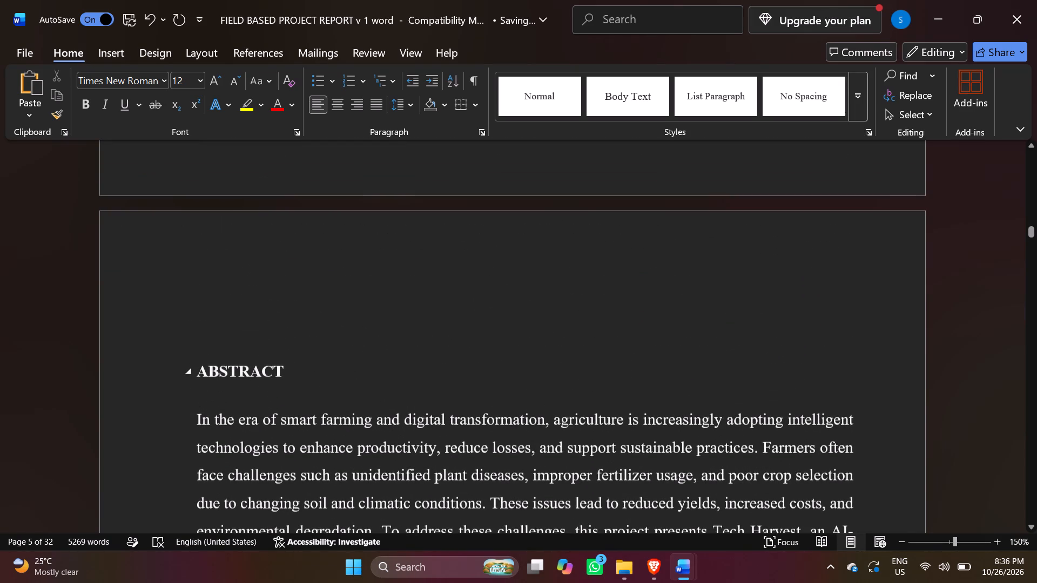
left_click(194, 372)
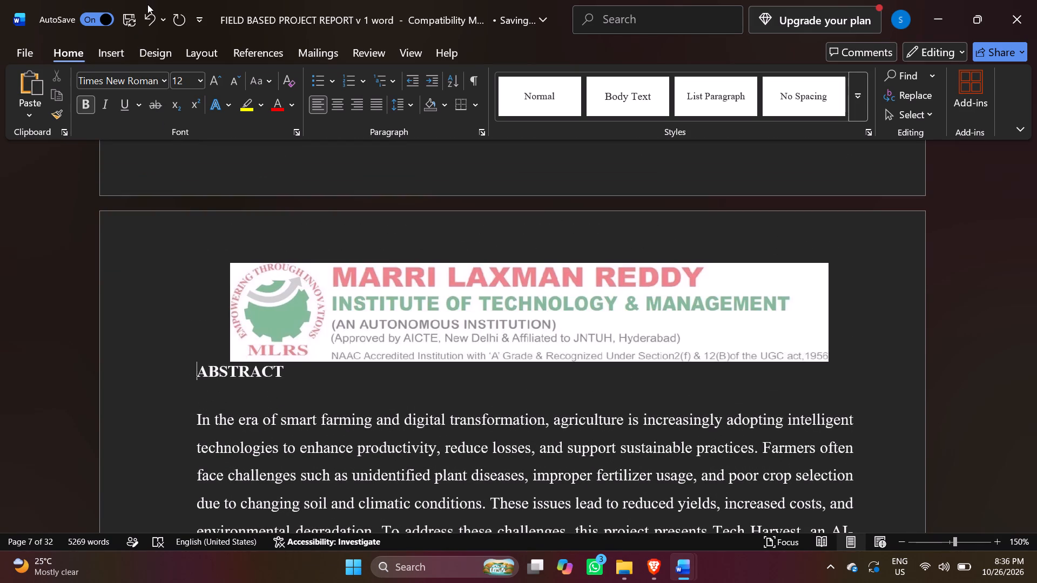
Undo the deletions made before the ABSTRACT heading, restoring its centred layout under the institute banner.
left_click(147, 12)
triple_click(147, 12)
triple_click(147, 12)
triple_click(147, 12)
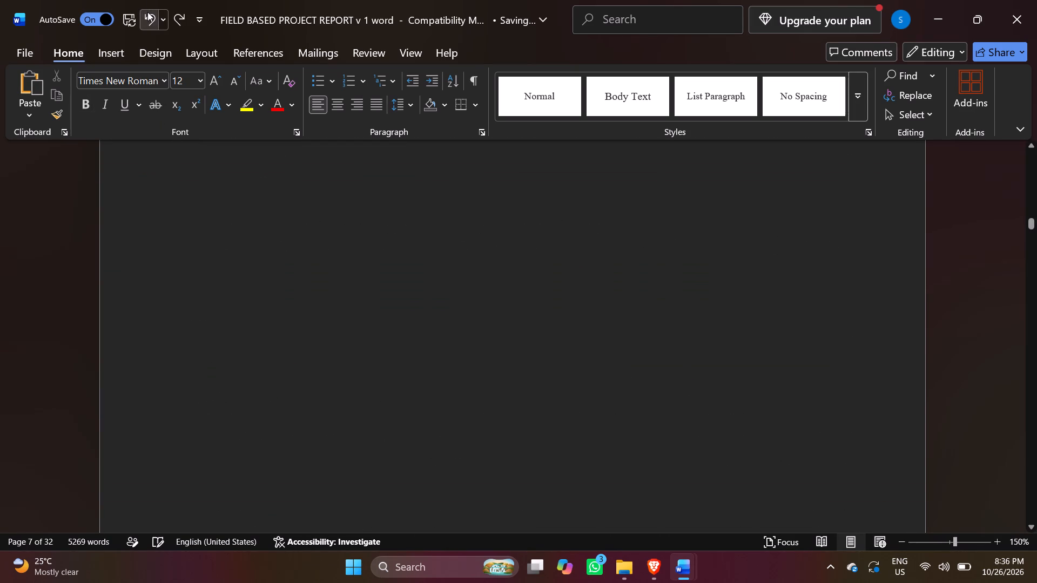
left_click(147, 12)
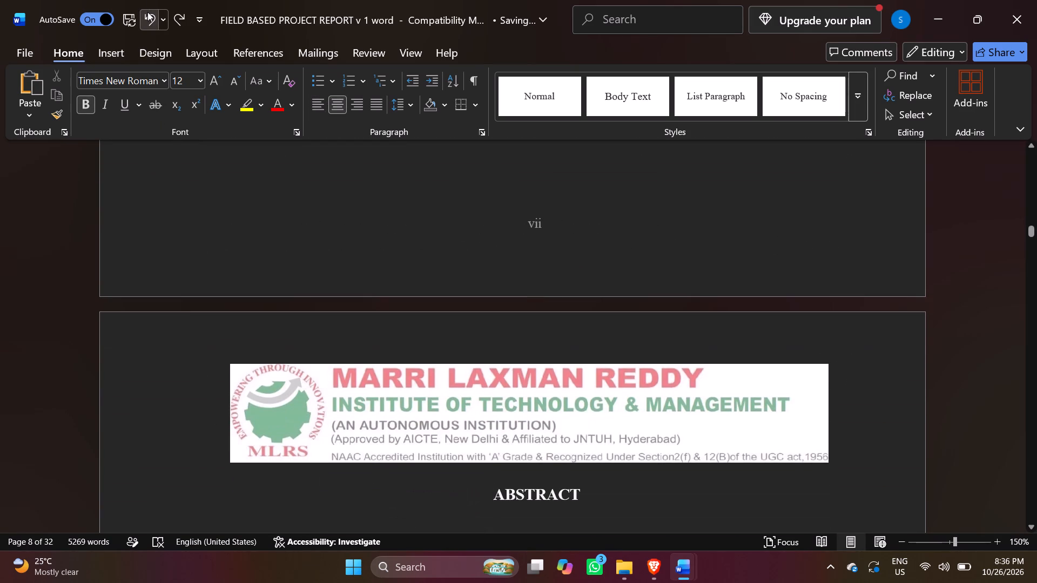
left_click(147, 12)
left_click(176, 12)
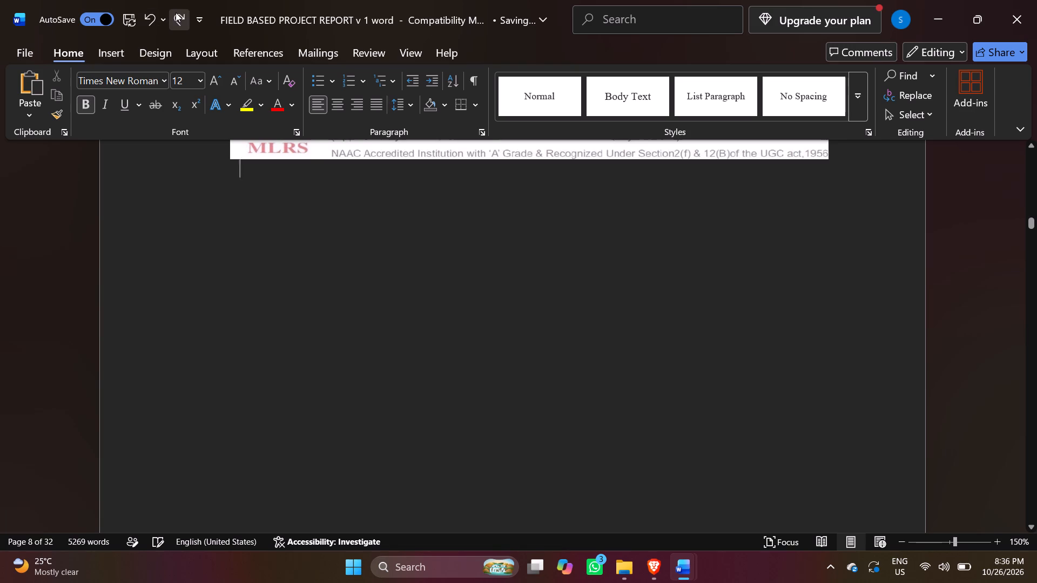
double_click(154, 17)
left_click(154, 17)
Copy the ABSTRACT heading with its full text through the keywords onto the blank page directly after the table of contents.
scroll(413, 203, "down", 20)
scroll(413, 203, "down", 3)
scroll(470, 308, "up", 2)
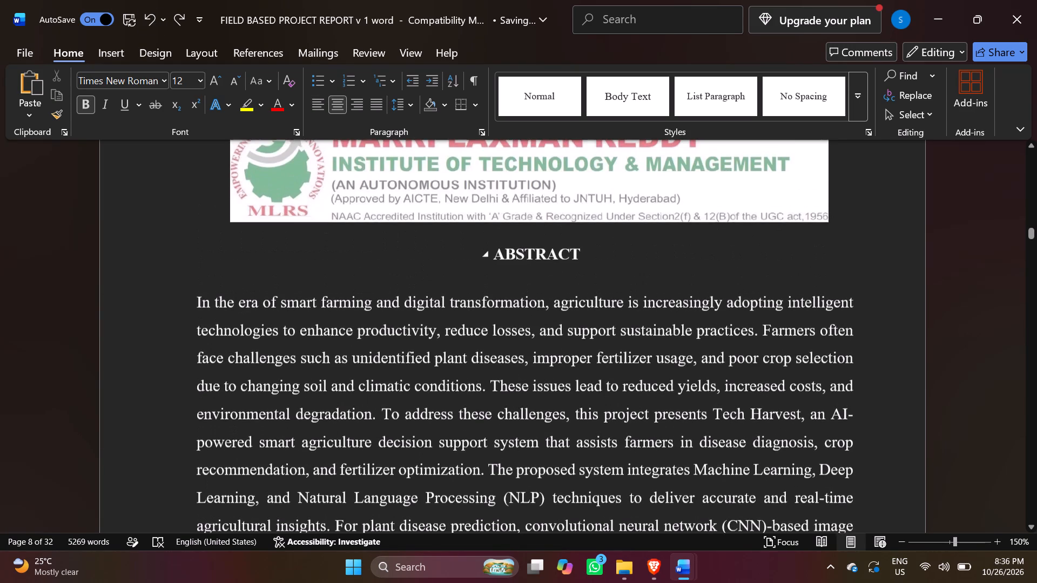
left_click(492, 255)
left_click_drag(492, 255, 698, 537)
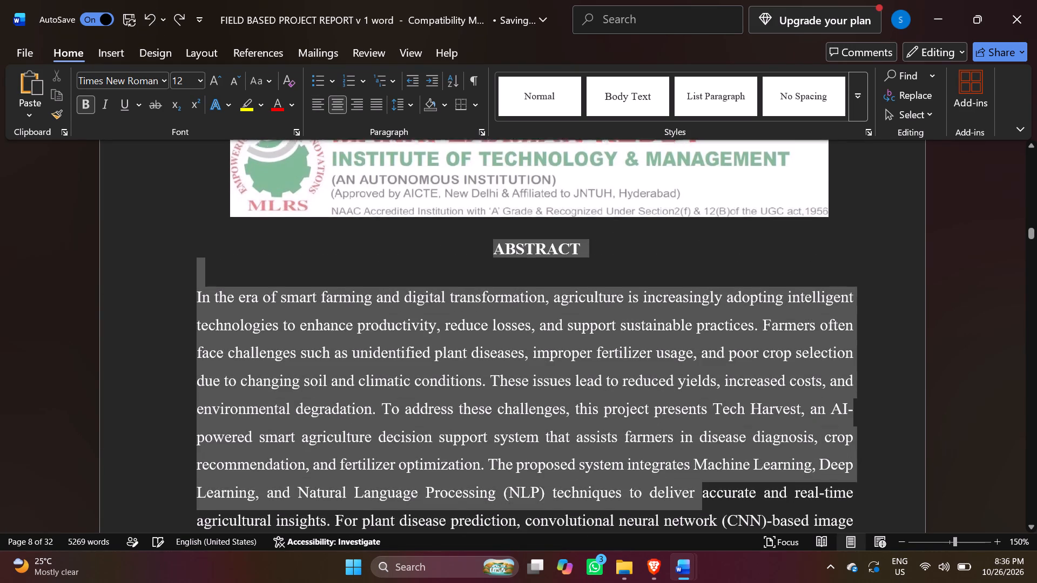
left_click_drag(698, 537, 703, 228)
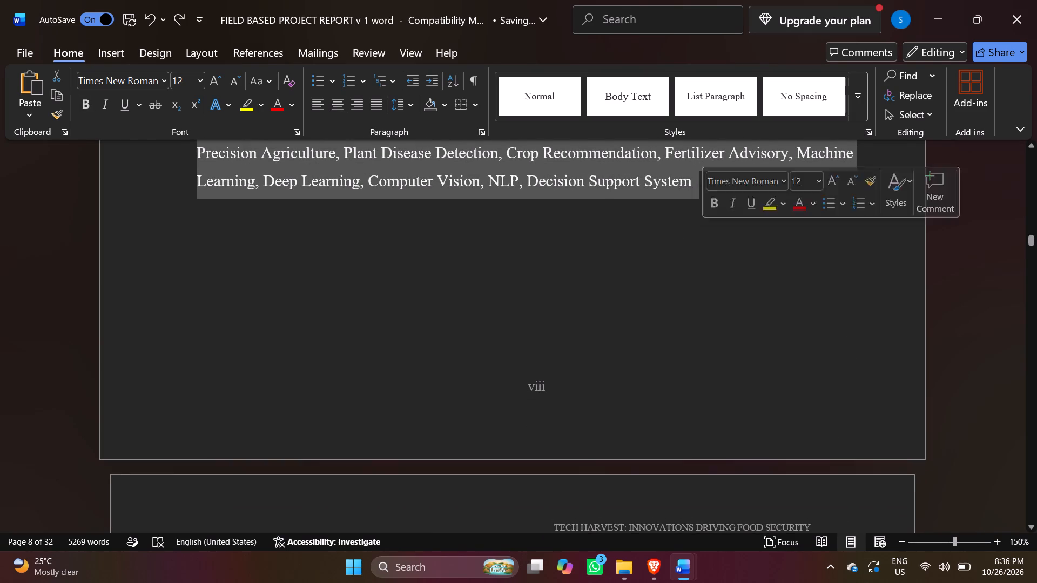
scroll(566, 264, "up", 2)
scroll(566, 264, "down", 10)
scroll(565, 269, "up", 12)
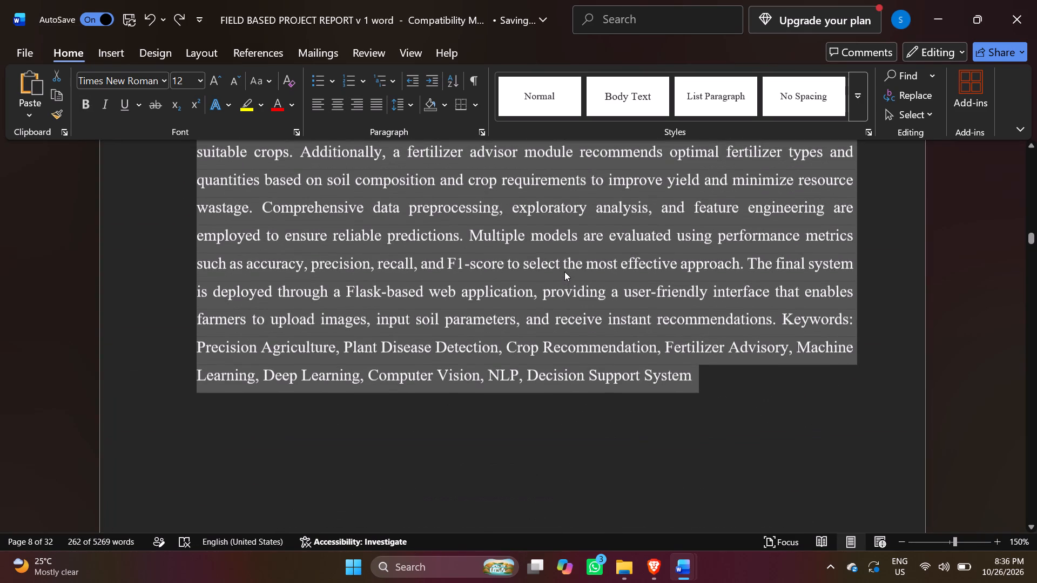
key("ctrl+c")
scroll(559, 282, "up", 20)
scroll(559, 282, "up", 10)
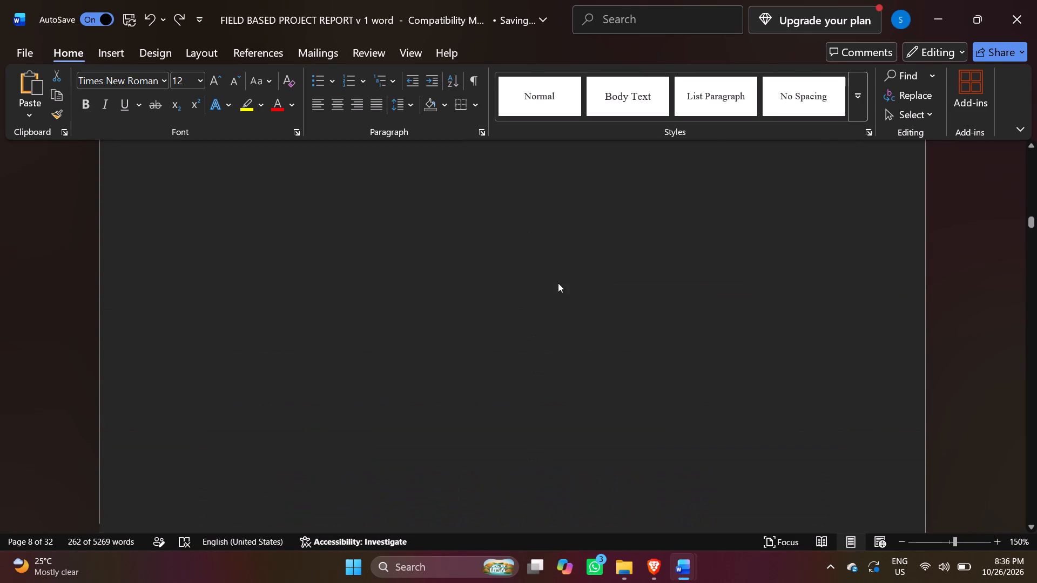
scroll(558, 283, "up", 20)
scroll(558, 283, "up", 20)
scroll(558, 283, "up", 5)
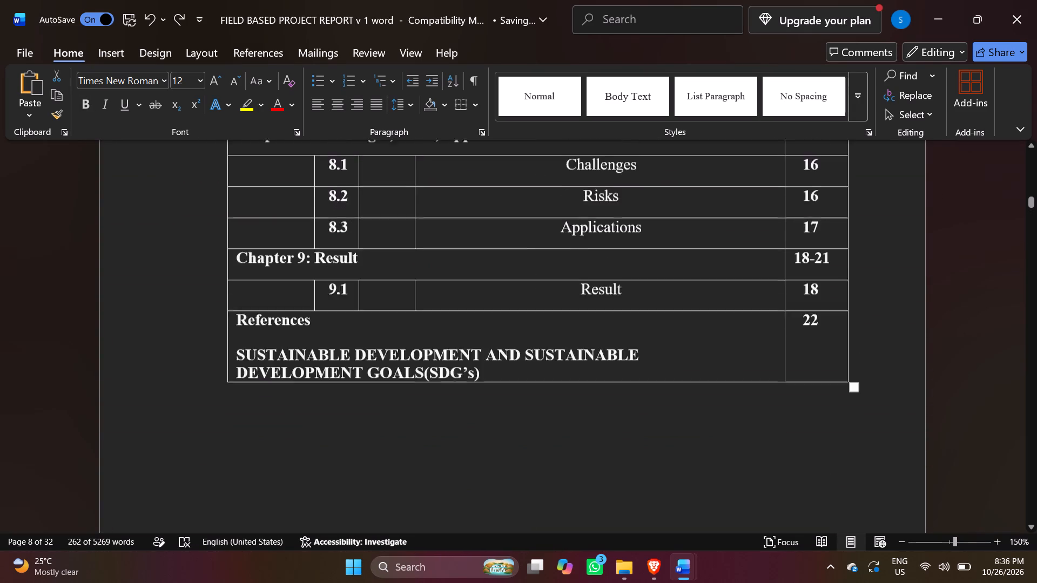
scroll(557, 284, "down", 20)
scroll(557, 284, "down", 6)
scroll(432, 213, "up", 4)
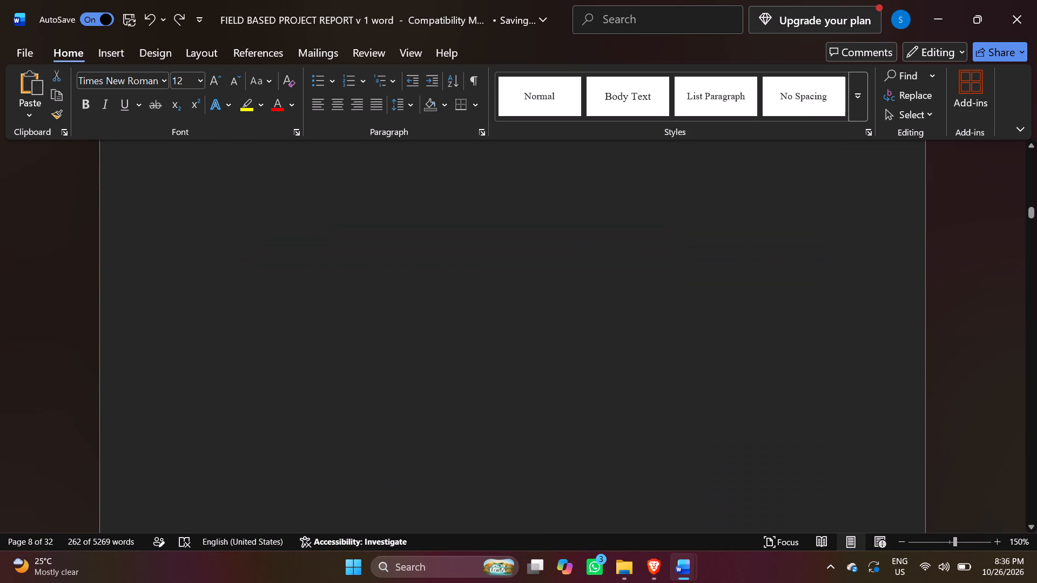
scroll(359, 247, "up", 4)
scroll(333, 374, "down", 4)
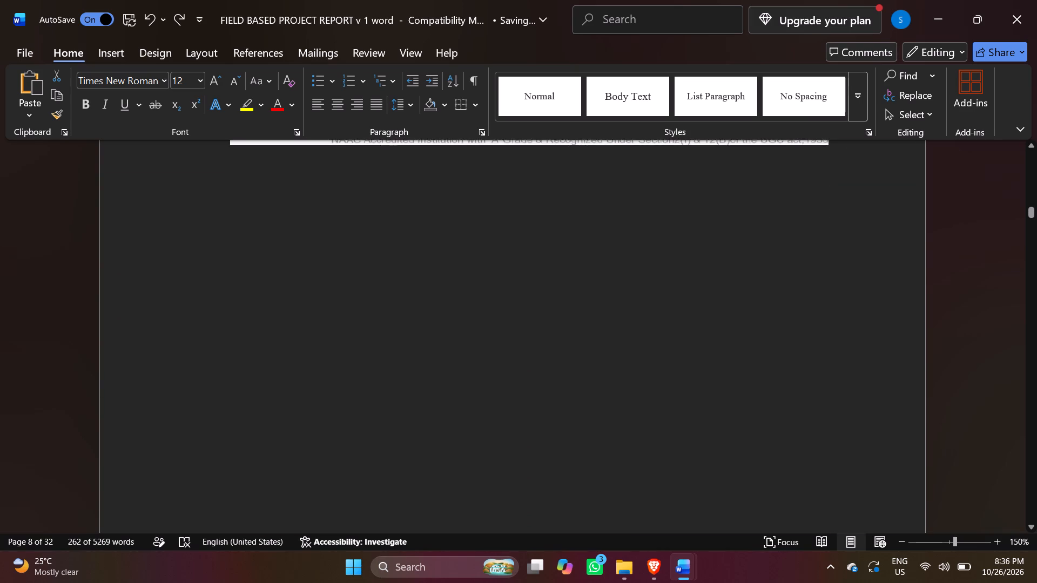
left_click(325, 209)
key("ctrl+v")
scroll(406, 281, "up", 8)
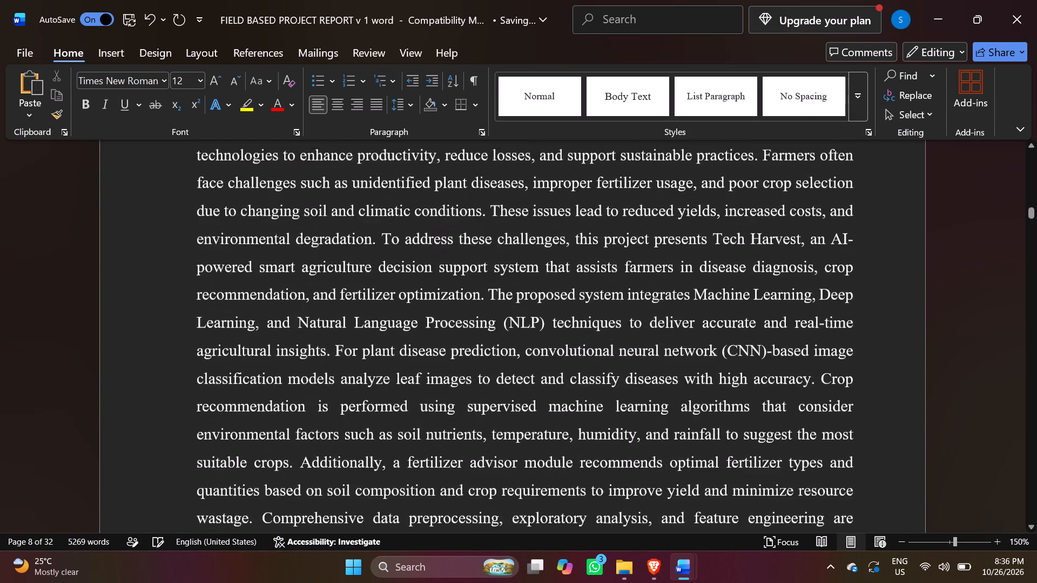
scroll(407, 282, "up", 4)
Delete the original ABSTRACT heading and its full text from page viii, just before Chapter 1.
scroll(407, 282, "down", 20)
scroll(407, 282, "down", 20)
scroll(407, 282, "down", 3)
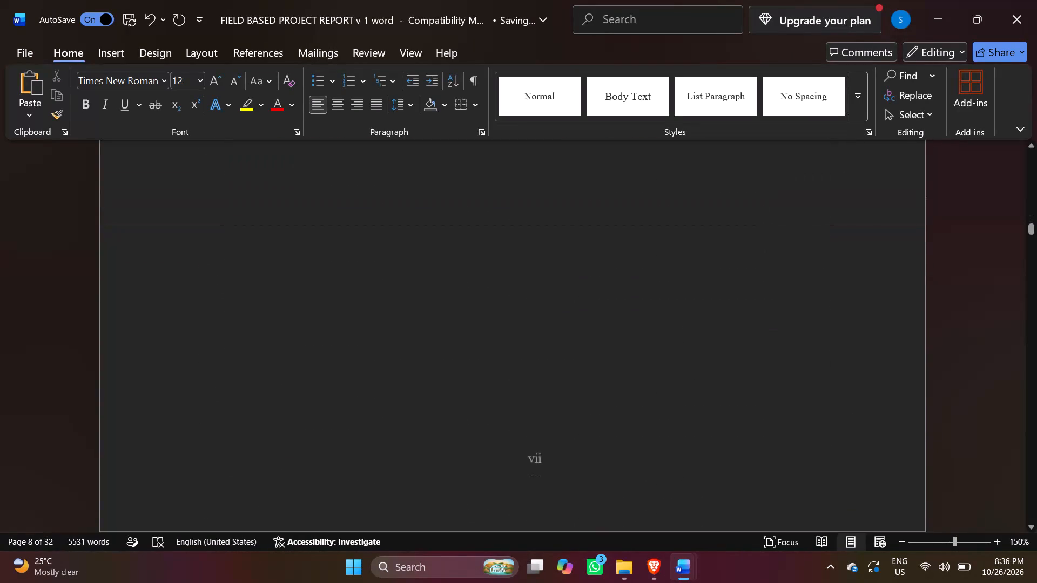
scroll(449, 363, "down", 16)
scroll(451, 373, "down", 7)
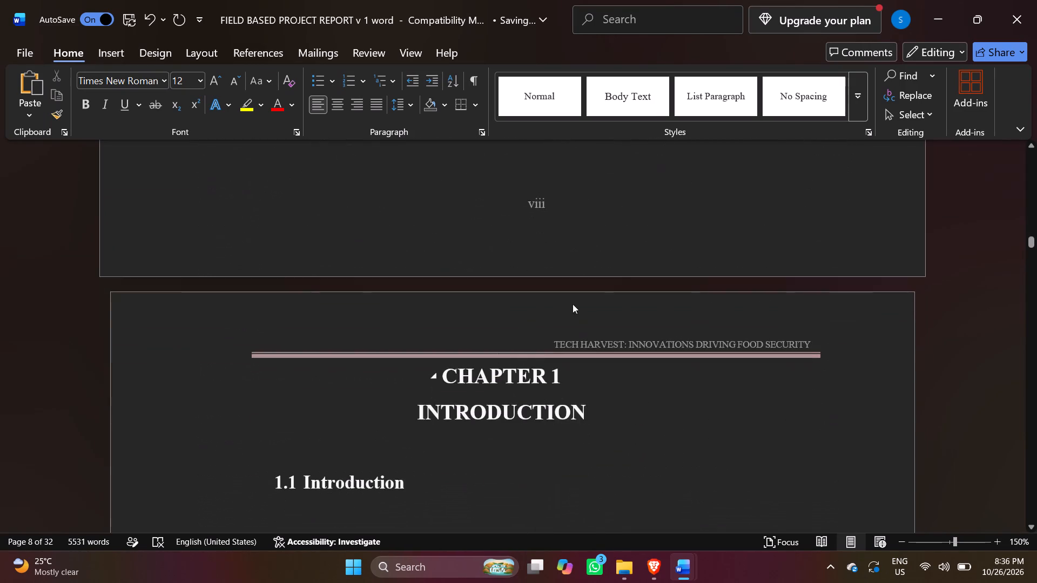
scroll(636, 265, "up", 6)
left_click_drag(731, 304, 64, 120)
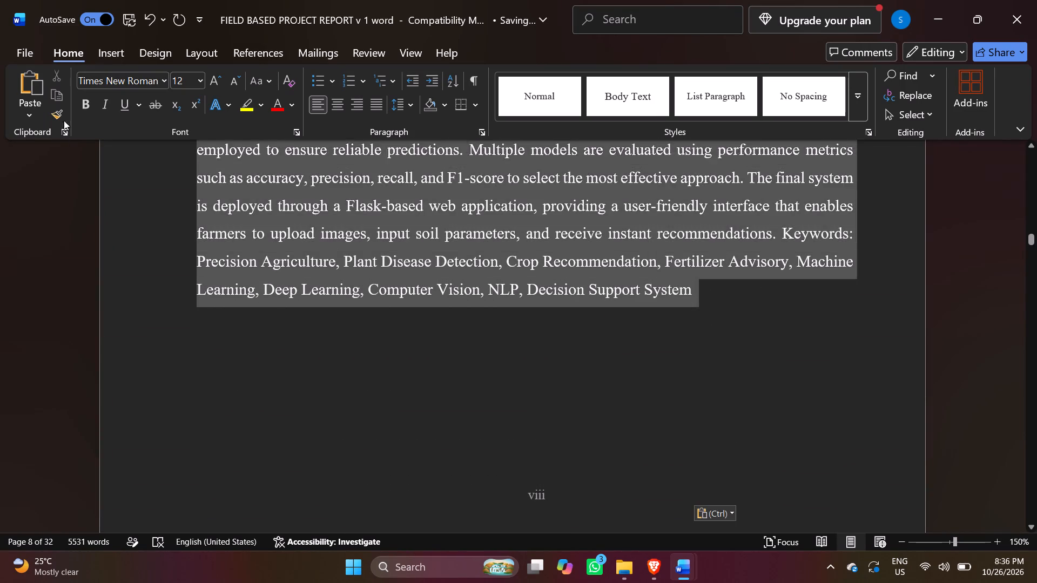
left_click_drag(64, 120, 131, 299)
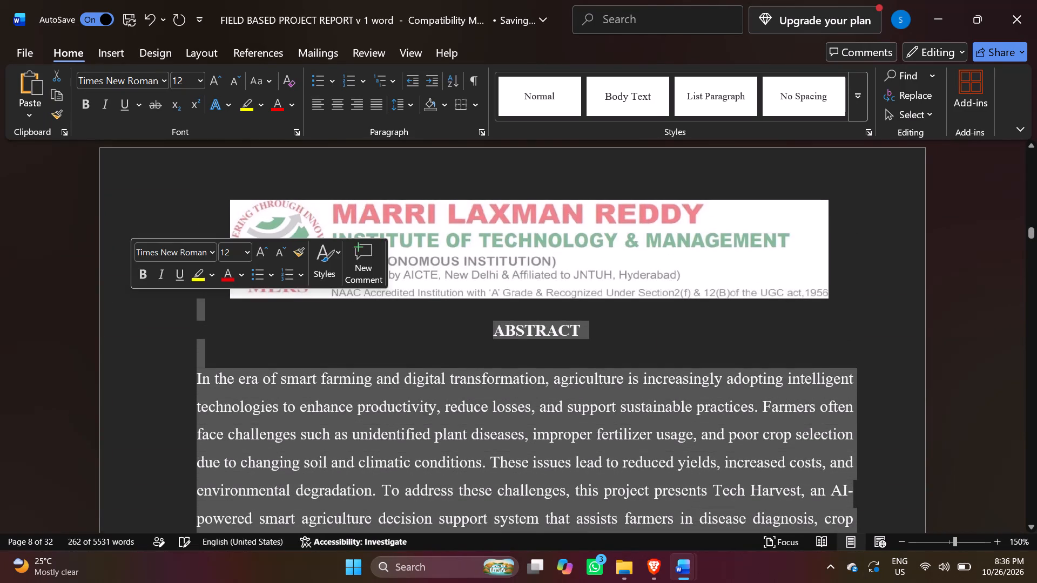
key("BackSpace")
scroll(127, 297, "up", 20)
scroll(127, 297, "up", 8)
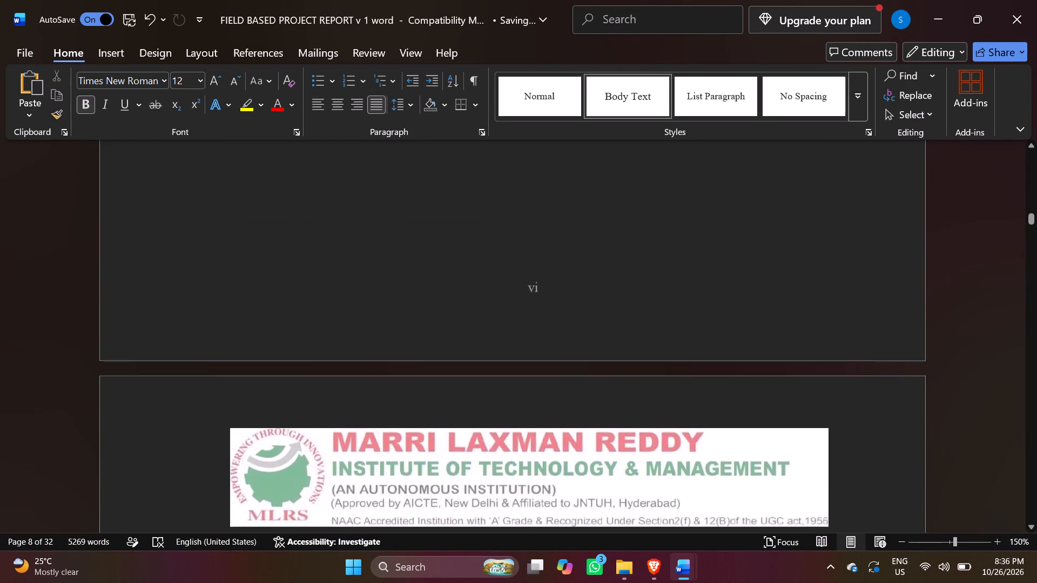
Delete the "List of Tables" entry text from its row in the table of contents, keeping the row.
scroll(140, 306, "up", 8)
scroll(482, 381, "up", 20)
scroll(482, 381, "up", 12)
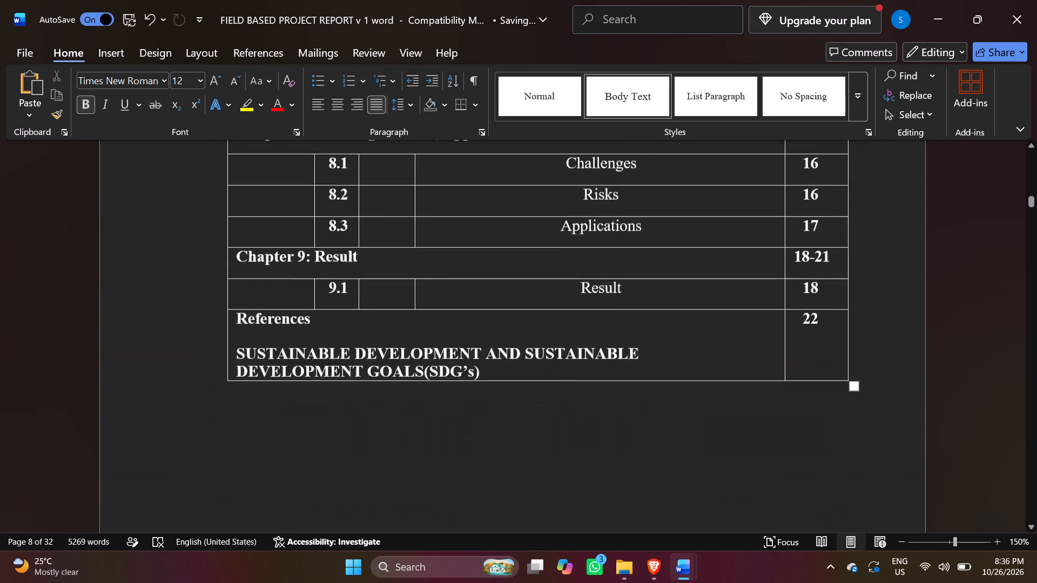
scroll(482, 381, "up", 19)
scroll(491, 367, "up", 2)
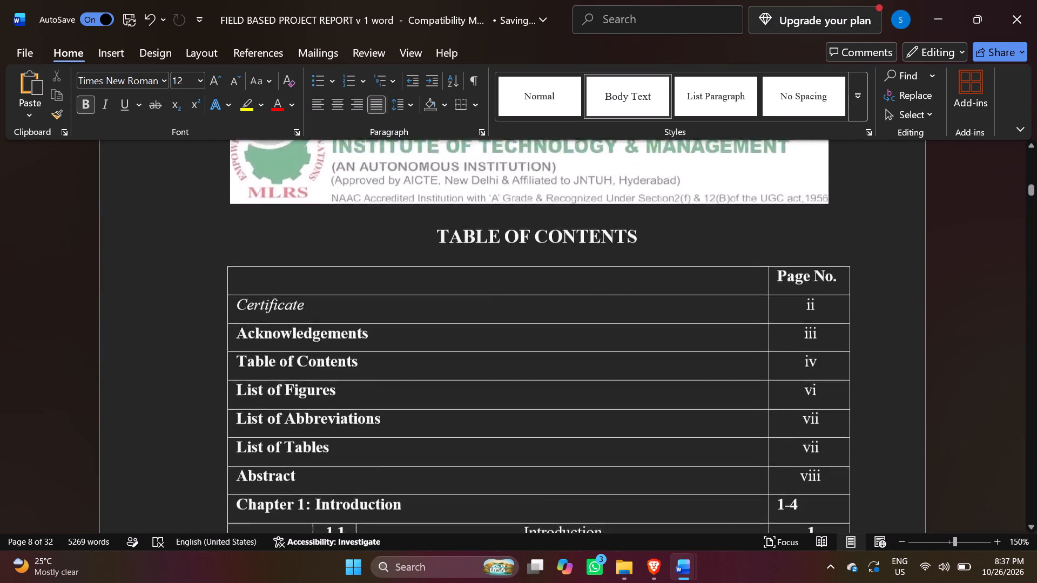
scroll(491, 369, "down", 3)
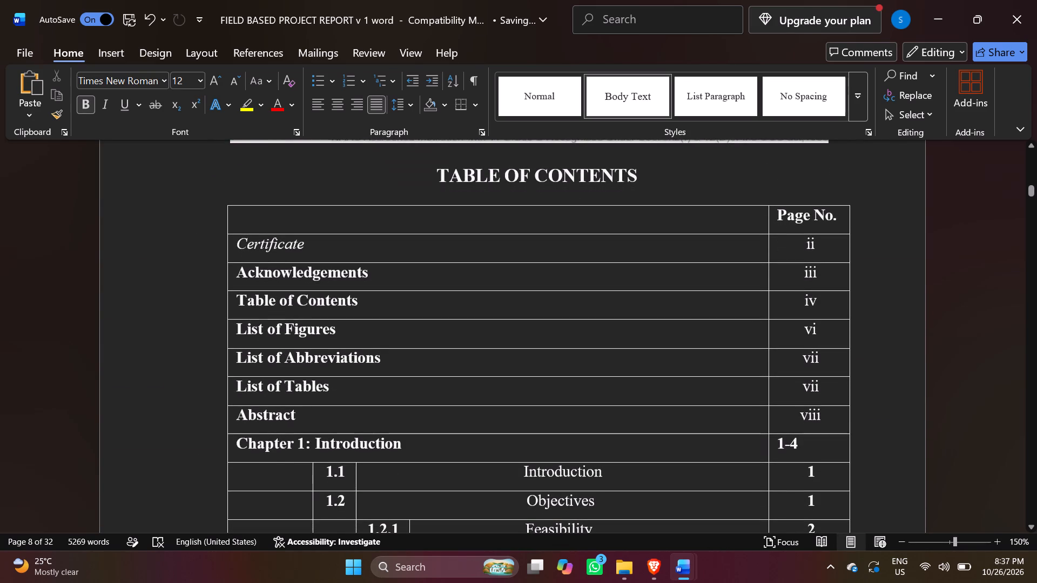
left_click(389, 330)
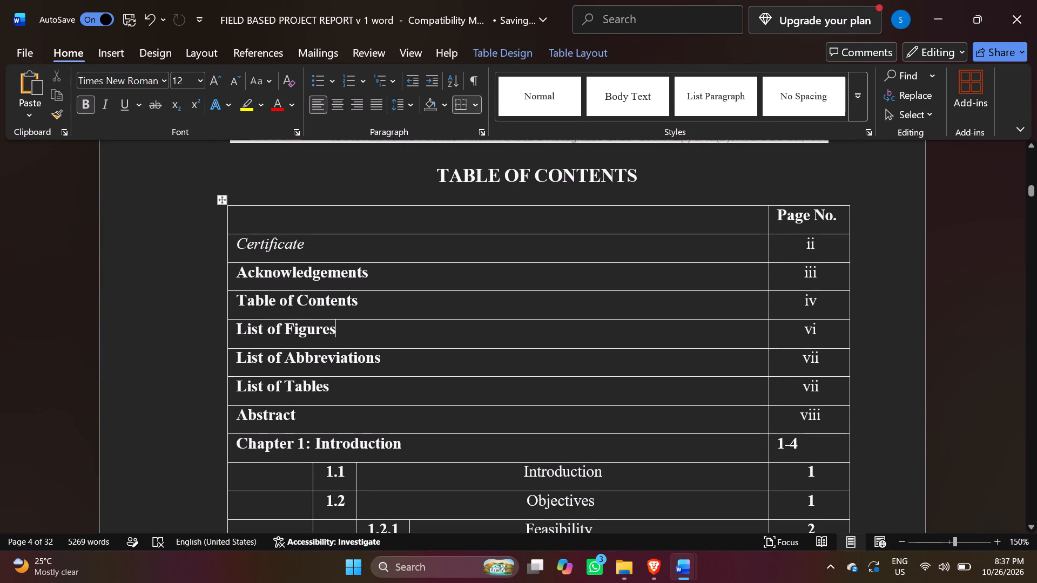
left_click(841, 424)
left_click(333, 385)
key("BackSpace")
key("BackSpace")
key("BackSpace")
key("BackSpace")
key("BackSpace")
key("BackSpace")
key("BackSpace")
key("BackSpace")
key("BackSpace")
key("BackSpace")
key("BackSpace")
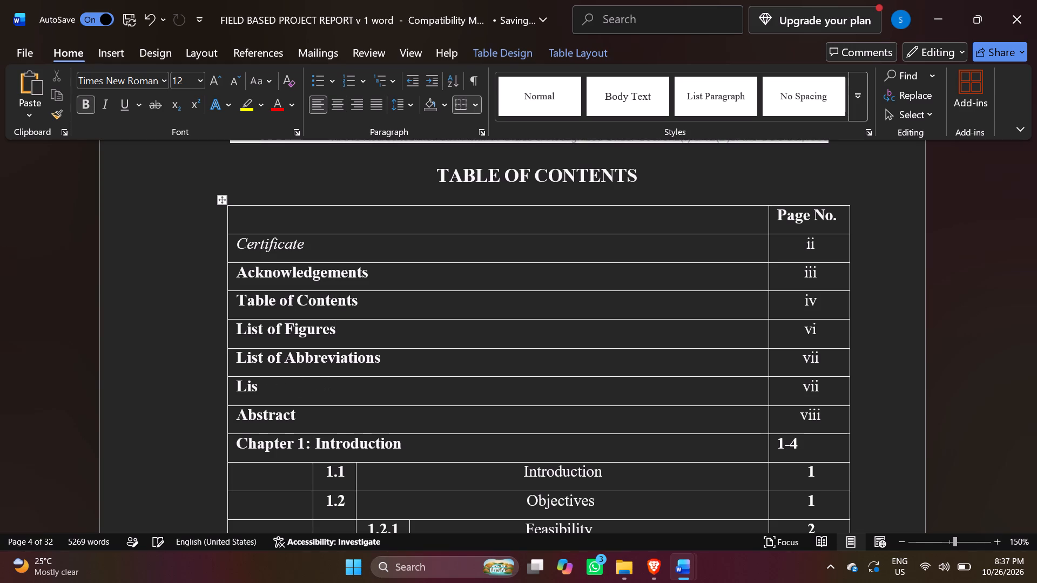
key("BackSpace")
key("BackSpace")
key("BackSpace")
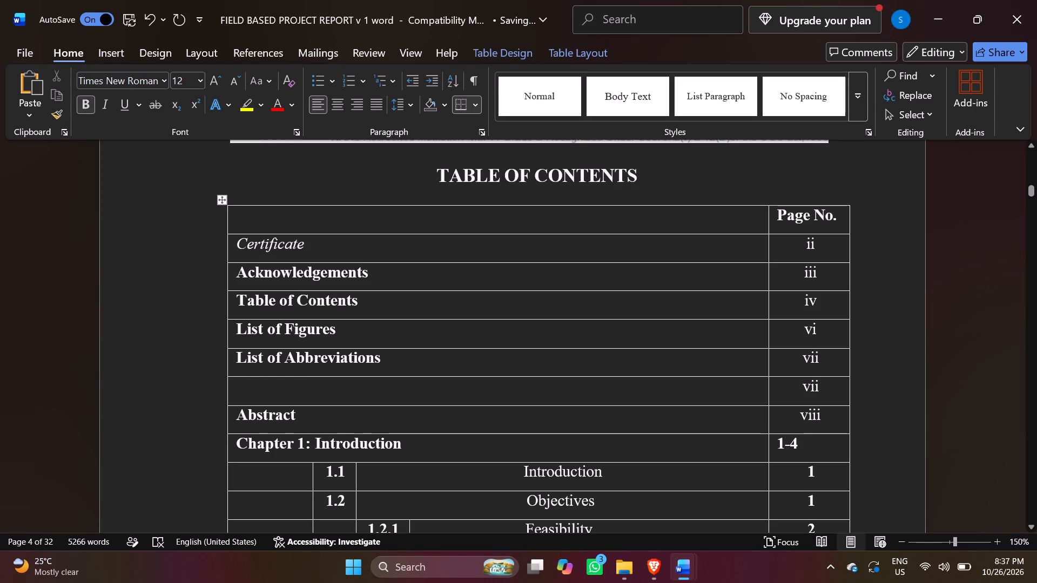
Delete the "List of Abbreviations" entry text from its row in the table of contents.
left_click(387, 364)
key("BackSpace")
key("BackSpace")
key("BackSpace")
key("BackSpace")
key("BackSpace")
key("BackSpace")
key("BackSpace")
key("BackSpace")
key("BackSpace")
key("BackSpace")
key("BackSpace")
key("BackSpace")
key("BackSpace")
key("BackSpace")
key("BackSpace")
key("BackSpace")
key("BackSpace")
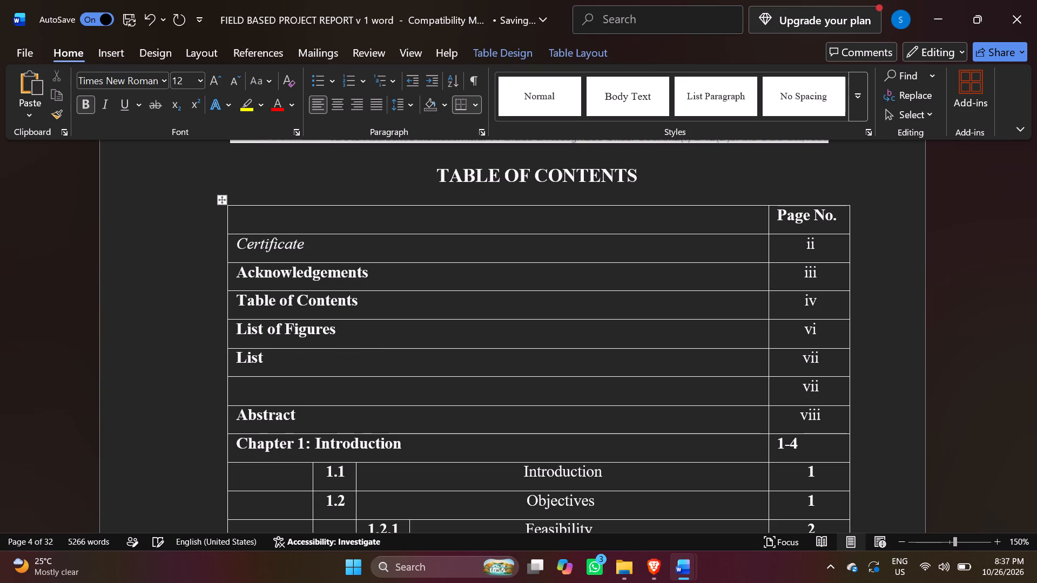
key("BackSpace")
key("BackSpace")
key("BackSpace")
key("BackSpace")
key("BackSpace")
key("BackSpace")
key("BackSpace")
key("BackSpace")
Delete the "List of Figures" entry text from its row in the table of contents.
left_click(339, 331)
key("BackSpace")
key("BackSpace")
key("BackSpace")
key("BackSpace")
key("BackSpace")
key("BackSpace")
key("BackSpace")
key("BackSpace")
key("BackSpace")
key("BackSpace")
key("BackSpace")
key("BackSpace")
key("BackSpace")
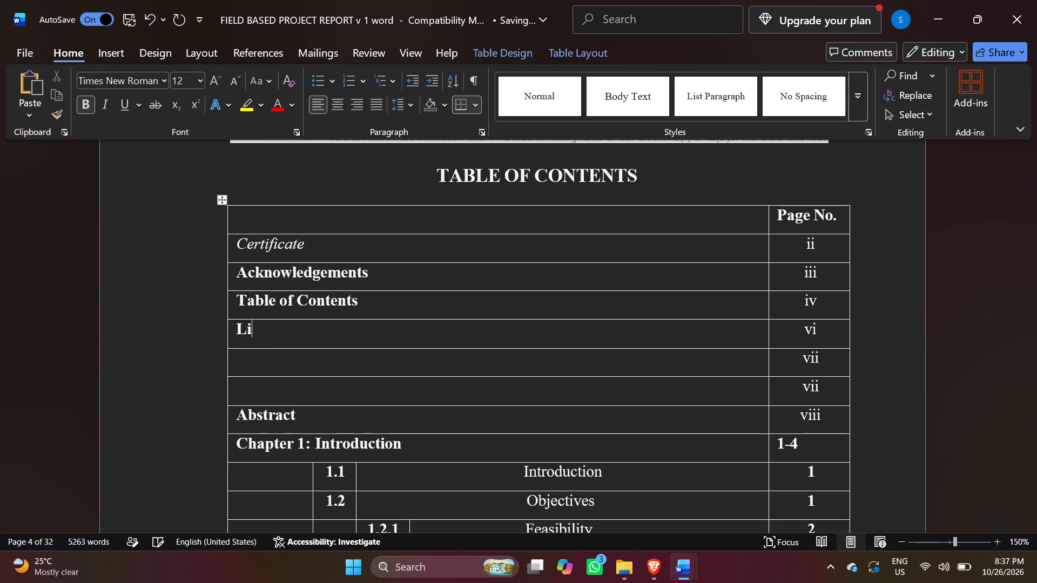
key("BackSpace")
key("BackSpace")
Switch to the Brave browser and search Google for "how to remove table in word".
left_click(657, 568)
left_click(620, 5)
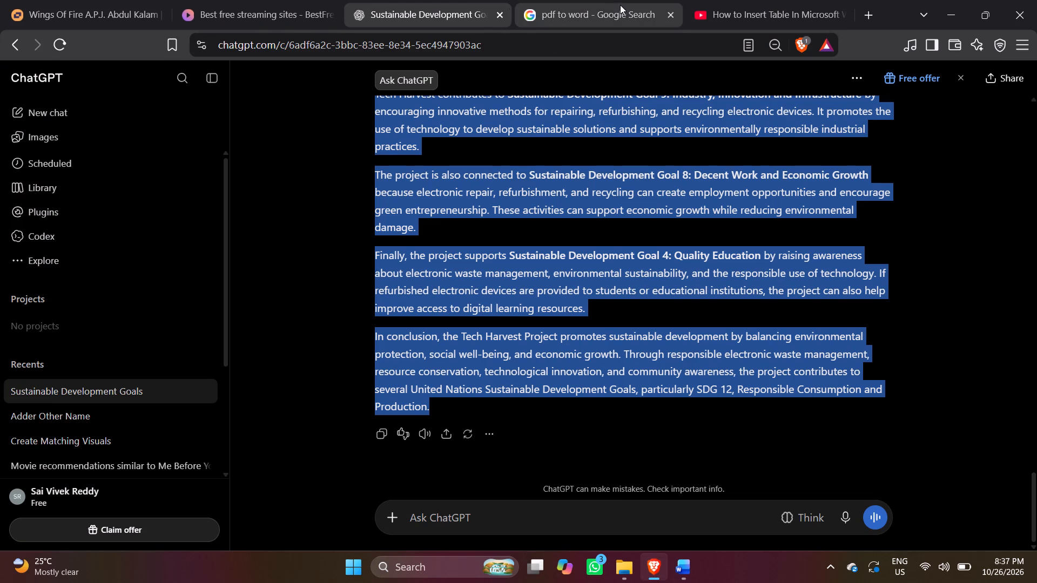
left_click(561, 95)
type("how")
key("space")
type("to remove table")
key("space")
key("space")
key("BackSpace")
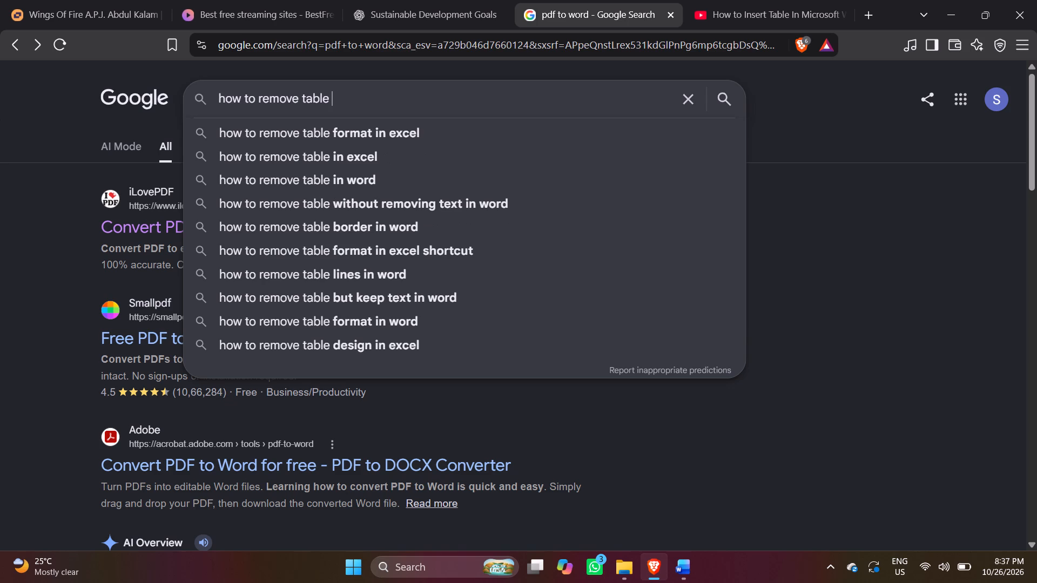
type("in")
key("space")
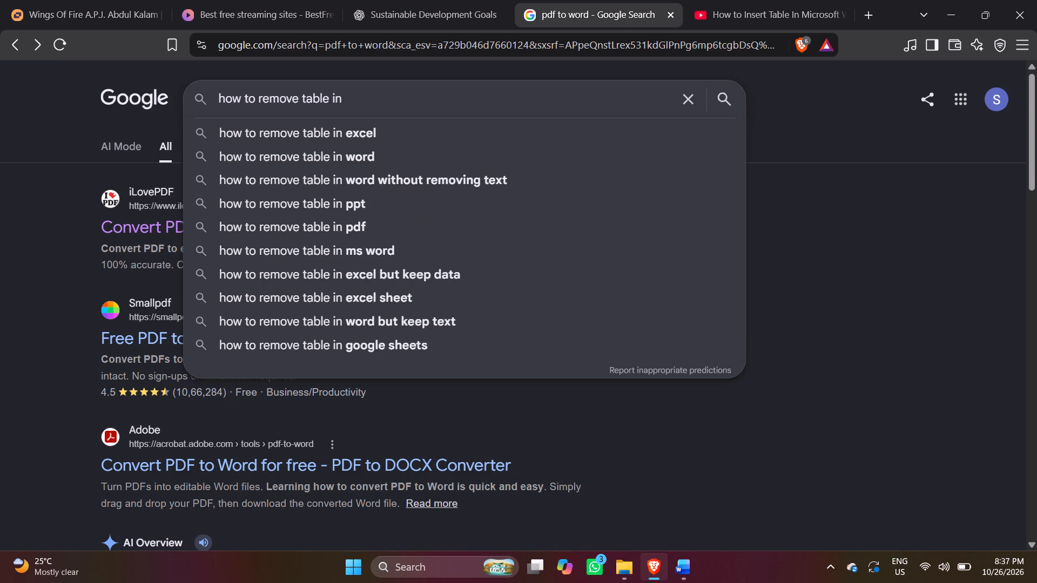
type("word")
key("space")
key("Return")
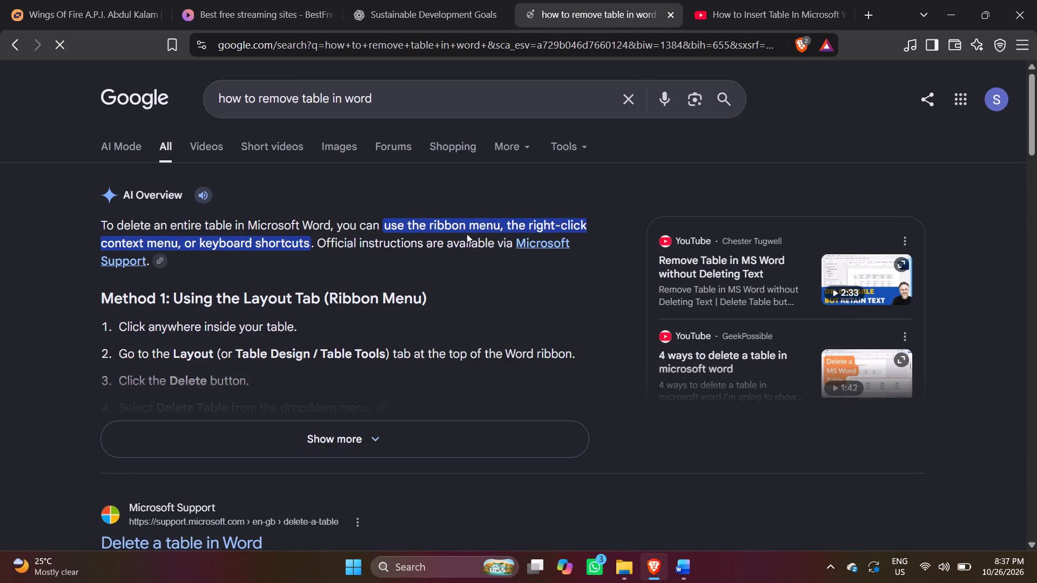
Search YouTube for videos on "remove rows in tables in word", using the corrected spelling of the query.
left_click(728, 0)
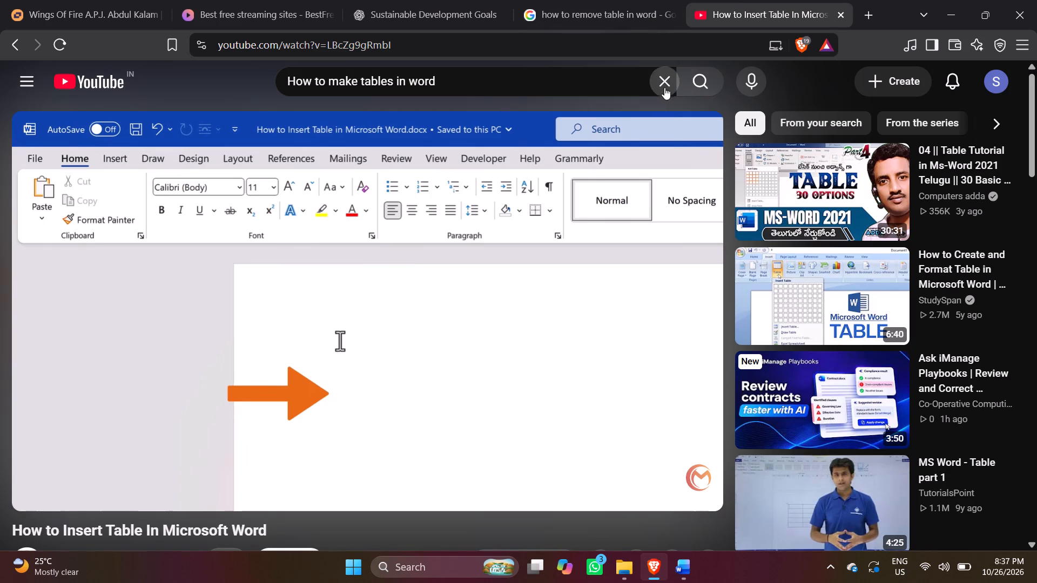
left_click(665, 87)
type("remove t")
key("BackSpace")
type("rows")
key("space")
type("in tab")
key("l")
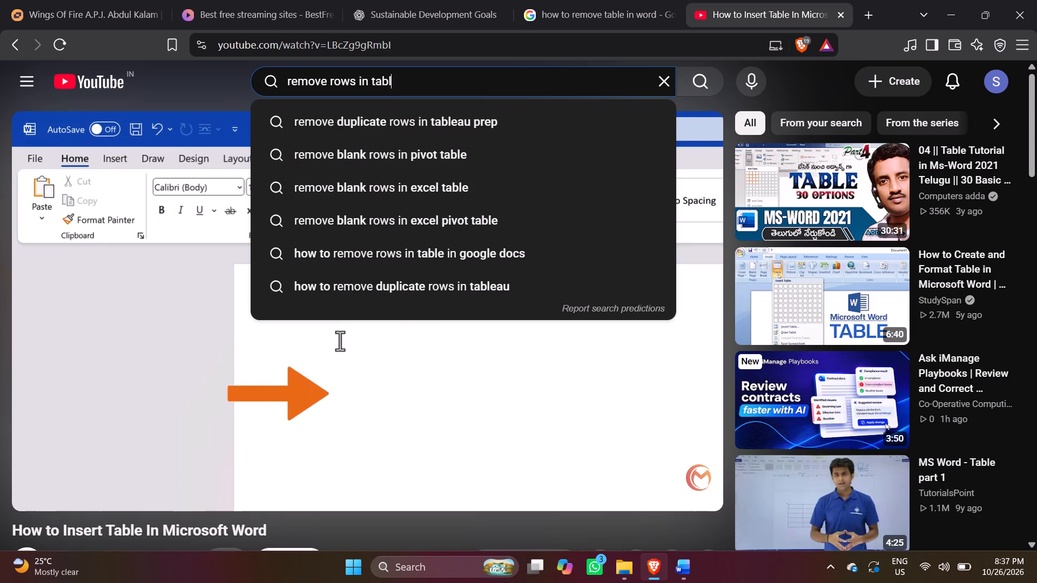
key("BackSpace")
type("els im")
key("space")
key("BackSpace")
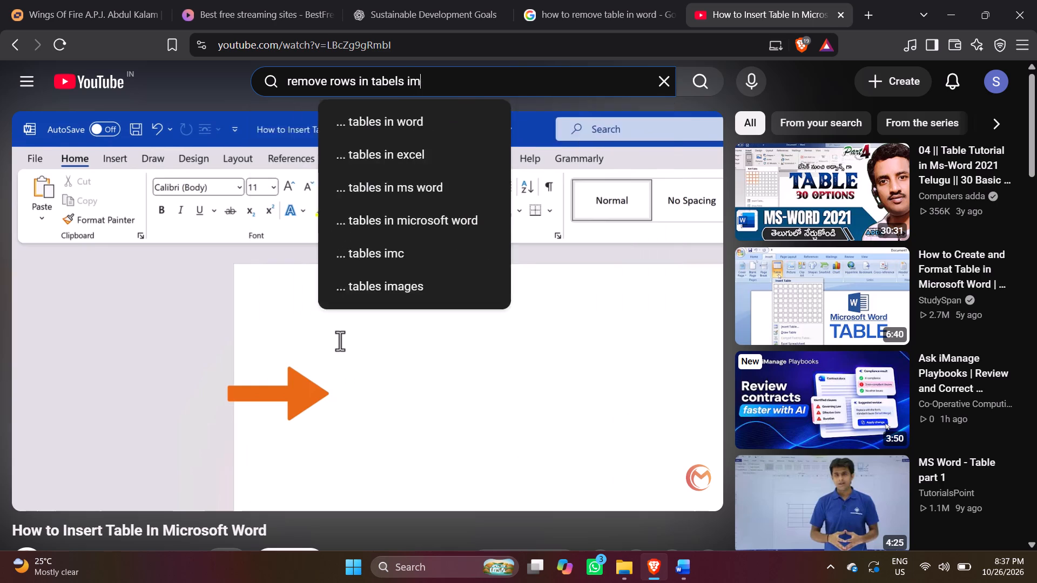
key("BackSpace")
type("n word")
key("space")
key("Return")
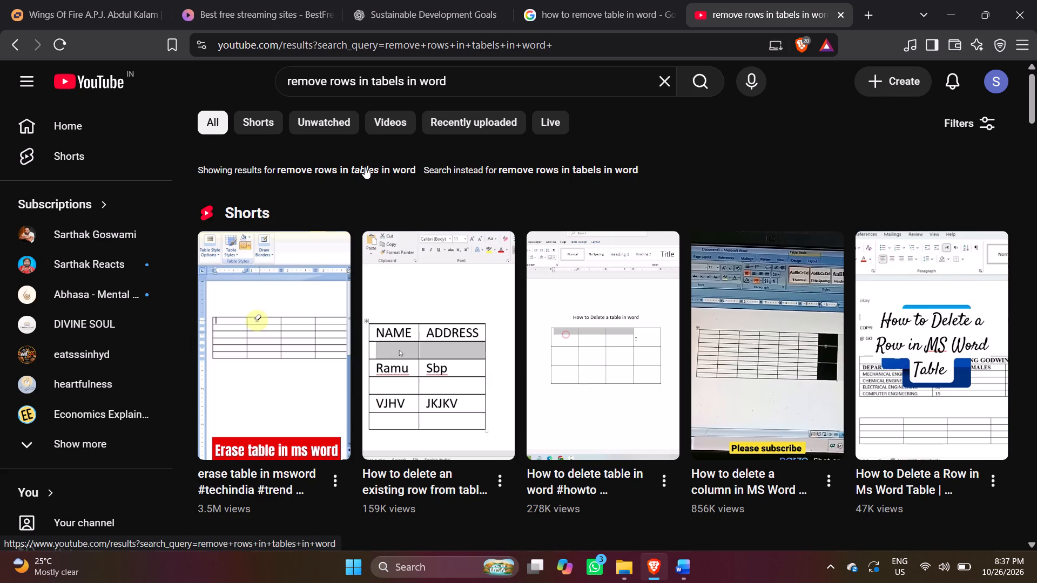
left_click(365, 167)
Watch the short video on deleting an existing row from a table and pause it at the Delete Cells dialog.
left_click(427, 322)
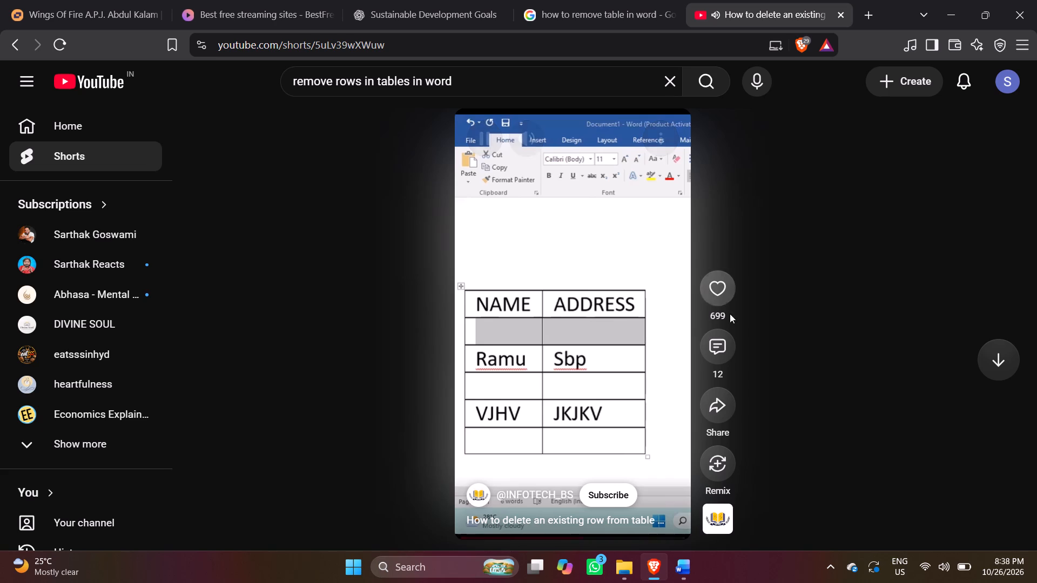
left_click(722, 348)
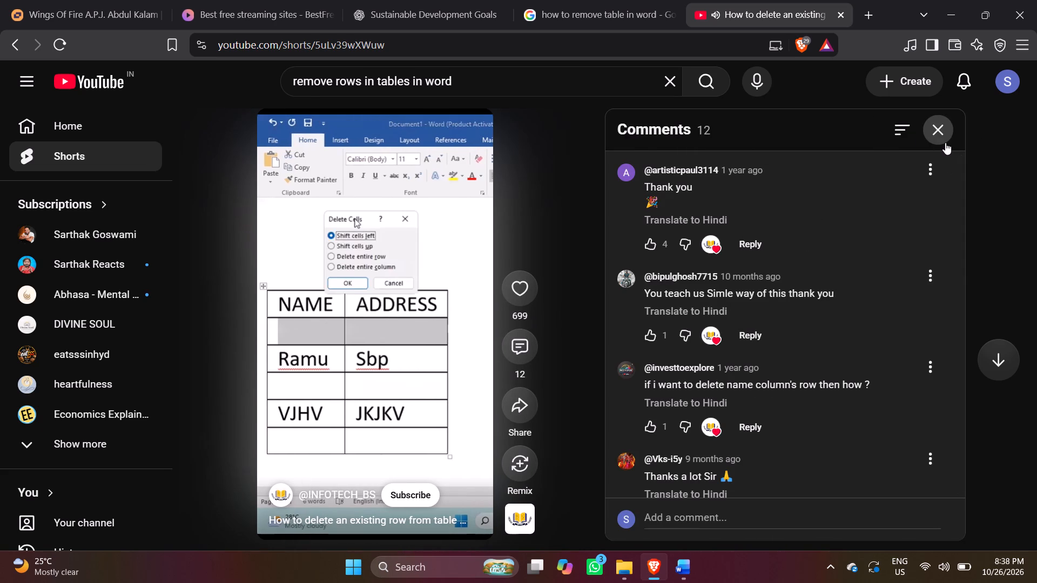
left_click(945, 143)
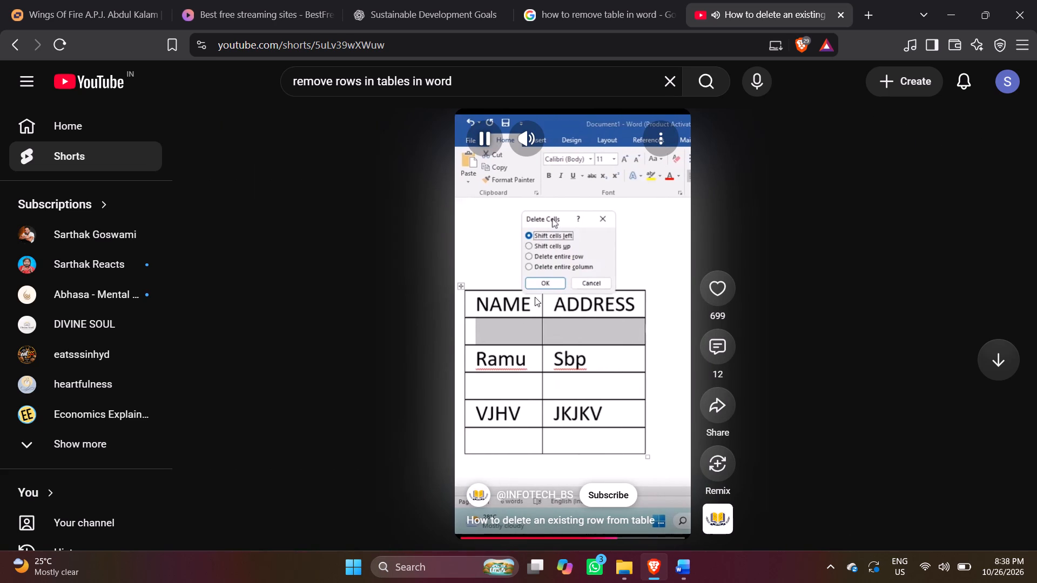
left_click(536, 295)
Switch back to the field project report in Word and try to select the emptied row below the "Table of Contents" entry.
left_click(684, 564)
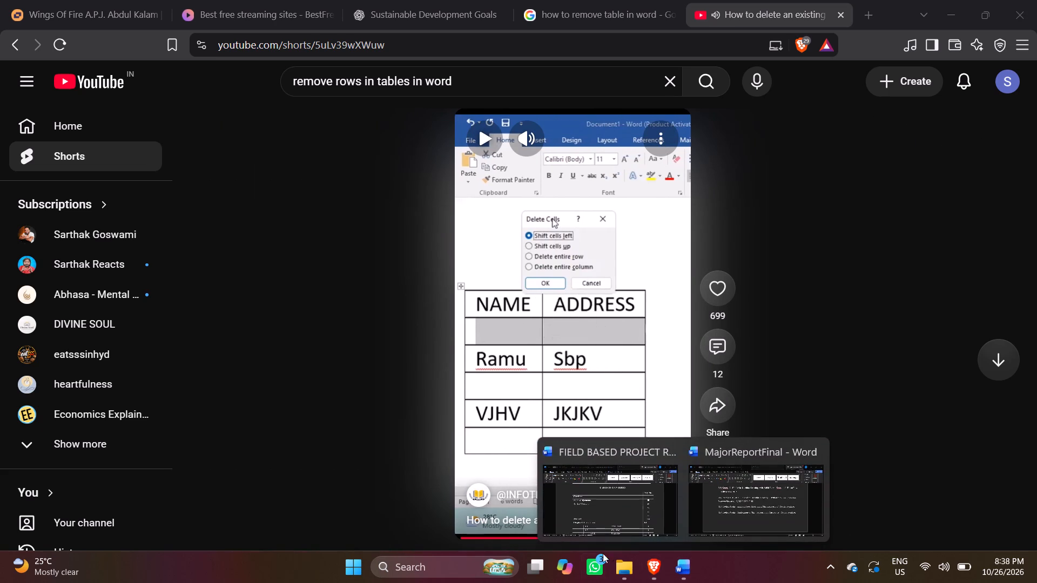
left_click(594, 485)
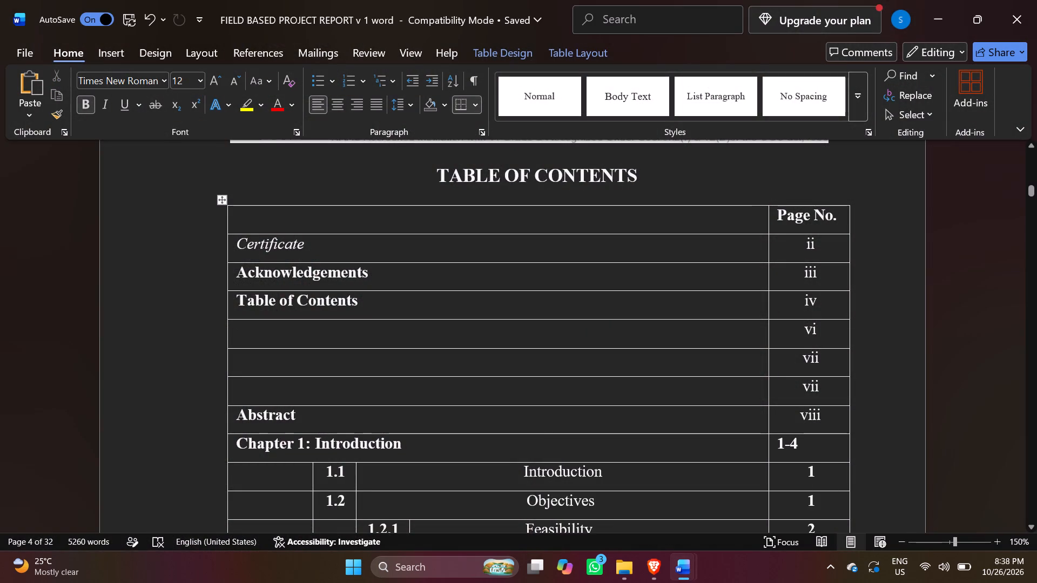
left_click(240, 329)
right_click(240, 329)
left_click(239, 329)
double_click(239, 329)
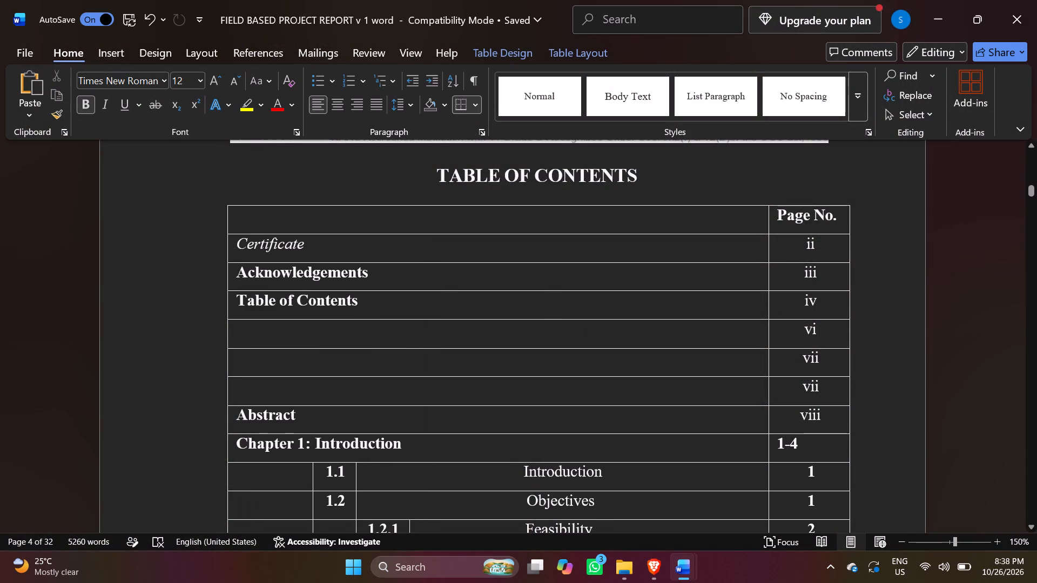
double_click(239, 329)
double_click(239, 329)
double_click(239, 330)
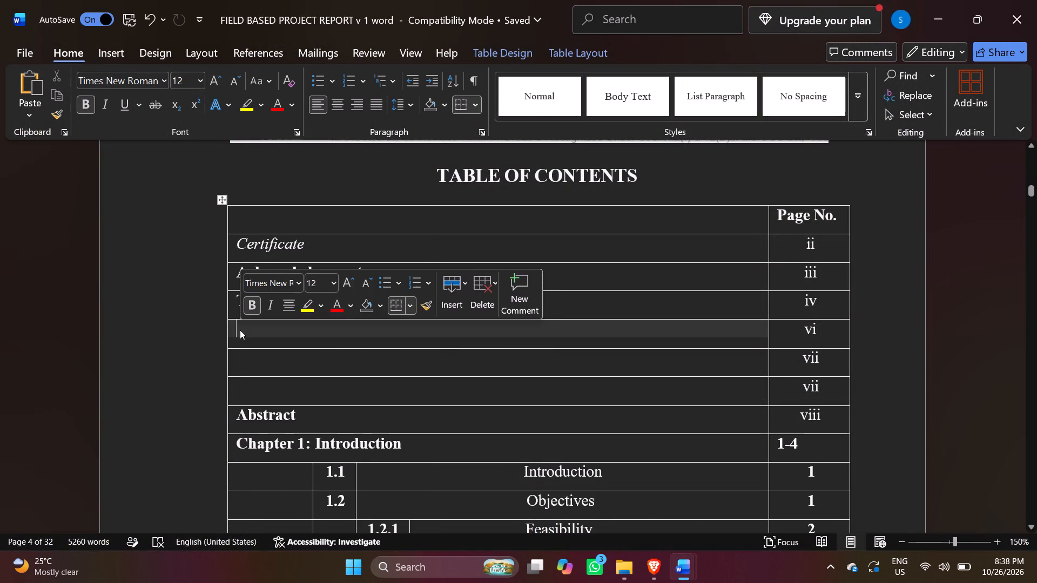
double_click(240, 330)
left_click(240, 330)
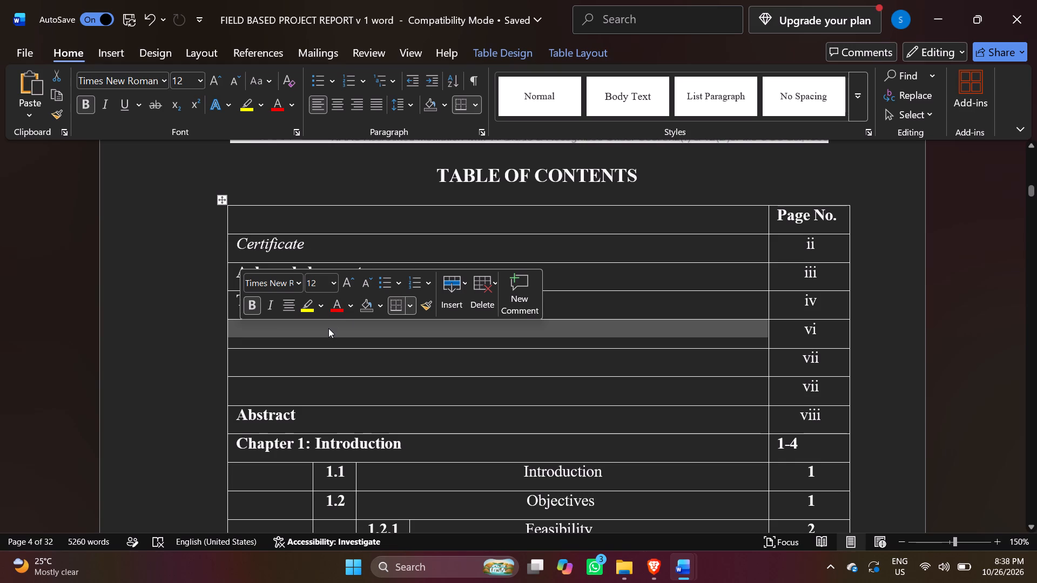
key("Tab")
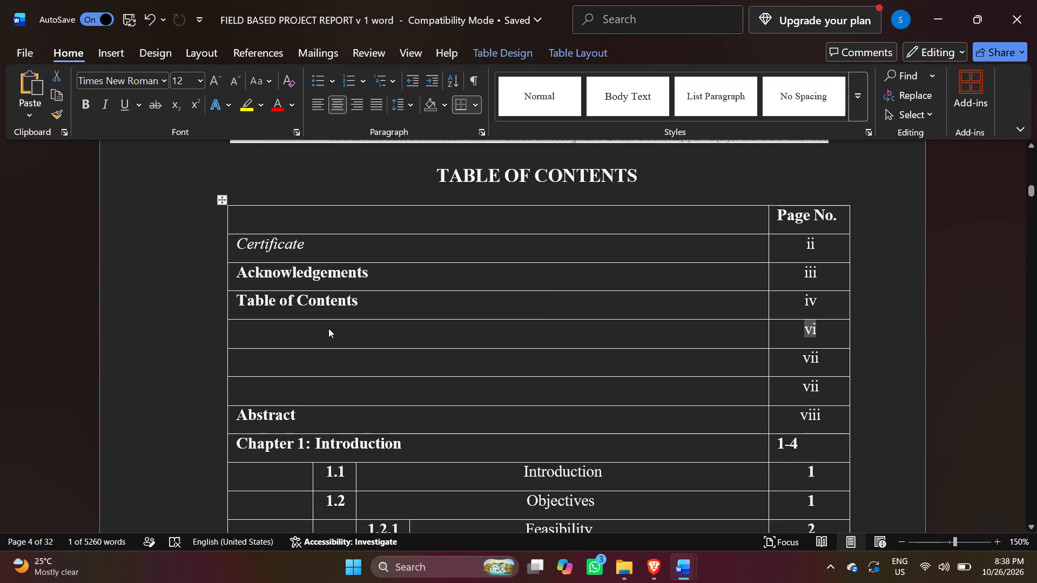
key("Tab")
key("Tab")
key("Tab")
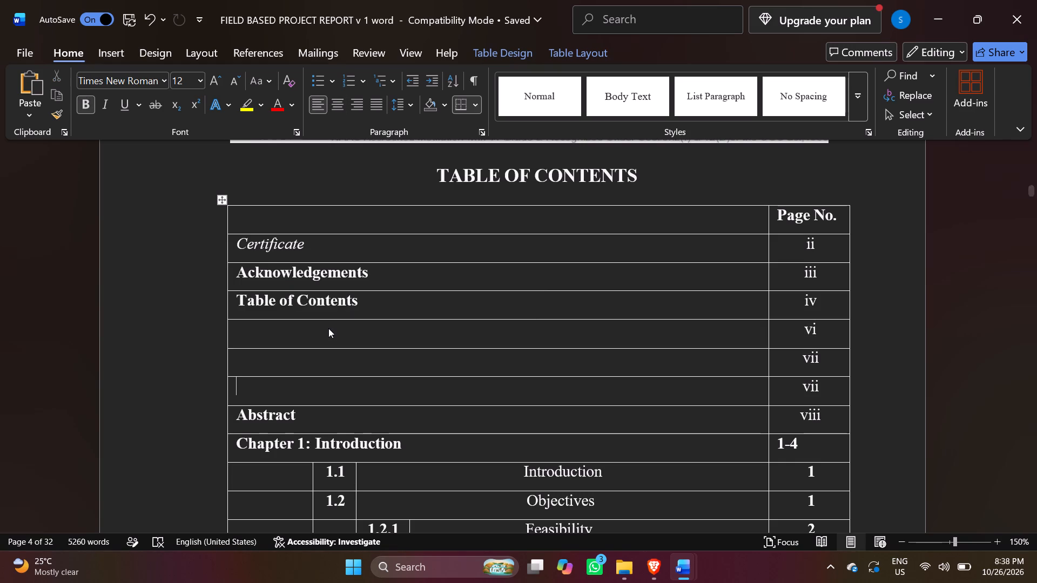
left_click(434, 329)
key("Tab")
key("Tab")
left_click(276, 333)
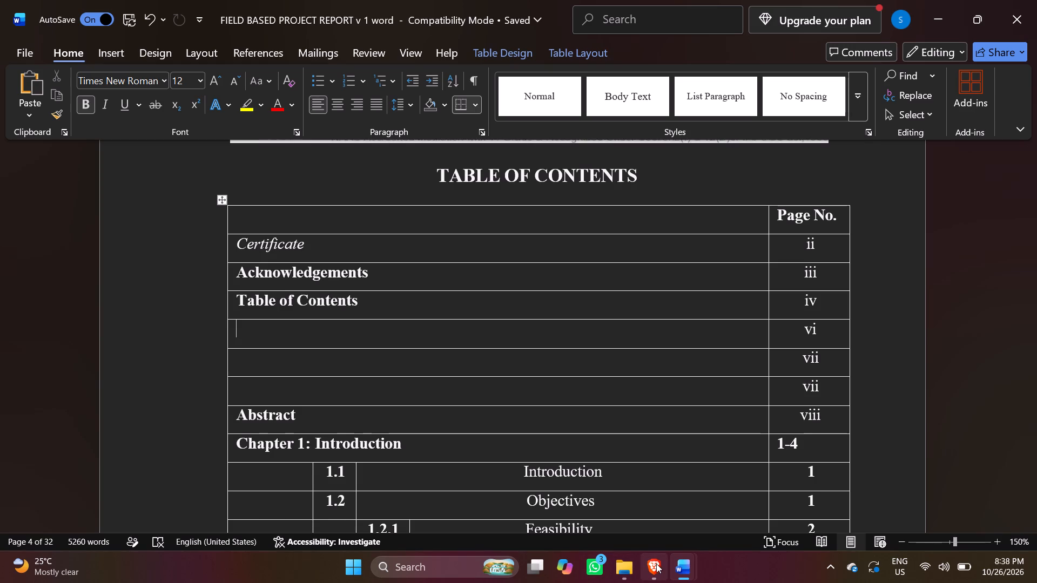
Return to the YouTube results in Brave and play "How to Quickly Insert and Delete Rows in a Table - MS Word" in full screen.
left_click(656, 564)
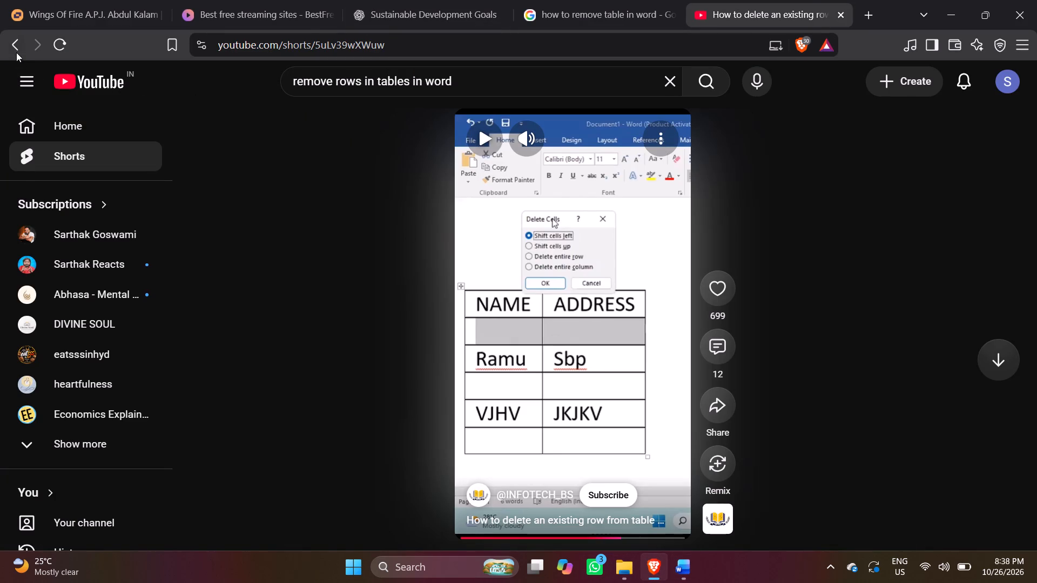
left_click(16, 52)
scroll(549, 392, "down", 6)
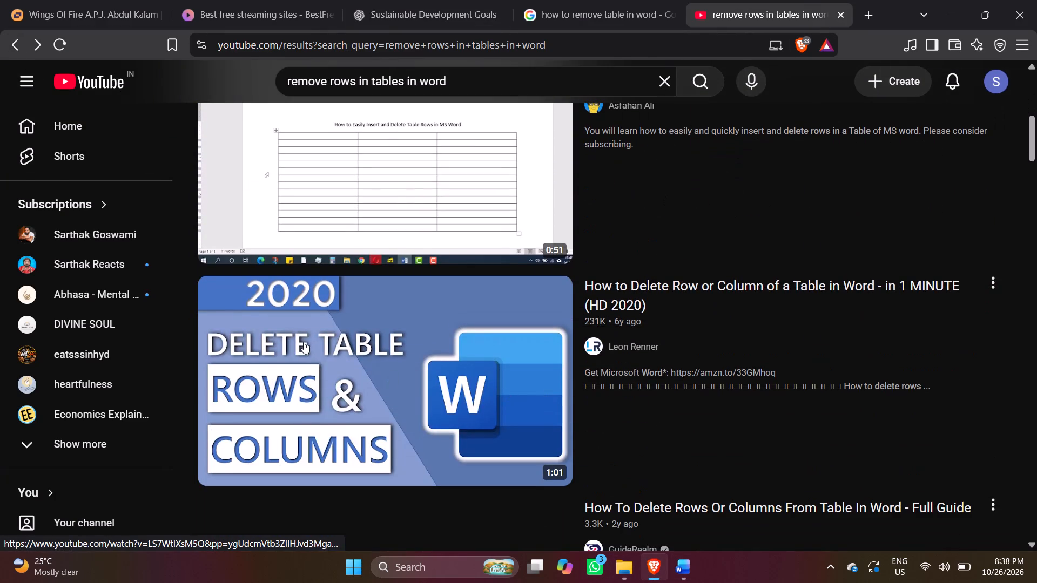
scroll(304, 342, "up", 2)
left_click(371, 330)
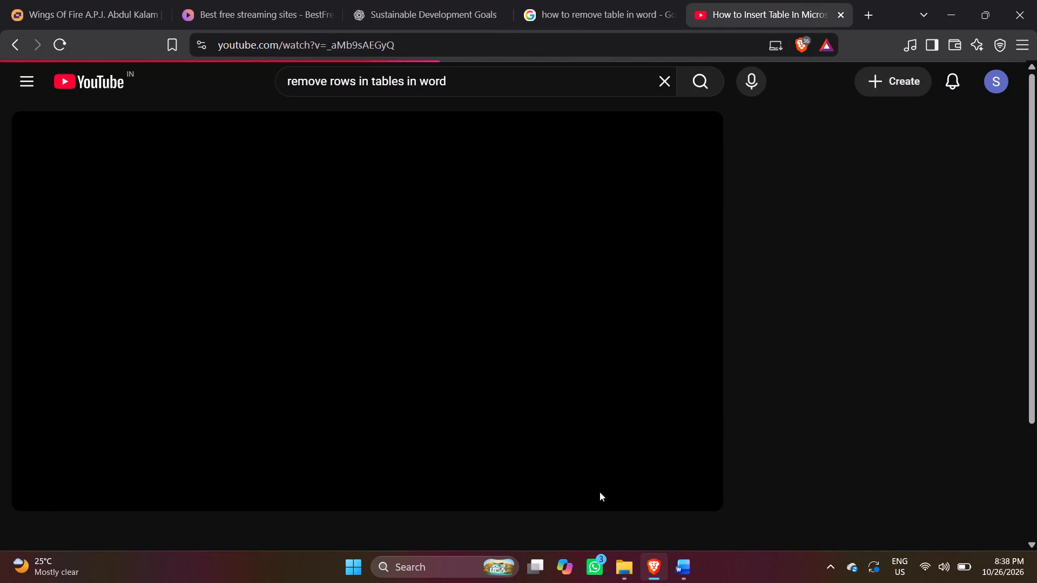
left_click(693, 492)
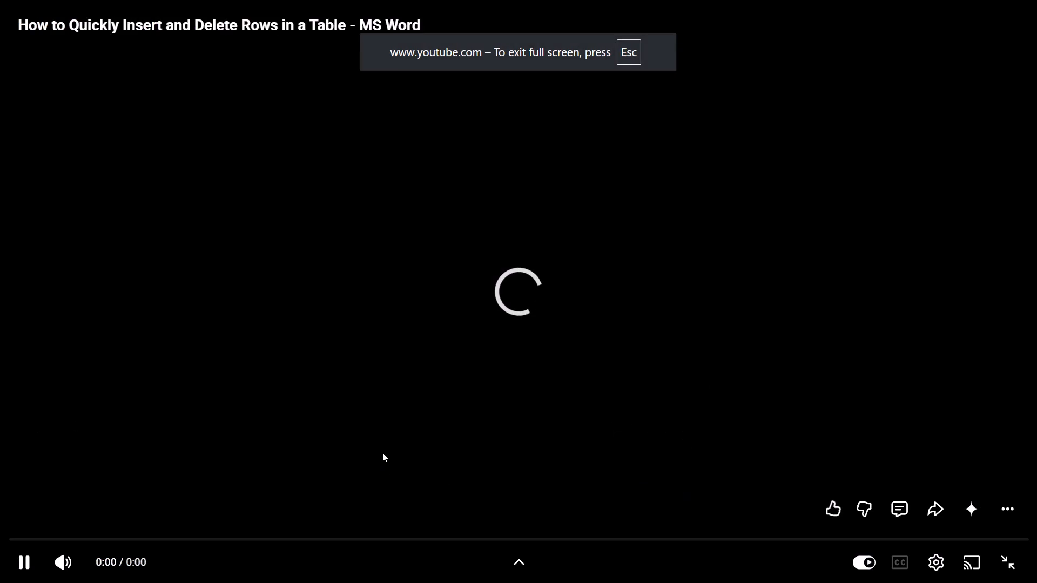
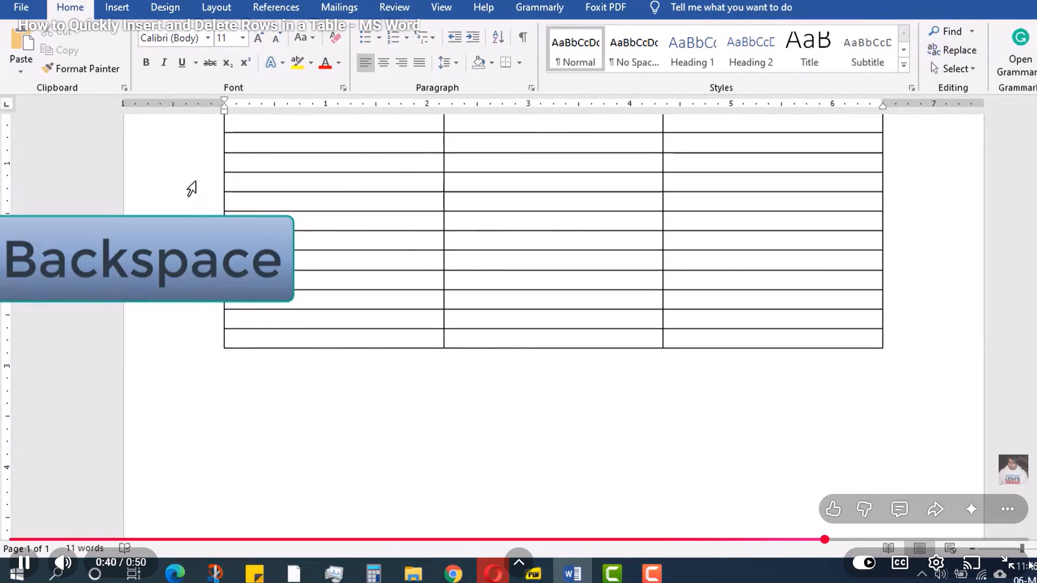
Exit full-screen view and pause the tutorial video on deleting table rows.
left_click(1008, 561)
left_click(572, 335)
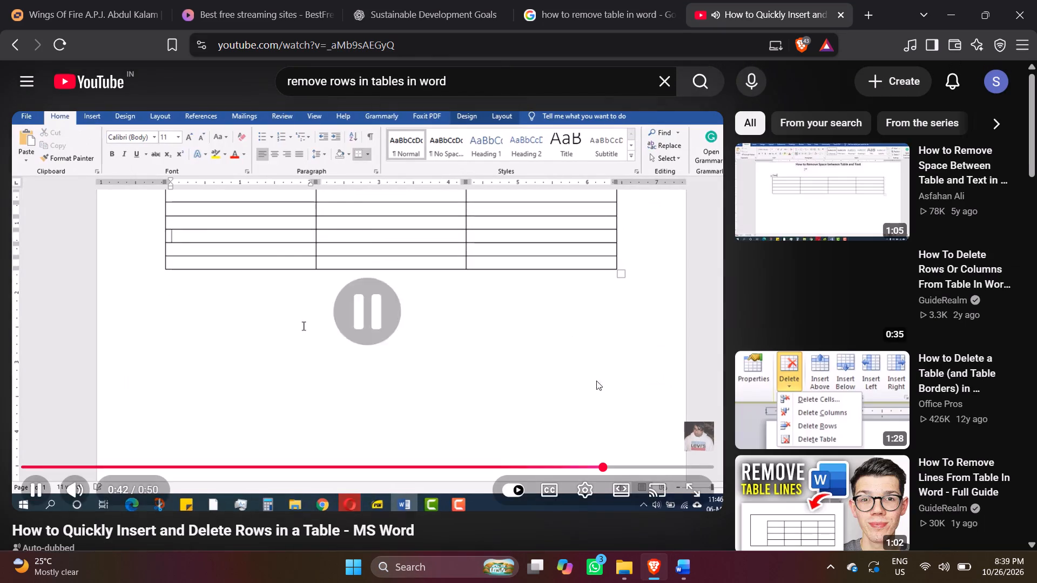
Switch to the Word project report and delete the three entire blank-title rows between Table of Contents and Abstract in the contents table.
left_click(677, 562)
left_click(597, 491)
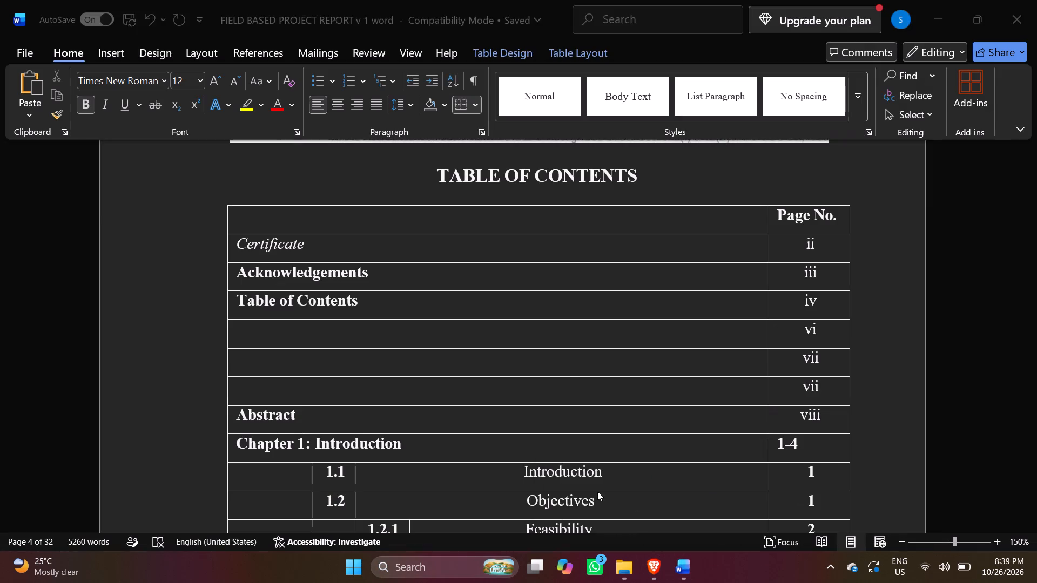
left_click_drag(237, 326, 264, 389)
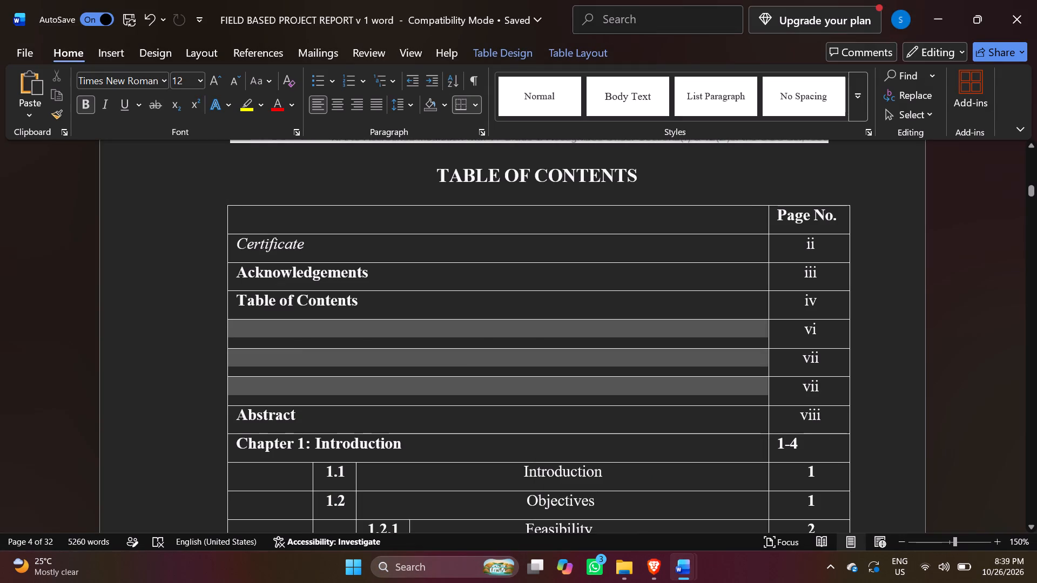
left_click_drag(264, 389, 264, 390)
key("BackSpace")
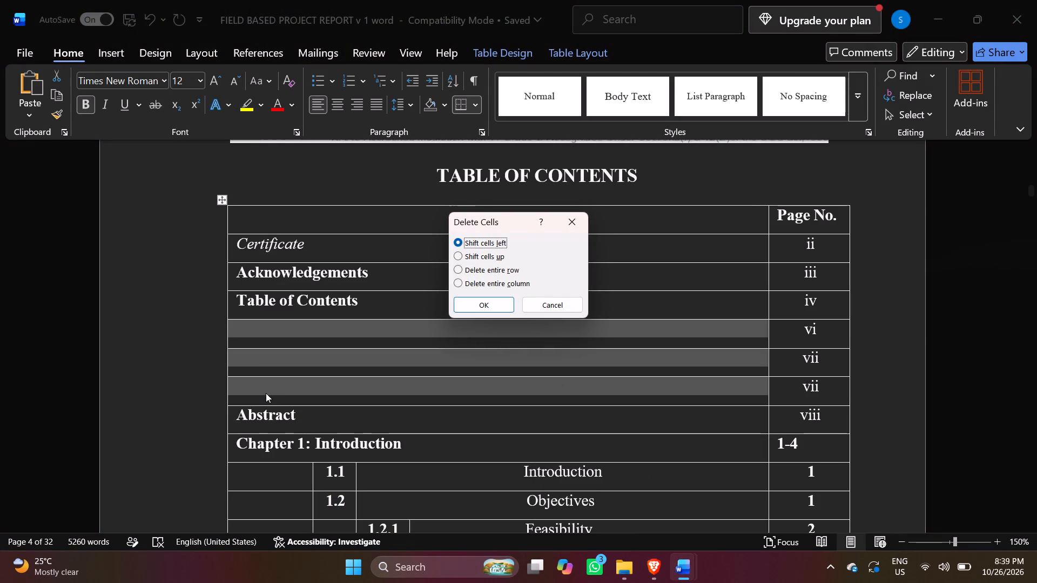
left_click(477, 268)
left_click(475, 279)
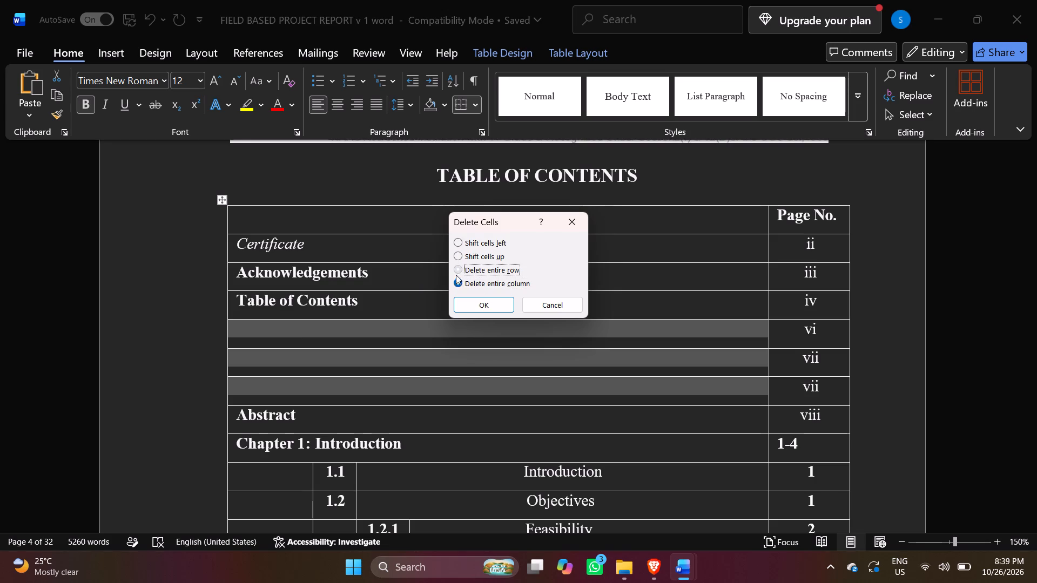
left_click(456, 275)
left_click(470, 301)
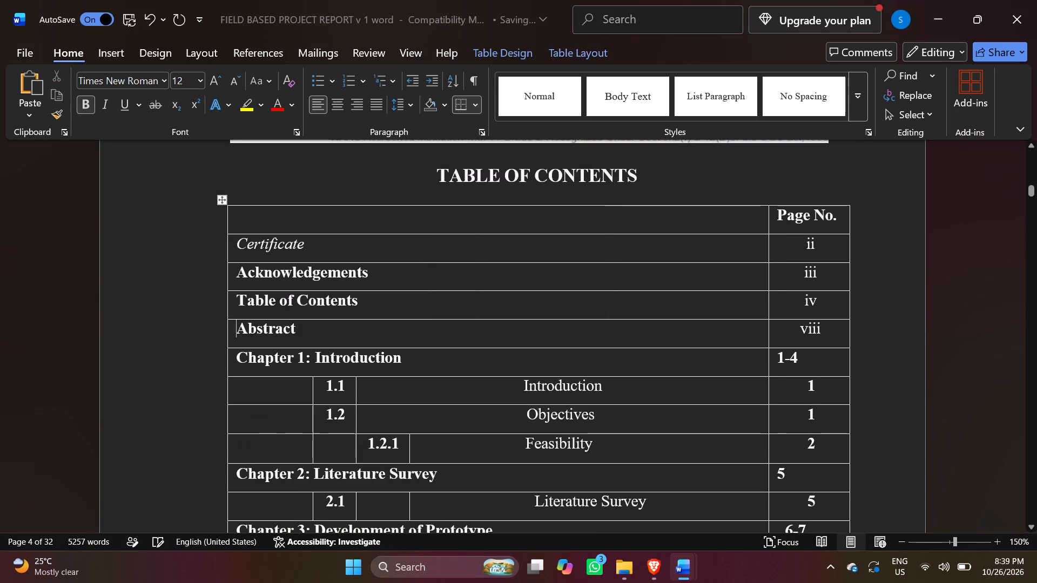
Set the Abstract entry's page number to vi in the table of contents.
left_click(828, 337)
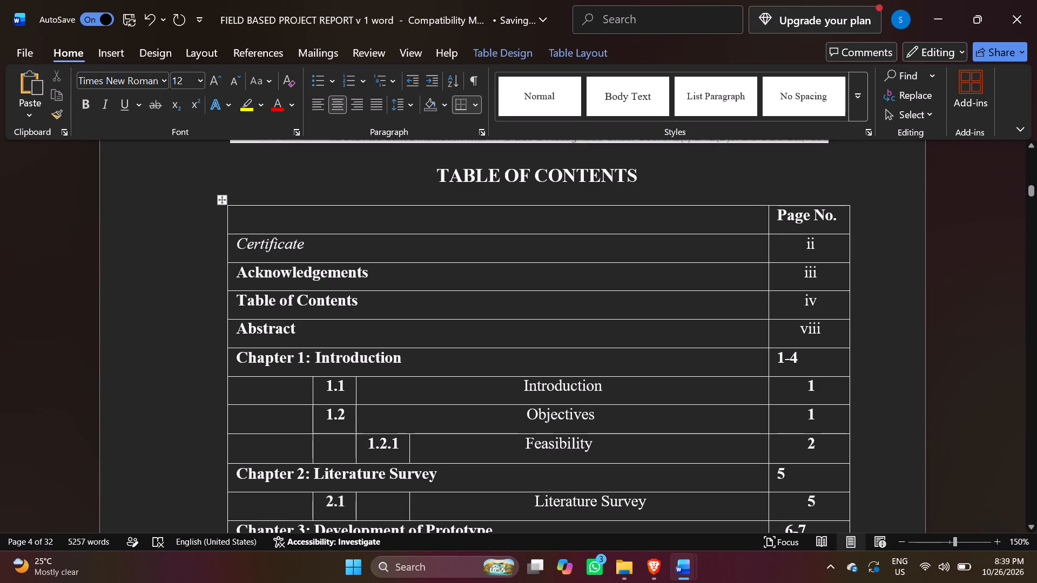
key("BackSpace")
key("BackSpace")
key("BackSpace")
key("BackSpace")
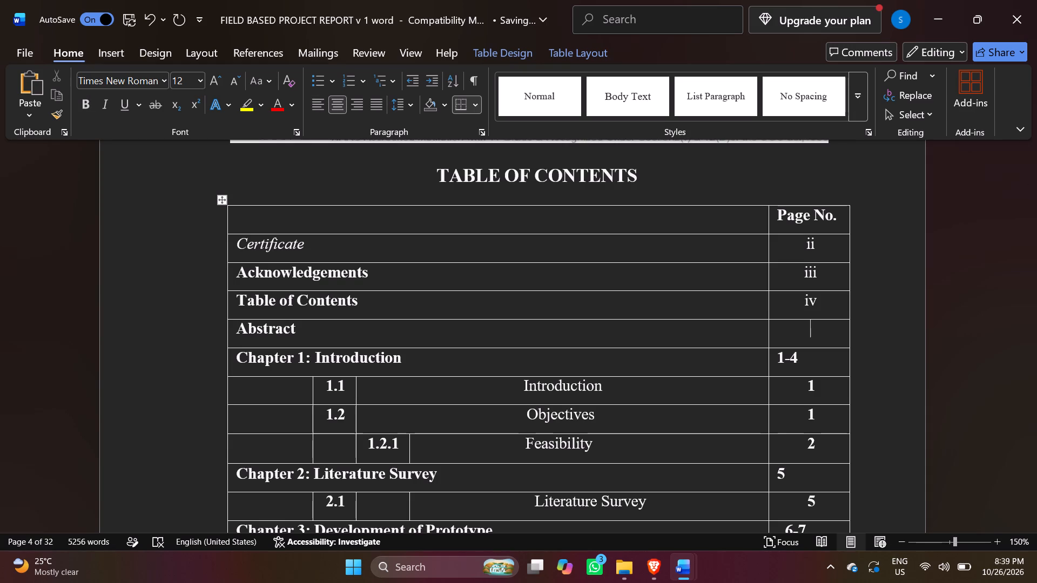
key("v")
key("i")
Look through the report from the table of contents to the Sustainable Development Goals section, and return to the cover page.
scroll(827, 337, "down", 2)
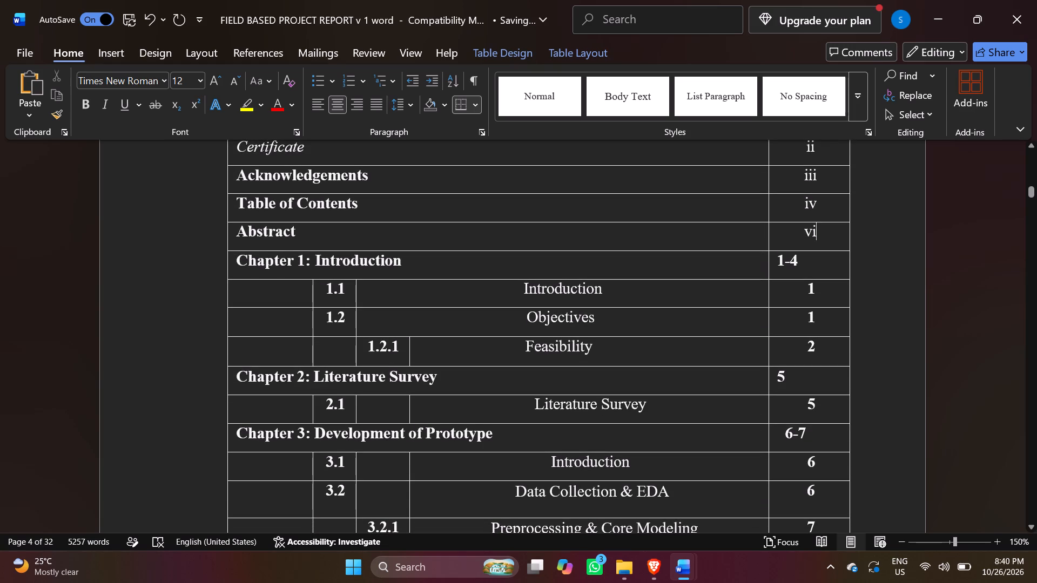
scroll(822, 202, "down", 14)
scroll(813, 275, "down", 5)
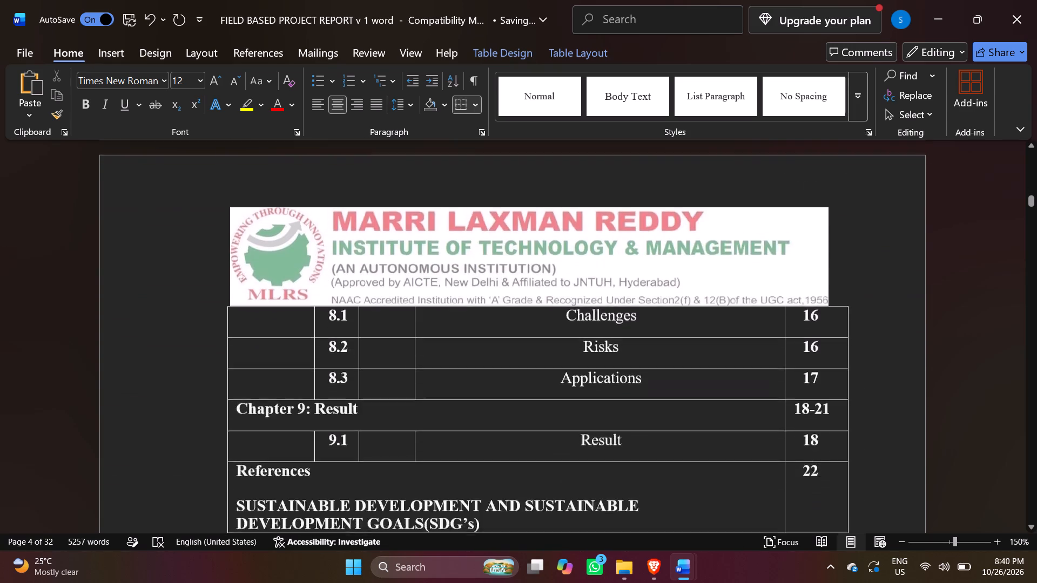
scroll(816, 321, "down", 10)
scroll(816, 342, "down", 17)
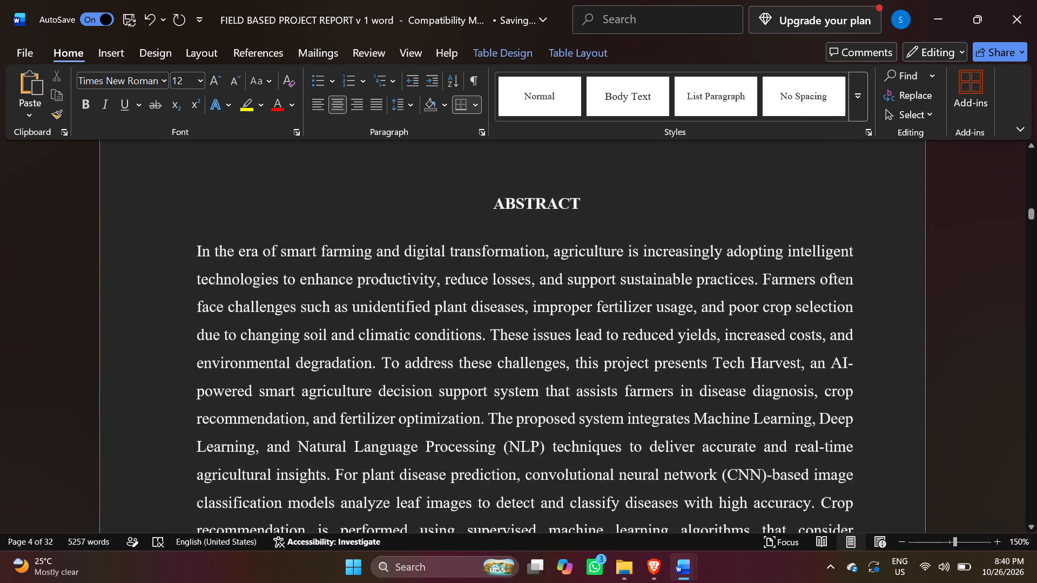
scroll(813, 352, "down", 20)
scroll(806, 369, "down", 20)
scroll(806, 369, "down", 1)
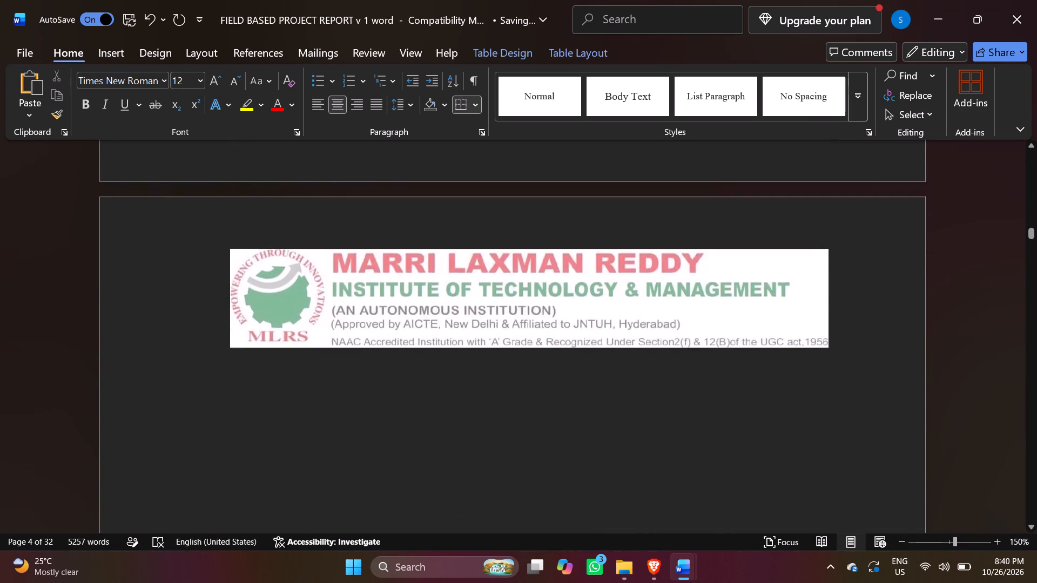
scroll(803, 380, "down", 18)
scroll(801, 388, "down", 19)
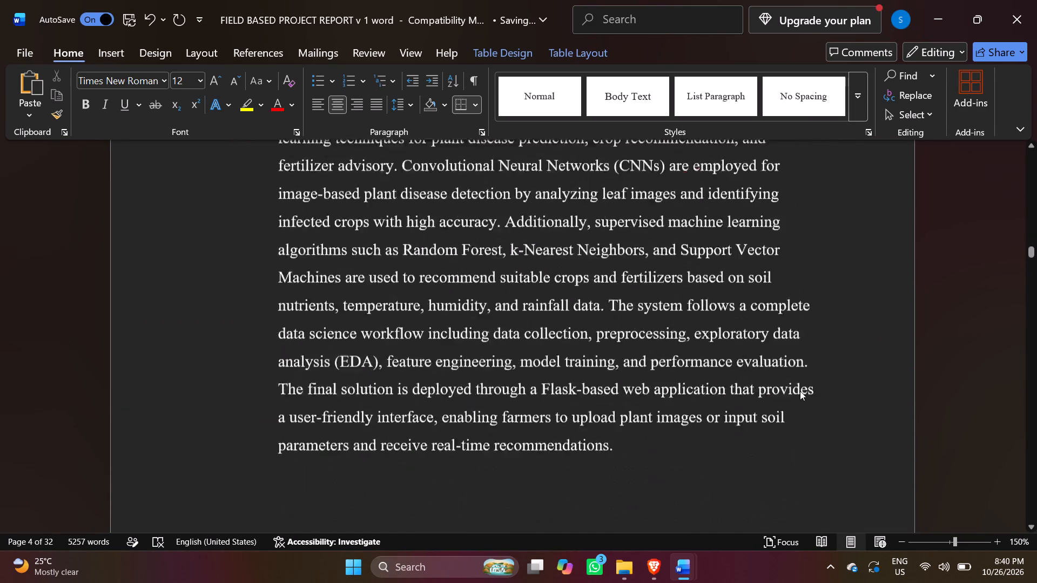
scroll(800, 391, "down", 17)
scroll(799, 392, "up", 7)
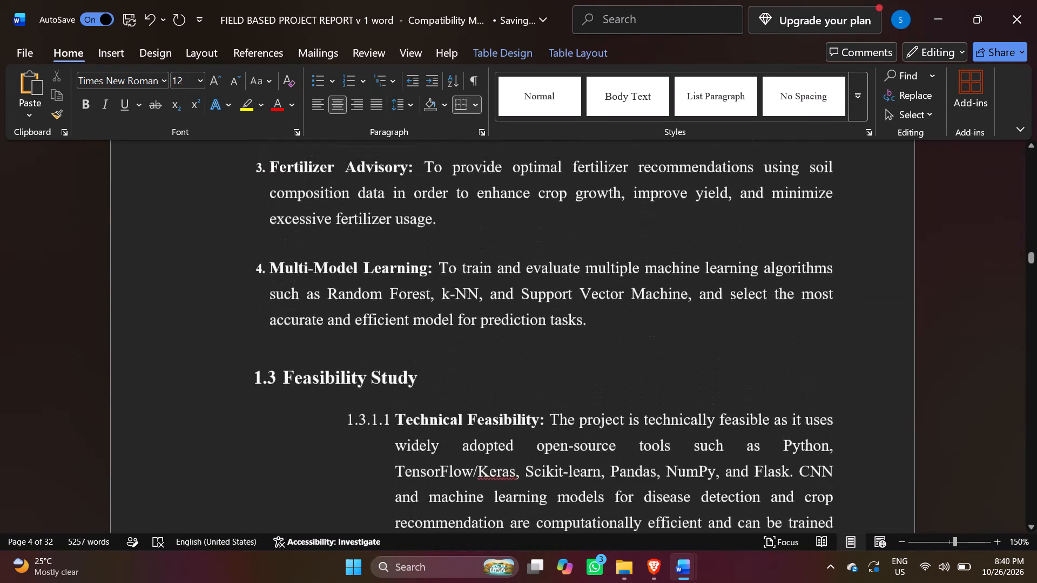
scroll(799, 392, "up", 11)
scroll(798, 392, "down", 8)
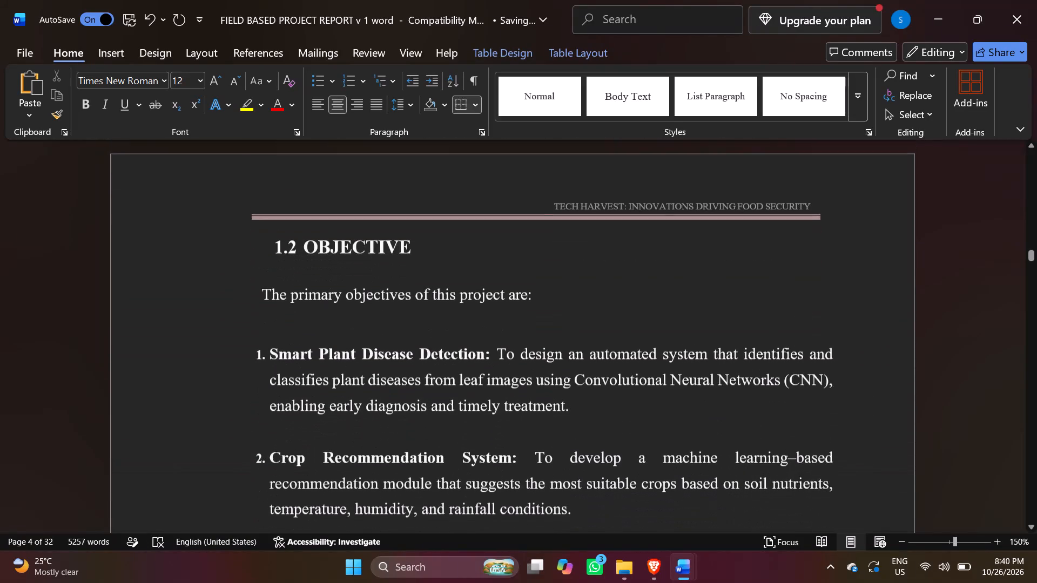
left_click_drag(1032, 258, 1036, 300)
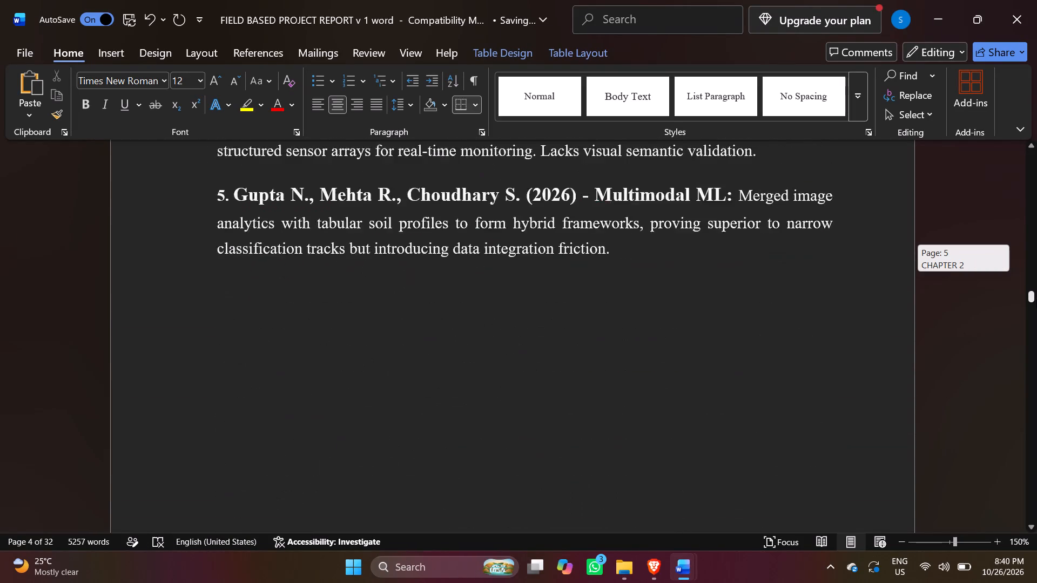
left_click_drag(1036, 300, 1036, 345)
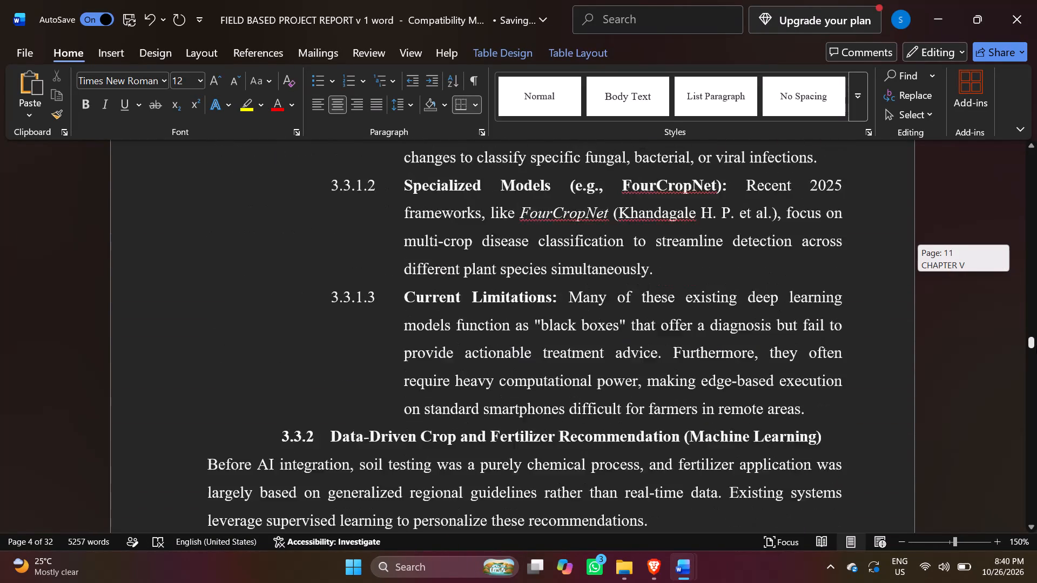
left_click_drag(1036, 345, 1036, 399)
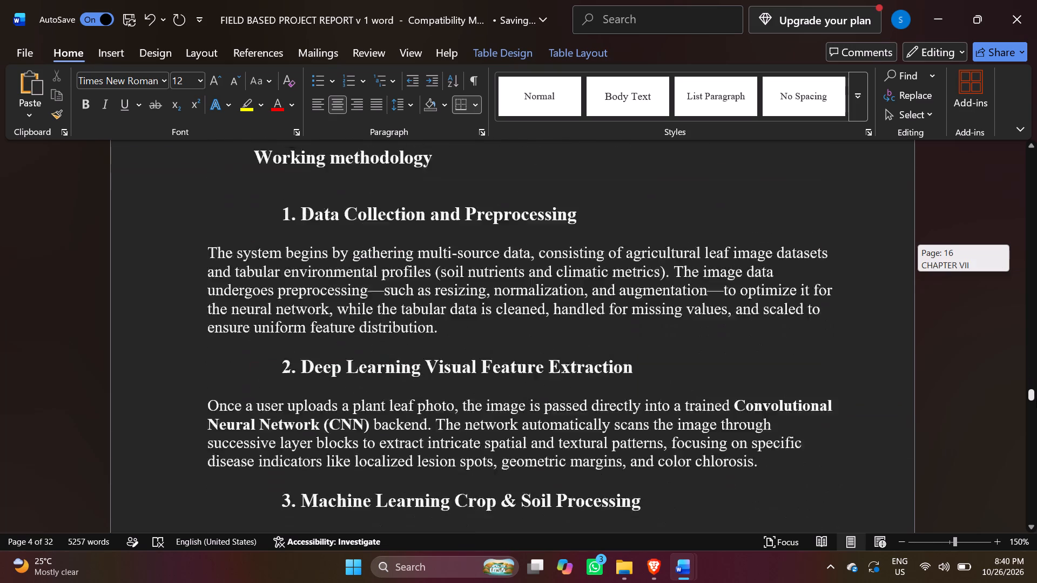
left_click_drag(1036, 399, 1036, 479)
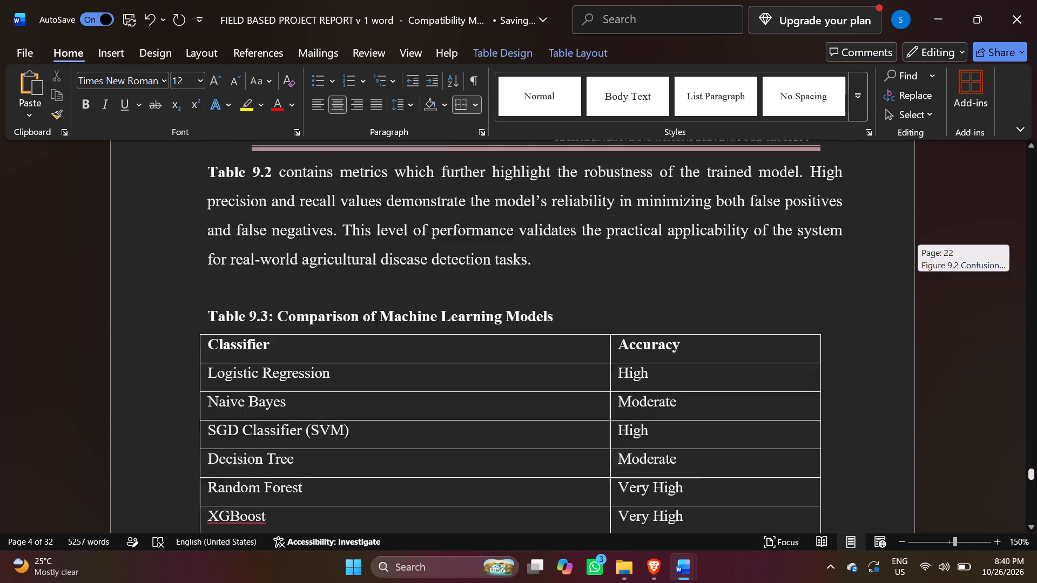
left_click_drag(1036, 479, 1033, 505)
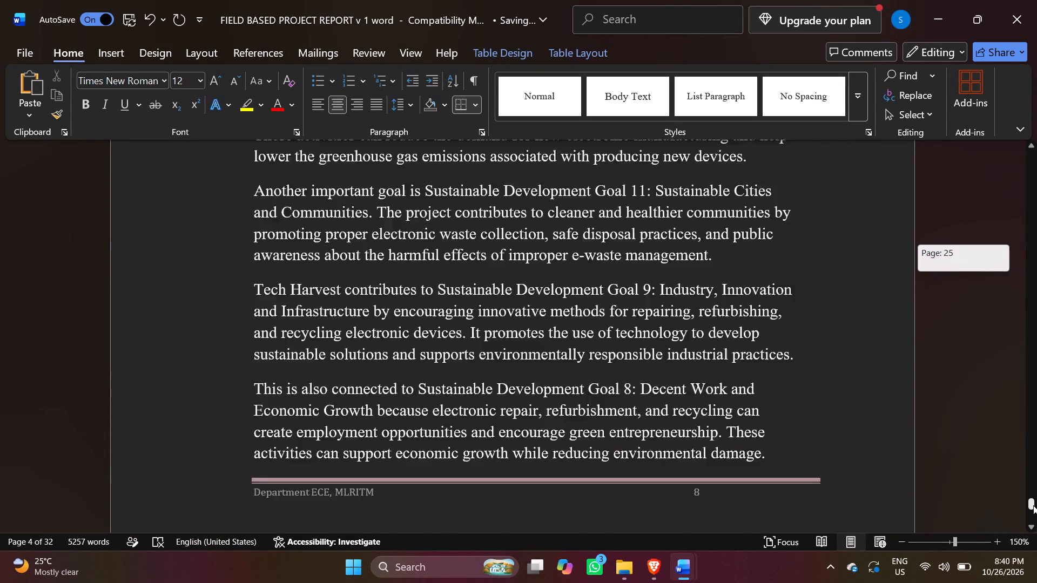
left_click_drag(1033, 505, 1020, 137)
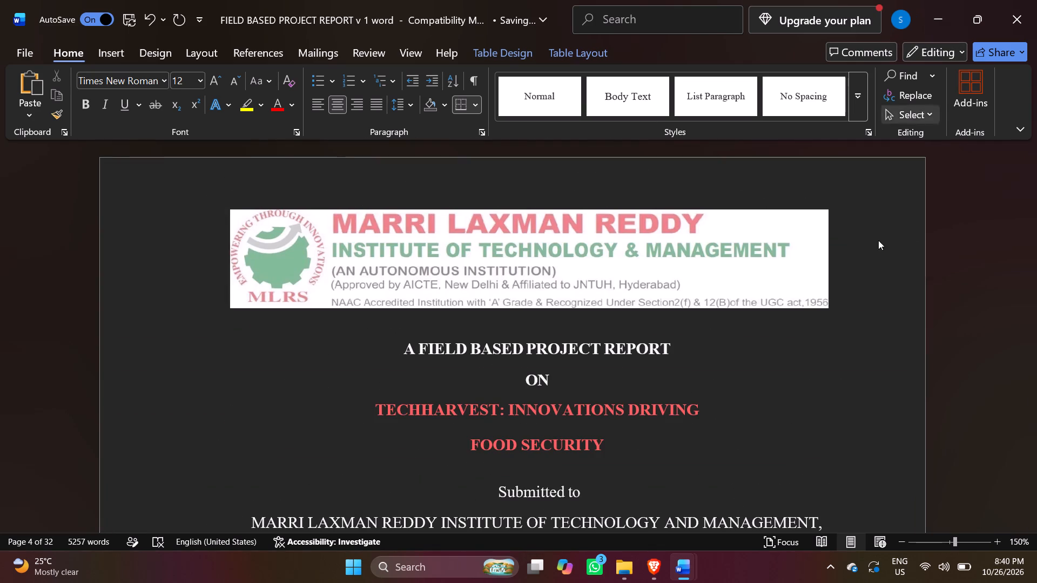
Save the project report.
key("ctrl+s")
Review the front matter from the cover page through the acknowledgements, contents and abstract to the first page of Chapter 1.
scroll(511, 582, "down", 5)
scroll(340, 582, "down", 5)
scroll(503, 307, "down", 13)
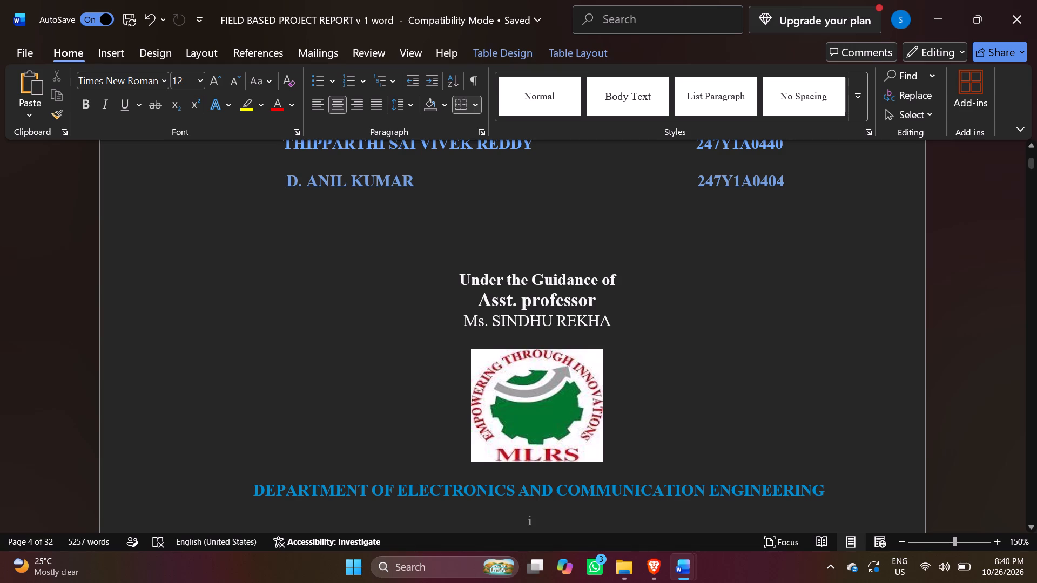
scroll(602, 392, "down", 9)
scroll(583, 406, "up", 4)
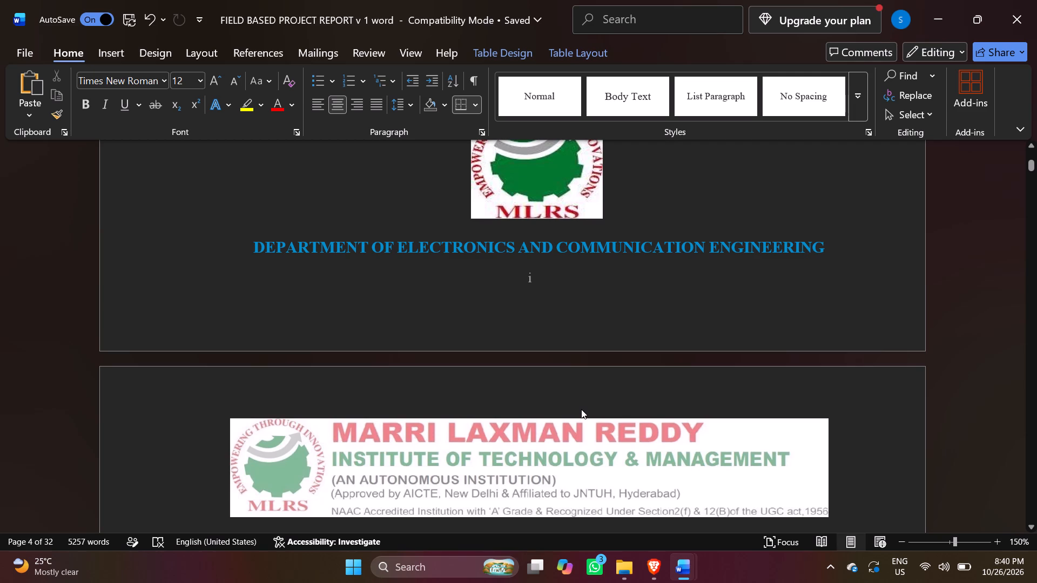
scroll(581, 409, "up", 4)
scroll(581, 410, "down", 20)
scroll(578, 417, "down", 11)
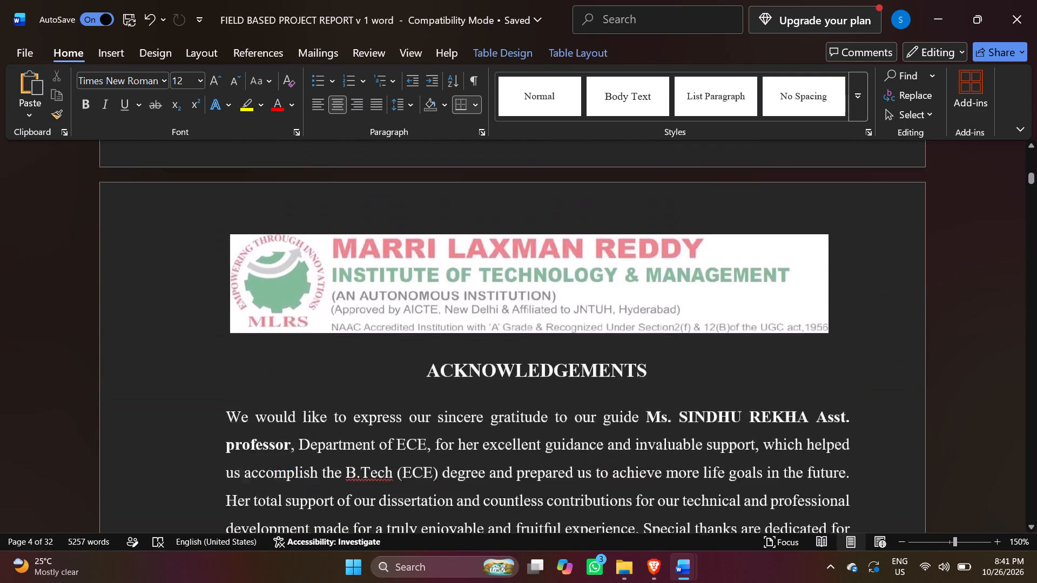
scroll(577, 420, "down", 19)
scroll(574, 425, "down", 14)
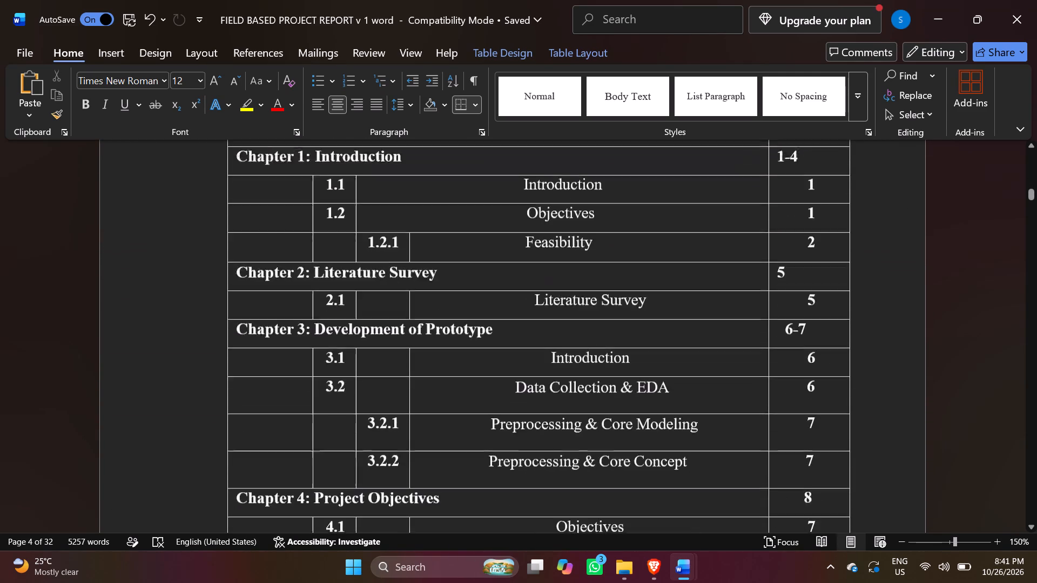
scroll(574, 427, "down", 20)
scroll(574, 427, "down", 20)
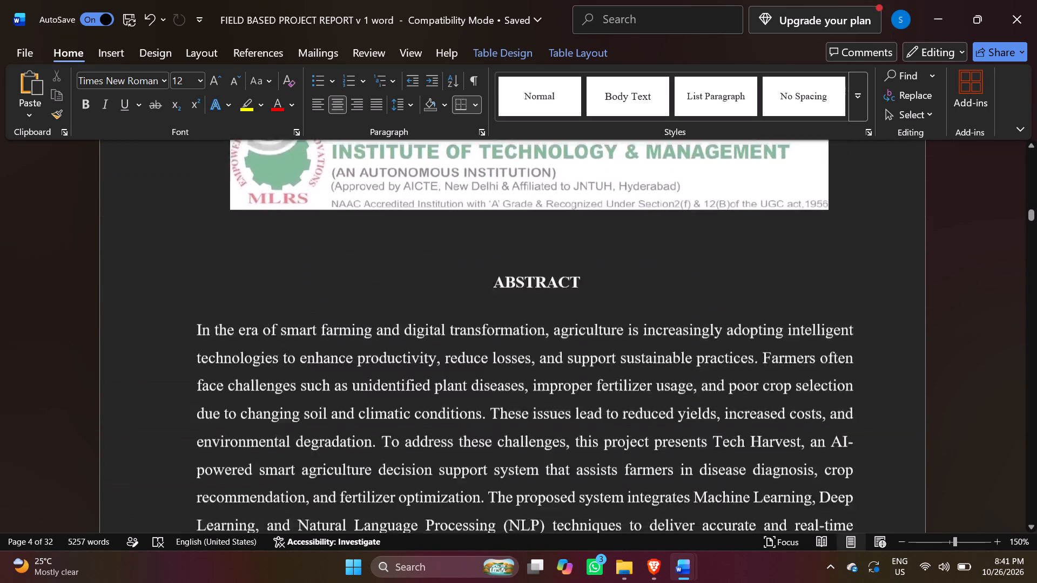
scroll(553, 446, "down", 20)
scroll(553, 446, "down", 19)
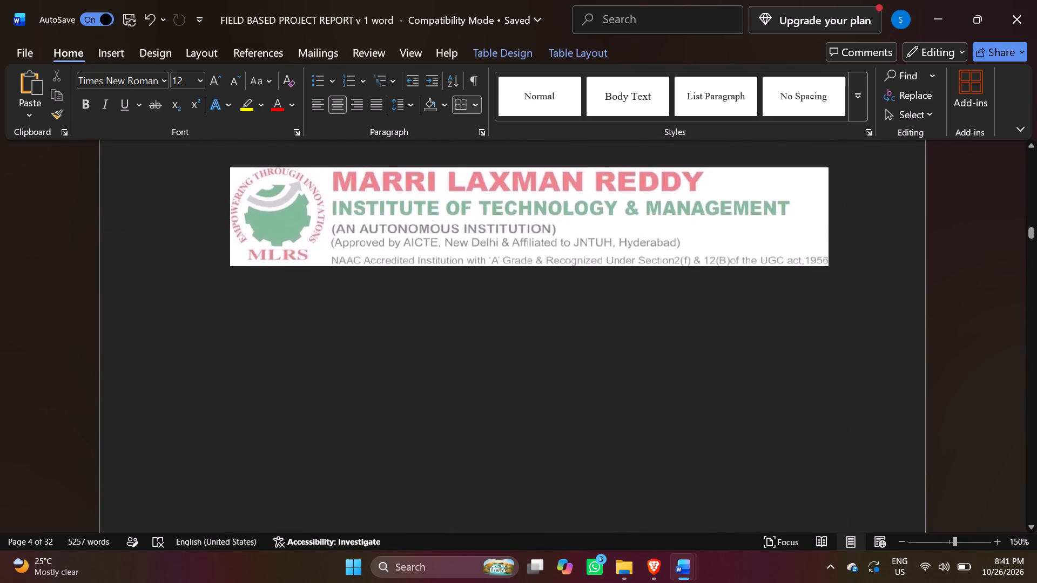
scroll(544, 465, "down", 20)
scroll(544, 465, "down", 19)
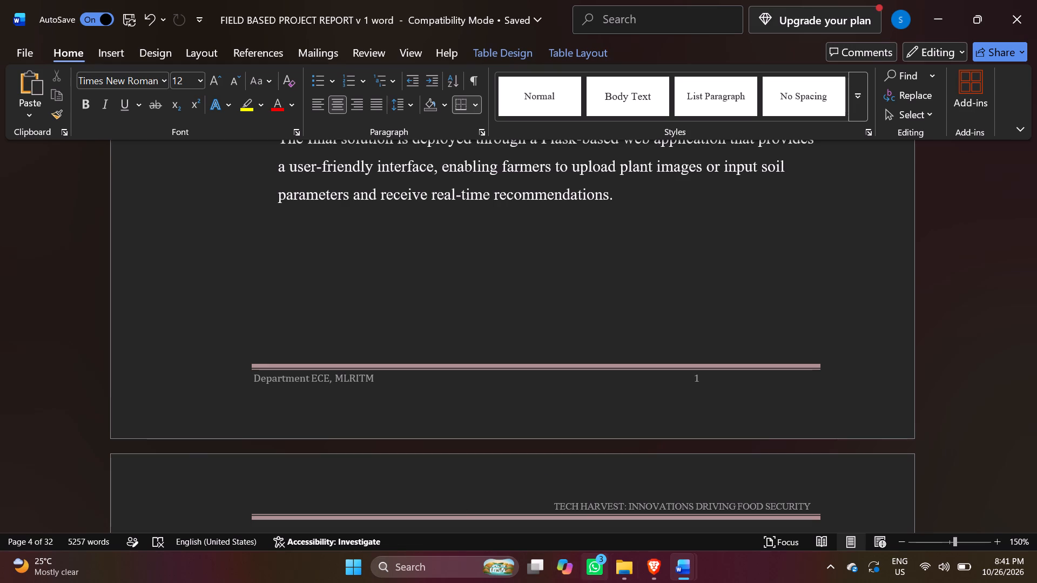
In the acknowledgements' gratitude sentence, remove "Director and" and the second doctor's name so the first-named doctor is followed by "Principal".
scroll(647, 513, "up", 5)
scroll(957, 358, "up", 2)
left_click_drag(1030, 243, 1029, 242)
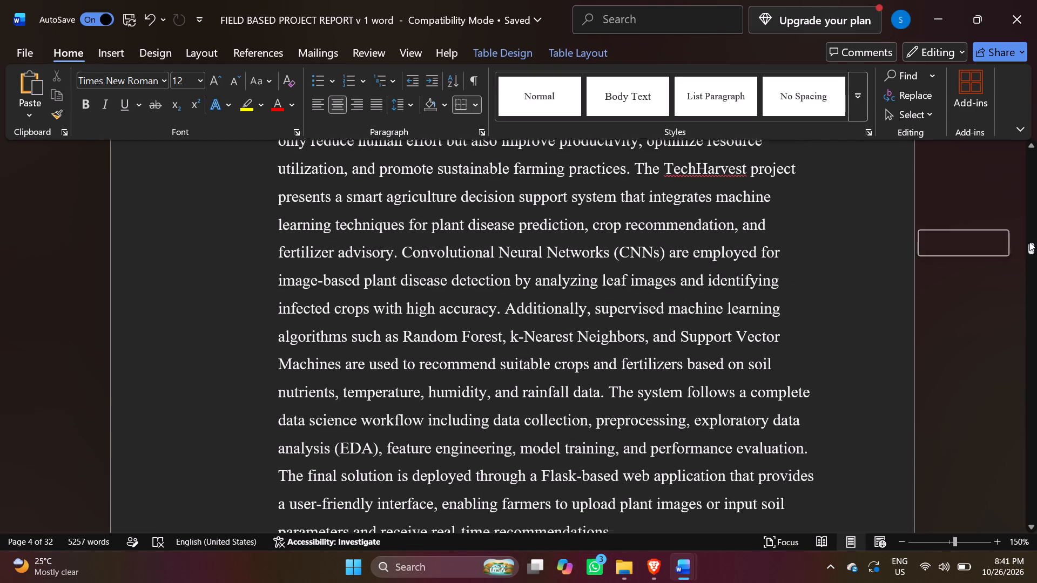
left_click_drag(1029, 242, 1036, 161)
scroll(698, 436, "down", 12)
scroll(745, 380, "down", 7)
scroll(776, 354, "down", 14)
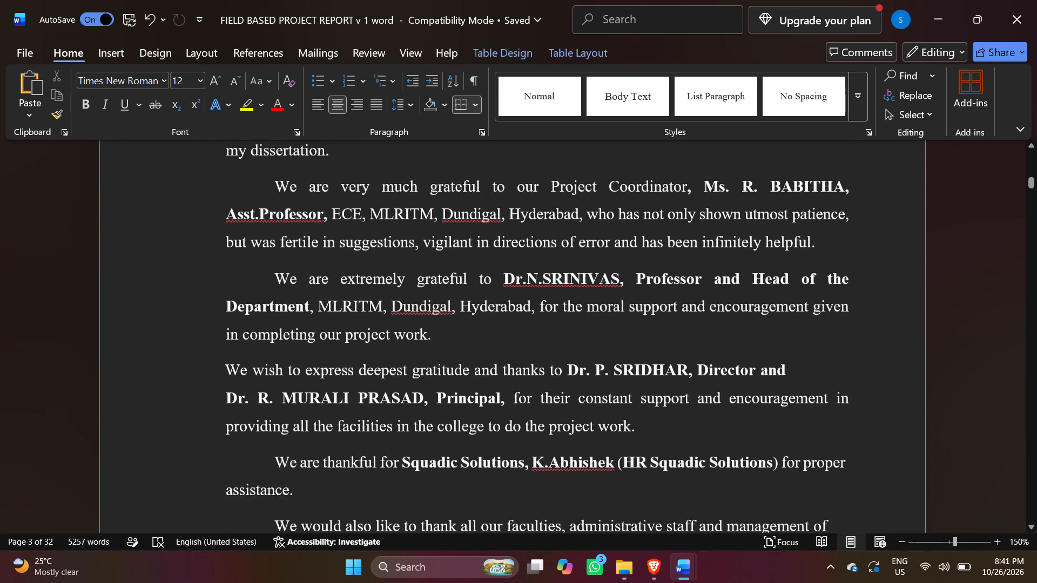
left_click(430, 399)
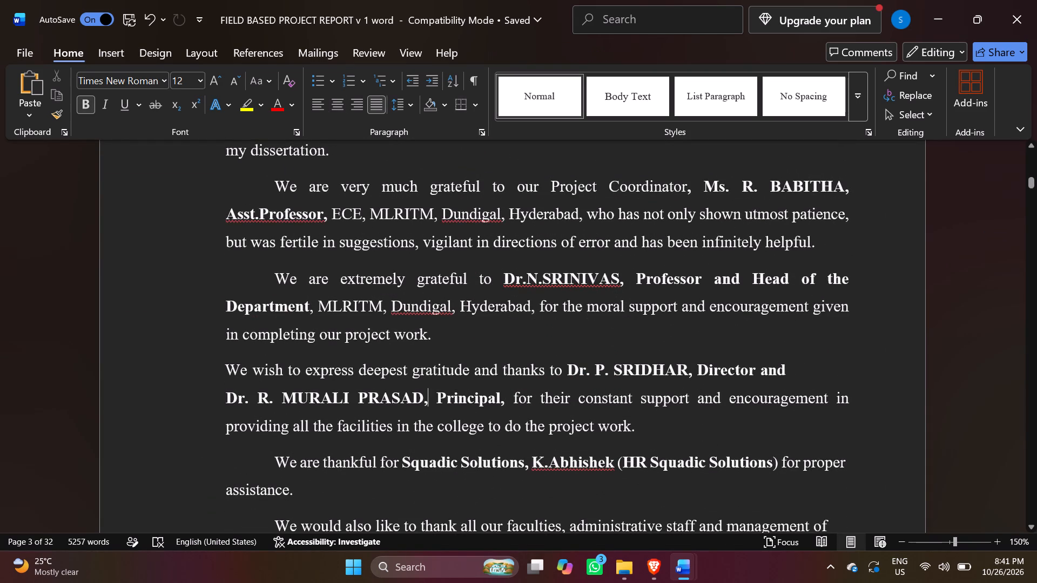
key("BackSpace")
key("BackSpace")
key("BackSpace")
key("BackSpace")
key("BackSpace")
key("BackSpace")
key("BackSpace")
key("BackSpace")
key("BackSpace")
key("BackSpace")
key("BackSpace")
key("BackSpace")
key("BackSpace")
key("BackSpace")
key("BackSpace")
key("BackSpace")
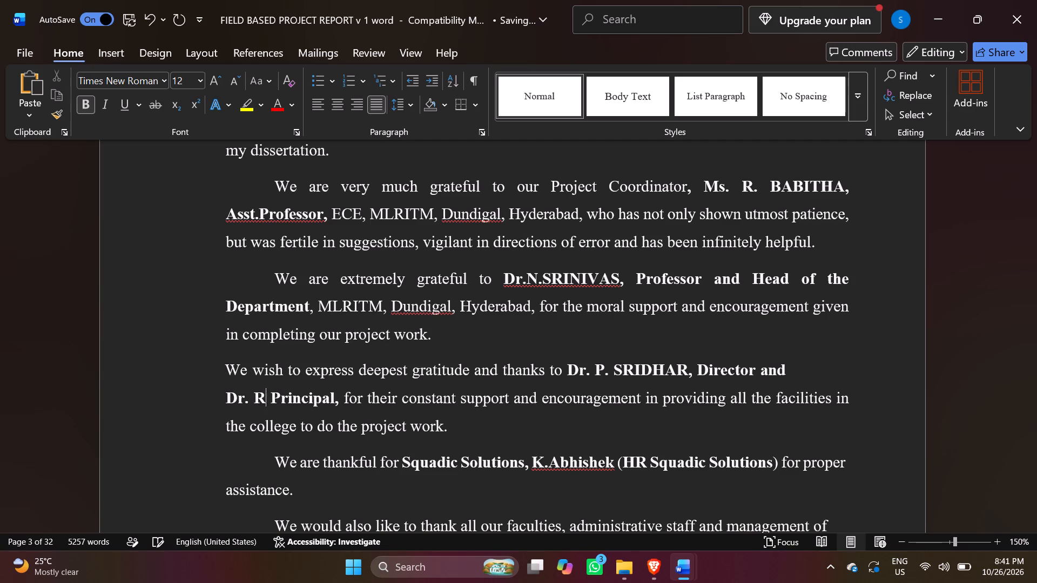
key("BackSpace")
key("BackSpace")
key("BackSpace")
key("BackSpace")
key("BackSpace")
key("BackSpace")
key("BackSpace")
key("BackSpace")
key("BackSpace")
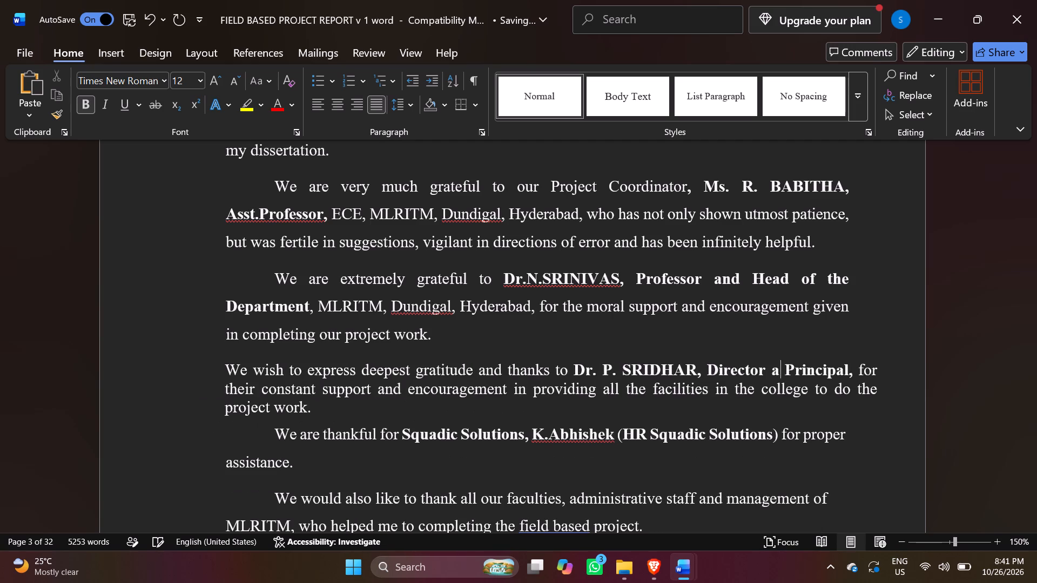
key("BackSpace")
key("BackSpace")
key("BackSpace")
key("BackSpace")
key("BackSpace")
key("BackSpace")
key("BackSpace")
key("BackSpace")
key("BackSpace")
key("BackSpace")
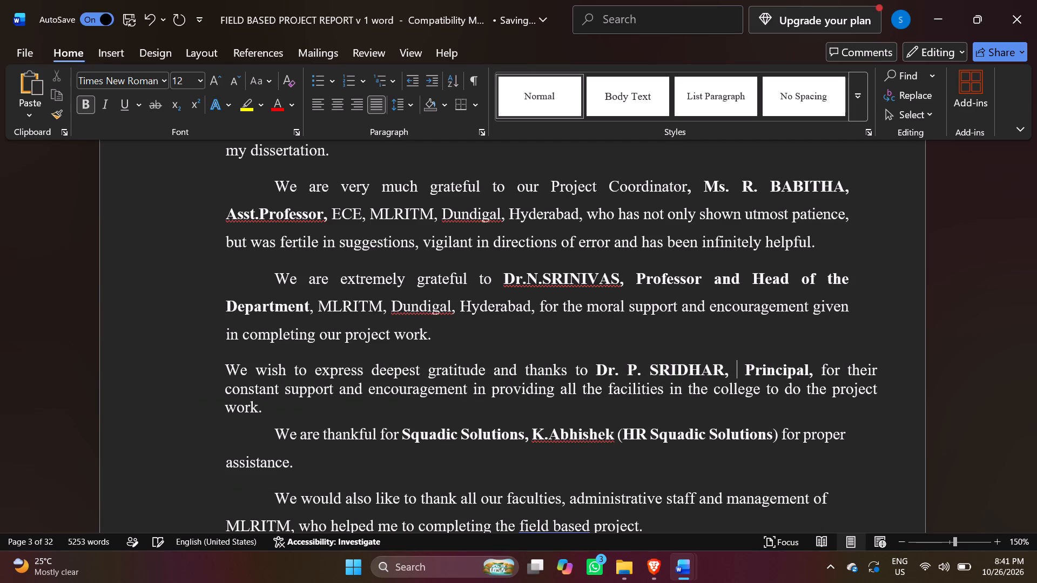
left_click(746, 370)
key("BackSpace")
key("BackSpace")
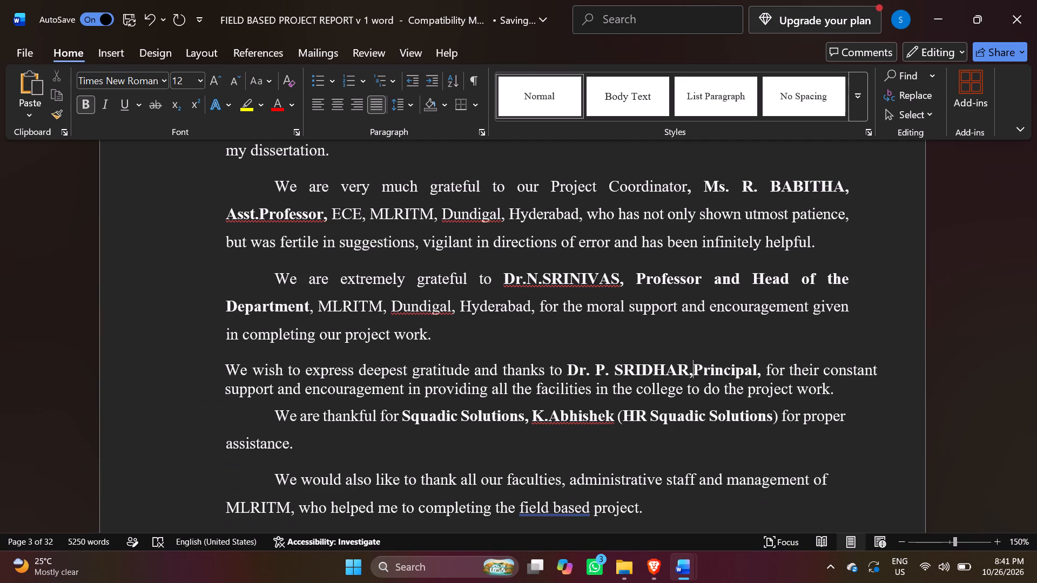
key("space")
Review the rest of the acknowledgements, the guide details on the cover page and the wording of the certificate's opening paragraph.
scroll(616, 449, "down", 3)
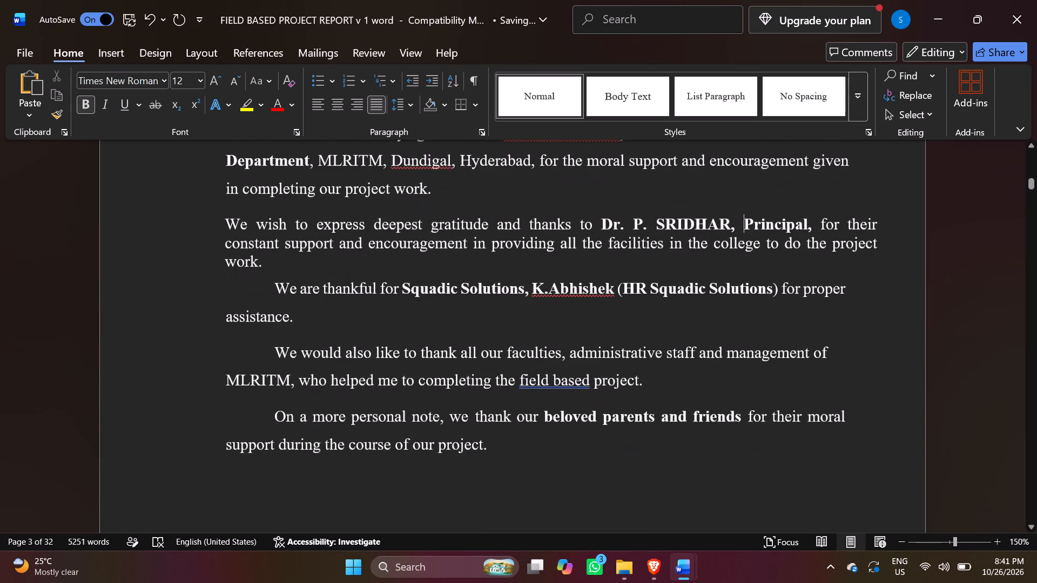
scroll(617, 449, "down", 5)
left_click(1031, 187)
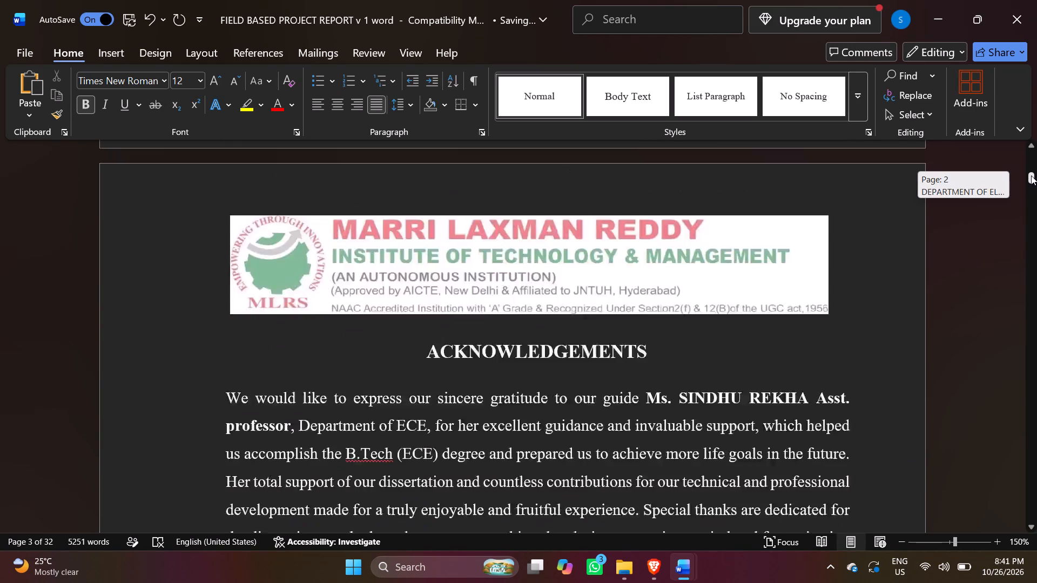
scroll(750, 376, "up", 20)
scroll(750, 376, "up", 14)
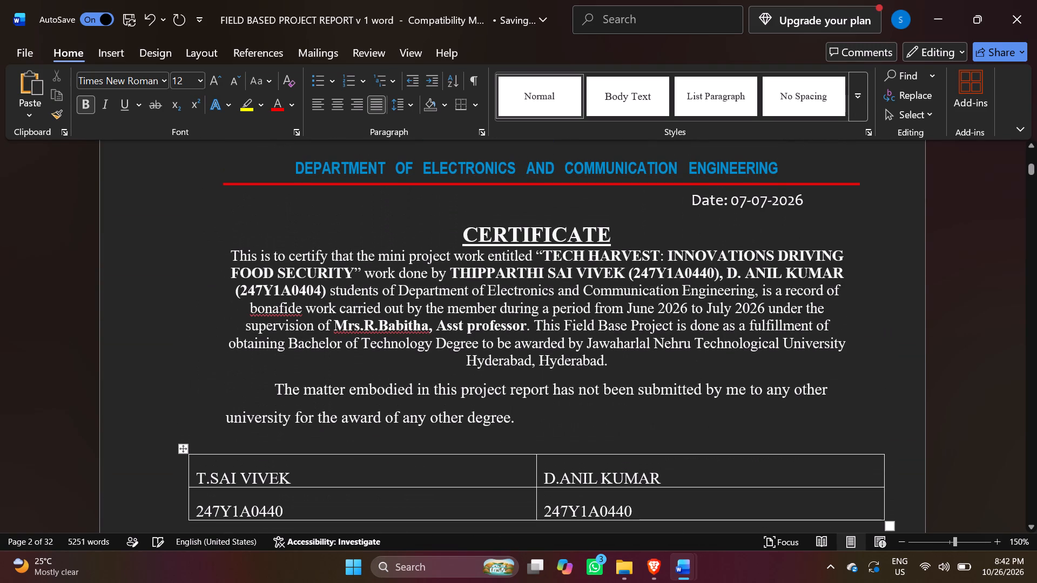
scroll(756, 346, "down", 2)
scroll(758, 351, "up", 14)
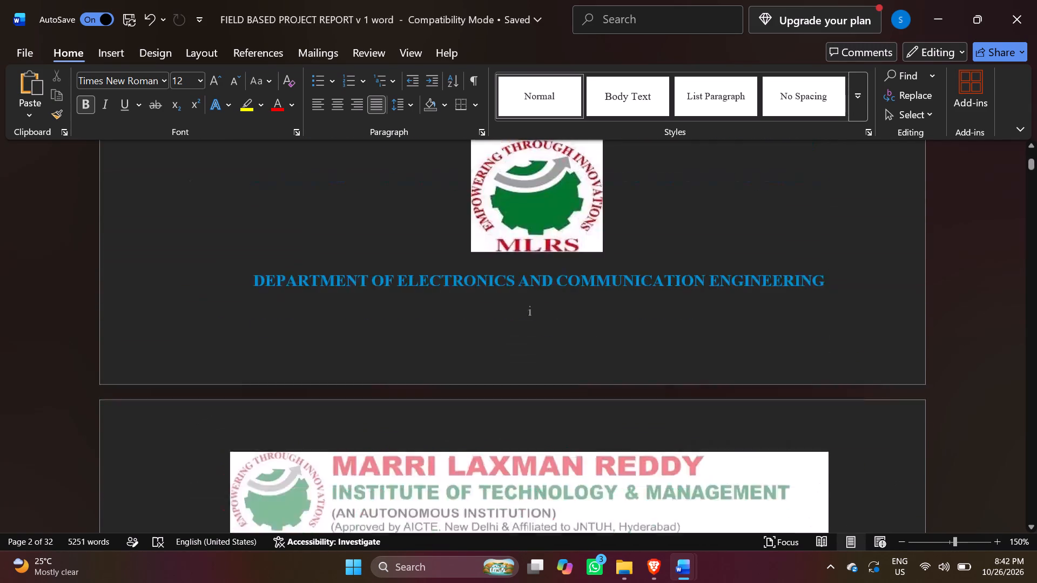
scroll(758, 351, "up", 4)
scroll(758, 351, "down", 4)
scroll(880, 314, "down", 3)
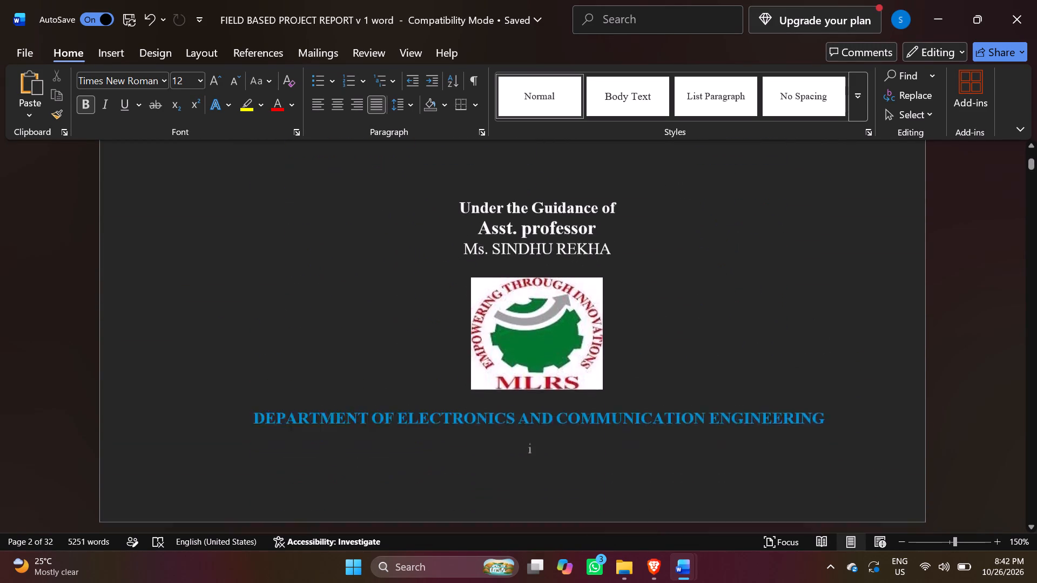
scroll(884, 315, "down", 15)
scroll(927, 304, "up", 5)
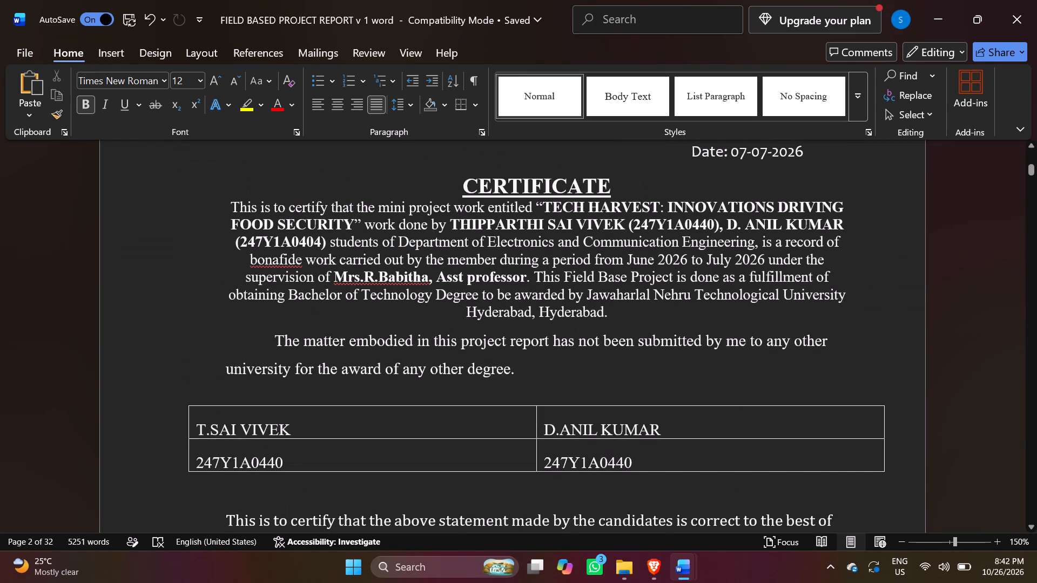
left_click(595, 277)
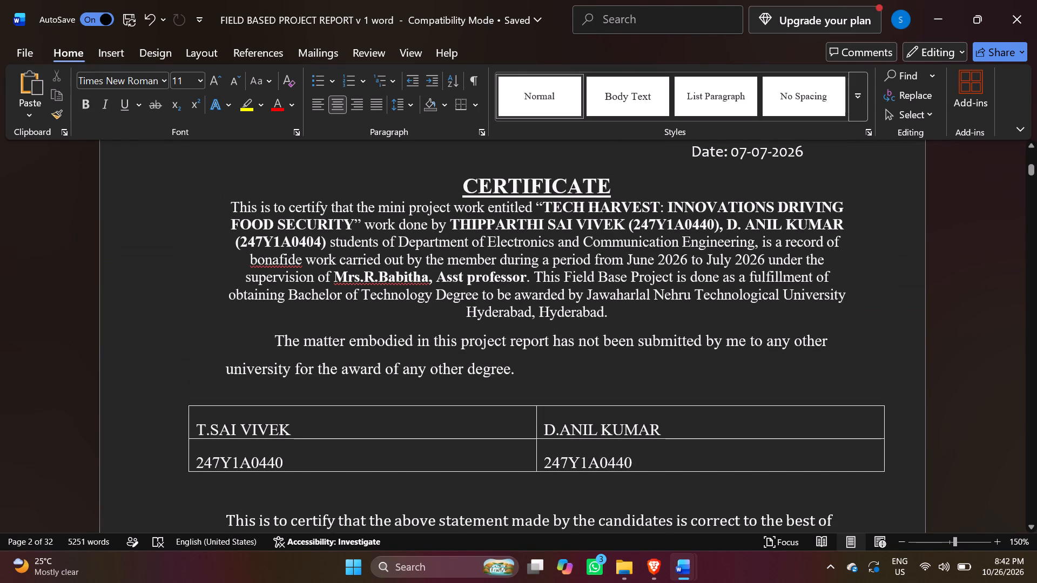
left_click(228, 211)
left_click_drag(230, 207, 524, 216)
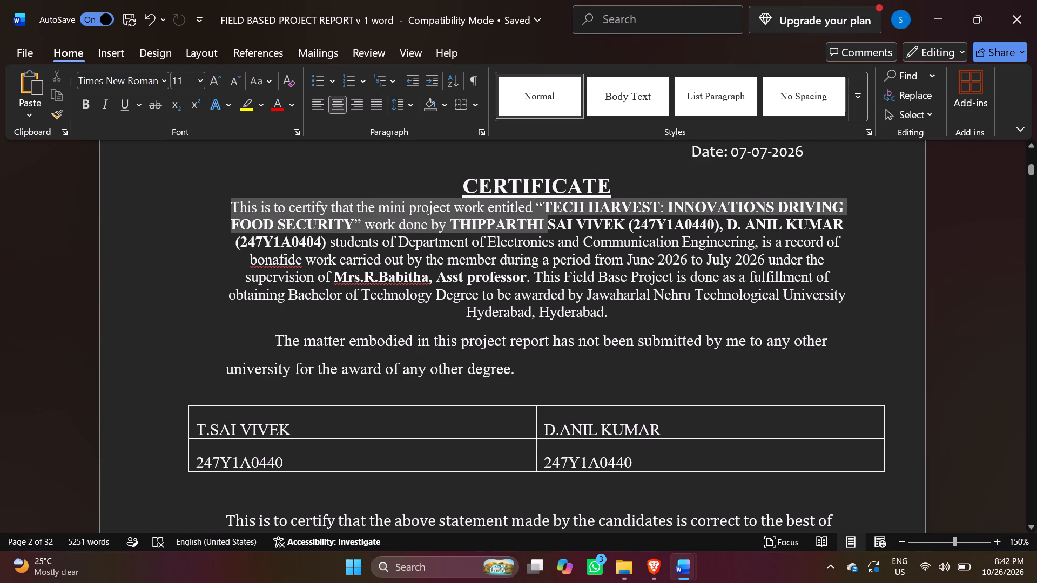
left_click_drag(524, 216, 616, 308)
left_click(582, 295)
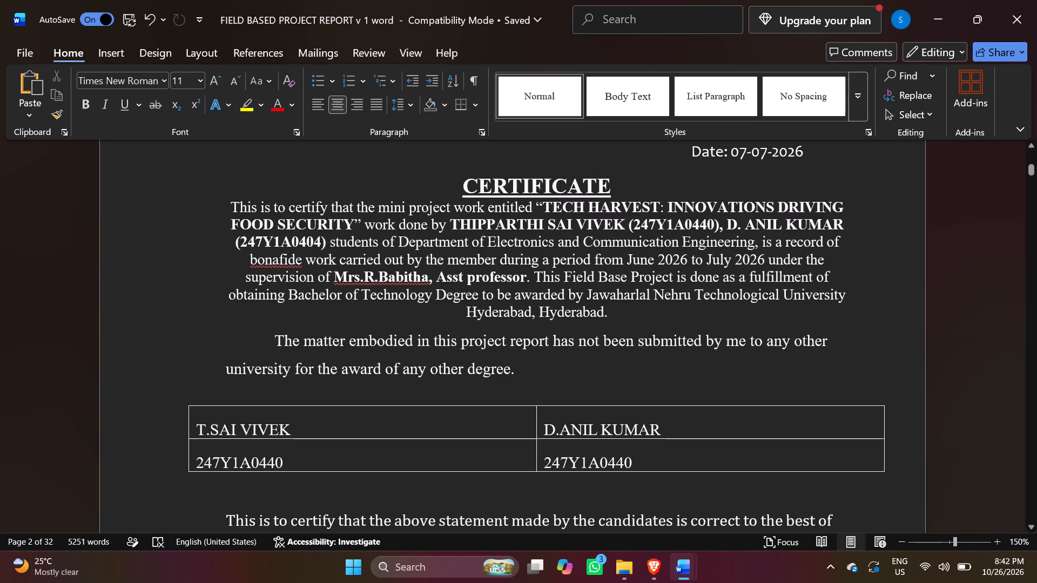
Delete "Jawaharlal Nehru Technological University" and the duplicate "Hyderabad," from the end of the certificate's opening paragraph.
left_click_drag(848, 297, 590, 292)
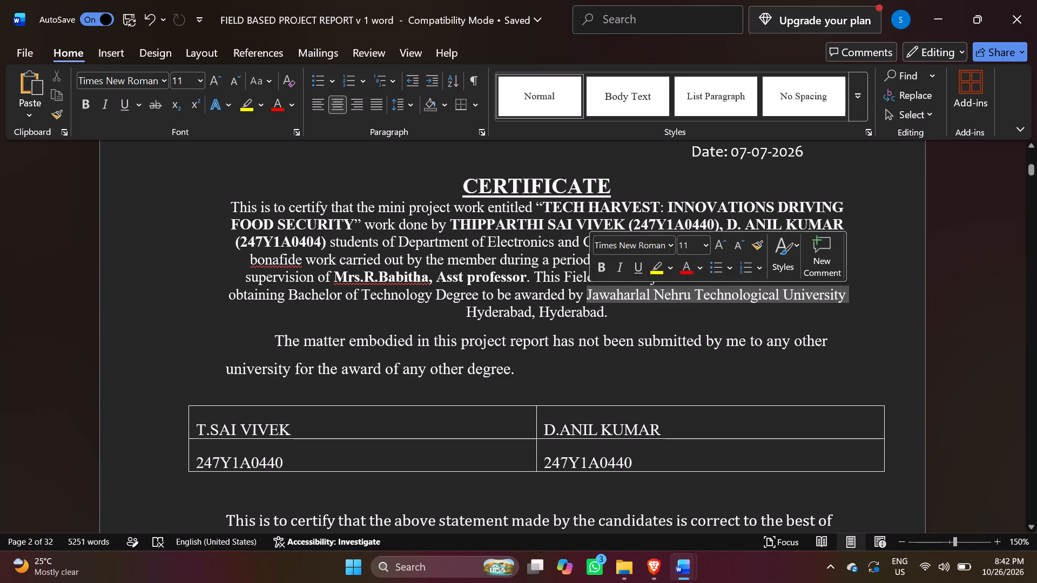
key("BackSpace")
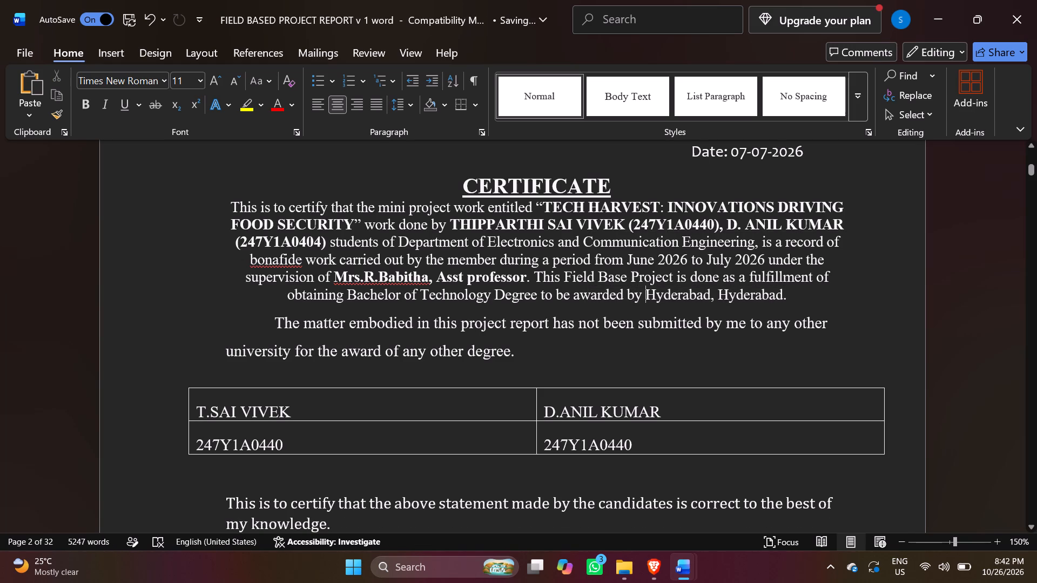
key("Right")
key("Right")
key("Right")
key("Right")
key("Right")
key("Right")
key("Right")
key("Right")
key("Right")
key("Right")
key("Right")
key("BackSpace")
key("BackSpace")
key("BackSpace")
key("BackSpace")
key("BackSpace")
key("BackSpace")
key("BackSpace")
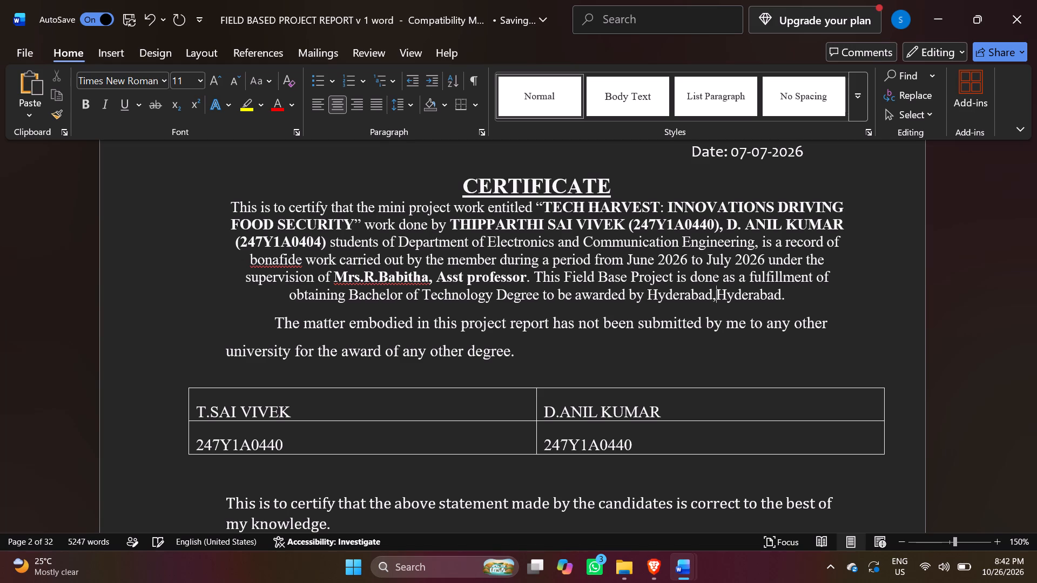
key("BackSpace")
key("BackSpace")
key("BackSpace")
key("BackSpace")
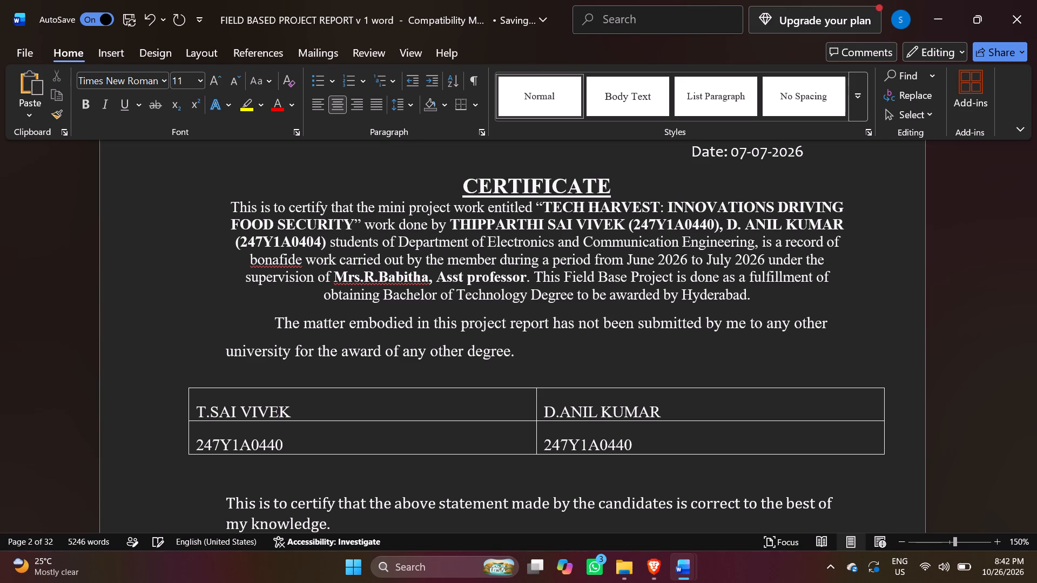
Insert "Marri Laxman Reddy Institute of Technology and Management" before "Hyderabad" as the degree-awarding institution in the certificate paragraph.
type("MARRI")
key("space")
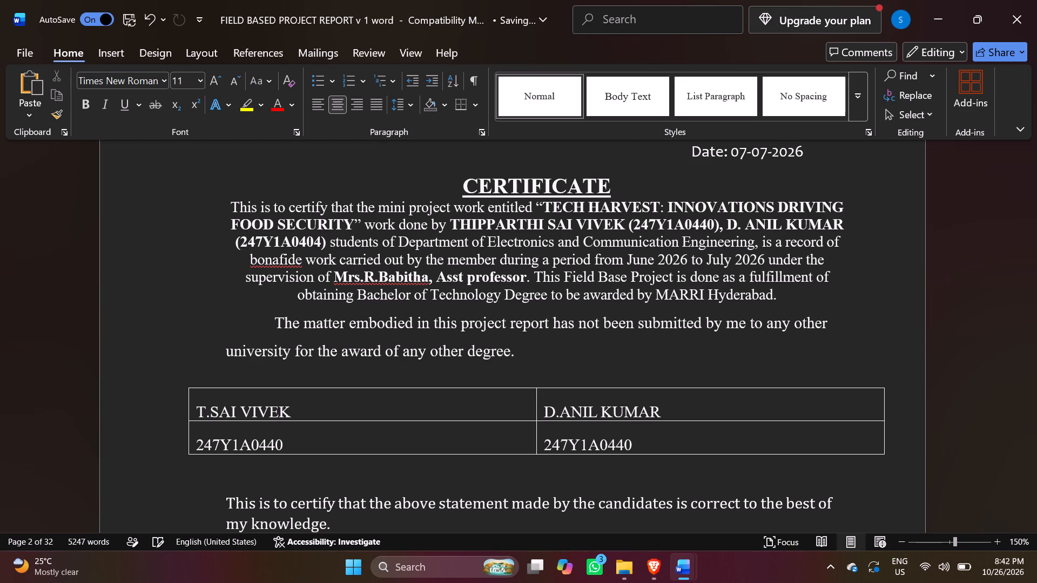
key("BackSpace")
key("BackSpace")
key("BackSpace")
key("BackSpace")
key("BackSpace")
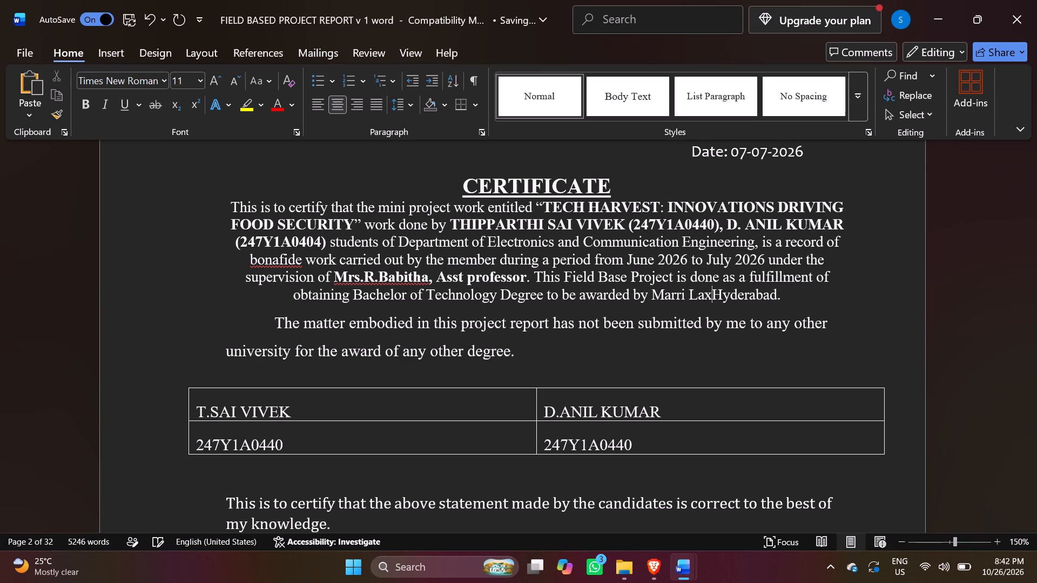
type("man")
key("space")
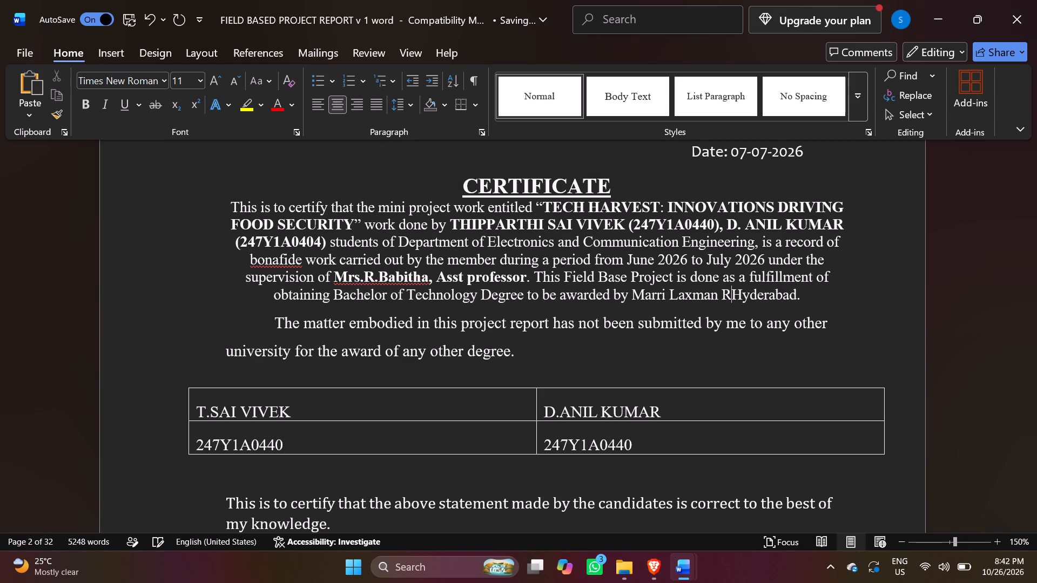
type("y")
key("space")
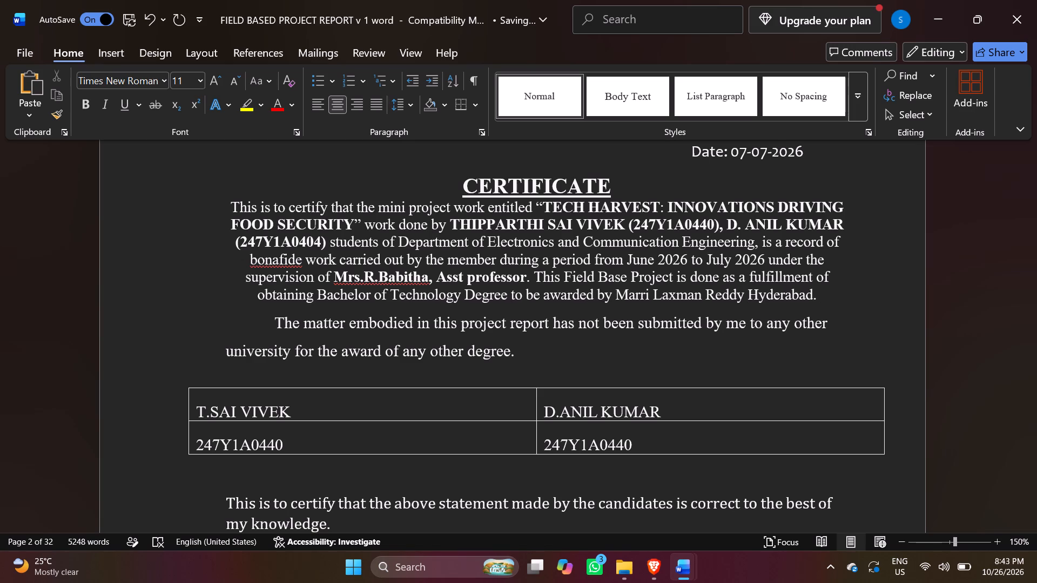
type("it")
key("BackSpace")
key("BackSpace")
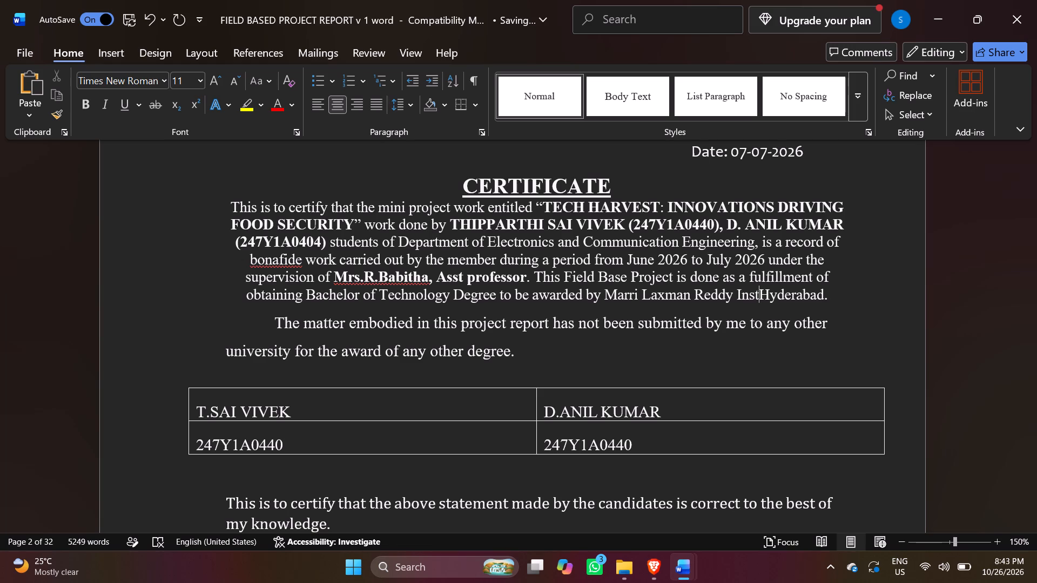
type("itute")
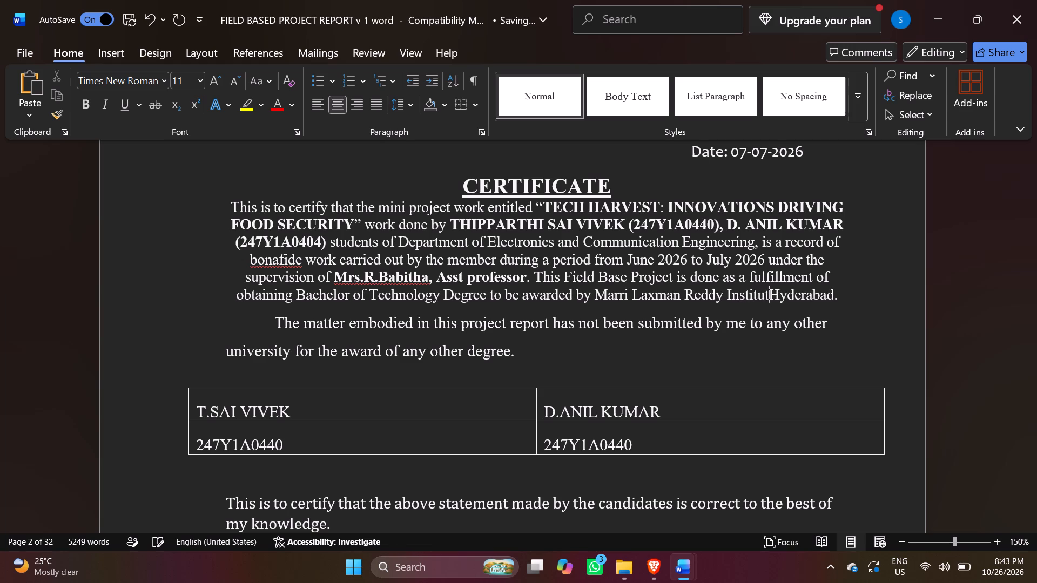
key("space")
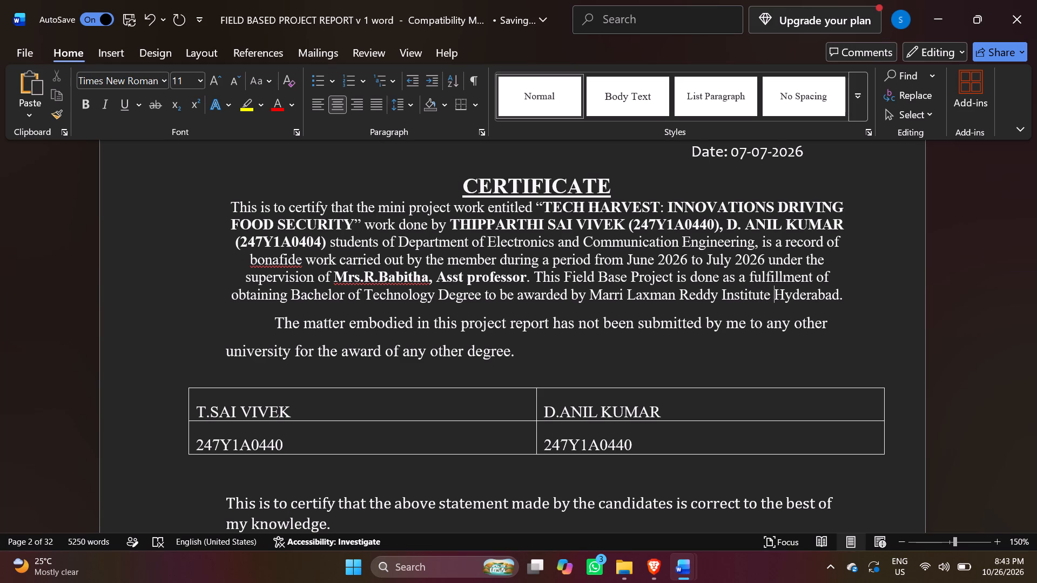
type("of")
key("space")
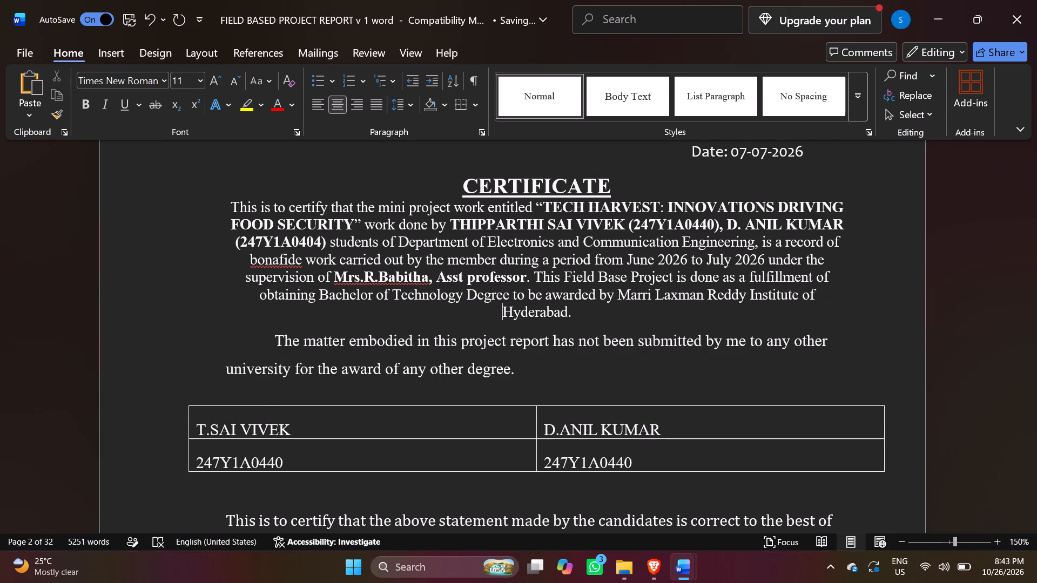
type("chnology")
key("space")
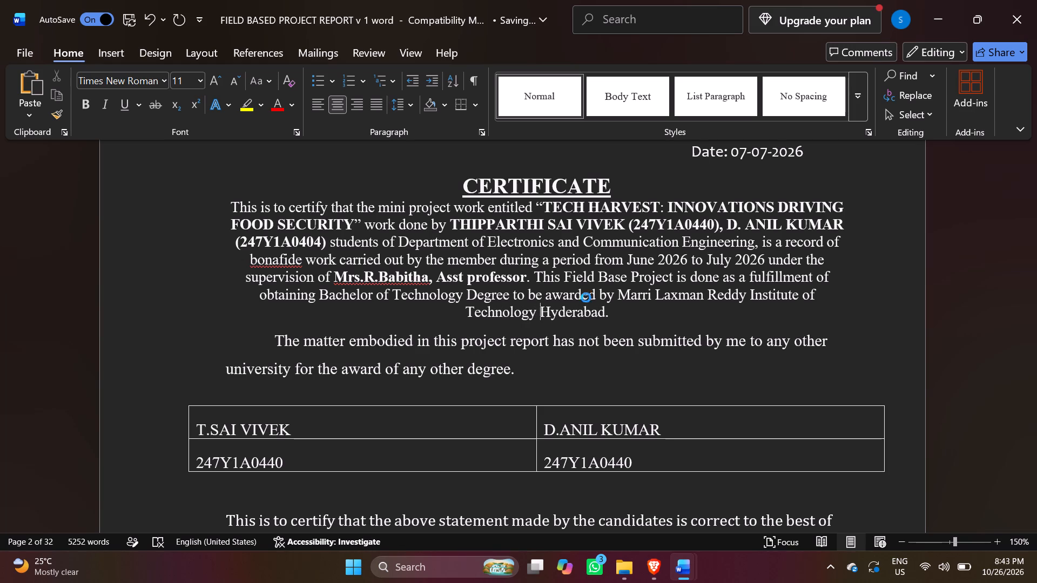
type("and")
key("space")
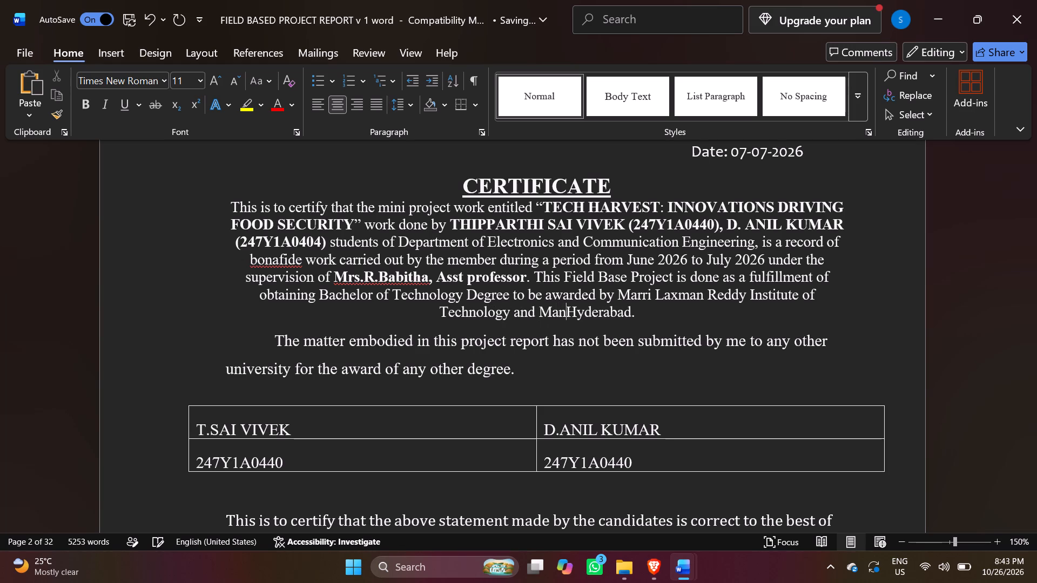
type("agement")
key("space")
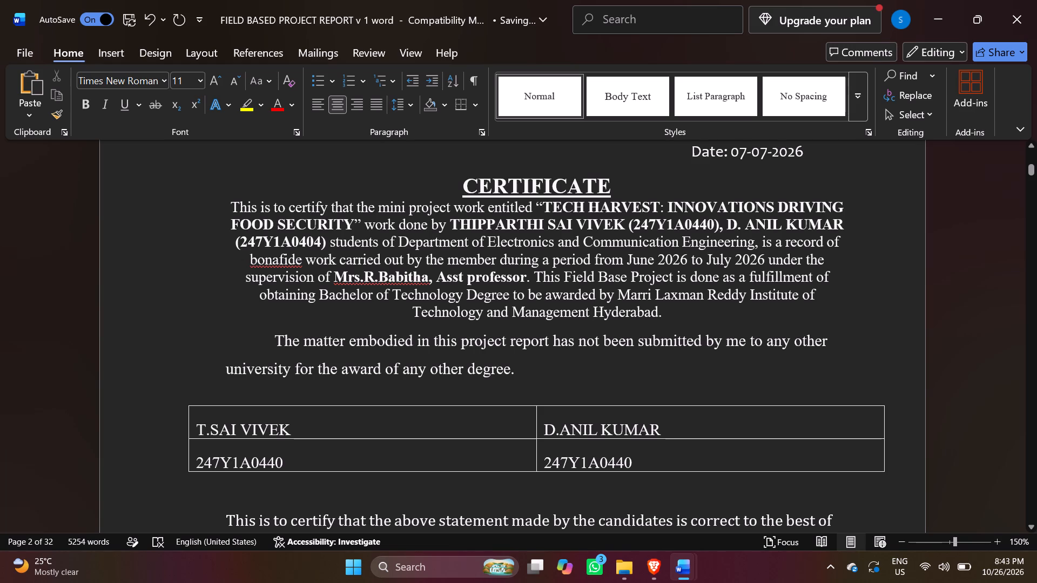
left_click(671, 316)
scroll(422, 265, "down", 4)
scroll(443, 310, "up", 2)
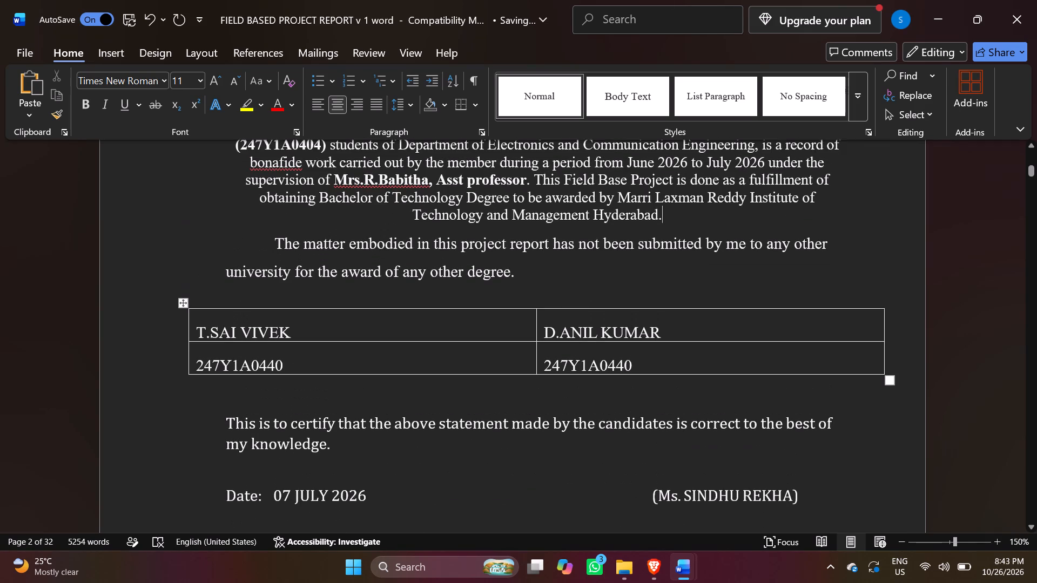
Set the certificate's "This is to certify that the above statement made by the candidates…" sentence in Times New Roman.
left_click(439, 420)
scroll(399, 376, "up", 2)
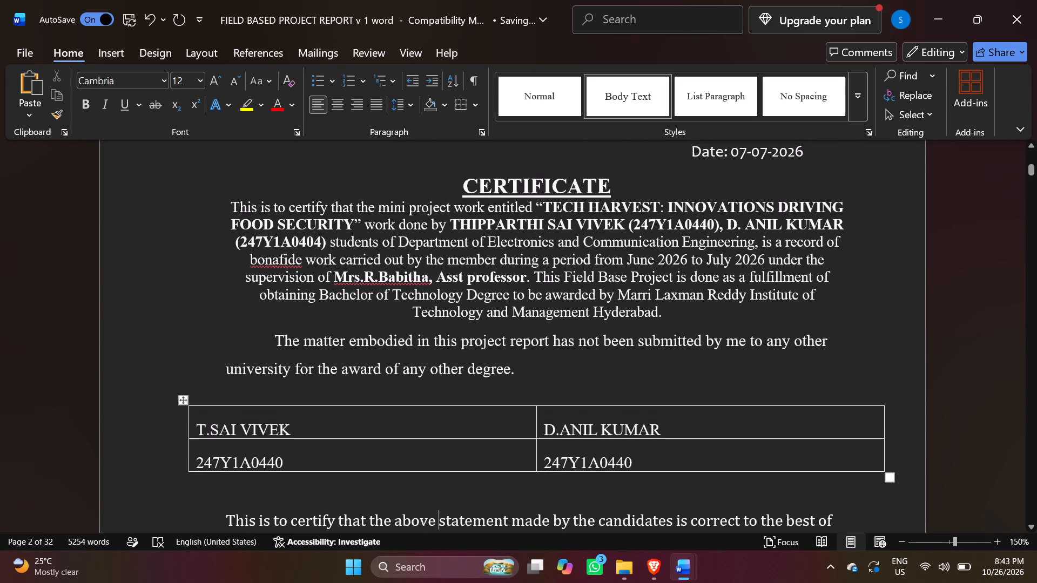
scroll(198, 238, "down", 2)
left_click_drag(223, 421, 313, 463)
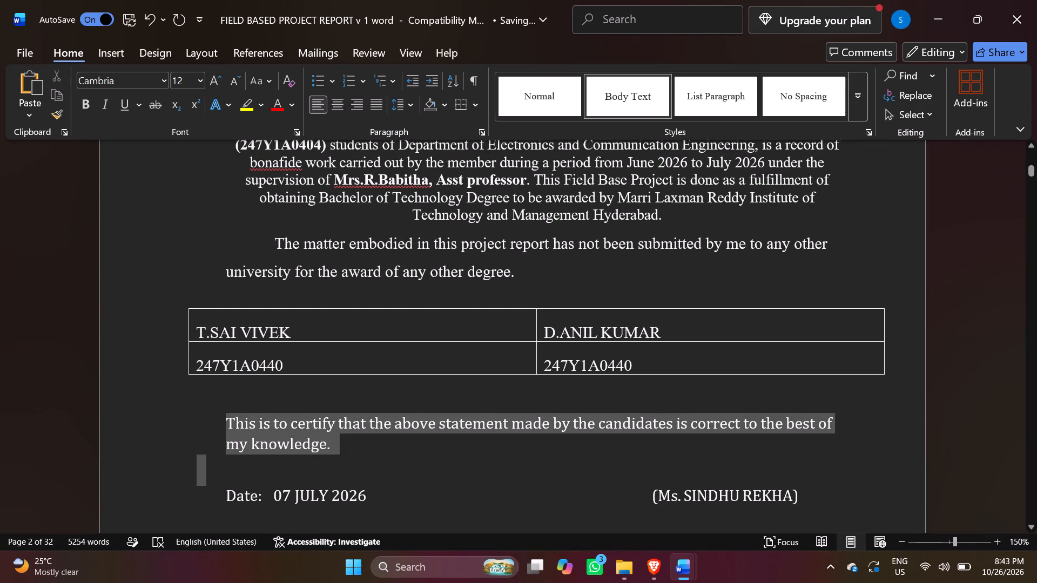
left_click_drag(313, 463, 334, 447)
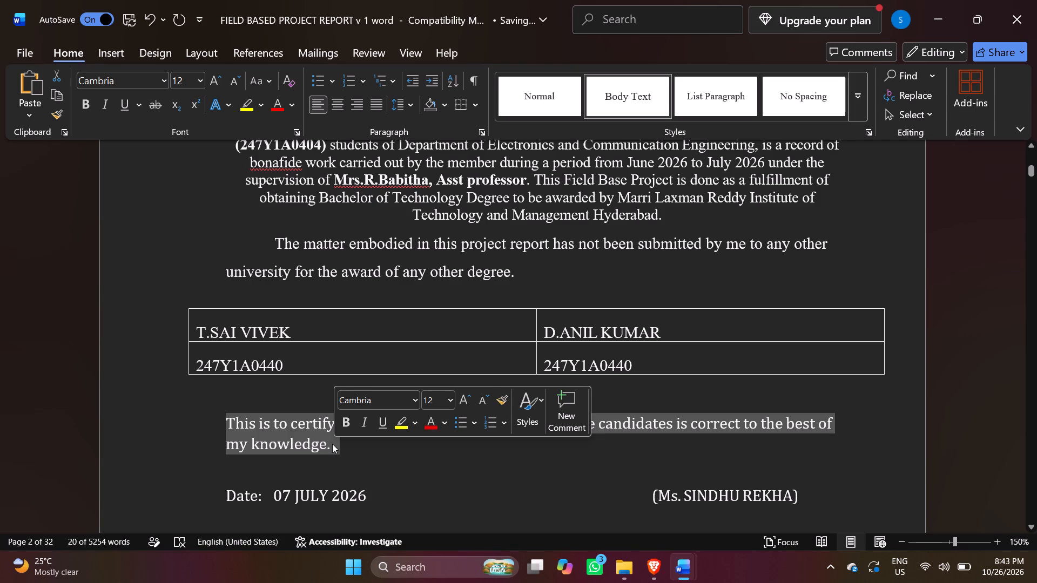
left_click(161, 80)
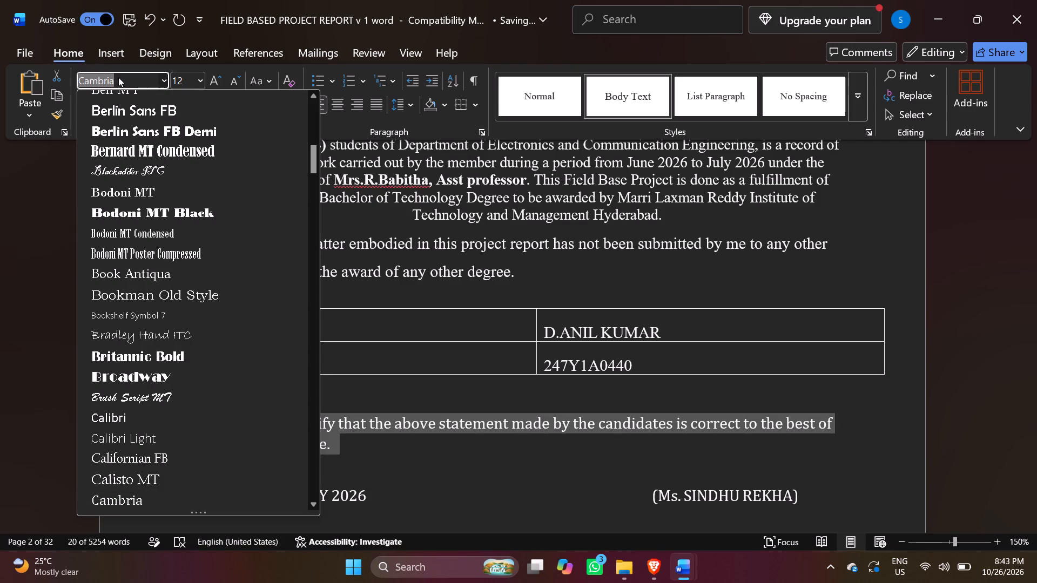
key("BackSpace")
type("time")
left_click(157, 124)
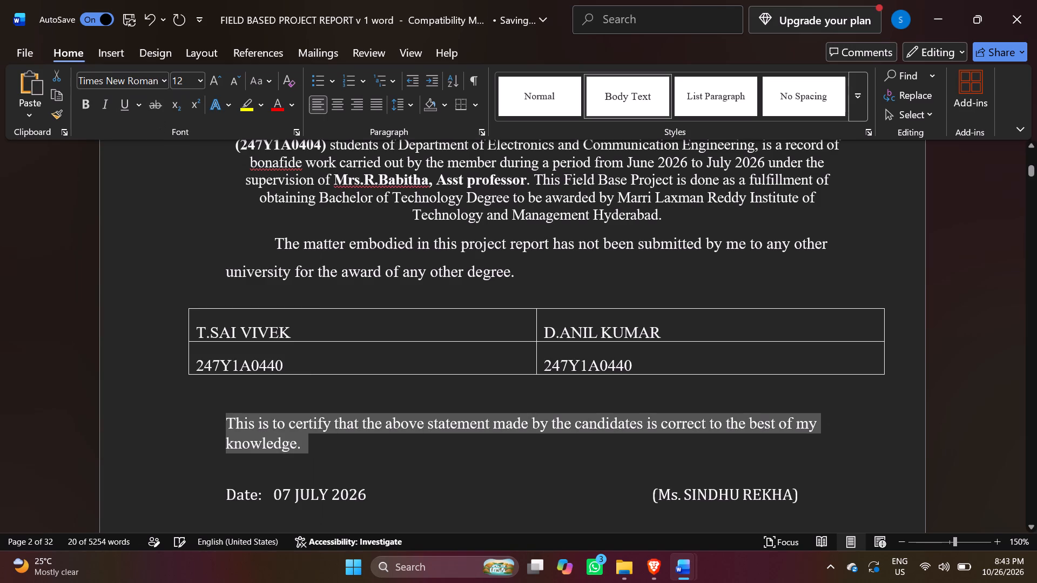
left_click(324, 396)
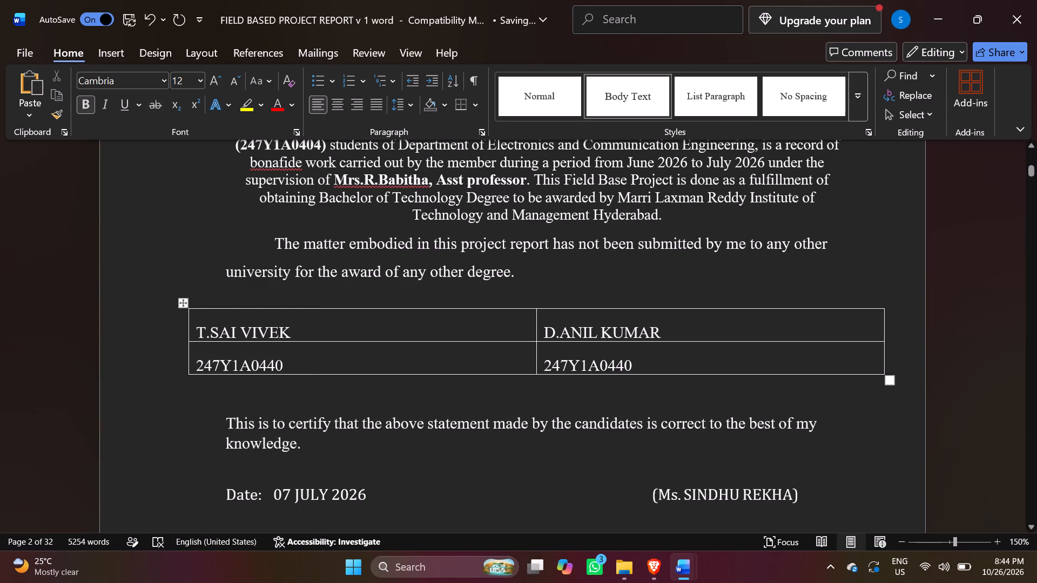
Change the font of the certificate line with the date "07 JULY 2026" and the supervisor's name to Times New Roman.
left_click_drag(205, 496, 331, 518)
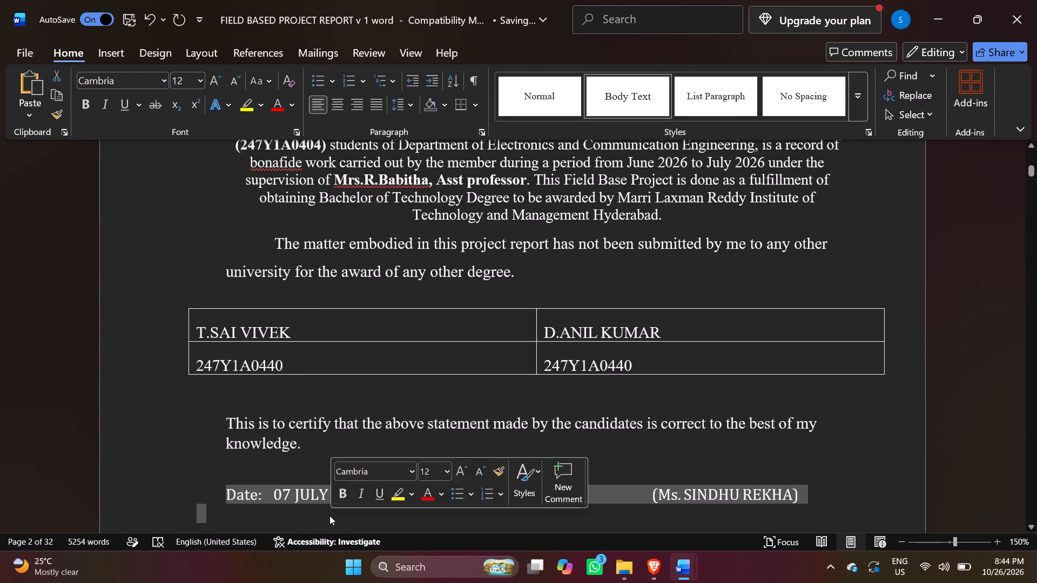
scroll(484, 484, "down", 3)
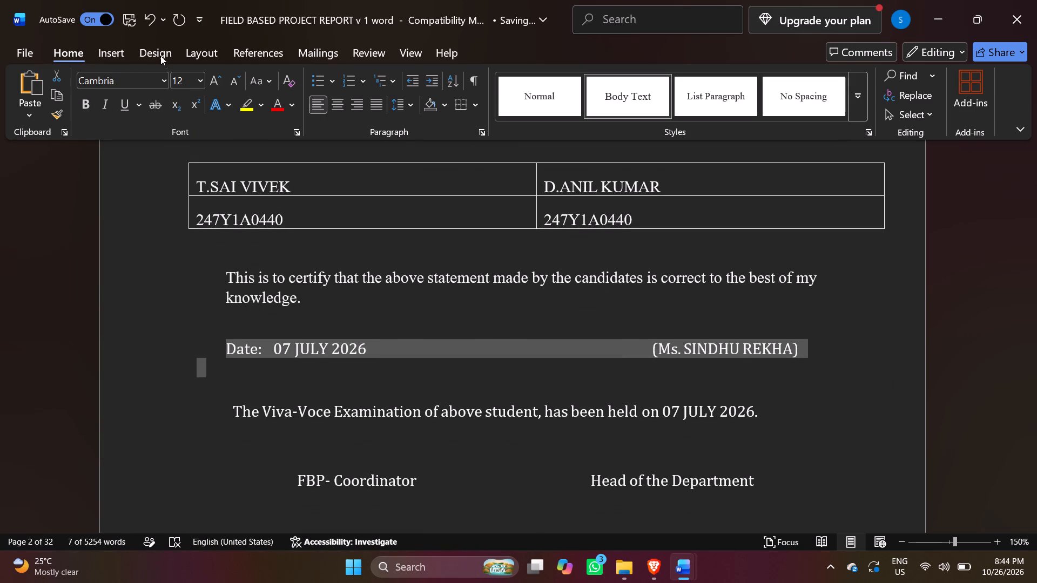
left_click(146, 82)
key("BackSpace")
type("time")
key("Return")
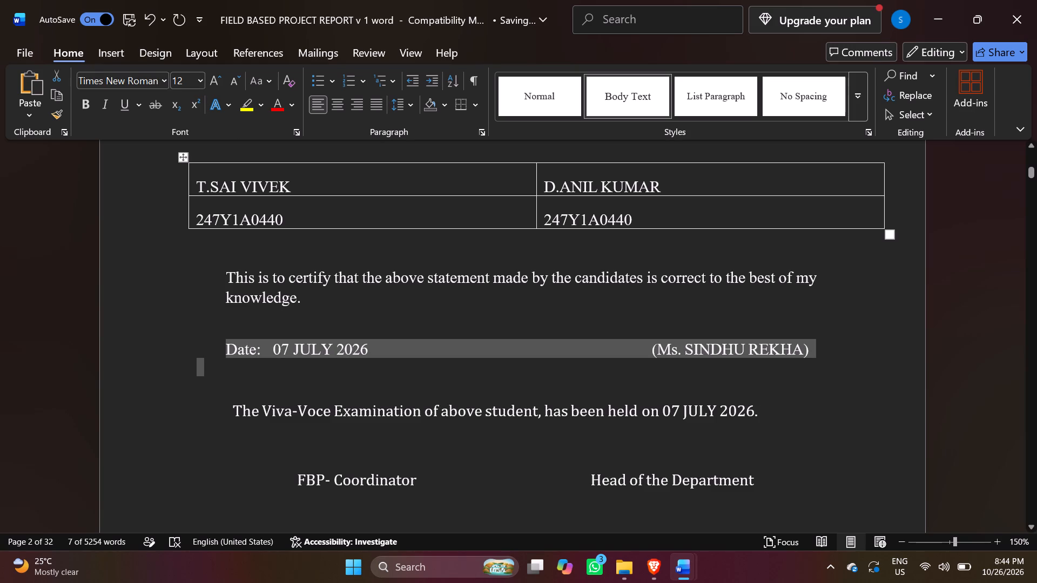
Change the font of the certificate's "The Viva-Voce Examination of above student…" sentence to Times New Roman.
left_click_drag(233, 420, 712, 449)
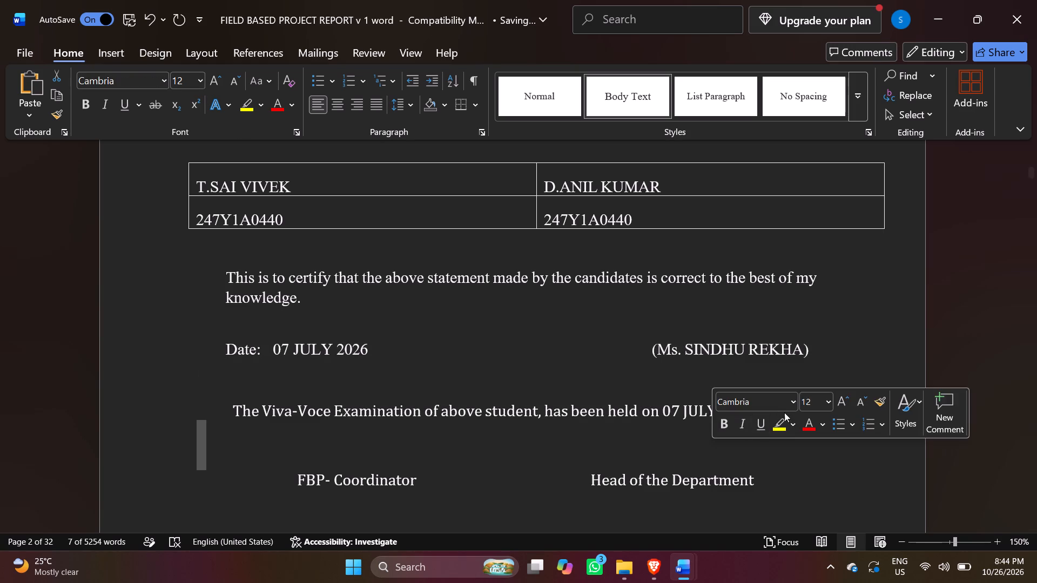
left_click(494, 433)
left_click_drag(229, 407, 463, 415)
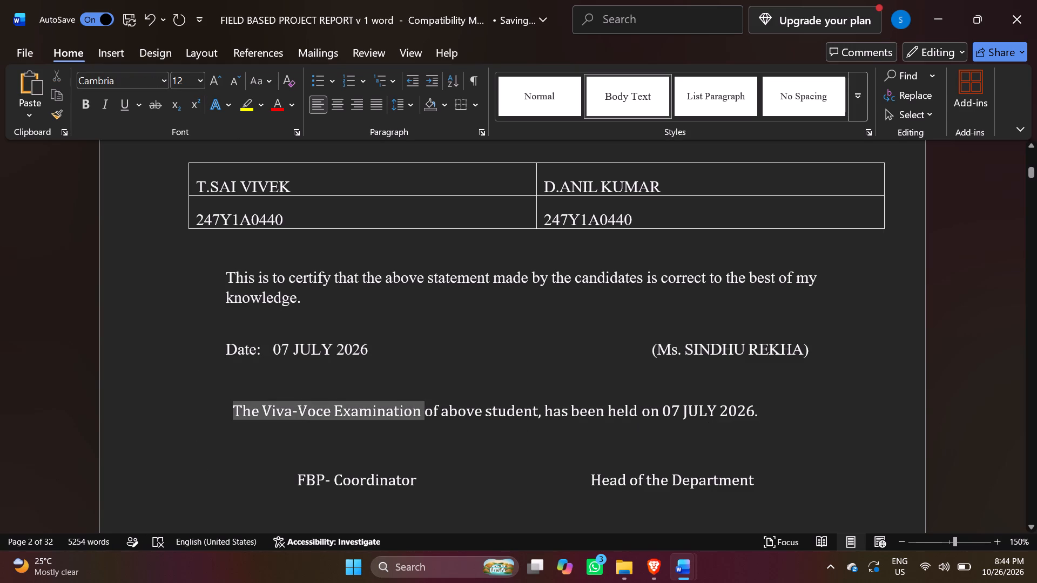
left_click_drag(463, 415, 794, 425)
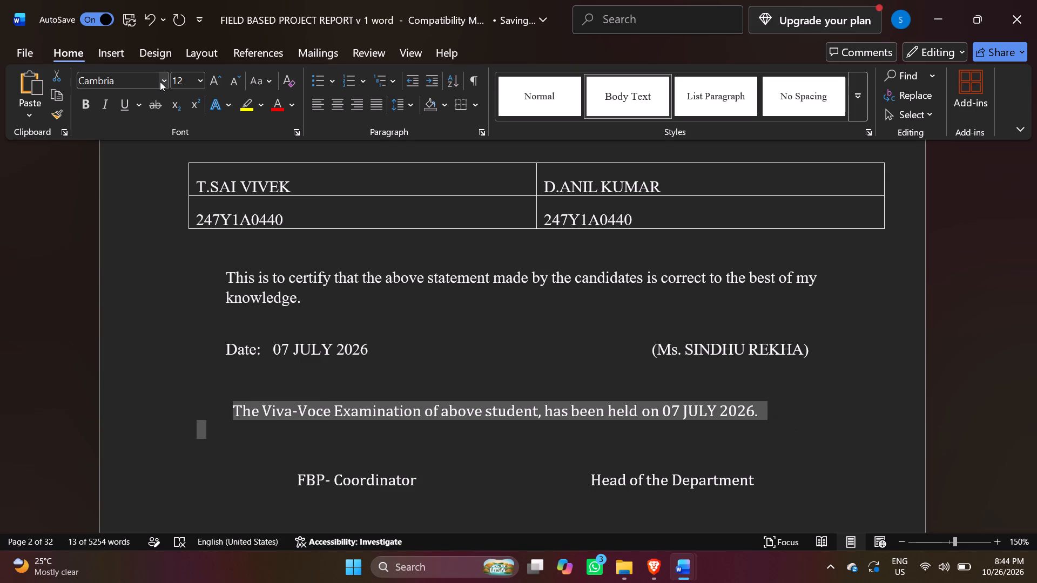
left_click(160, 82)
key("BackSpace")
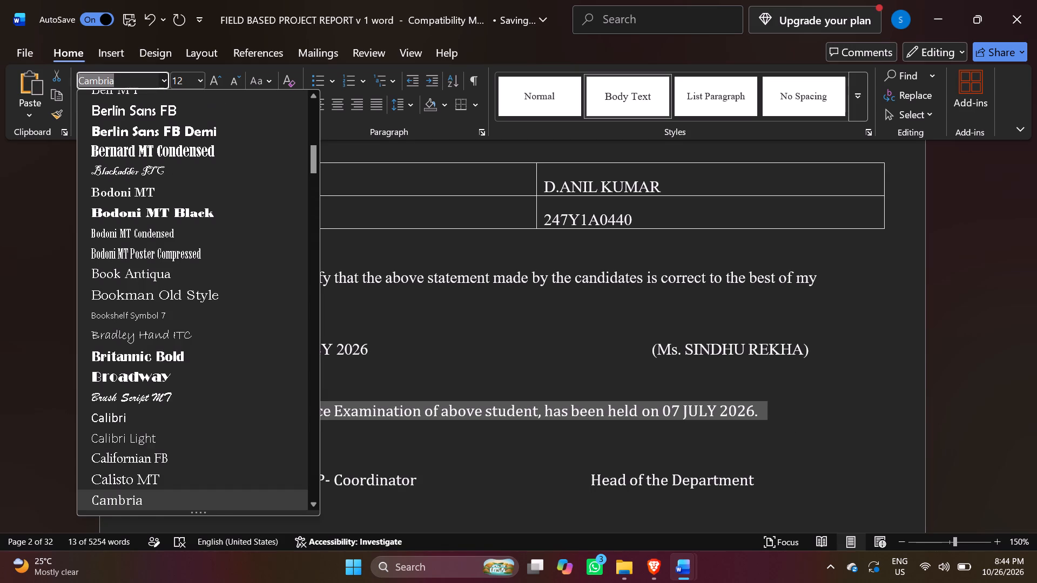
type("tim")
key("Return")
Change the font of the certificate's "FBP- Coordinator" and "Head of the Department" signature line.
scroll(284, 207, "down", 2)
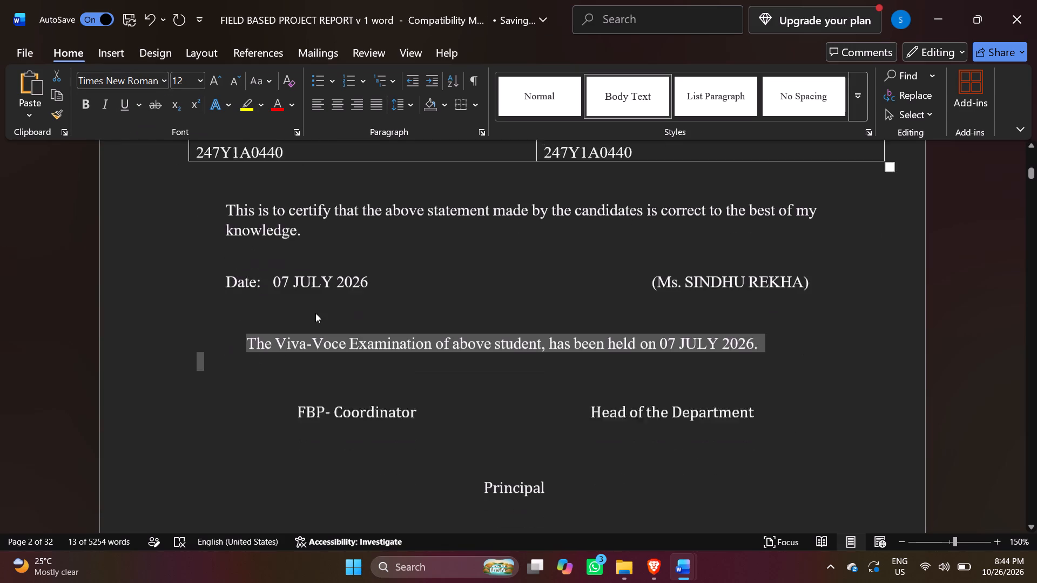
left_click_drag(295, 384, 750, 398)
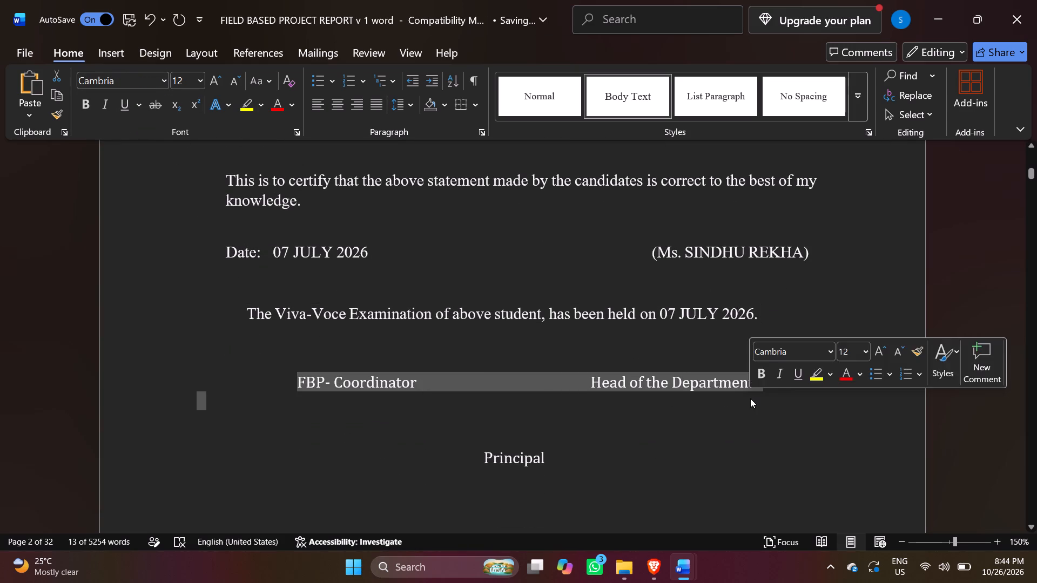
left_click(160, 84)
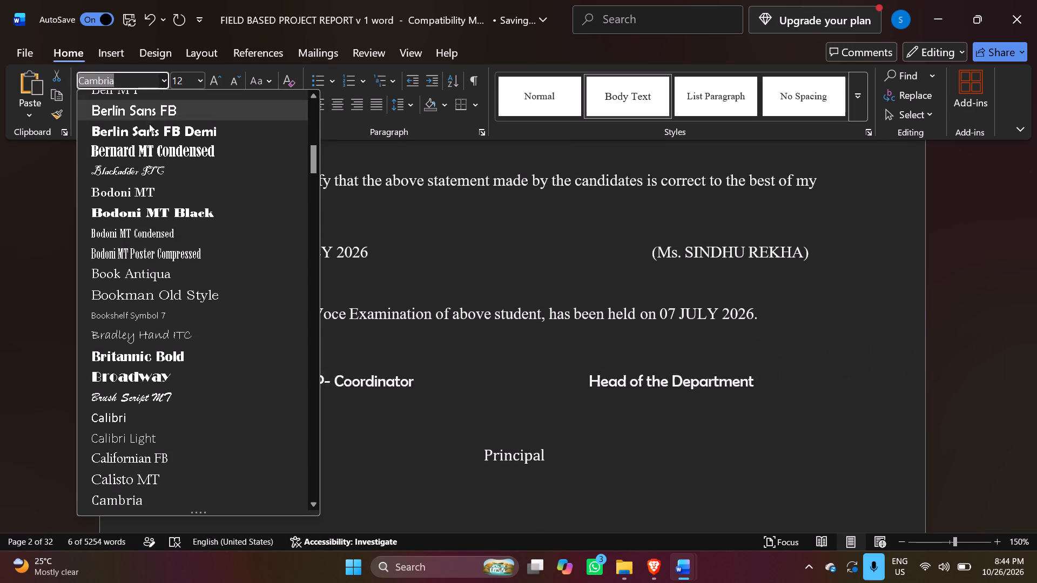
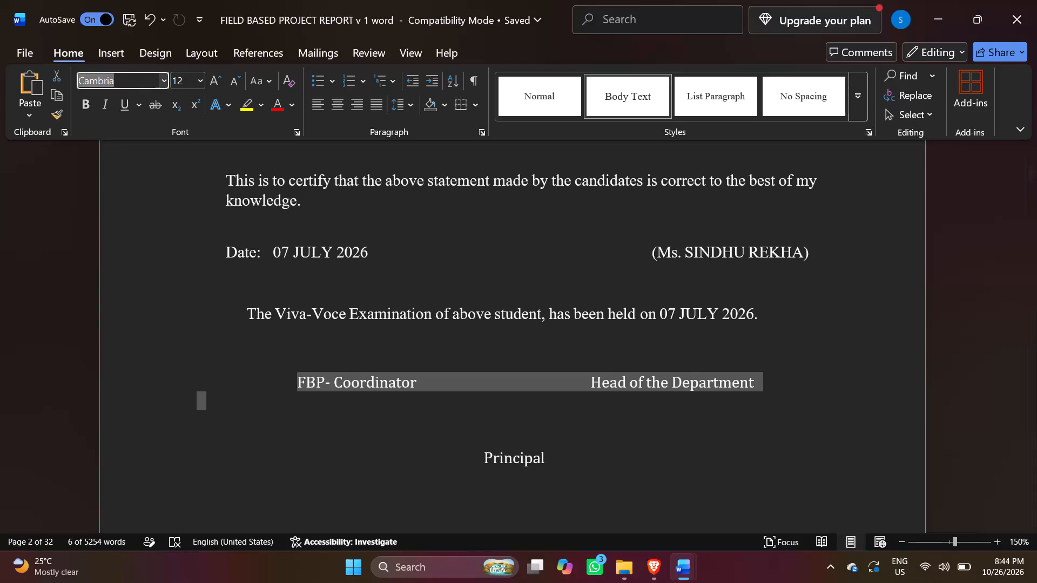
Set the certificate's "FBP- Coordinator" and "Head of the Department" signature line in Times New Roman.
key("BackSpace")
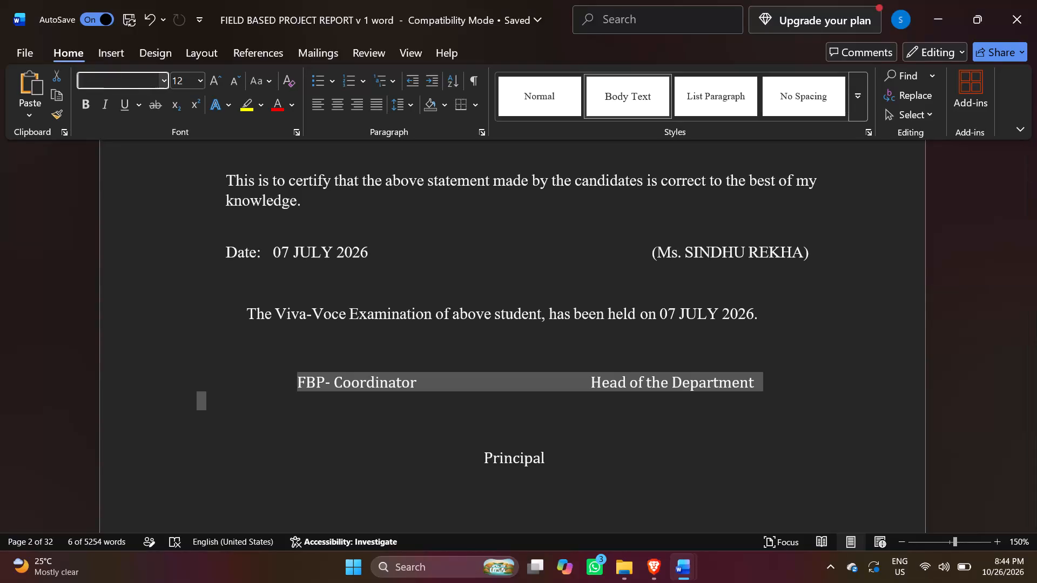
type("times")
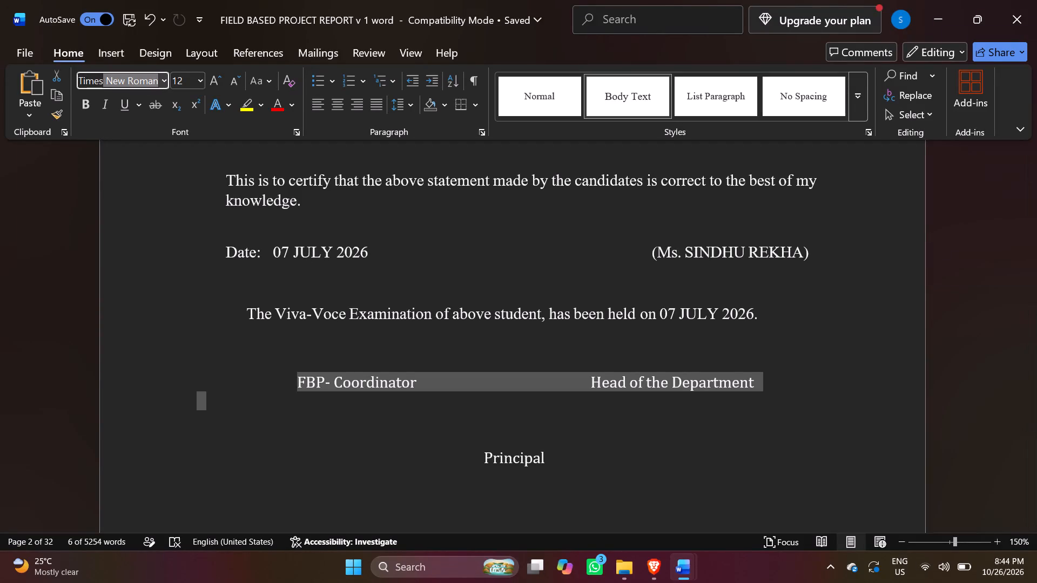
key("Return")
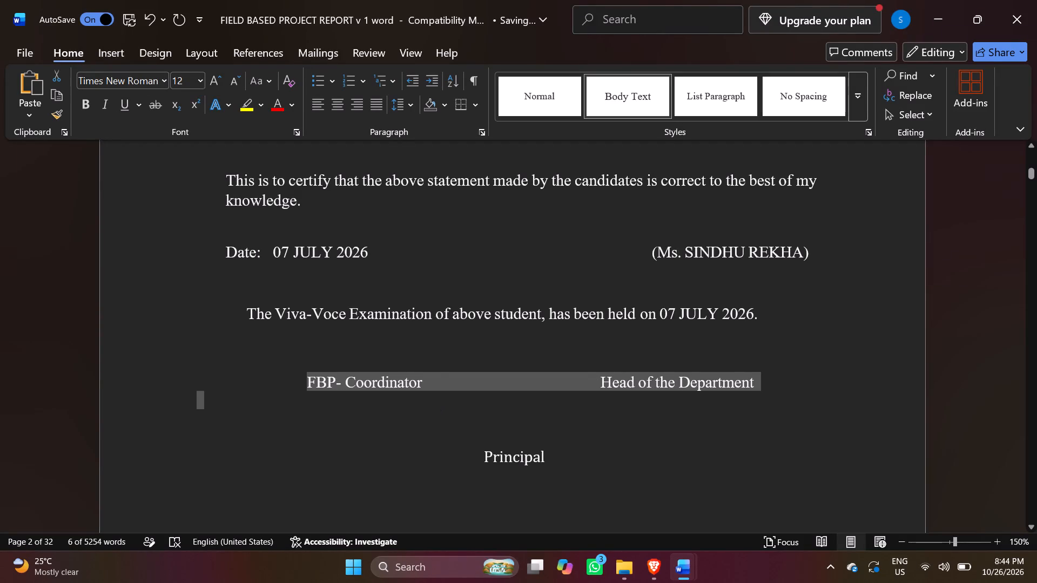
Change the font of the "Principal" signature line on the certificate to Times New Roman.
left_click_drag(476, 466, 555, 466)
left_click(118, 83)
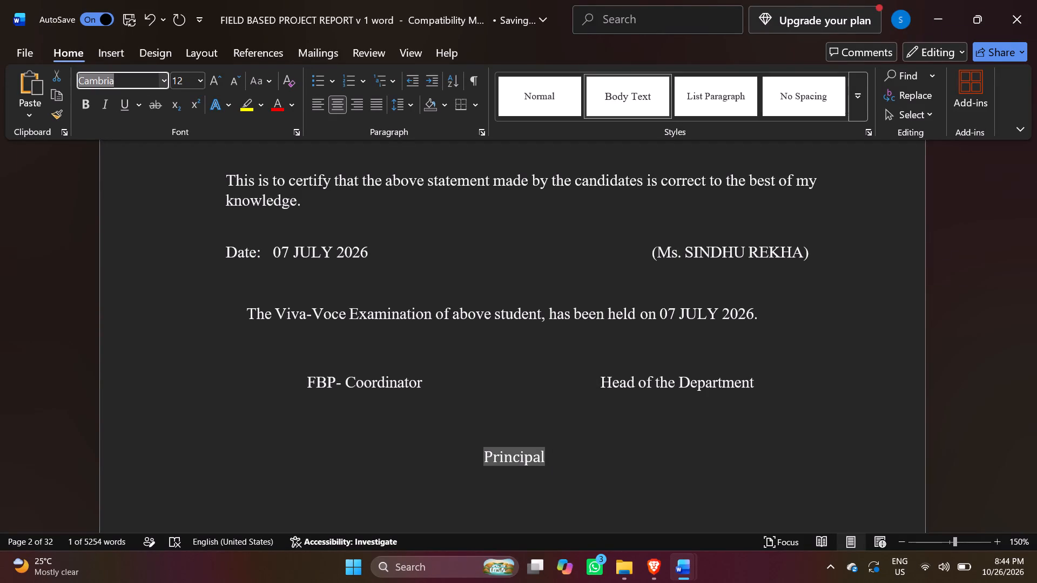
key("BackSpace")
type("to")
key("BackSpace")
type("imes")
key("Return")
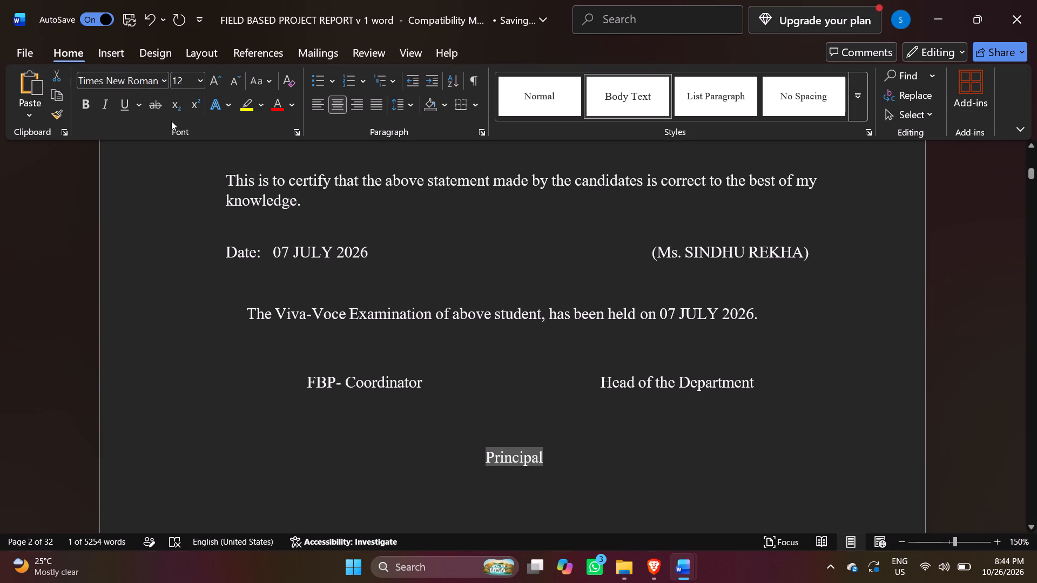
left_click(657, 472)
Set the certificate sentence "This Field Base Project is done as a fulfillment… Management Hyderabad." to font size 12.
scroll(654, 474, "up", 2)
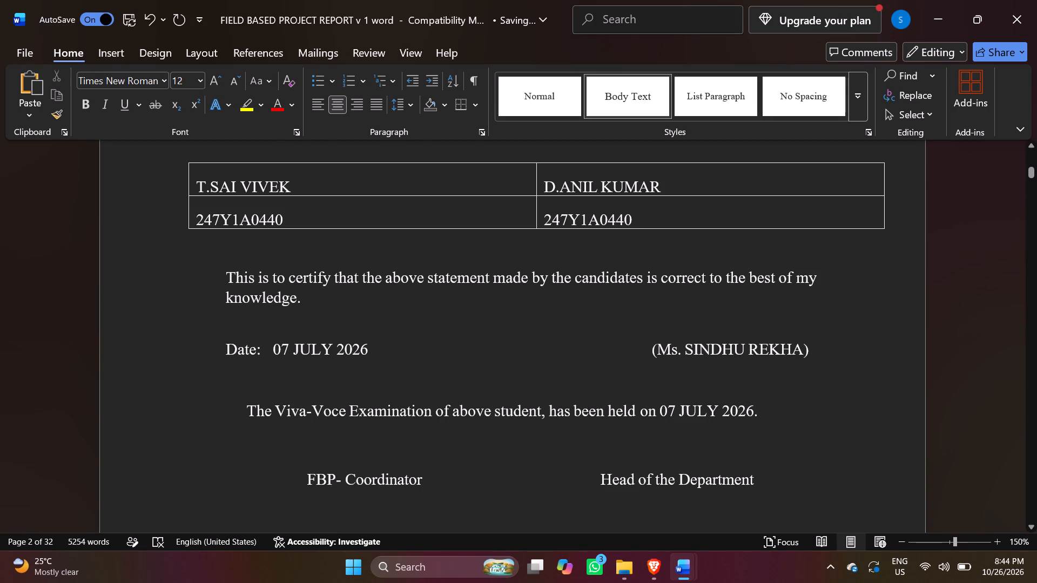
scroll(418, 489, "up", 7)
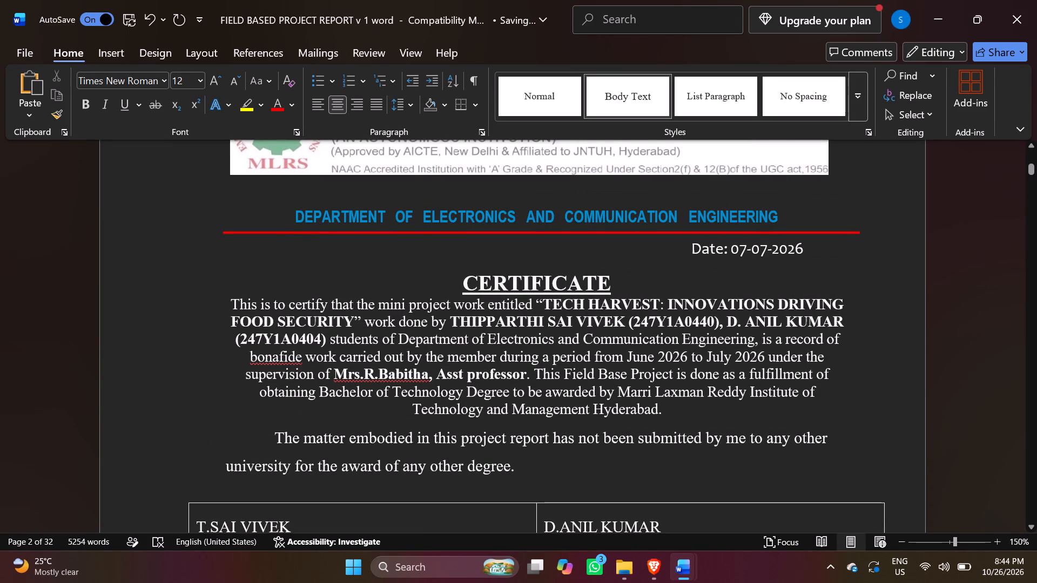
left_click_drag(234, 299, 676, 300)
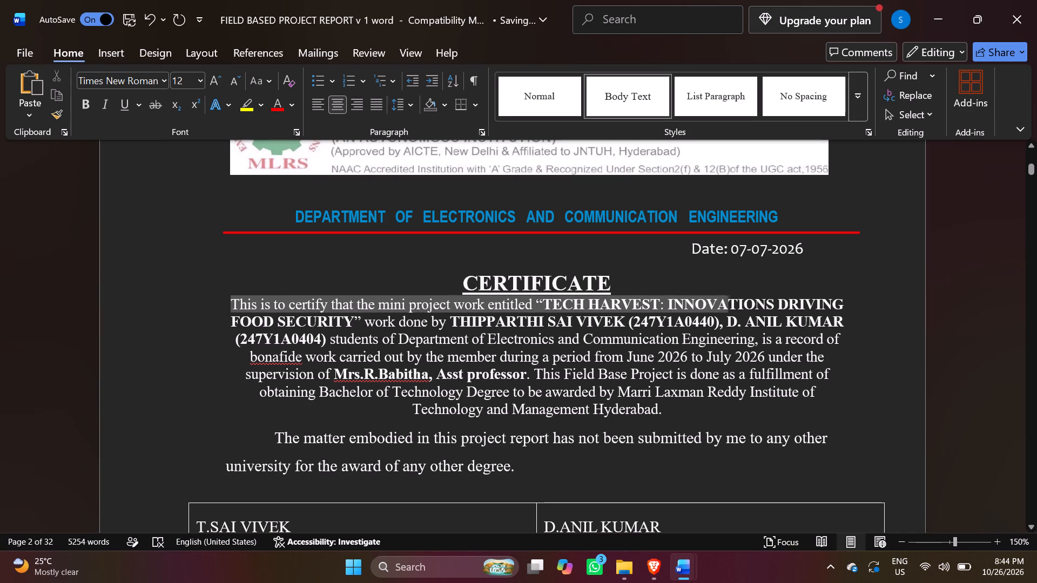
left_click_drag(676, 300, 739, 346)
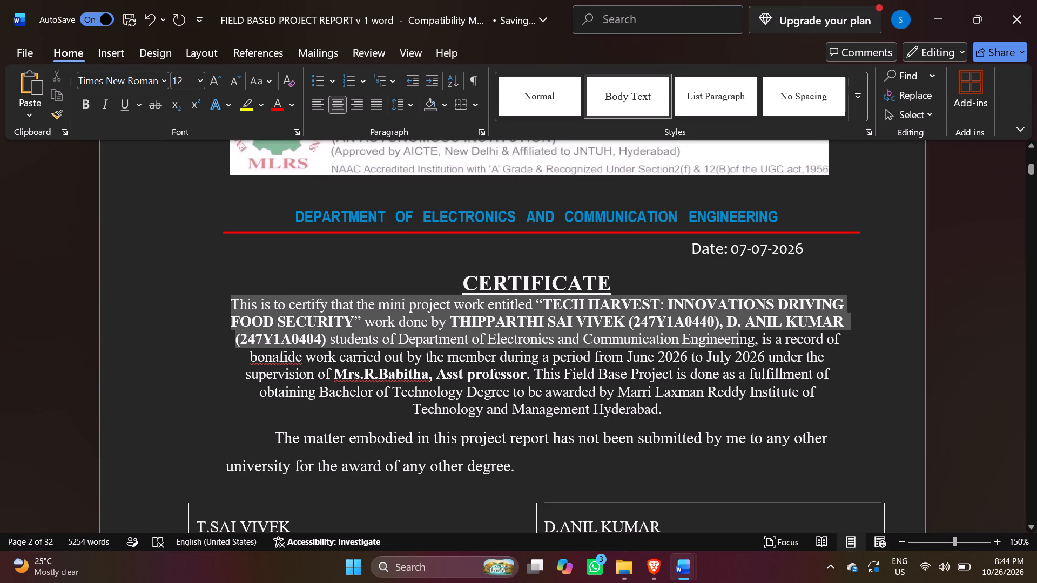
left_click_drag(739, 346, 737, 348)
left_click(707, 416)
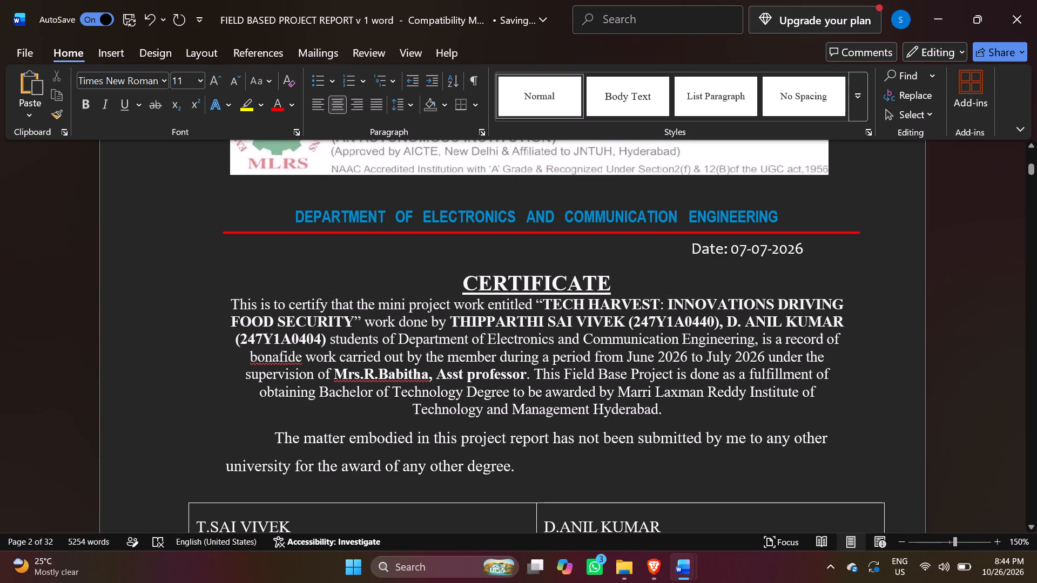
left_click_drag(418, 402, 419, 402)
left_click_drag(419, 402, 732, 391)
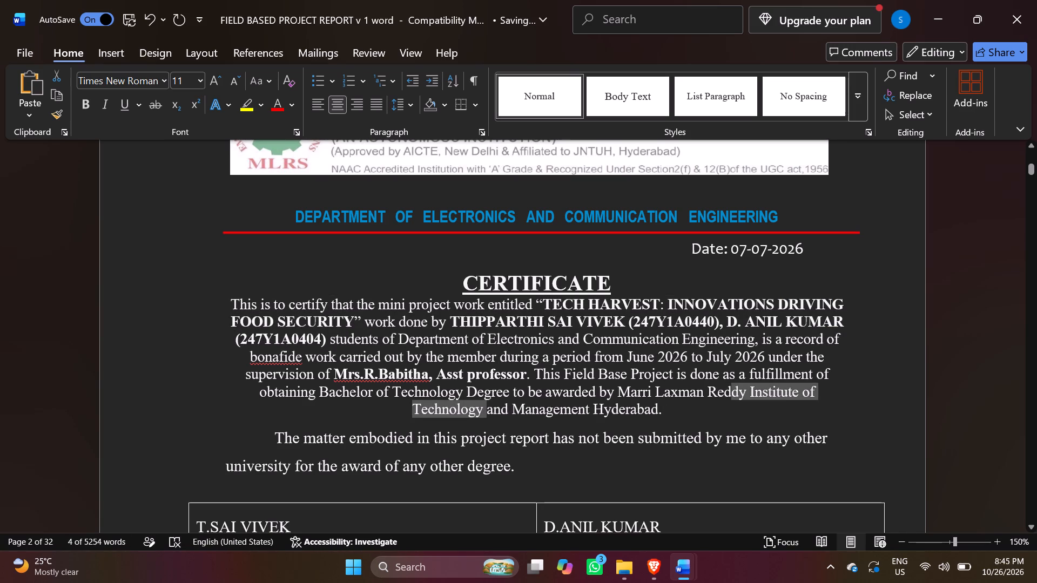
left_click_drag(536, 374, 635, 419)
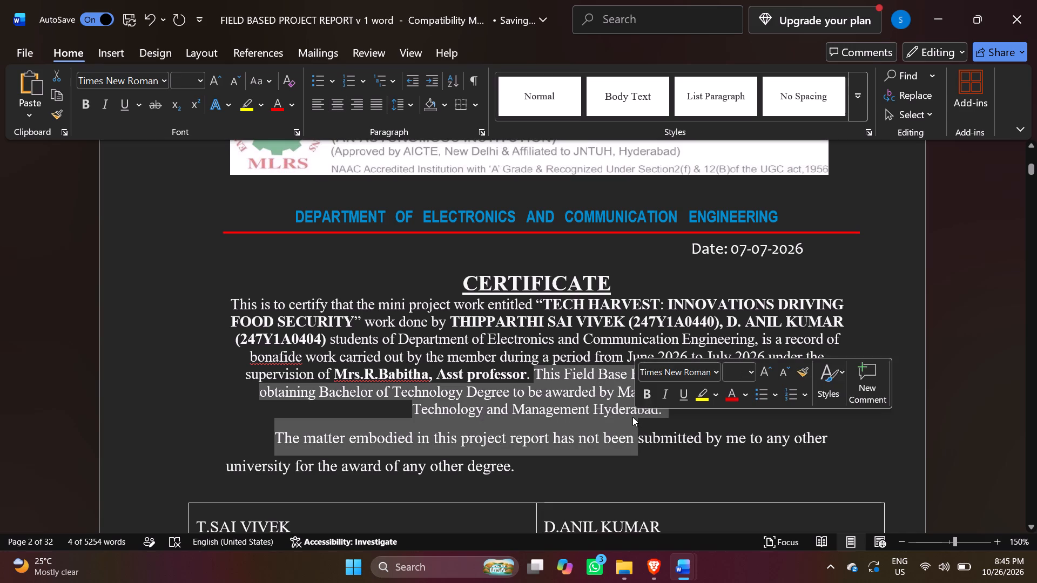
left_click(641, 409)
left_click_drag(537, 373, 540, 375)
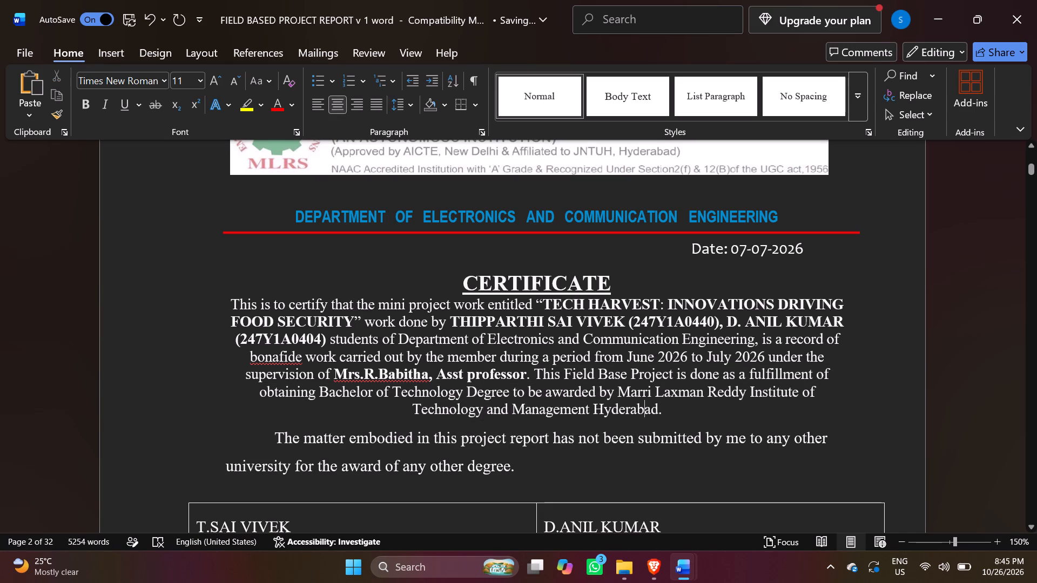
left_click_drag(540, 375, 661, 410)
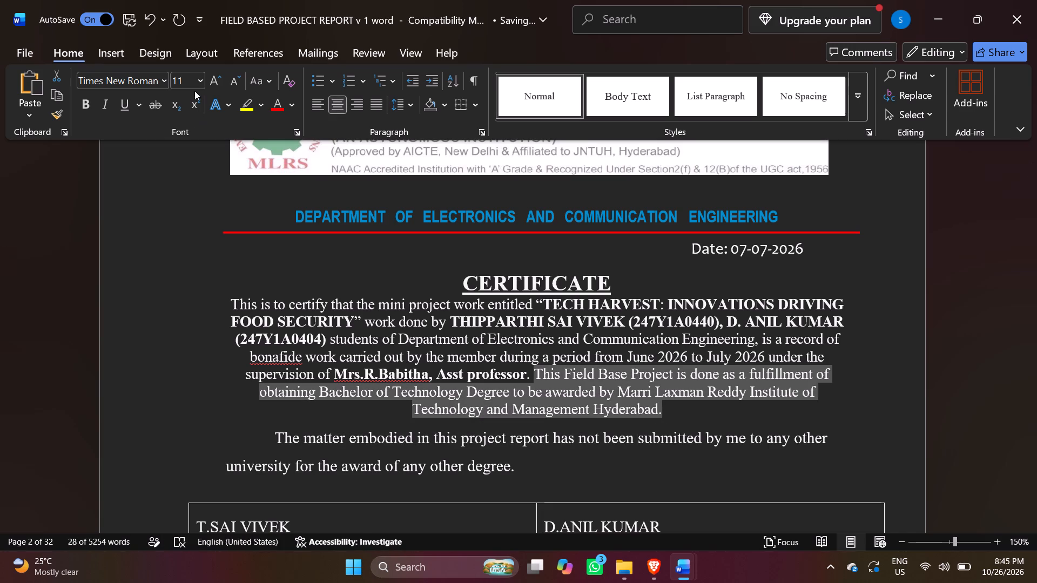
left_click(198, 80)
left_click(188, 180)
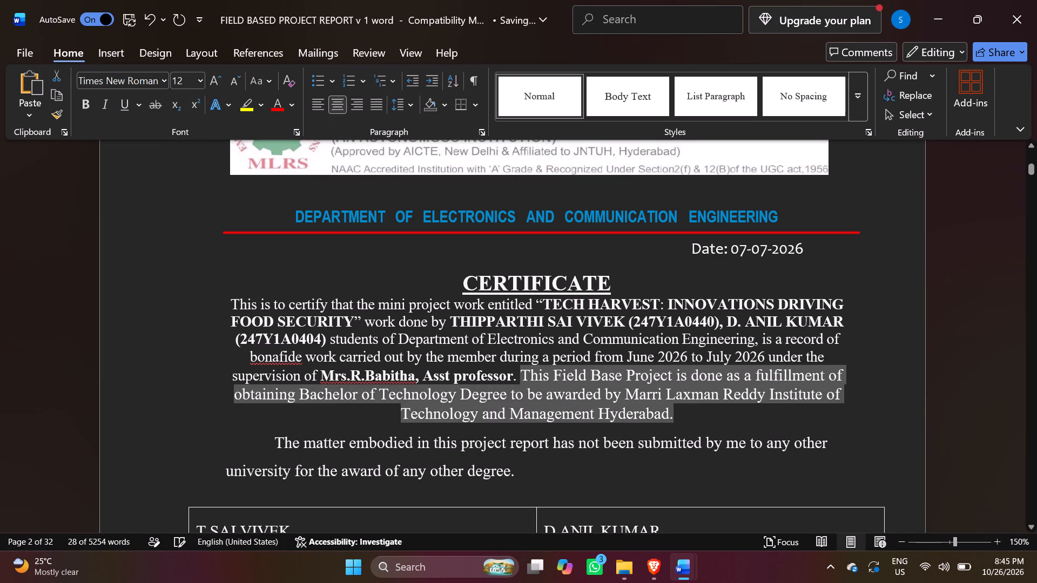
Set the certificate's opening words "This is to certify that the mini project work entitled" to font size 12.
left_click_drag(234, 302, 369, 306)
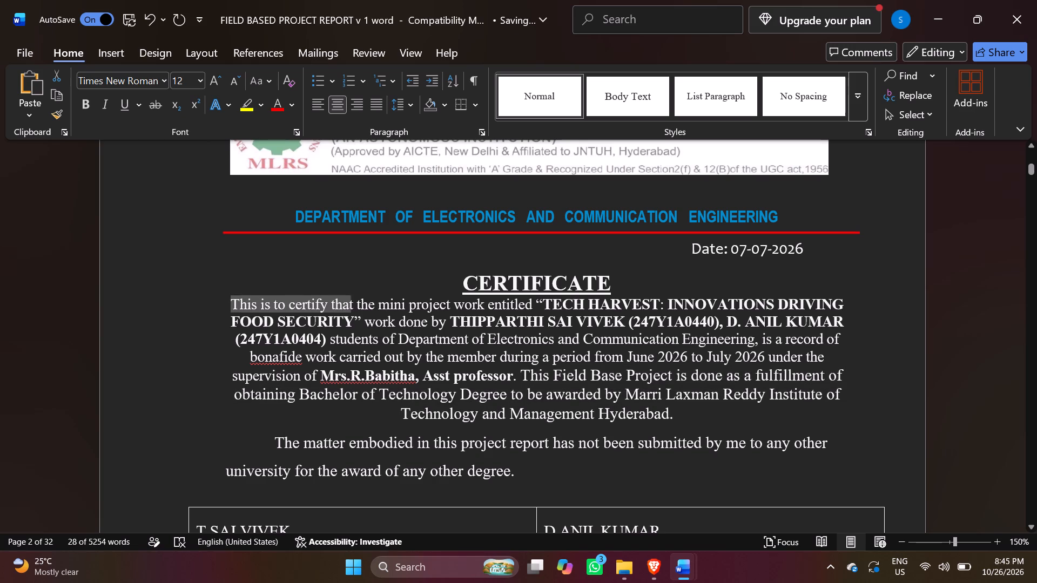
left_click_drag(369, 306, 531, 298)
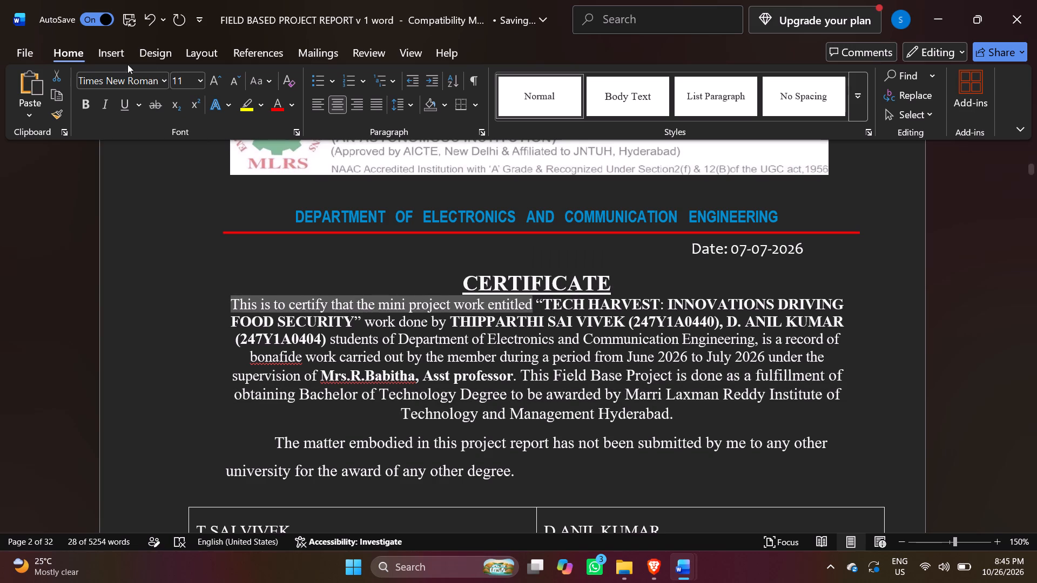
left_click(181, 79)
key("BackSpace")
type("12")
key("Return")
Set the words "work done by" in the certificate's first paragraph to font size 12.
left_click(371, 325)
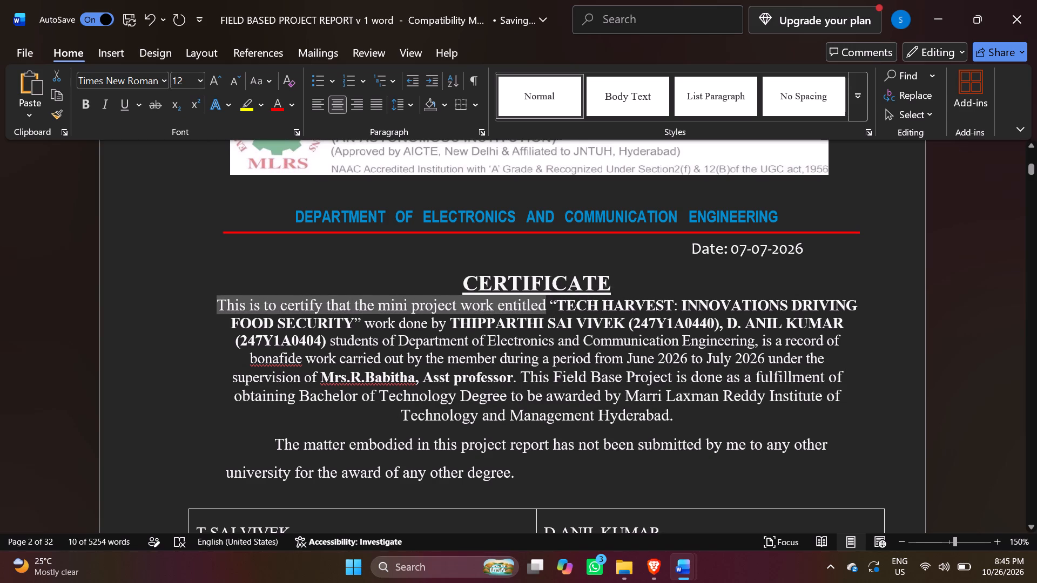
left_click_drag(368, 326, 383, 326)
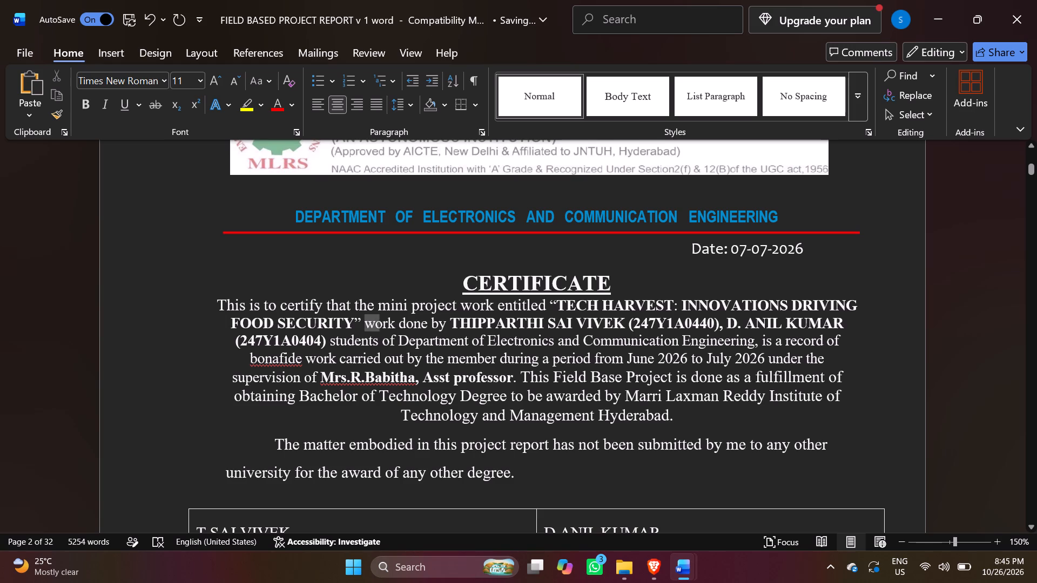
left_click_drag(383, 326, 441, 330)
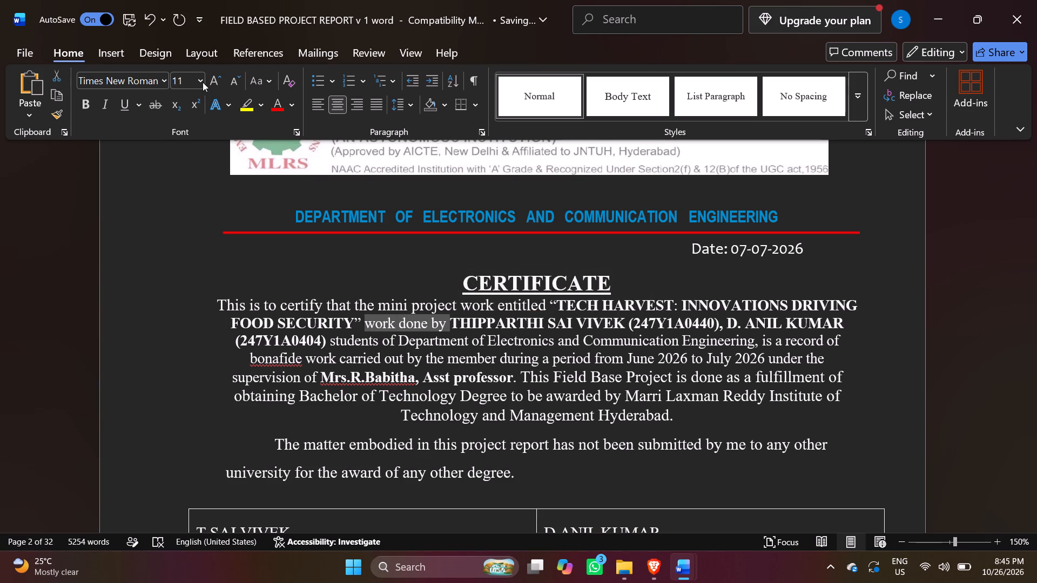
left_click(203, 82)
left_click(185, 177)
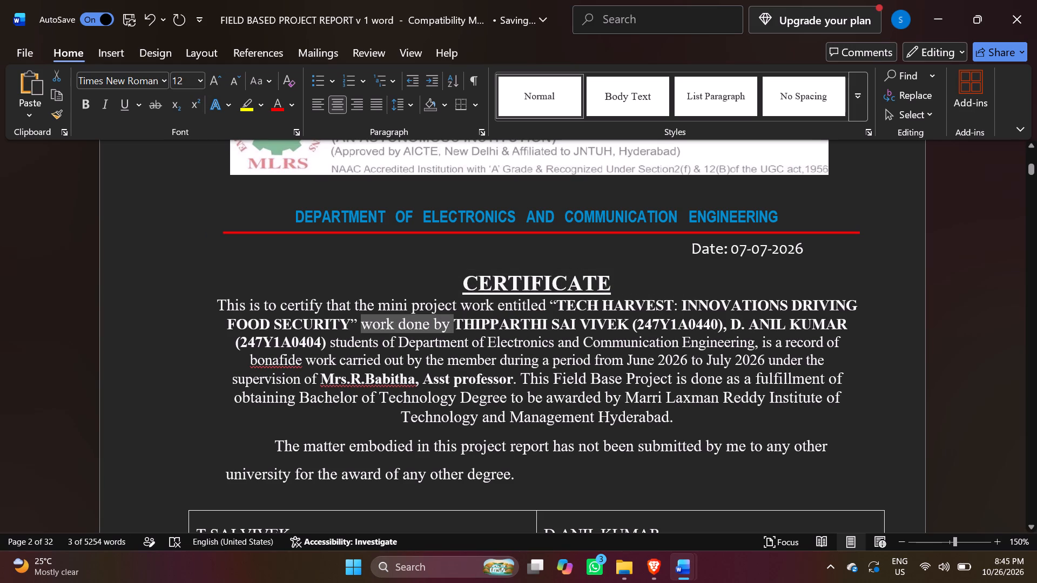
left_click(689, 320)
Set the certificate text from "students of Department of Electronics…" through "…July 2026 under the" to font size 12.
left_click_drag(330, 337, 417, 360)
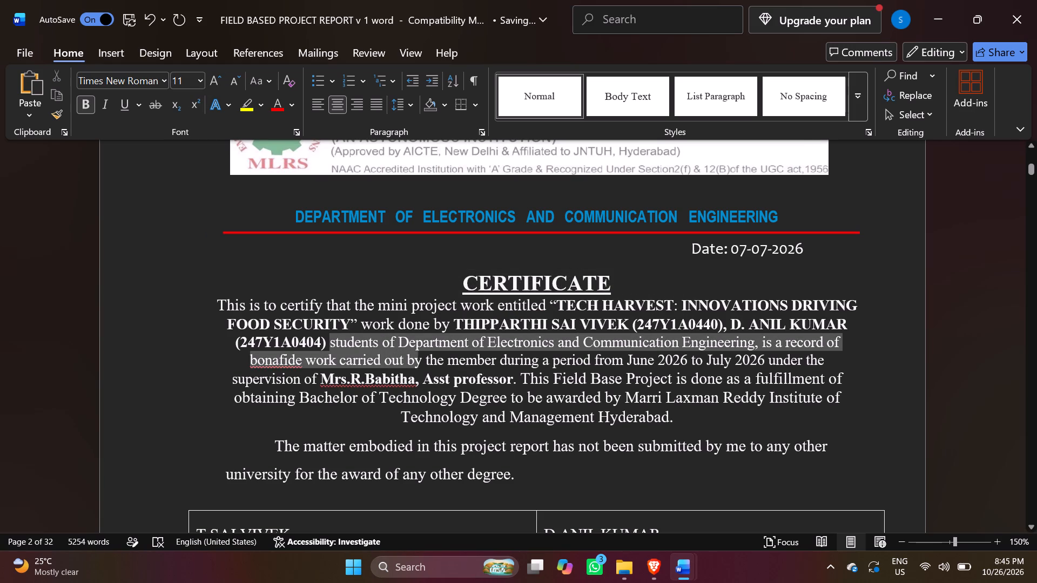
left_click_drag(417, 360, 818, 360)
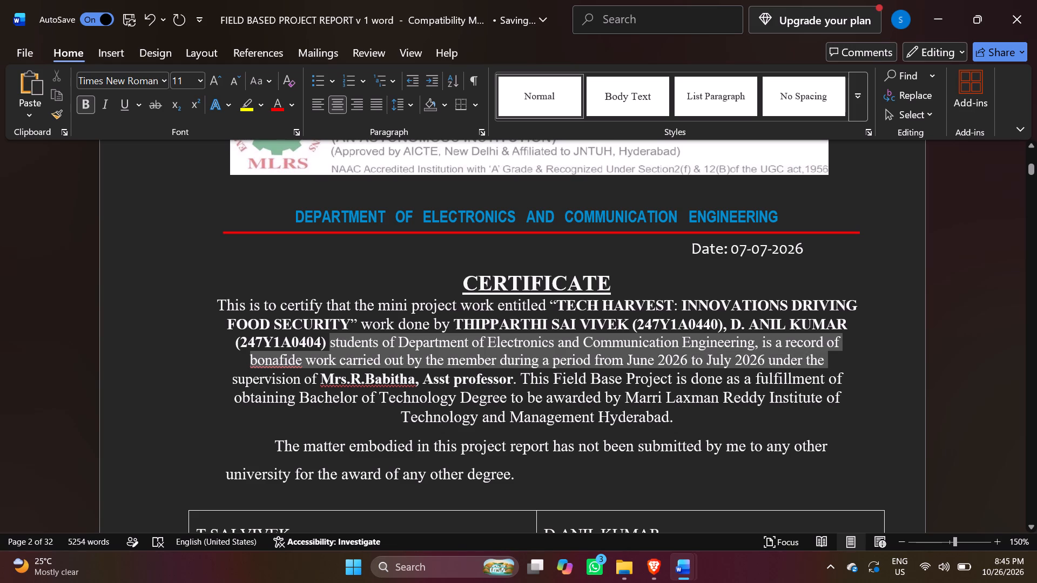
left_click_drag(818, 360, 819, 363)
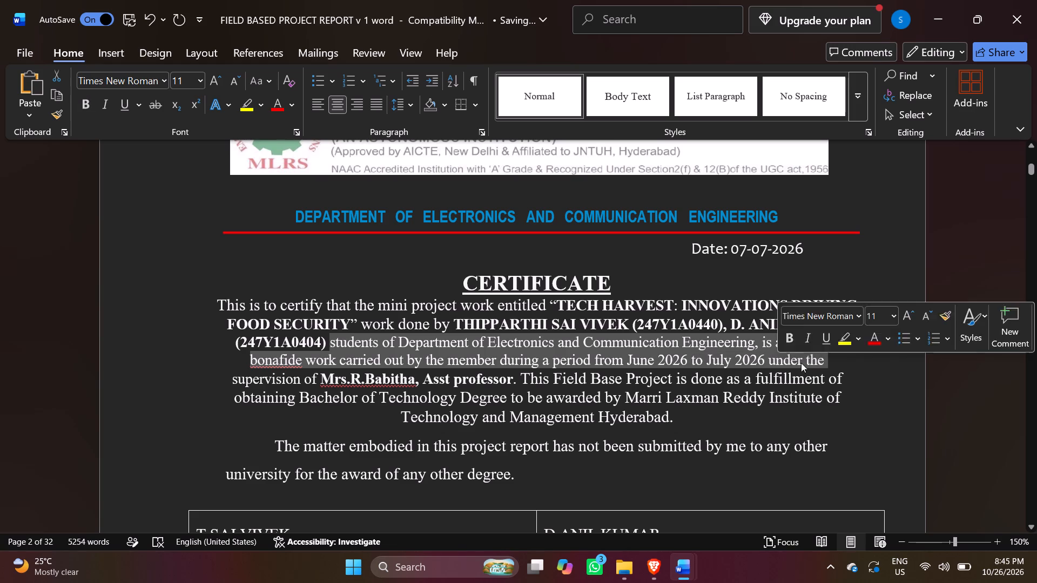
left_click(201, 80)
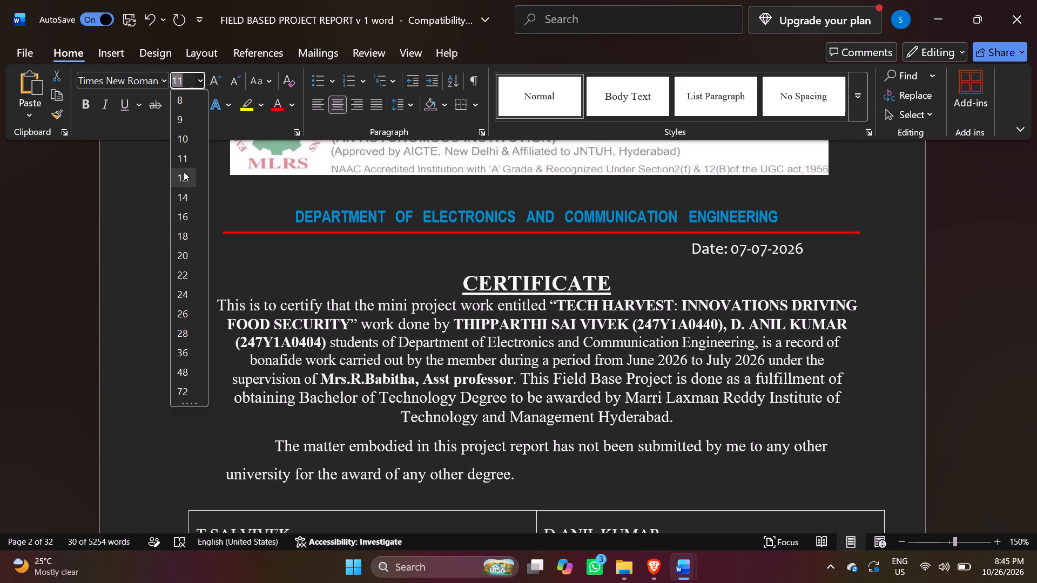
left_click(184, 174)
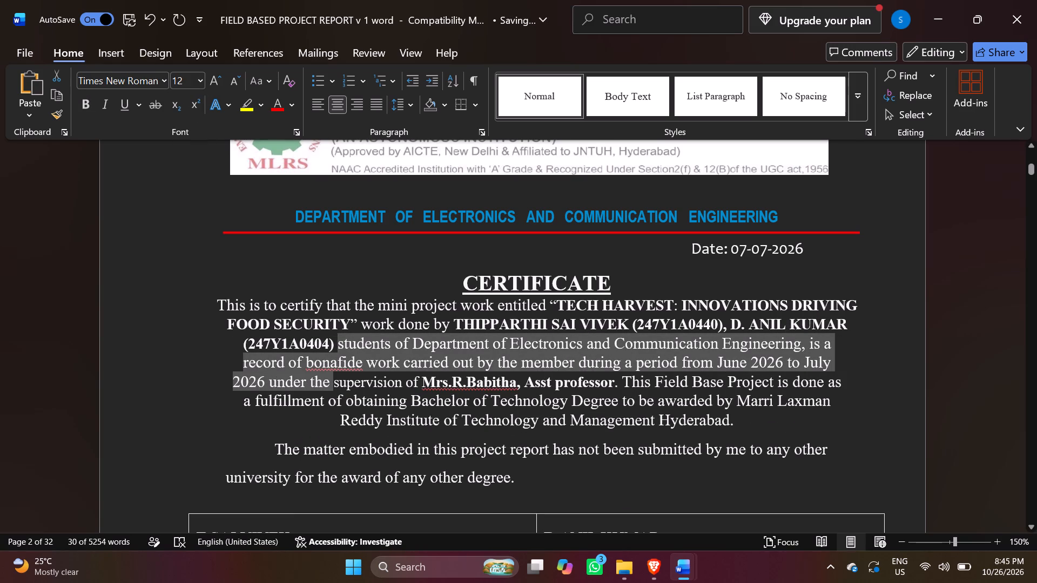
Set the words "supervision of" before the supervisor's name in the certificate paragraph to font size 12.
left_click(336, 382)
left_click_drag(333, 383, 414, 387)
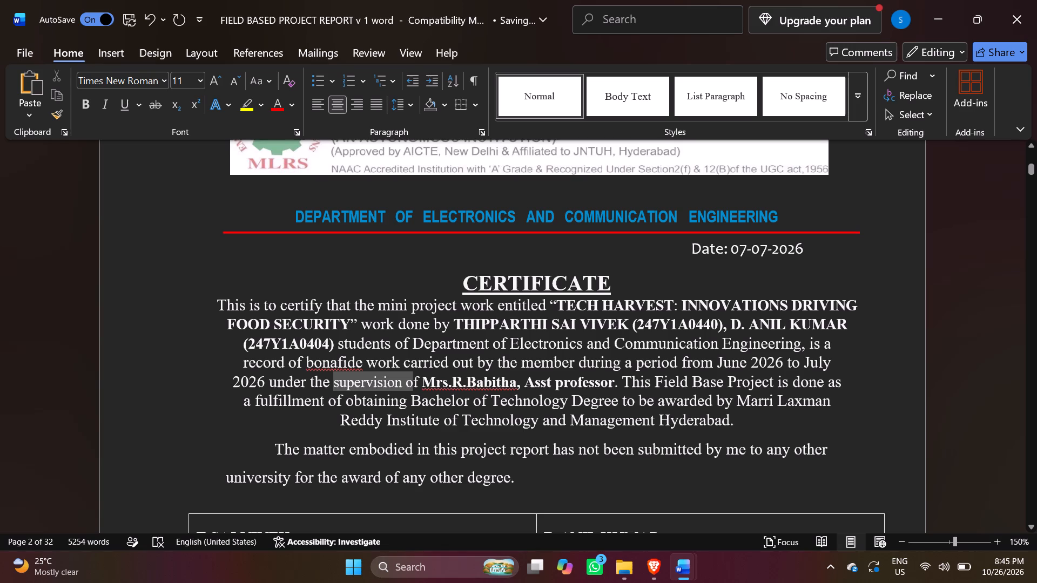
left_click_drag(414, 387, 417, 387)
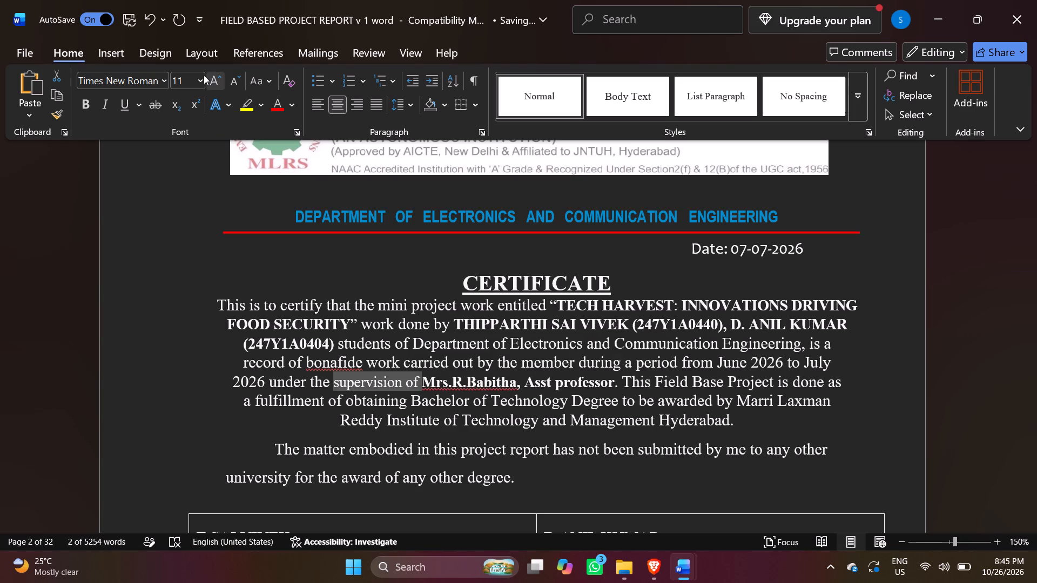
left_click(199, 77)
left_click(185, 179)
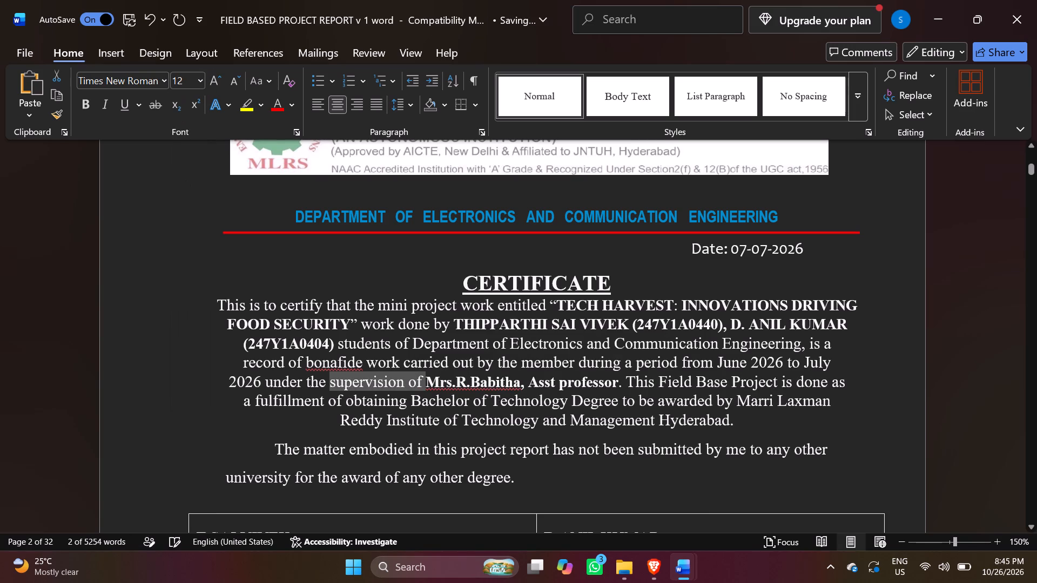
left_click(630, 384)
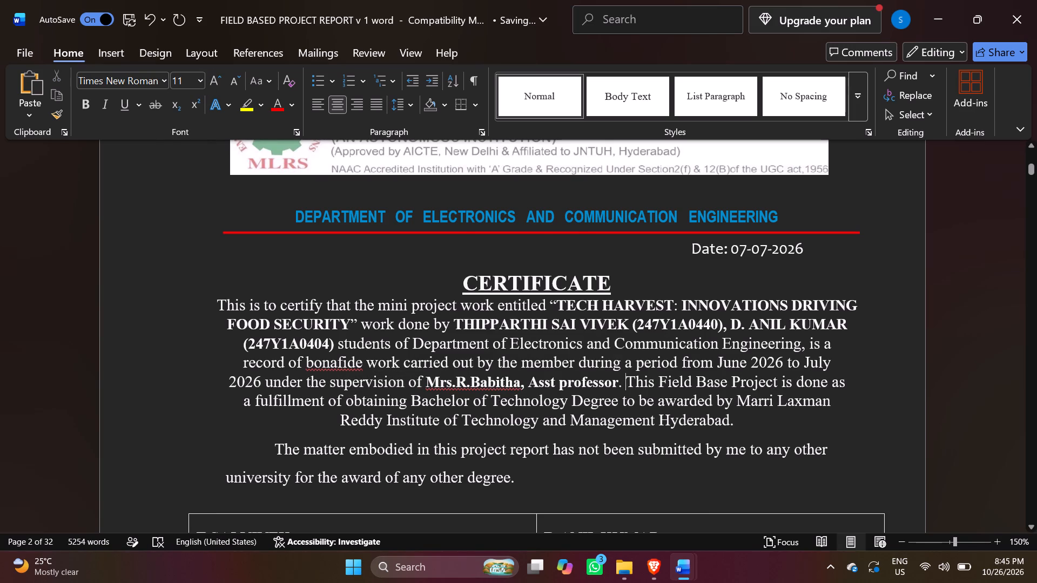
Review the rest of the certificate page and the acknowledgements page for consistent formatting.
scroll(585, 470, "down", 2)
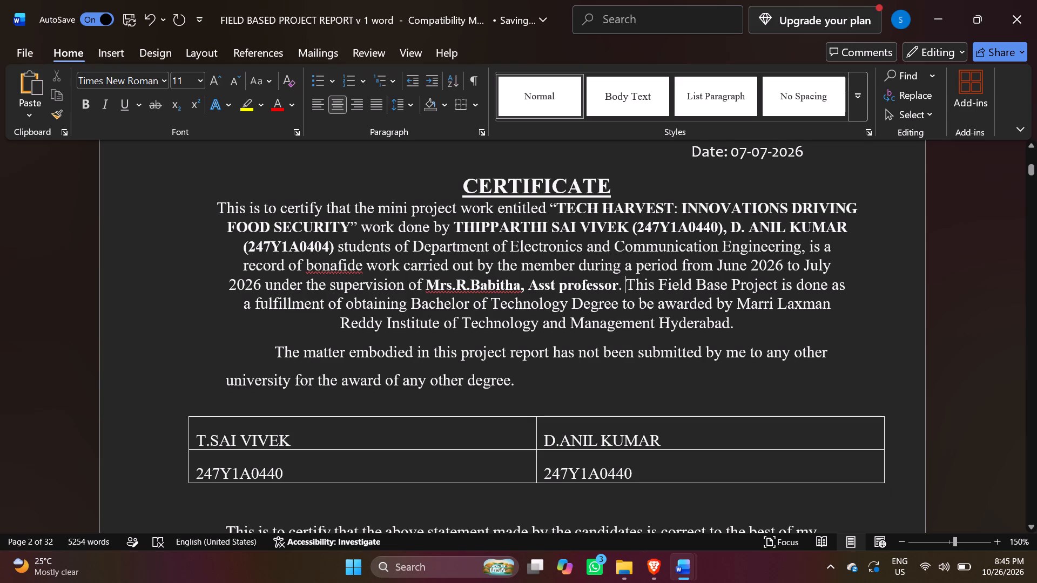
scroll(664, 375, "down", 4)
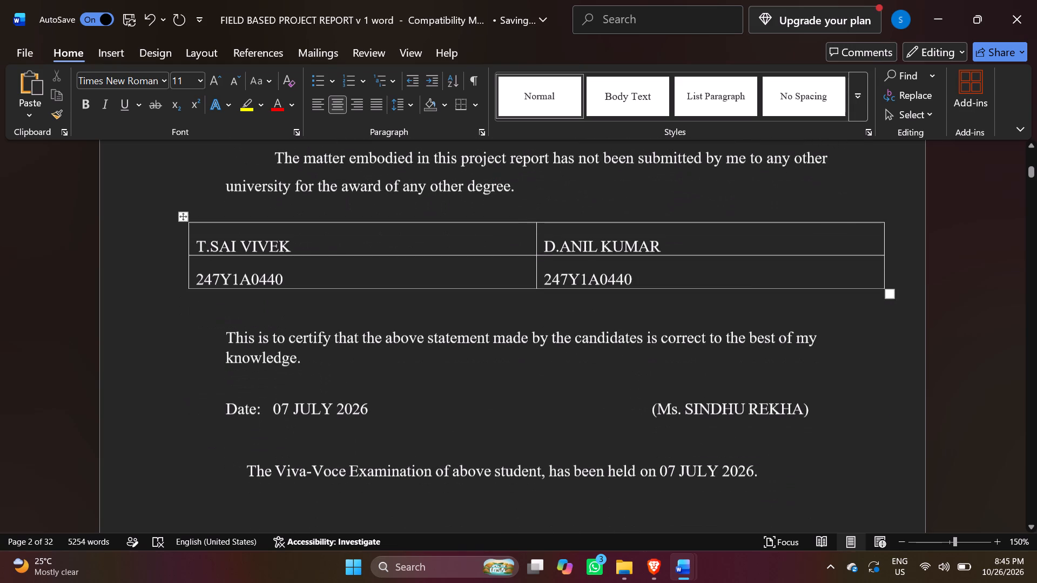
scroll(663, 374, "down", 18)
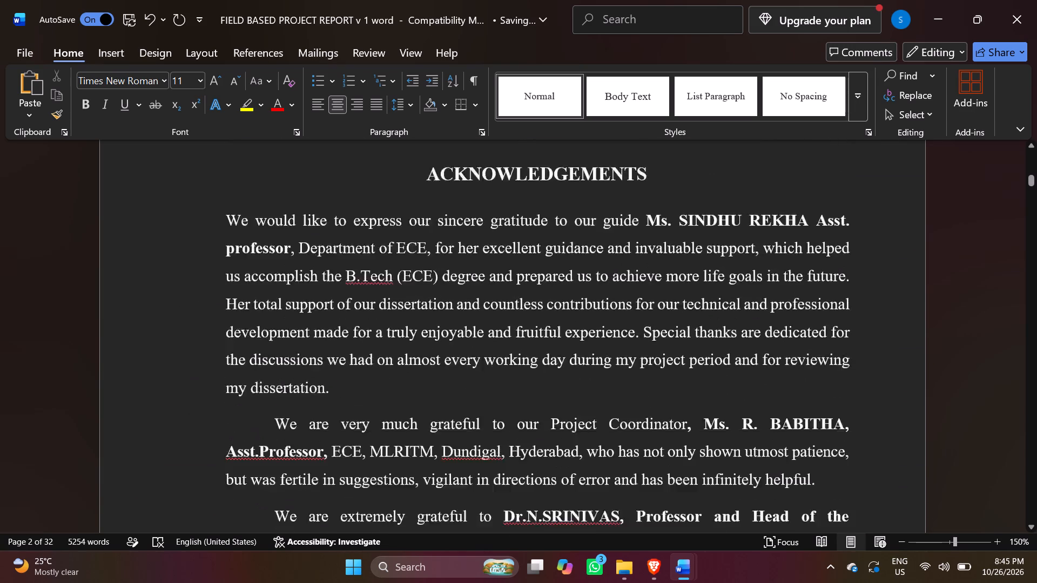
left_click(449, 282)
scroll(450, 287, "down", 6)
left_click(452, 277)
scroll(476, 320, "down", 7)
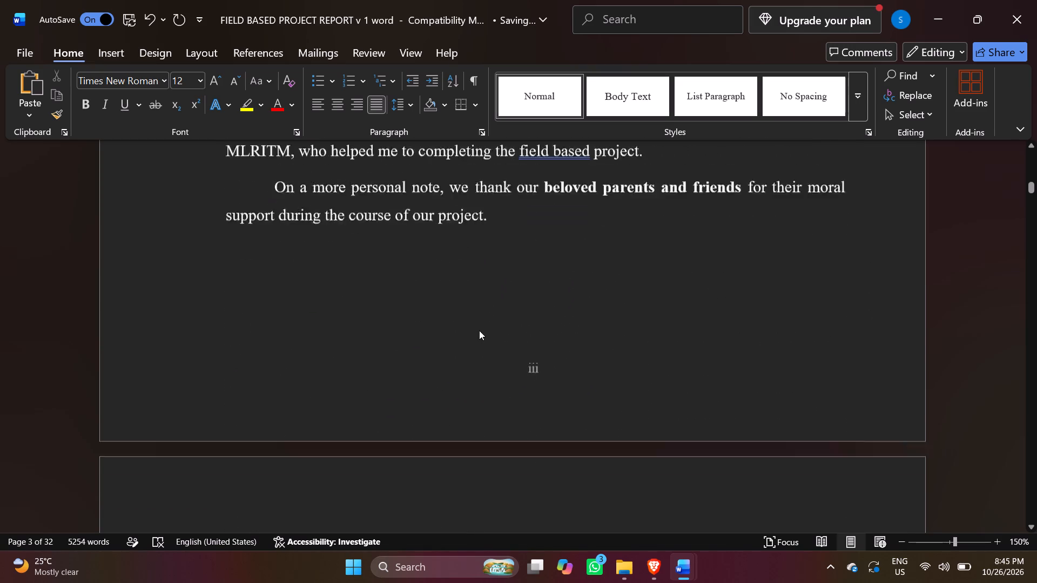
Check the final rows of the contents table, including the page numbers for References and the Sustainable Development Goals entry.
scroll(479, 330, "down", 9)
scroll(479, 334, "down", 20)
scroll(479, 334, "down", 4)
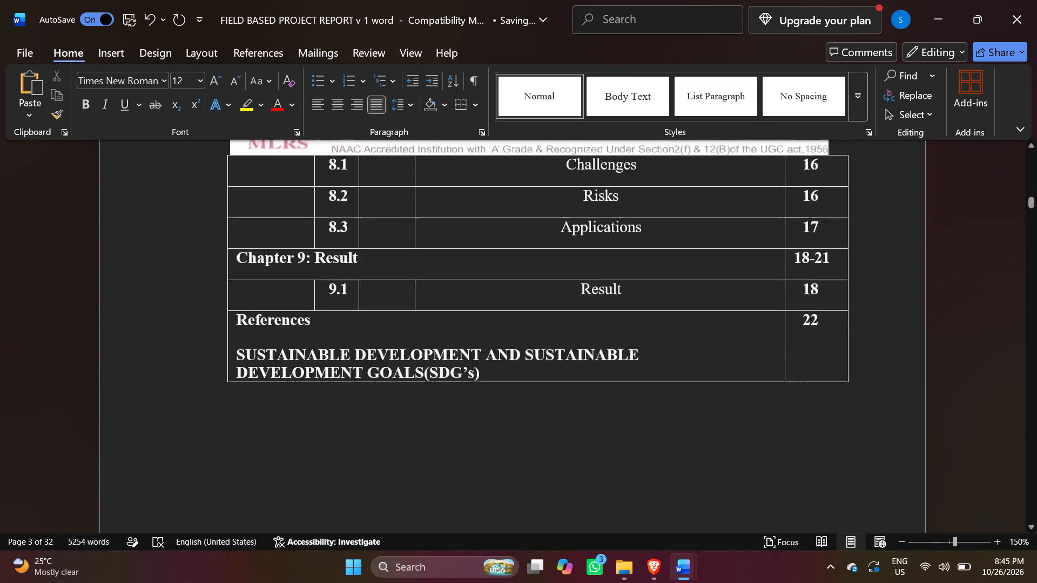
scroll(478, 347, "down", 11)
scroll(478, 348, "up", 13)
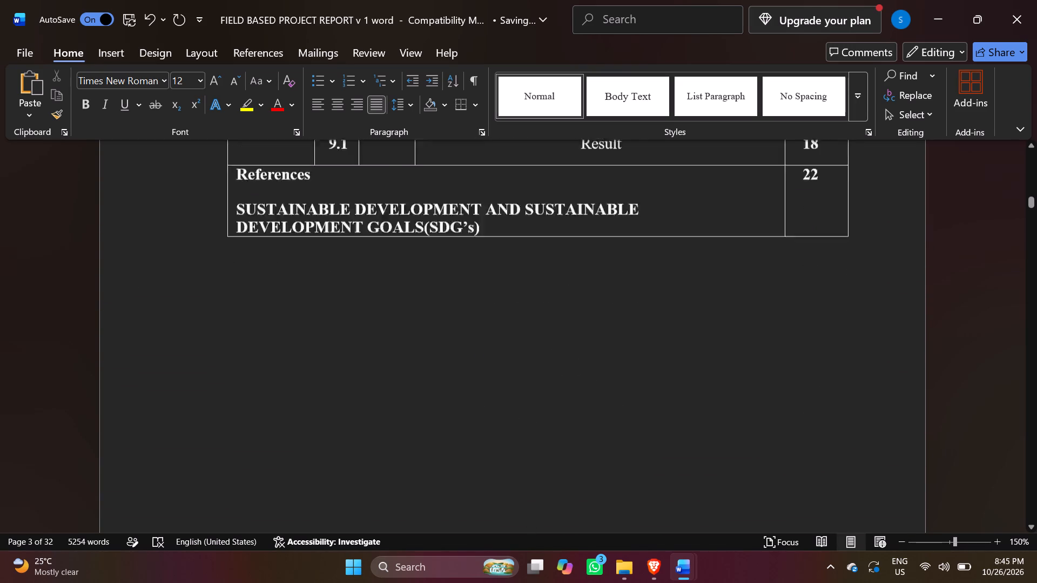
left_click(825, 327)
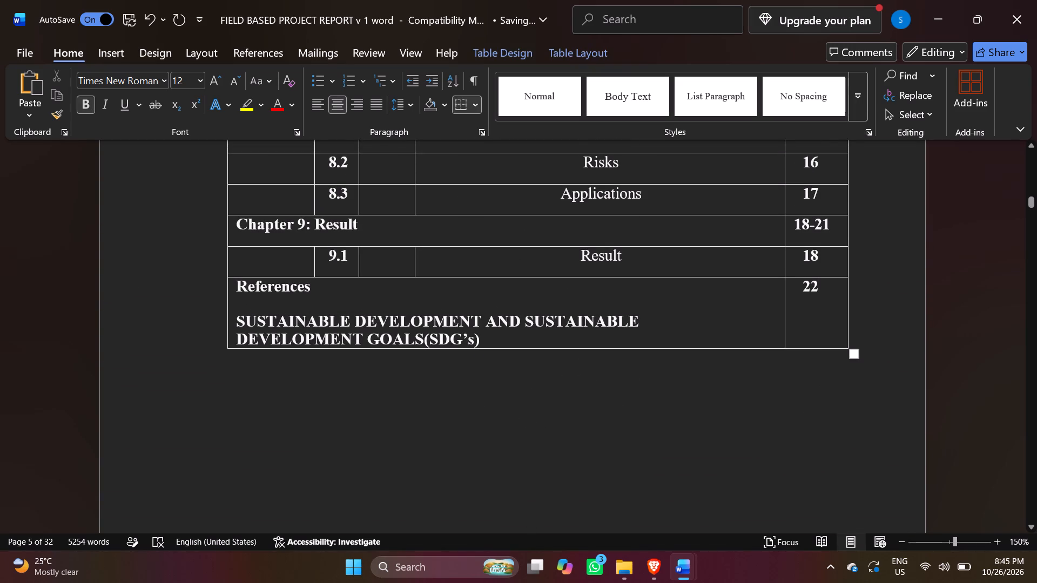
key("Down")
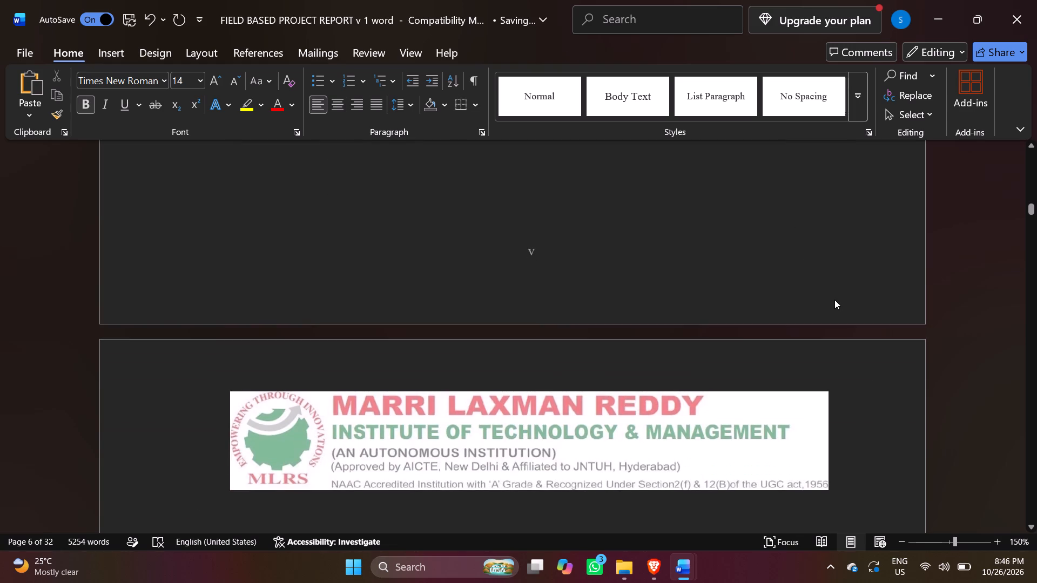
Undo the last edit made on the certificate page.
left_click(150, 19)
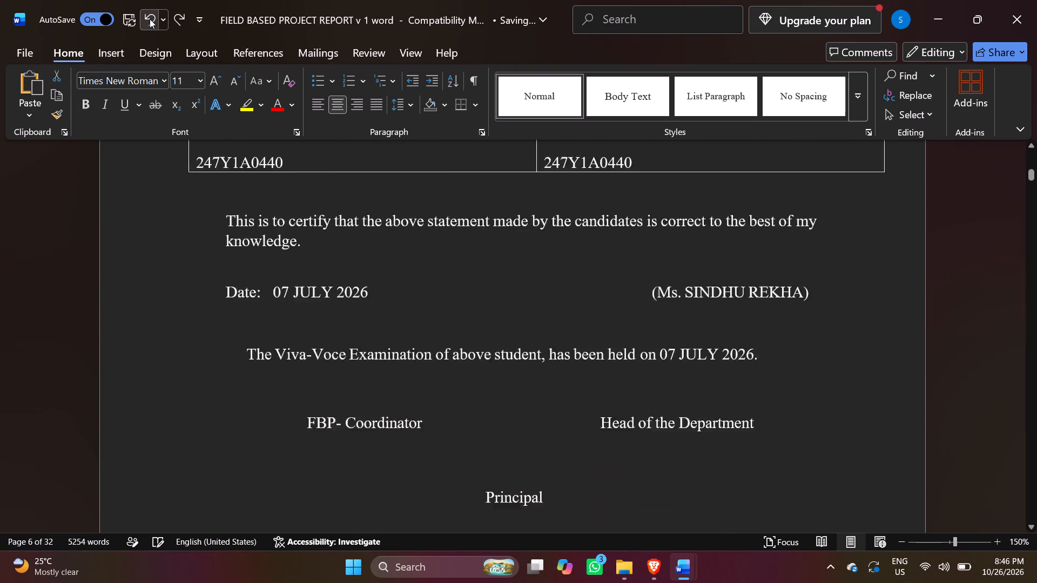
Review the report from the acknowledgements through the contents and abstract to section 1.1 Introduction for layout and formatting.
scroll(653, 314, "down", 20)
scroll(653, 314, "down", 6)
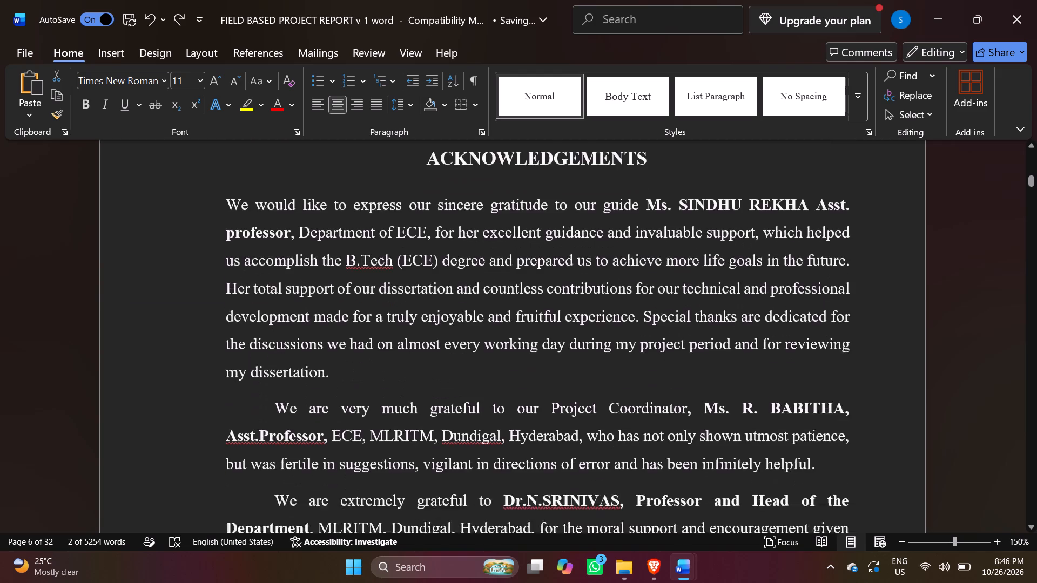
scroll(676, 338, "down", 20)
scroll(757, 351, "down", 13)
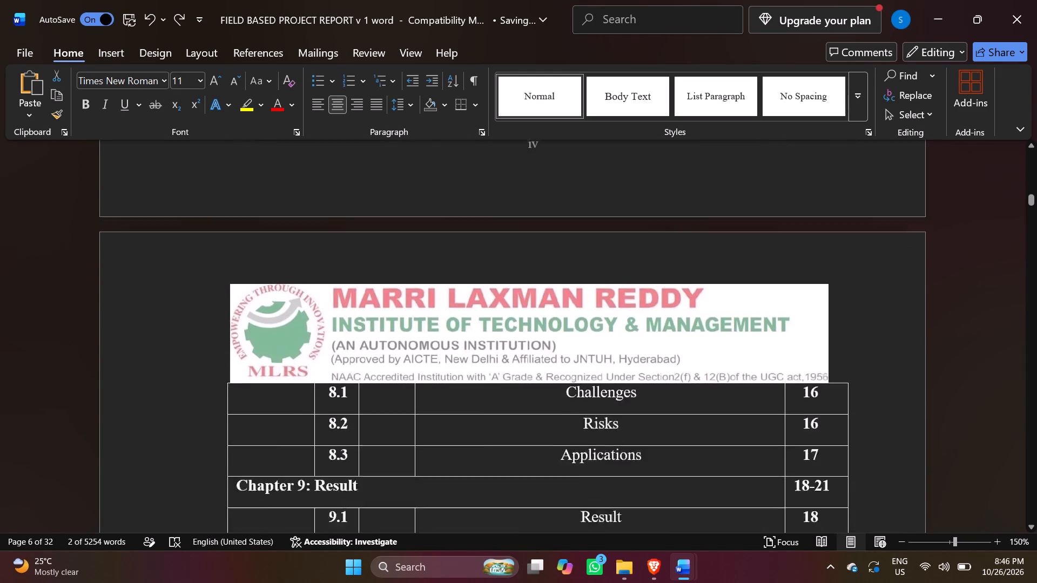
scroll(774, 355, "down", 11)
scroll(786, 370, "down", 17)
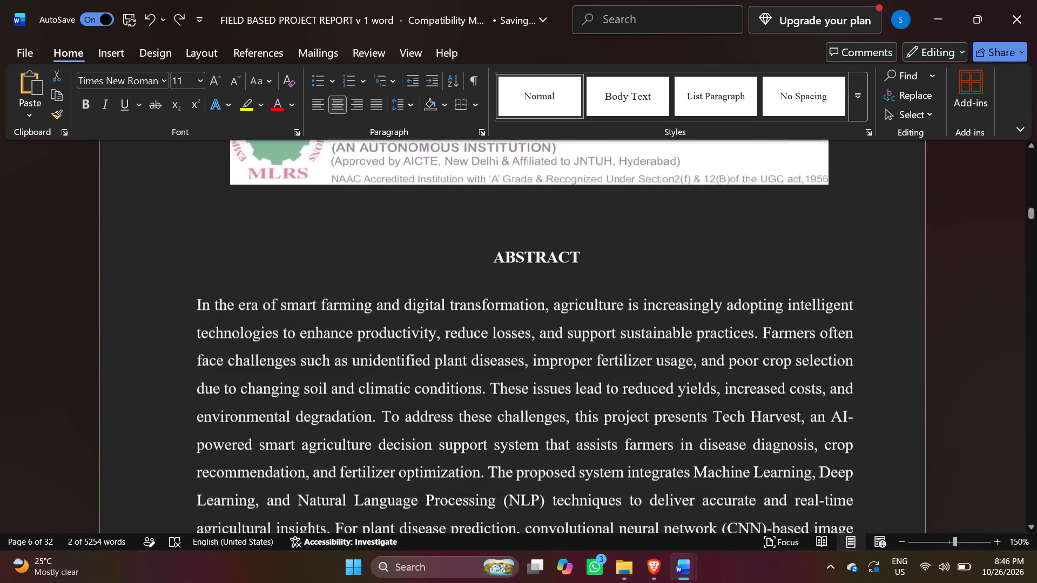
scroll(786, 370, "down", 6)
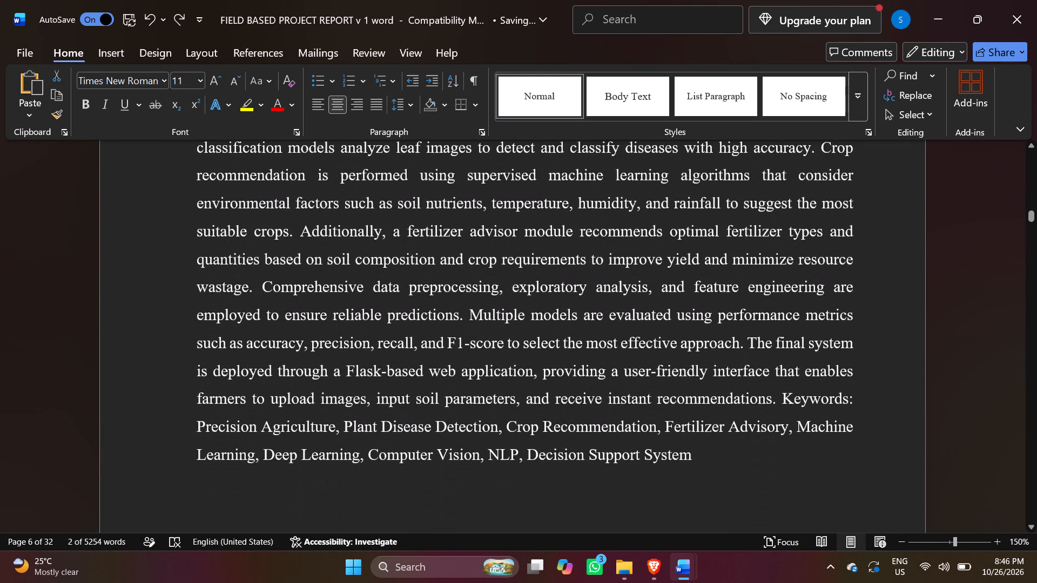
scroll(823, 462, "down", 17)
scroll(808, 486, "down", 6)
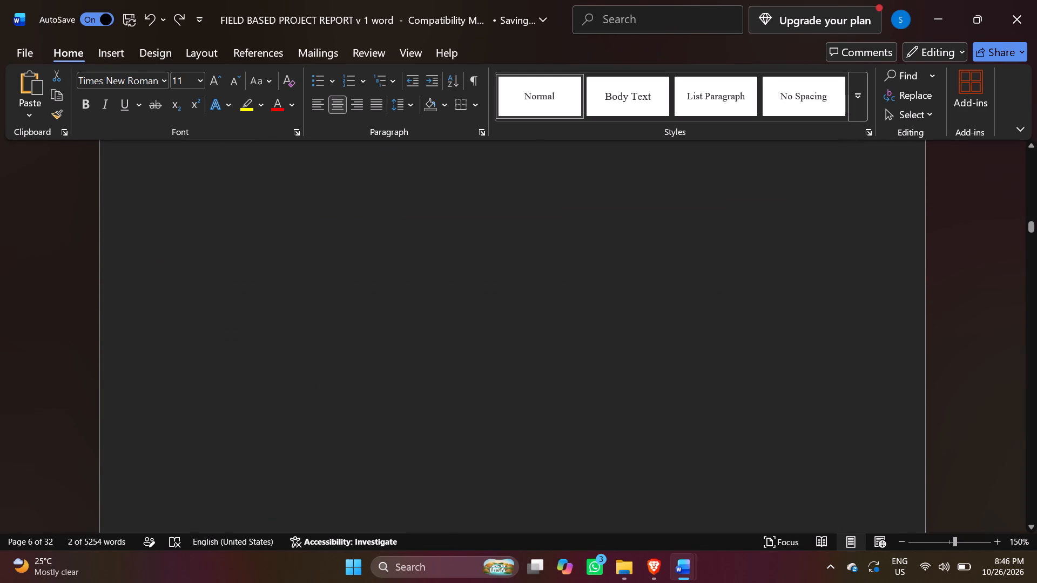
scroll(808, 486, "down", 10)
scroll(797, 490, "down", 20)
scroll(797, 490, "down", 3)
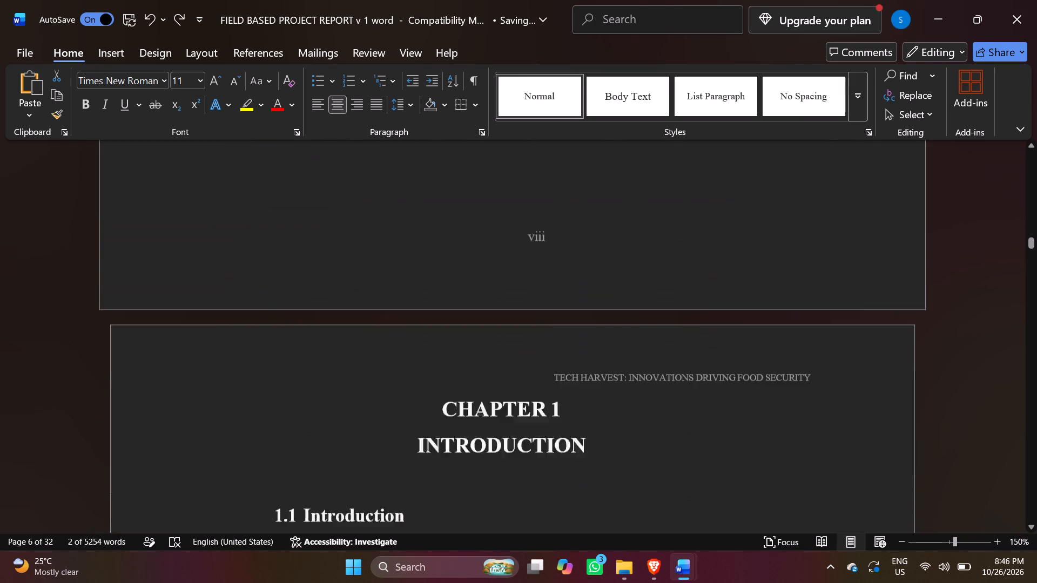
scroll(649, 327, "down", 11)
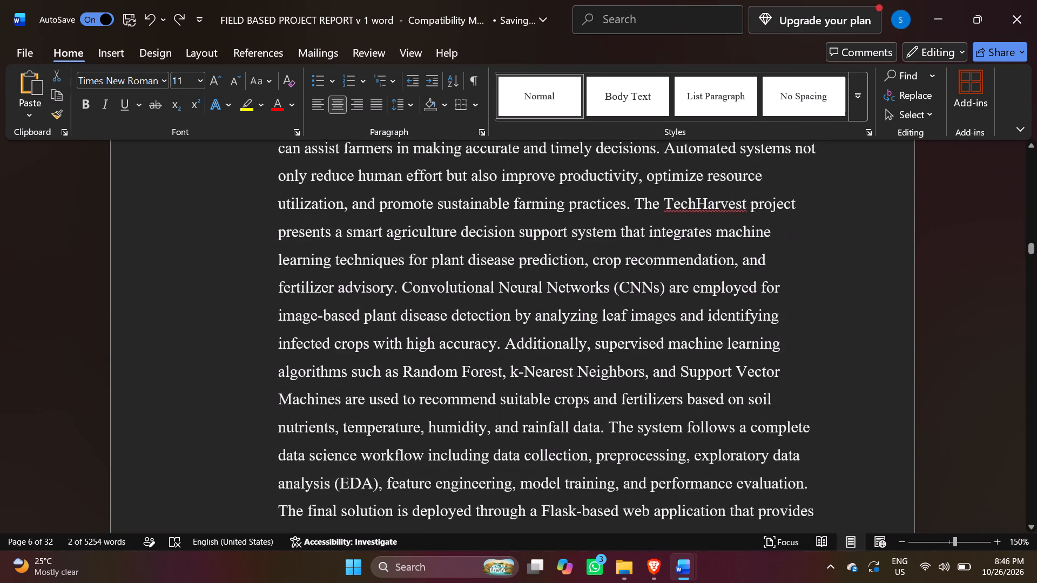
Save the project report.
key("ctrl+s")
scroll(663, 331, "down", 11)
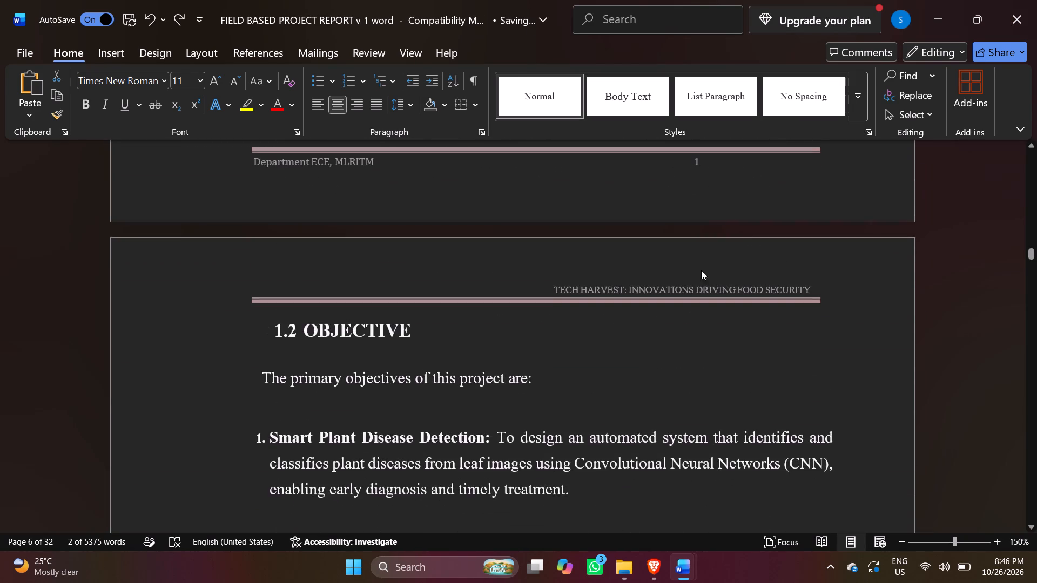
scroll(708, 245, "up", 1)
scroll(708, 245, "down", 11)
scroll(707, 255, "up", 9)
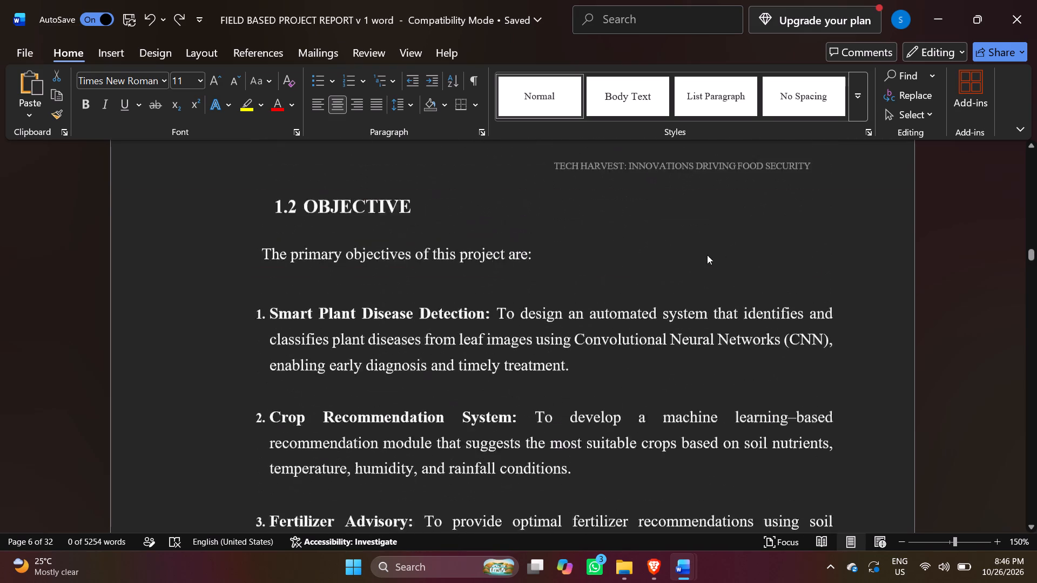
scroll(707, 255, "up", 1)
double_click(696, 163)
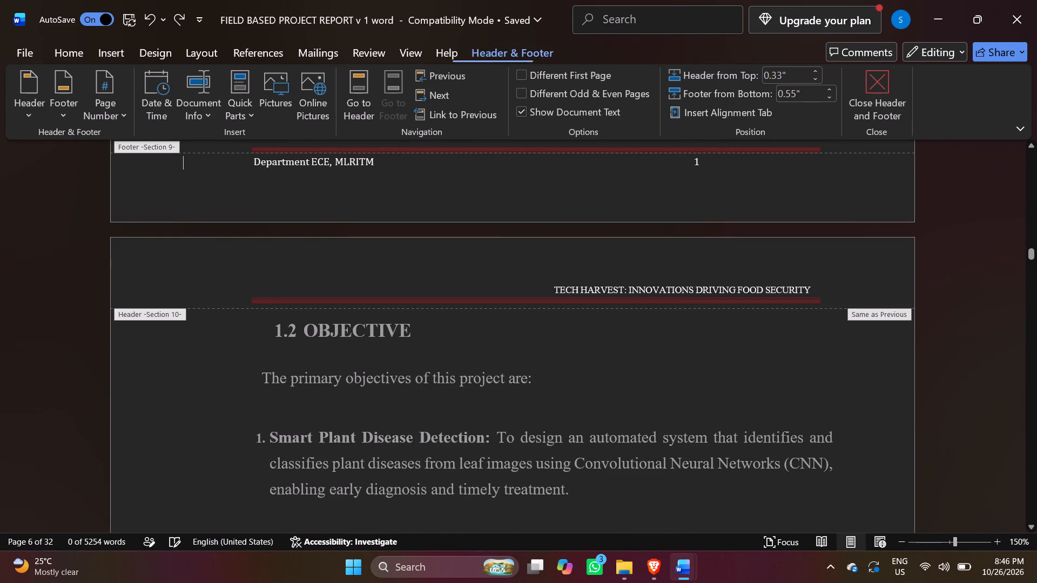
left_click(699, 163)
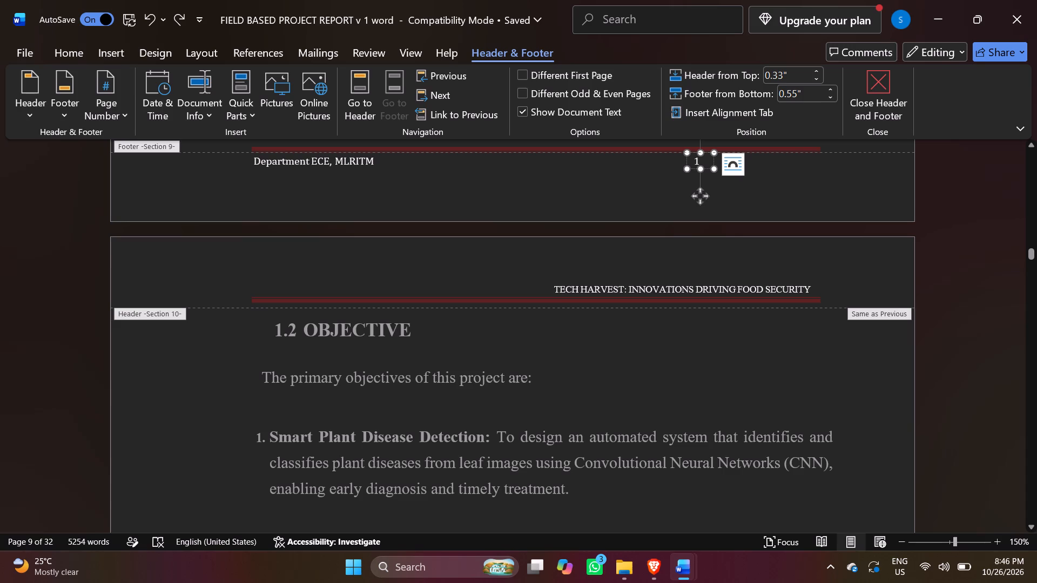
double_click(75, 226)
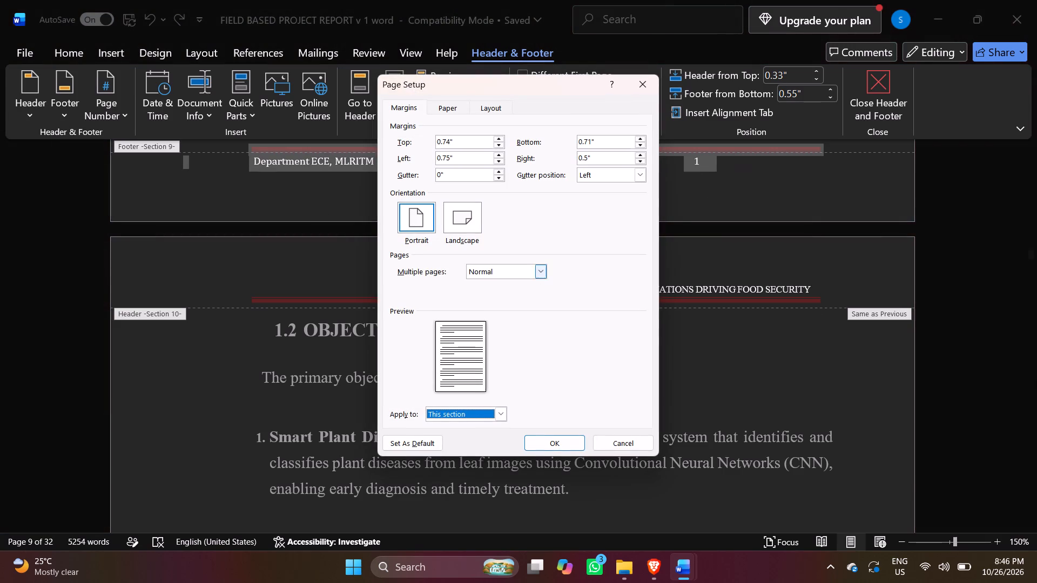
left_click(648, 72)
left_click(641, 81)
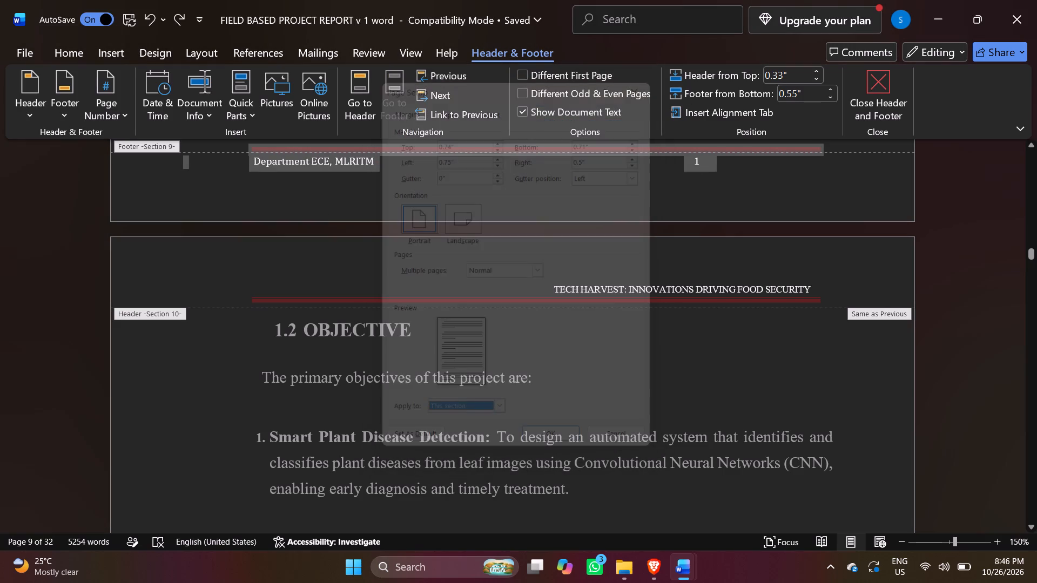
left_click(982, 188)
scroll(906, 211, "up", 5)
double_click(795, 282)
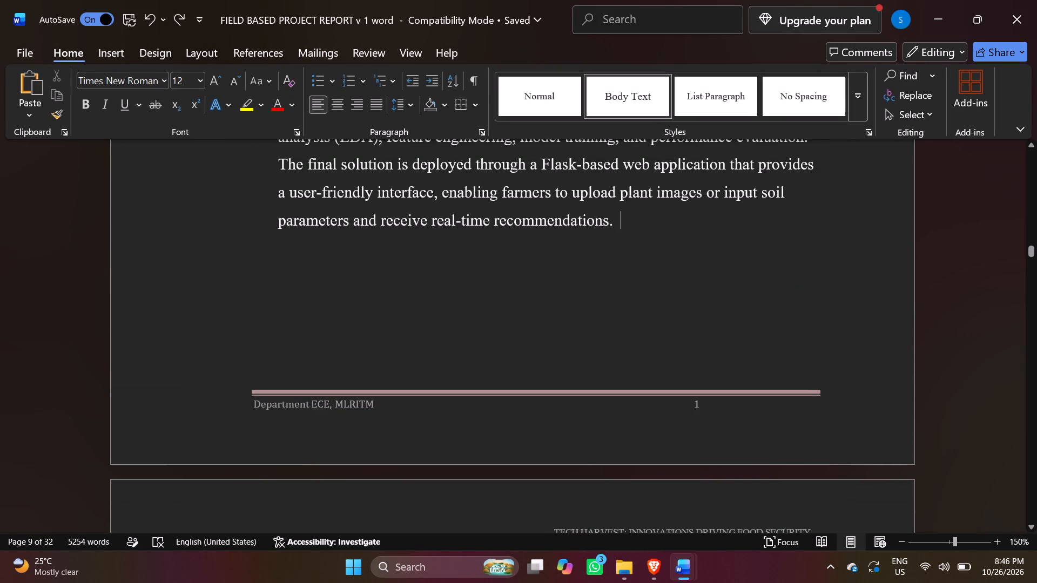
Save the project report again.
key("ctrl+s")
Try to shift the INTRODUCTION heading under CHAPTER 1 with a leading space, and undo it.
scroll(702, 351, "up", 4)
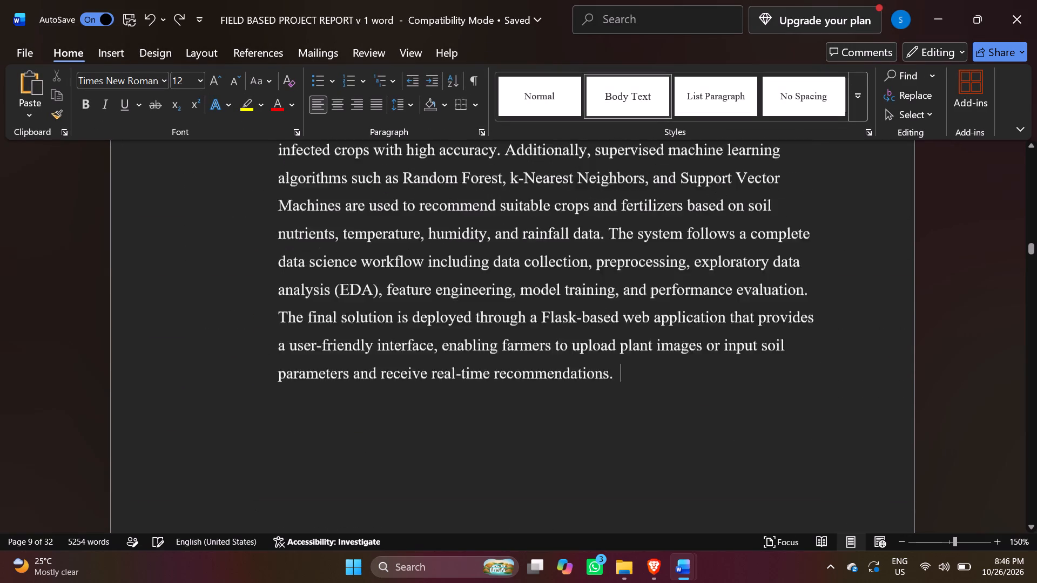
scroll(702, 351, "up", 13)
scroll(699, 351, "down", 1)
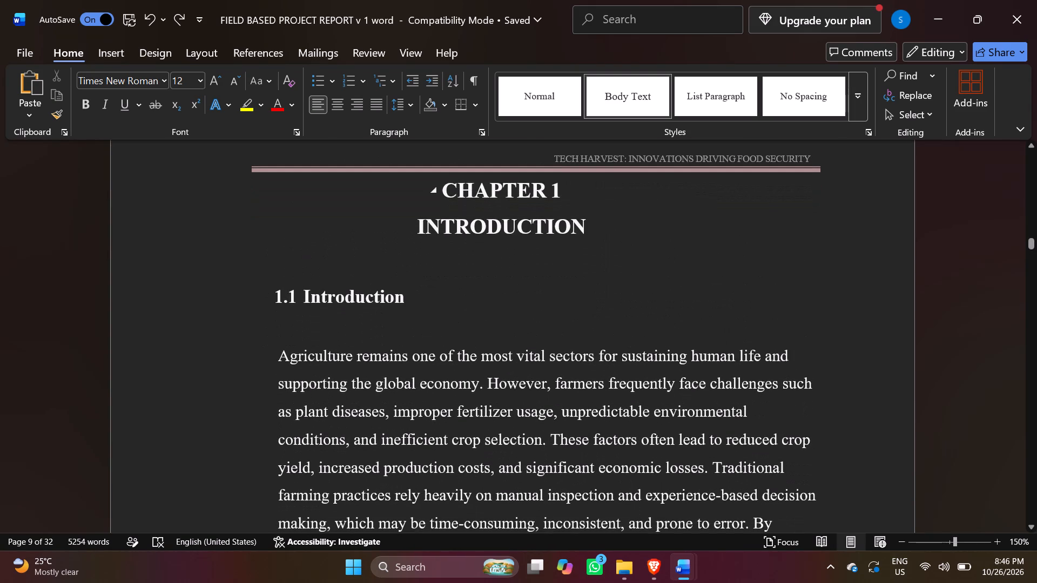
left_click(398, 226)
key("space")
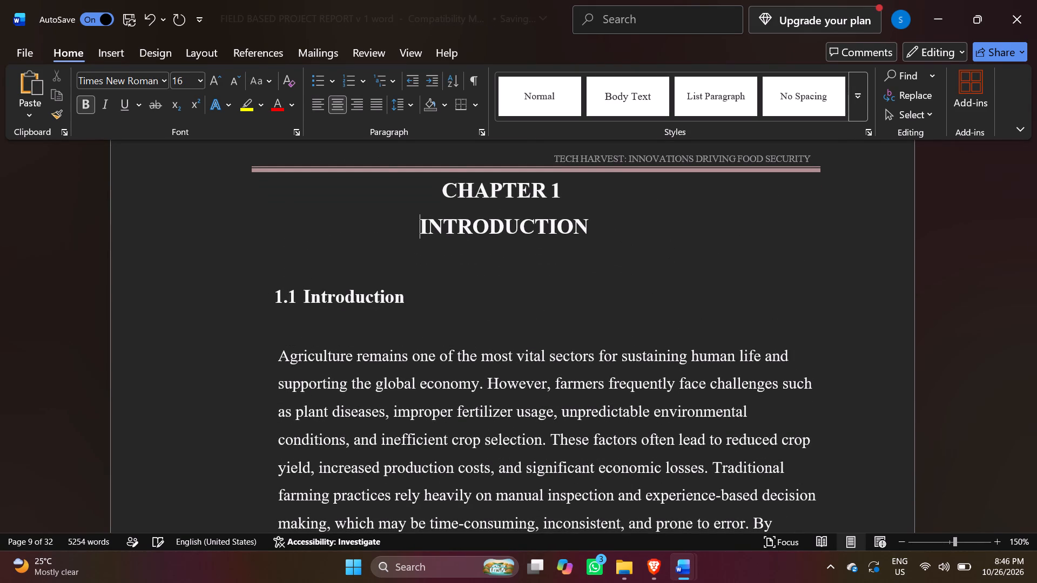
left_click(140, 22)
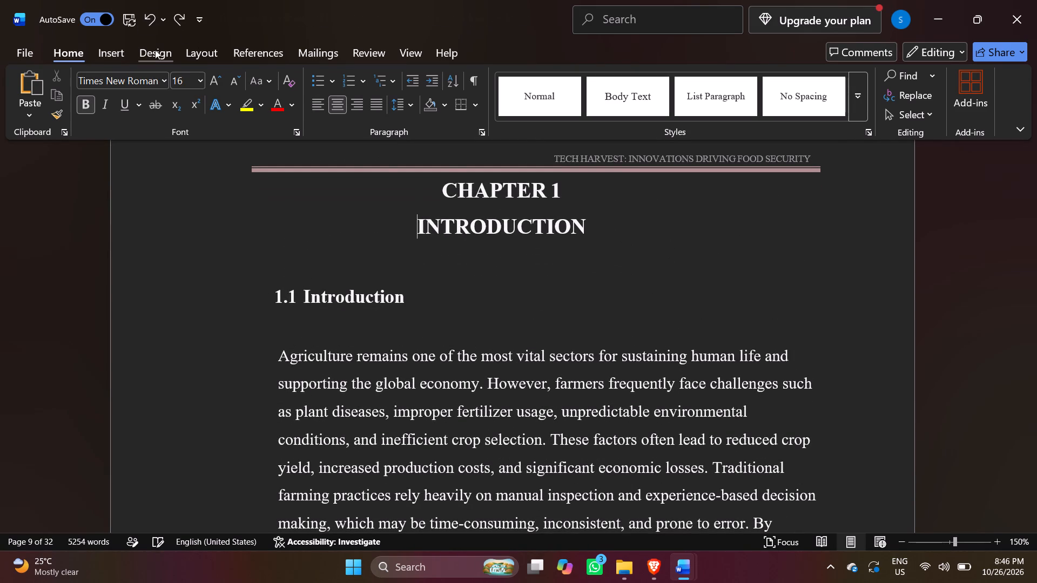
Save the report with the Chapter 1 page in its current state.
key("ctrl+s")
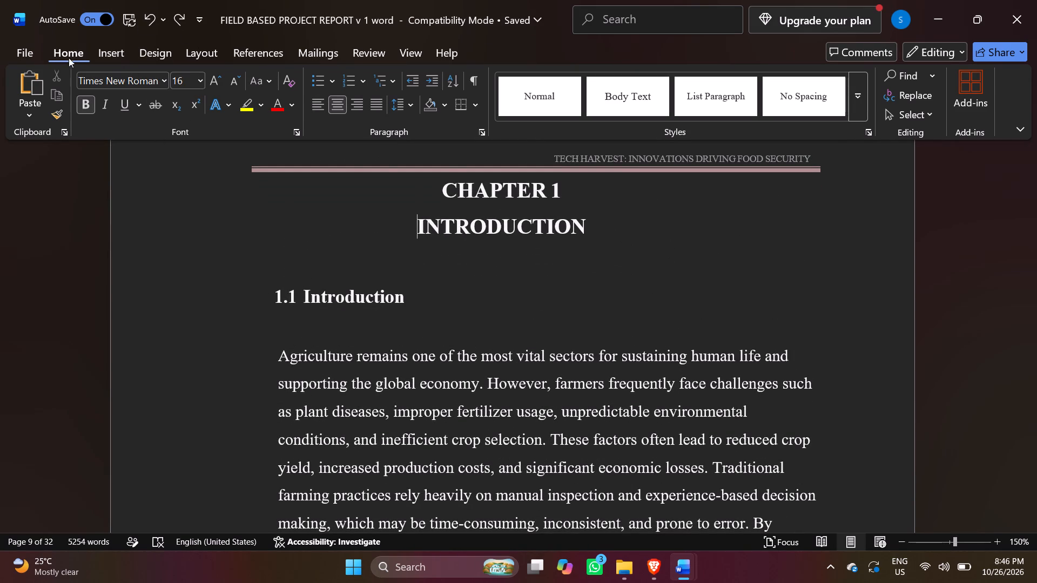
left_click(22, 45)
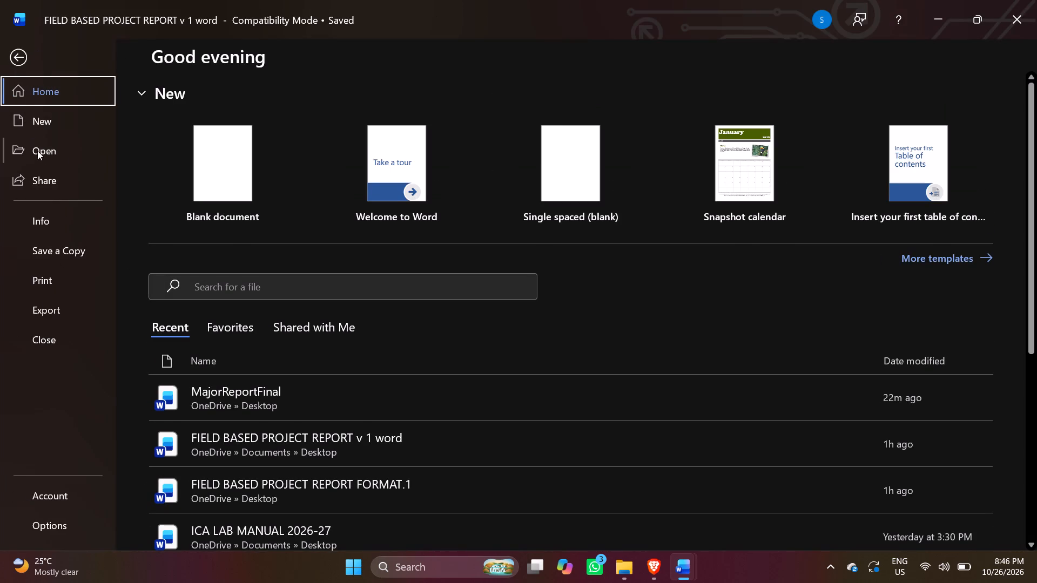
left_click(13, 55)
key("ctrl+s")
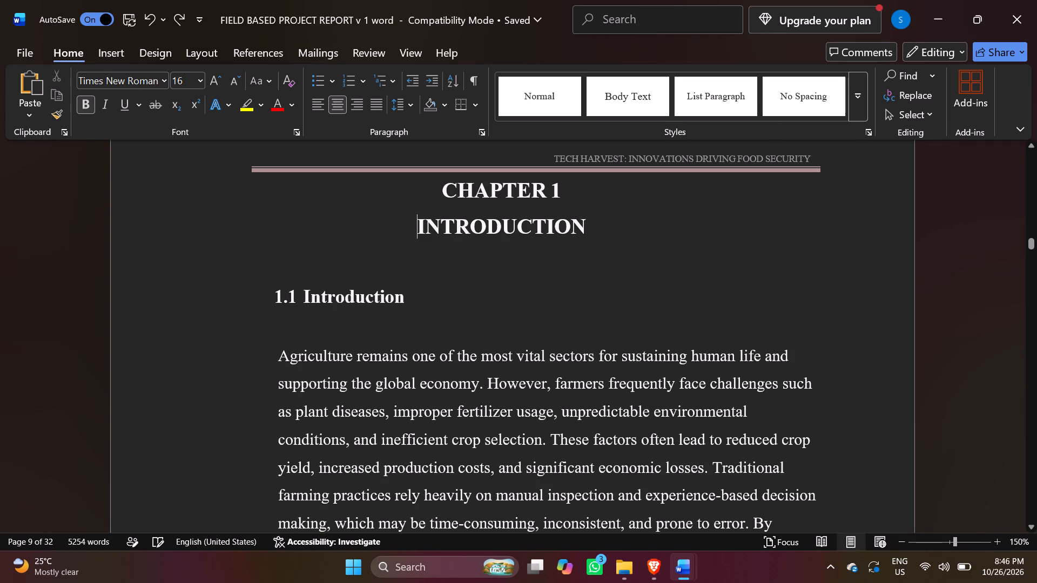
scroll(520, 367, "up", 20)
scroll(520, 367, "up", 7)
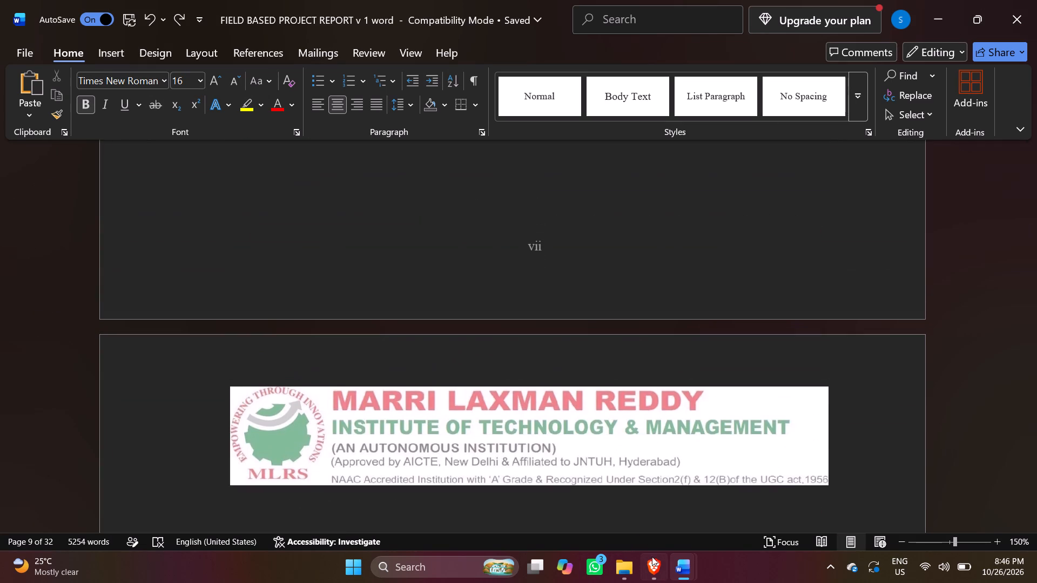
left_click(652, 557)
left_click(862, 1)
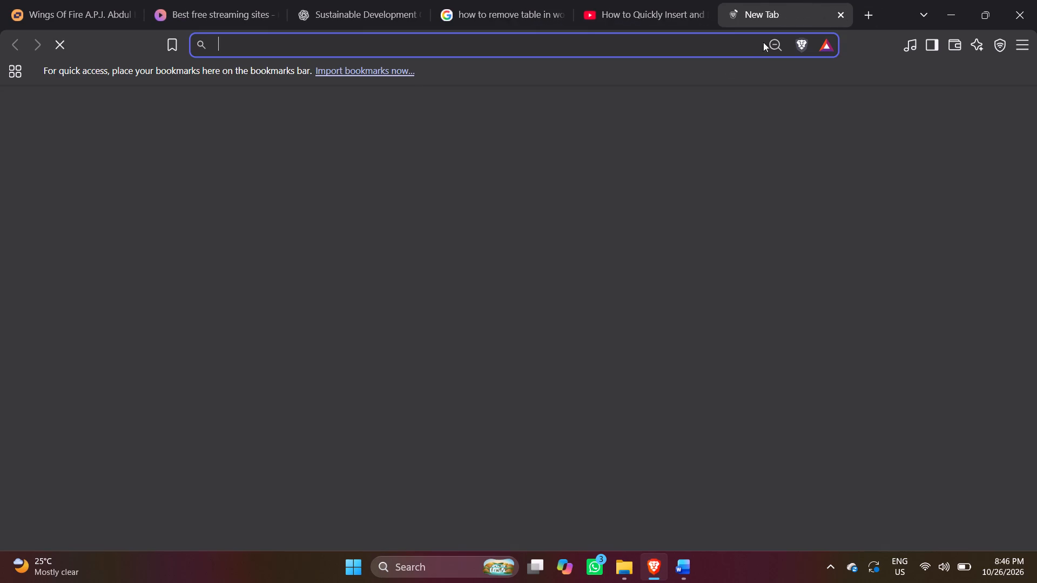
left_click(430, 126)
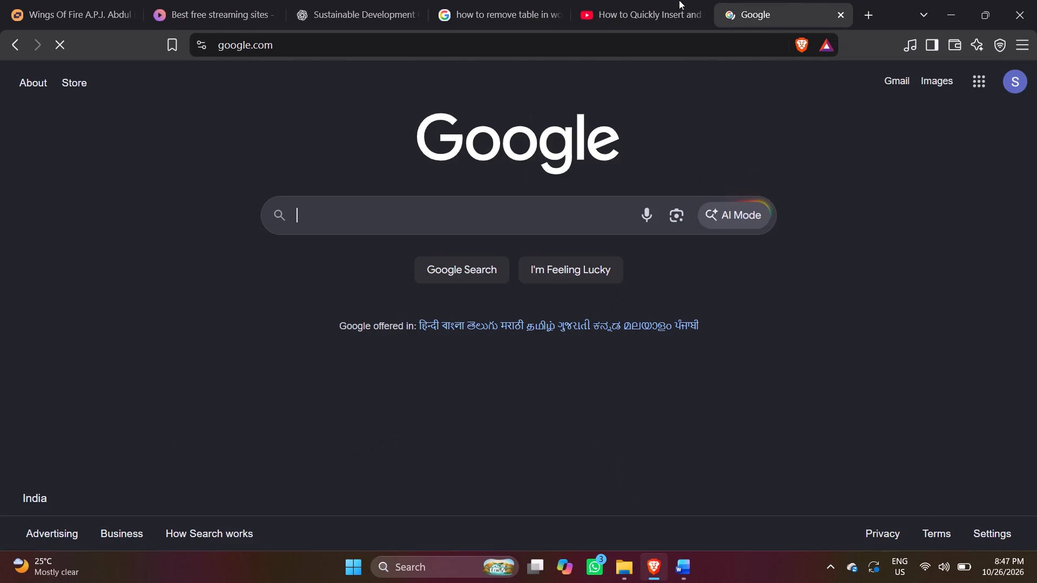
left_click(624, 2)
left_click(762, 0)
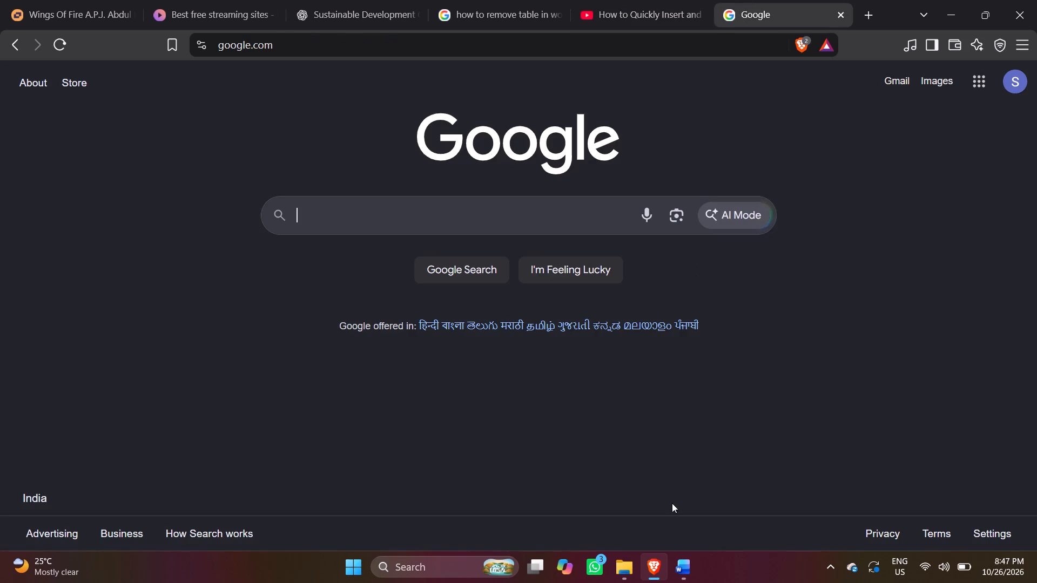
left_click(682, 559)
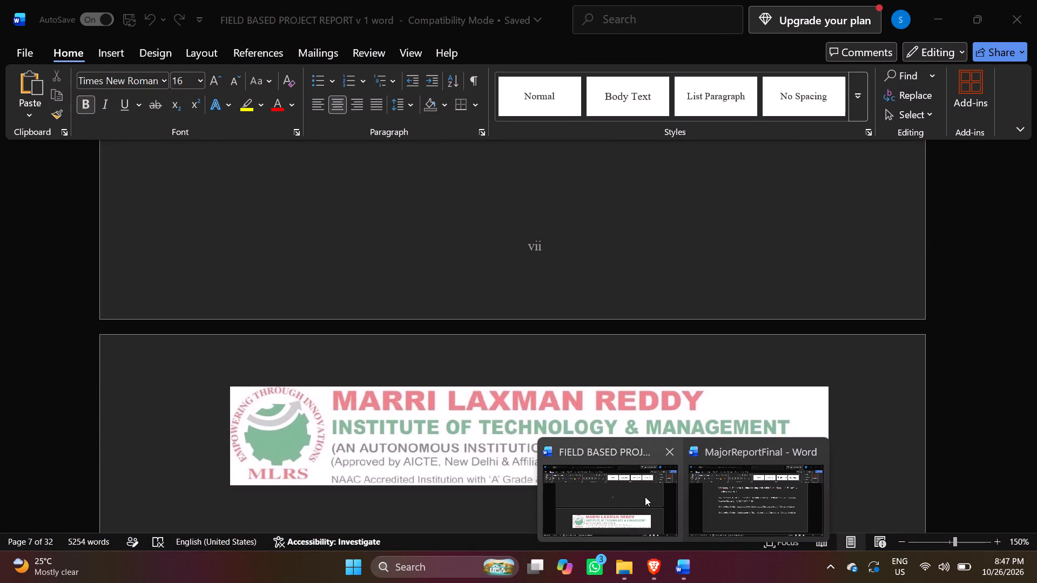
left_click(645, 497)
Look over the pages from the end of the abstract to section 1.2 Objective.
scroll(590, 338, "up", 20)
scroll(590, 338, "up", 5)
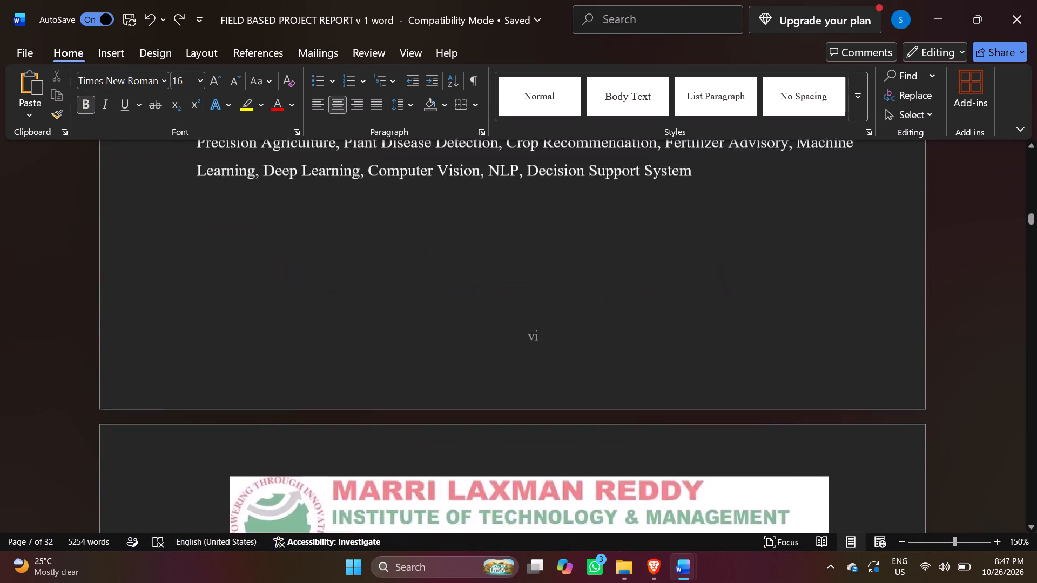
scroll(590, 337, "up", 6)
scroll(590, 338, "down", 20)
scroll(590, 338, "down", 10)
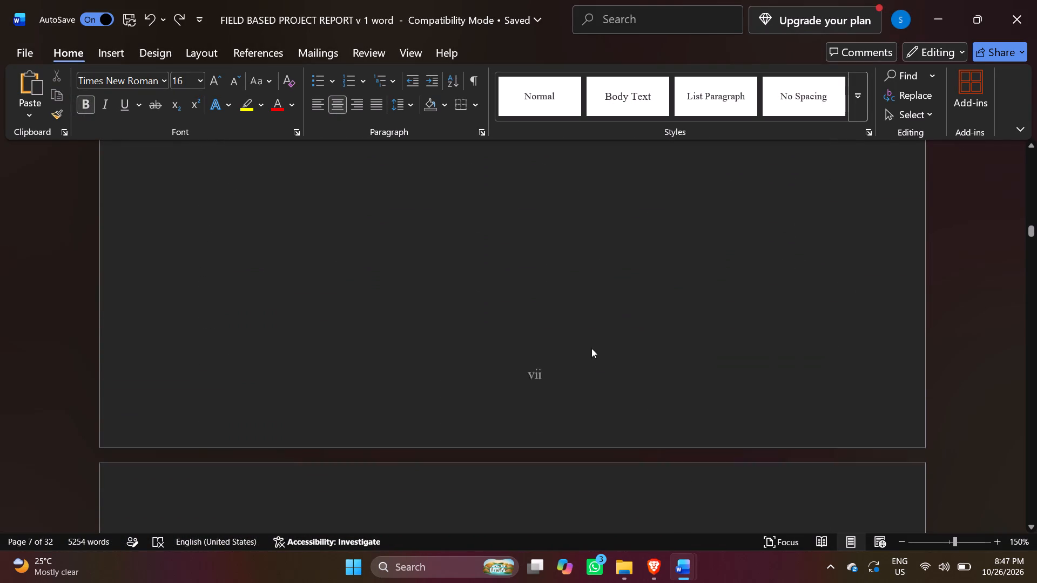
scroll(591, 348, "down", 20)
scroll(591, 348, "down", 20)
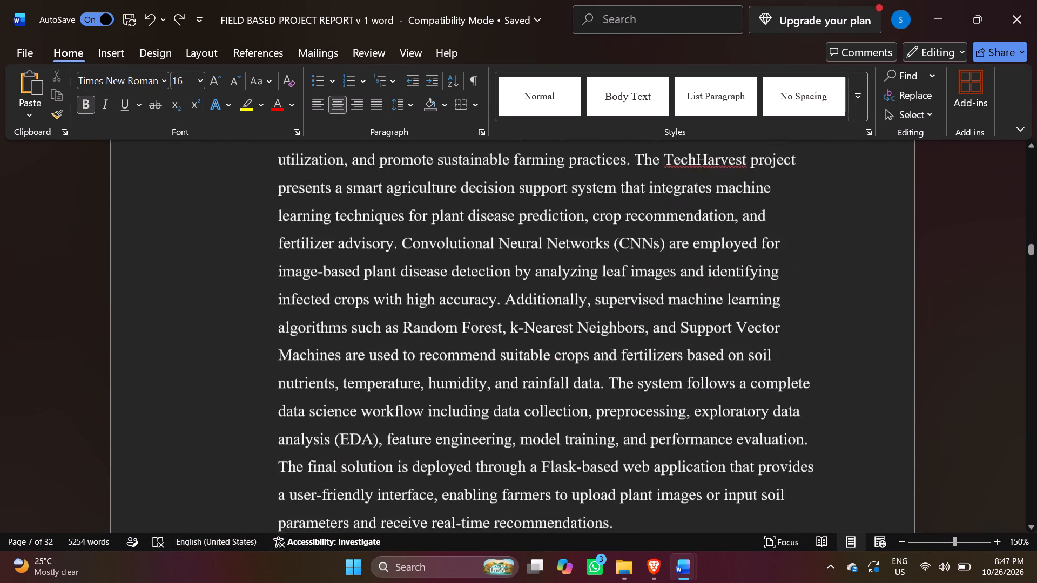
scroll(590, 357, "down", 12)
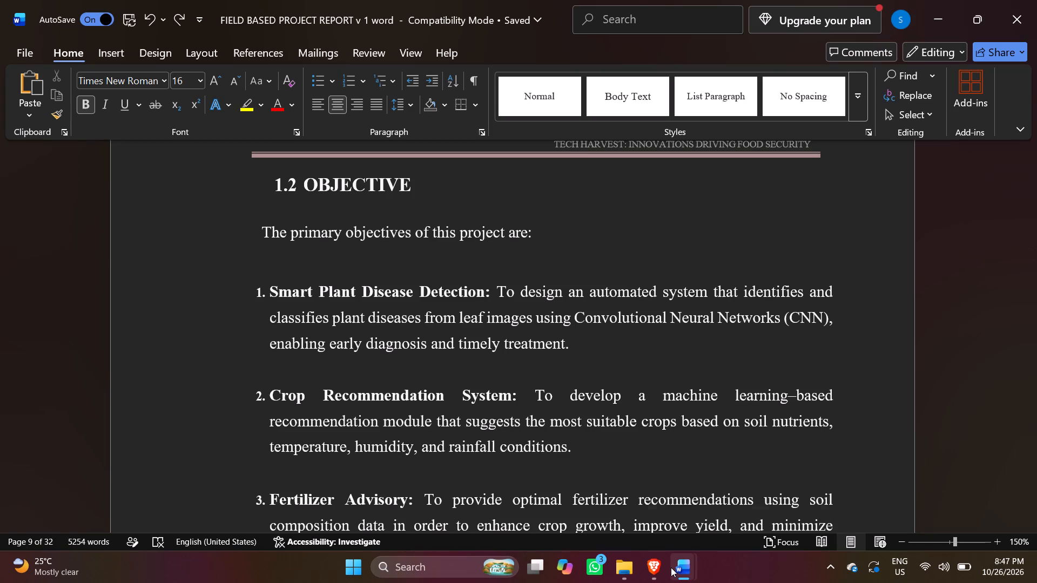
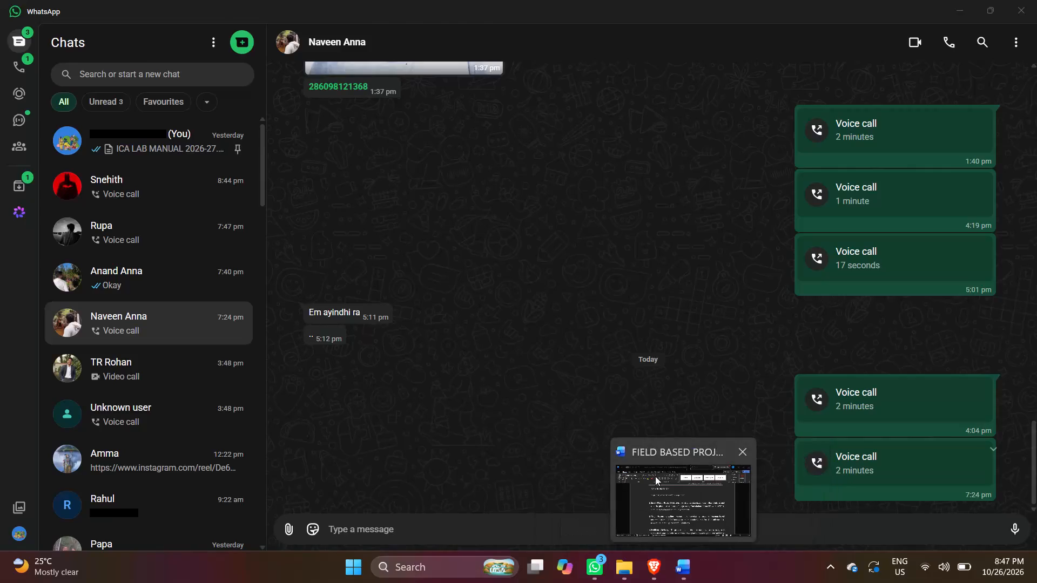
Switch from WhatsApp back to the field-based project report in Word and open its file name and save location details.
left_click(651, 476)
scroll(492, 357, "up", 16)
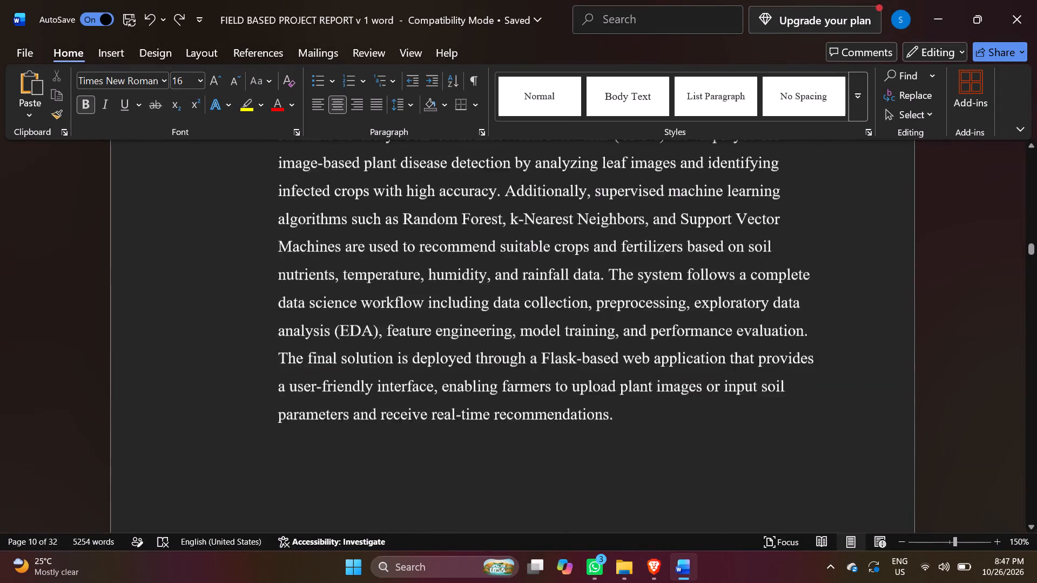
scroll(450, 378, "up", 2)
left_click(398, 22)
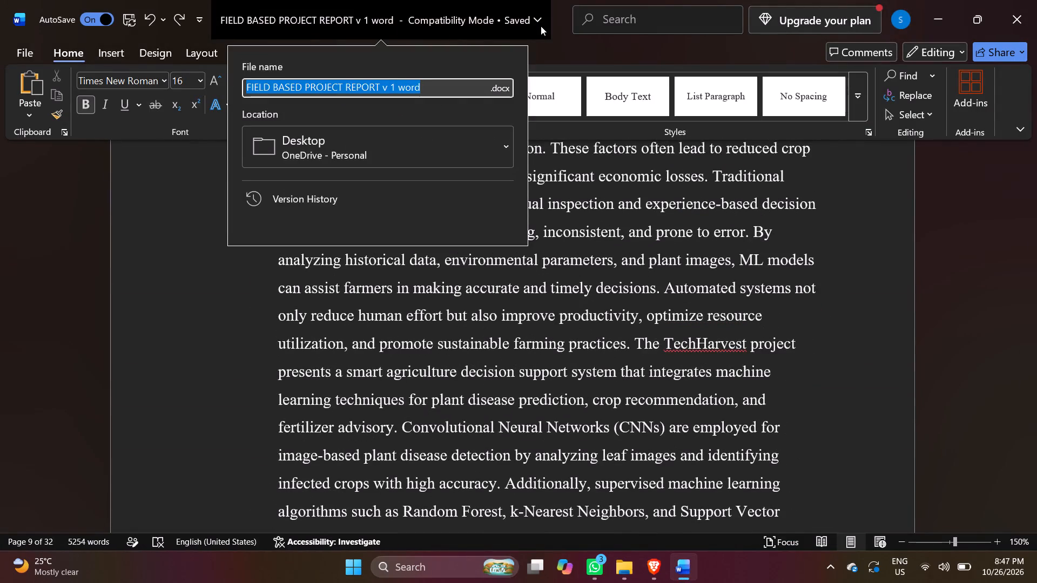
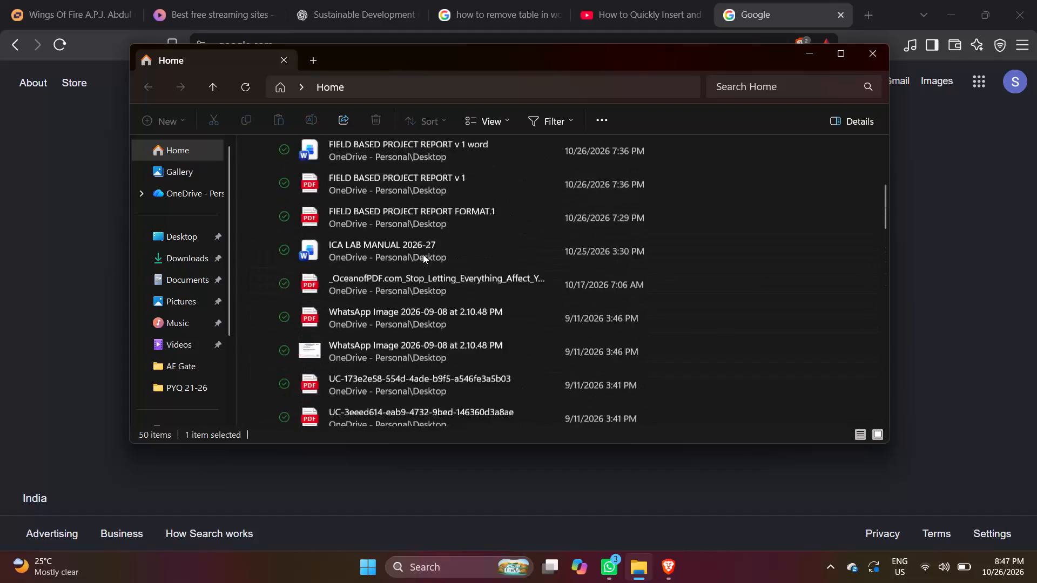
Open the recent Word document "FIELD BASED PROJECT REPORT v 1 word" from File Explorer.
double_click(389, 379)
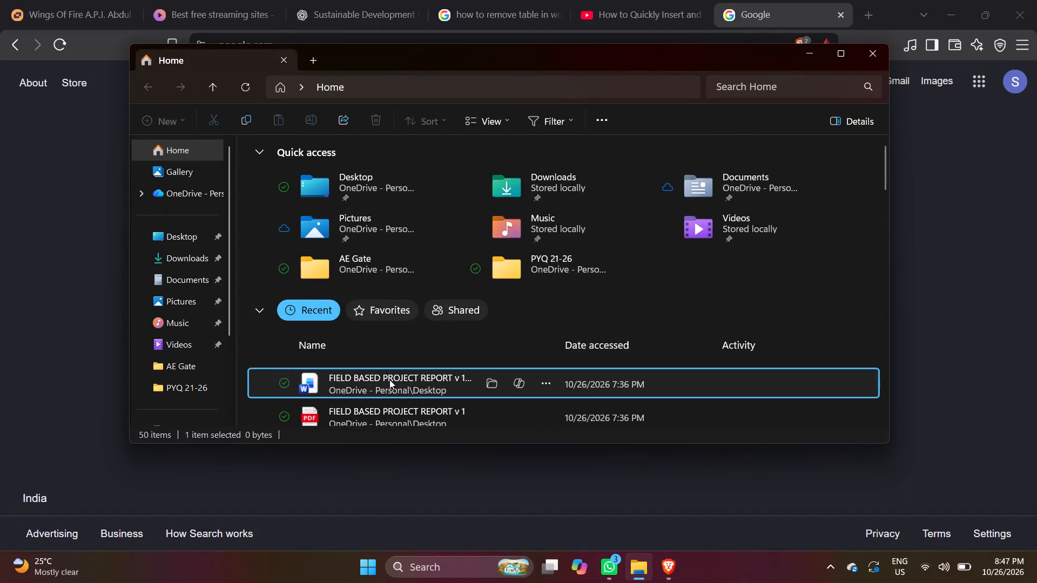
Review the report's title page and certificate page, including the project title, student details, guide names and dates.
scroll(624, 381, "down", 4)
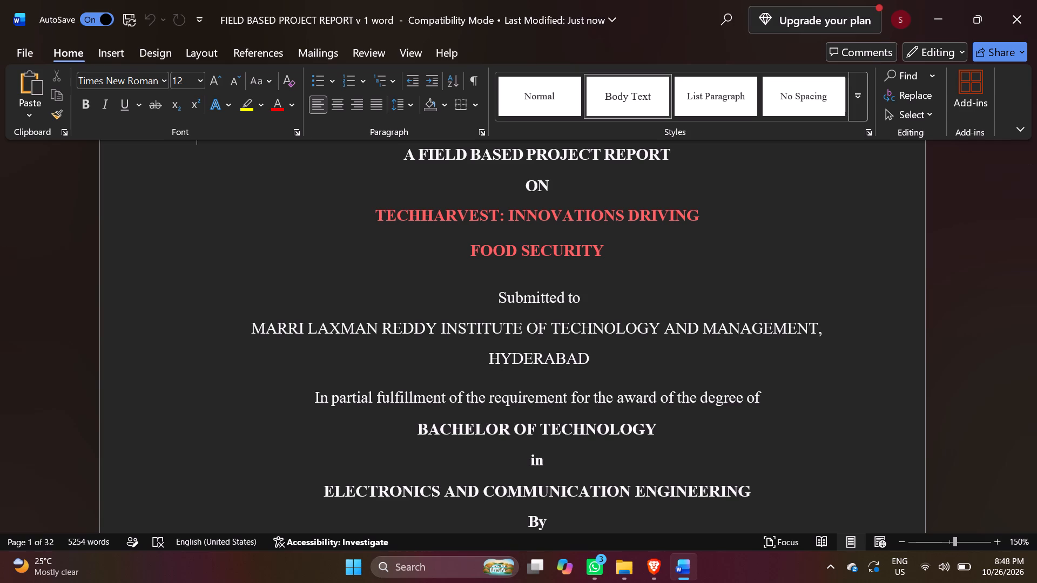
scroll(490, 335, "down", 4)
scroll(538, 350, "down", 3)
scroll(546, 355, "up", 1)
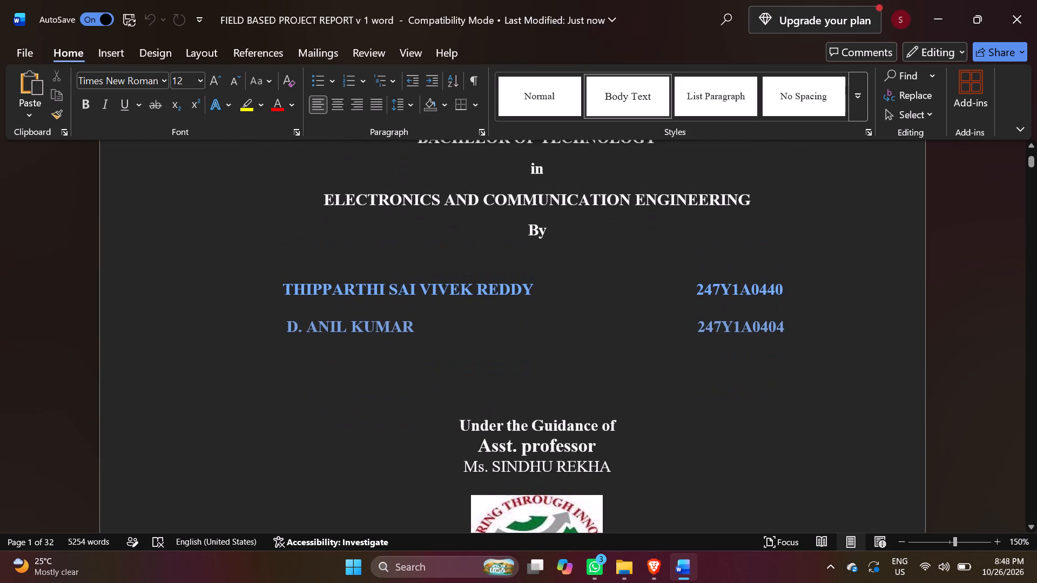
scroll(546, 355, "up", 5)
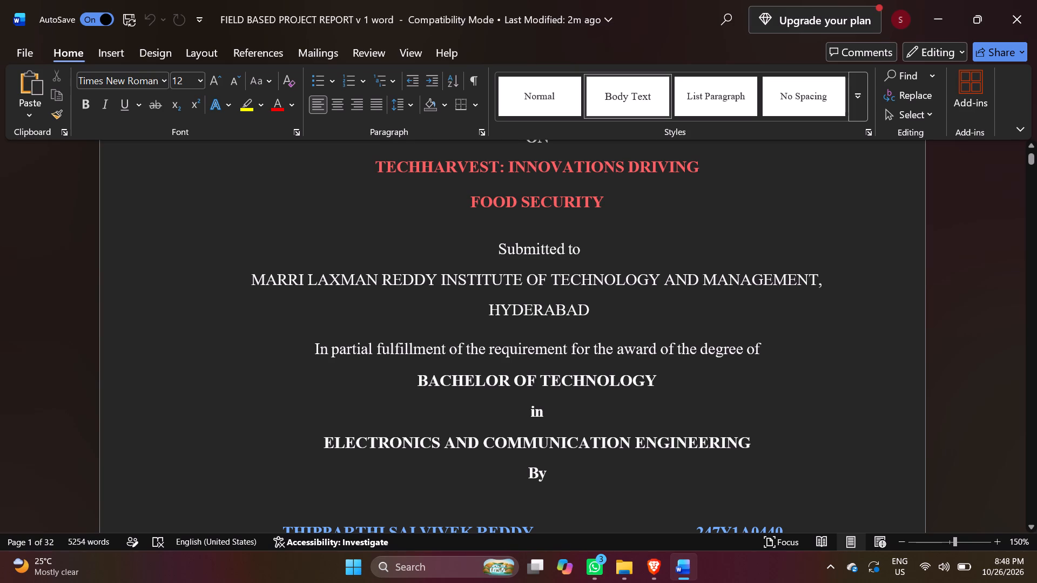
scroll(776, 324, "down", 6)
scroll(767, 327, "down", 18)
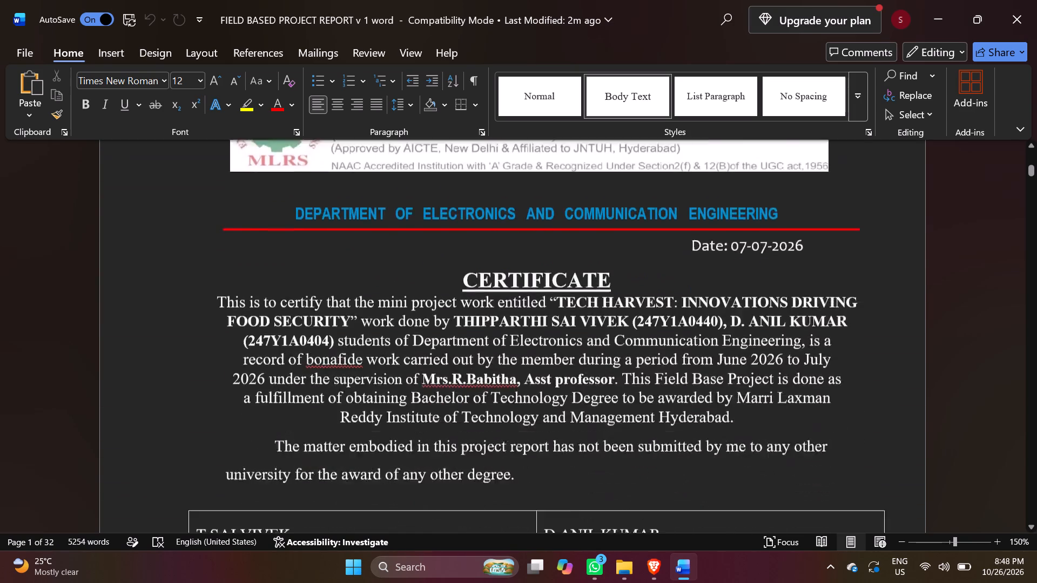
scroll(569, 340, "down", 5)
scroll(565, 347, "up", 8)
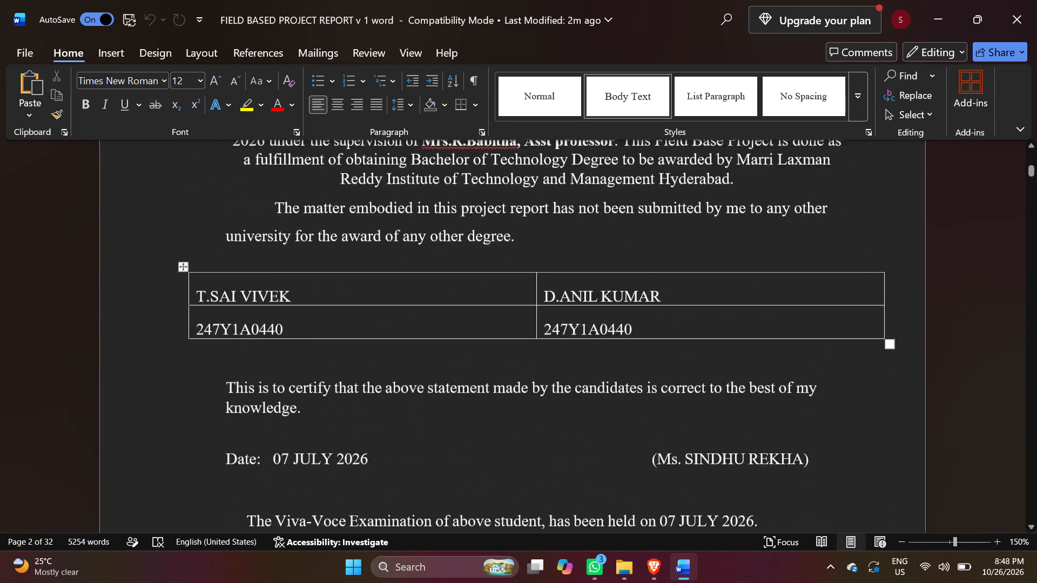
scroll(565, 347, "up", 3)
Save the field-based project report.
key("ctrl+s")
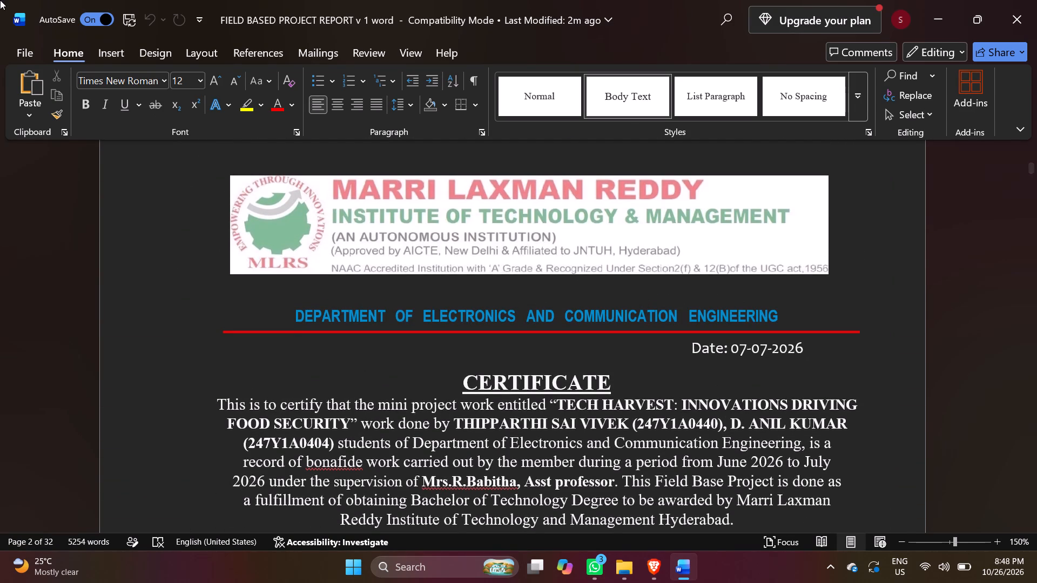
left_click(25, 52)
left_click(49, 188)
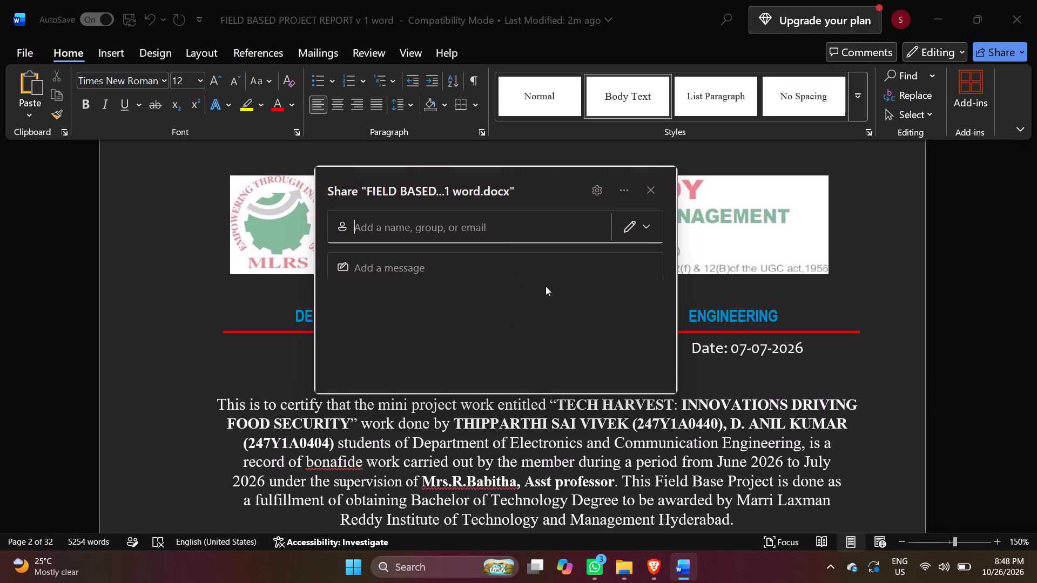
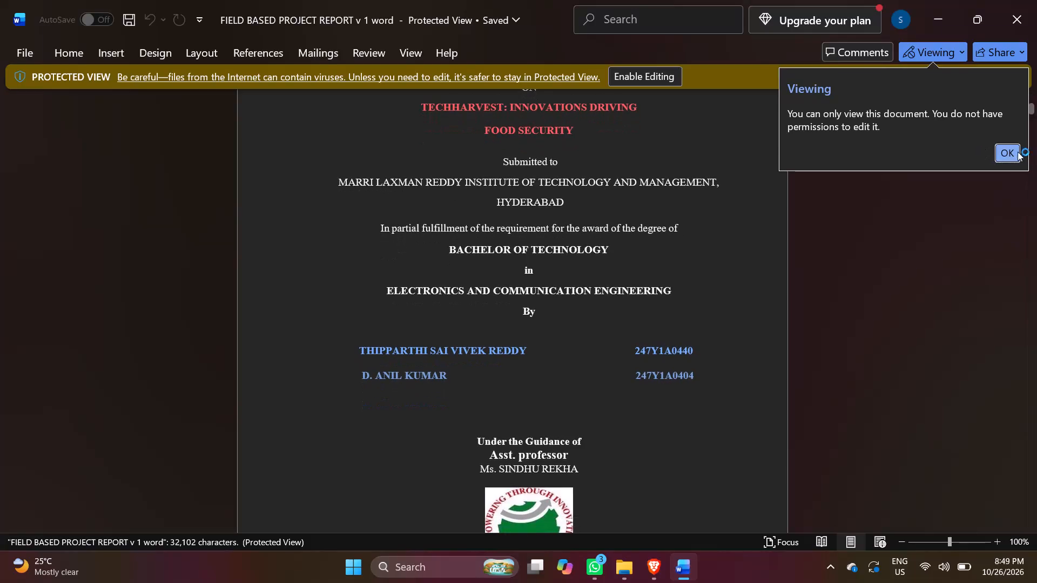
Dismiss the viewing notice and review the report's certificate, acknowledgements, table of contents, abstract and Chapter 1 introduction up to section 1.2 Objective.
left_click(1000, 151)
scroll(804, 286, "down", 11)
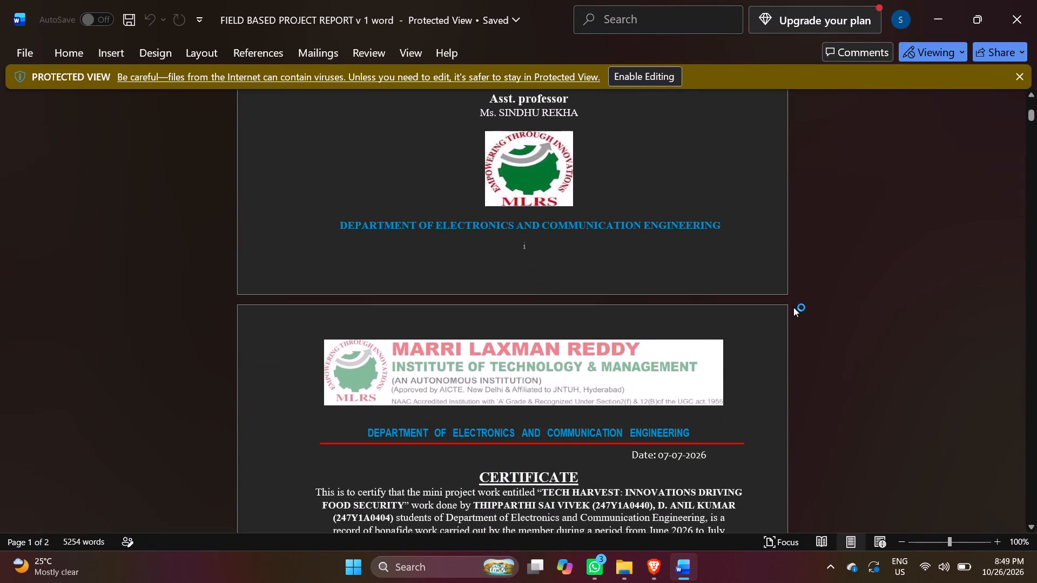
scroll(793, 308, "down", 15)
scroll(788, 317, "down", 14)
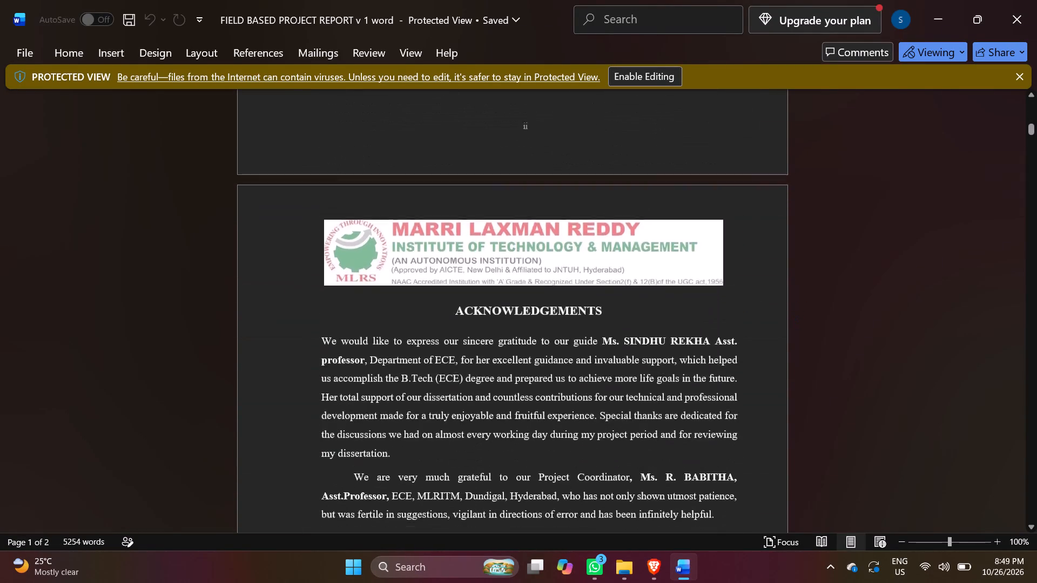
scroll(782, 326, "down", 14)
left_click(1036, 170)
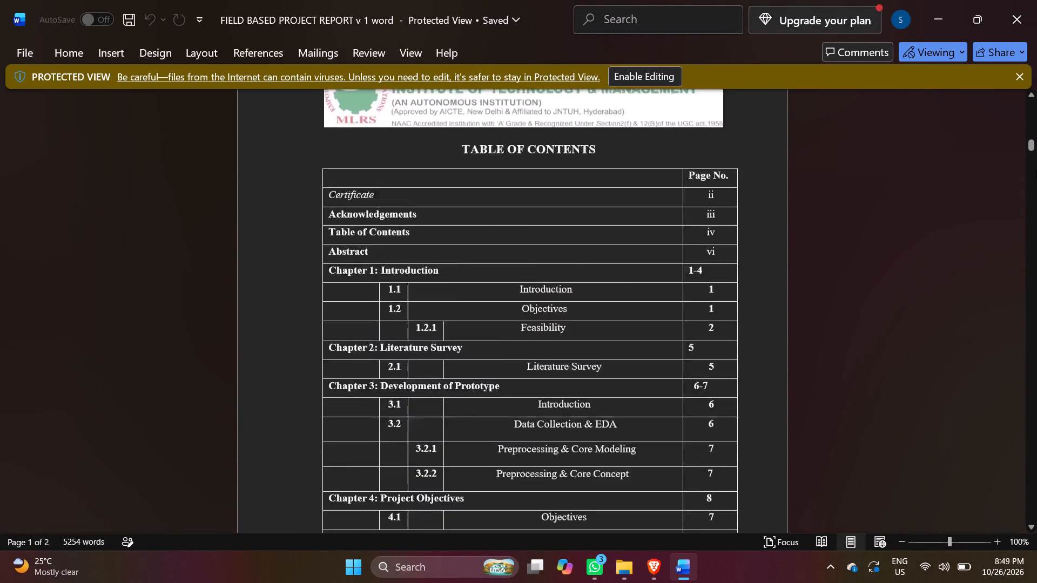
left_click(1036, 170)
left_click(1036, 170)
double_click(1036, 170)
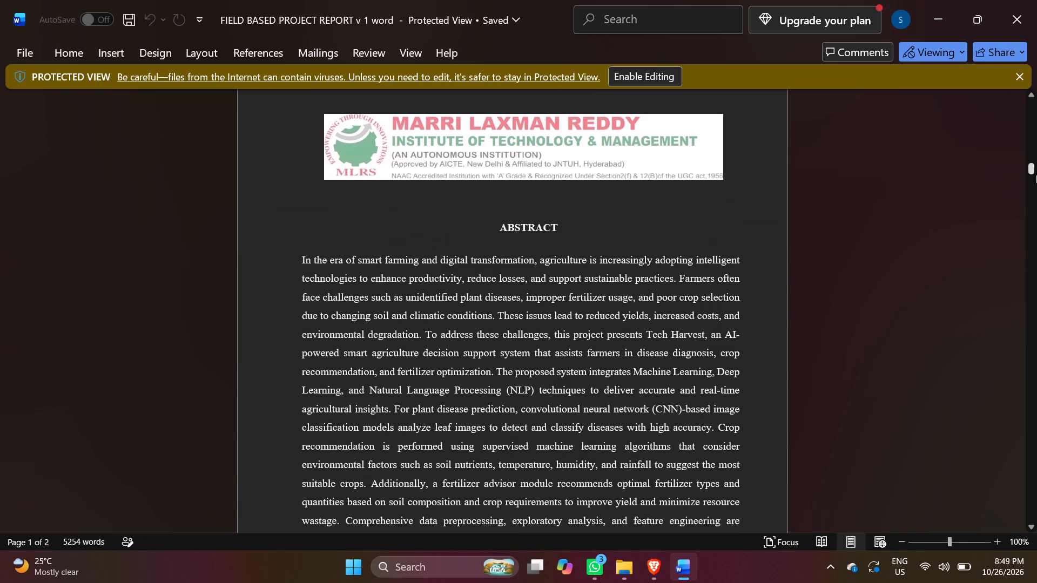
left_click_drag(1035, 172, 1036, 209)
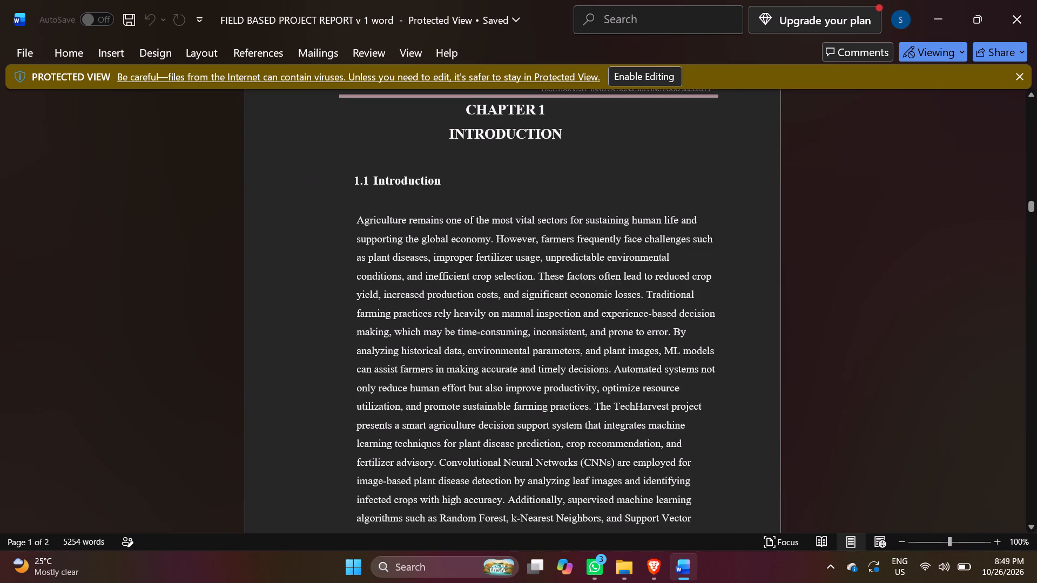
scroll(625, 382, "up", 4)
scroll(625, 383, "down", 17)
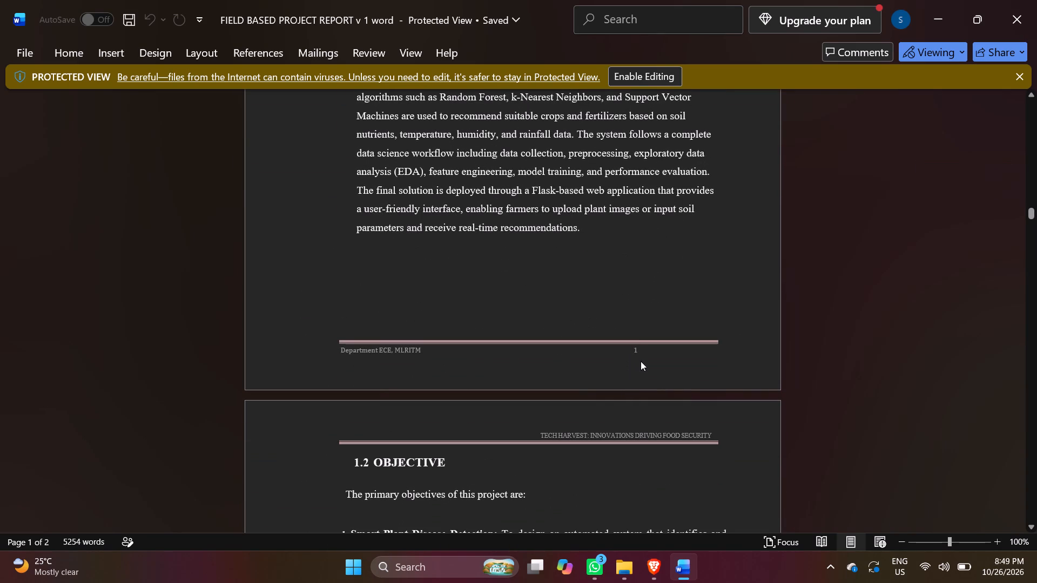
Review Chapter 1 of the report, from the introduction, objectives and feasibility study through the system requirements and software stack.
scroll(641, 361, "down", 20)
scroll(641, 361, "down", 8)
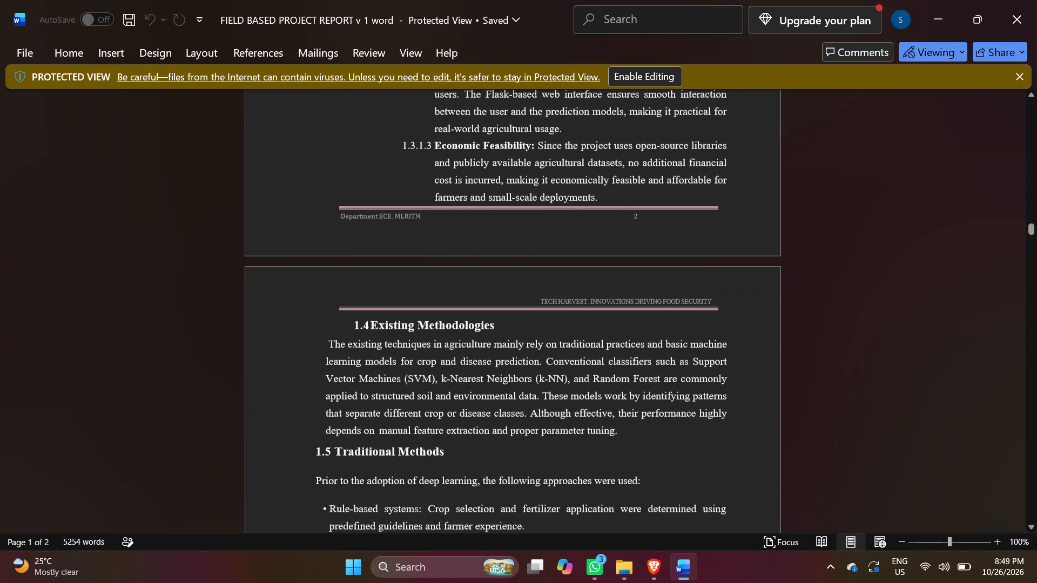
scroll(632, 365, "up", 16)
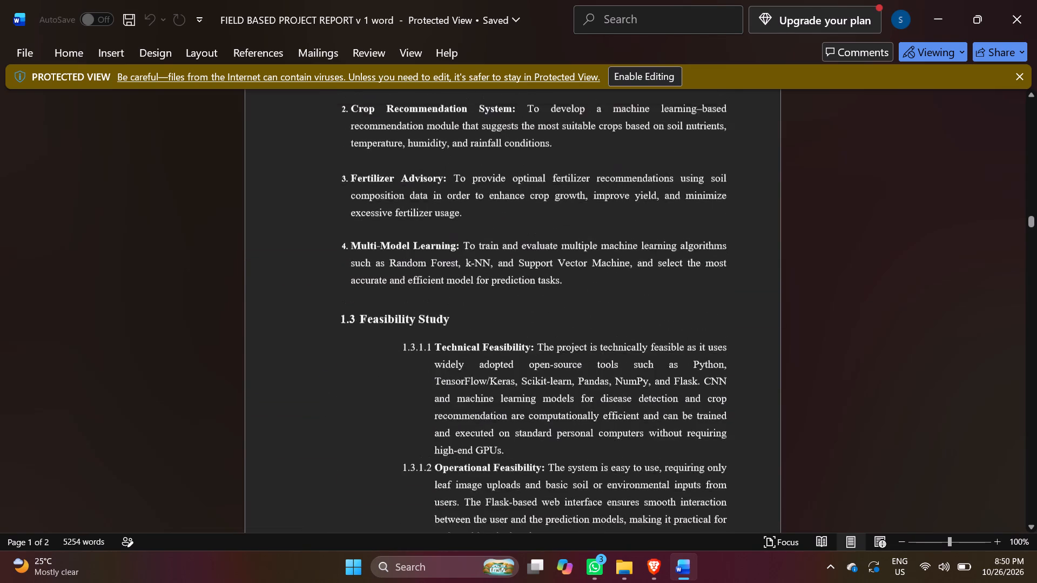
scroll(632, 365, "up", 18)
scroll(631, 367, "up", 6)
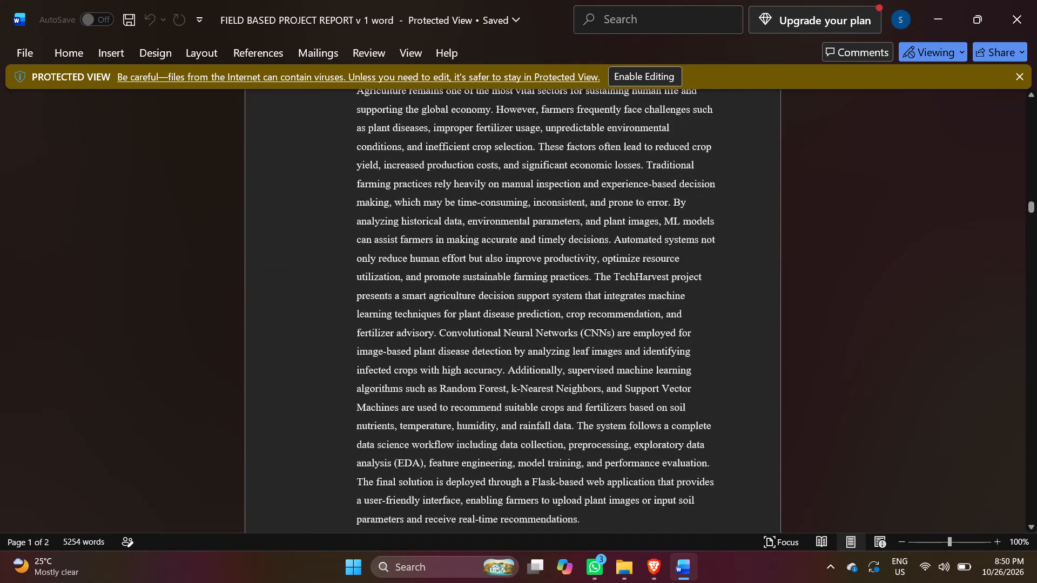
scroll(631, 367, "up", 6)
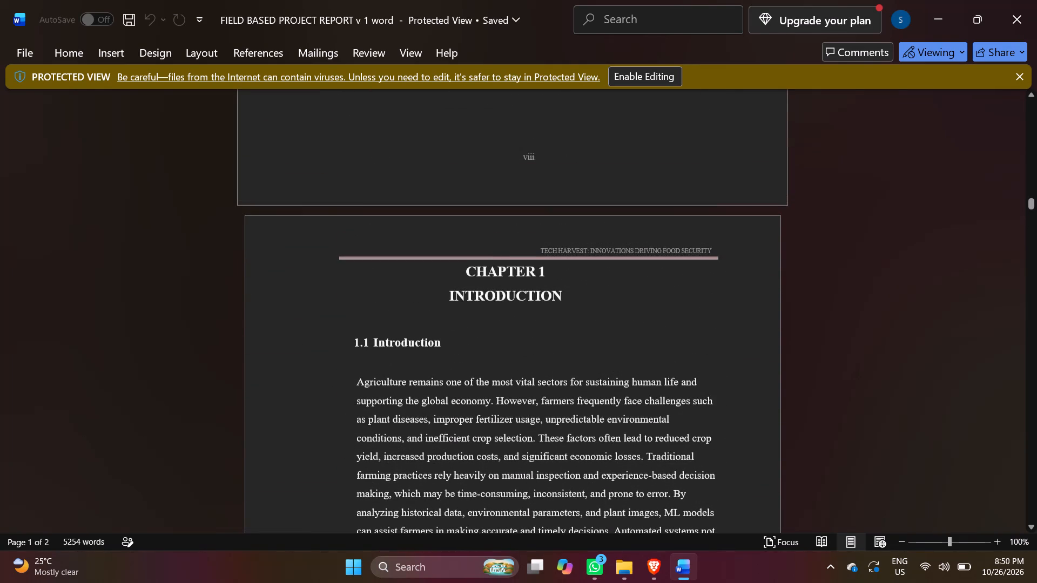
scroll(607, 306, "down", 20)
scroll(607, 306, "down", 12)
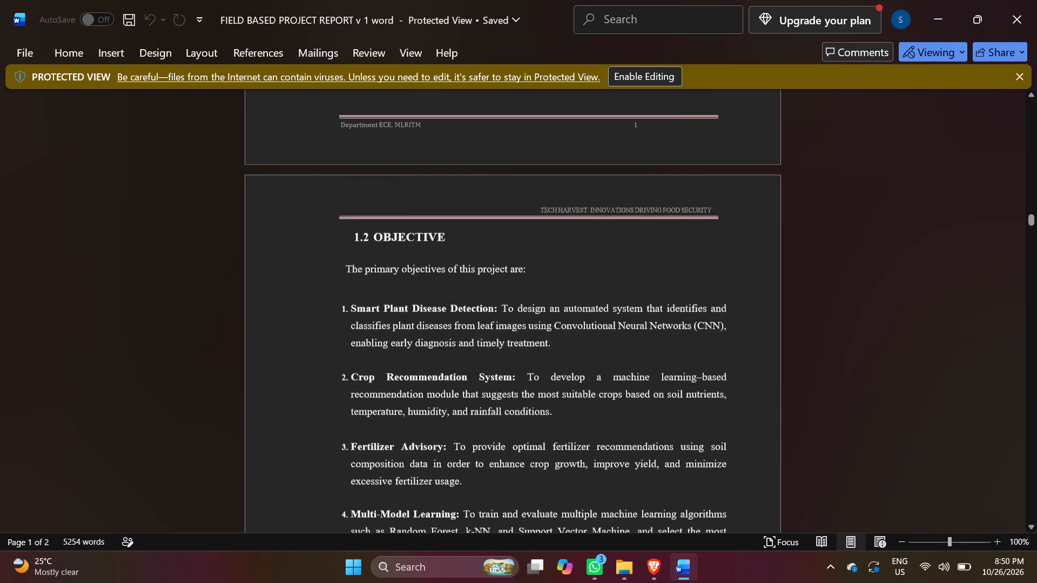
scroll(603, 358, "down", 20)
scroll(599, 371, "down", 20)
scroll(599, 371, "down", 1)
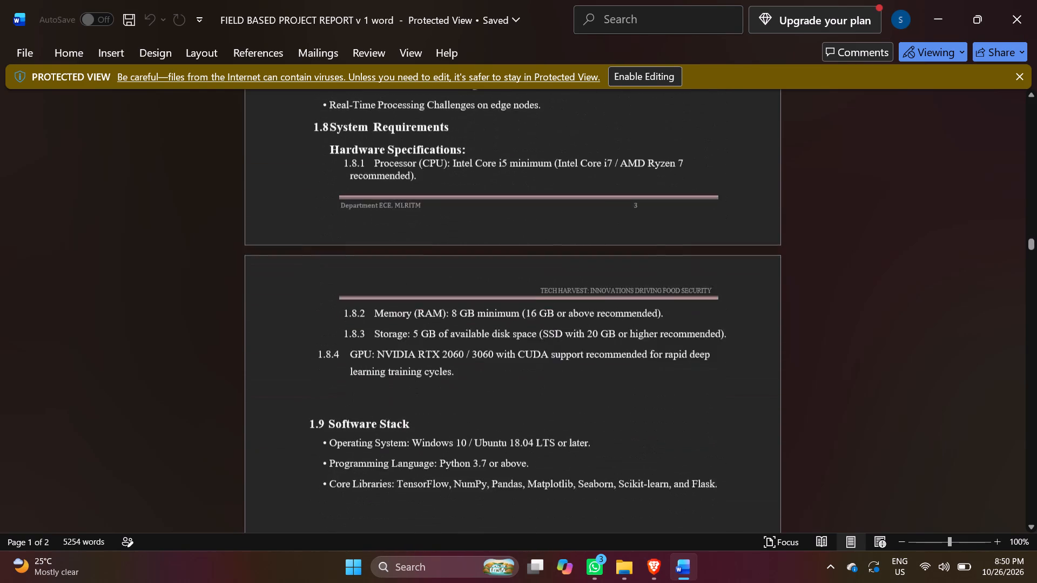
scroll(596, 378, "down", 20)
scroll(596, 378, "down", 4)
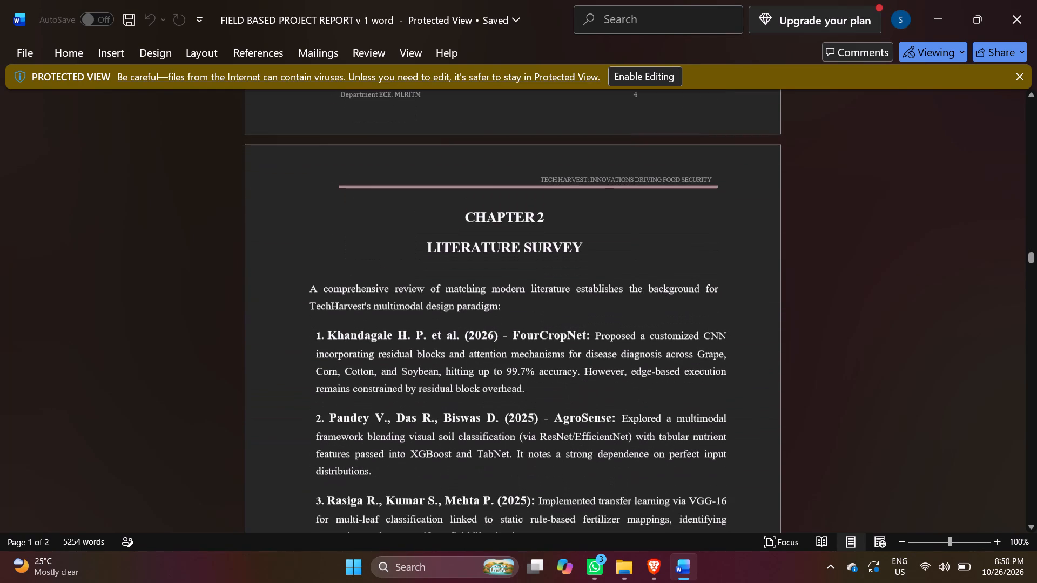
Recheck the end of Chapter 1 and its methodology sections against the Chapter 2 literature survey, including the footer page numbers.
scroll(595, 383, "up", 8)
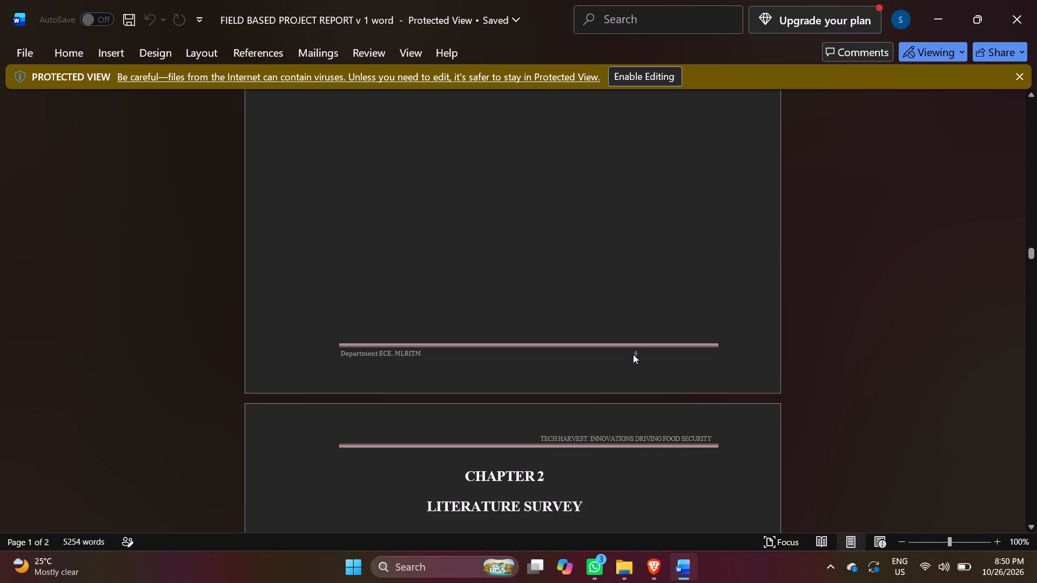
scroll(581, 350, "down", 6)
scroll(668, 184, "down", 5)
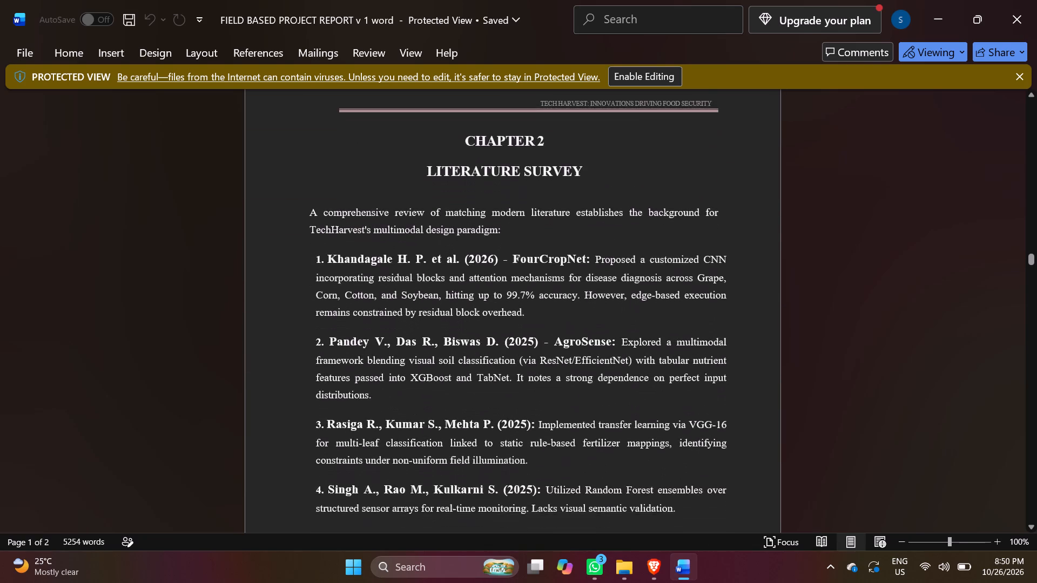
scroll(665, 188, "down", 1)
scroll(665, 189, "up", 17)
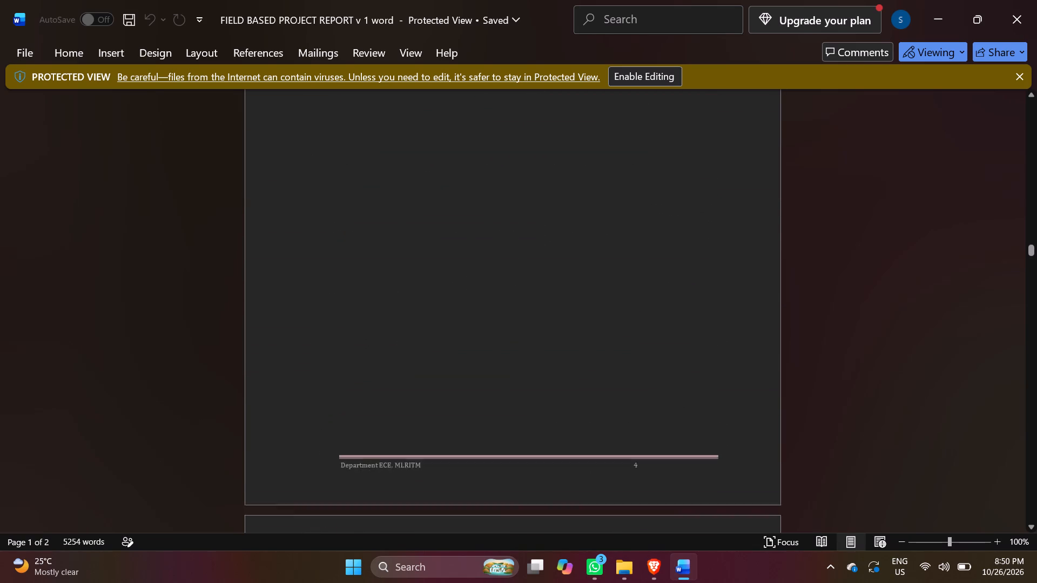
scroll(631, 201, "up", 20)
scroll(626, 226, "up", 12)
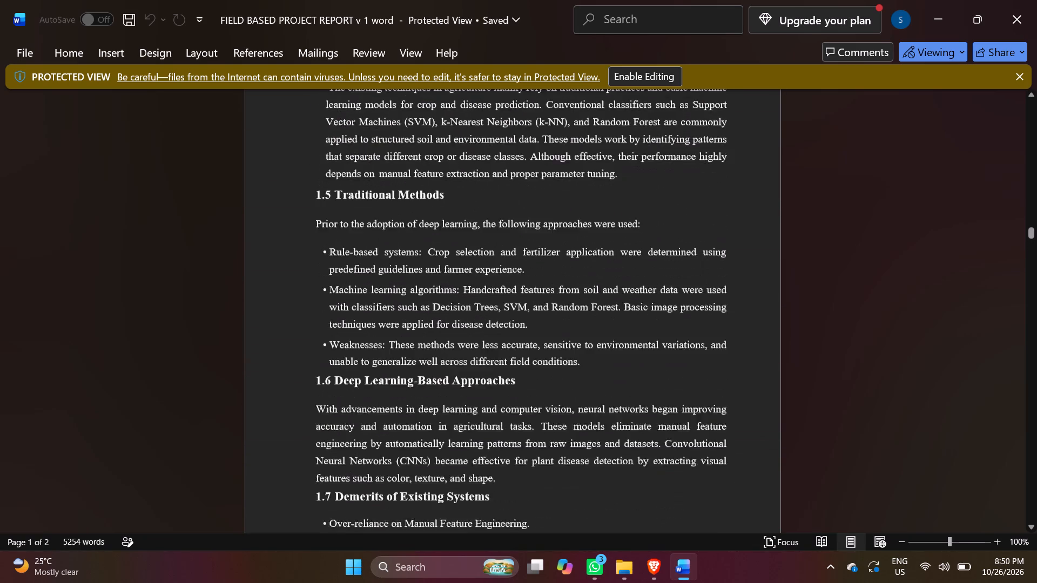
scroll(626, 226, "up", 6)
scroll(630, 226, "down", 19)
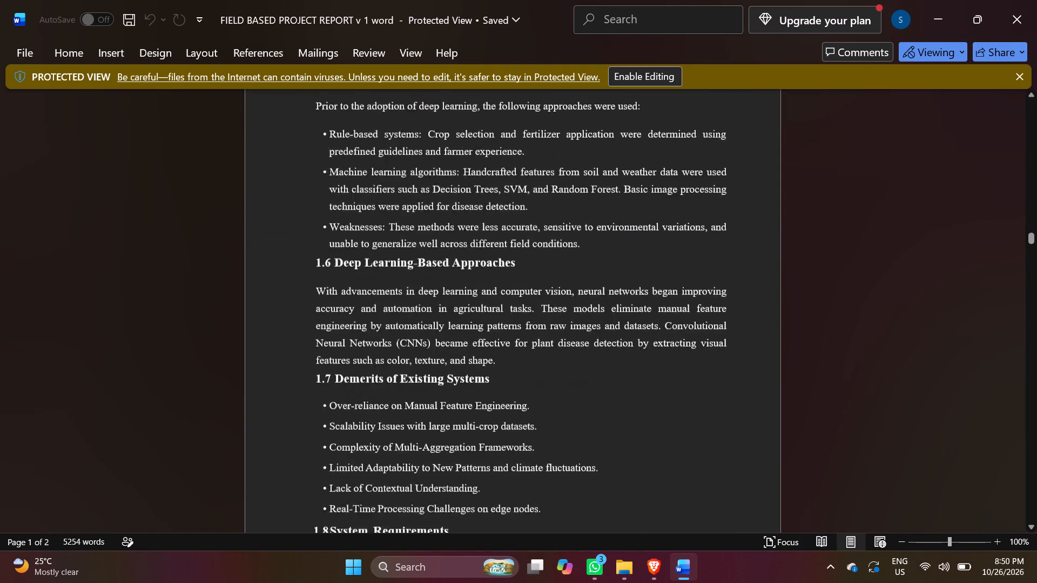
scroll(613, 273, "down", 20)
scroll(613, 273, "down", 20)
scroll(613, 273, "down", 6)
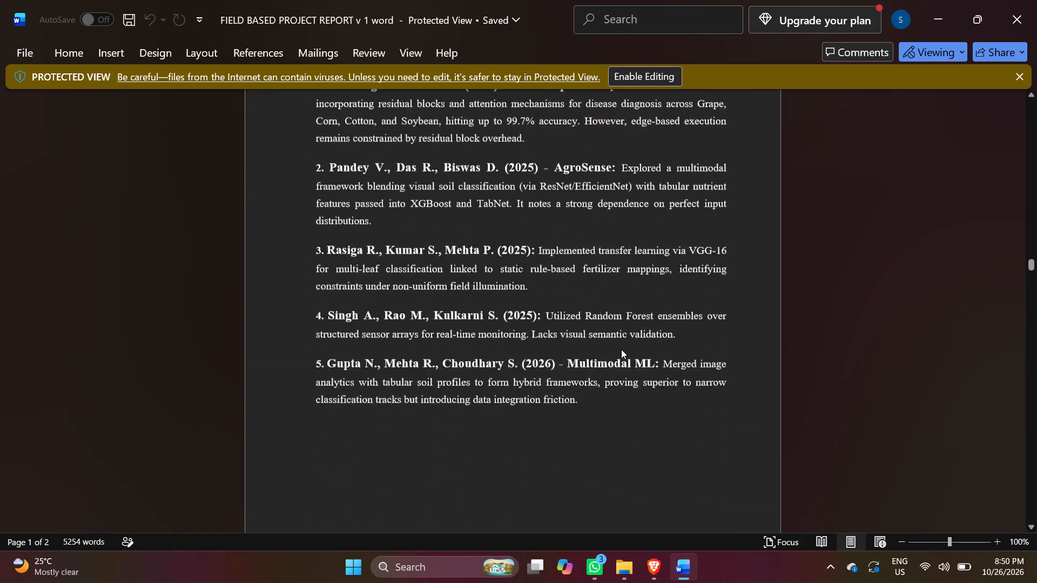
Review the prototype development, project objectives and existing technologies chapters, including their figures, headings and footer page numbers.
scroll(621, 349, "down", 20)
scroll(621, 349, "down", 16)
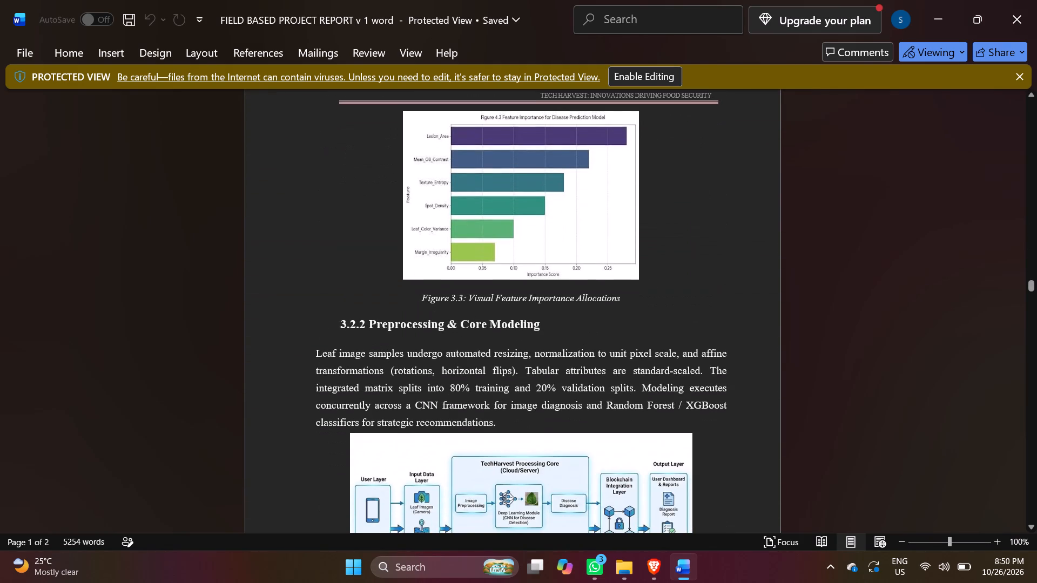
scroll(626, 350, "down", 13)
scroll(627, 350, "down", 9)
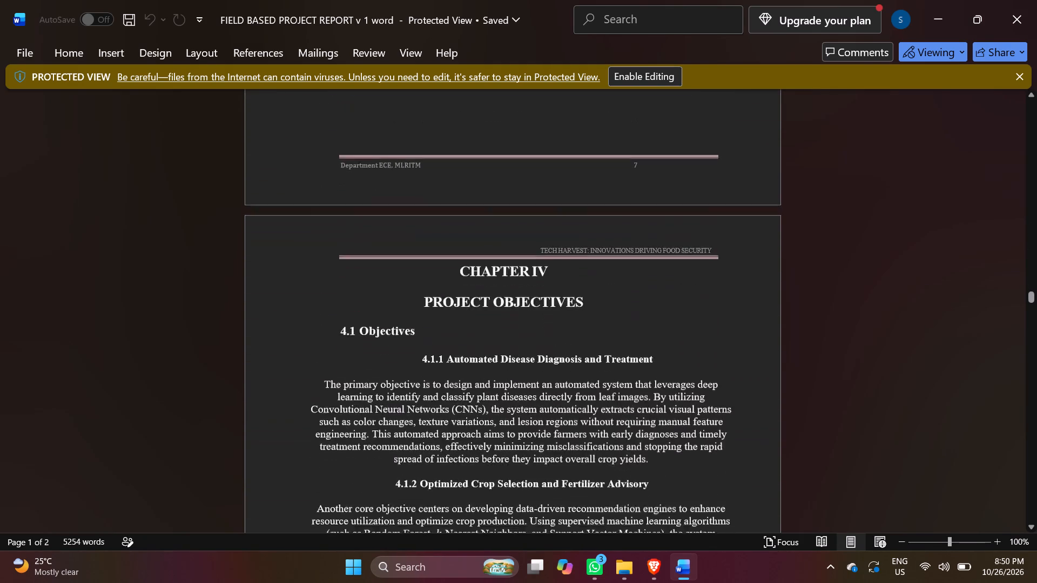
scroll(627, 350, "down", 18)
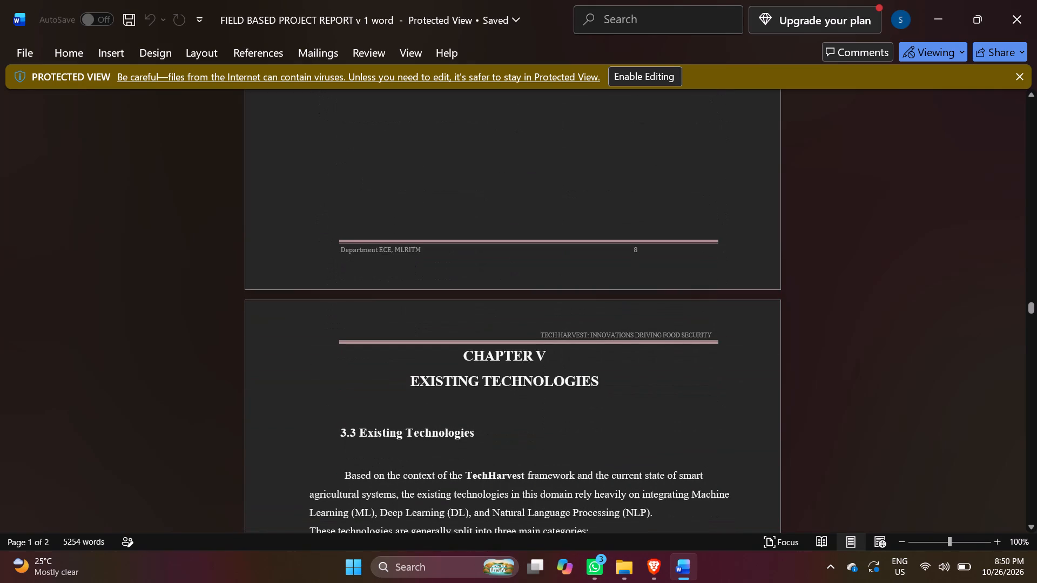
scroll(627, 350, "down", 14)
scroll(648, 299, "down", 8)
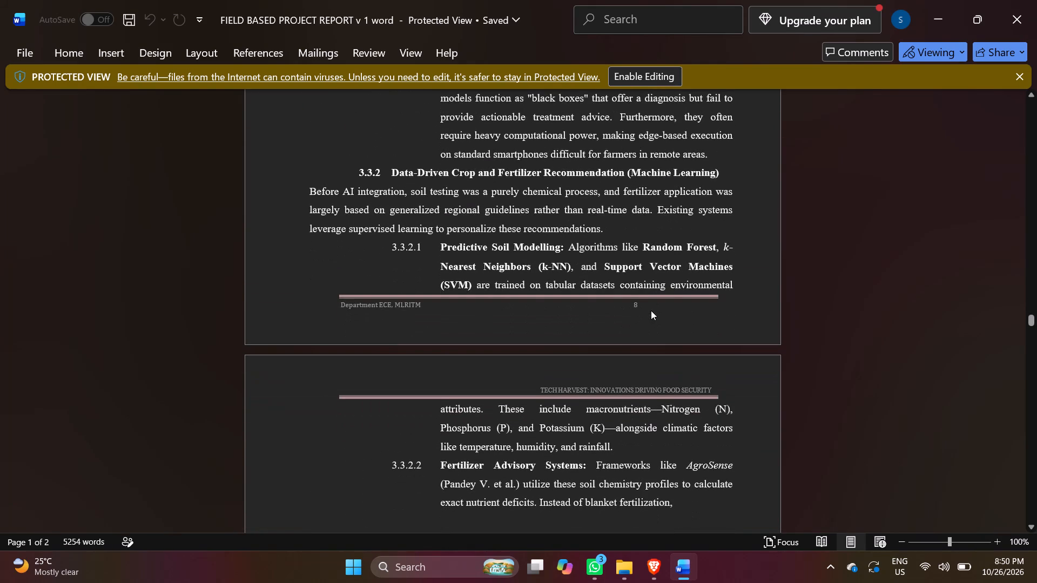
scroll(647, 313, "down", 19)
scroll(642, 322, "down", 7)
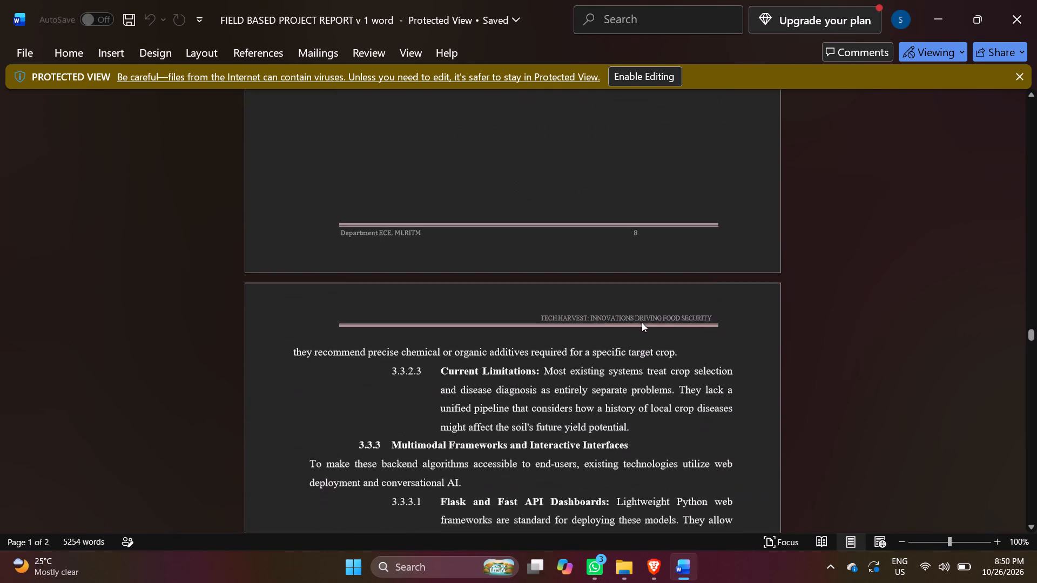
Review the Chapter VI proposed technologies and the numbered working methodology stages, including the footer page numbers.
scroll(642, 322, "down", 20)
scroll(642, 322, "down", 12)
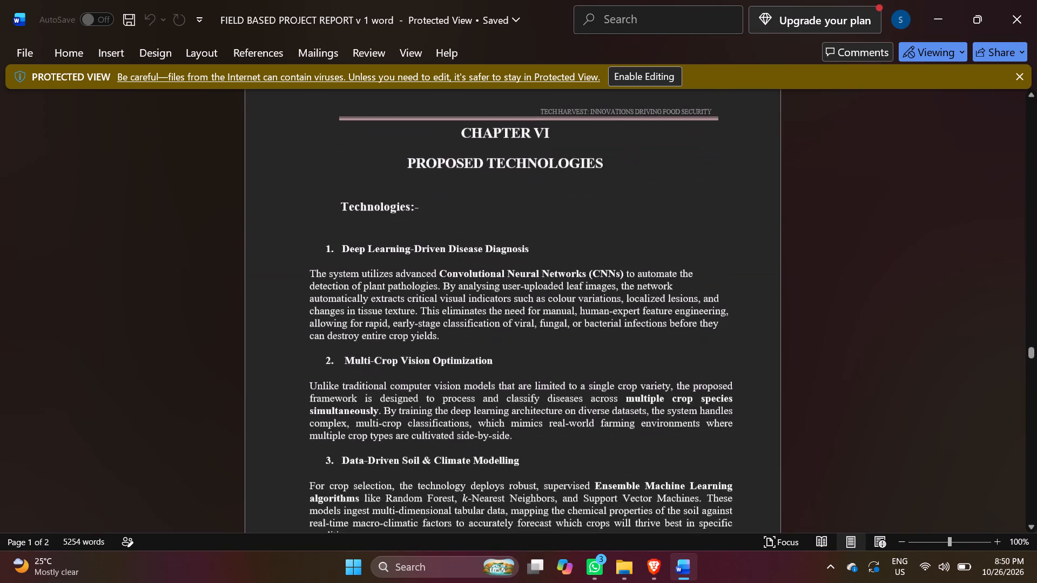
scroll(642, 326, "down", 19)
scroll(642, 329, "down", 9)
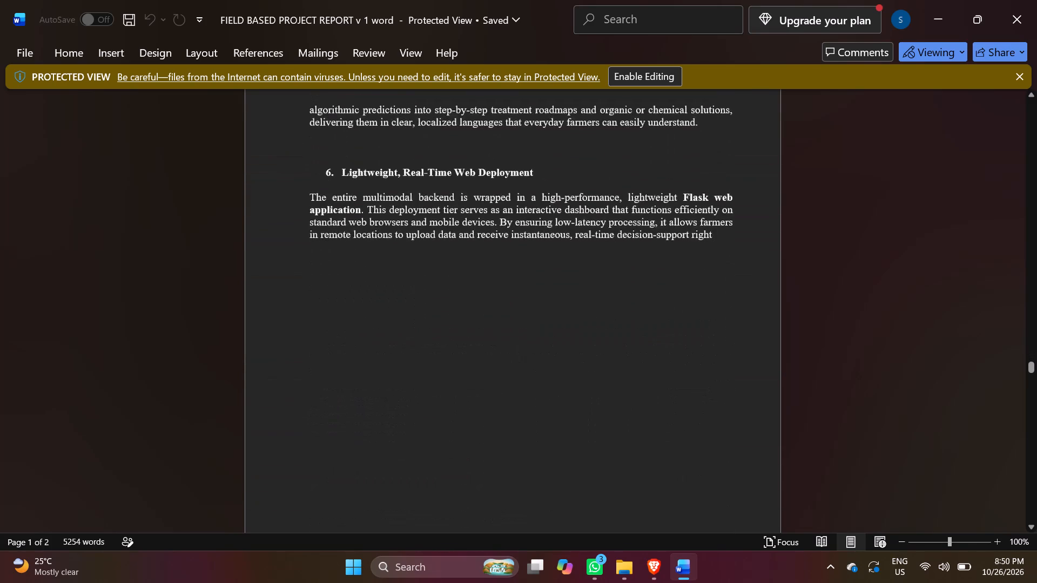
scroll(642, 330, "down", 18)
scroll(642, 330, "down", 14)
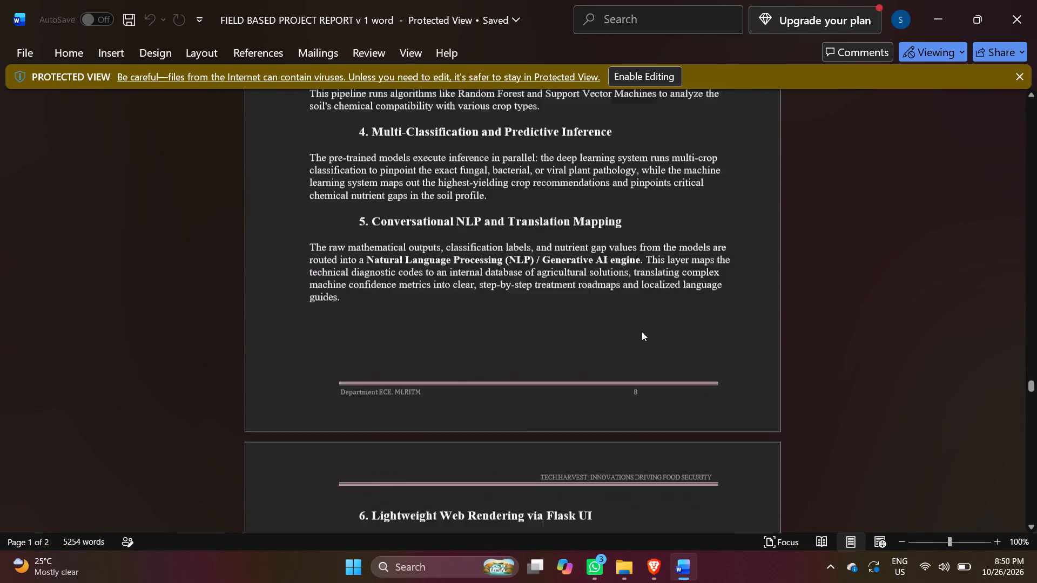
Review the end of the working methodology and the challenges, risks and applications sections of Chapter VIII.
scroll(642, 331, "down", 19)
scroll(642, 333, "down", 7)
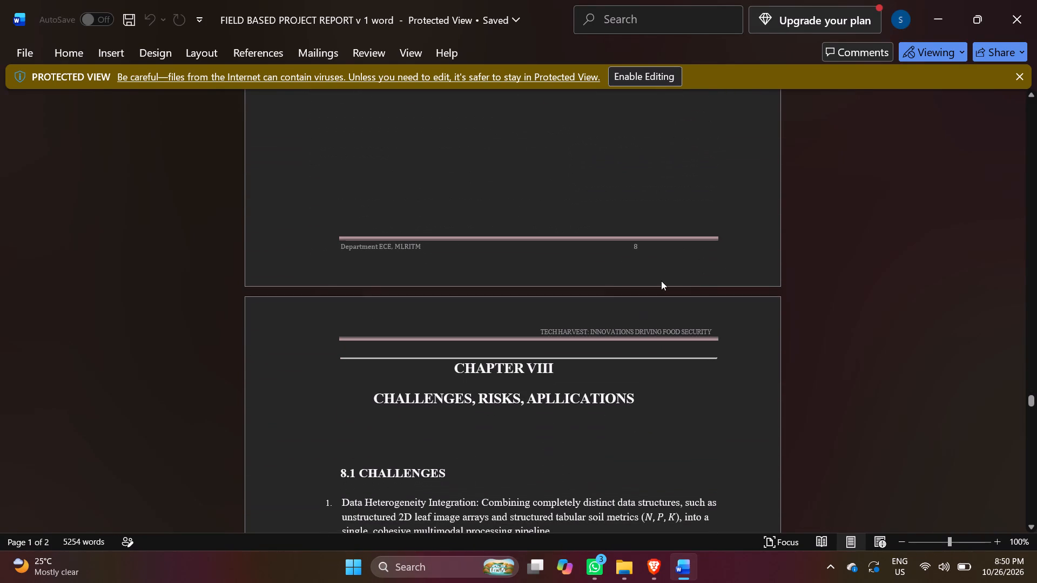
scroll(632, 276, "down", 18)
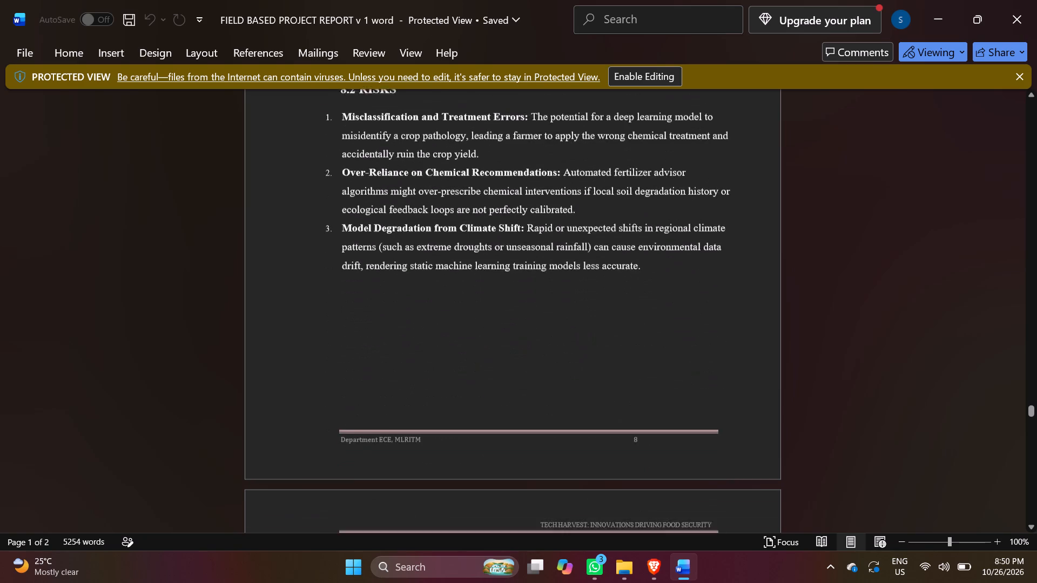
scroll(625, 331, "down", 10)
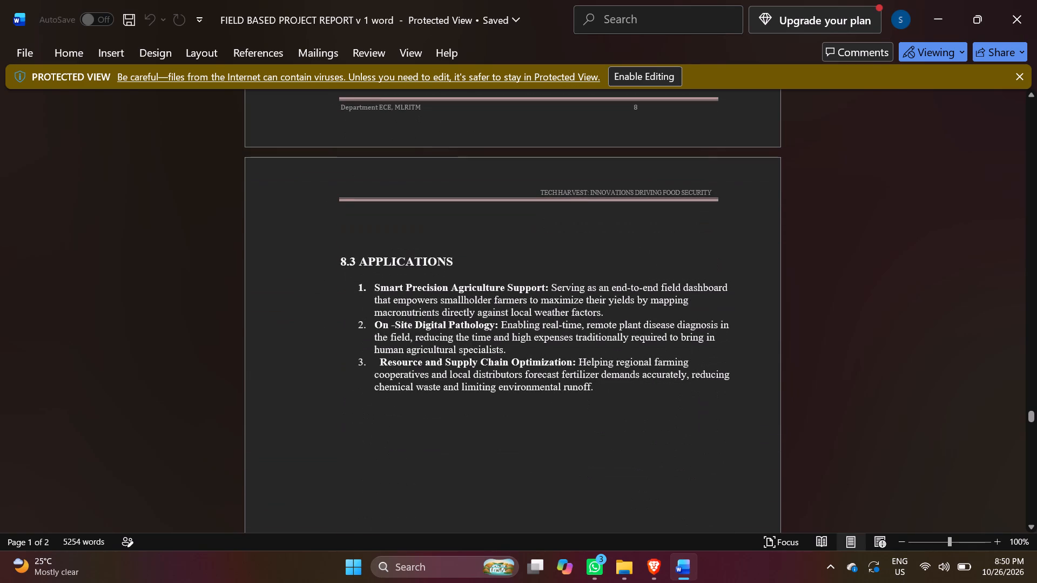
scroll(618, 317, "down", 9)
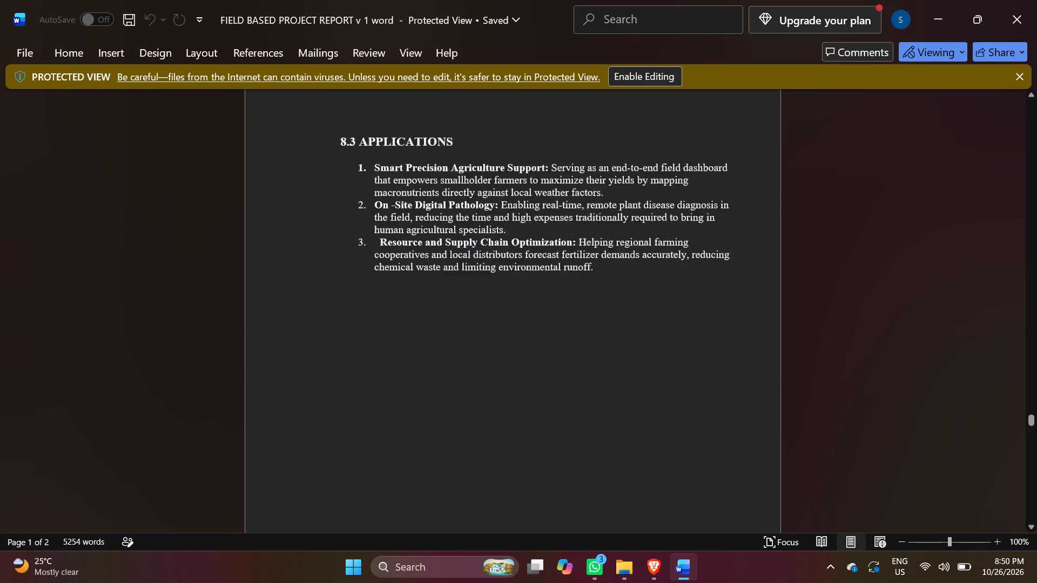
Review the Chapter 9 figures, confusion matrix discussion and classifier comparison table, plus the closing Sustainable Development Goals section.
scroll(616, 323, "down", 19)
scroll(611, 341, "down", 6)
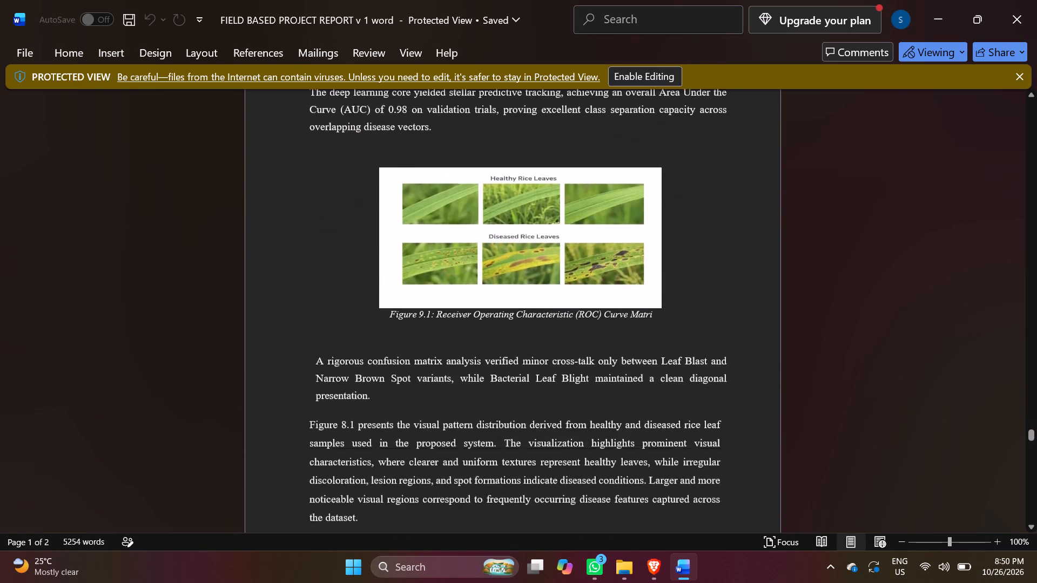
scroll(612, 345, "down", 13)
scroll(614, 352, "down", 19)
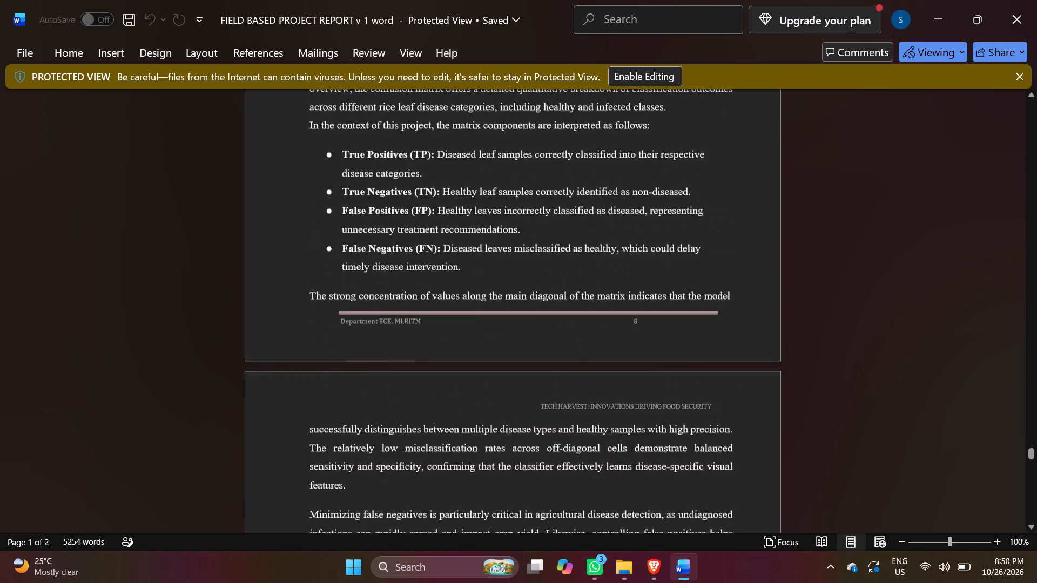
scroll(617, 360, "down", 20)
scroll(617, 360, "down", 20)
scroll(617, 360, "down", 1)
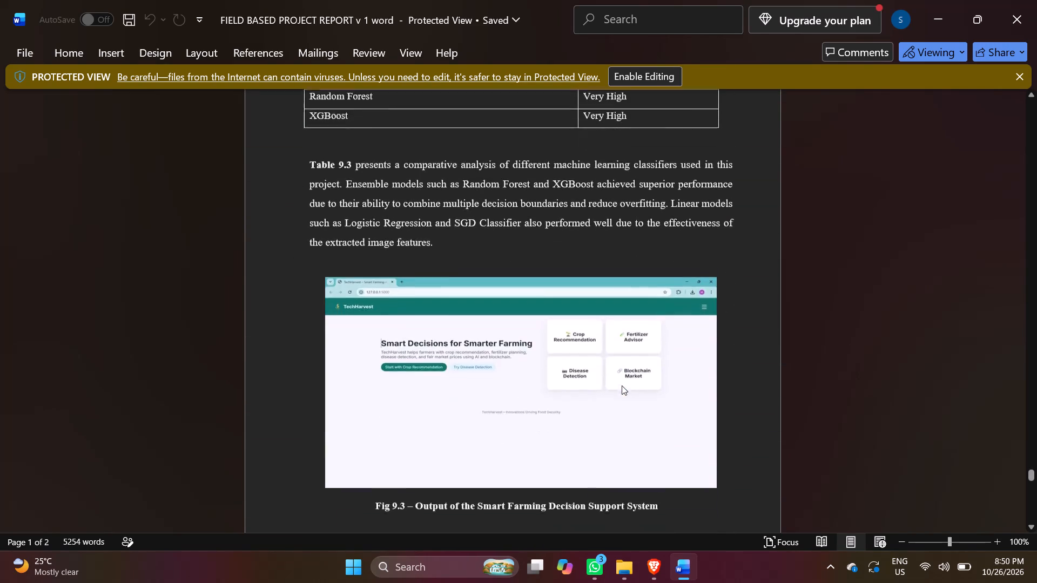
scroll(622, 385, "down", 18)
scroll(622, 390, "down", 20)
scroll(622, 390, "down", 3)
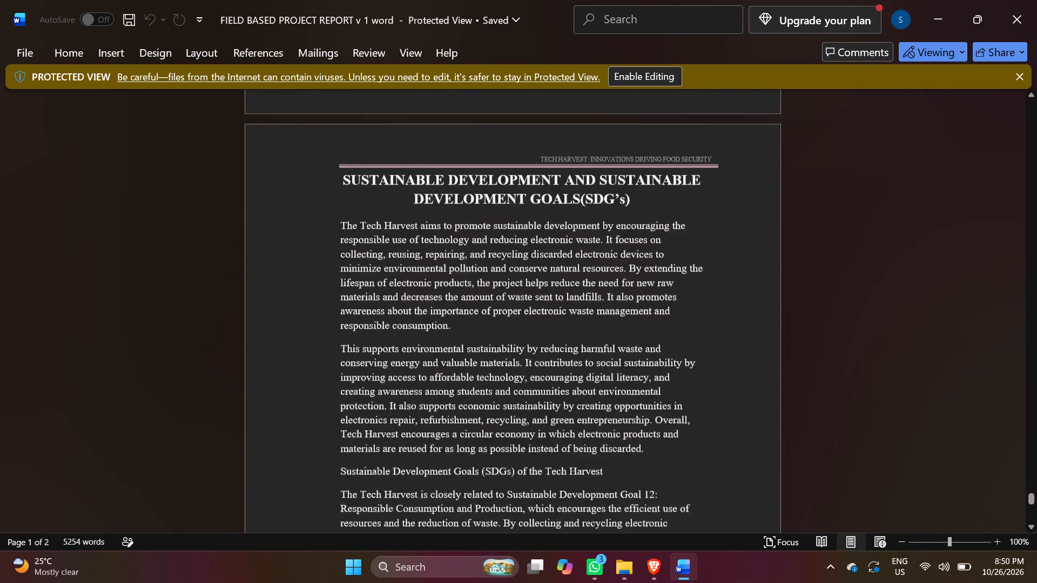
scroll(620, 437, "down", 20)
scroll(619, 445, "down", 6)
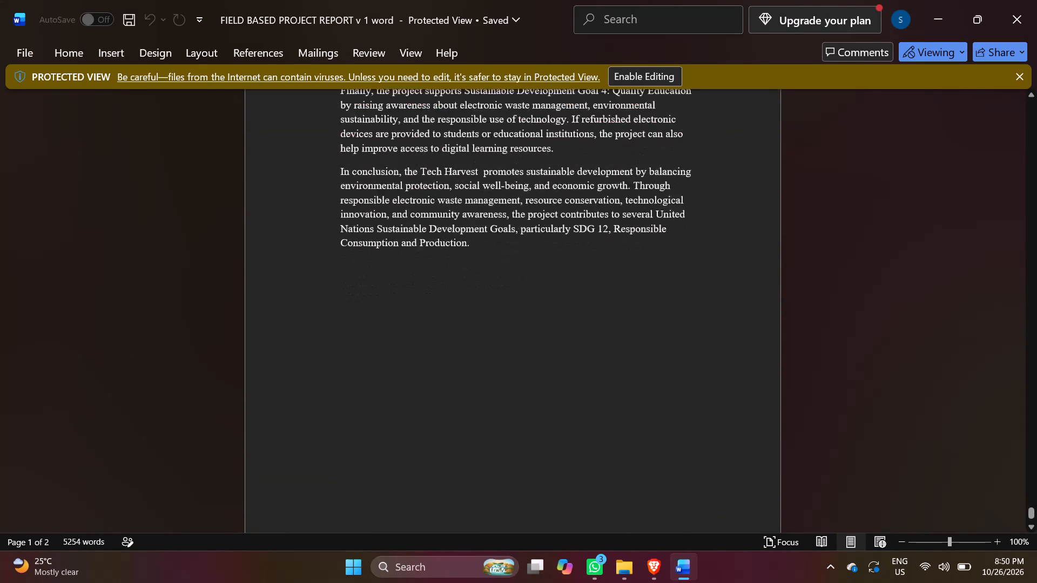
scroll(900, 483, "down", 4)
Return to the front pages and check the table of contents page ranges against the Chapter 1 introduction.
left_click_drag(1032, 511, 1032, 488)
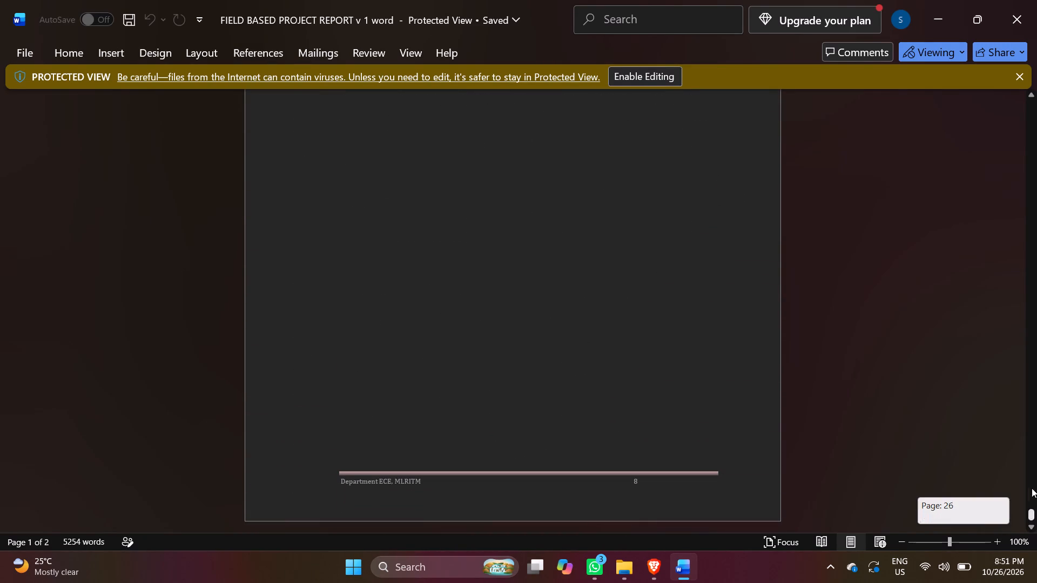
left_click_drag(1032, 488, 1036, 116)
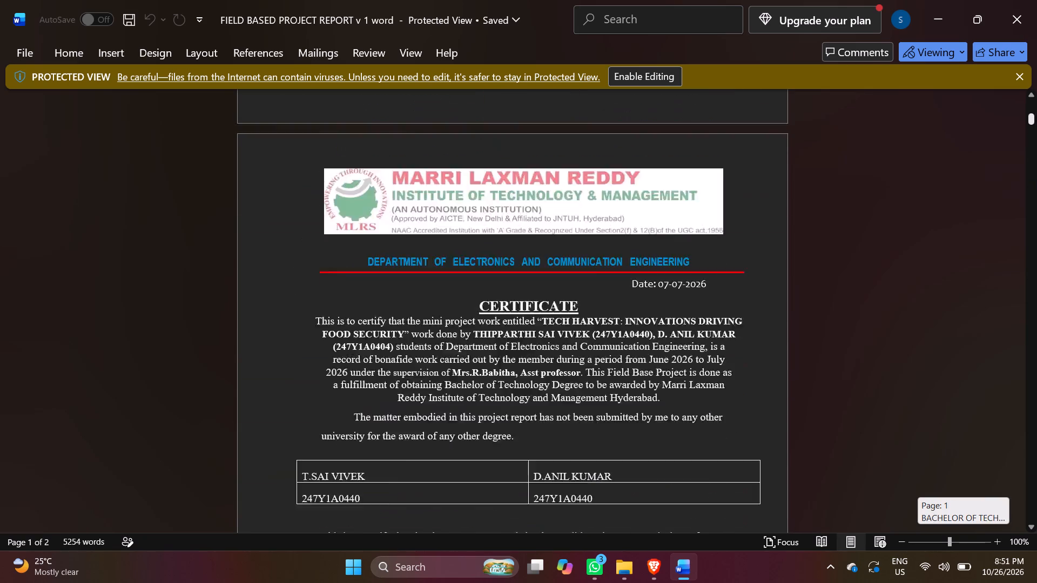
left_click_drag(1036, 116, 1036, 144)
scroll(799, 309, "down", 6)
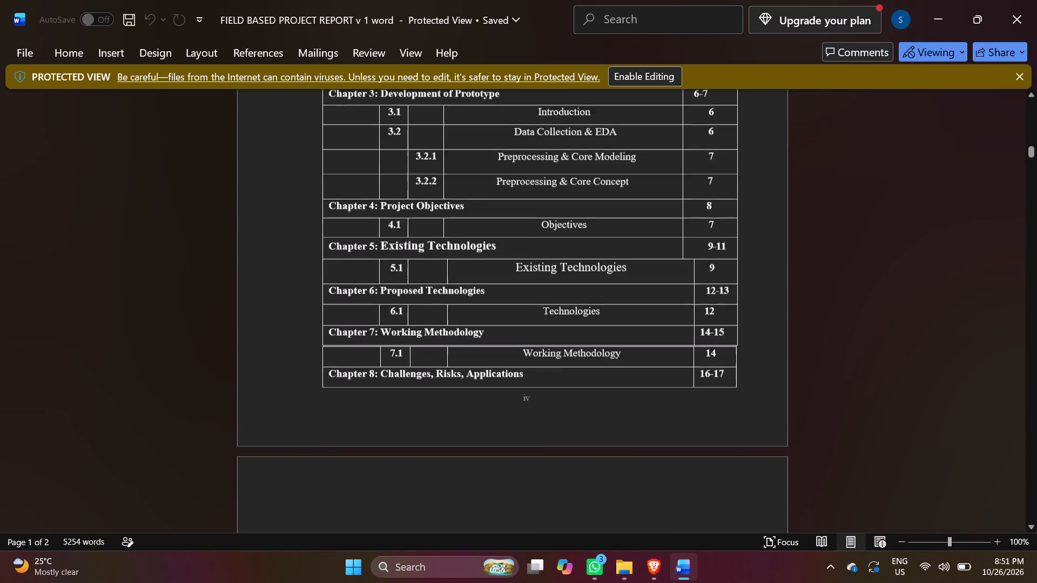
left_click_drag(1034, 151, 1031, 213)
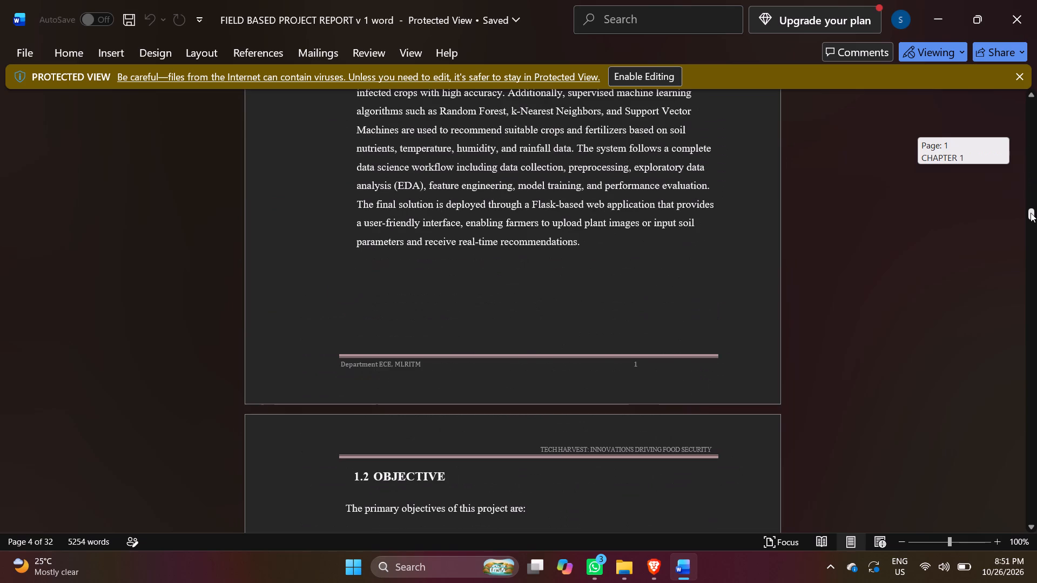
left_click_drag(1031, 213, 1031, 215)
scroll(671, 284, "up", 19)
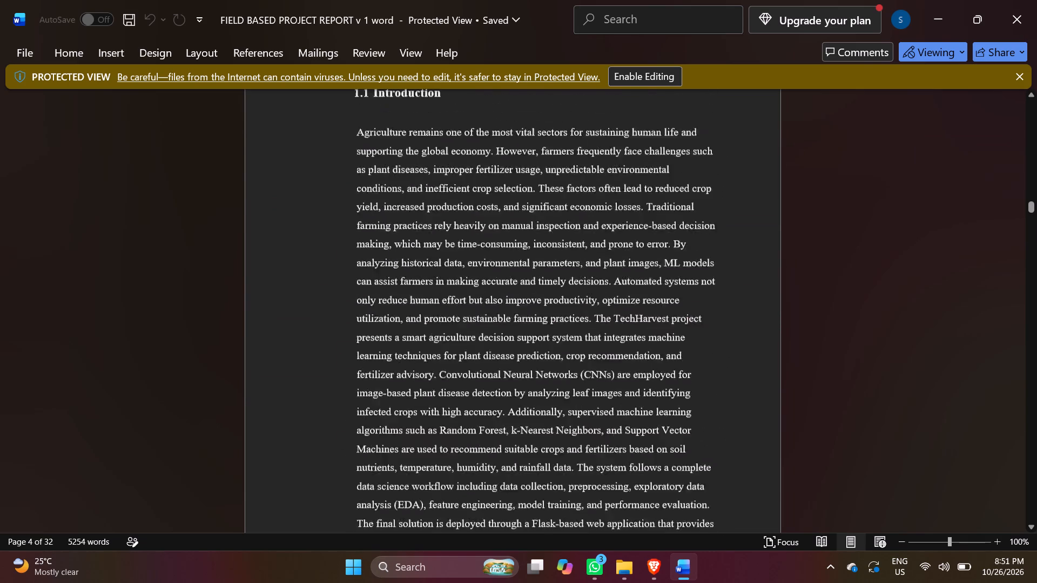
Examine the blank letterhead pages between the abstract and Chapter 1, including their Roman footer page numbers.
scroll(488, 340, "up", 20)
scroll(488, 340, "up", 16)
scroll(486, 335, "up", 11)
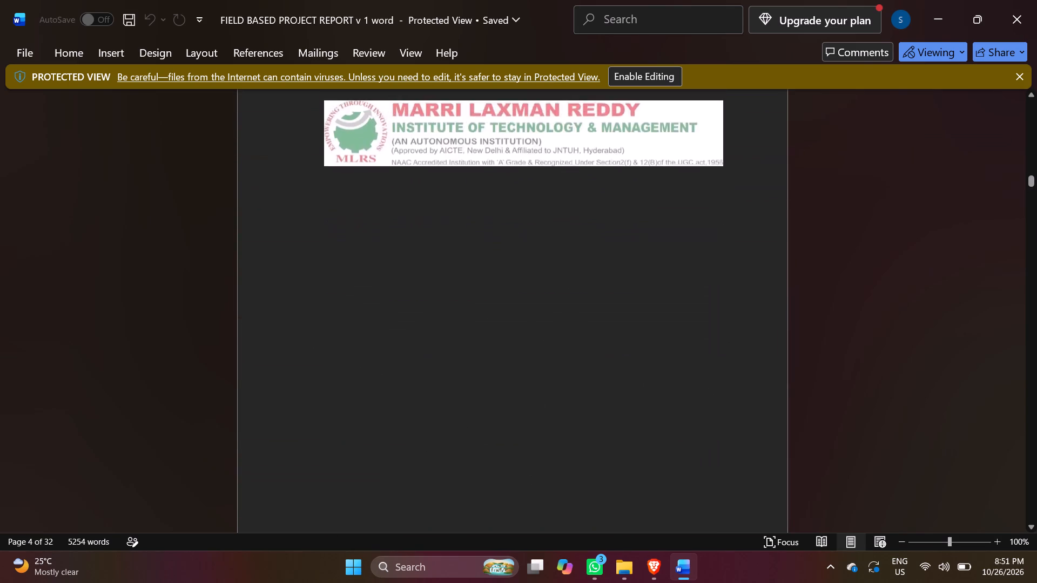
scroll(486, 335, "up", 2)
scroll(487, 335, "down", 14)
scroll(433, 402, "down", 6)
scroll(529, 404, "down", 16)
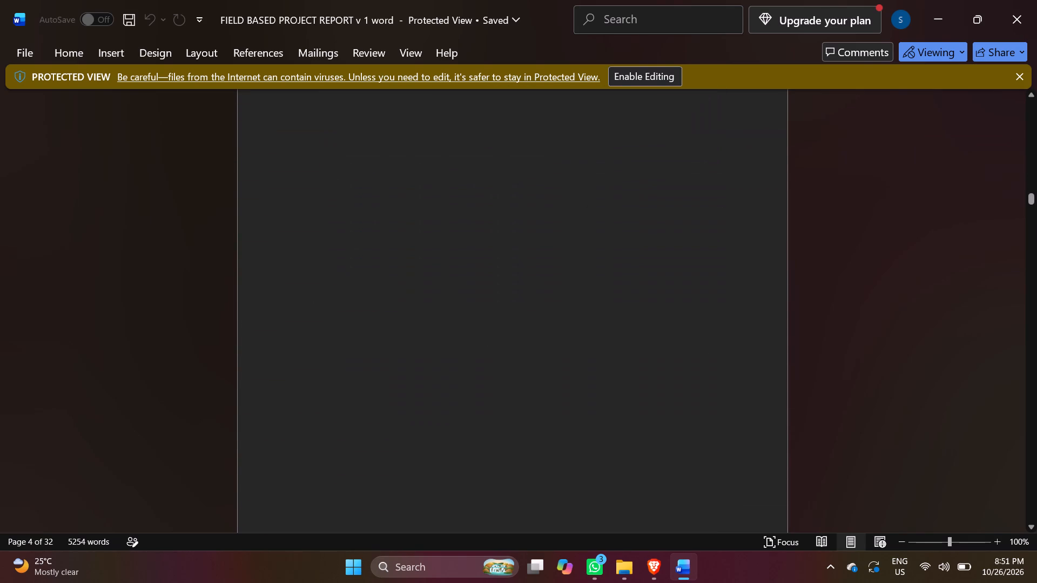
scroll(530, 418, "up", 20)
scroll(530, 418, "up", 20)
scroll(530, 418, "up", 2)
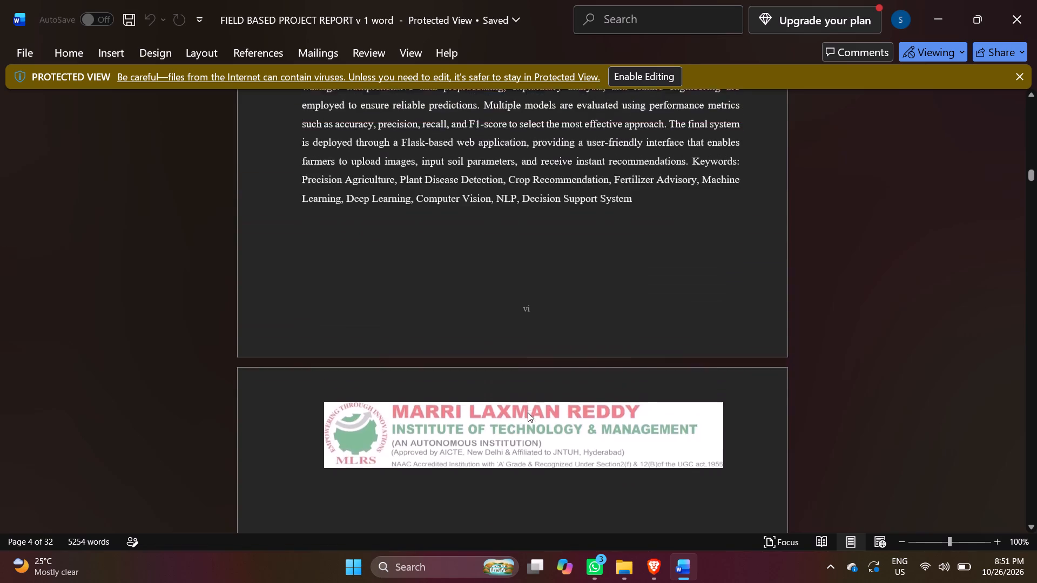
scroll(528, 412, "up", 5)
scroll(524, 416, "down", 20)
scroll(524, 416, "down", 7)
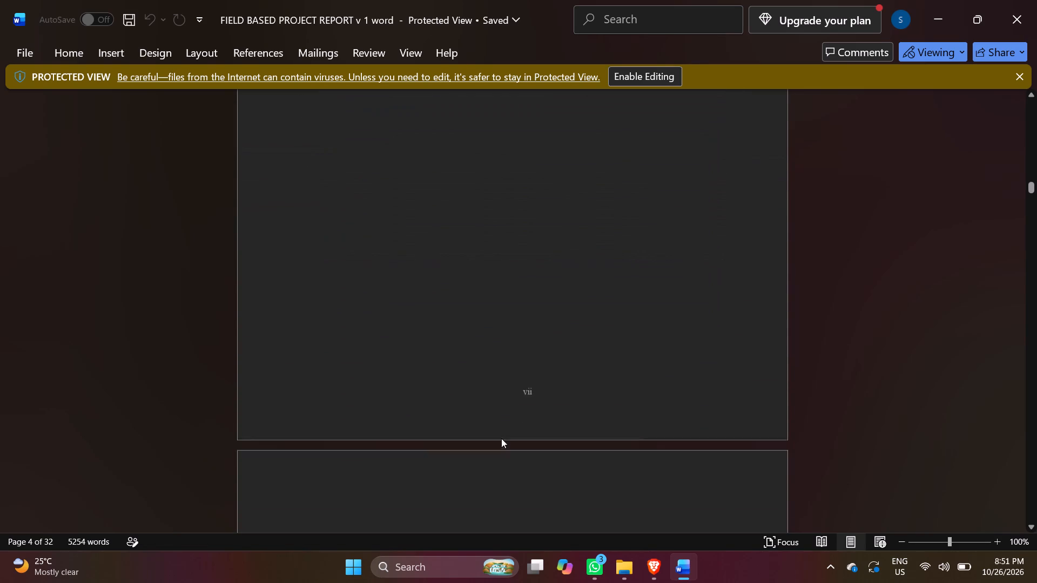
scroll(502, 438, "down", 7)
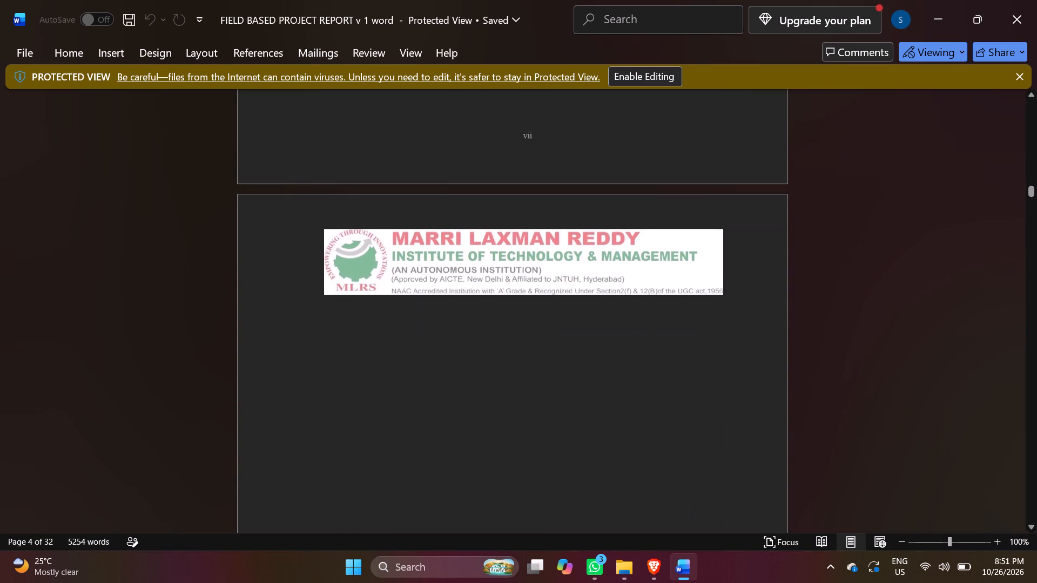
scroll(501, 438, "up", 19)
scroll(500, 437, "up", 6)
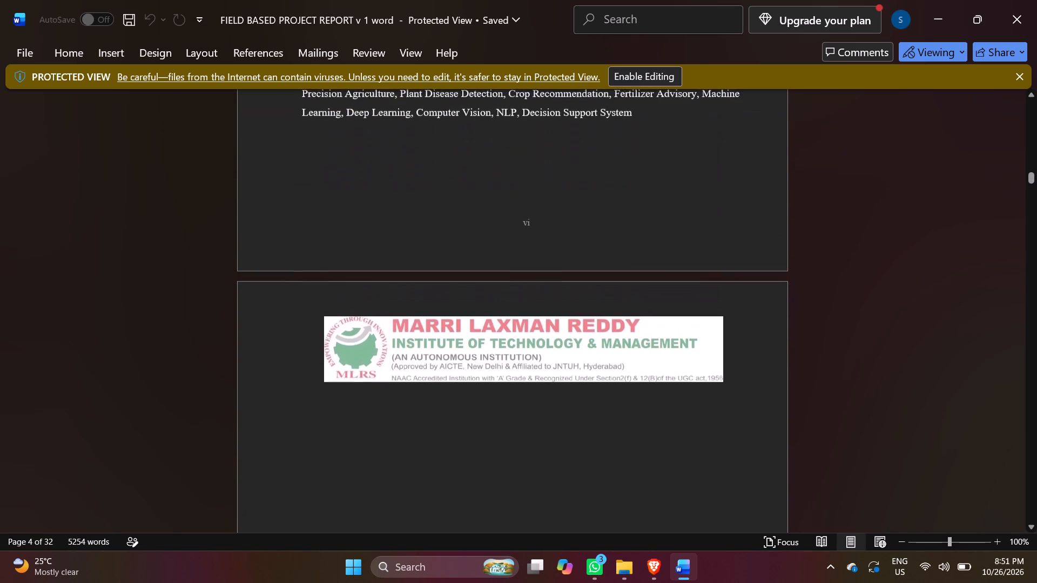
scroll(500, 437, "up", 11)
scroll(494, 442, "down", 18)
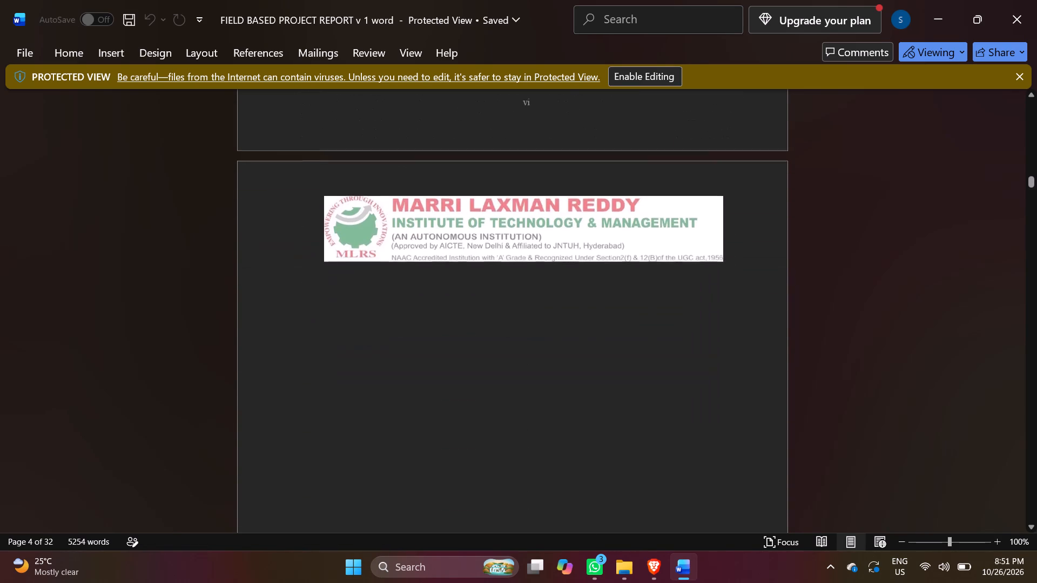
scroll(577, 387, "down", 14)
scroll(577, 388, "down", 14)
scroll(580, 389, "down", 8)
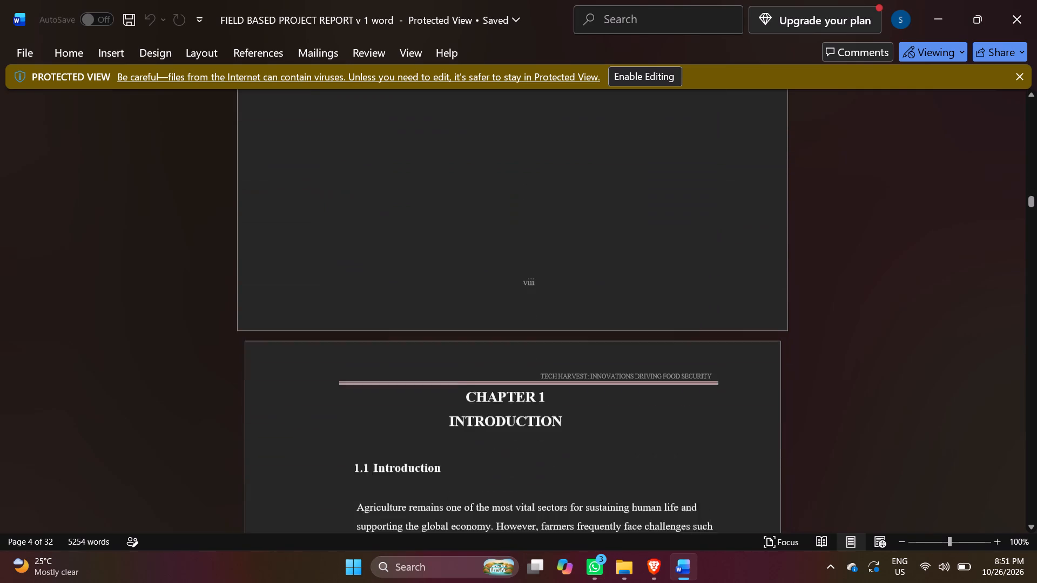
scroll(580, 389, "down", 20)
scroll(580, 396, "up", 11)
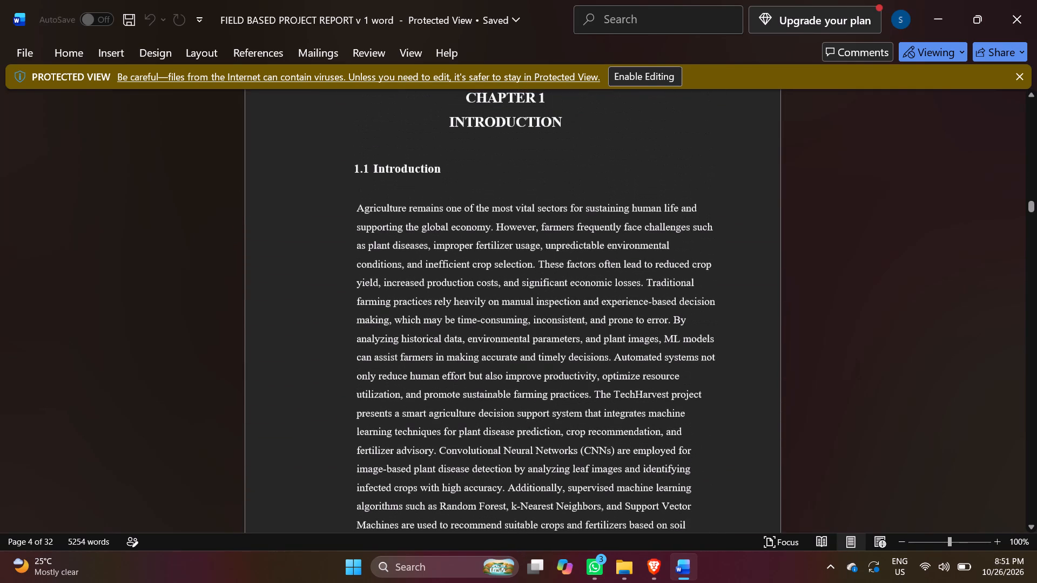
scroll(455, 218, "up", 4)
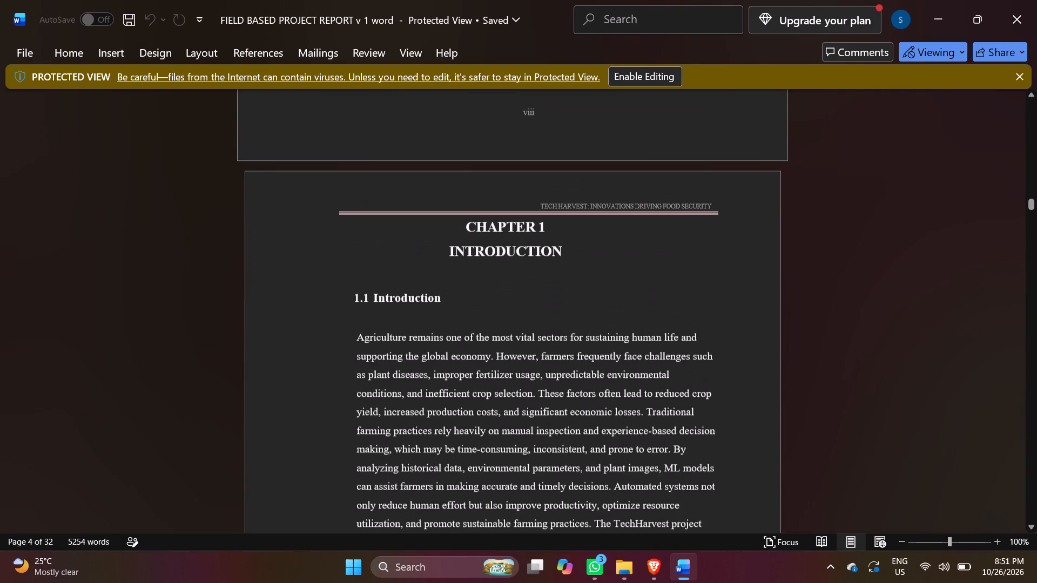
Review the Chapter 1 sections from the objectives to the system requirements, checking the footer page numbers up to Chapter 2.
scroll(578, 488, "down", 20)
scroll(566, 449, "down", 7)
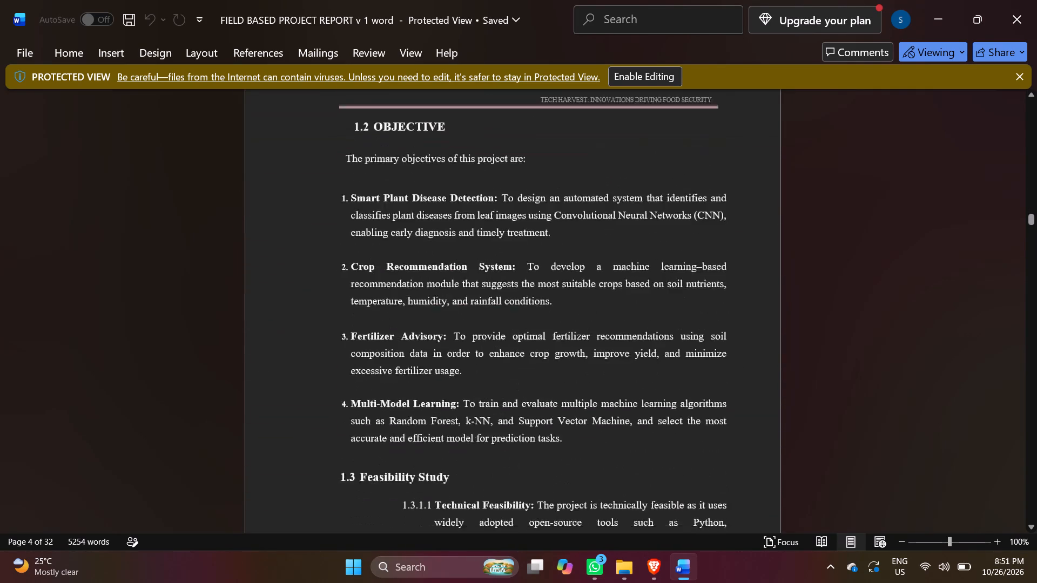
scroll(571, 445, "down", 15)
scroll(570, 431, "down", 14)
scroll(569, 430, "down", 8)
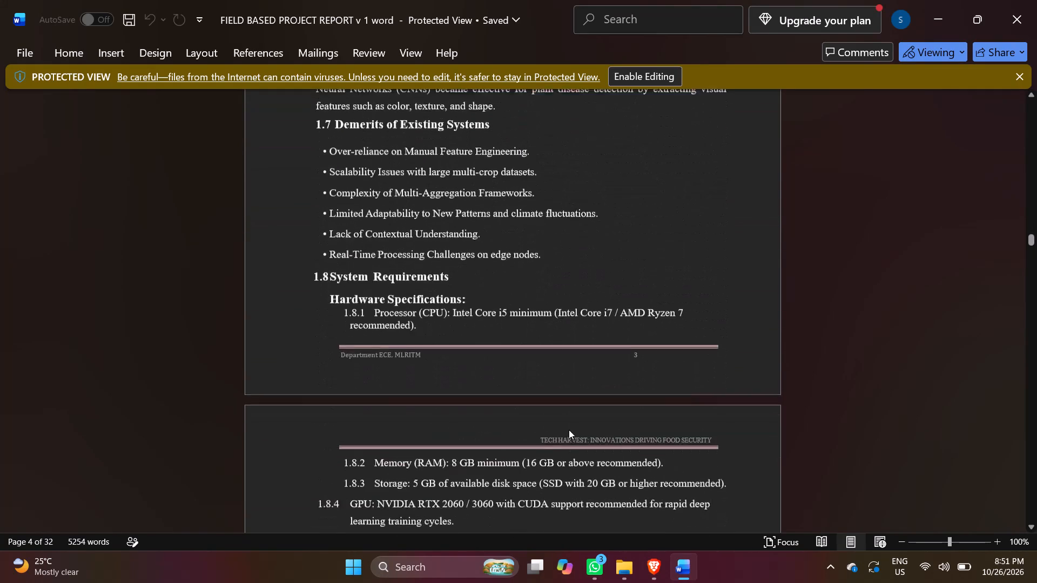
scroll(569, 430, "down", 15)
scroll(545, 410, "down", 19)
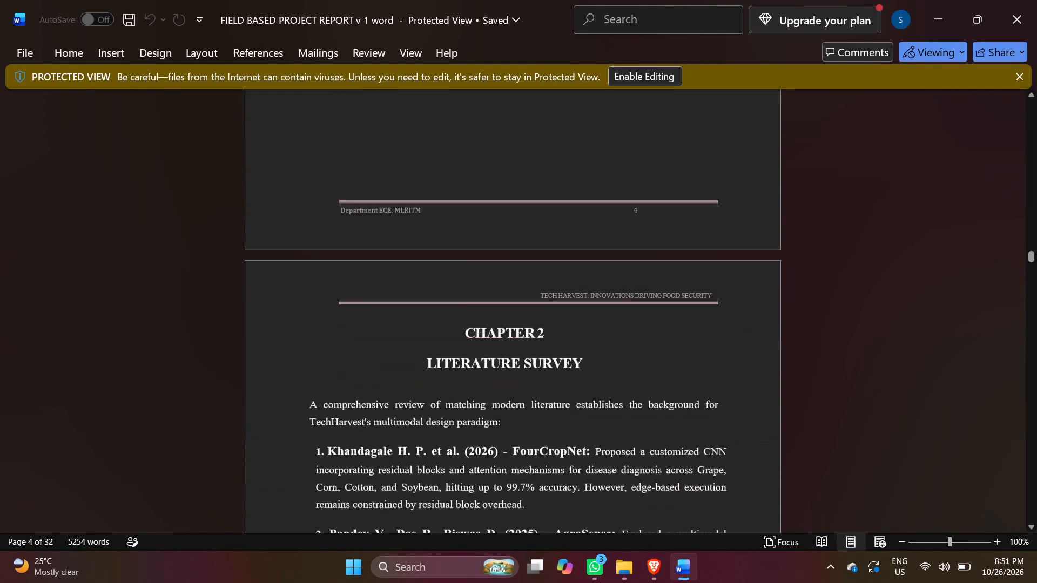
Review the Chapter 2 literature survey and the Chapter 3 prototype figures, checking the footer page numbers.
scroll(544, 413, "down", 19)
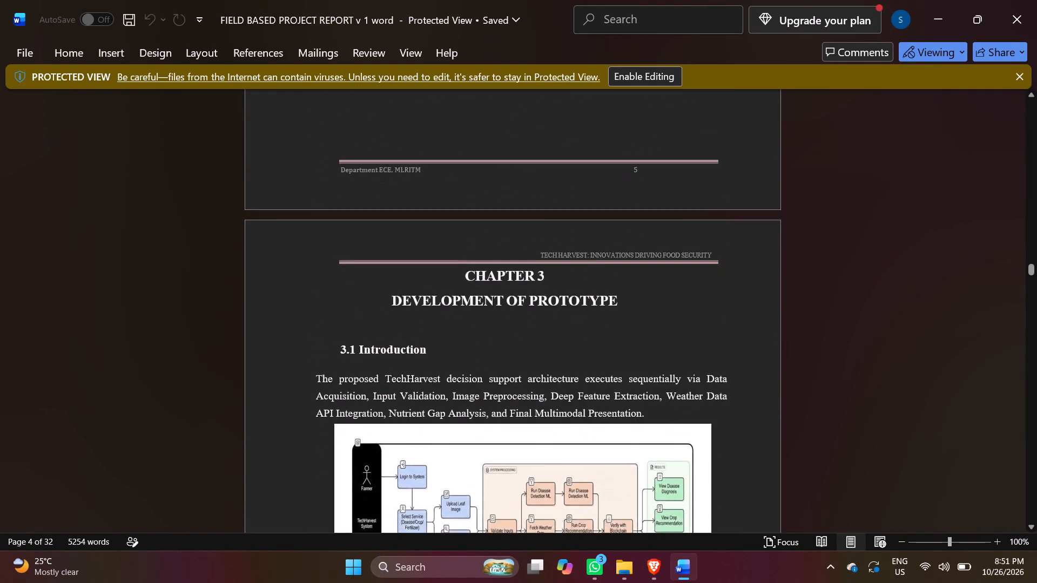
scroll(564, 408, "down", 14)
scroll(564, 408, "down", 12)
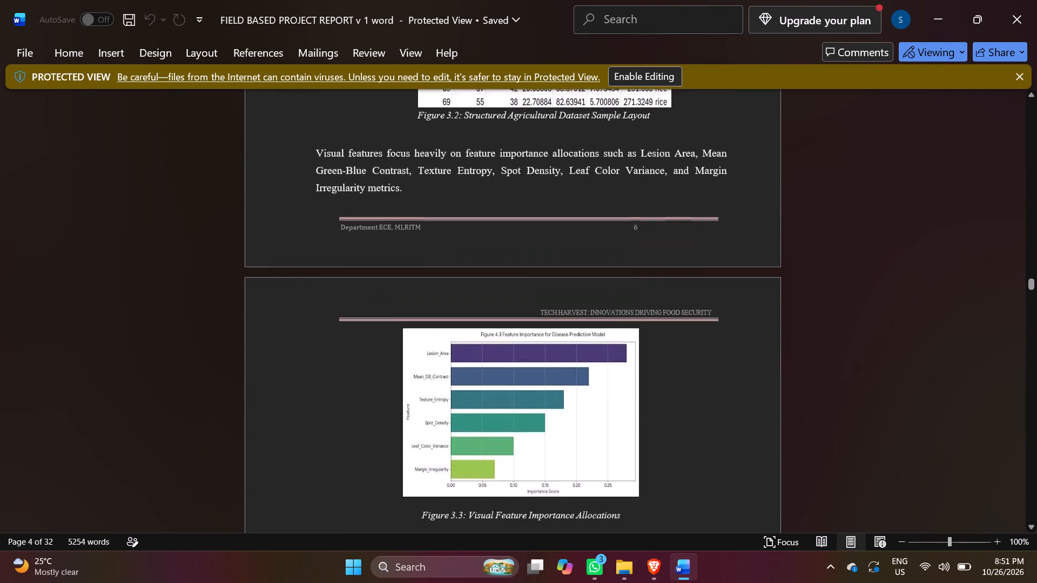
scroll(564, 408, "down", 17)
scroll(566, 409, "down", 7)
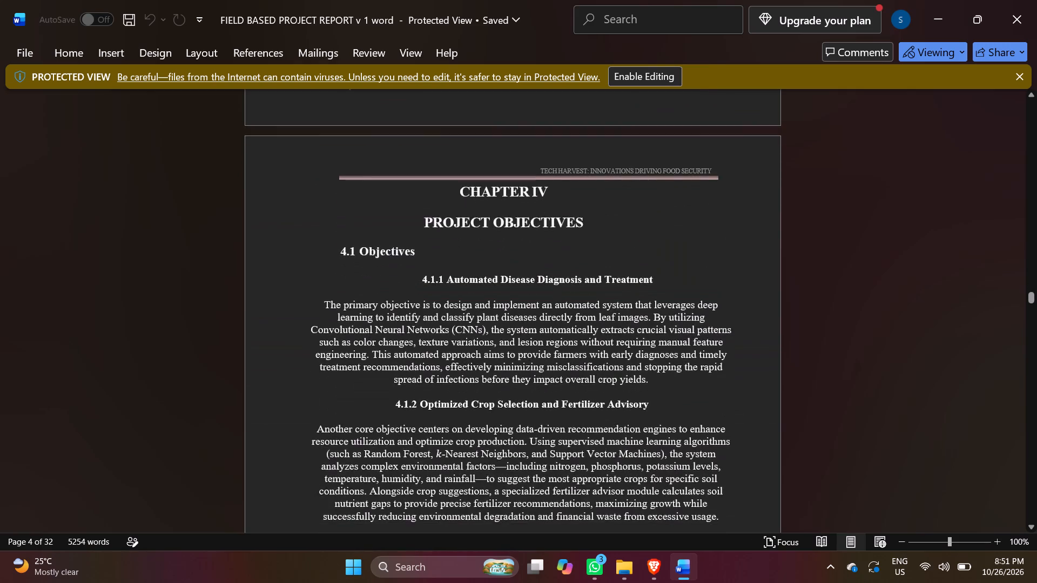
Review the Chapter IV project objectives and Chapter V existing technologies, comparing footer page numbers and section numbering across the page breaks.
scroll(567, 411, "down", 15)
scroll(628, 368, "down", 6)
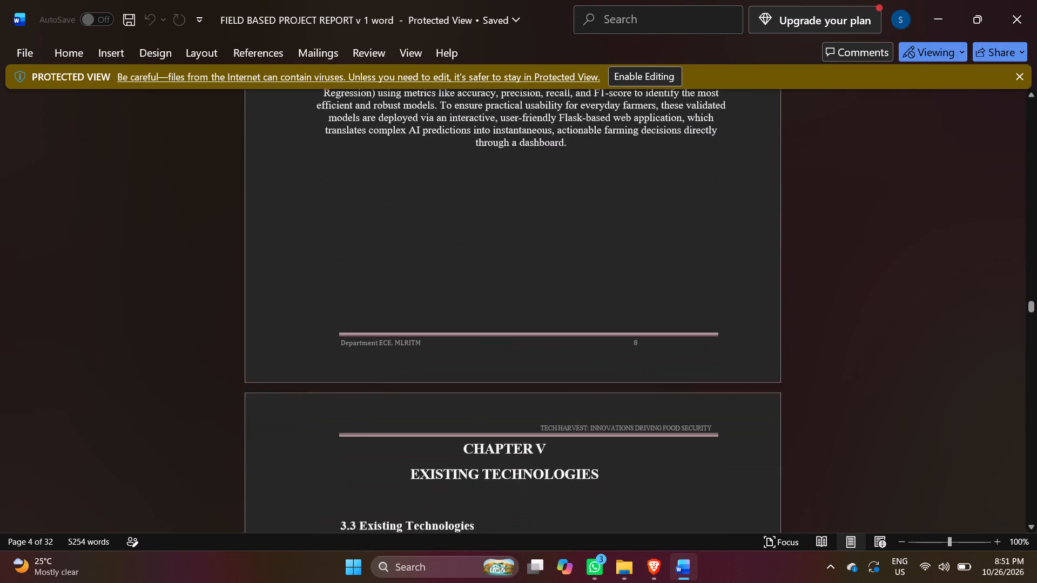
scroll(632, 374, "down", 9)
scroll(632, 375, "up", 7)
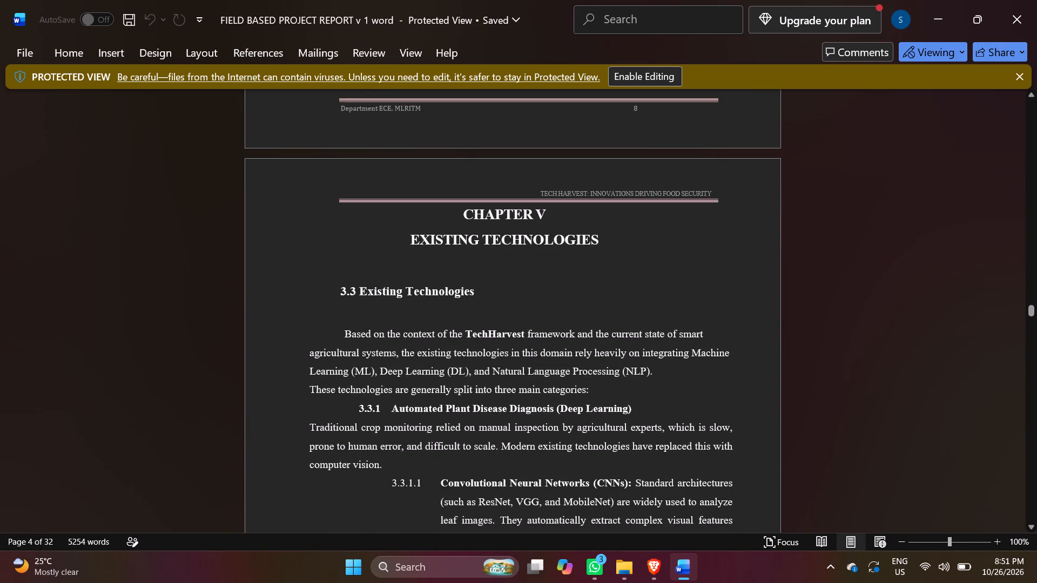
scroll(500, 294, "up", 5)
scroll(497, 313, "down", 7)
scroll(548, 320, "down", 7)
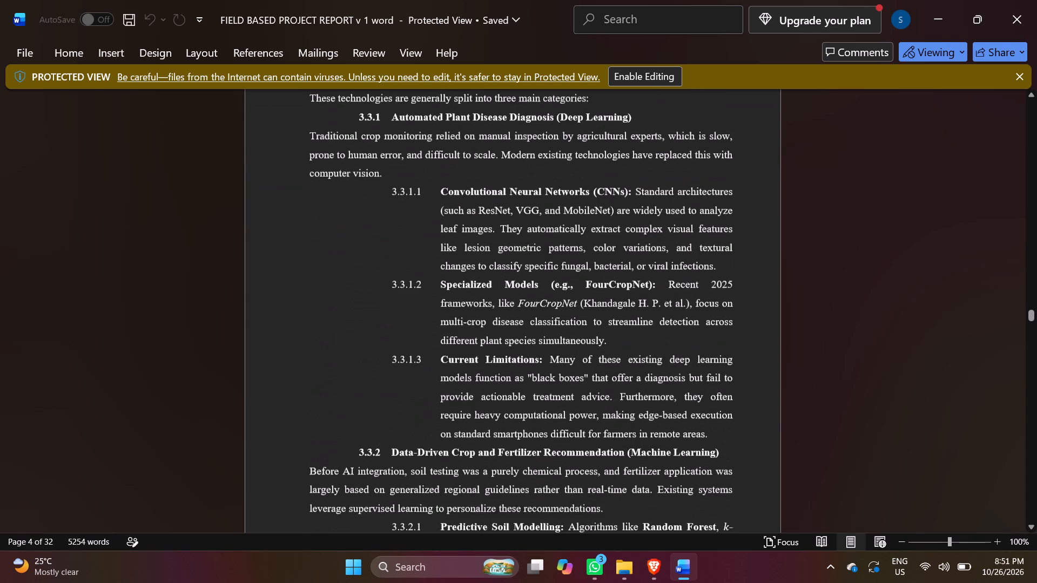
scroll(547, 298, "up", 6)
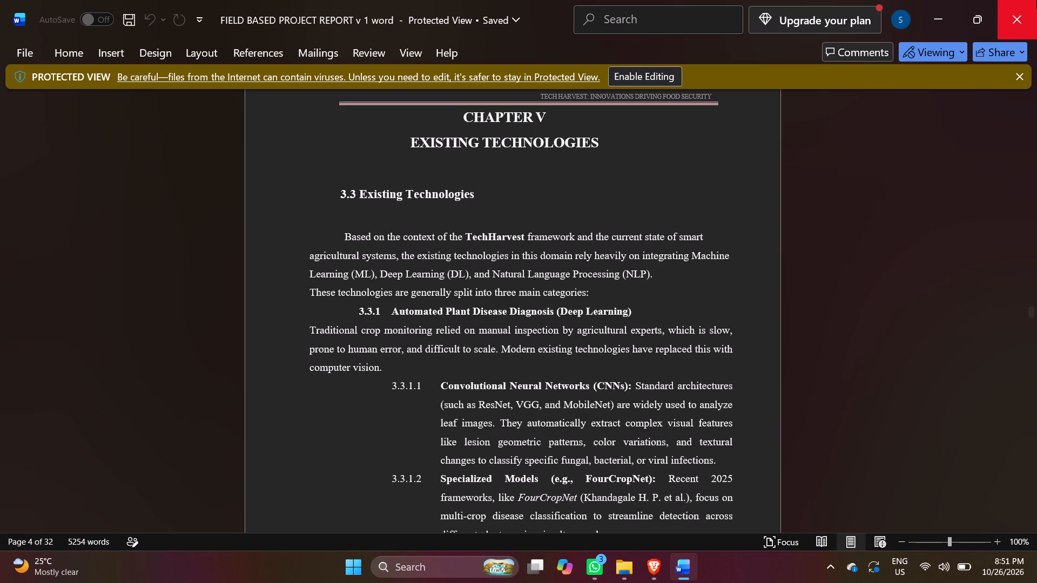
scroll(488, 325, "down", 19)
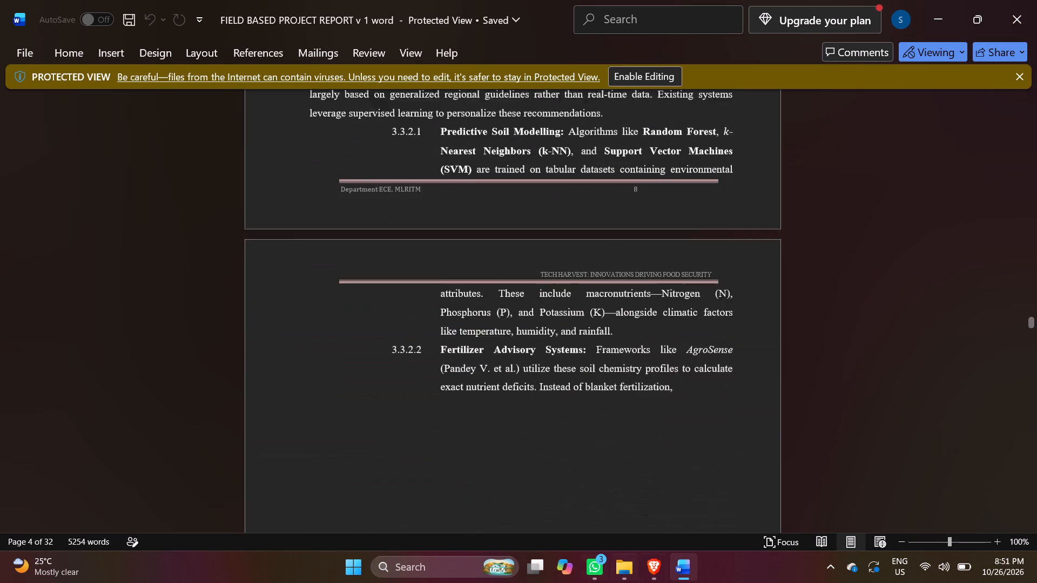
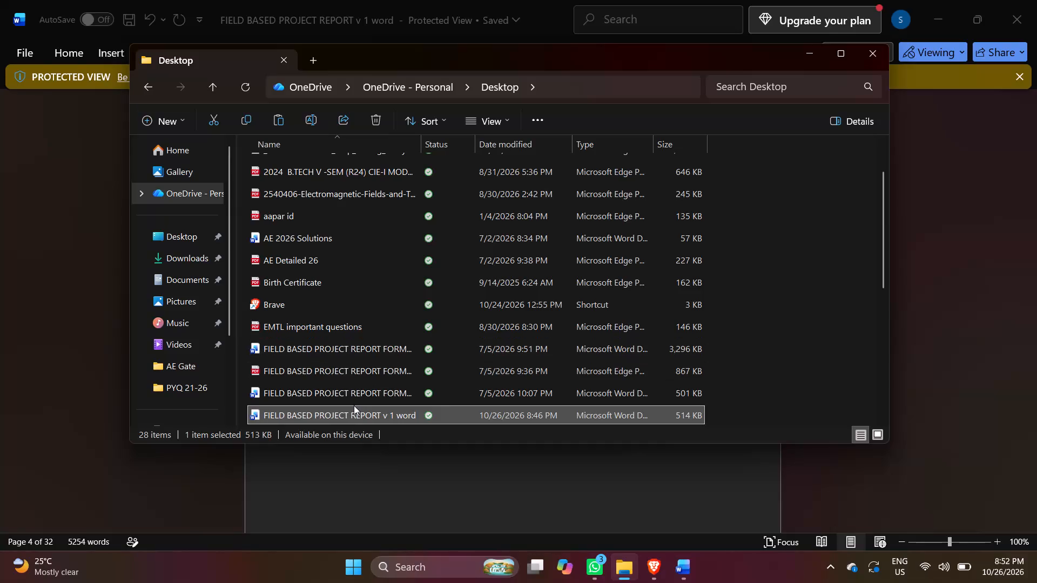
Open the Desktop file "FIELD BASED PROJECT REPORT v 1 word" in Word and close the file browser window.
triple_click(354, 414)
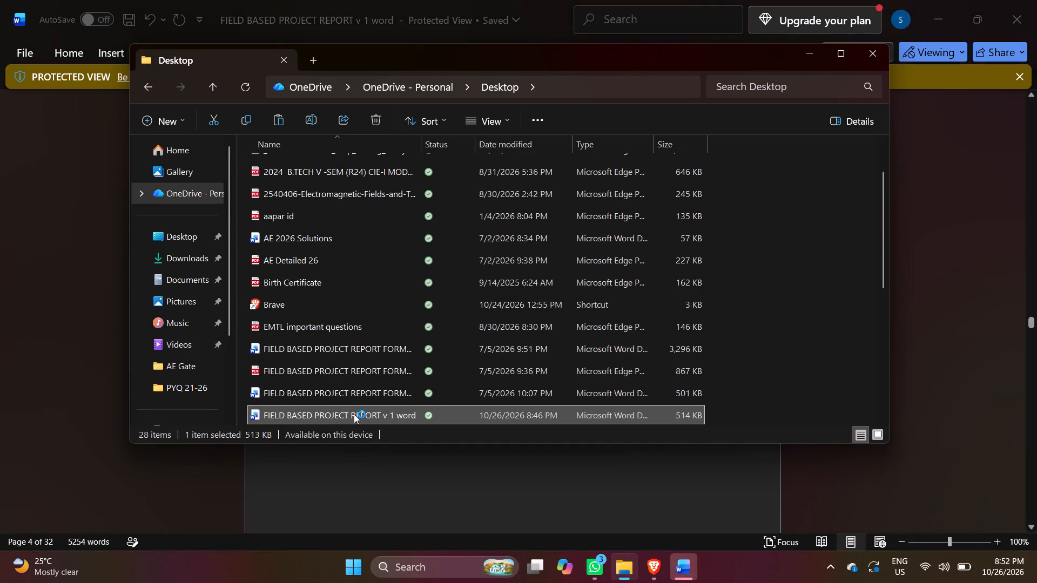
left_click(864, 52)
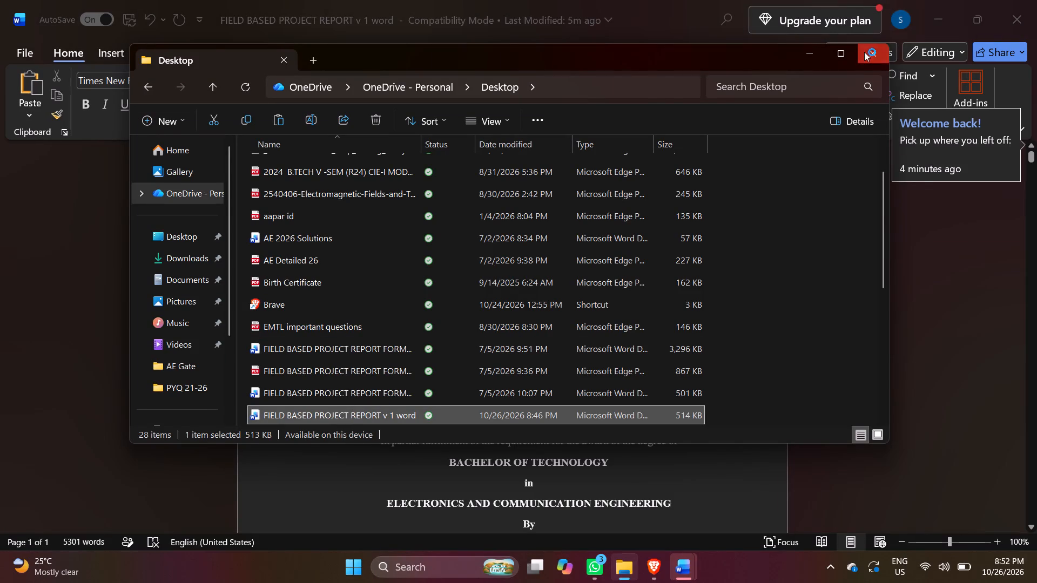
Skim the Protected View copy of the report through to its last page and back to the title page, and close that copy.
scroll(614, 295, "down", 13)
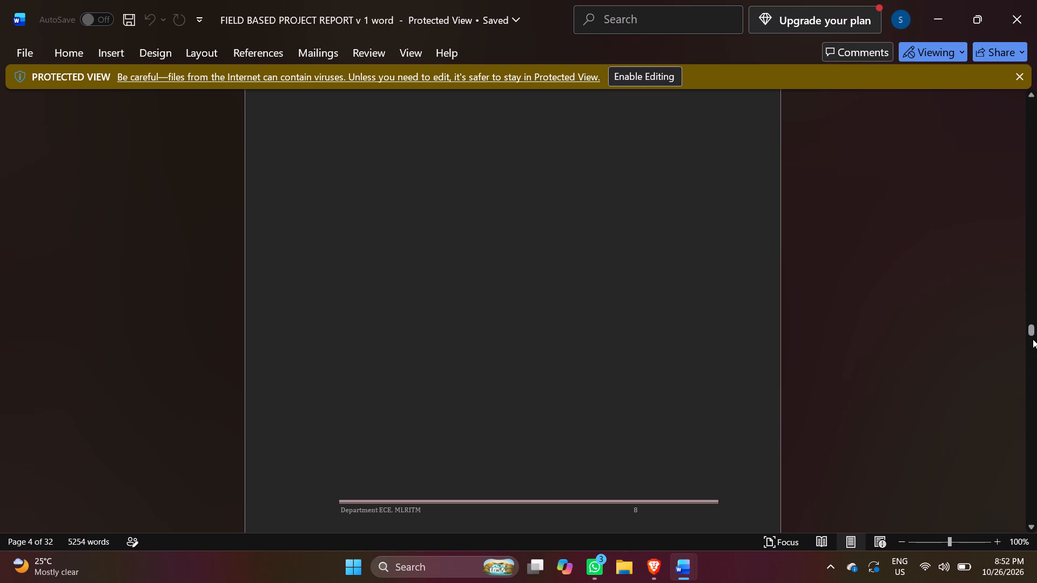
left_click_drag(1033, 336, 1036, 510)
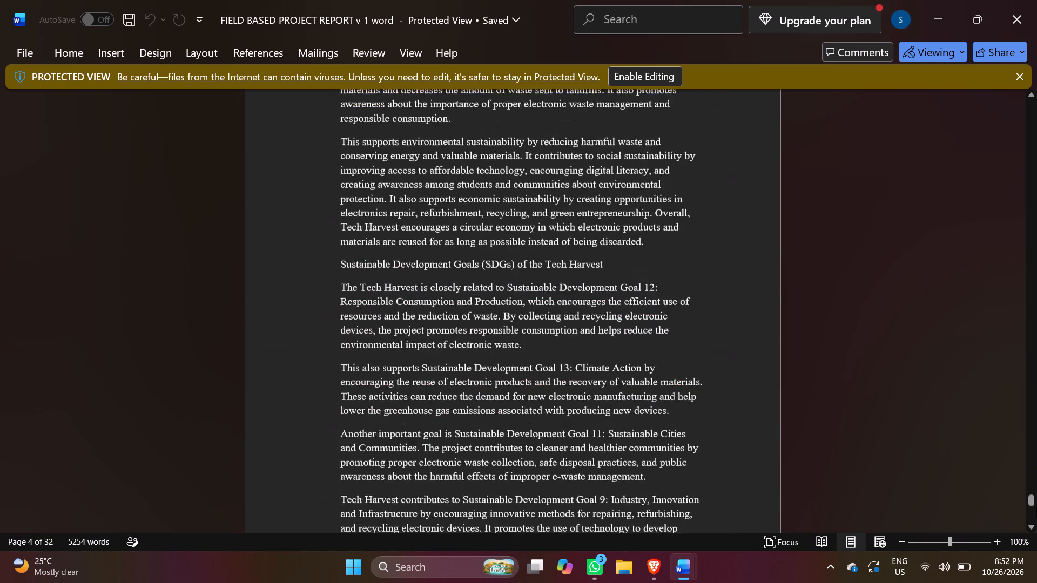
left_click_drag(1036, 510, 1016, 421)
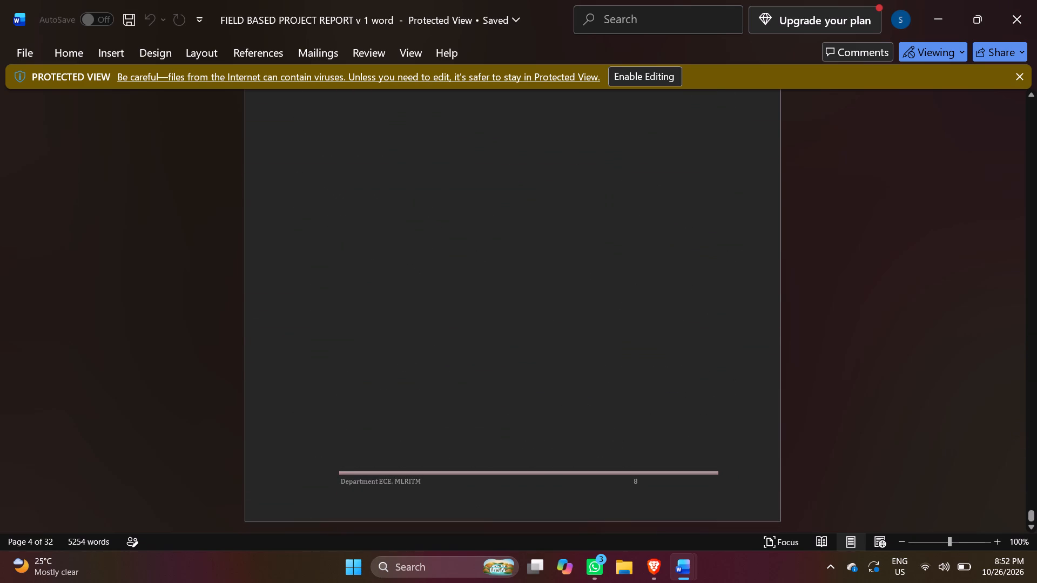
left_click_drag(1029, 516, 1022, 377)
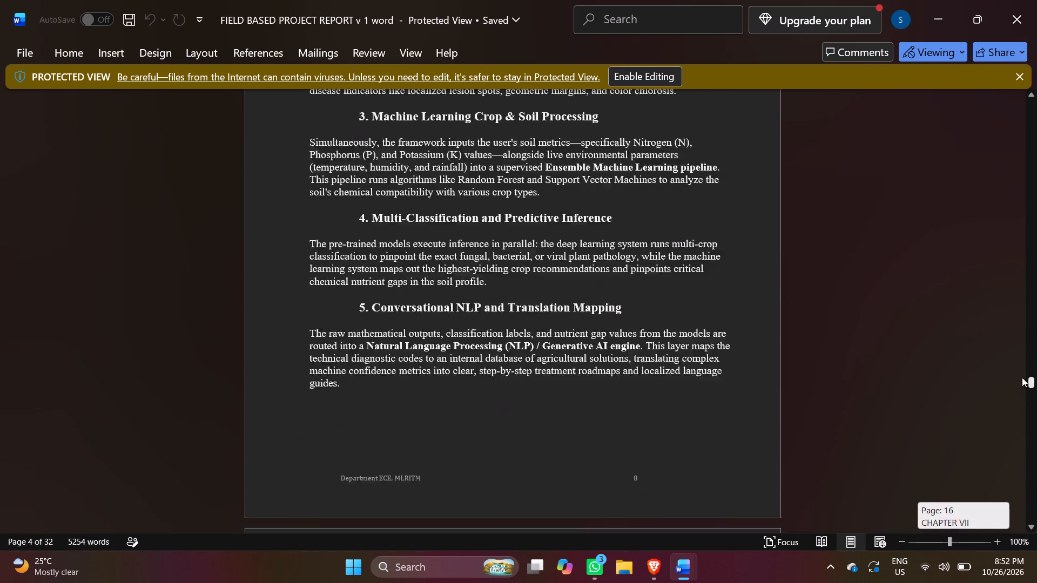
left_click_drag(1022, 377, 1015, 105)
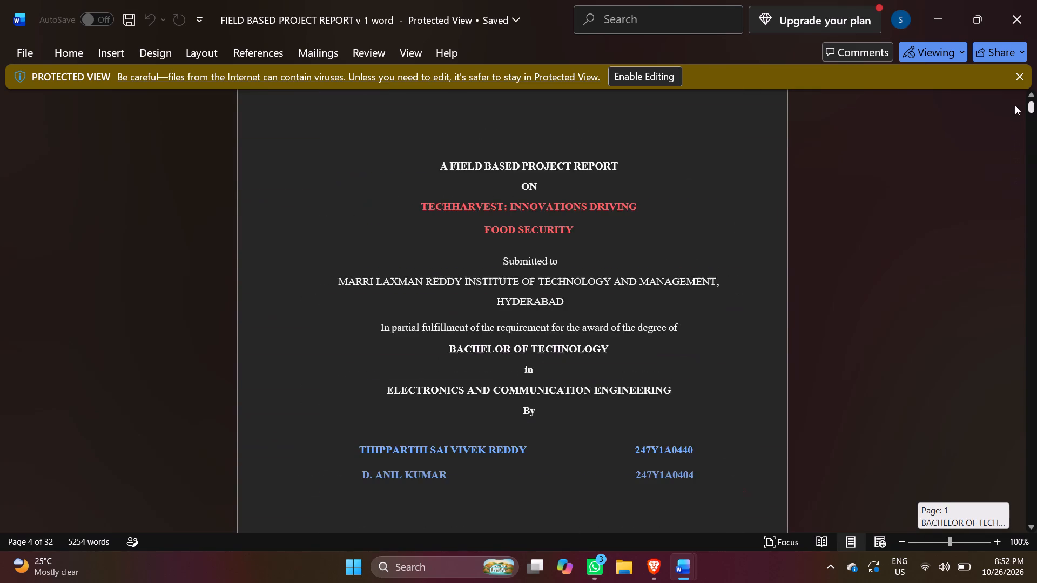
left_click_drag(1015, 105, 1016, 87)
left_click(1008, 0)
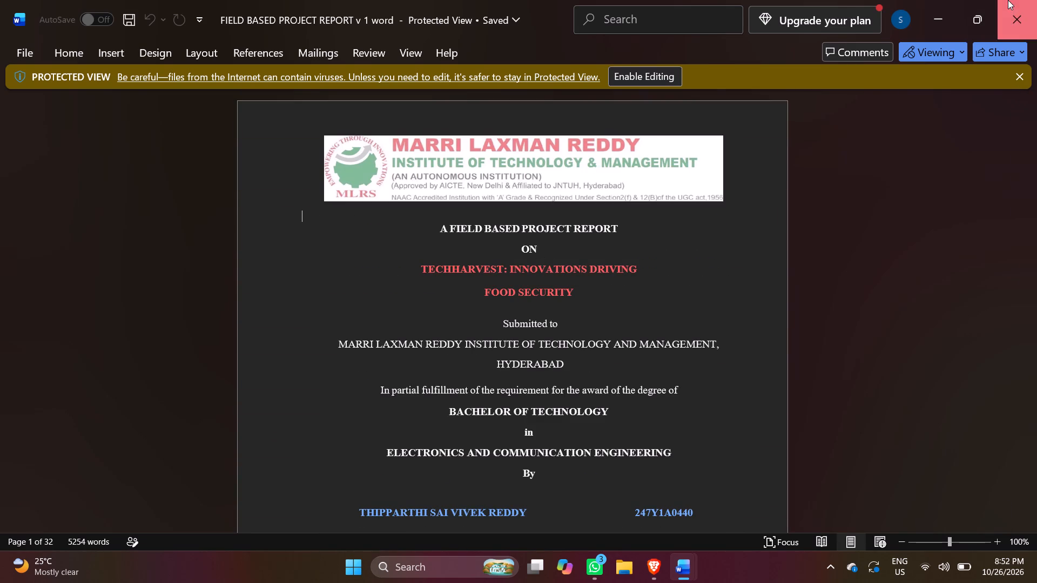
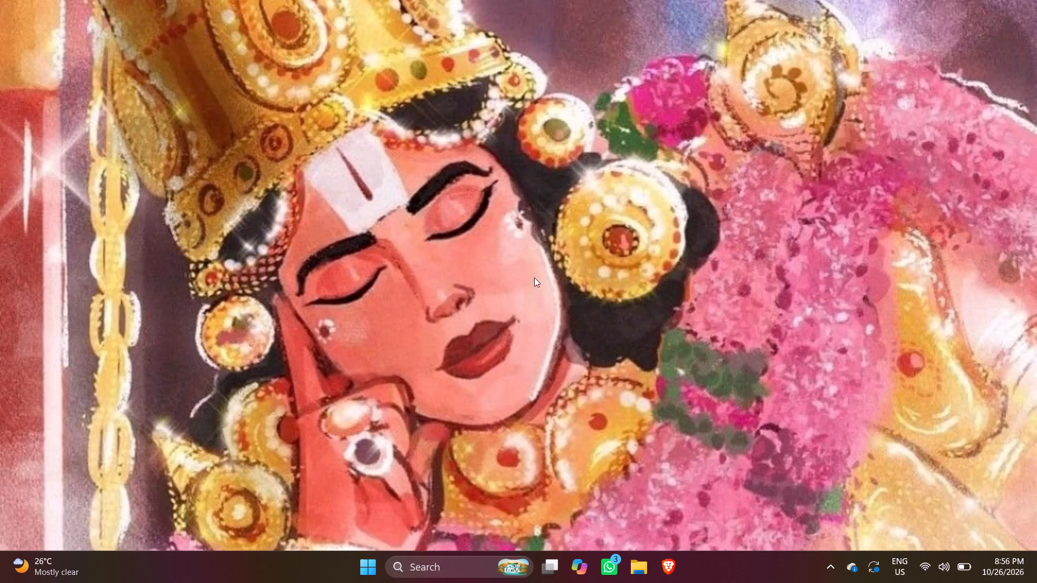
Bring up the computer's power options.
left_click(365, 559)
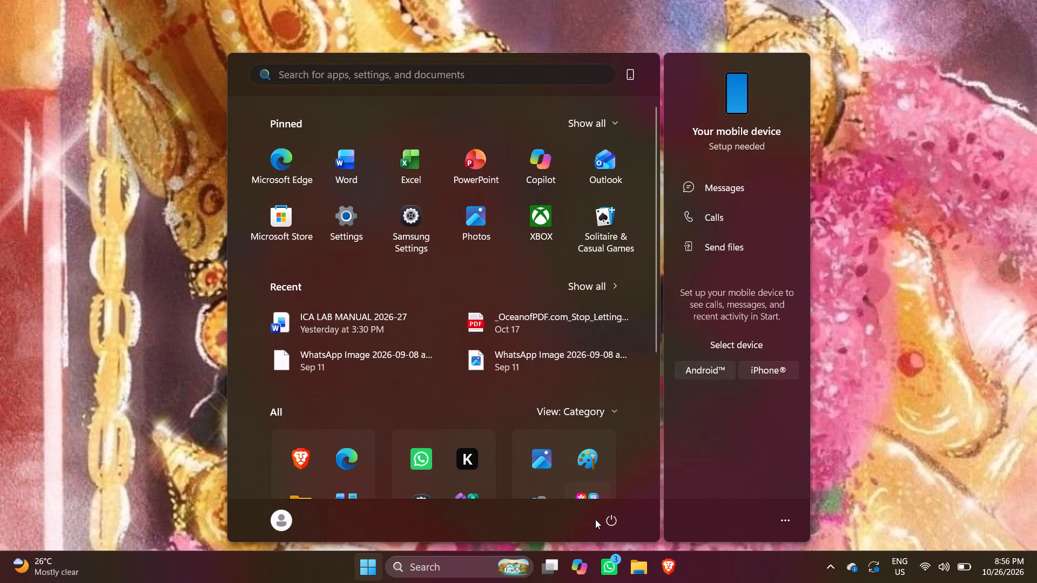
left_click(603, 520)
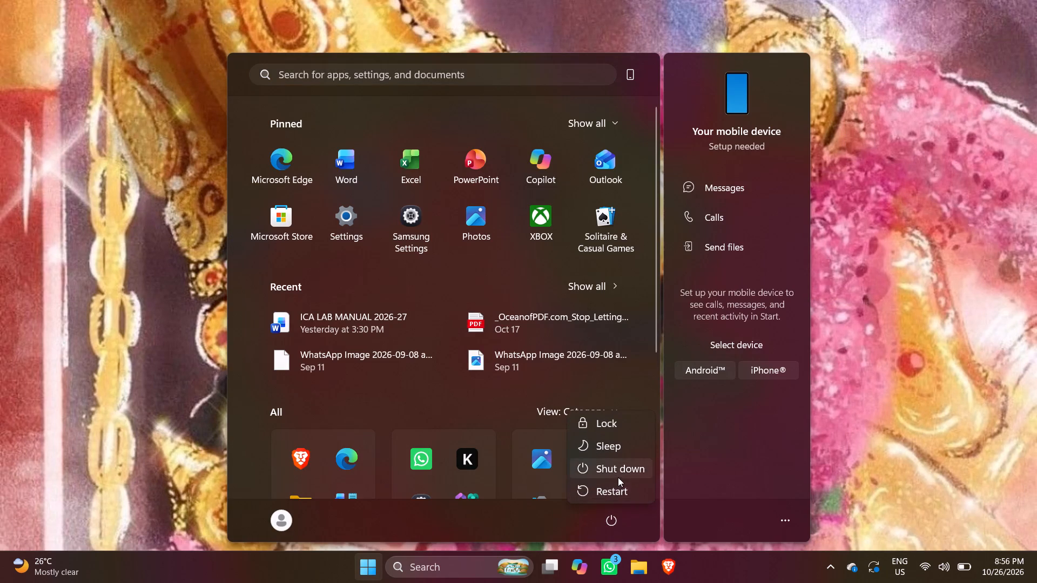